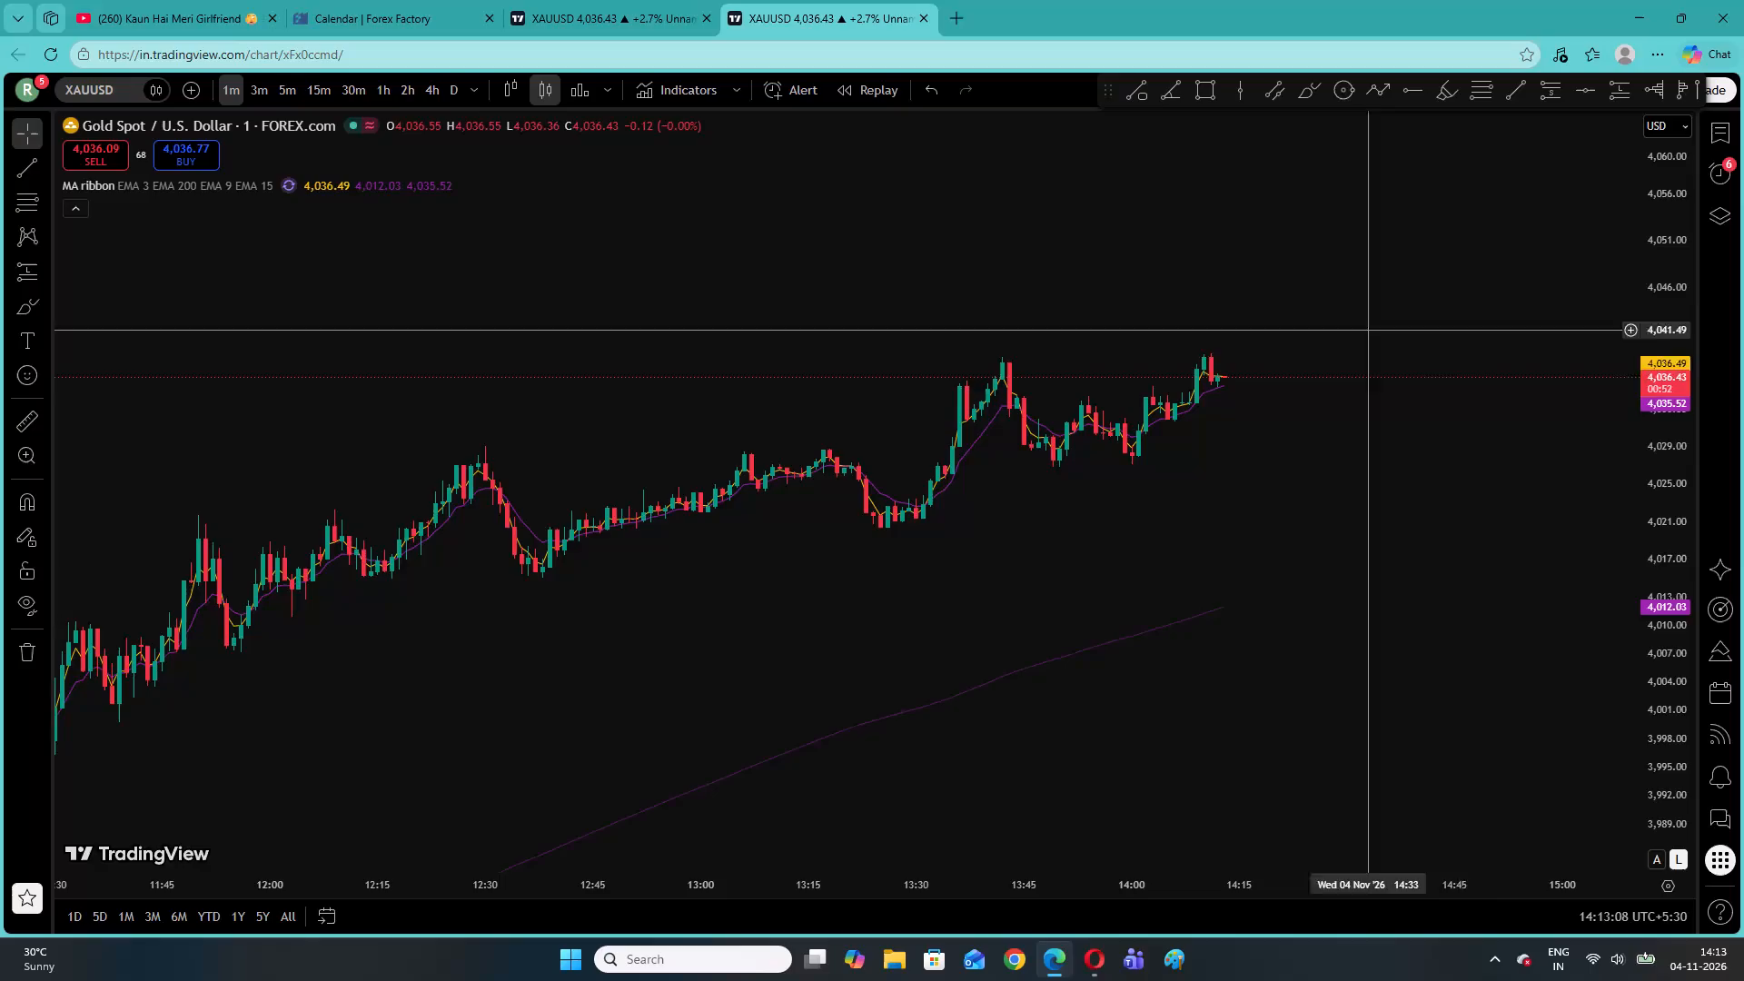
# Examine the recent XAUUSD price action on the 1-minute and 5-minute charts, ending on the 1-minute timeframe.
pyautogui.moveTo(1661, 699); pyautogui.dragTo(1621, 327)
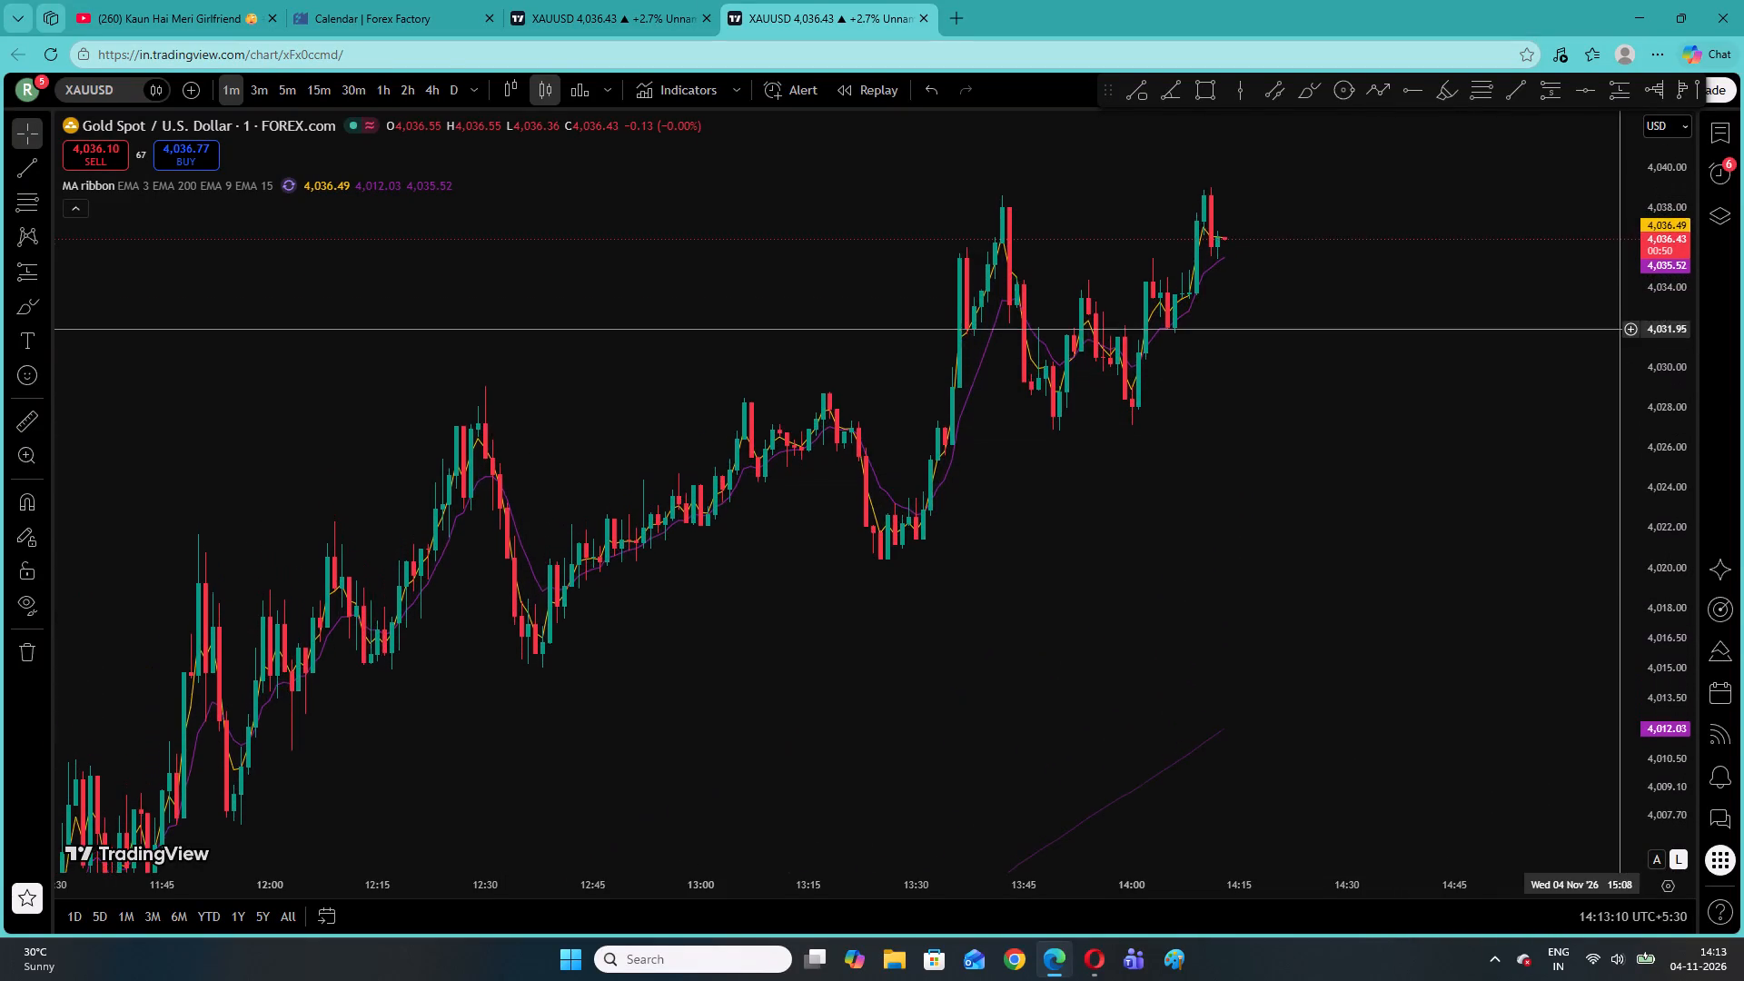
pyautogui.moveTo(1621, 327); pyautogui.dragTo(1609, 319)
pyautogui.moveTo(1413, 312); pyautogui.dragTo(1209, 560)
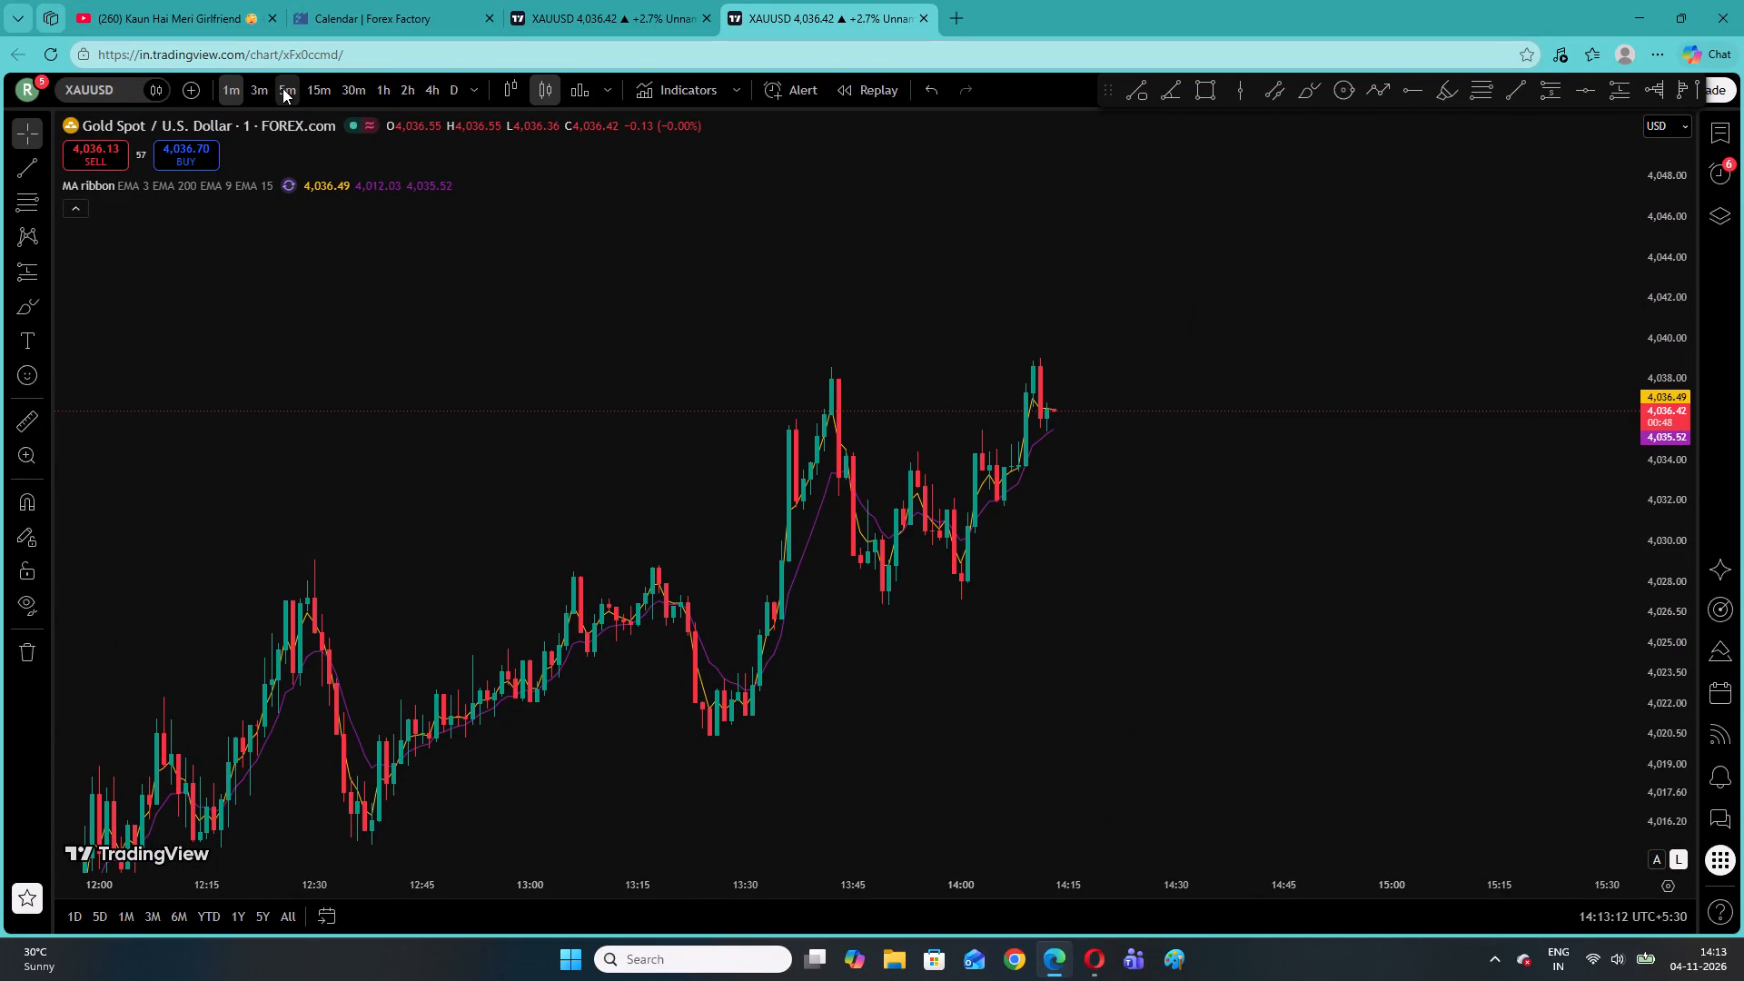
pyautogui.click(272, 86)
pyautogui.moveTo(1660, 486); pyautogui.dragTo(1640, 833)
pyautogui.moveTo(1122, 478); pyautogui.dragTo(956, 475)
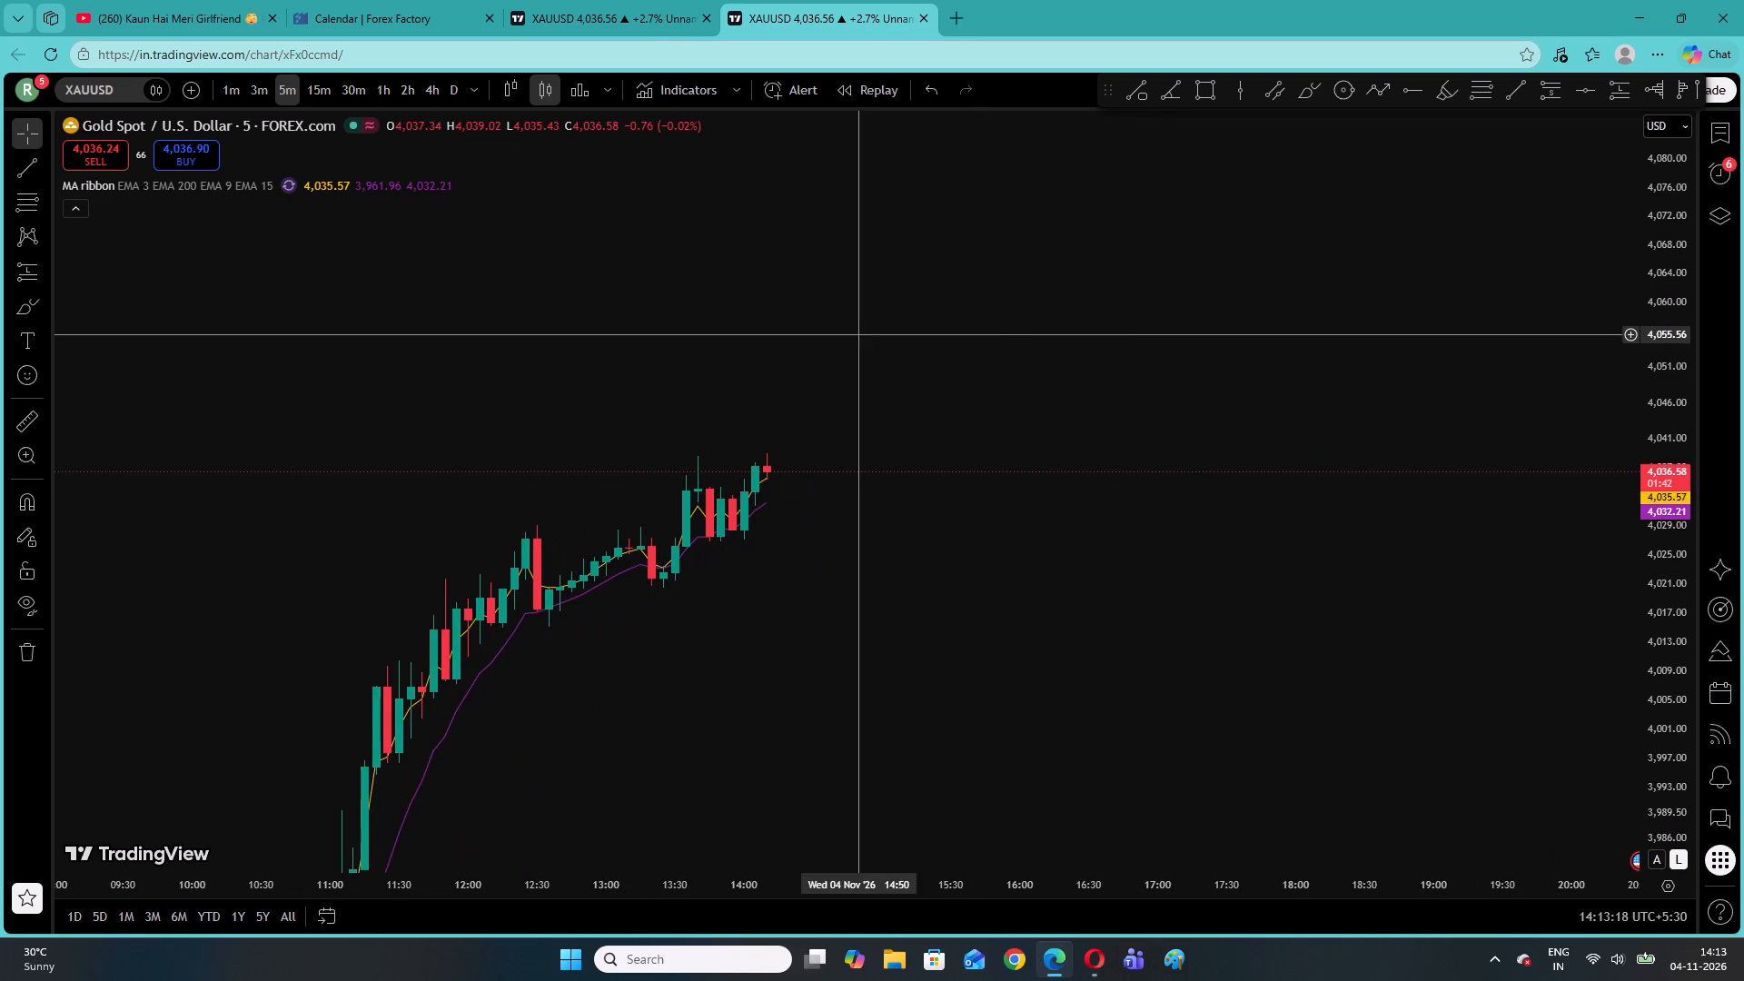
pyautogui.moveTo(895, 331); pyautogui.dragTo(1155, 297)
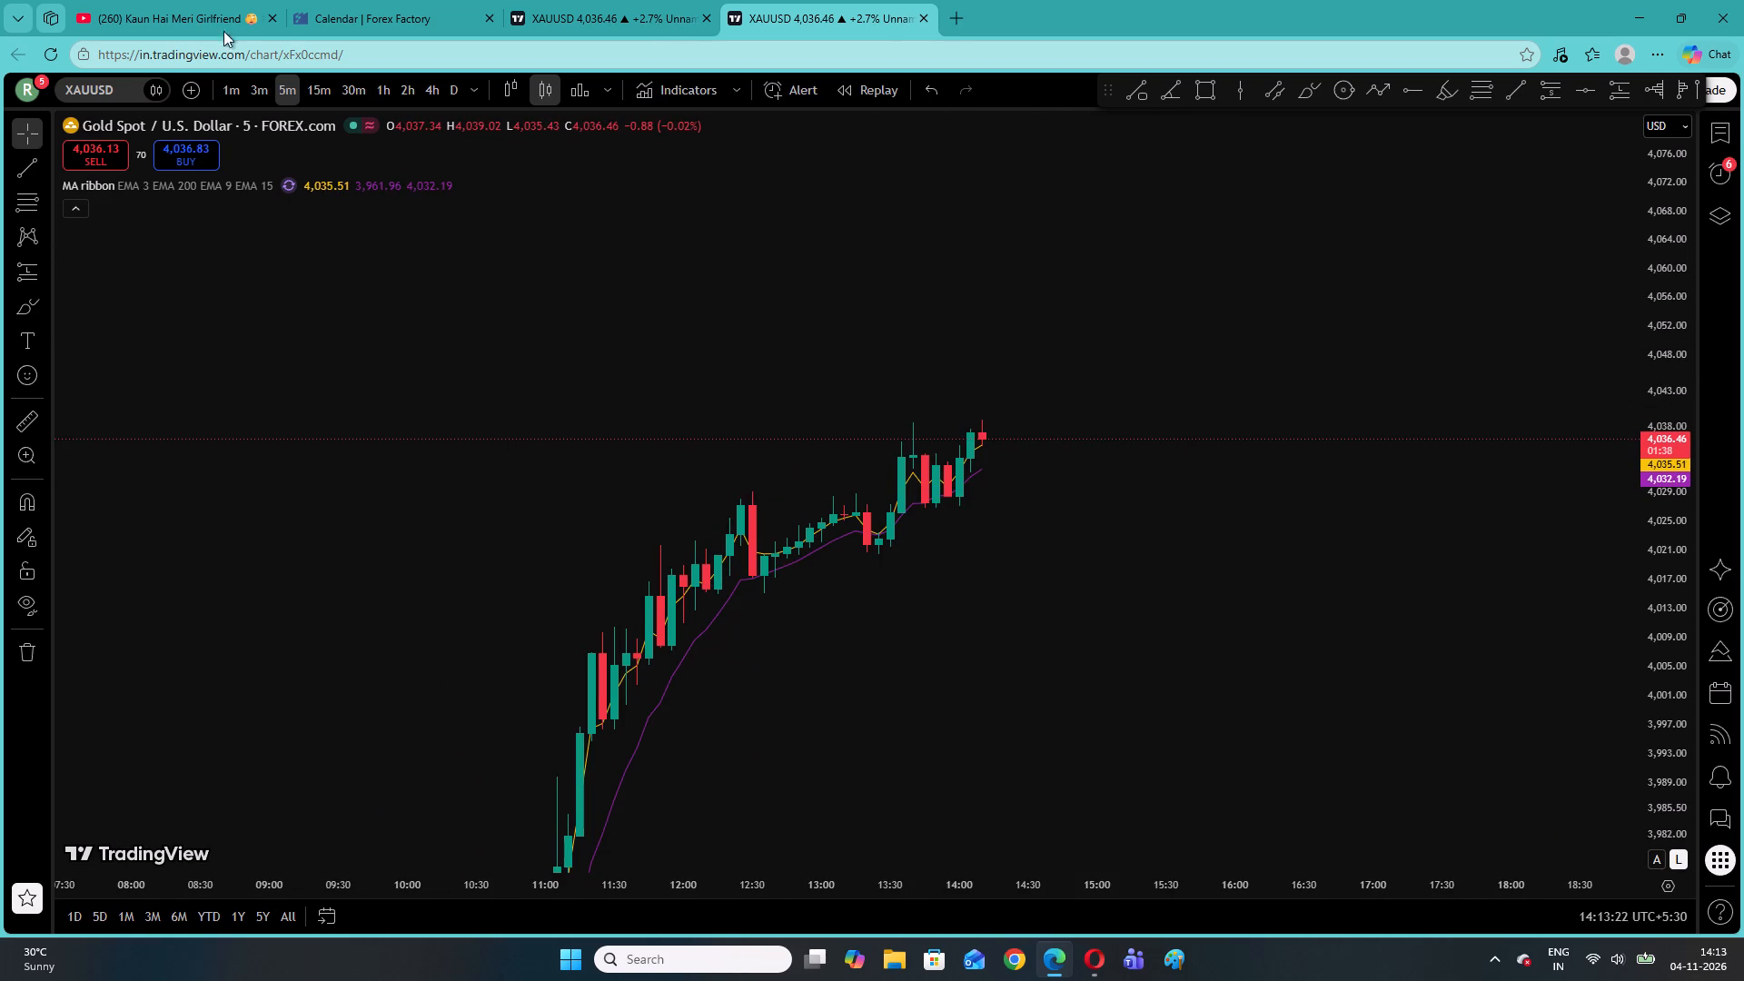
pyautogui.click(237, 89)
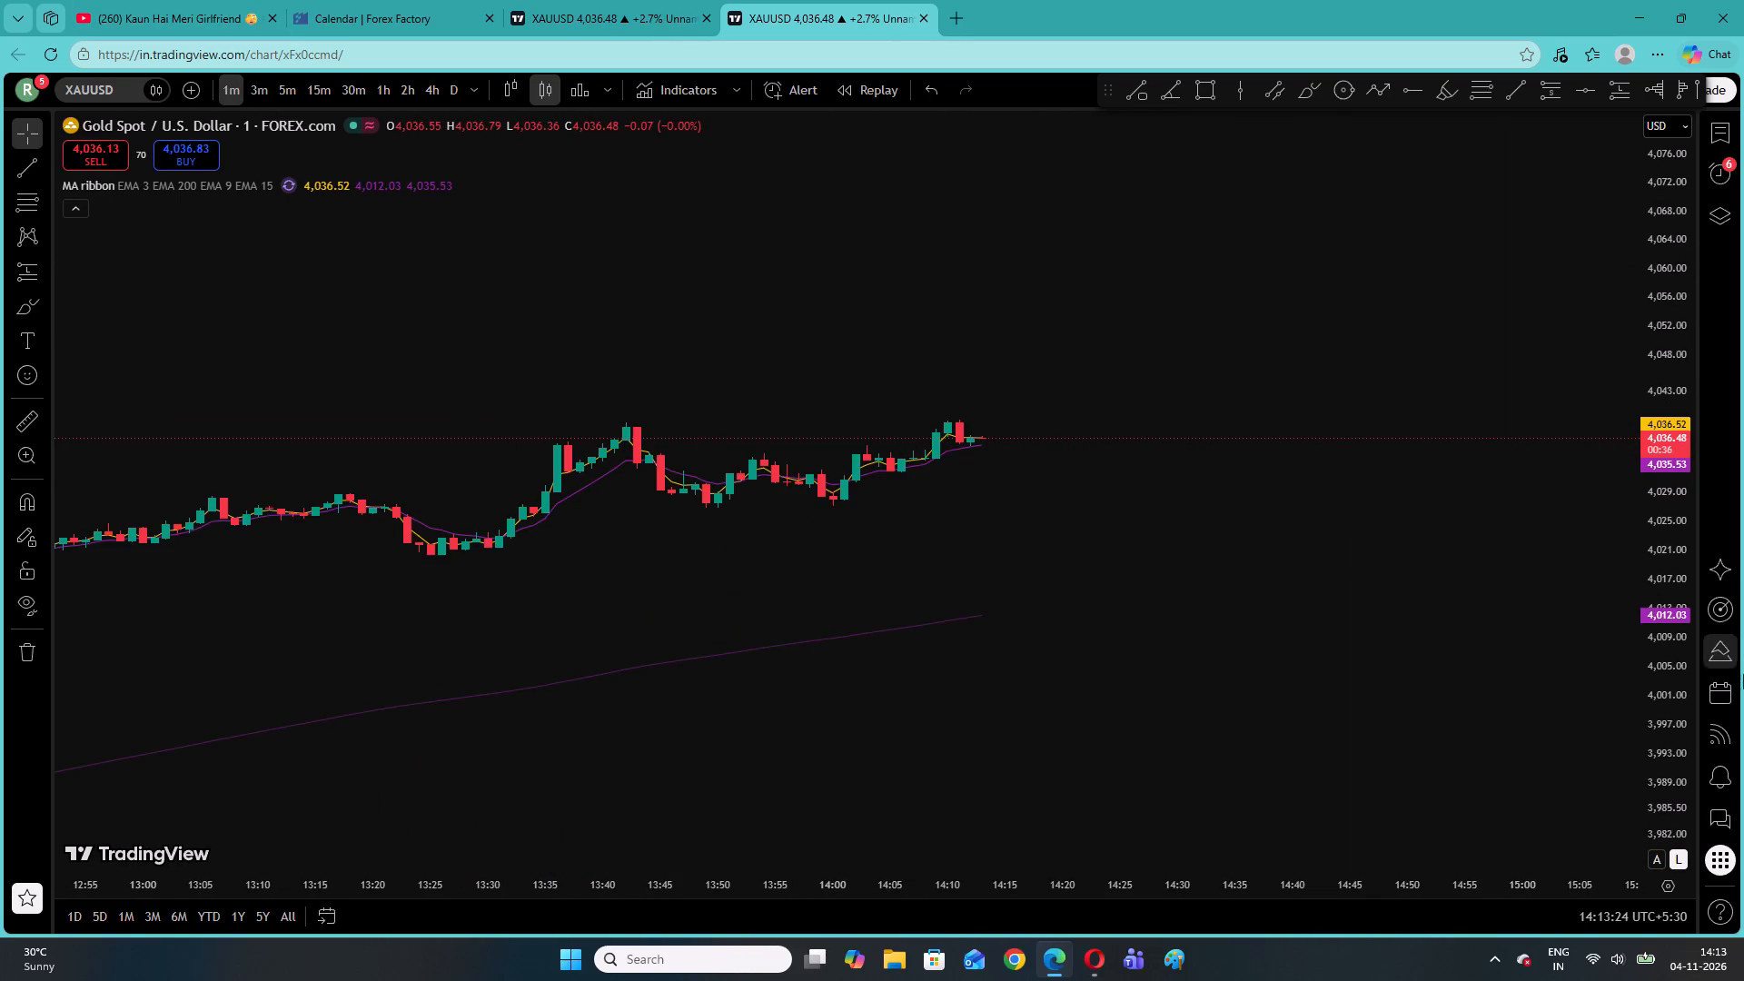
pyautogui.moveTo(1671, 728); pyautogui.dragTo(1634, 99)
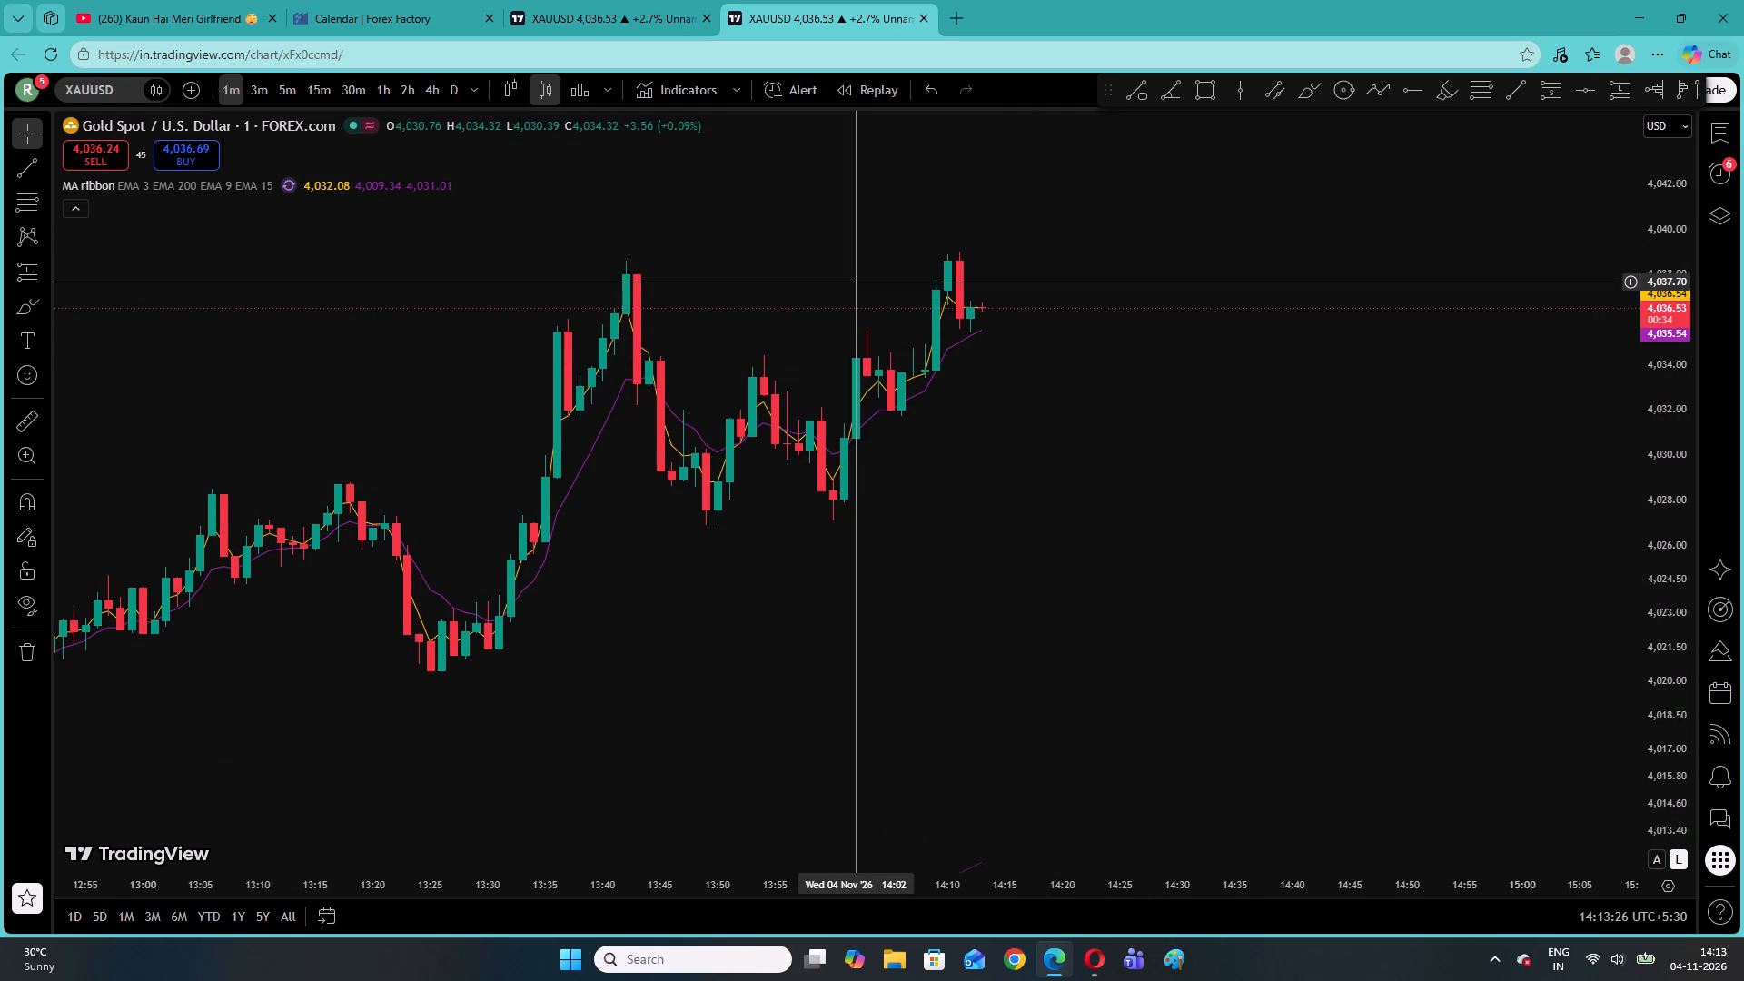
pyautogui.moveTo(860, 281); pyautogui.dragTo(894, 374)
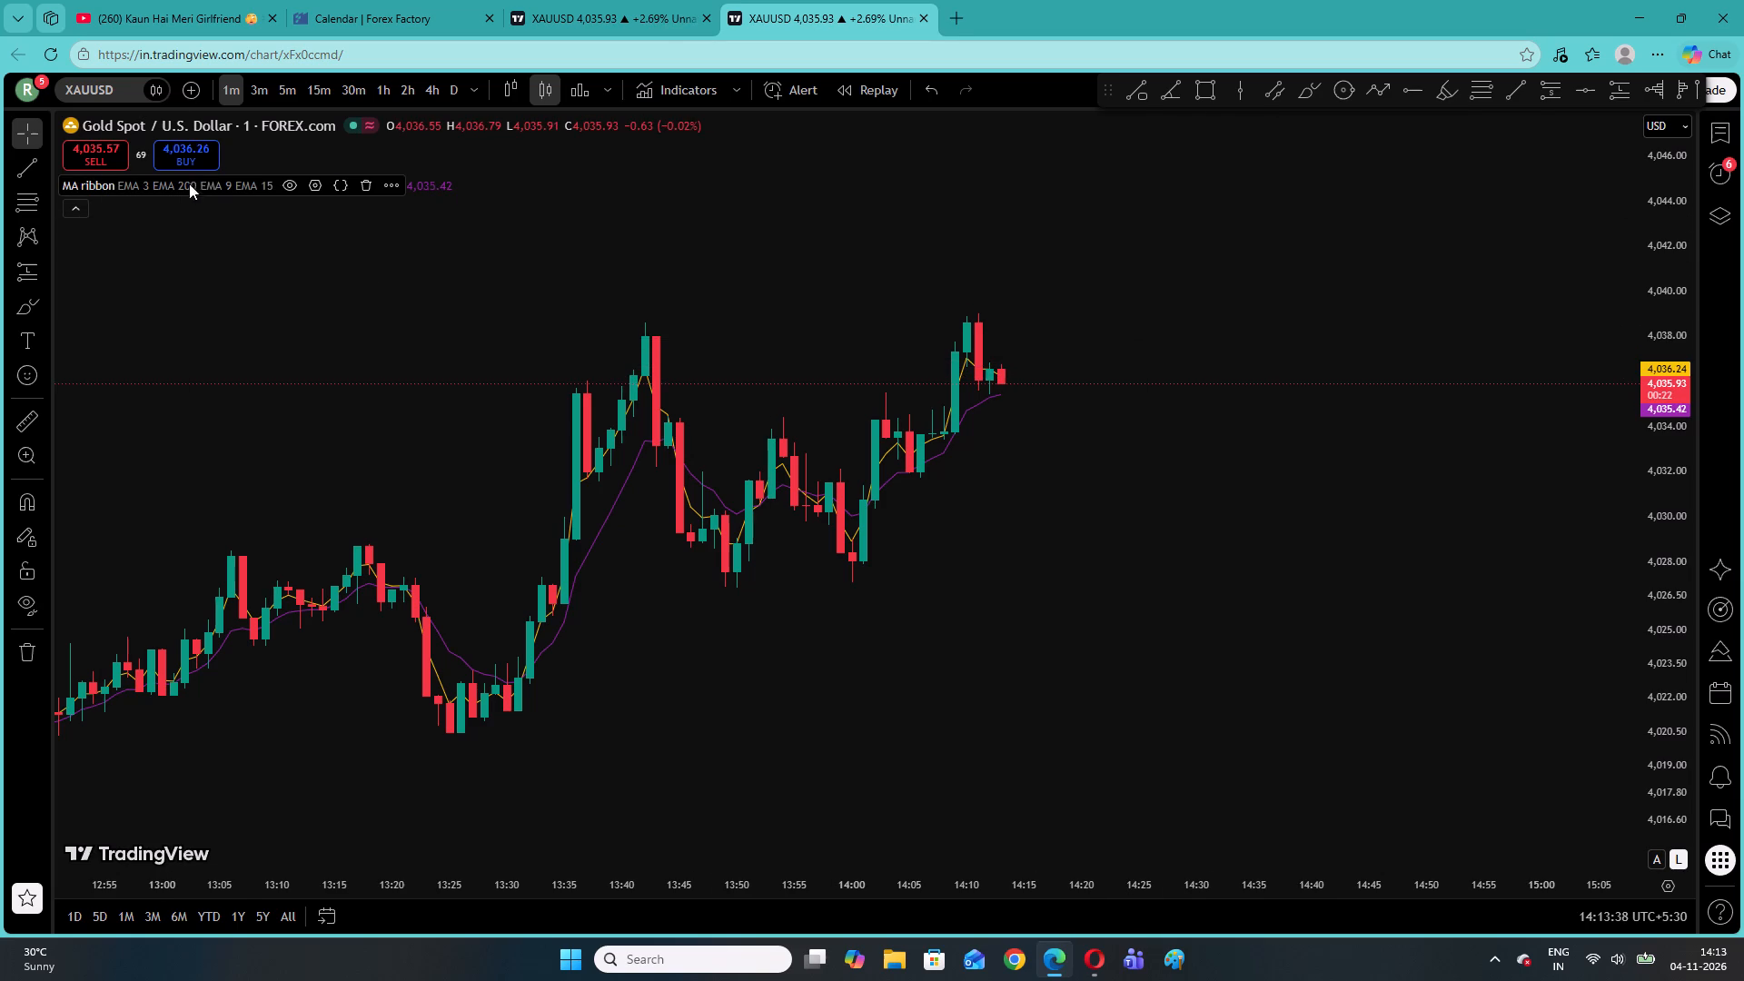
# Hide the MA ribbon indicator on the chart.
pyautogui.click(289, 189)
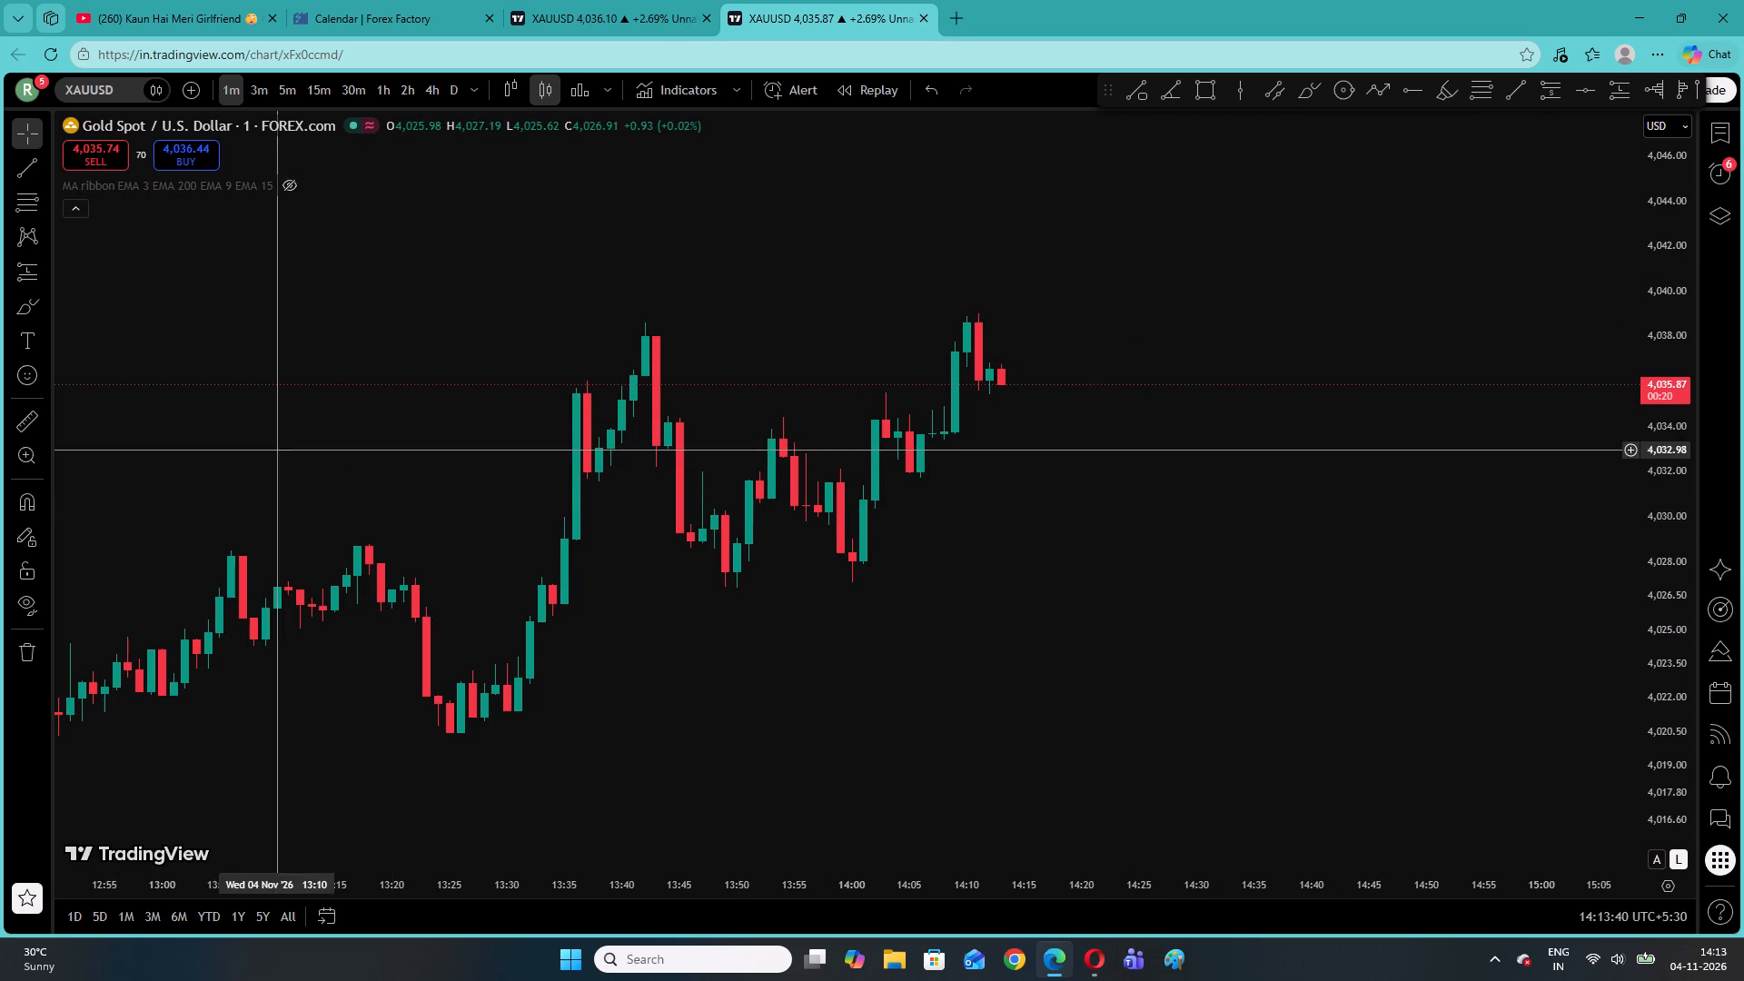
# Draw a rectangle zone at the base of the 13:33 rally, from about 4,027.15 to 4,025.55, extending to about 14:06.
pyautogui.click(54, 300)
pyautogui.click(46, 299)
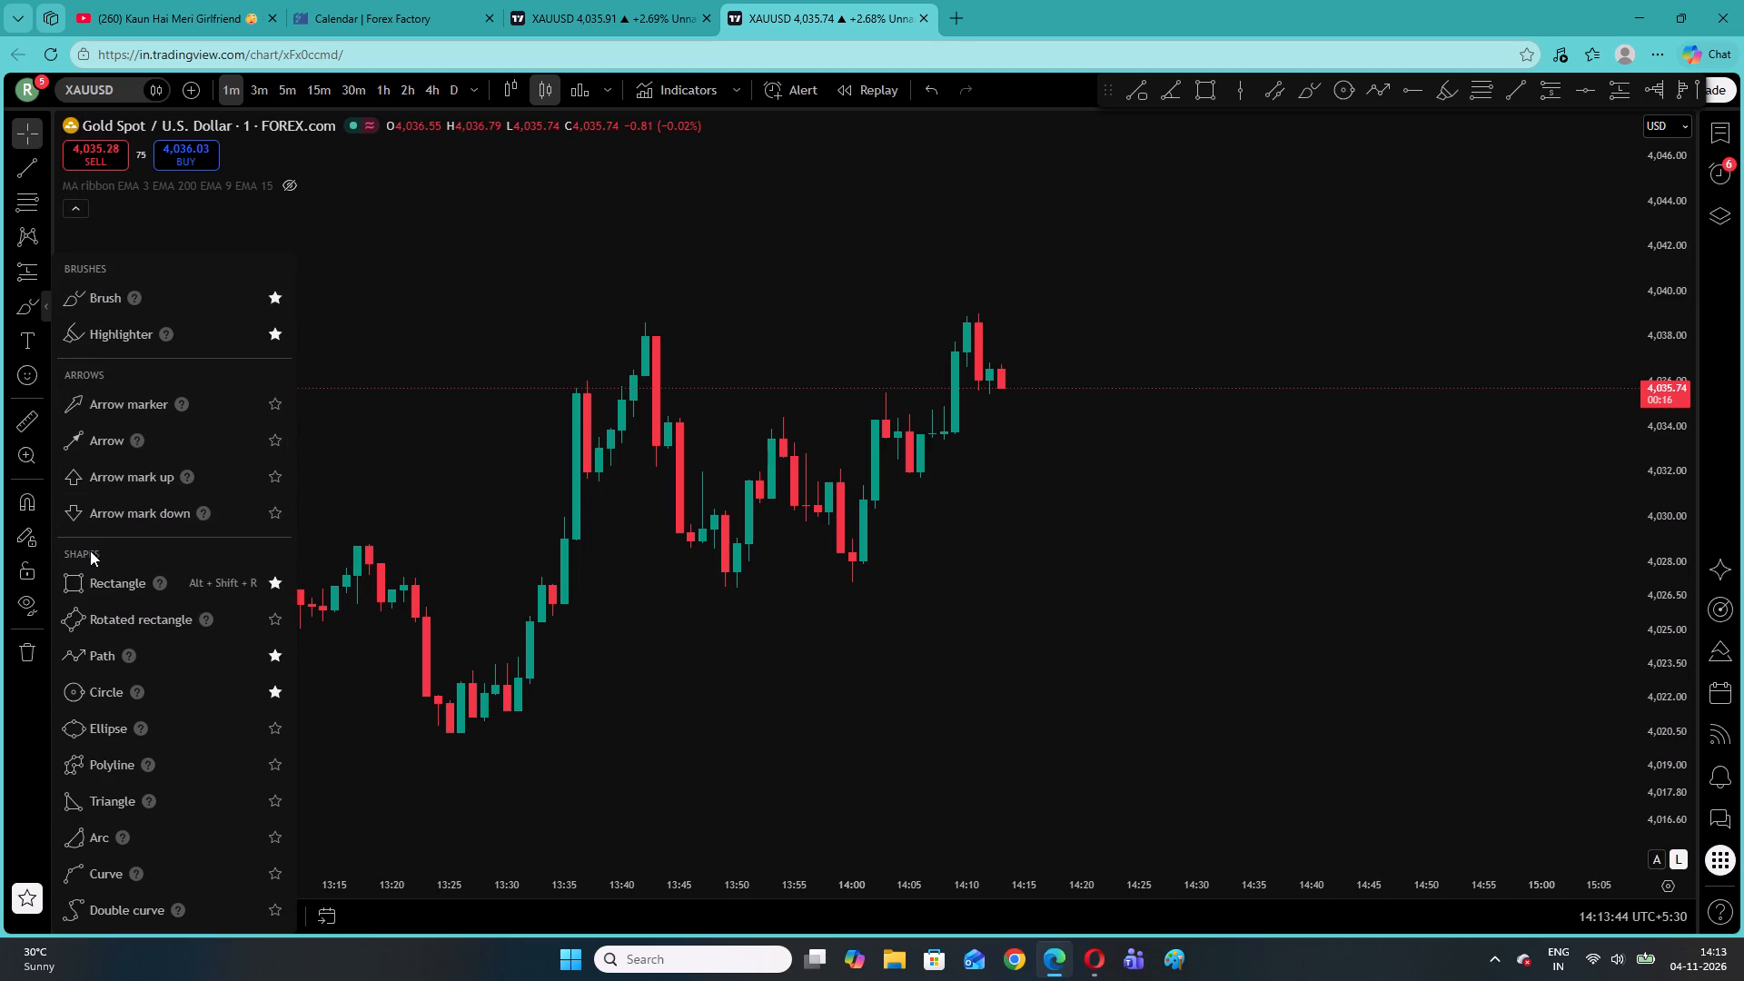
pyautogui.click(90, 591)
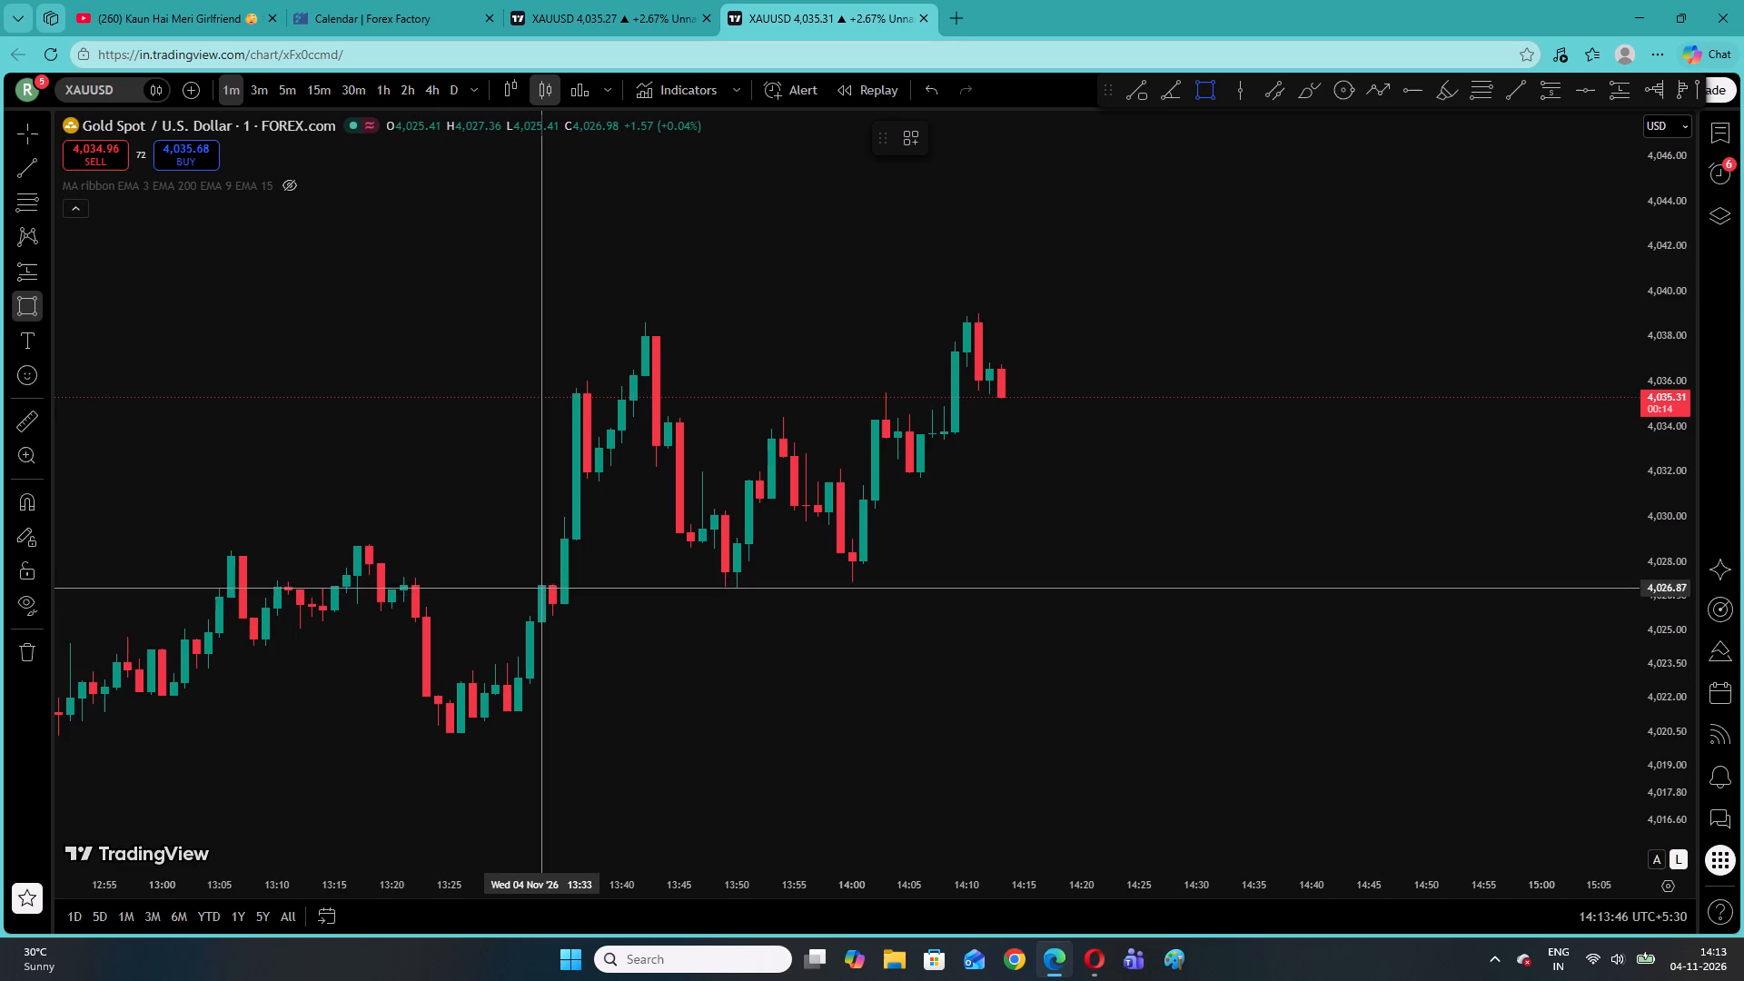
pyautogui.click(542, 581)
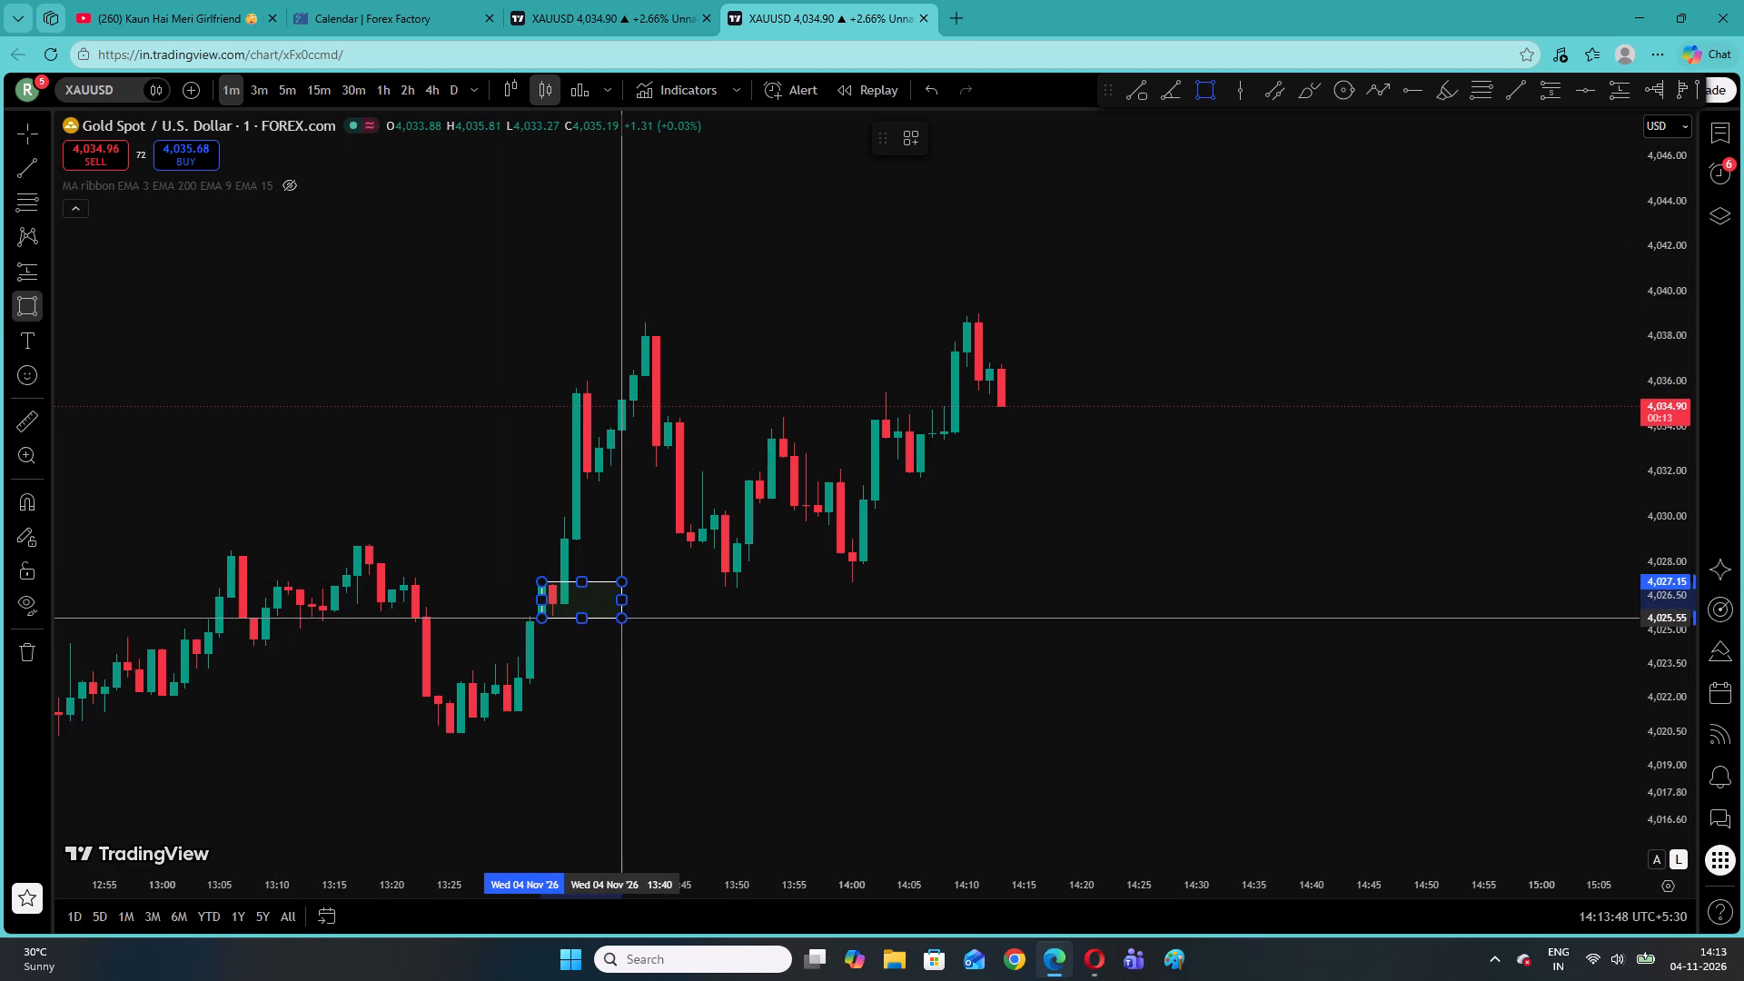
pyautogui.click(618, 615)
pyautogui.moveTo(618, 600); pyautogui.dragTo(923, 593)
pyautogui.click(1194, 570)
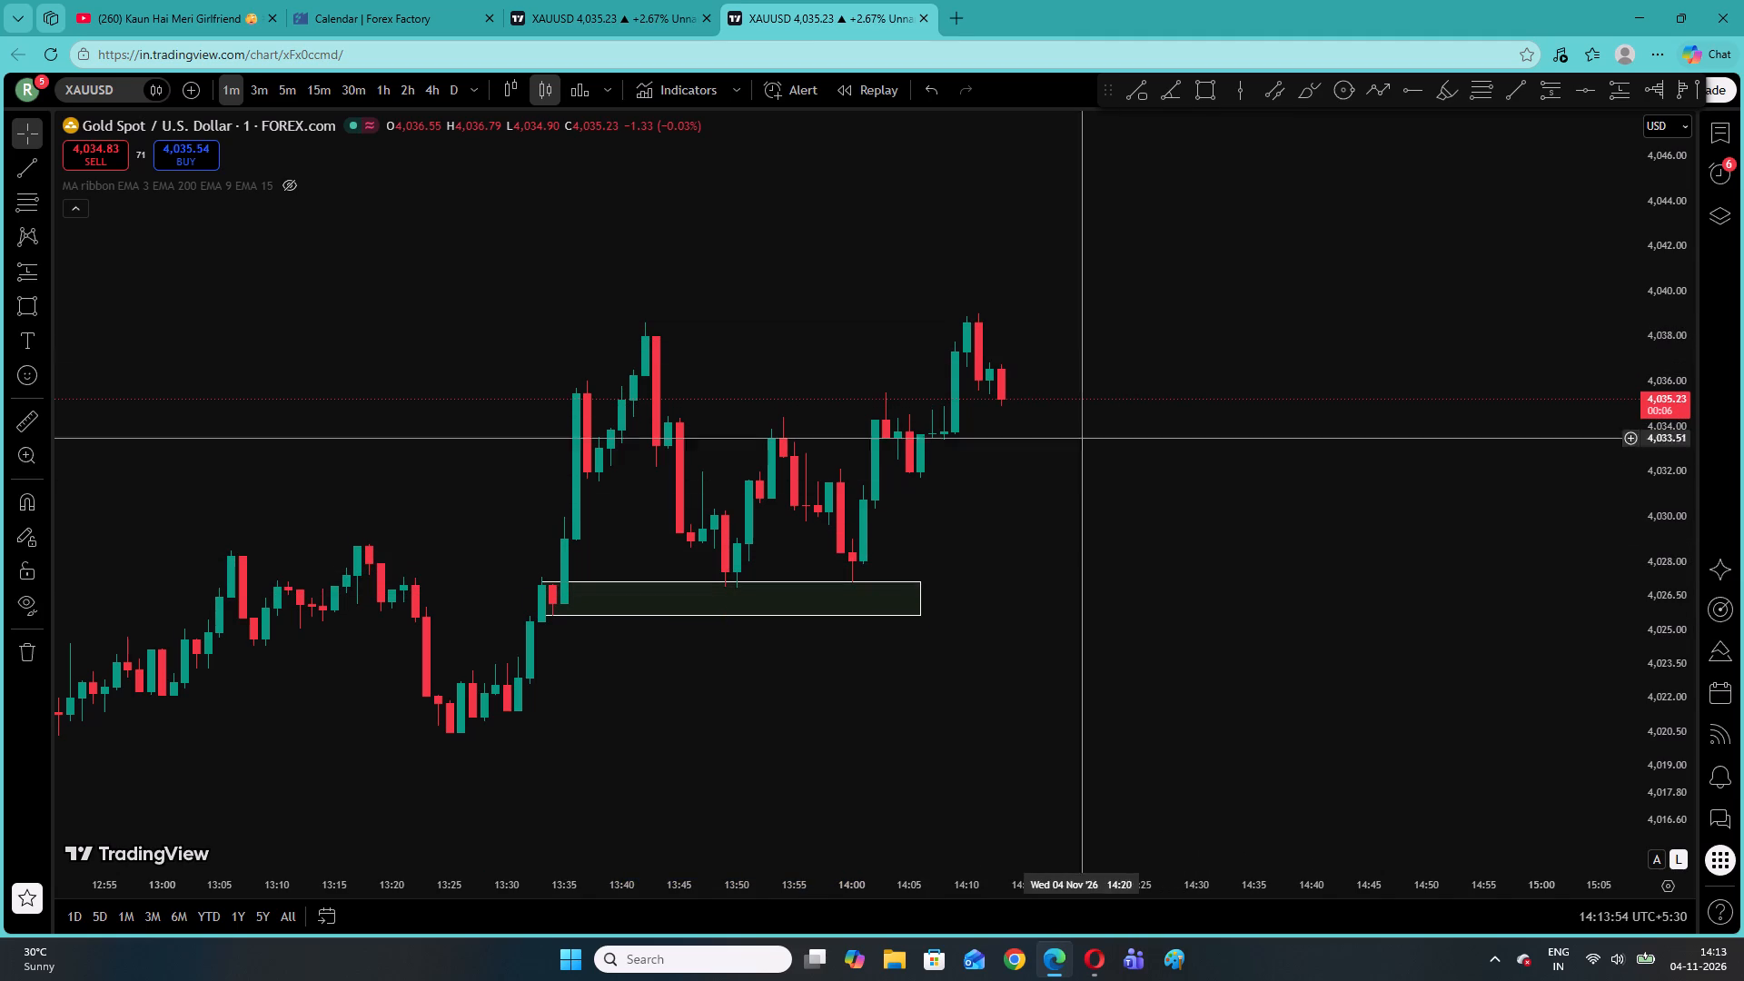
pyautogui.click(1063, 510)
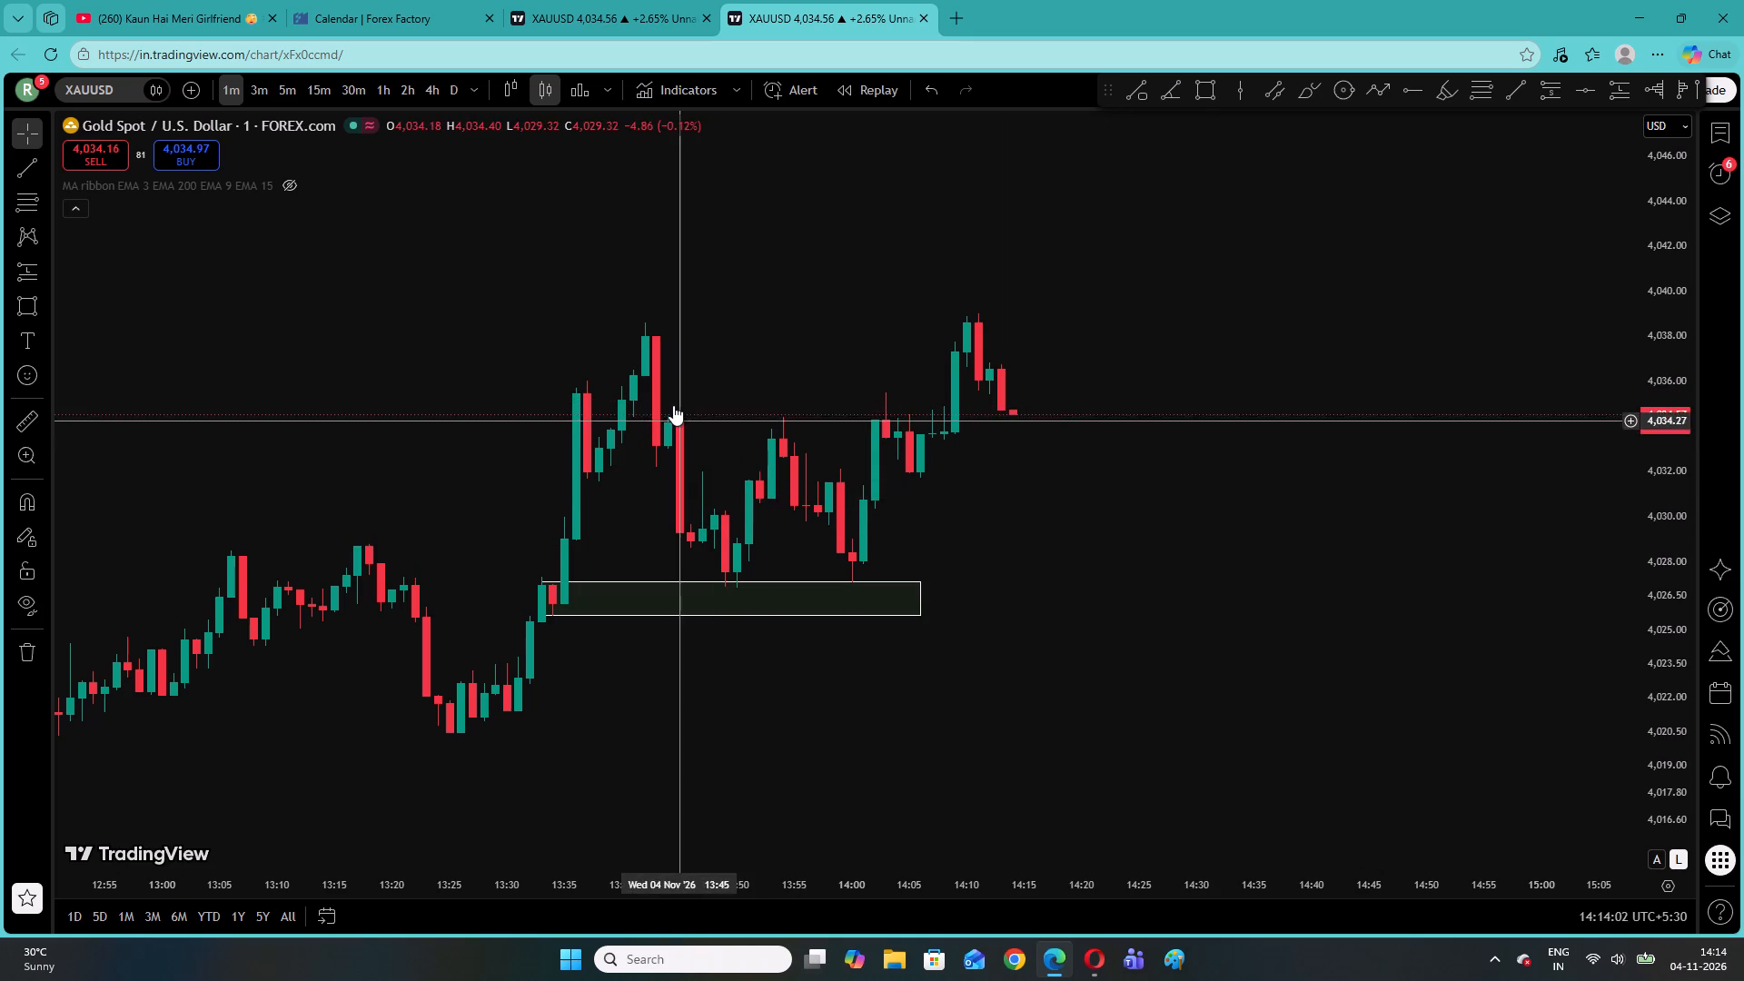
# Draw a rectangle zone on the 13:43 drop, from about 4,034.51 to 4,033.02, extending to about 13:56.
pyautogui.click(14, 311)
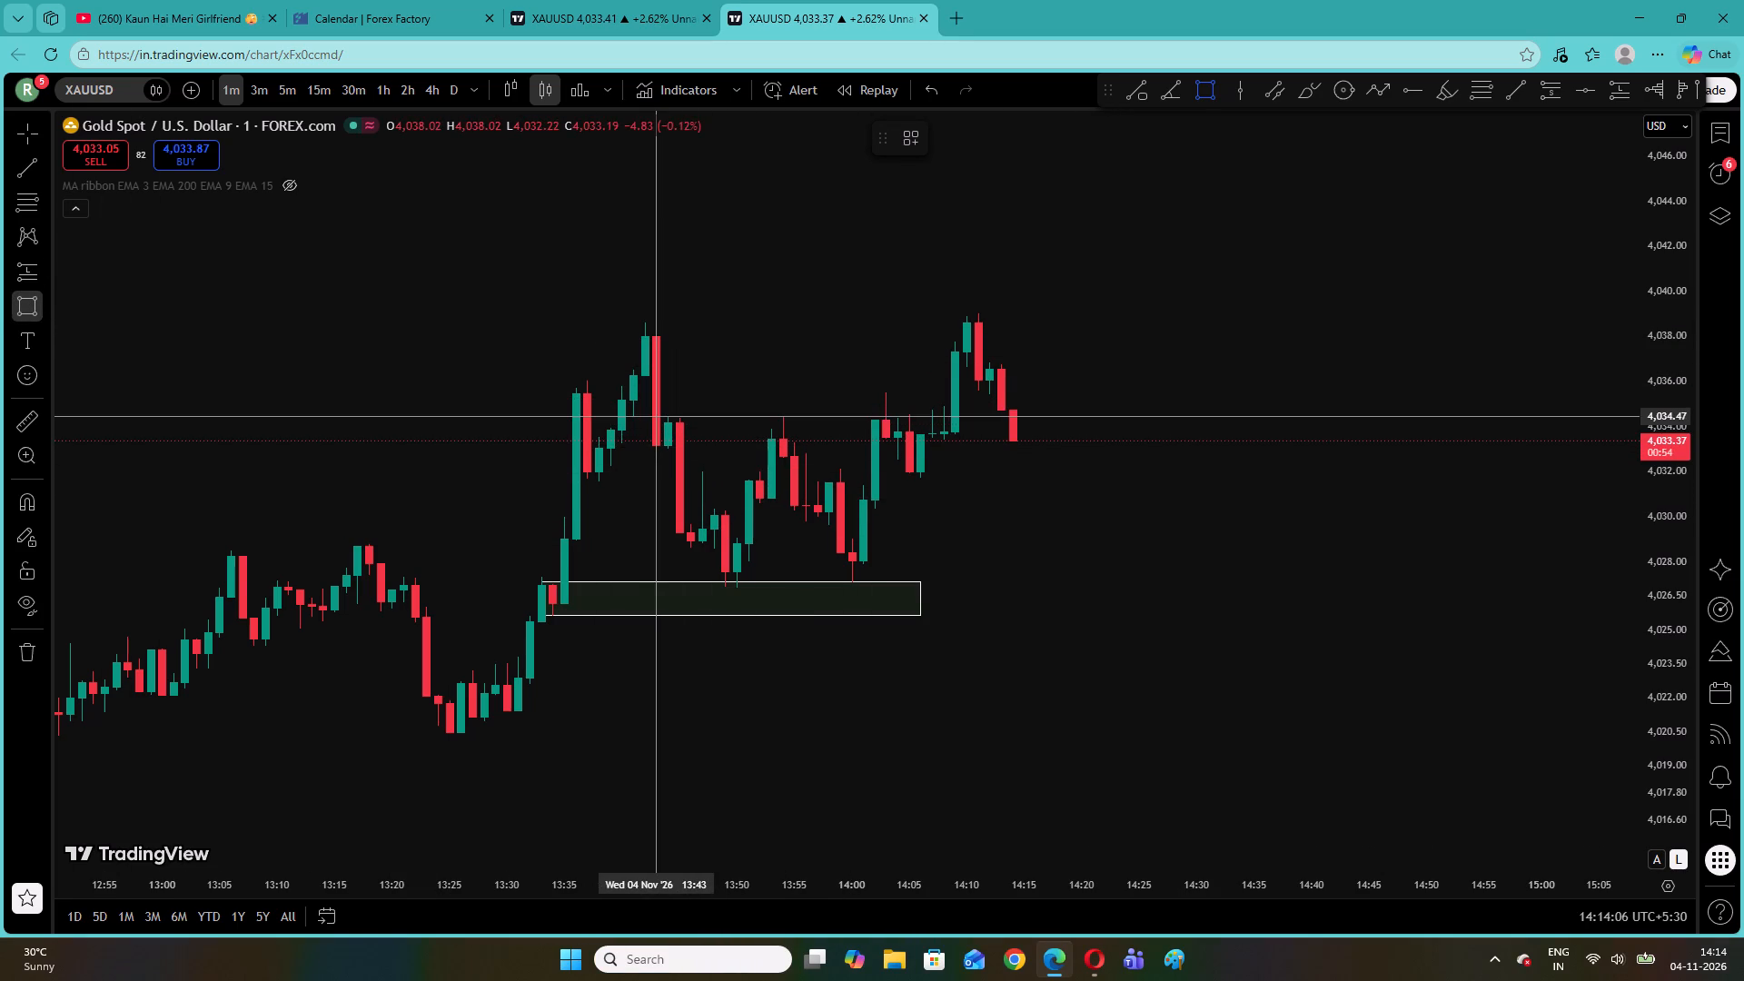
pyautogui.click(653, 415)
pyautogui.click(742, 449)
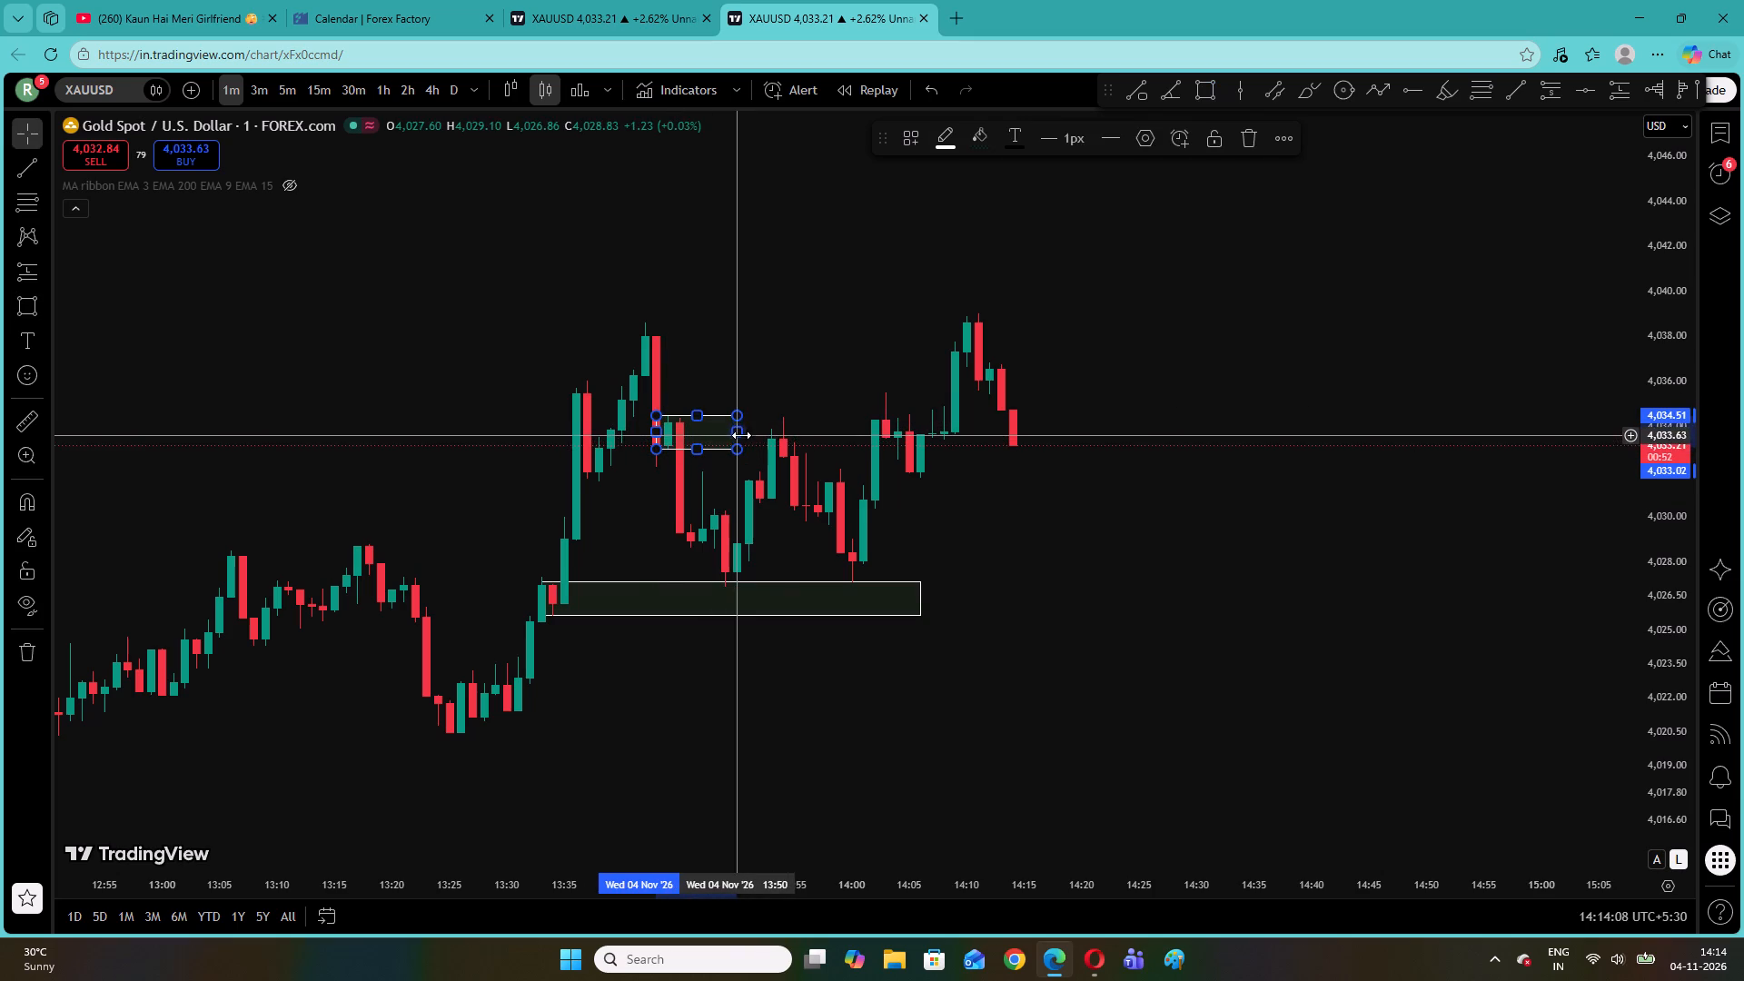
pyautogui.moveTo(741, 435); pyautogui.dragTo(807, 431)
pyautogui.click(782, 387)
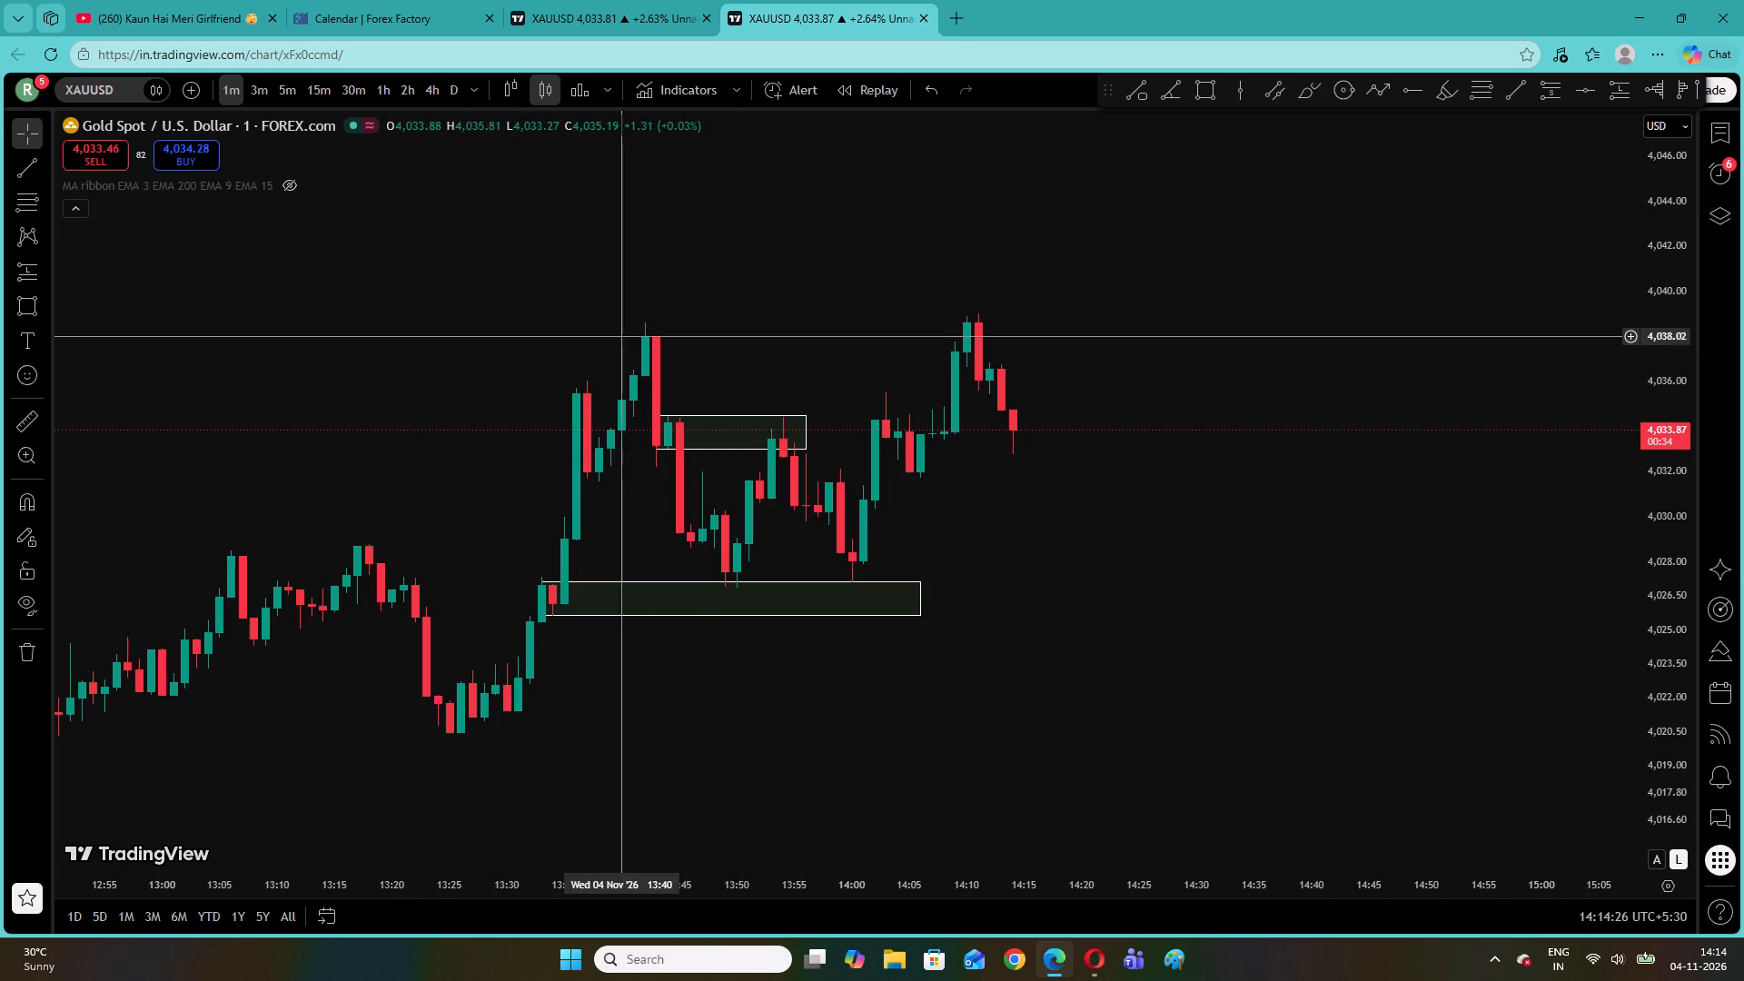
# Switch the chart to the 5-minute timeframe.
pyautogui.click(292, 92)
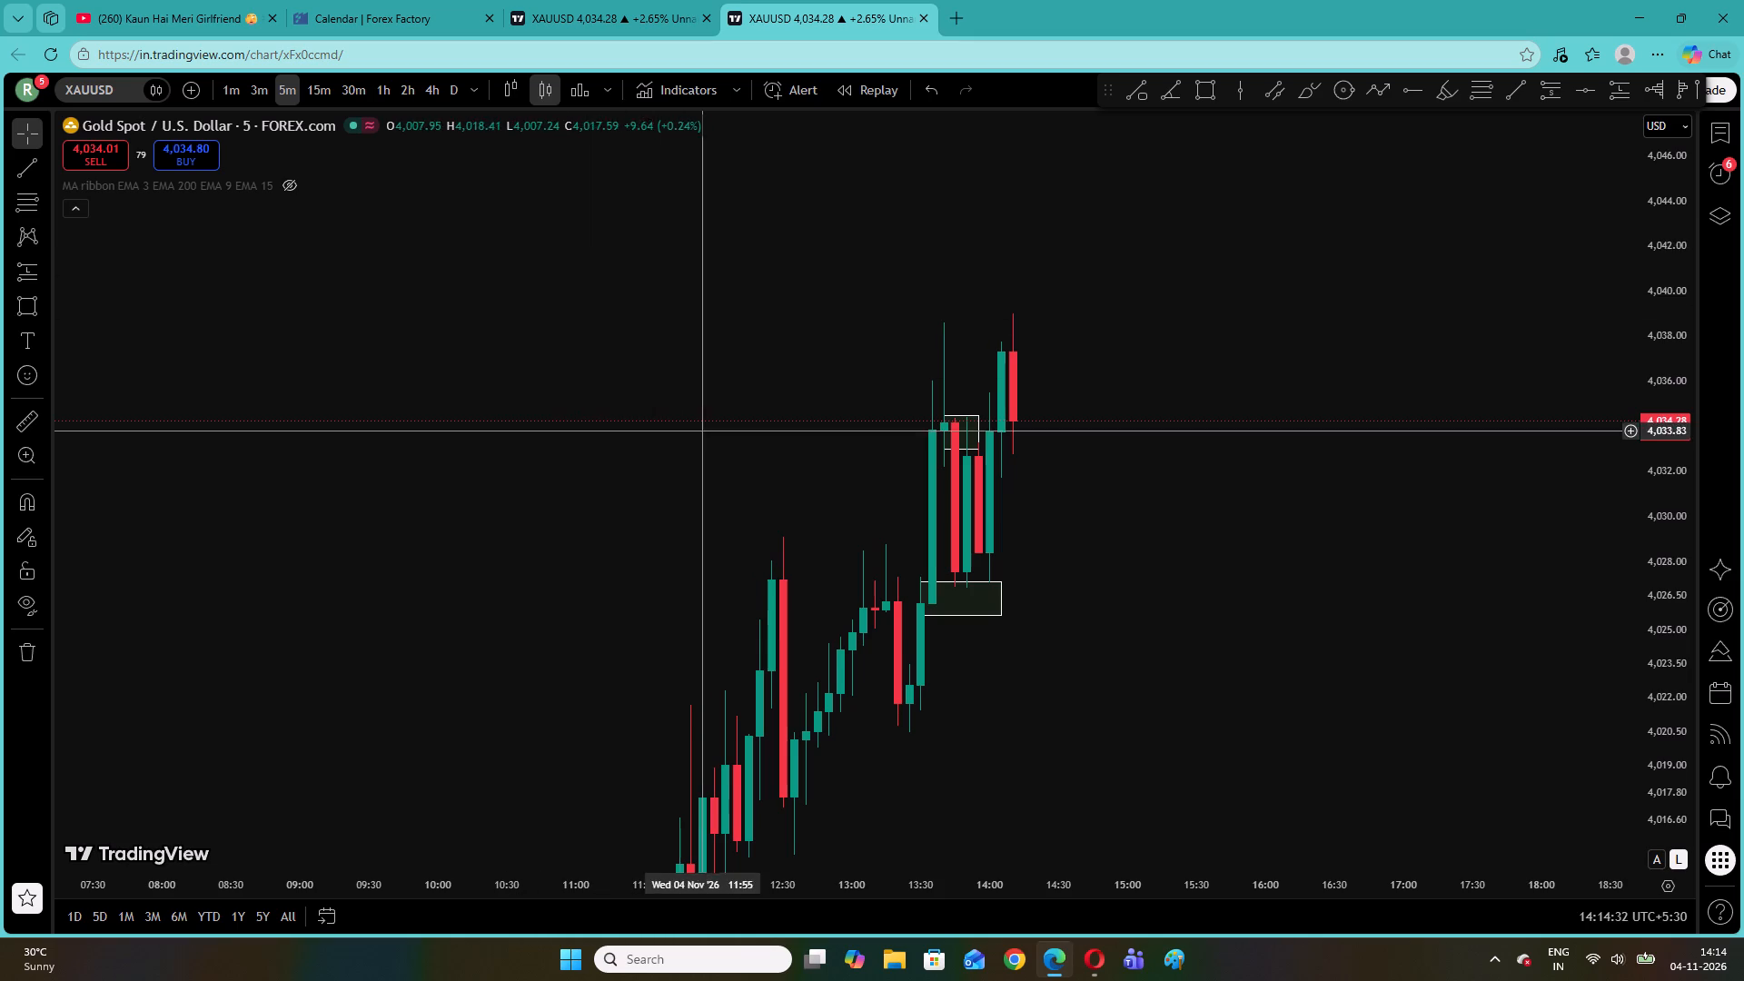
# Look back through the morning's 5-minute price action for an earlier pullback and rally structure.
pyautogui.moveTo(689, 433); pyautogui.dragTo(898, 175)
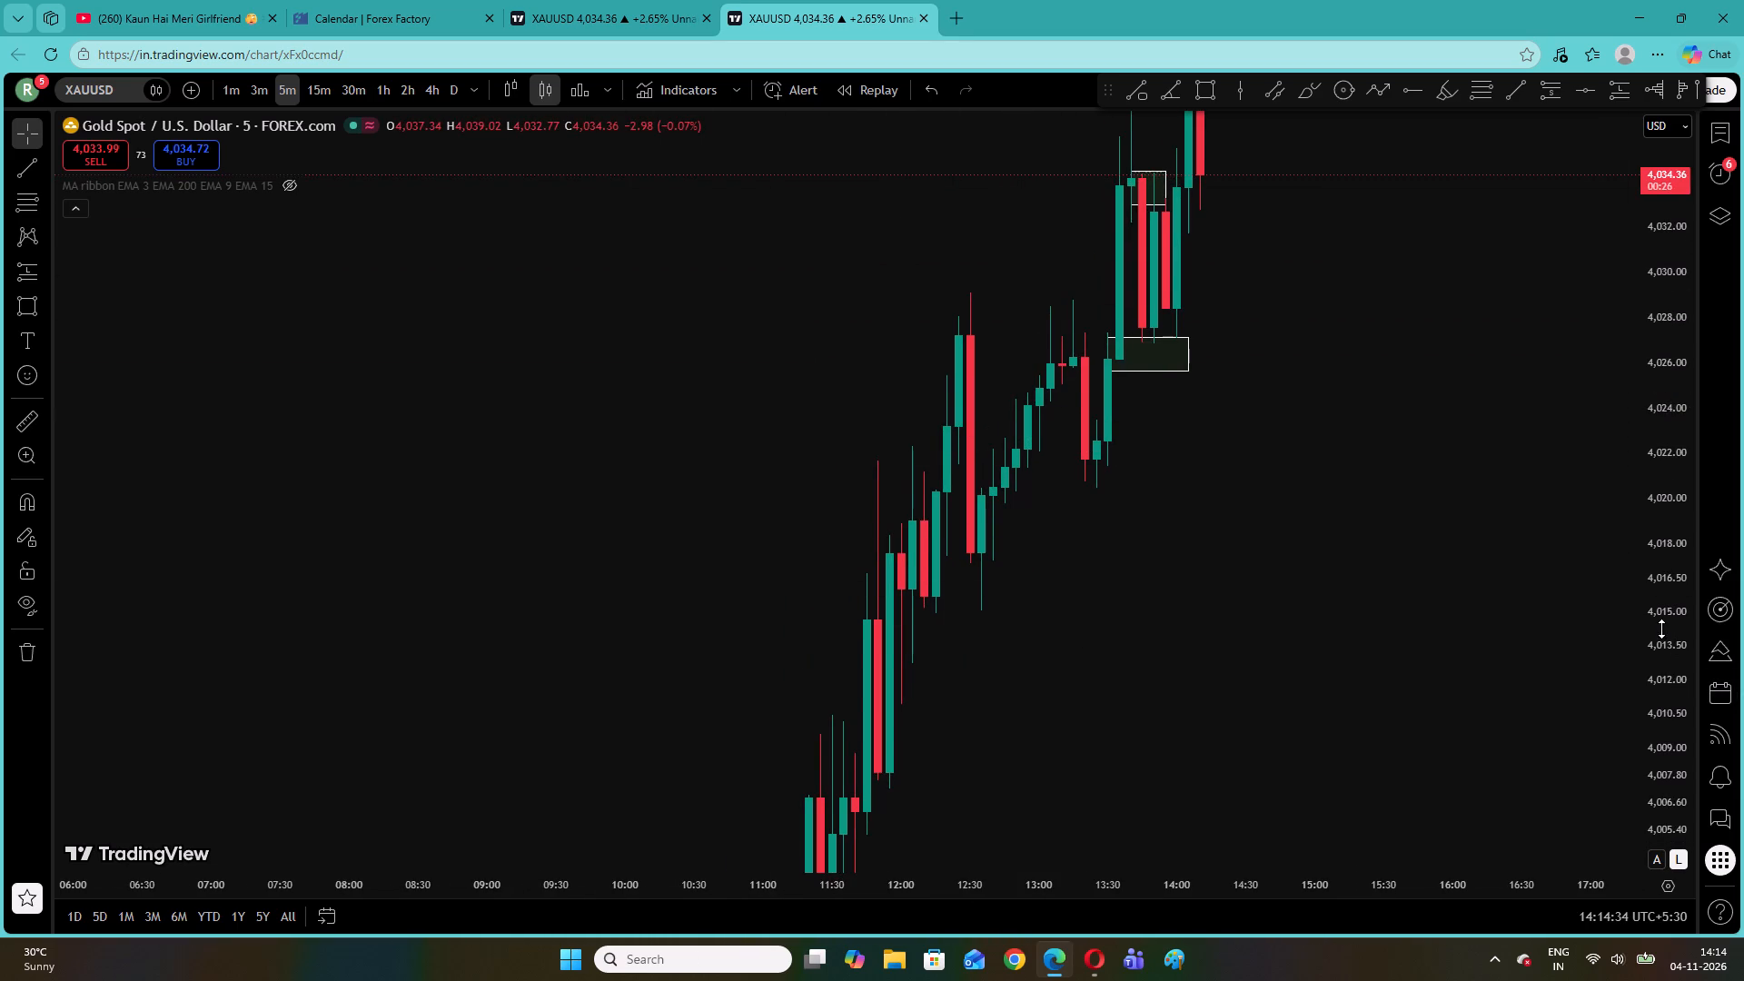
pyautogui.moveTo(1661, 629); pyautogui.dragTo(1587, 768)
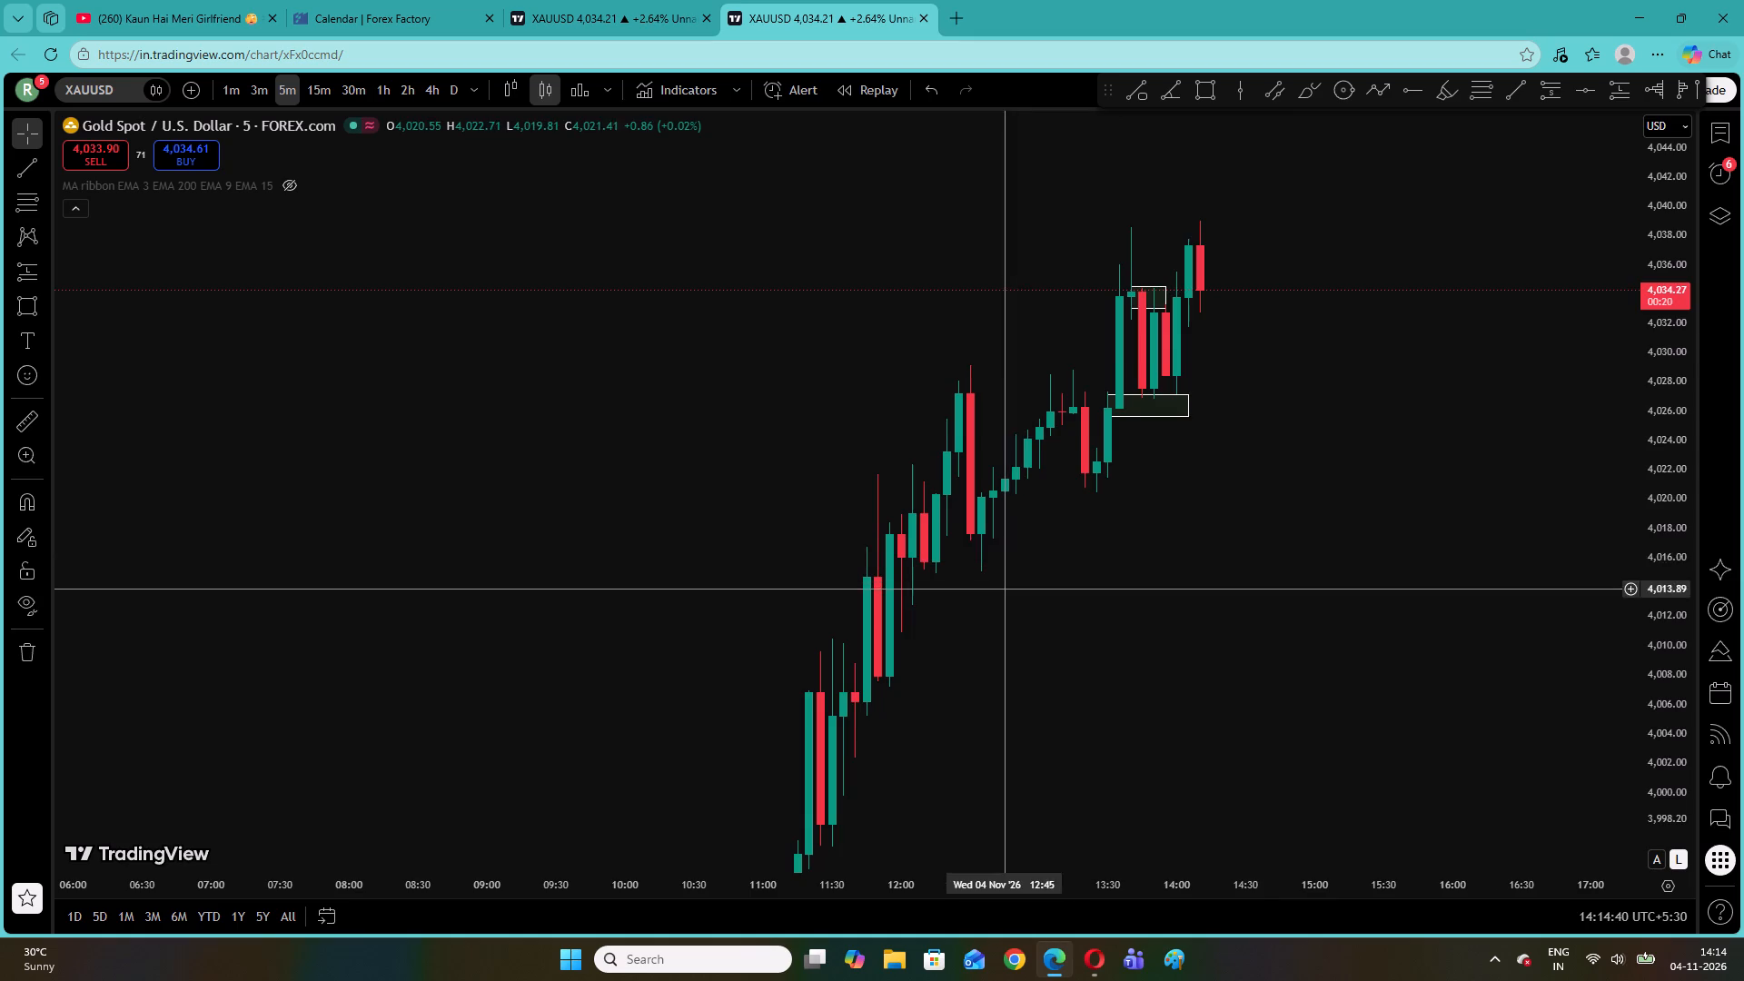
pyautogui.moveTo(1008, 589); pyautogui.dragTo(1165, 212)
pyautogui.moveTo(1060, 645); pyautogui.dragTo(1394, 215)
pyautogui.moveTo(778, 683); pyautogui.dragTo(1052, 332)
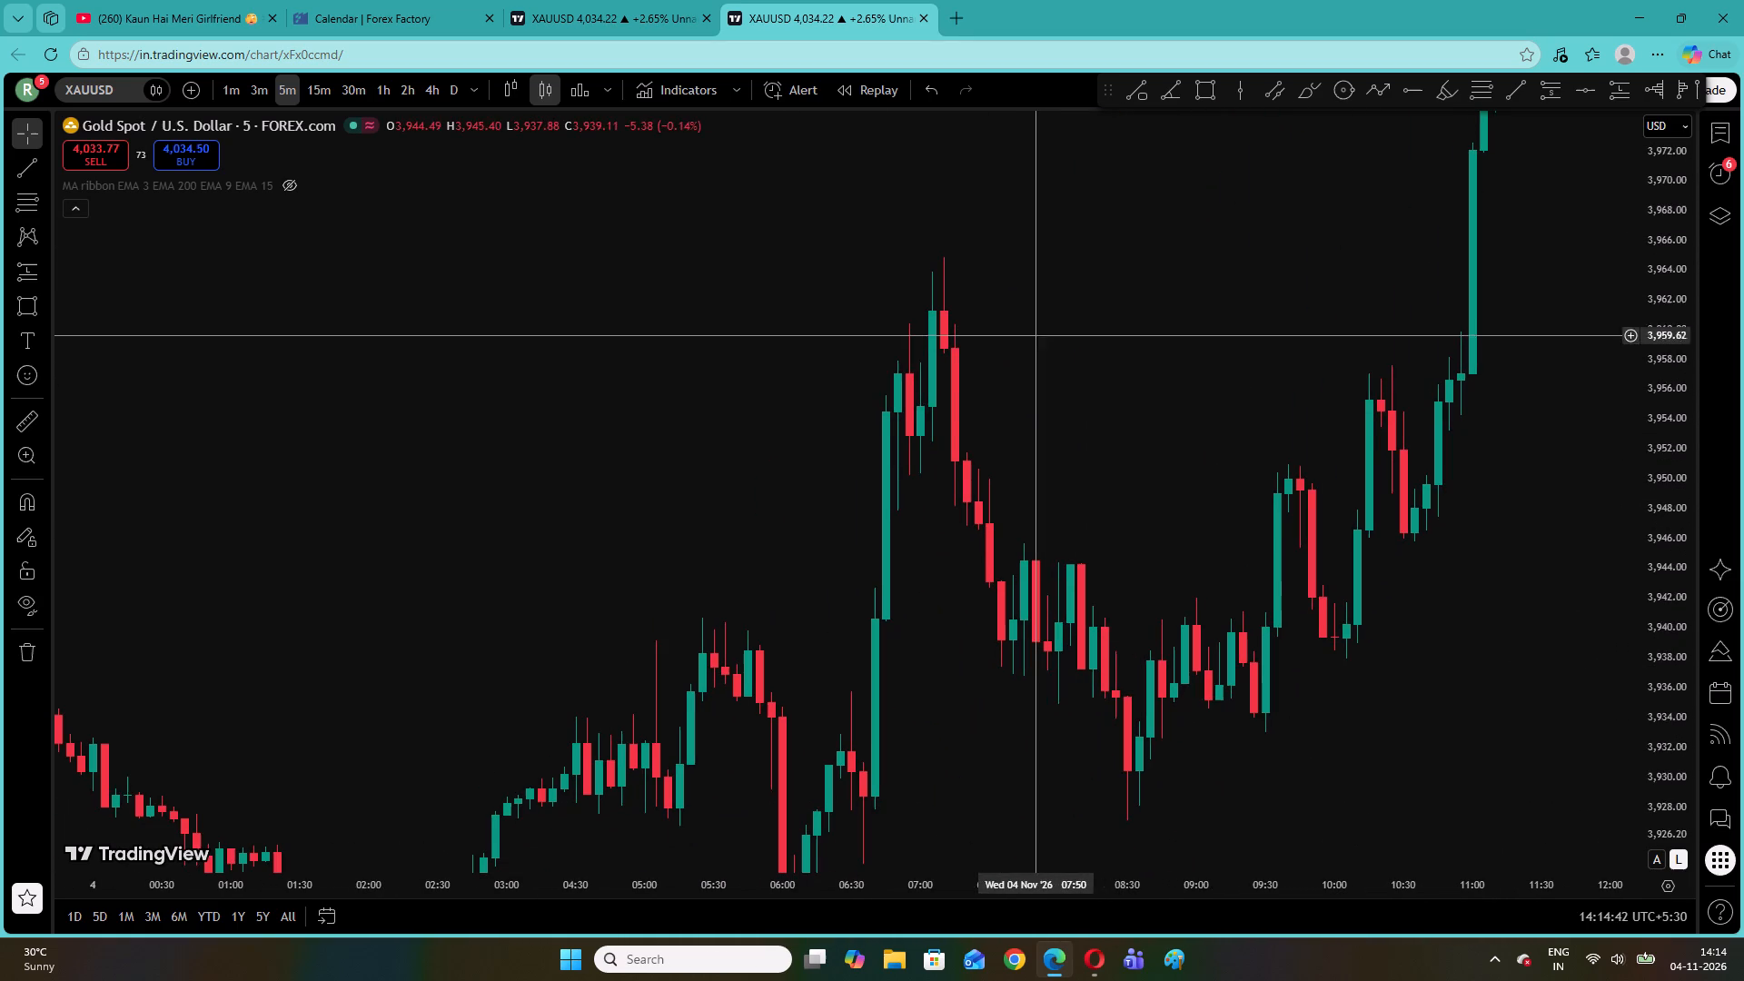
pyautogui.moveTo(1174, 400); pyautogui.dragTo(716, 670)
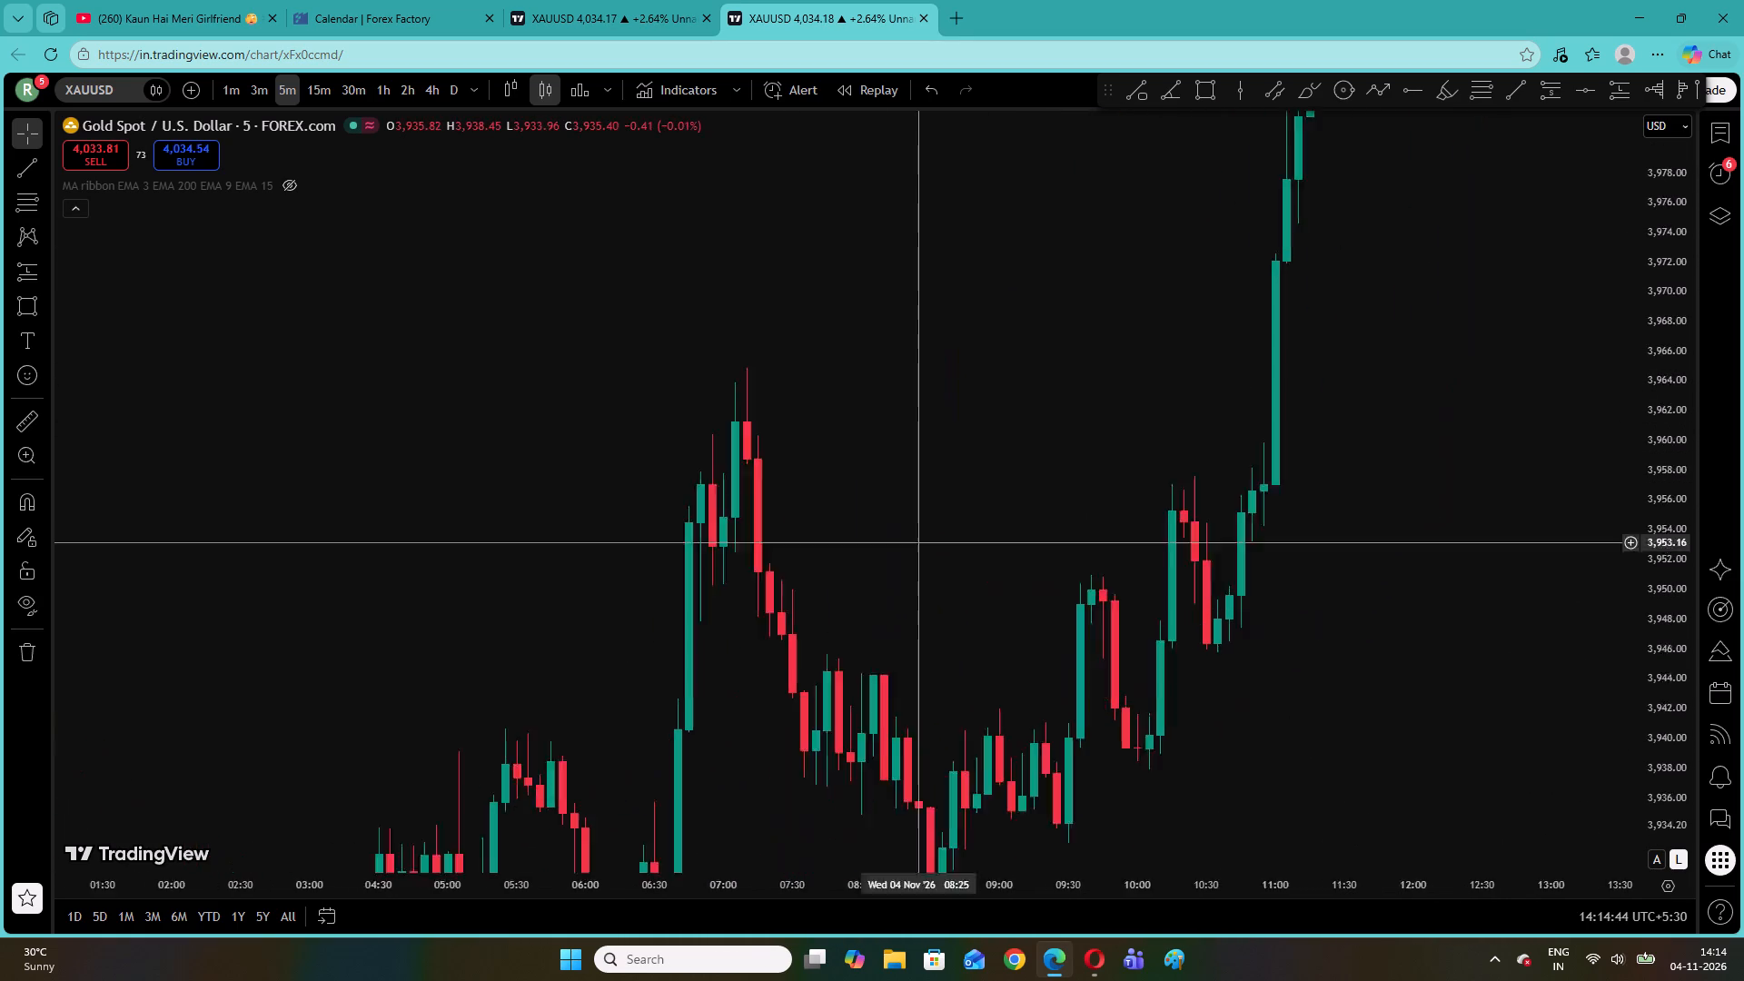
pyautogui.moveTo(716, 670); pyautogui.dragTo(667, 713)
pyautogui.moveTo(1298, 234); pyautogui.dragTo(728, 790)
pyautogui.moveTo(1154, 337); pyautogui.dragTo(711, 885)
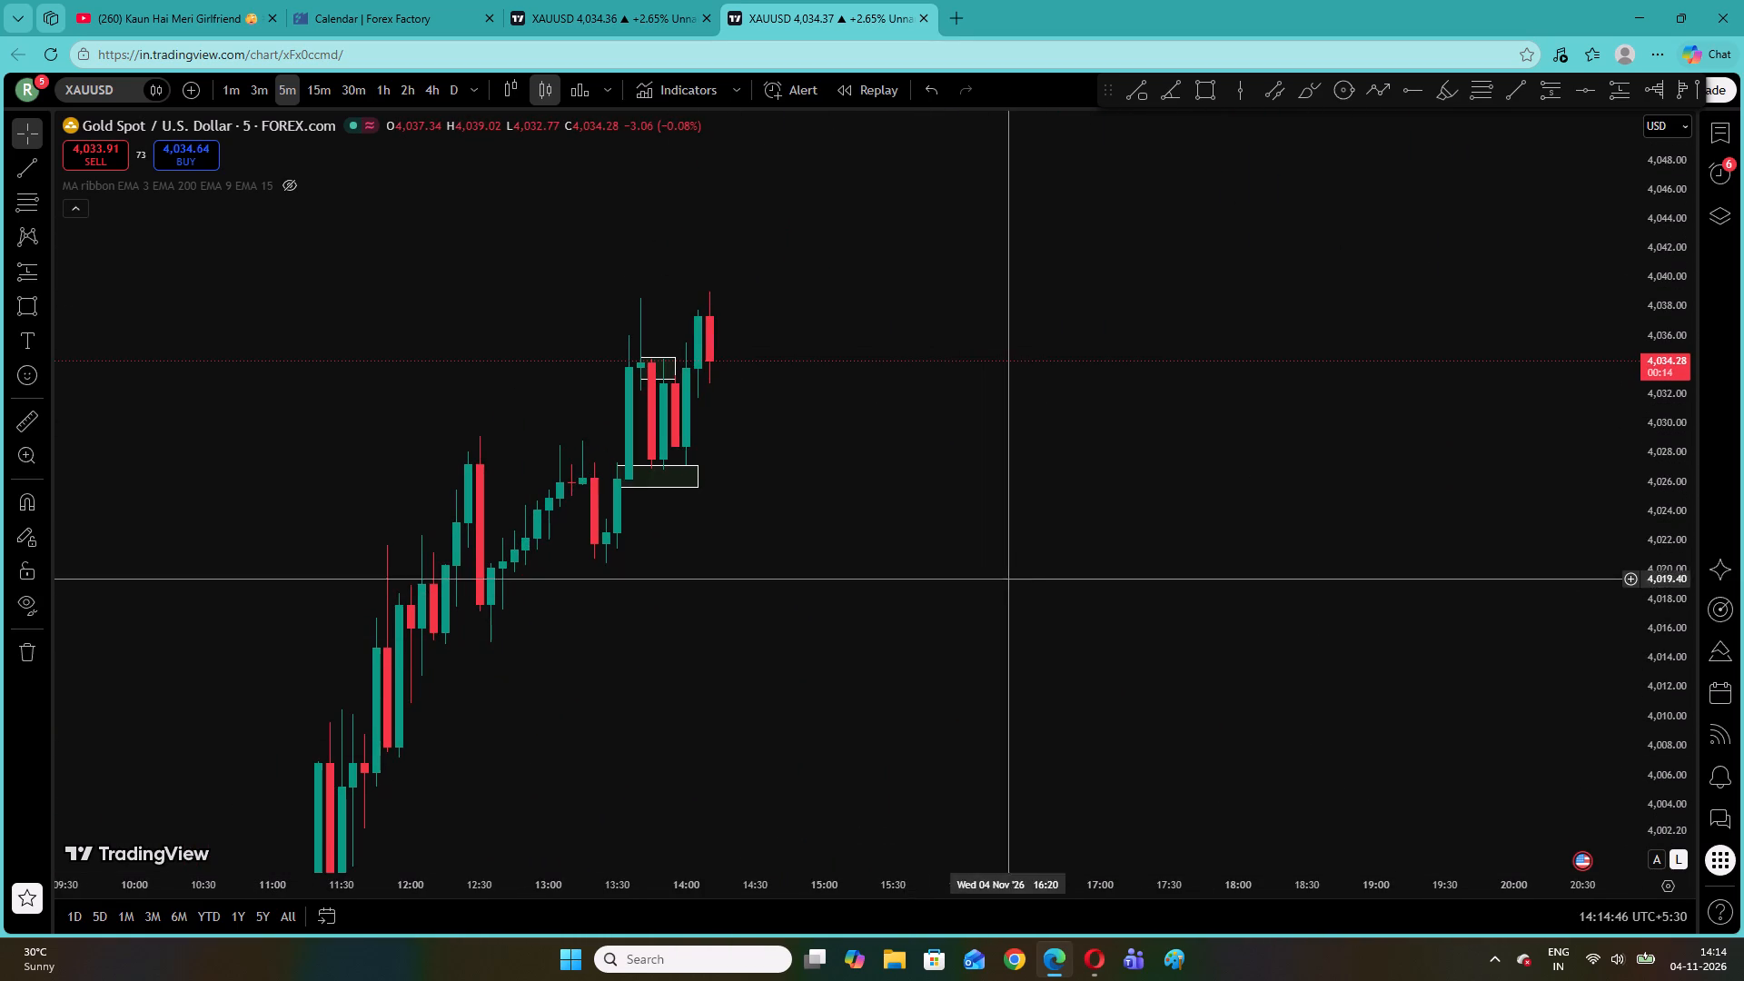
pyautogui.moveTo(845, 582); pyautogui.dragTo(1469, 286)
pyautogui.moveTo(993, 671); pyautogui.dragTo(1273, 223)
pyautogui.moveTo(1105, 670); pyautogui.dragTo(1138, 387)
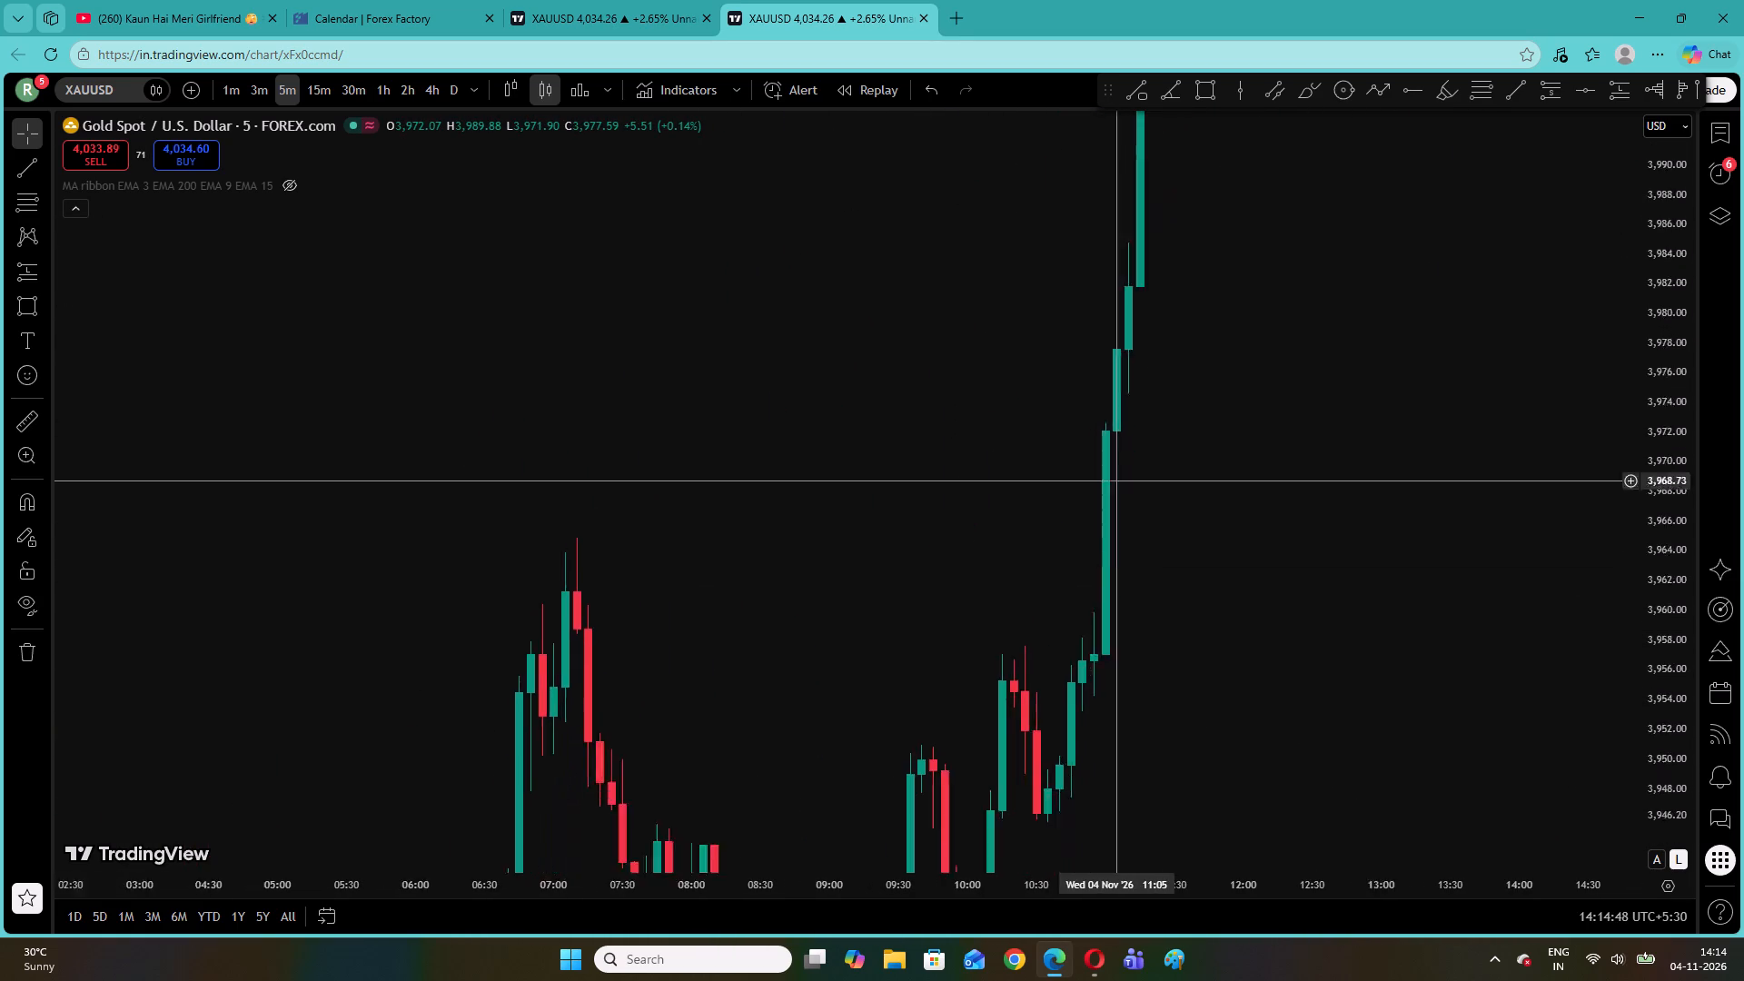
pyautogui.moveTo(1138, 387); pyautogui.dragTo(1160, 310)
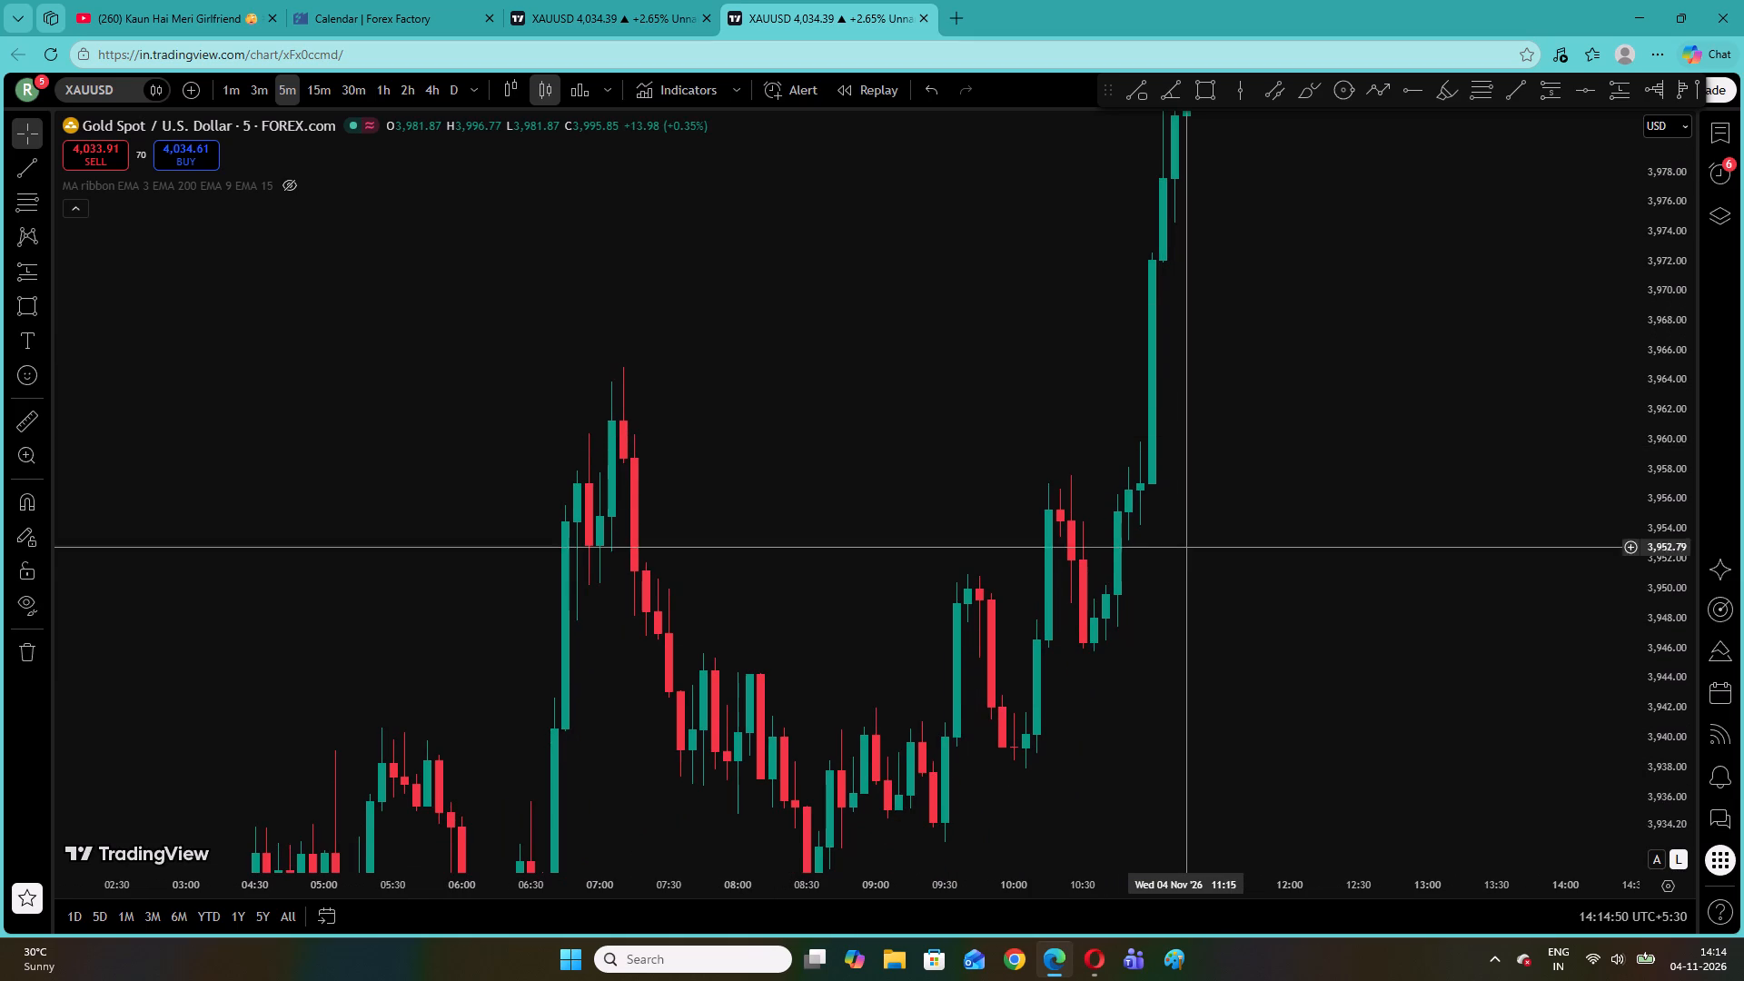
pyautogui.moveTo(1135, 639); pyautogui.dragTo(1095, 519)
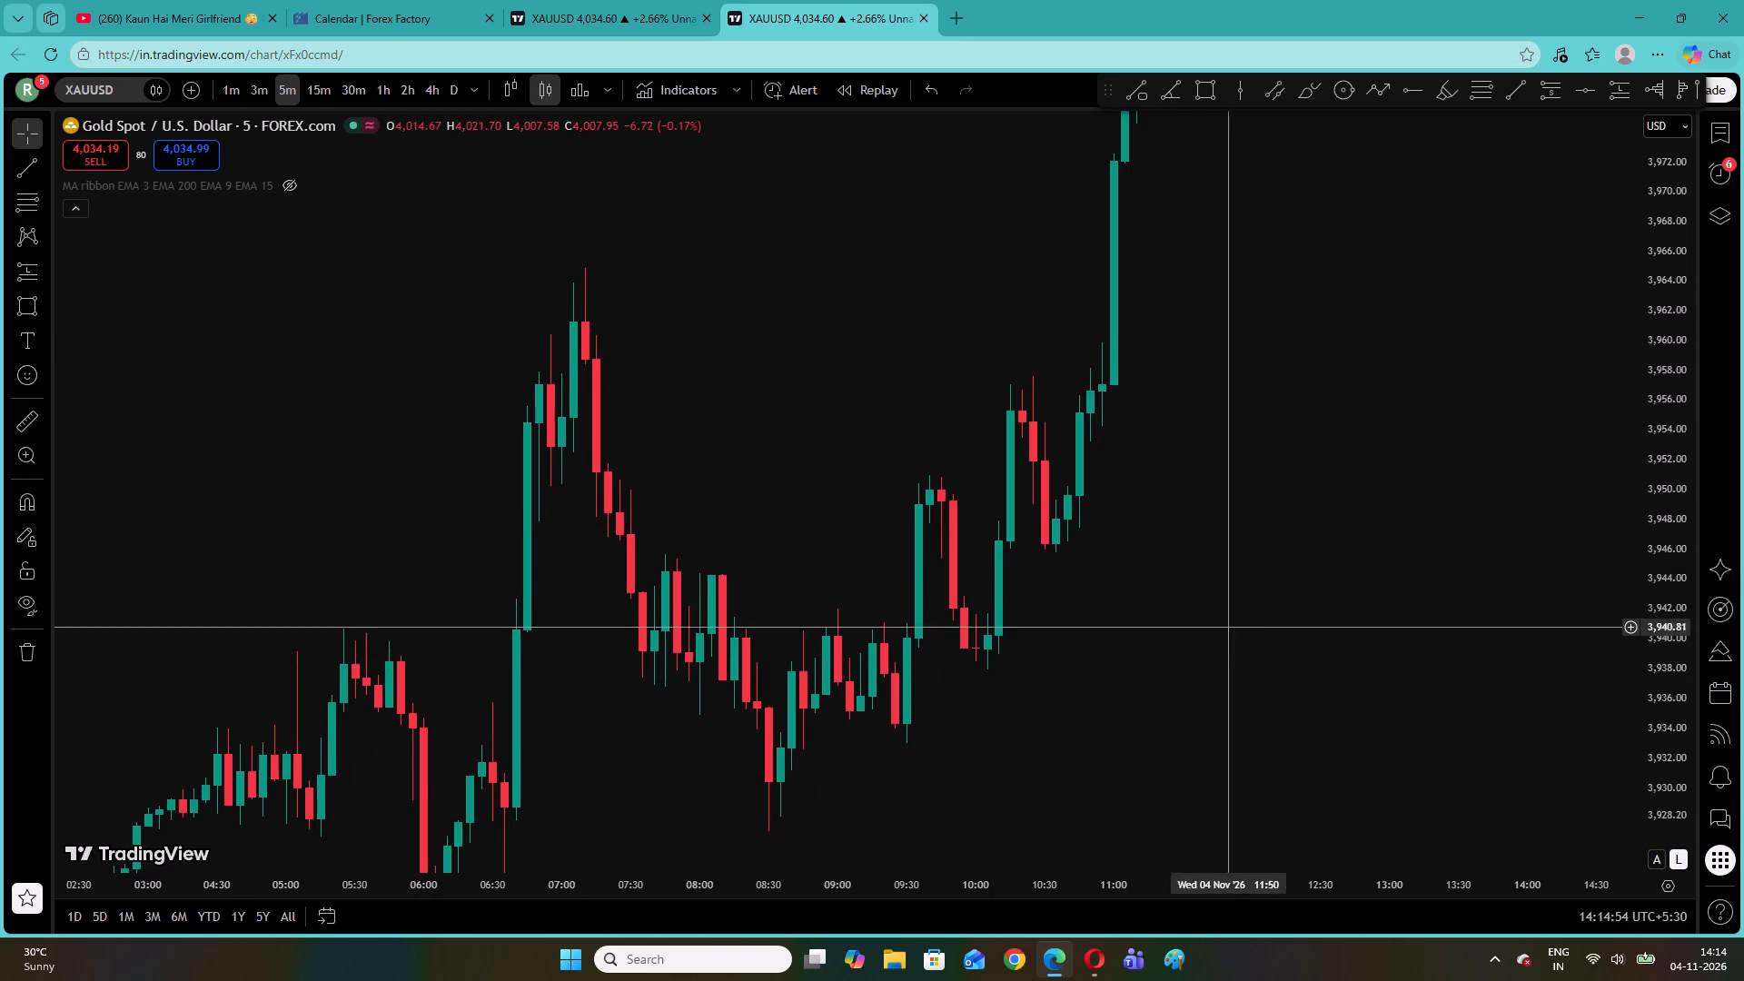
pyautogui.moveTo(1246, 583); pyautogui.dragTo(1055, 511)
# Draw a rectangle zone starting at 09:20, from about 3,938.56 to 3,934.19, with its end at about 10:30.
pyautogui.click(28, 296)
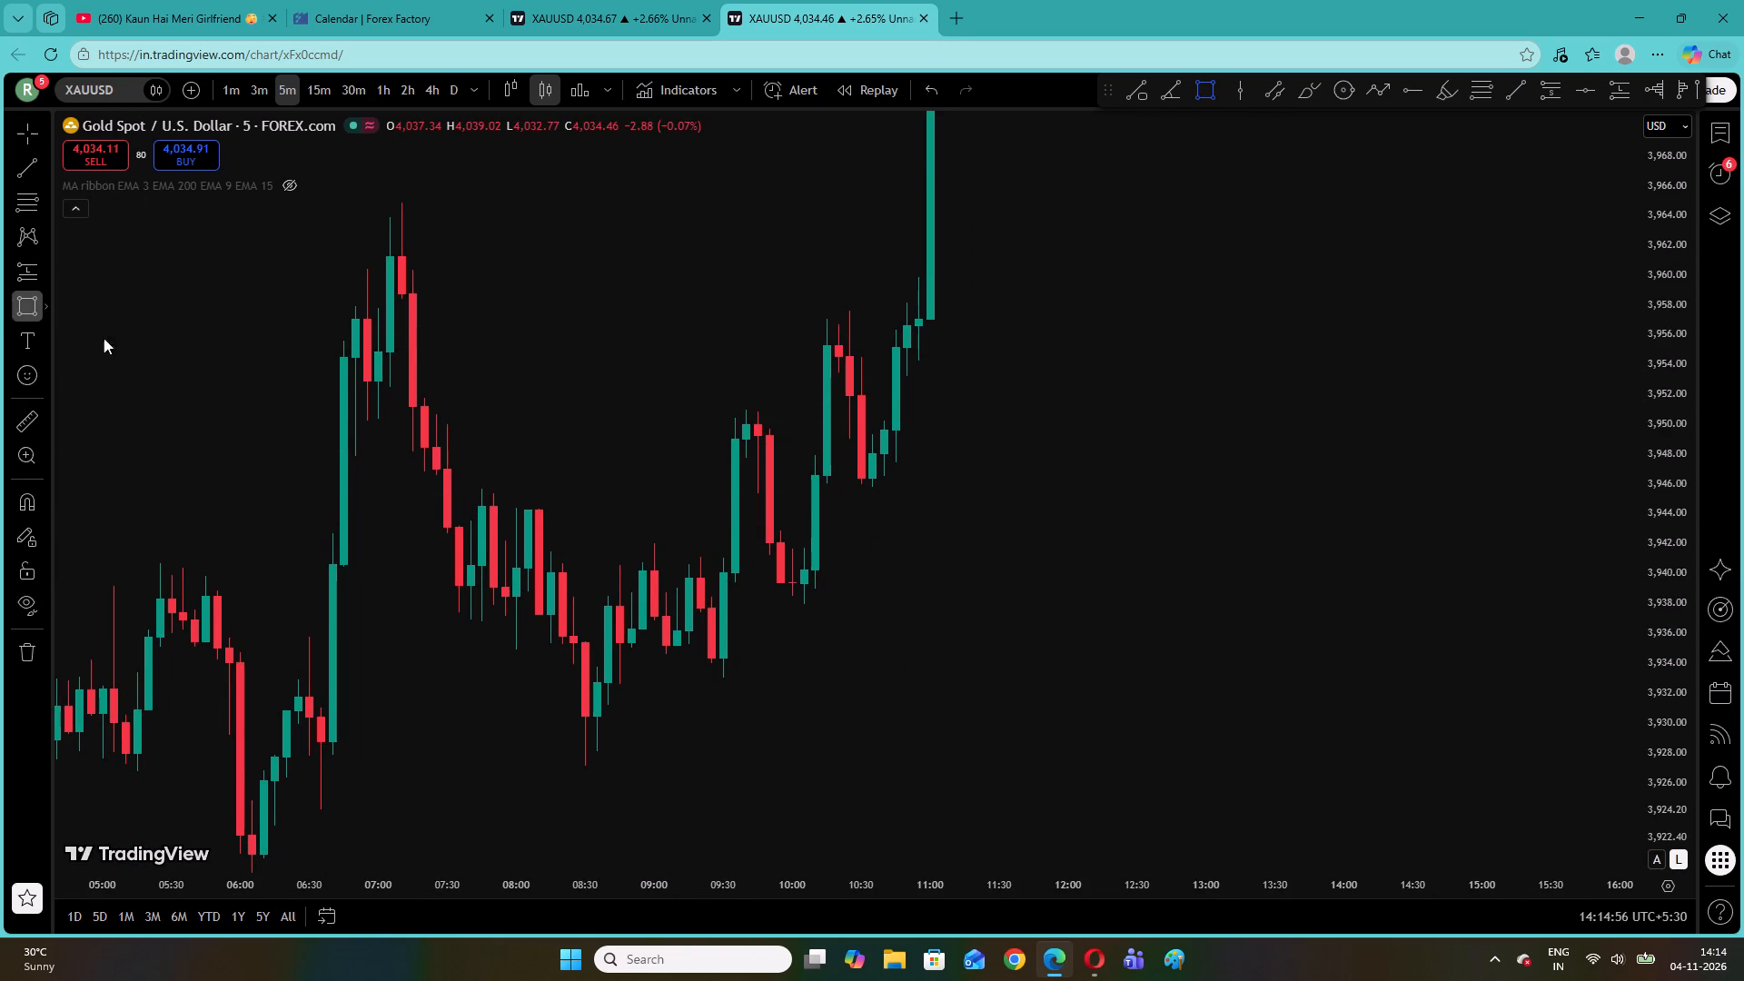
pyautogui.click(700, 595)
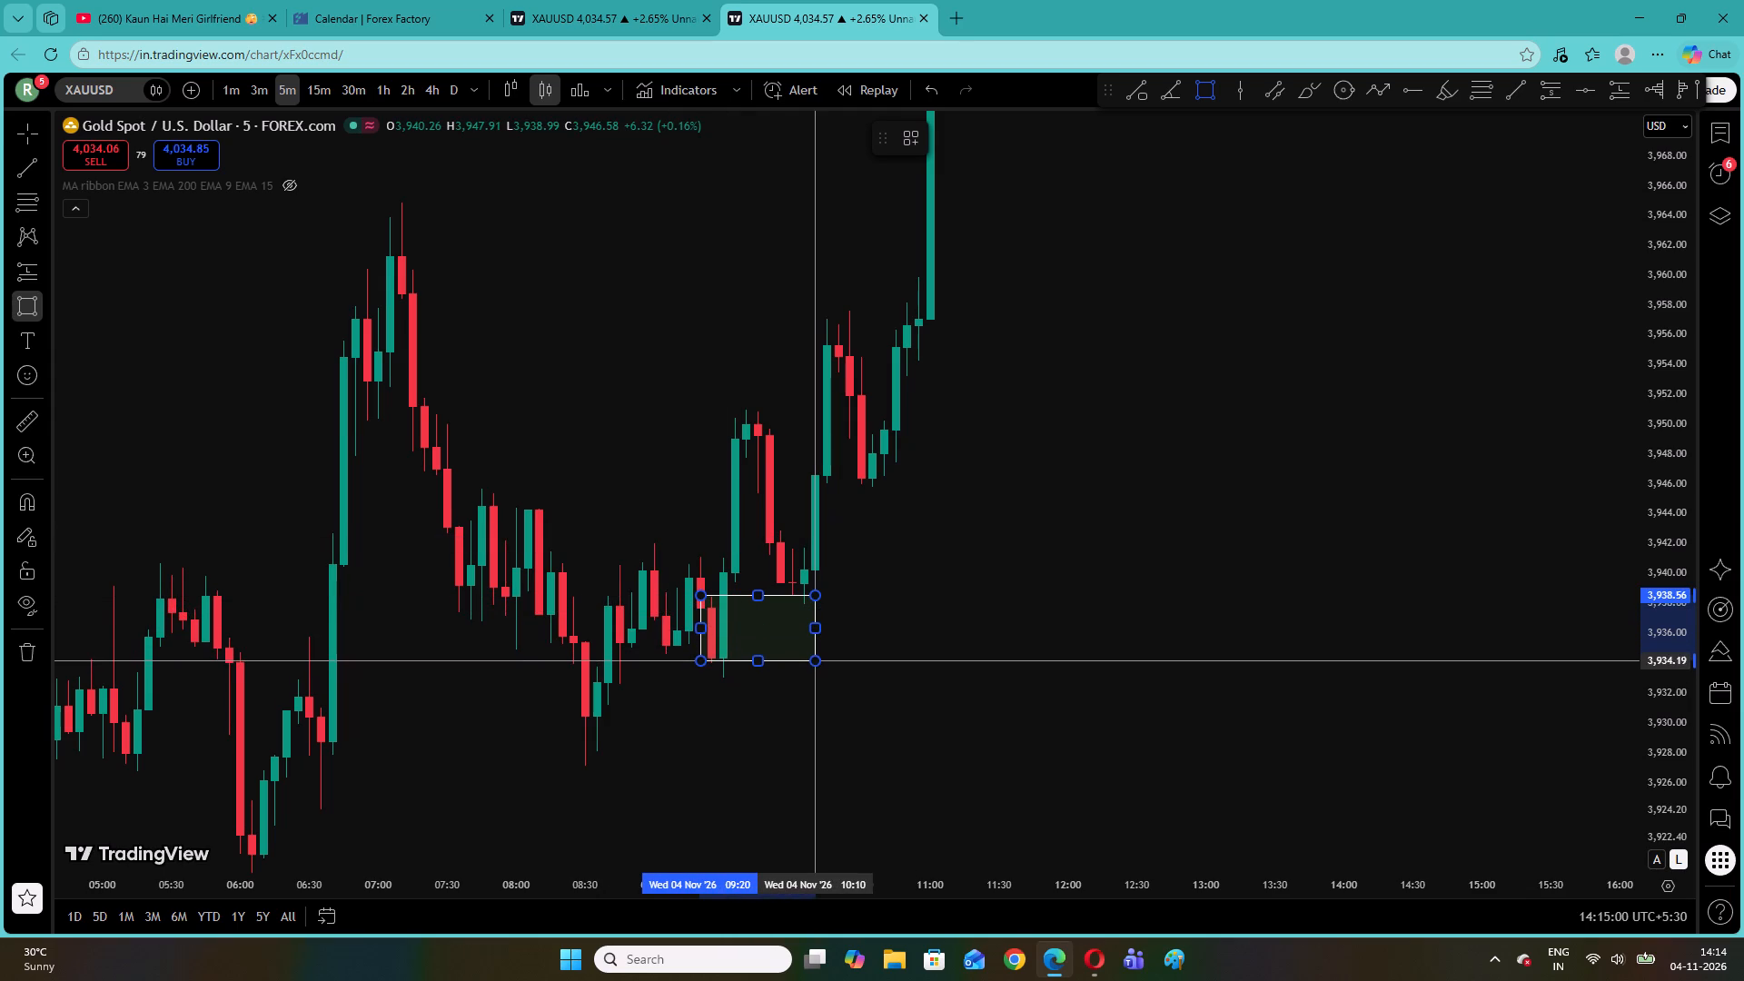
pyautogui.click(812, 660)
pyautogui.moveTo(811, 628); pyautogui.dragTo(967, 629)
pyautogui.click(942, 481)
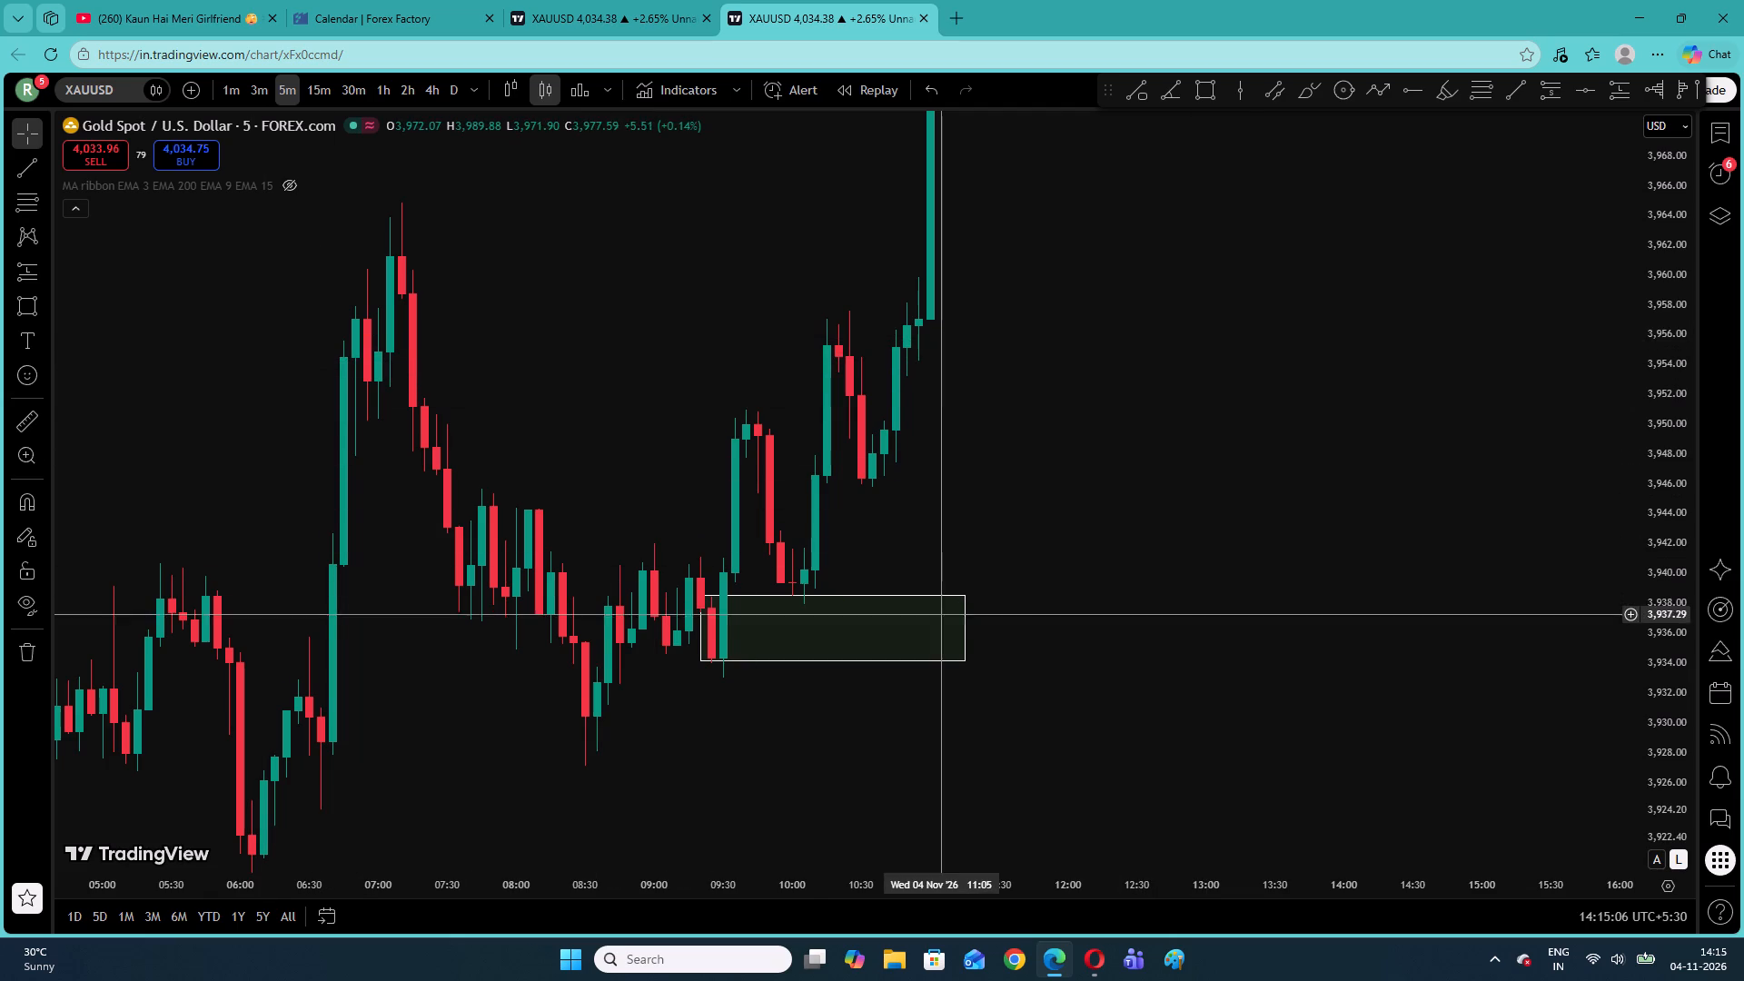
pyautogui.moveTo(967, 630); pyautogui.dragTo(859, 634)
pyautogui.click(1005, 609)
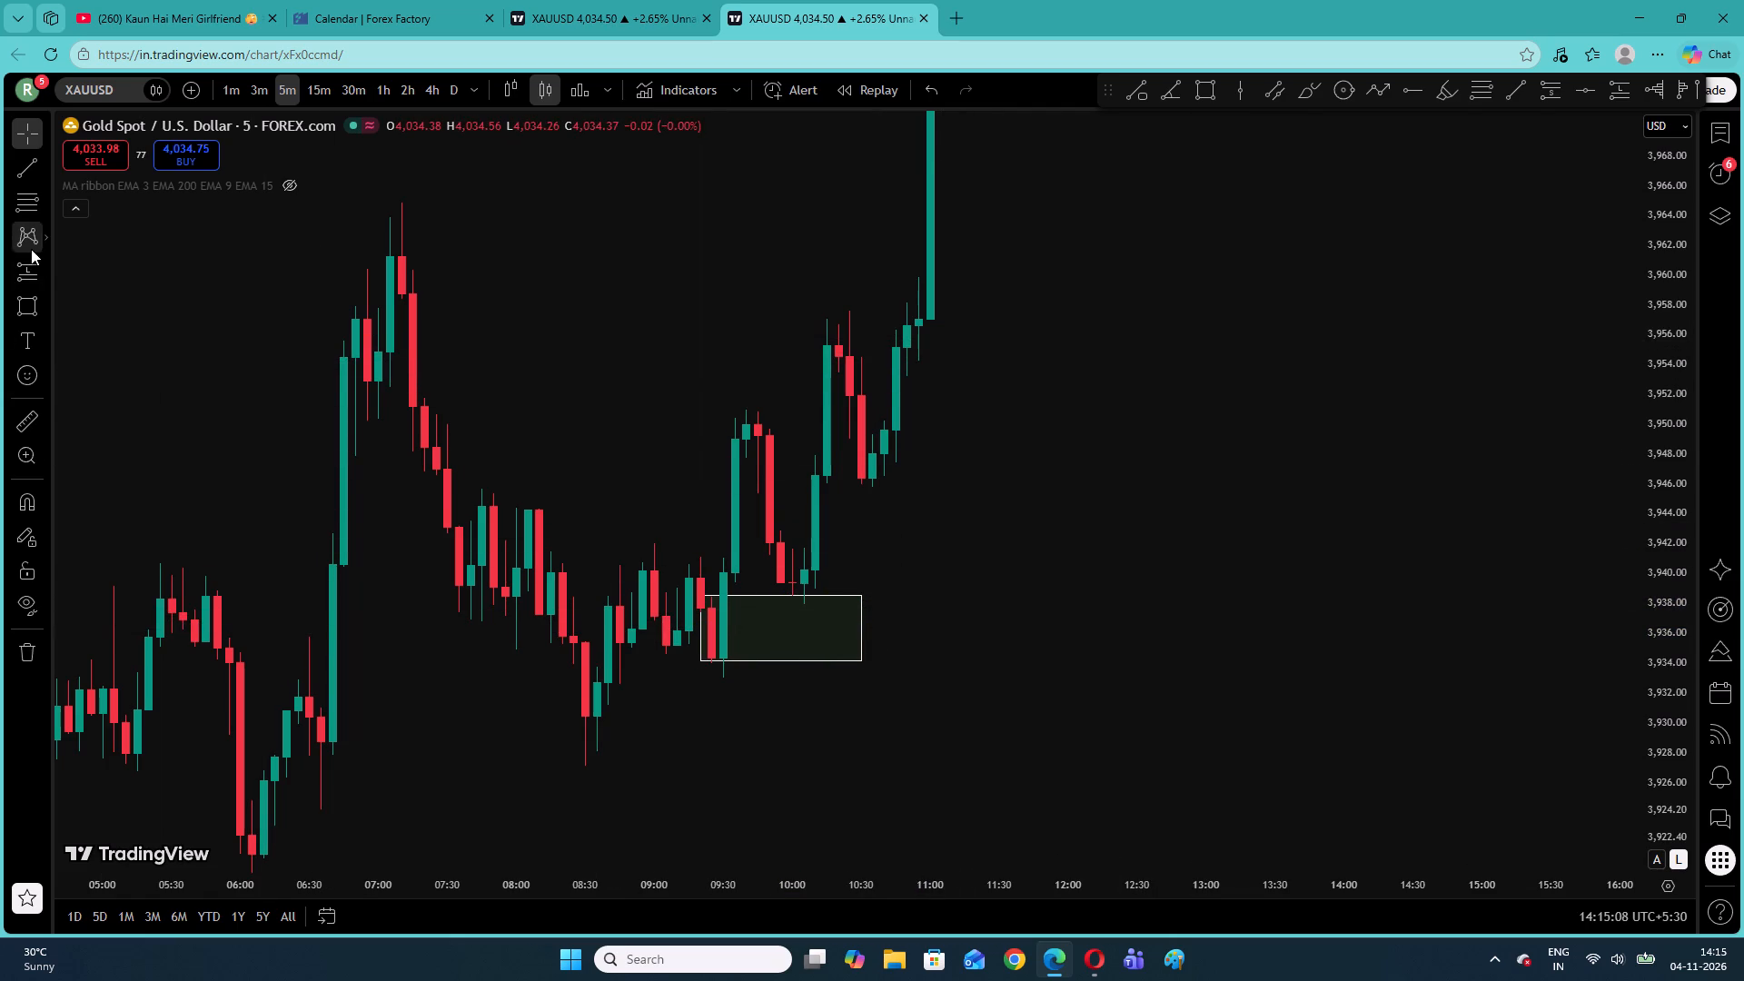
# Place a long position at 10:10 with entry at 3,938.56, stop at about 3,934.25 and target at about 3,956.51.
pyautogui.click(40, 266)
pyautogui.click(38, 269)
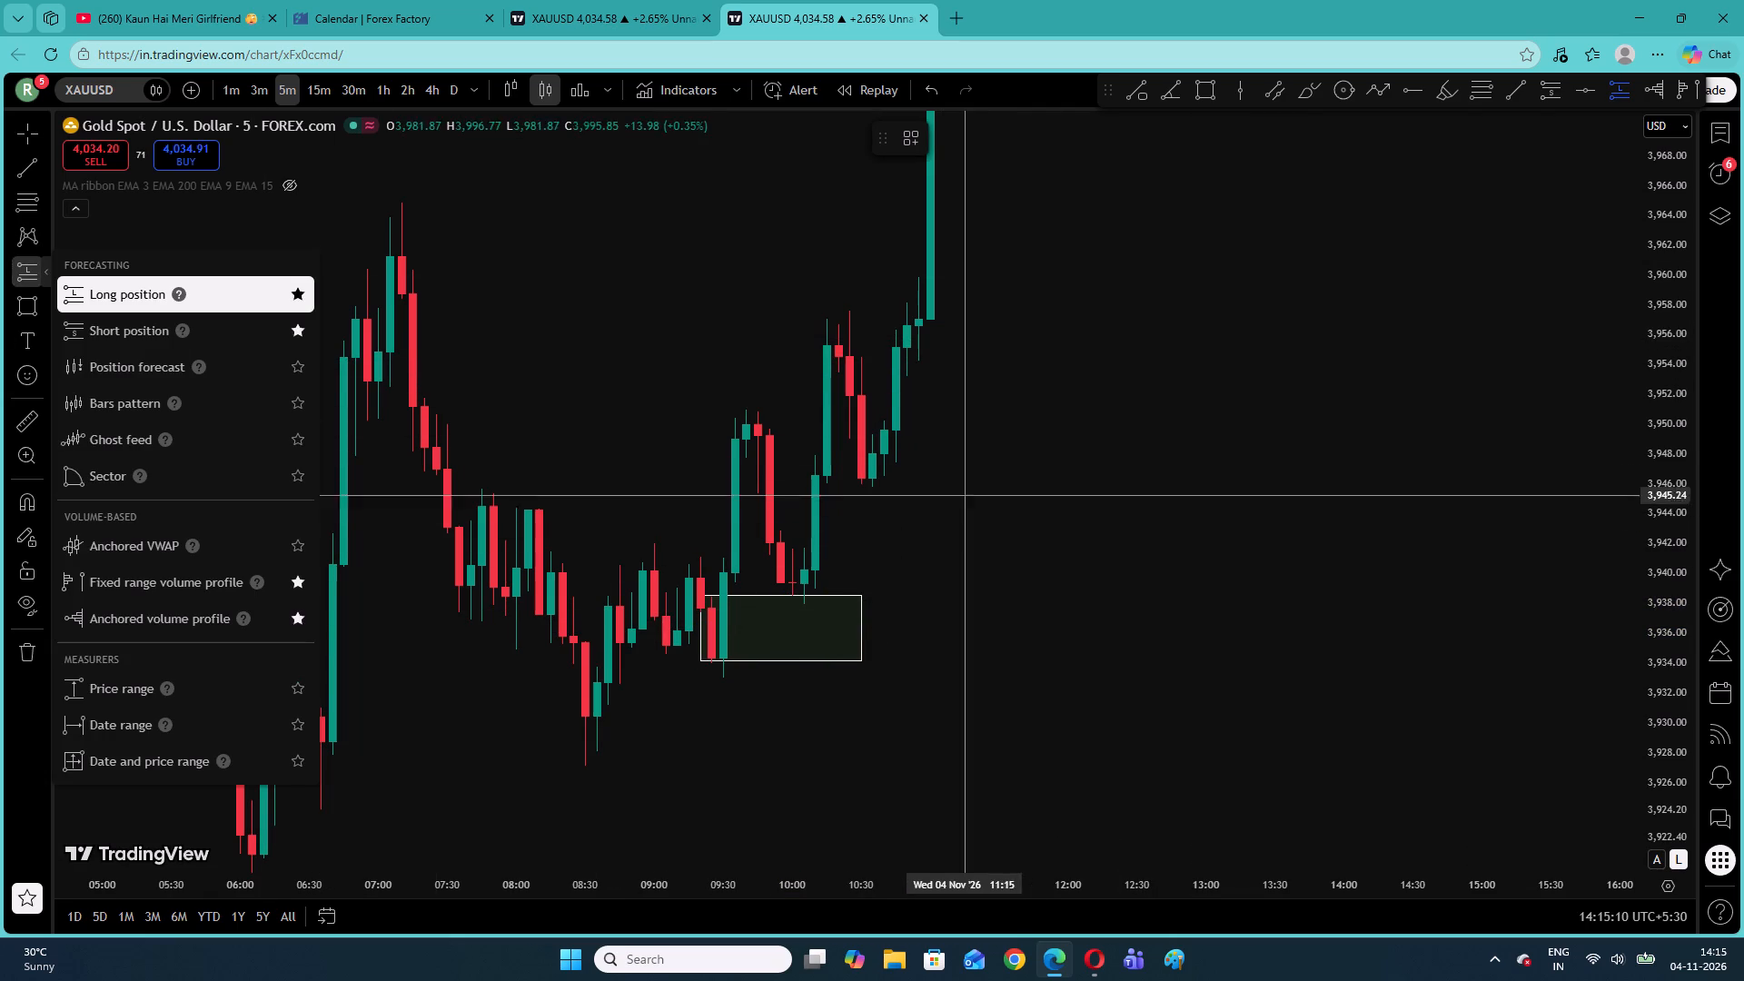
pyautogui.click(816, 595)
pyautogui.moveTo(775, 755); pyautogui.dragTo(775, 611)
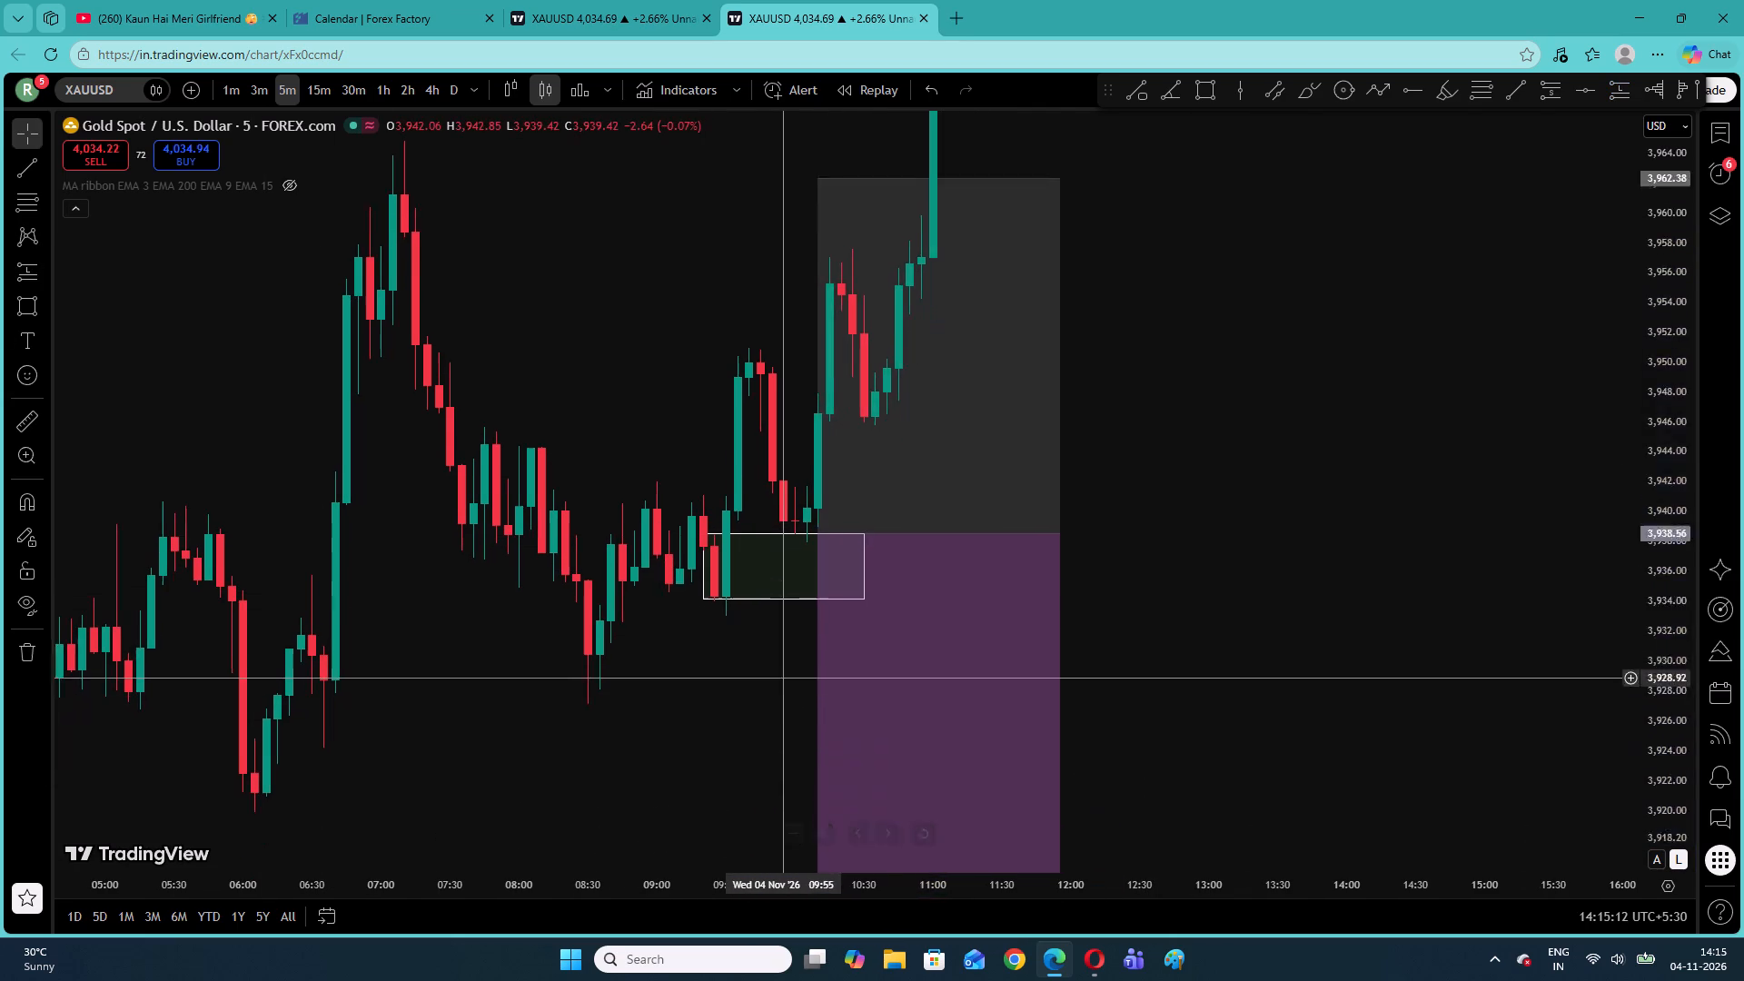
pyautogui.moveTo(775, 611); pyautogui.dragTo(764, 556)
pyautogui.moveTo(805, 765); pyautogui.dragTo(800, 463)
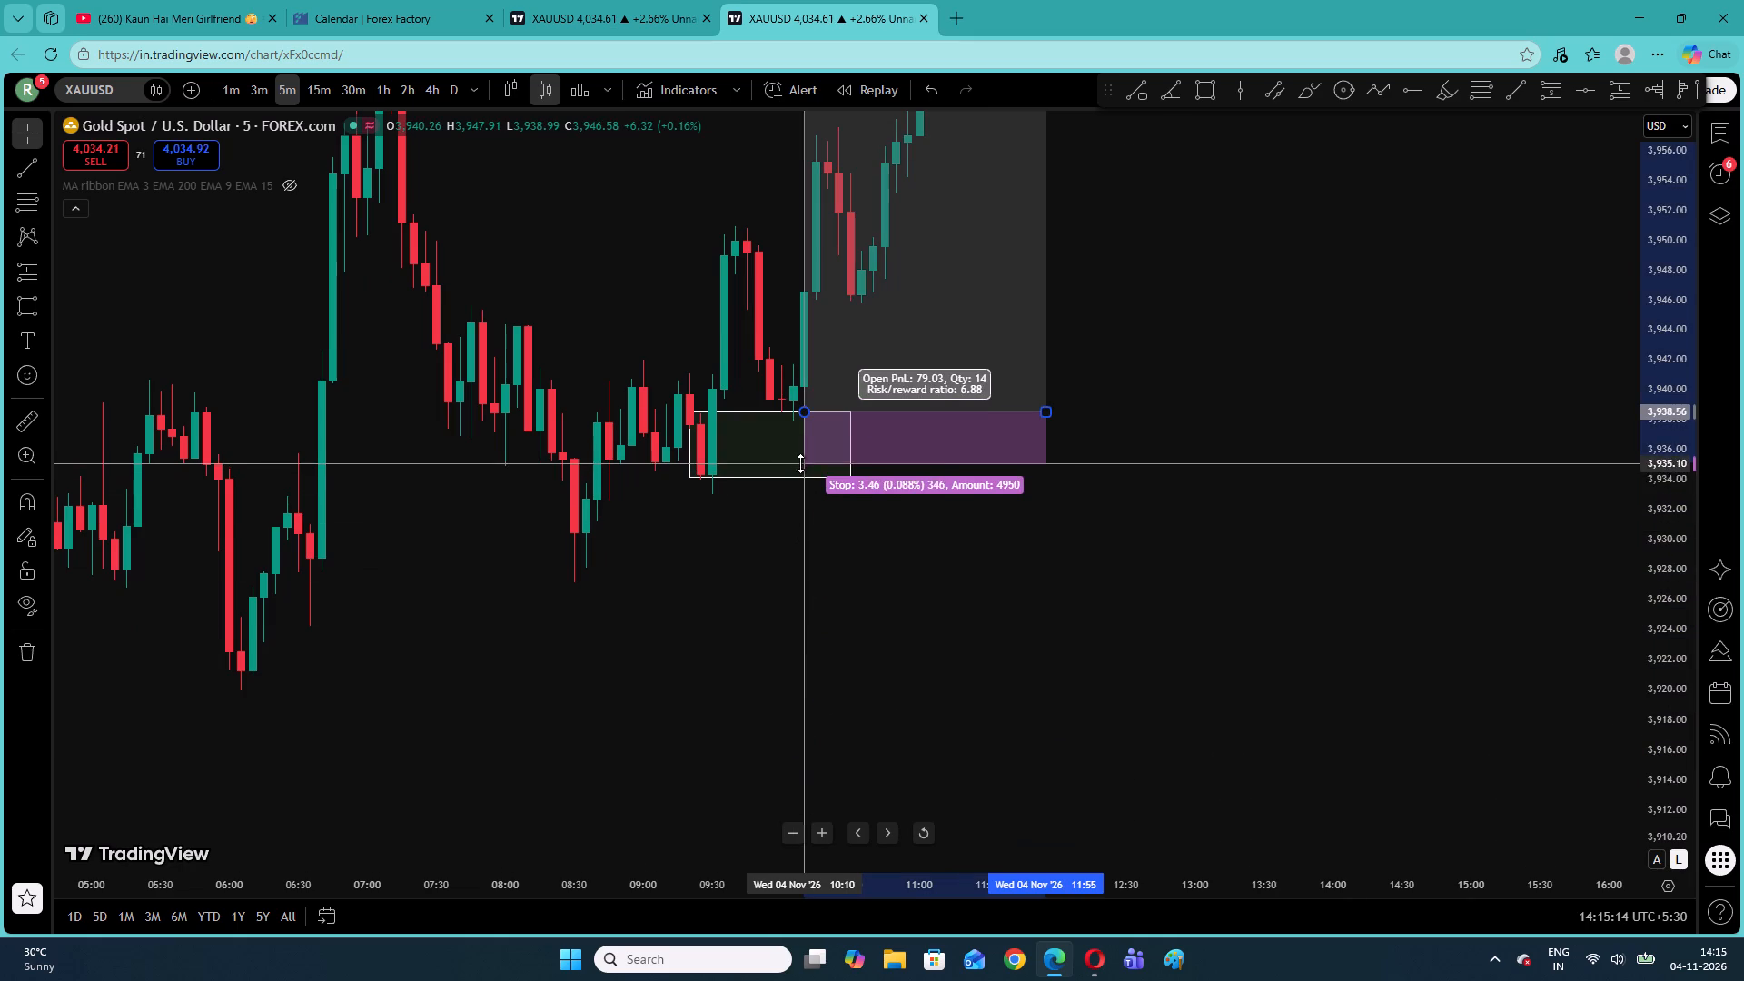
pyautogui.moveTo(800, 463); pyautogui.dragTo(798, 476)
pyautogui.moveTo(775, 533); pyautogui.dragTo(711, 784)
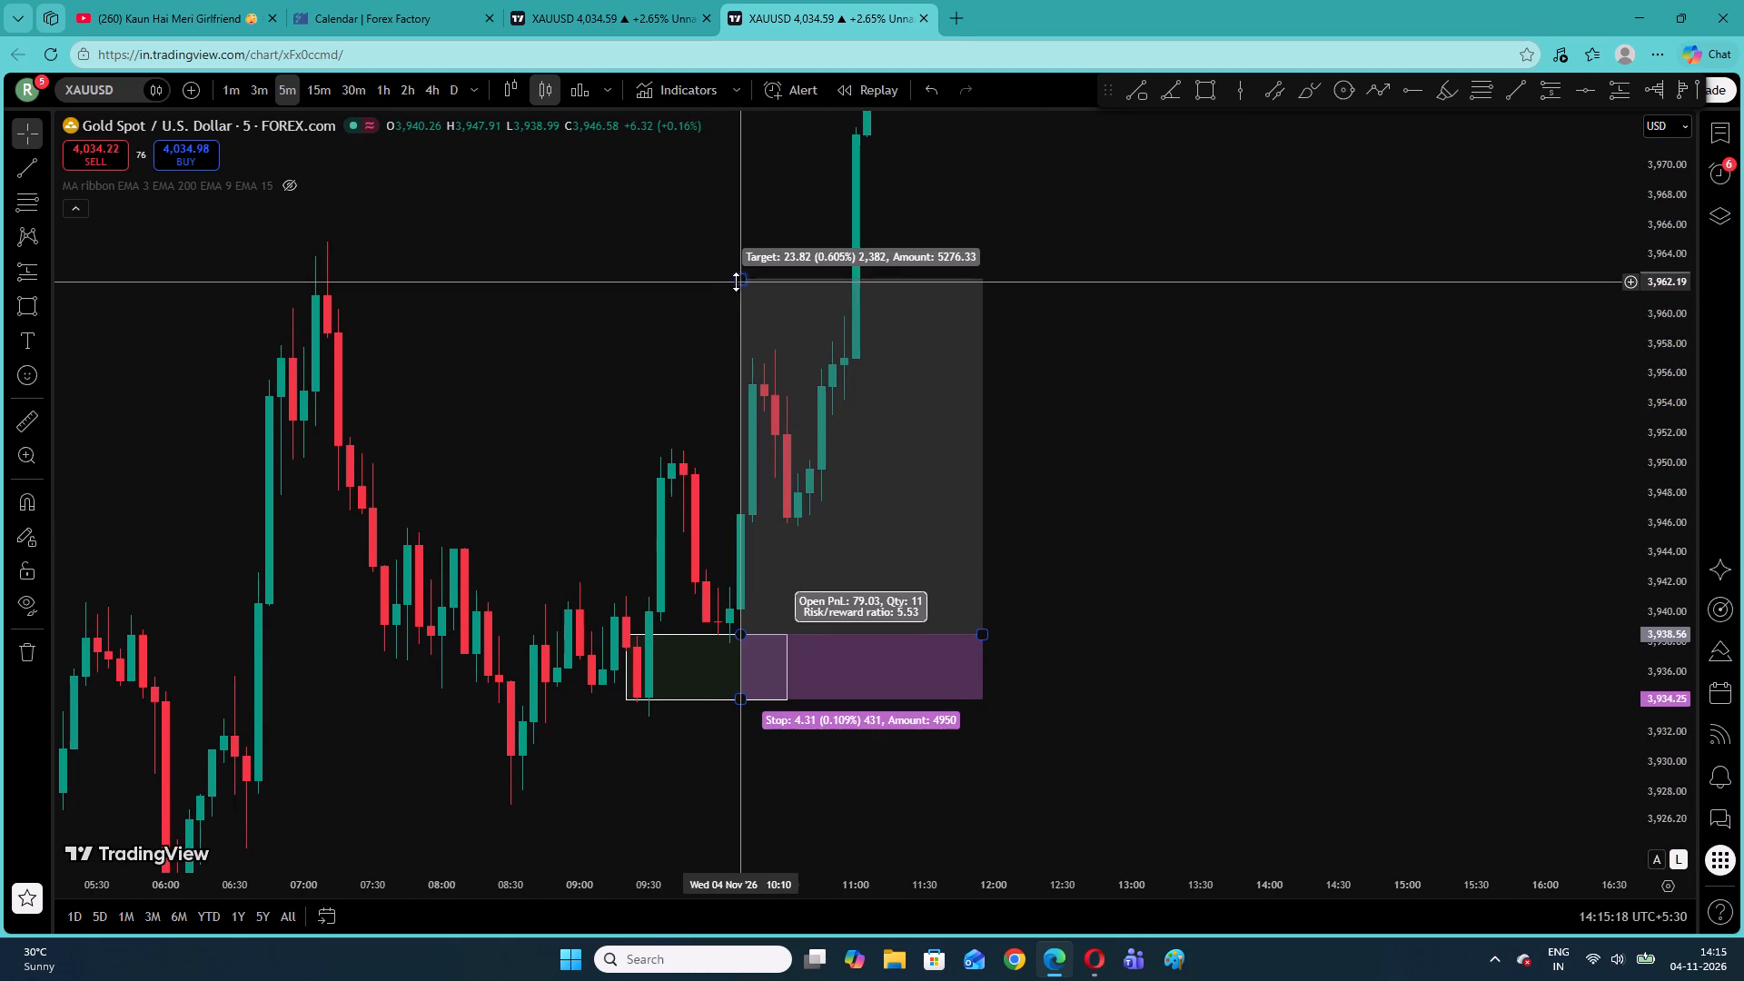
pyautogui.moveTo(737, 282); pyautogui.dragTo(734, 366)
pyautogui.click(706, 363)
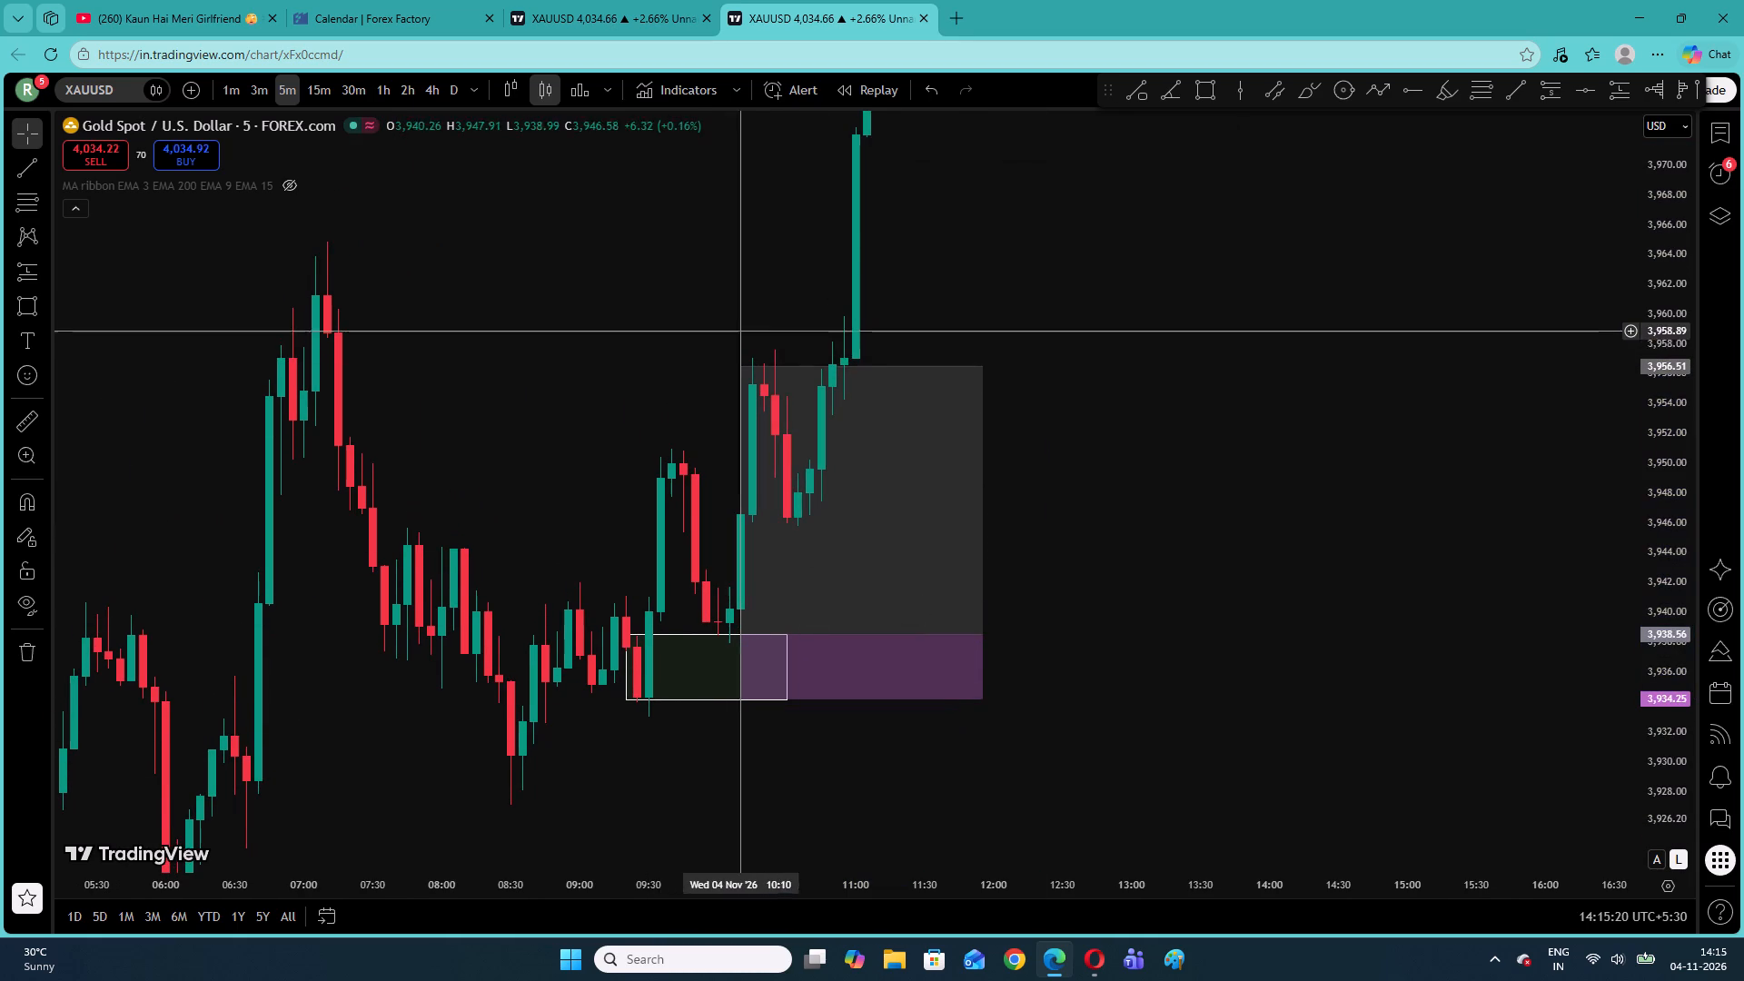
# Remove the rectangle zone and the long position drawings from the 5-minute chart.
pyautogui.moveTo(613, 311); pyautogui.dragTo(915, 253)
pyautogui.moveTo(821, 447); pyautogui.dragTo(813, 392)
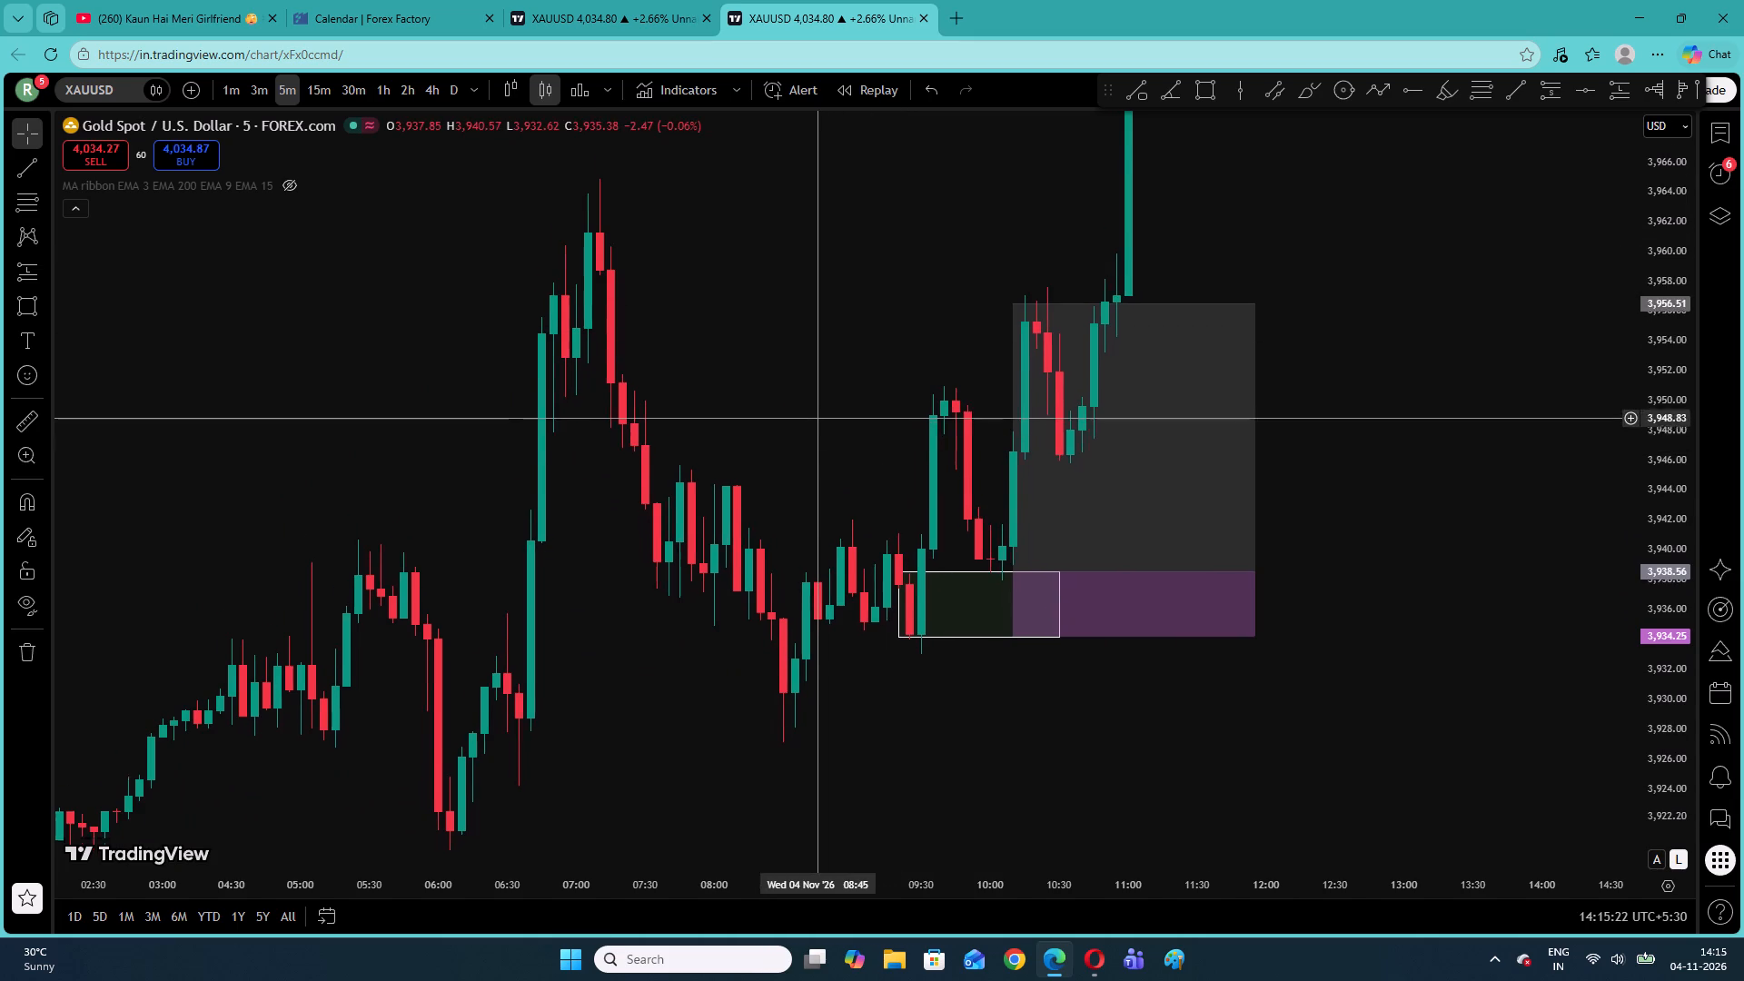
pyautogui.moveTo(813, 392); pyautogui.dragTo(800, 286)
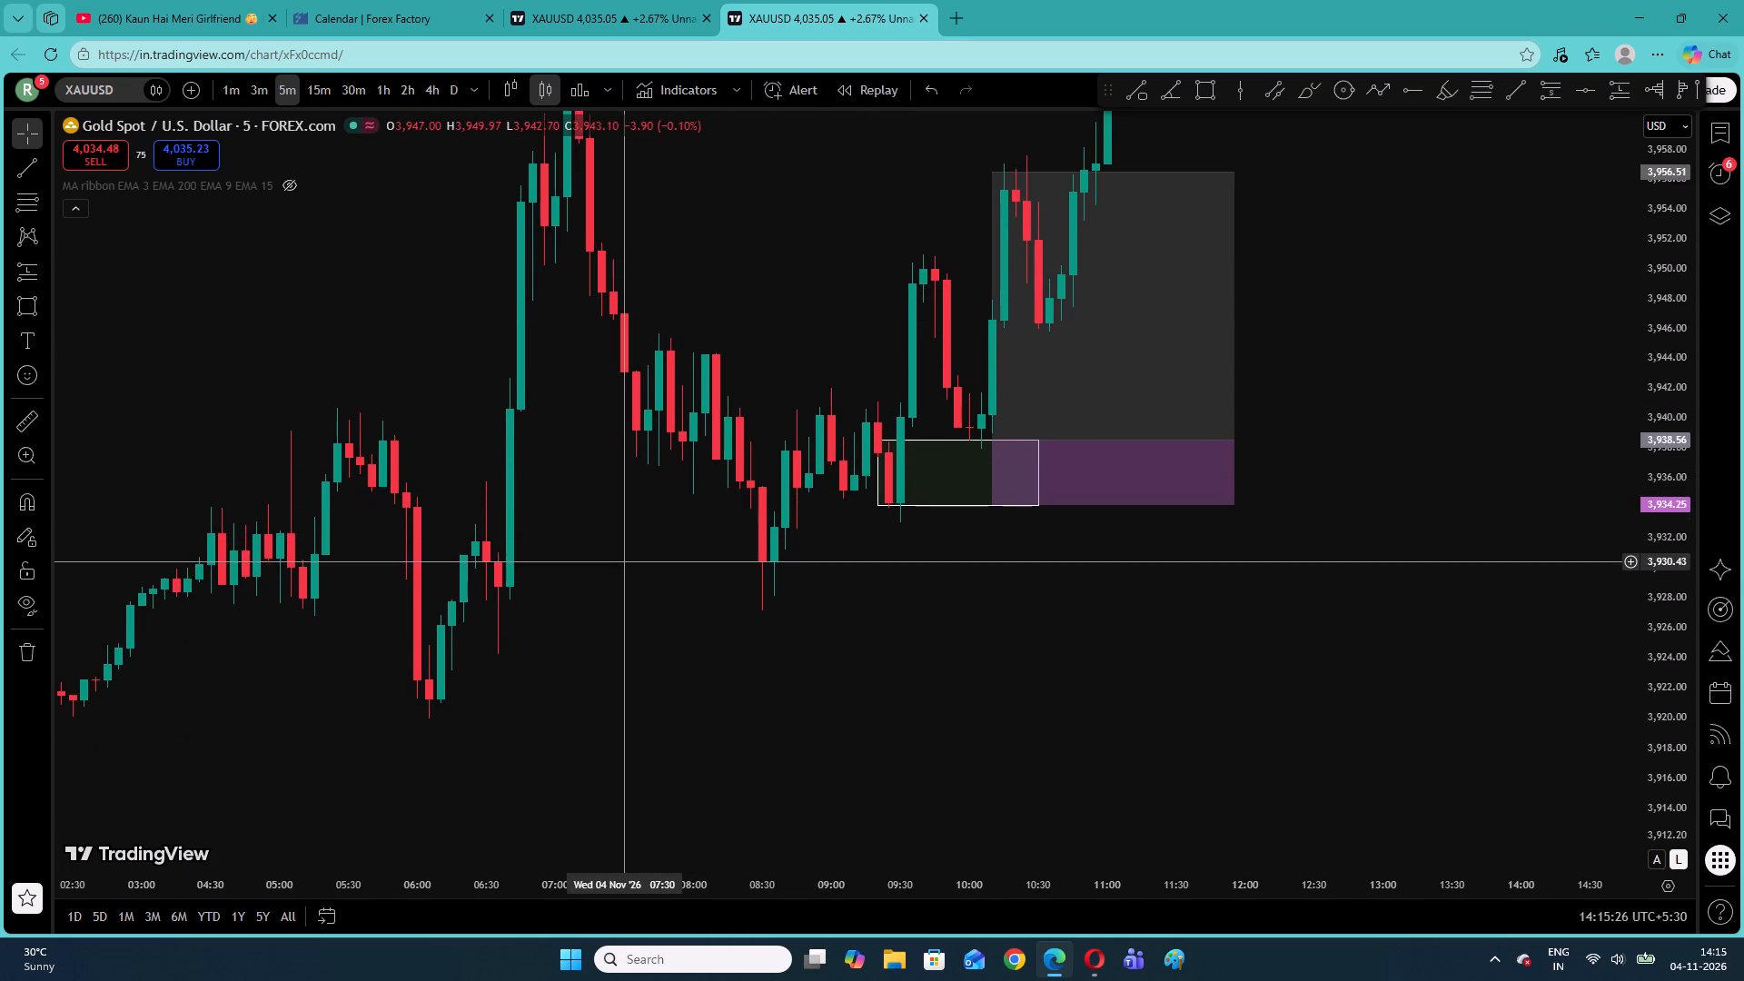
pyautogui.moveTo(634, 560); pyautogui.dragTo(876, 519)
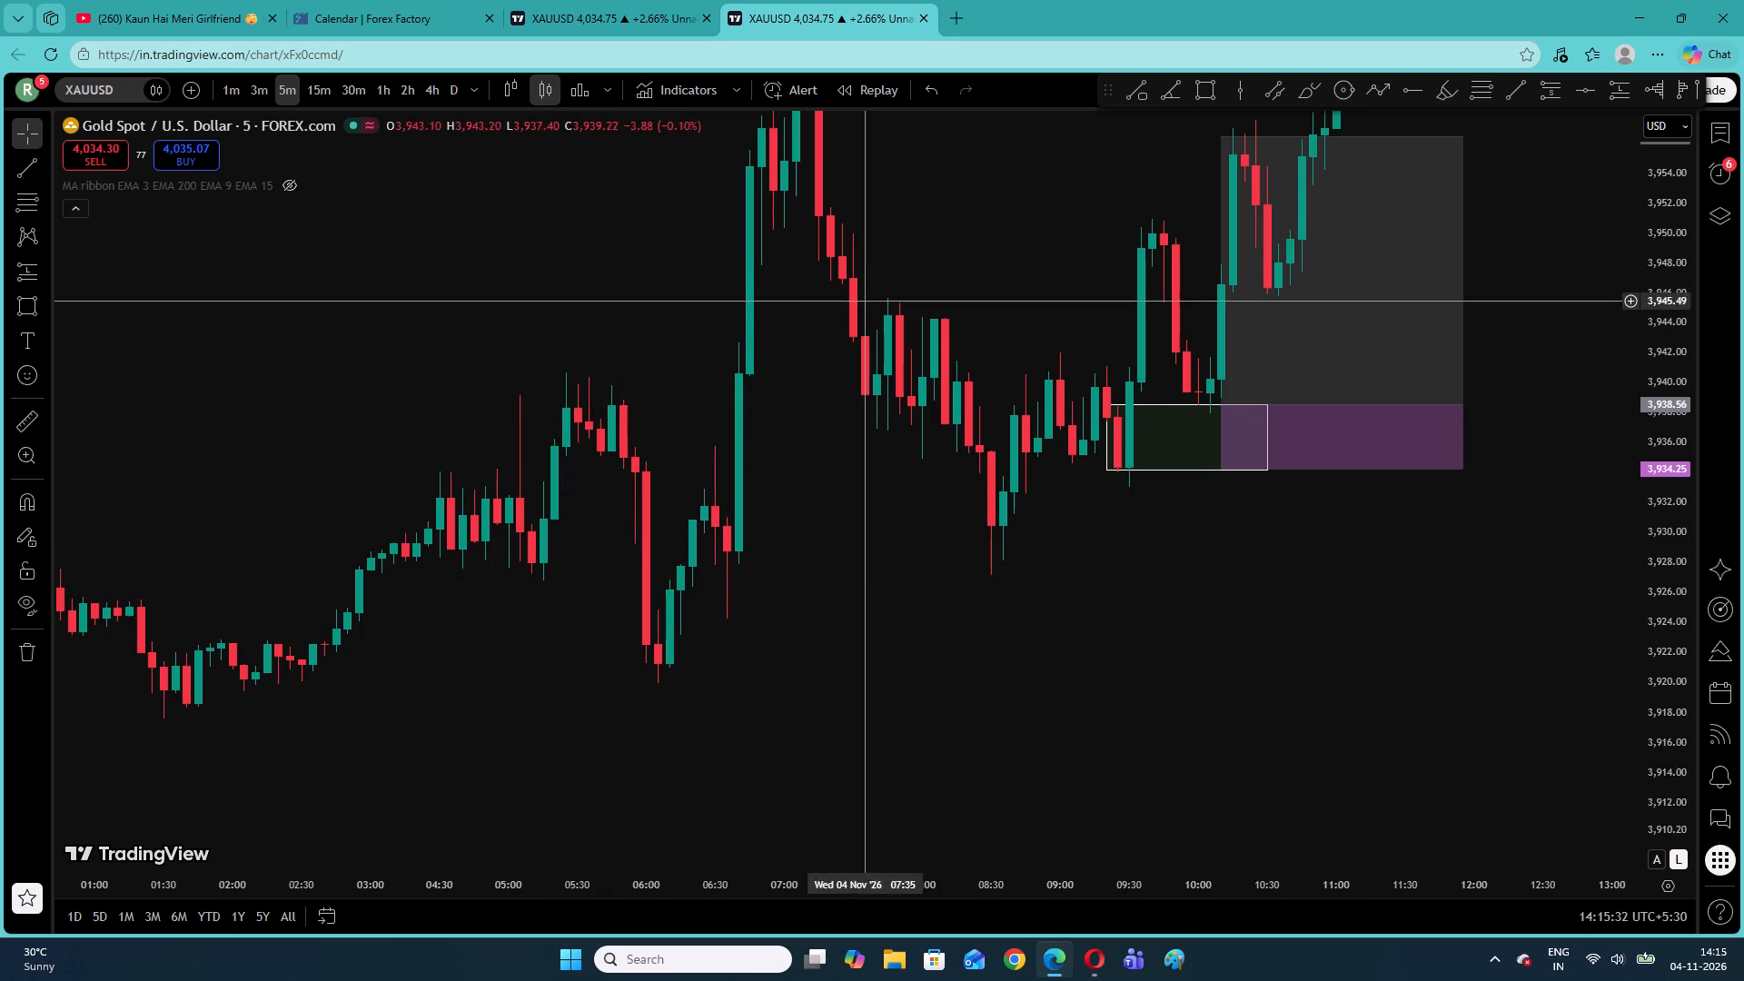
pyautogui.rightClick(1012, 177)
pyautogui.click(1099, 570)
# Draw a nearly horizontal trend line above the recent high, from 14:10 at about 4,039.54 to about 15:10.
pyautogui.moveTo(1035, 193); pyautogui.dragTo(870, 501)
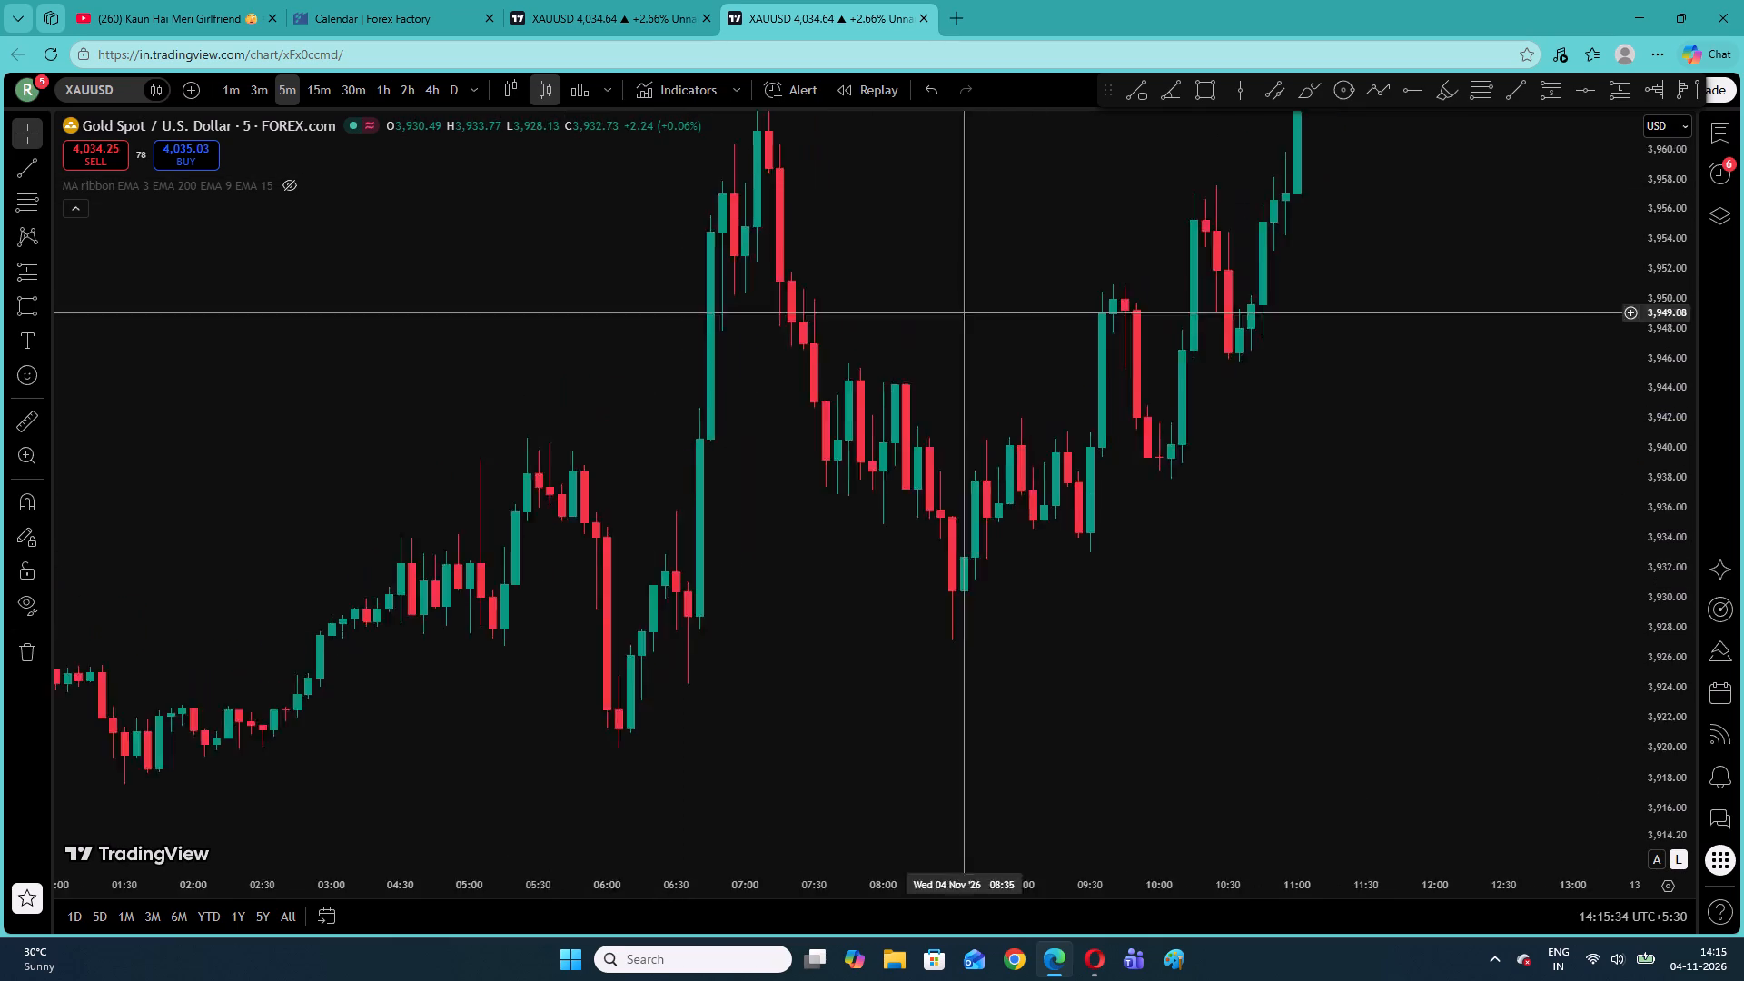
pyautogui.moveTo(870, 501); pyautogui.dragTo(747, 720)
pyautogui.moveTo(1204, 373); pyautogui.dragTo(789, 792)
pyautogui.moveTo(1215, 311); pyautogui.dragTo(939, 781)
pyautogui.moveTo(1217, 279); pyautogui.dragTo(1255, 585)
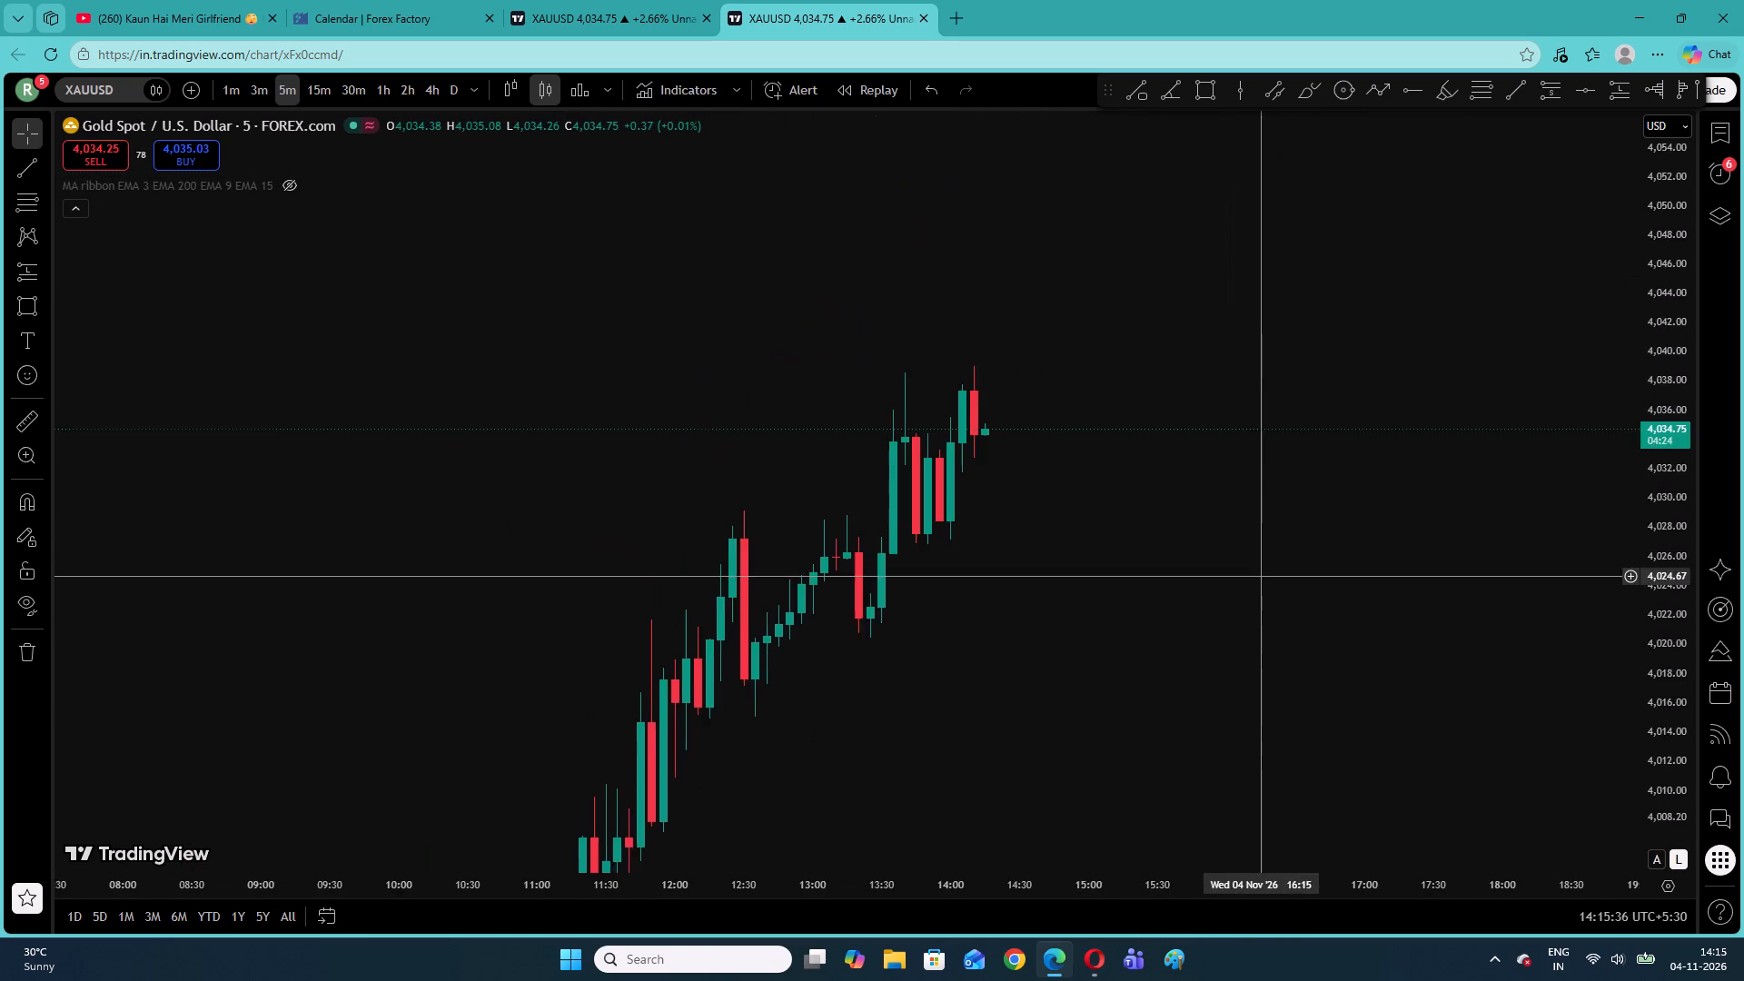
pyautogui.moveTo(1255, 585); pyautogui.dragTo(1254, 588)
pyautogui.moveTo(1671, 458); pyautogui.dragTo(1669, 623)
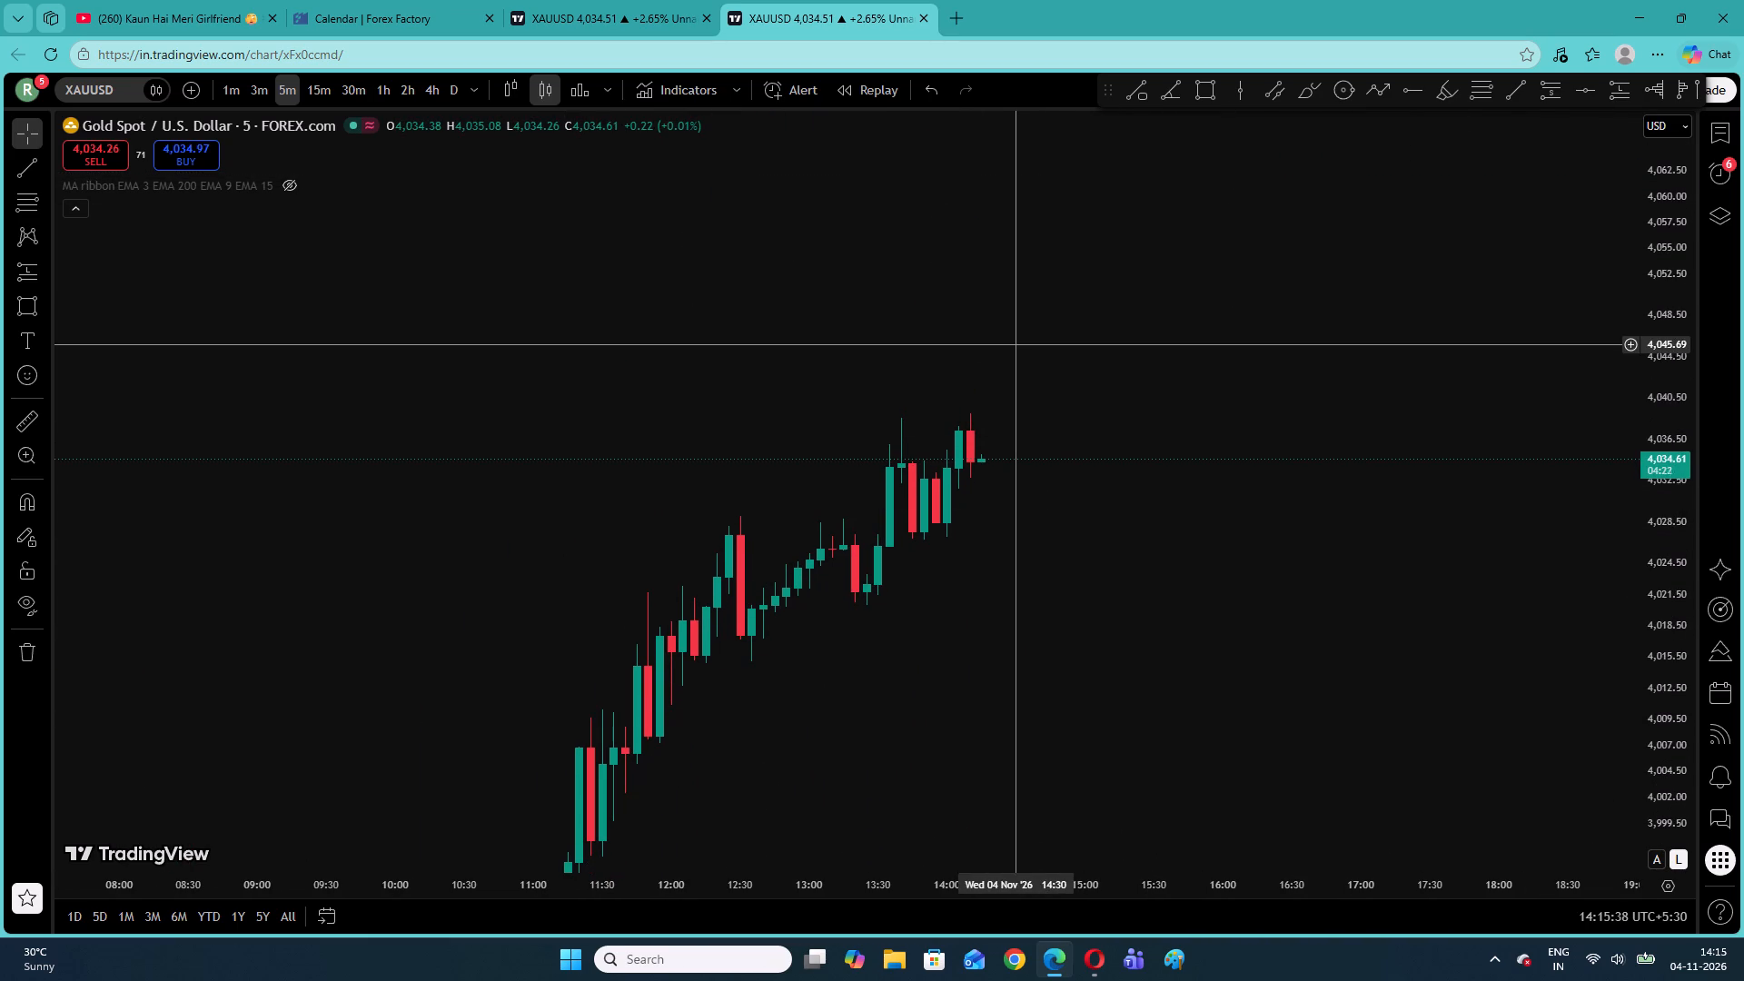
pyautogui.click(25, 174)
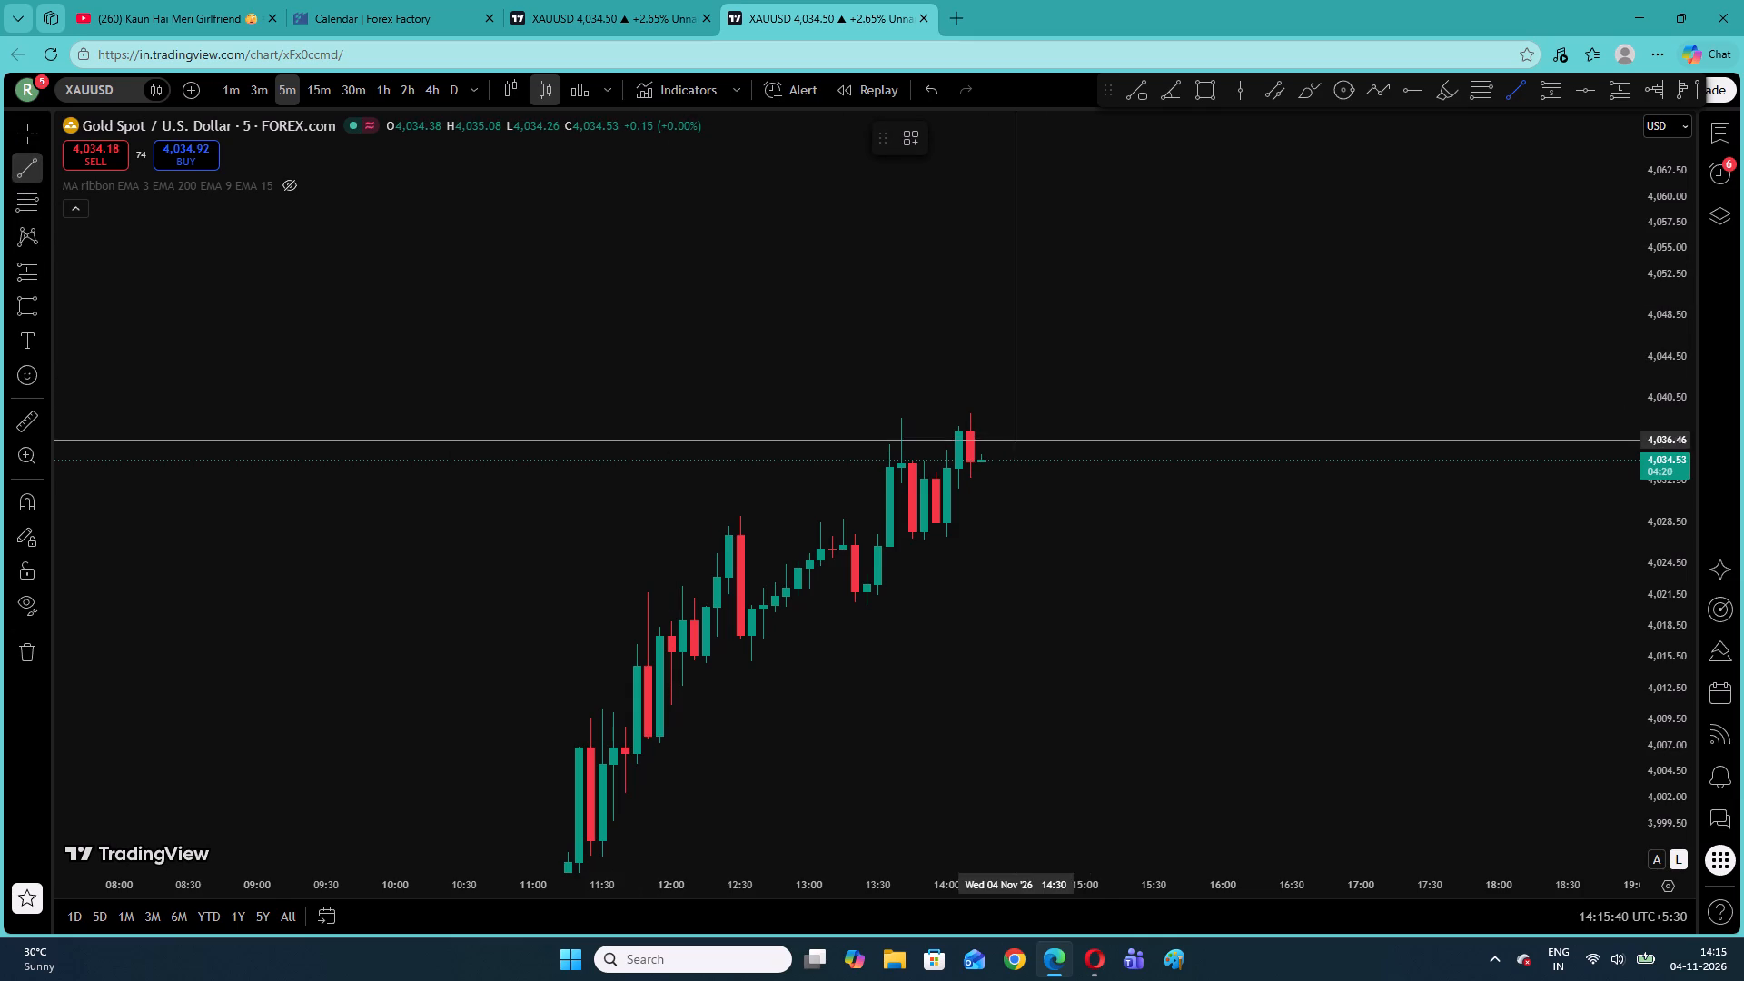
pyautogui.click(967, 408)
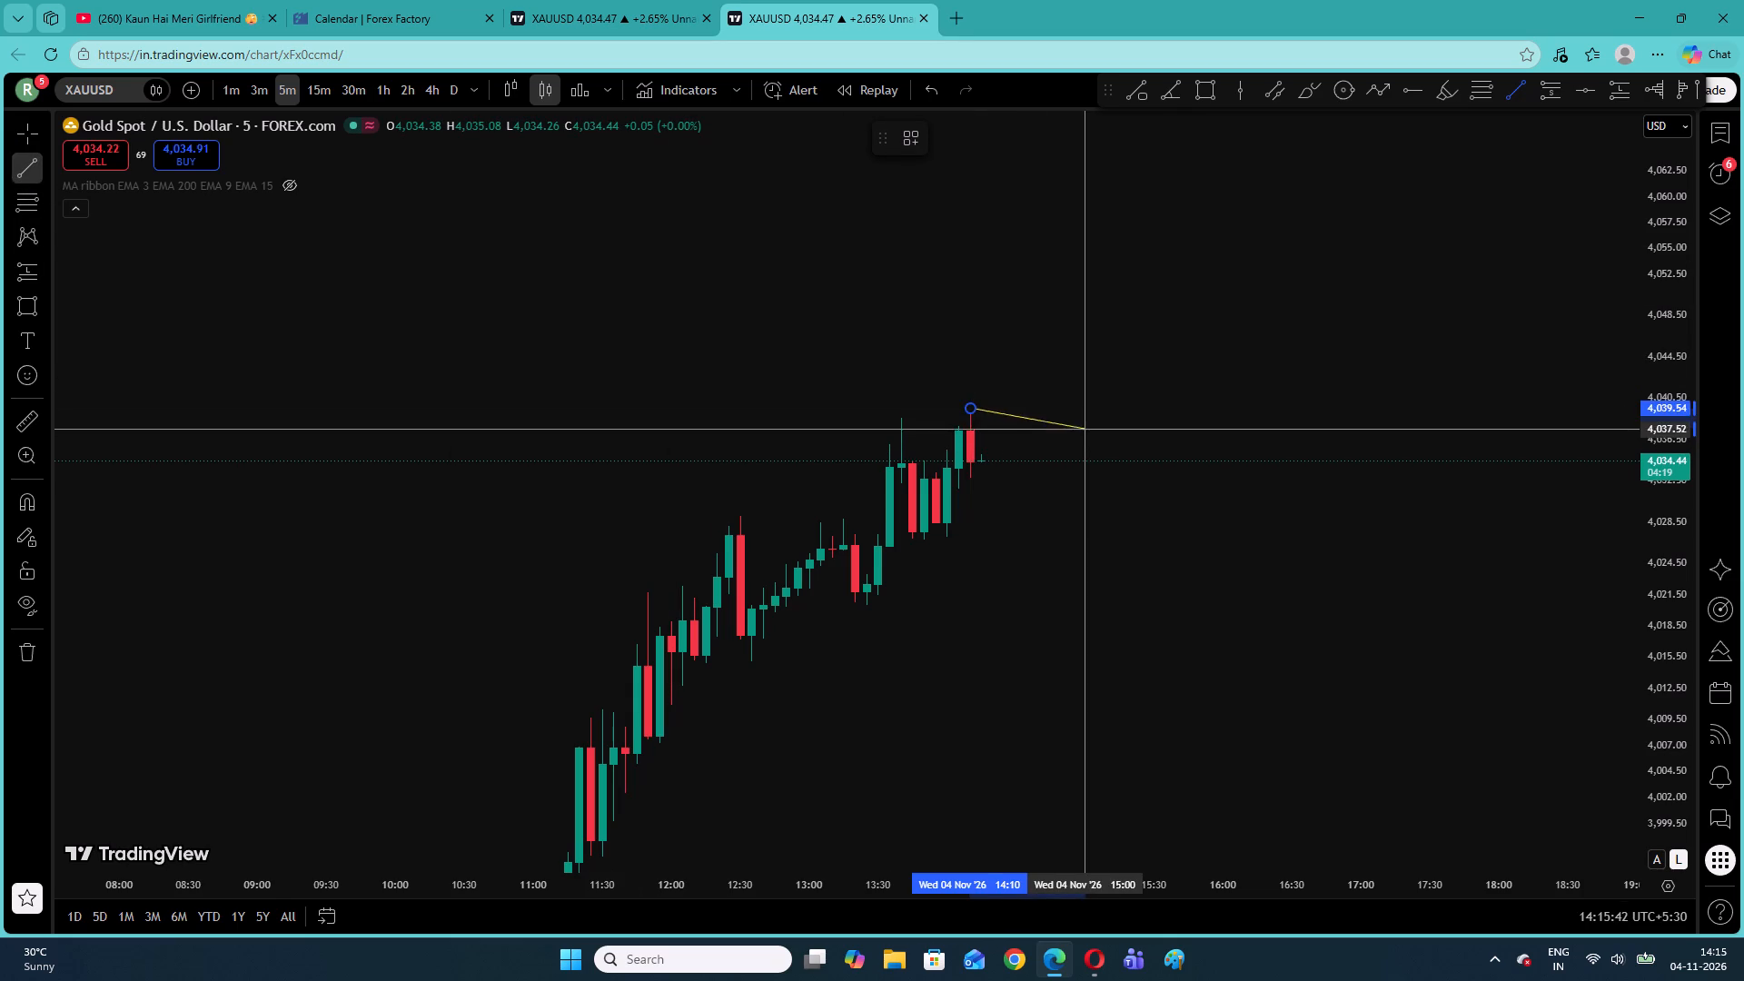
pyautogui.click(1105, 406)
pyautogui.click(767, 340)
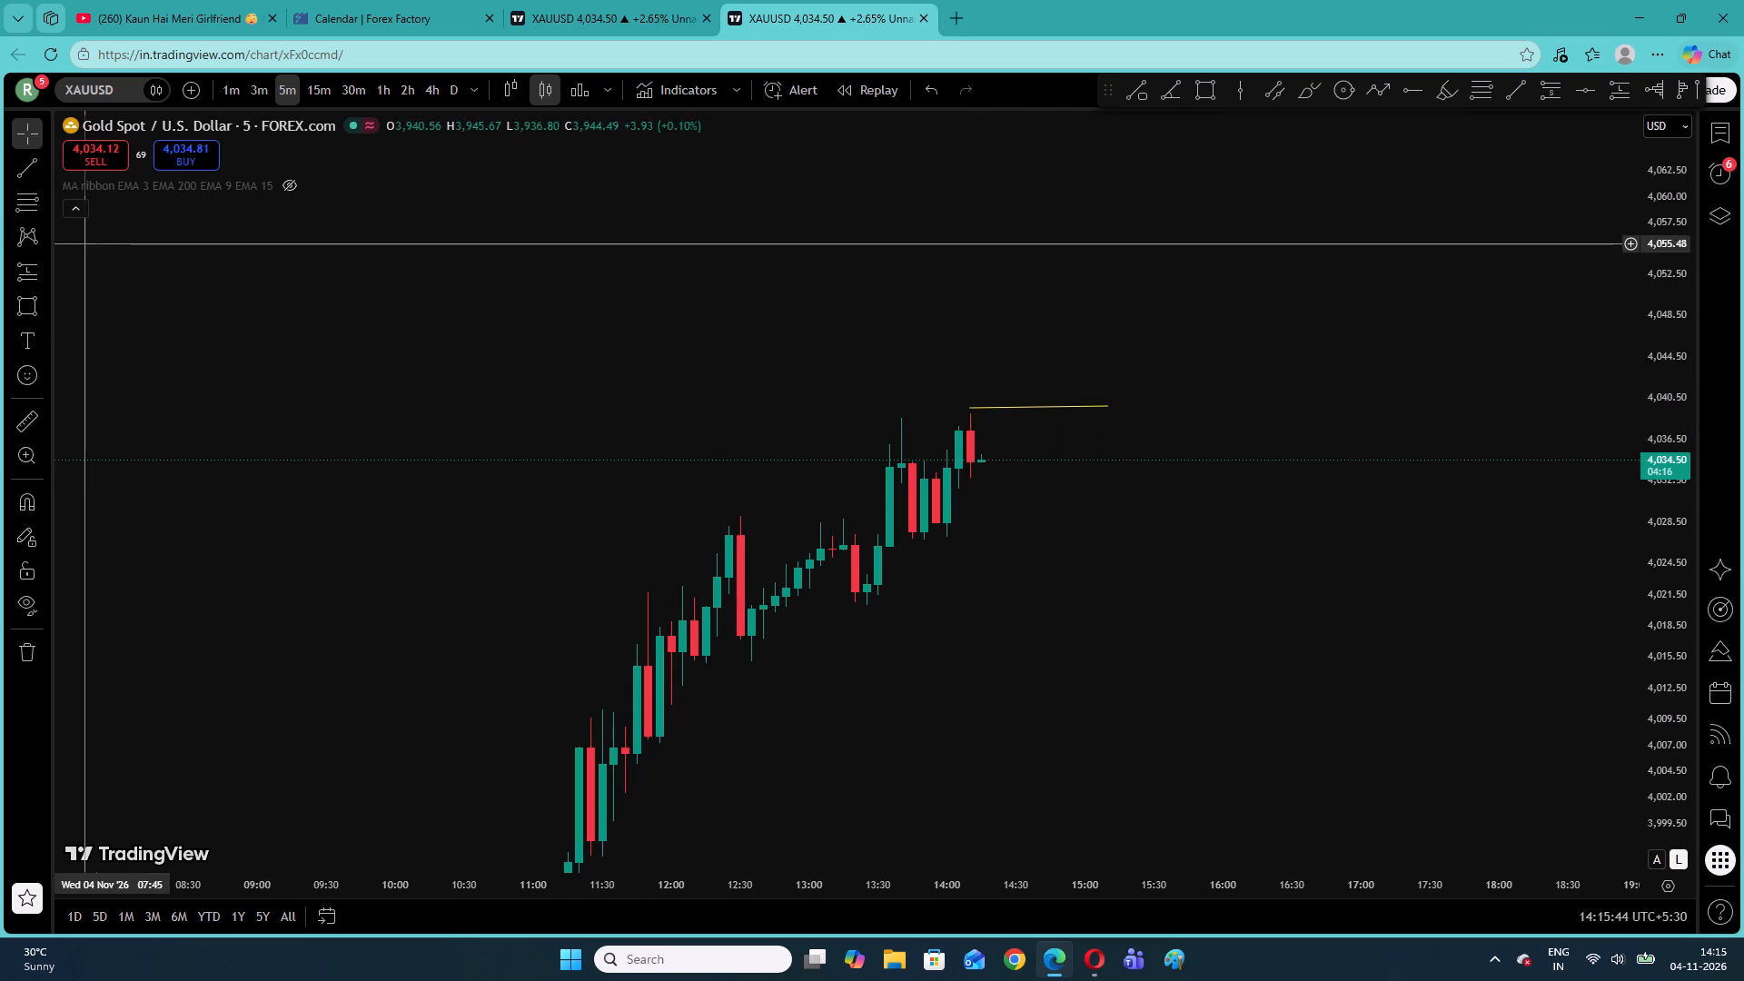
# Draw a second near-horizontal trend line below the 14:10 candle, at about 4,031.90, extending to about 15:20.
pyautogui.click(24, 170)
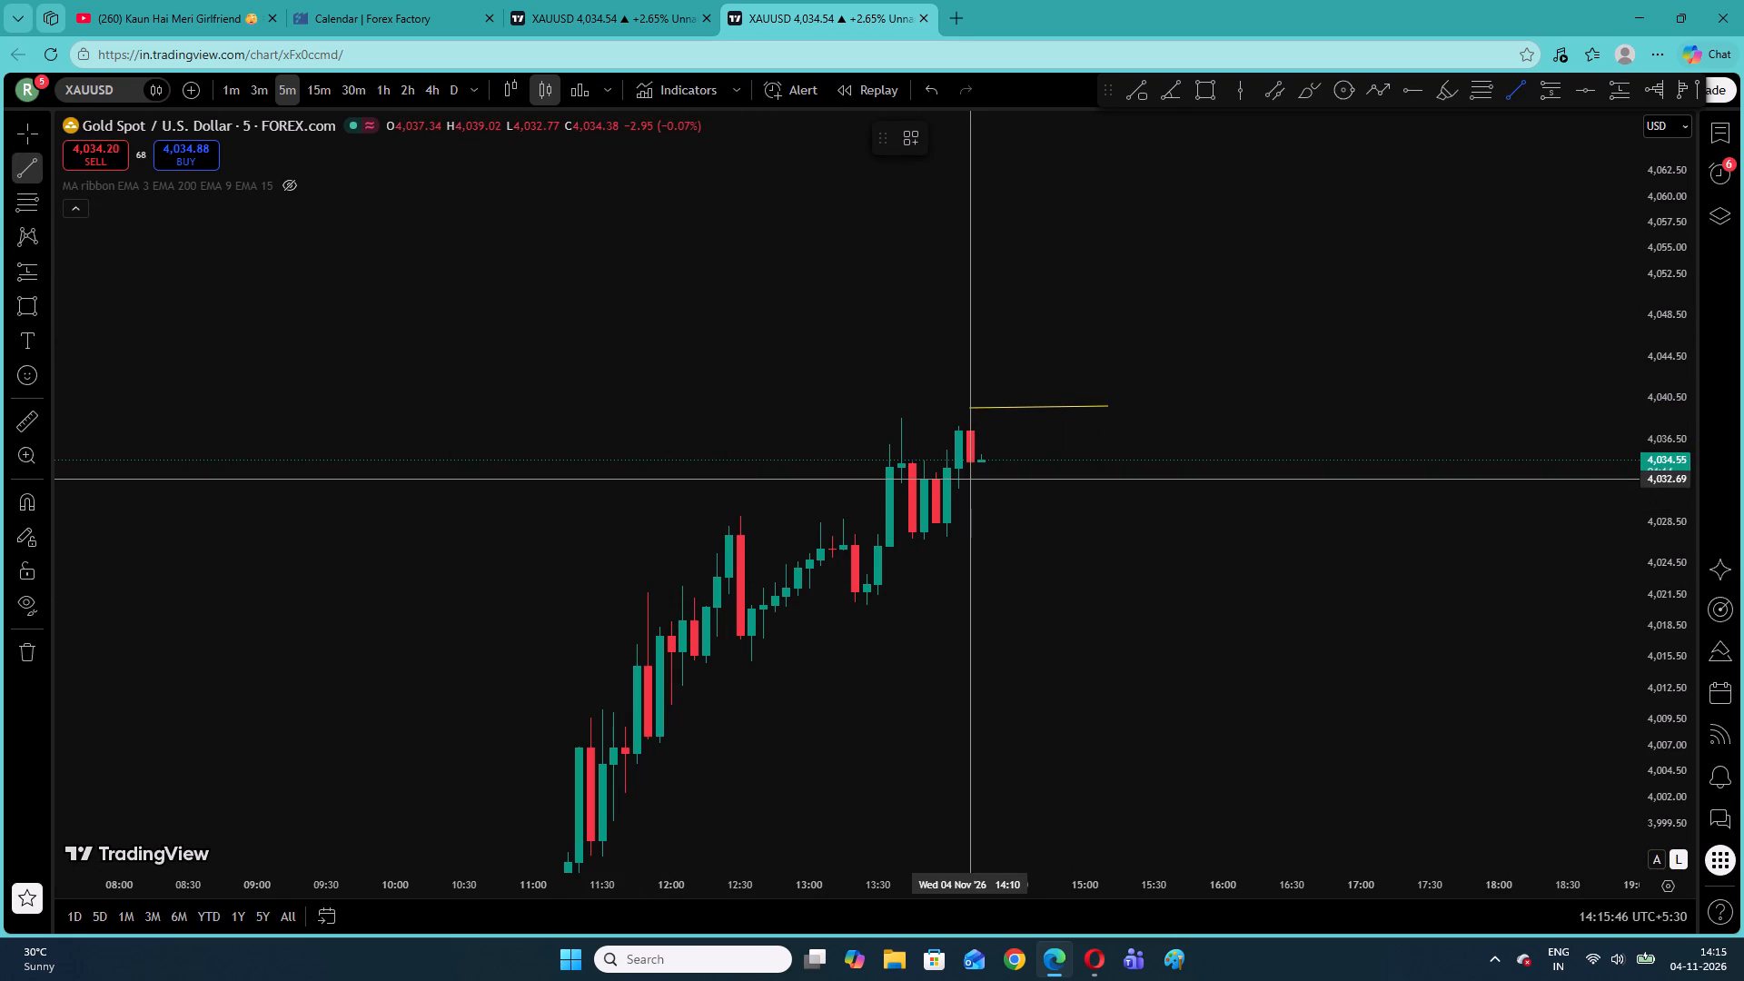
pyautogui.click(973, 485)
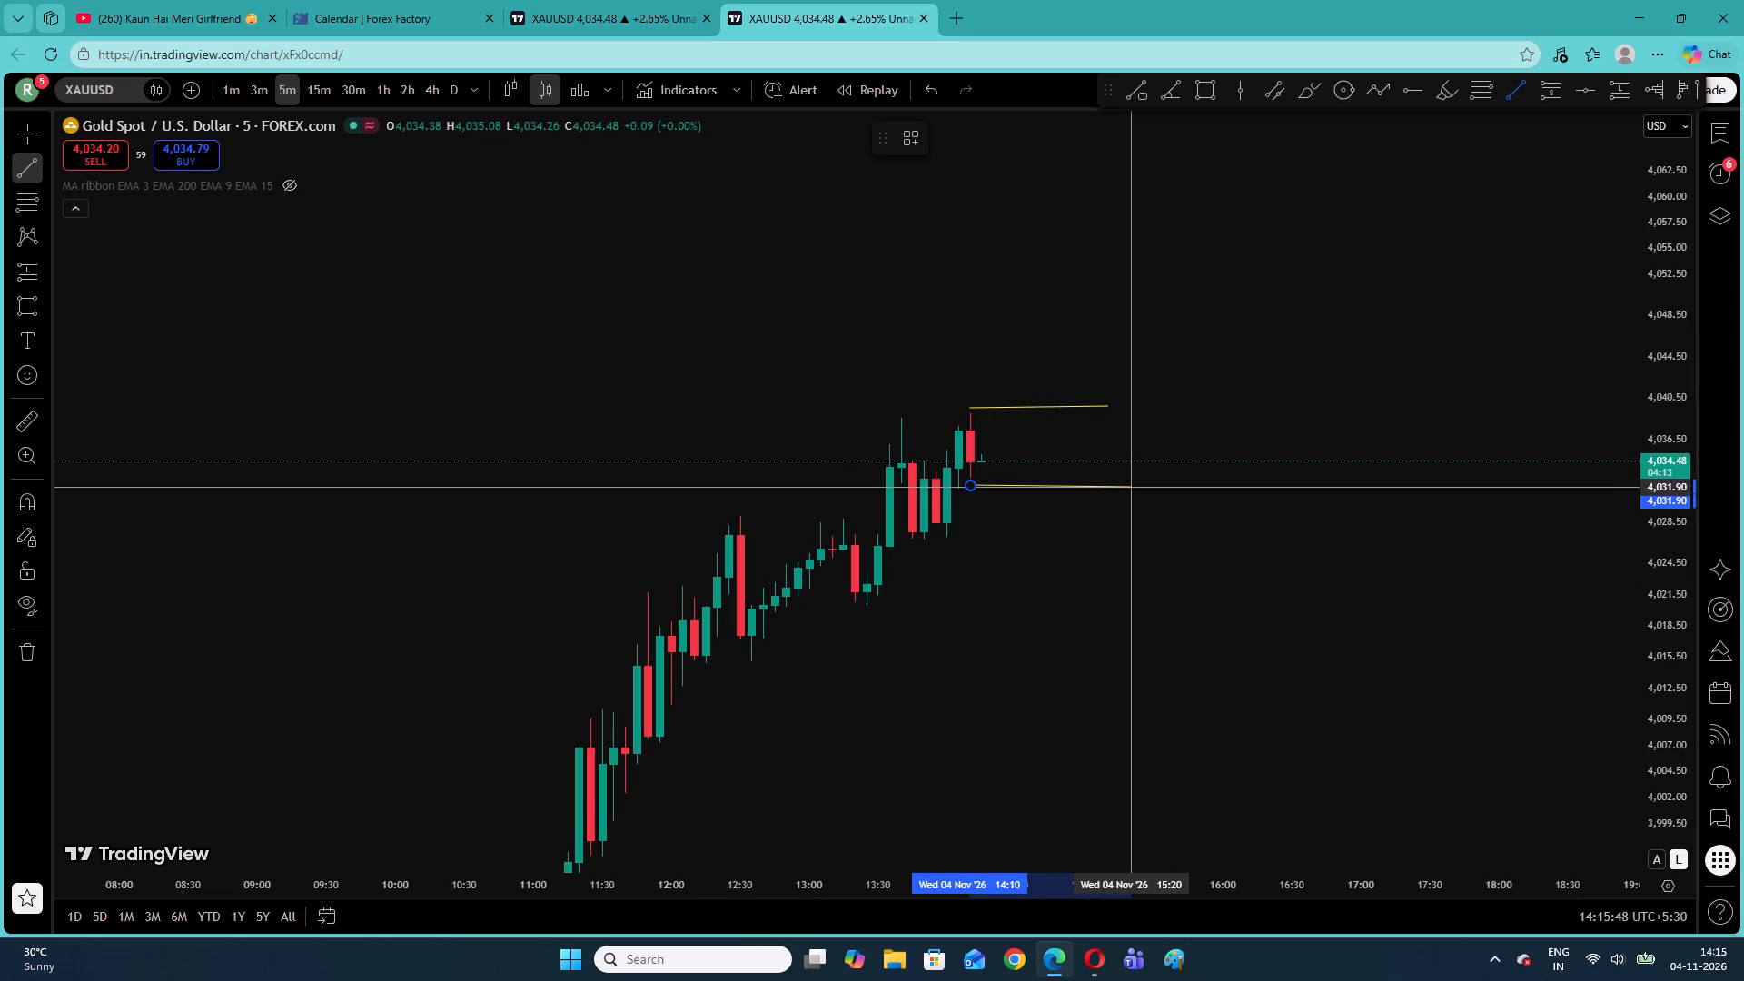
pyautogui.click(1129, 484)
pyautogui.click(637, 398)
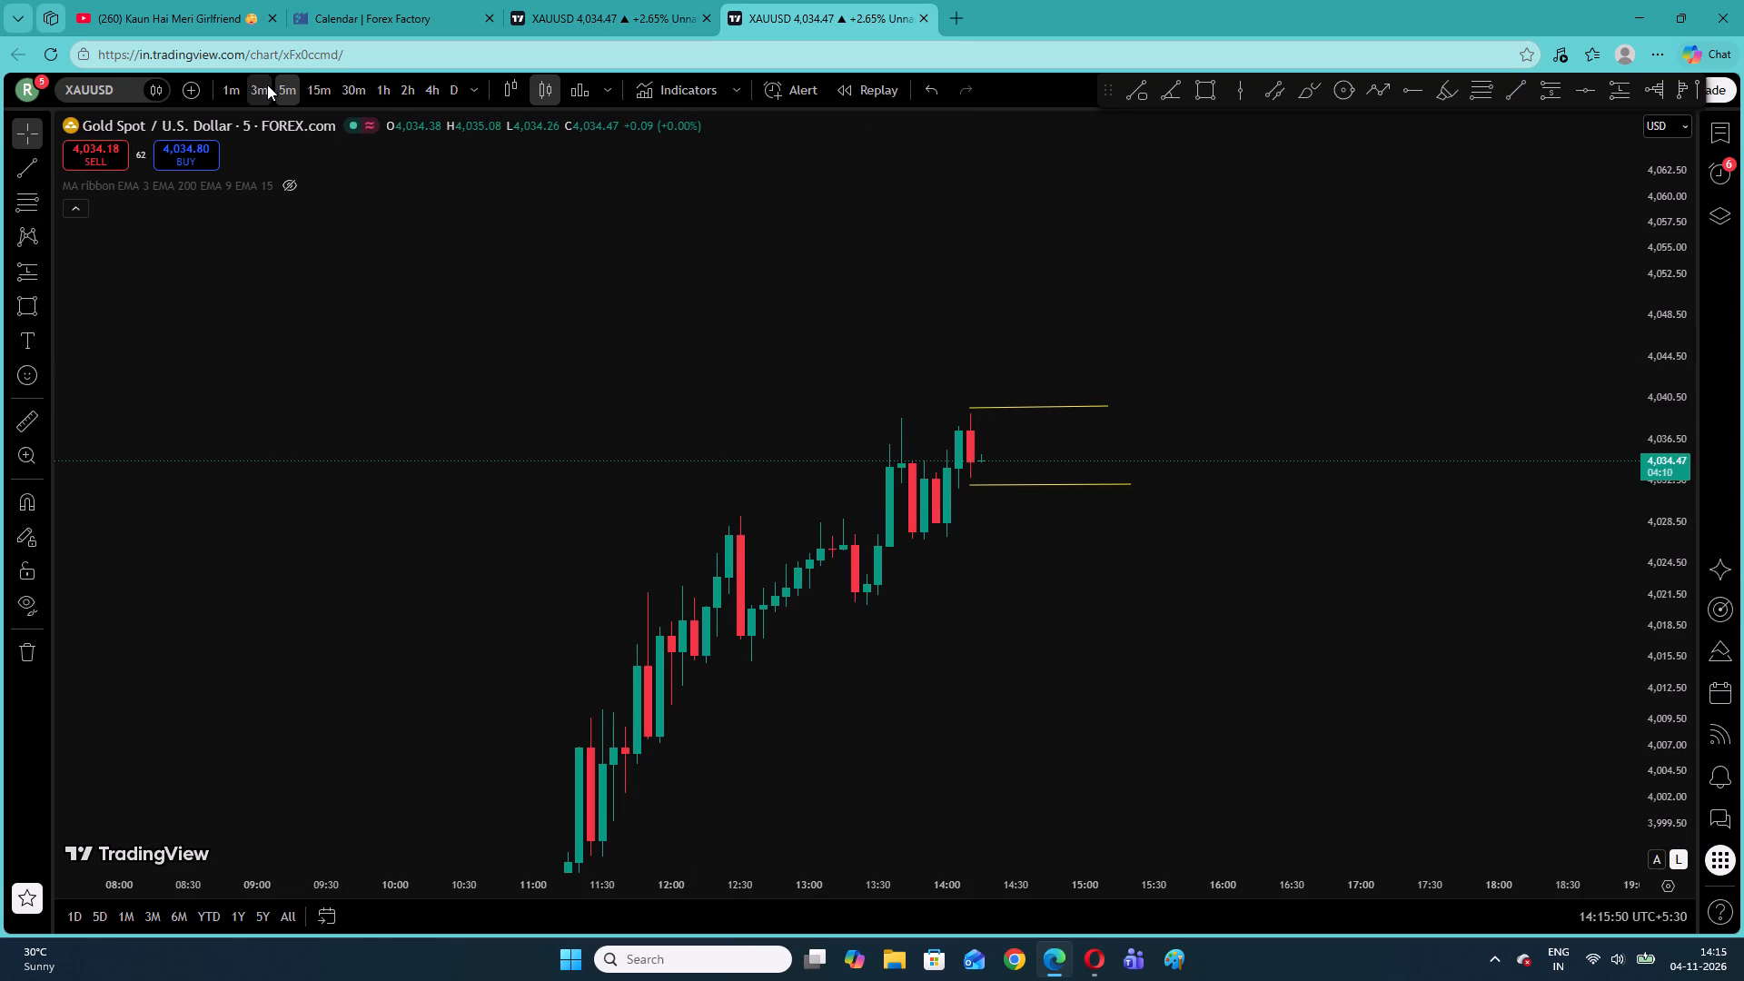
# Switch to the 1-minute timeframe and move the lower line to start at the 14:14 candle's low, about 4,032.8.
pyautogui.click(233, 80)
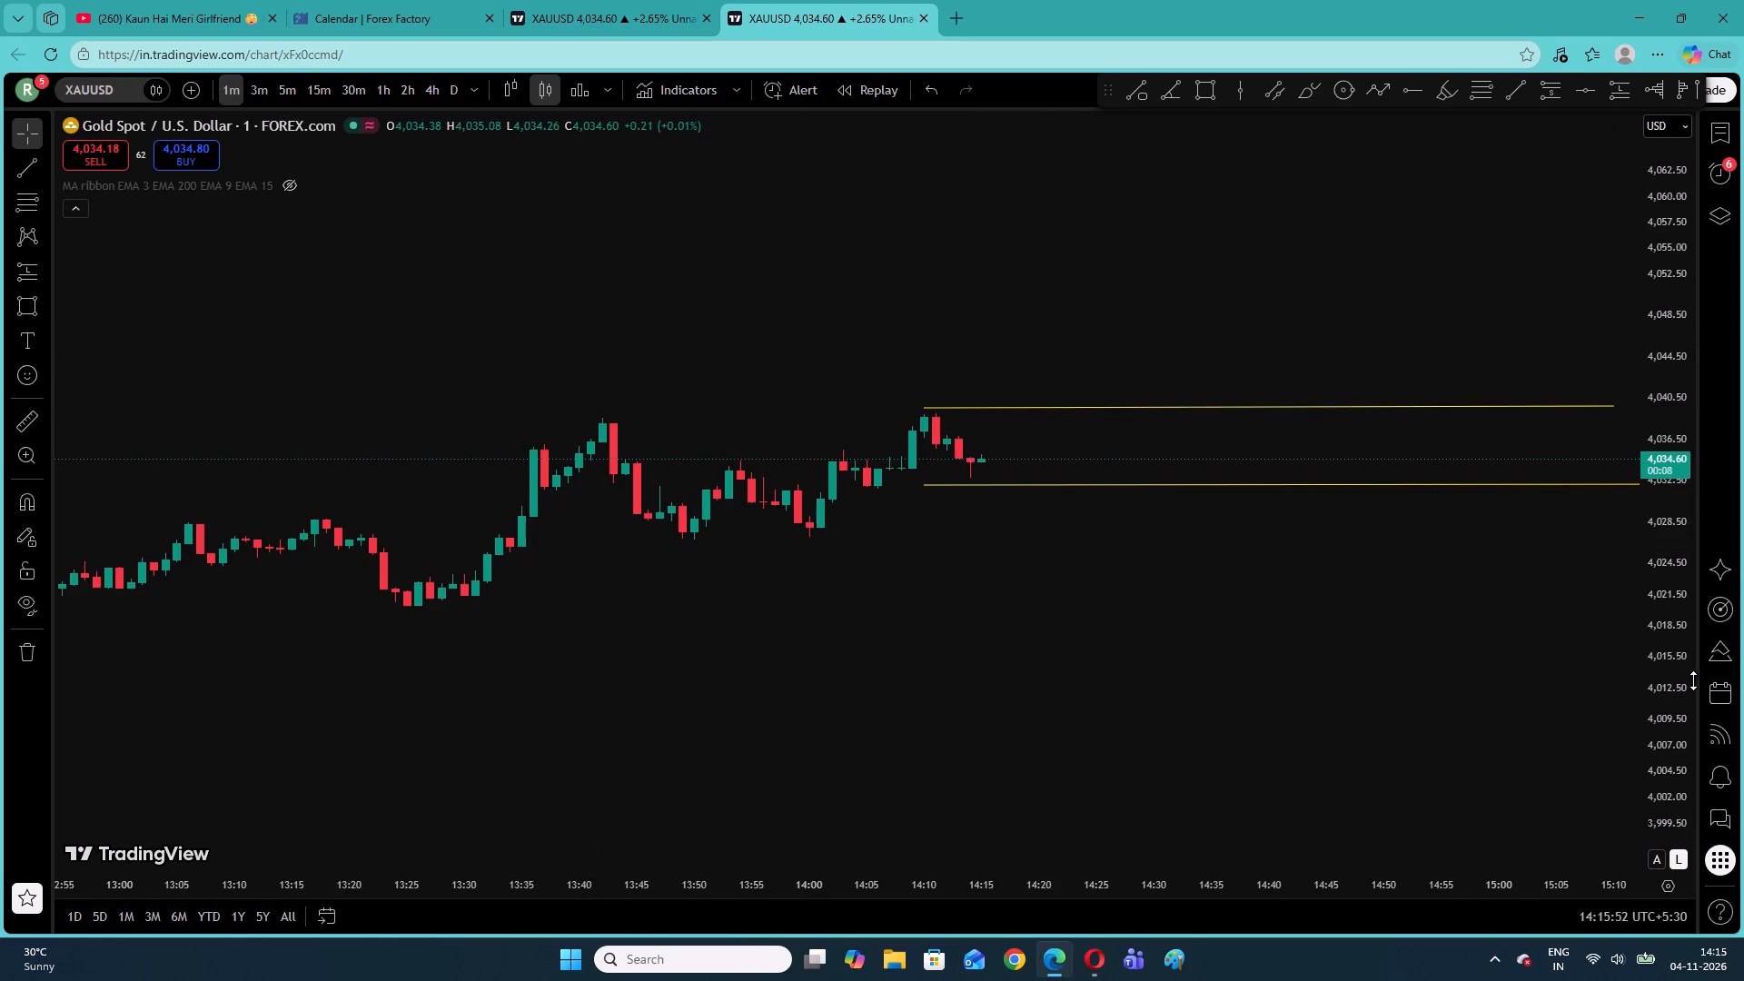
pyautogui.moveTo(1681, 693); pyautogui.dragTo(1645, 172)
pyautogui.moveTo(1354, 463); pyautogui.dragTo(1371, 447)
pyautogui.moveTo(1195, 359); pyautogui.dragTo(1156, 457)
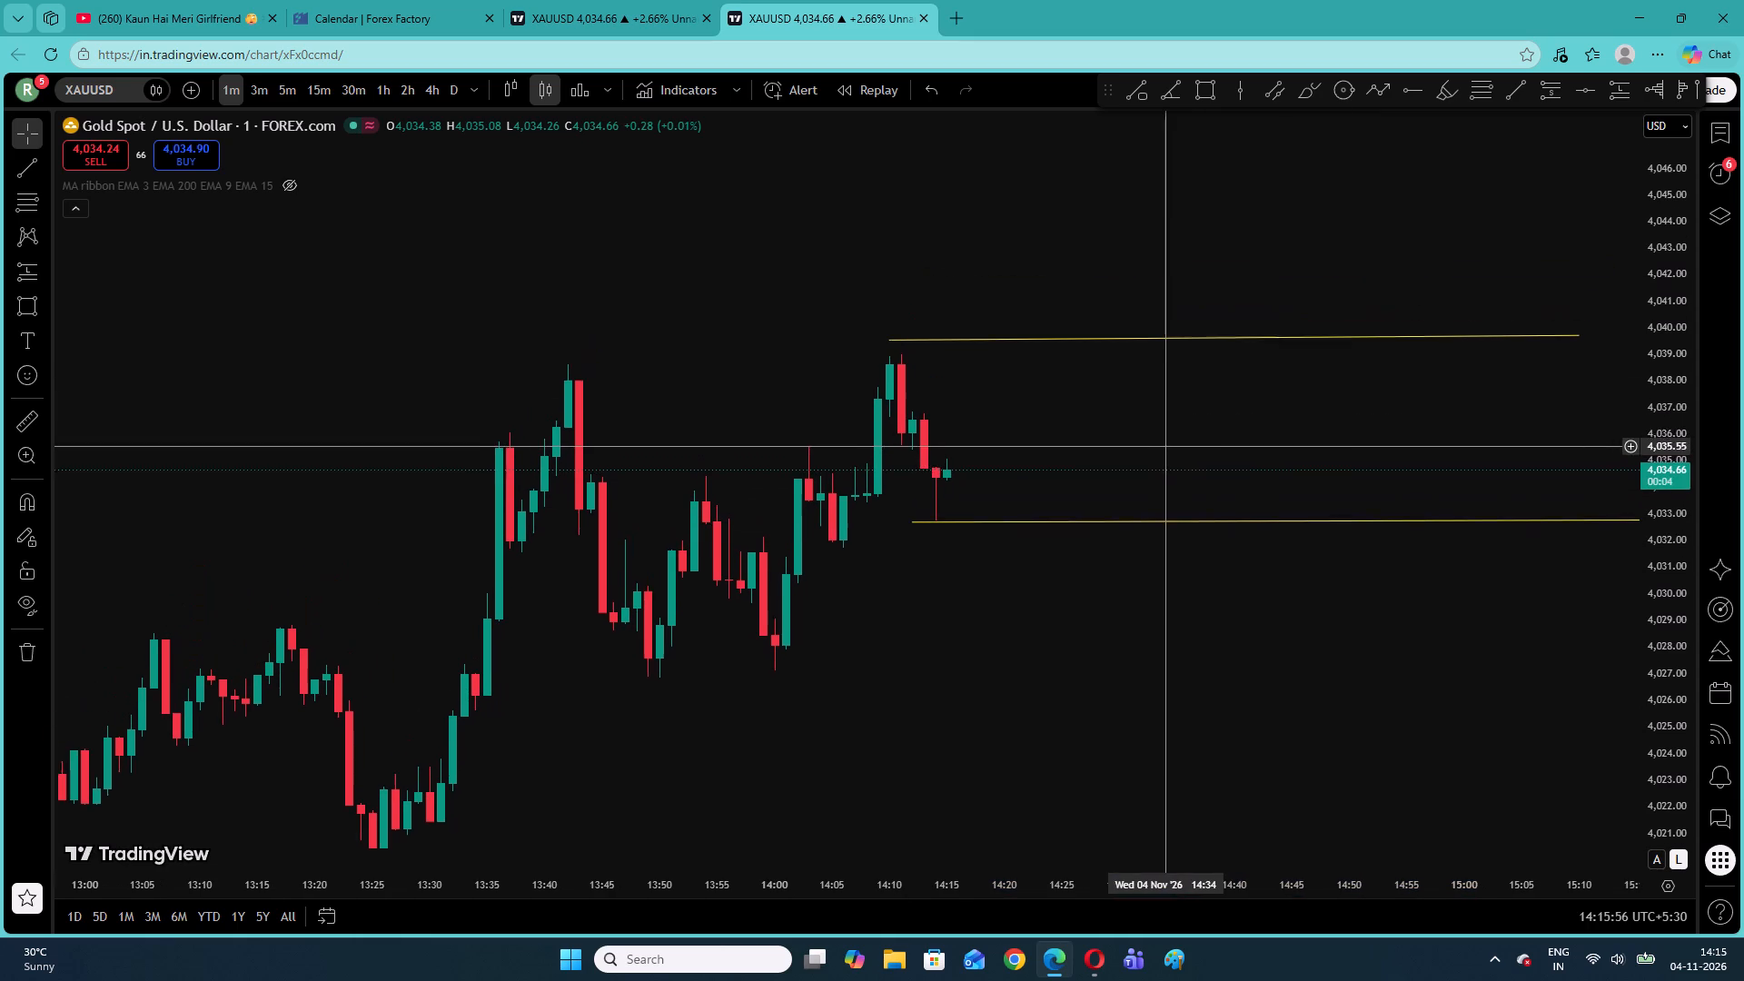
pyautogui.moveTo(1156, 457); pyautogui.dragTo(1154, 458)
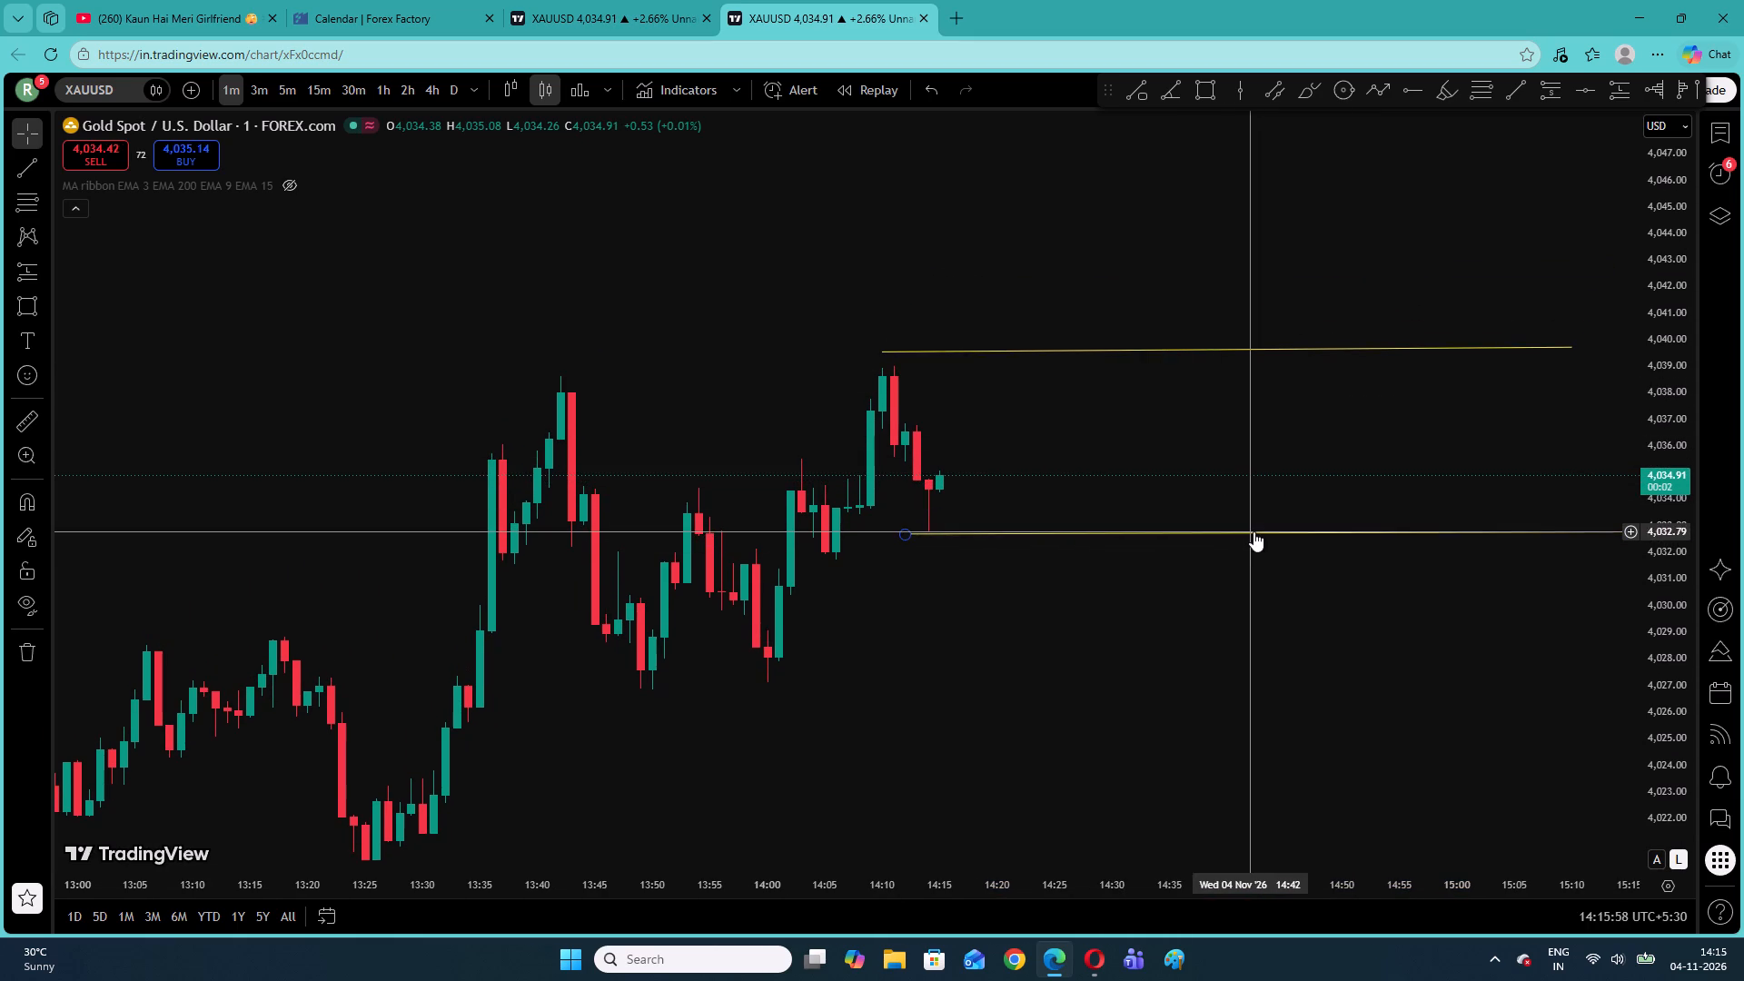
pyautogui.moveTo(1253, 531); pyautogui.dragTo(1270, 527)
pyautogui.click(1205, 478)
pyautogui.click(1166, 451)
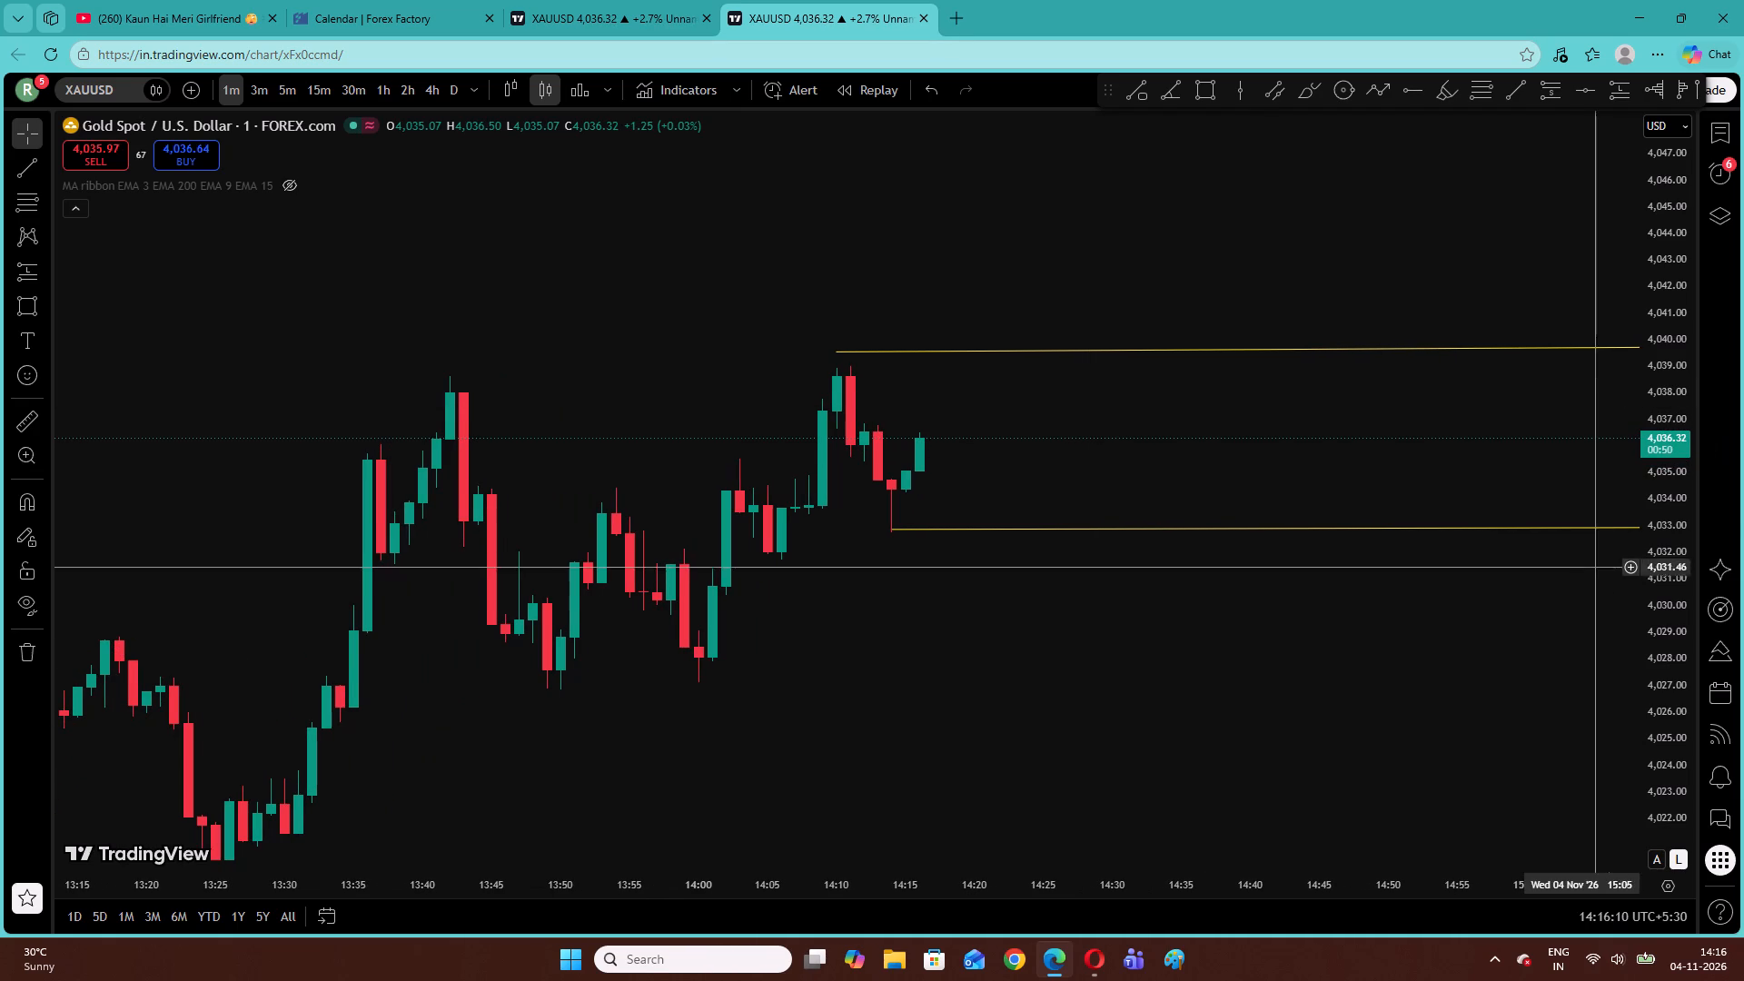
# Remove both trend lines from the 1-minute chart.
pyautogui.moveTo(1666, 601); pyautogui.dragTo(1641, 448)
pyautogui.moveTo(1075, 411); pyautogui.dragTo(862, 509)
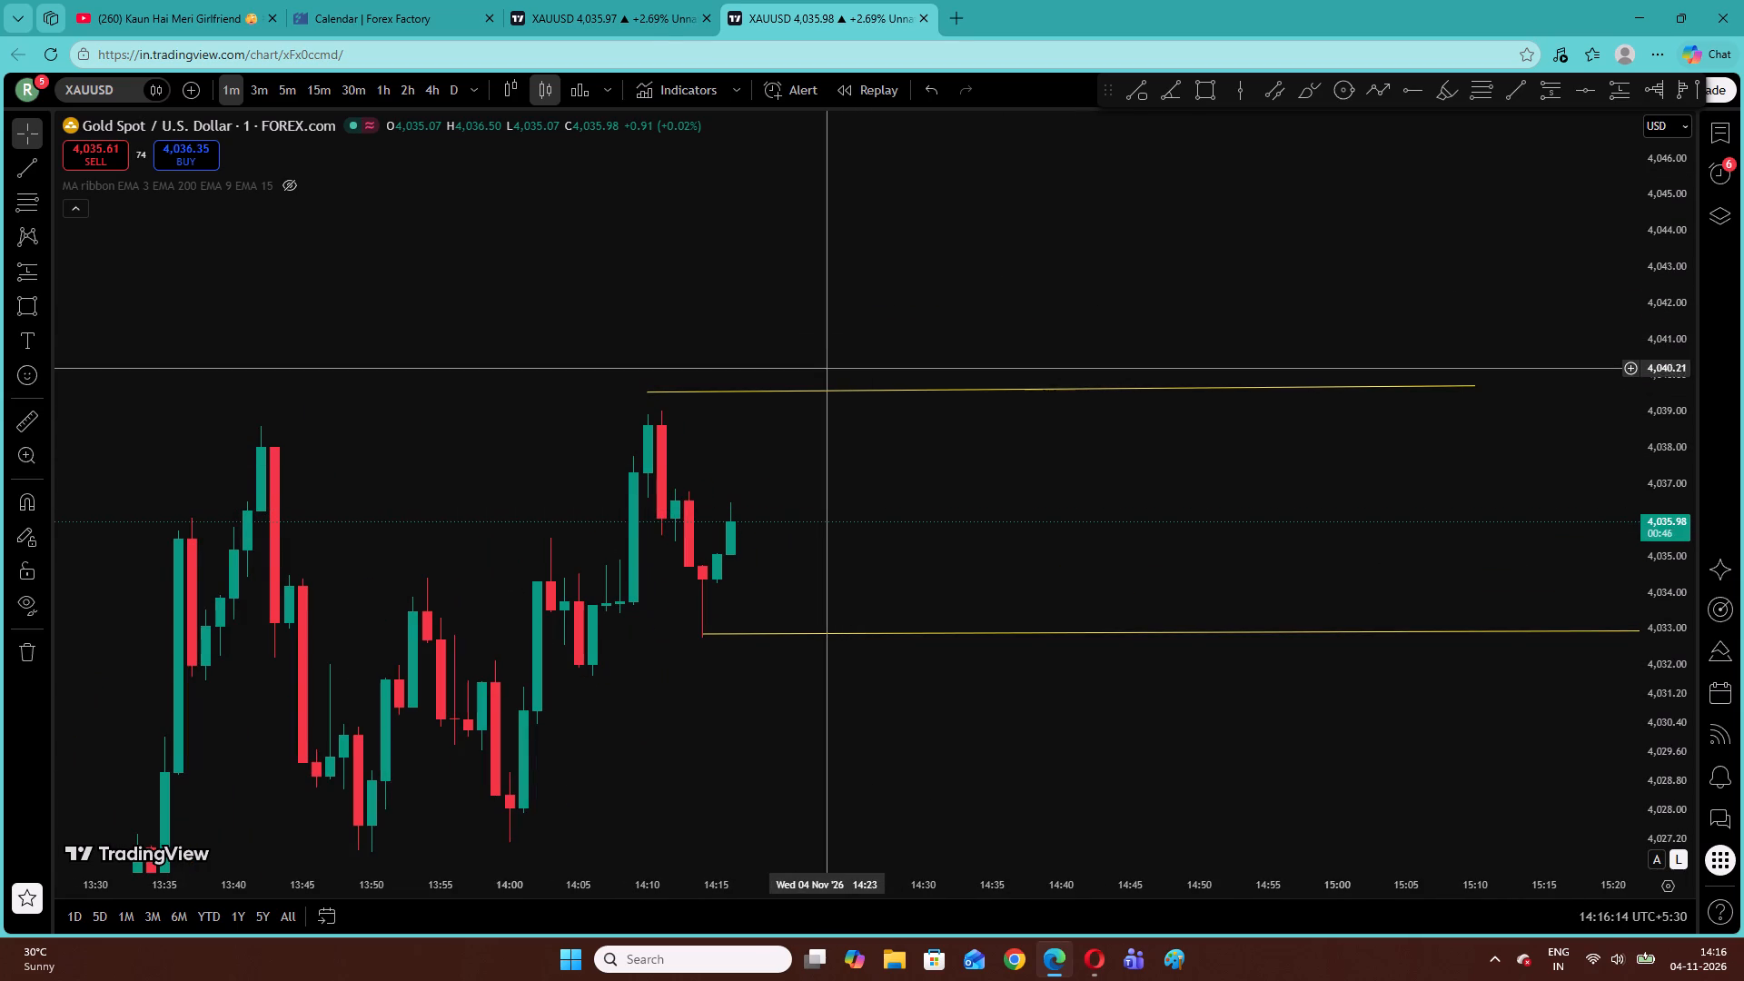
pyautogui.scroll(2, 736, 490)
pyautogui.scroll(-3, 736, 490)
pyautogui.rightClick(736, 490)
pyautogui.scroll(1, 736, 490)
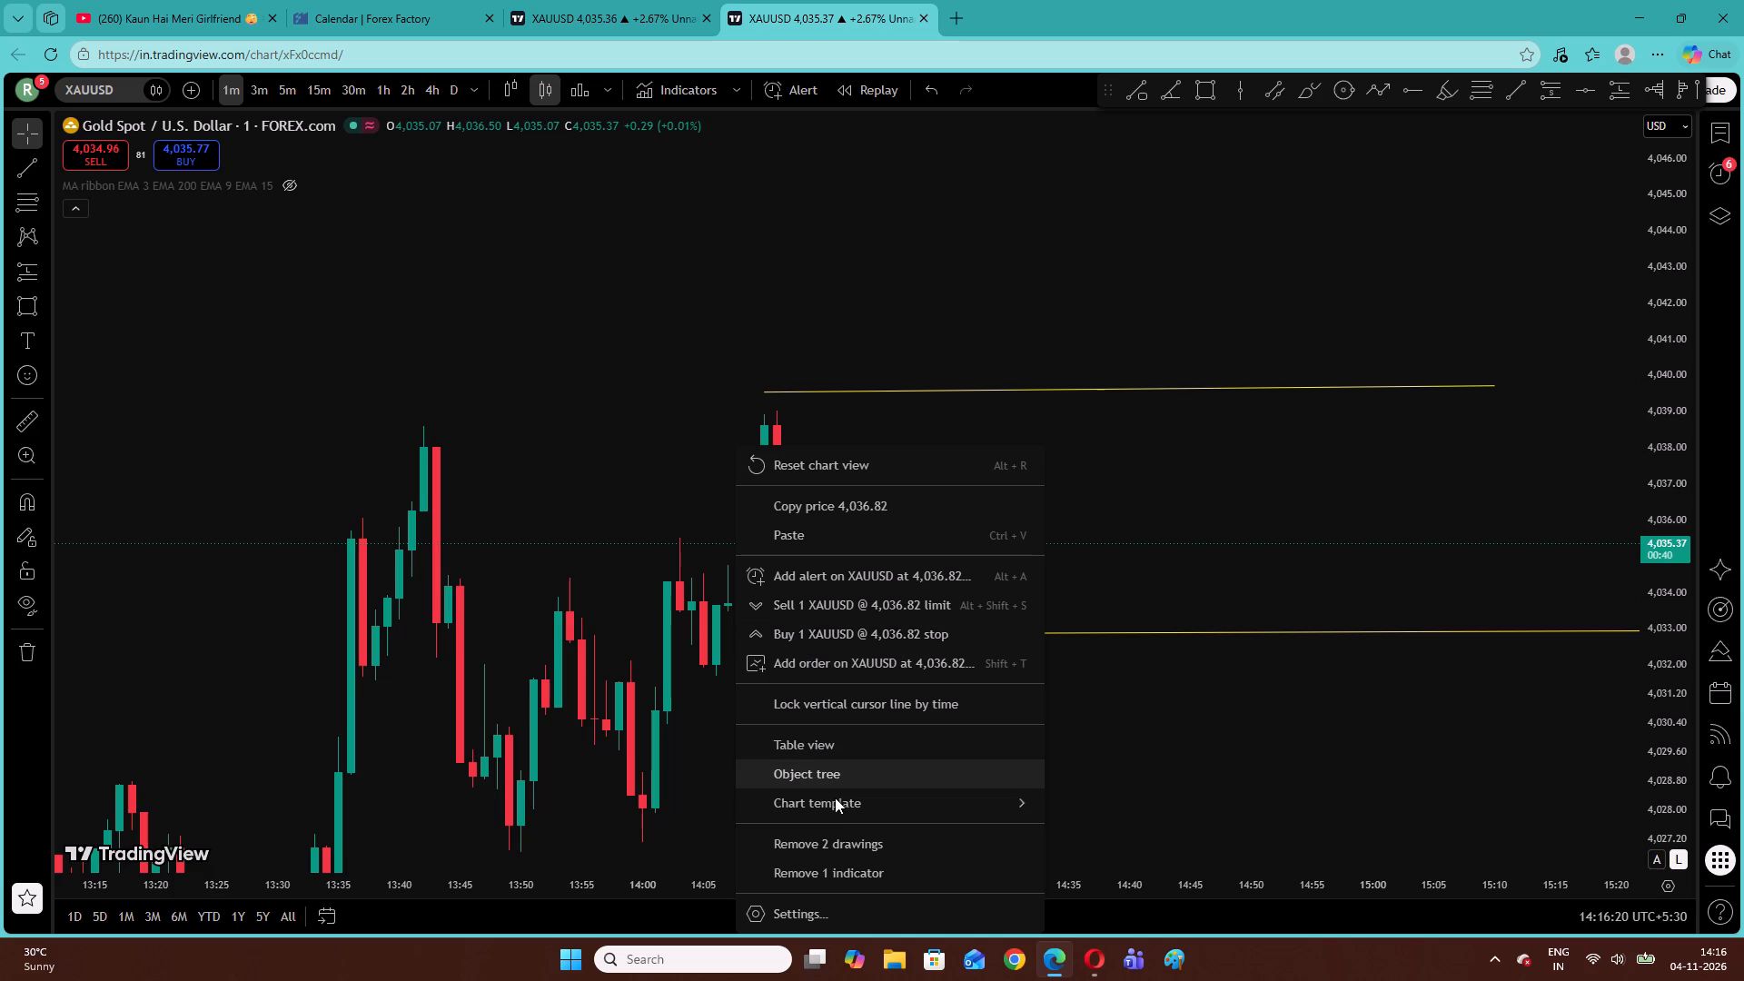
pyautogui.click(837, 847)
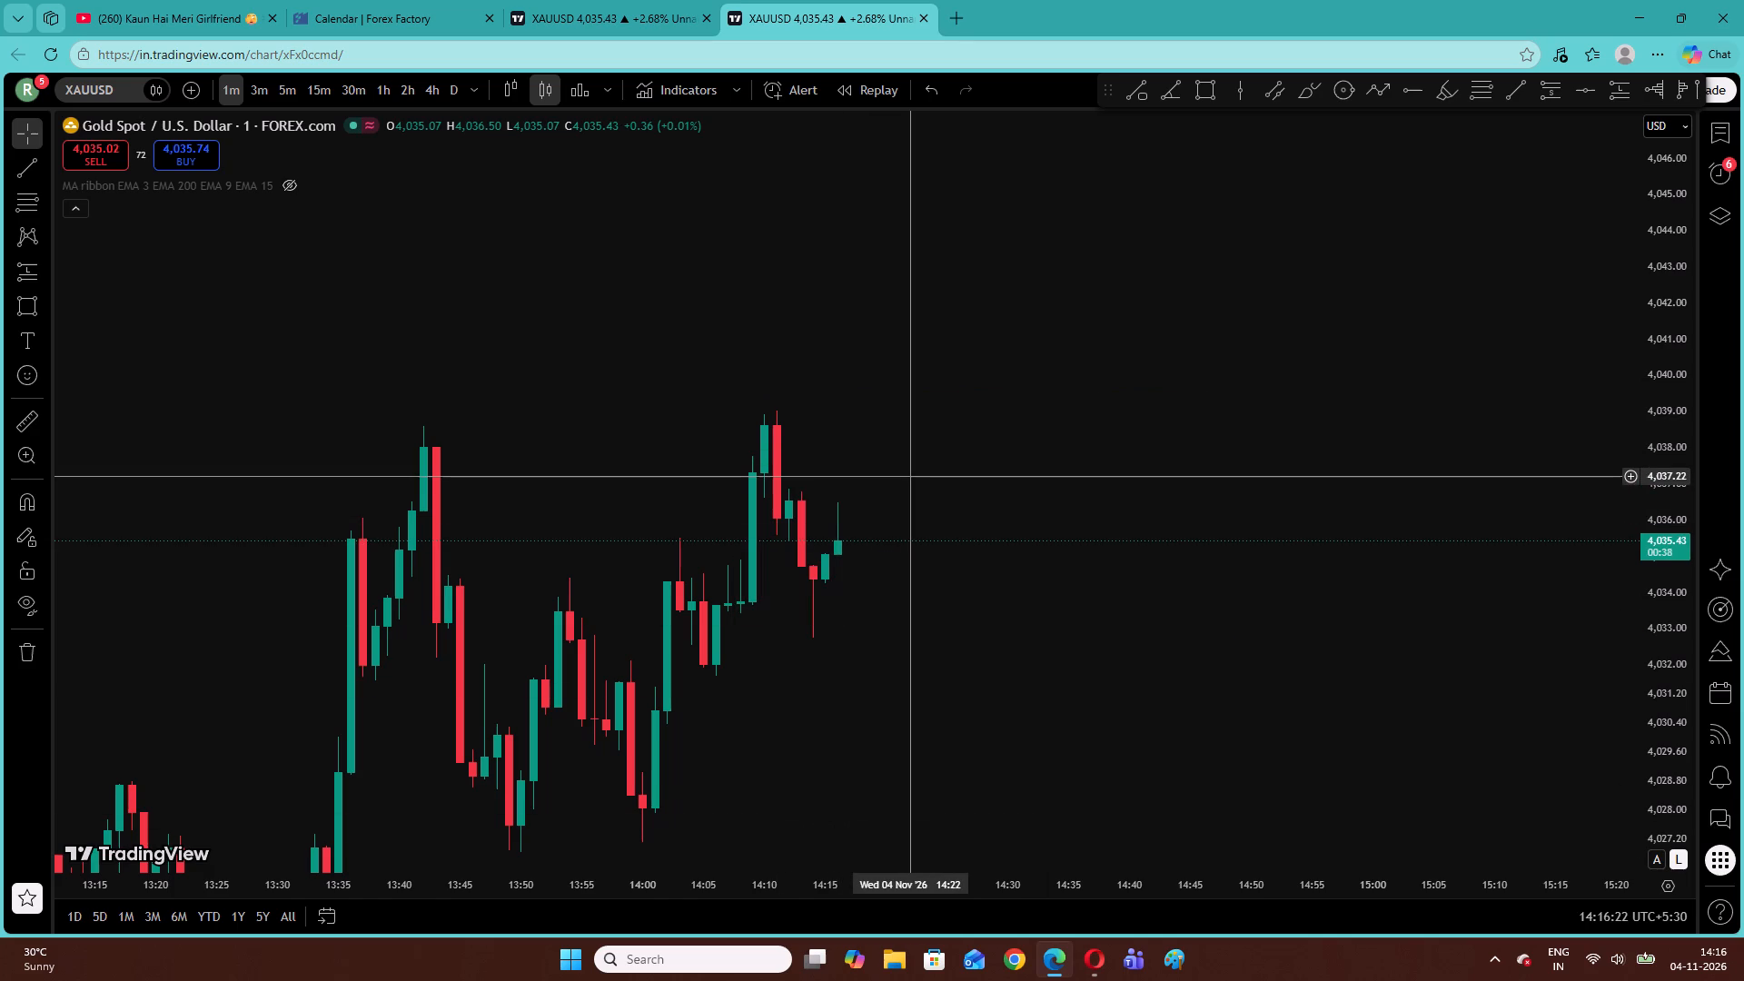
# Switch to the YouTube tab and open its home feed.
pyautogui.click(183, 0)
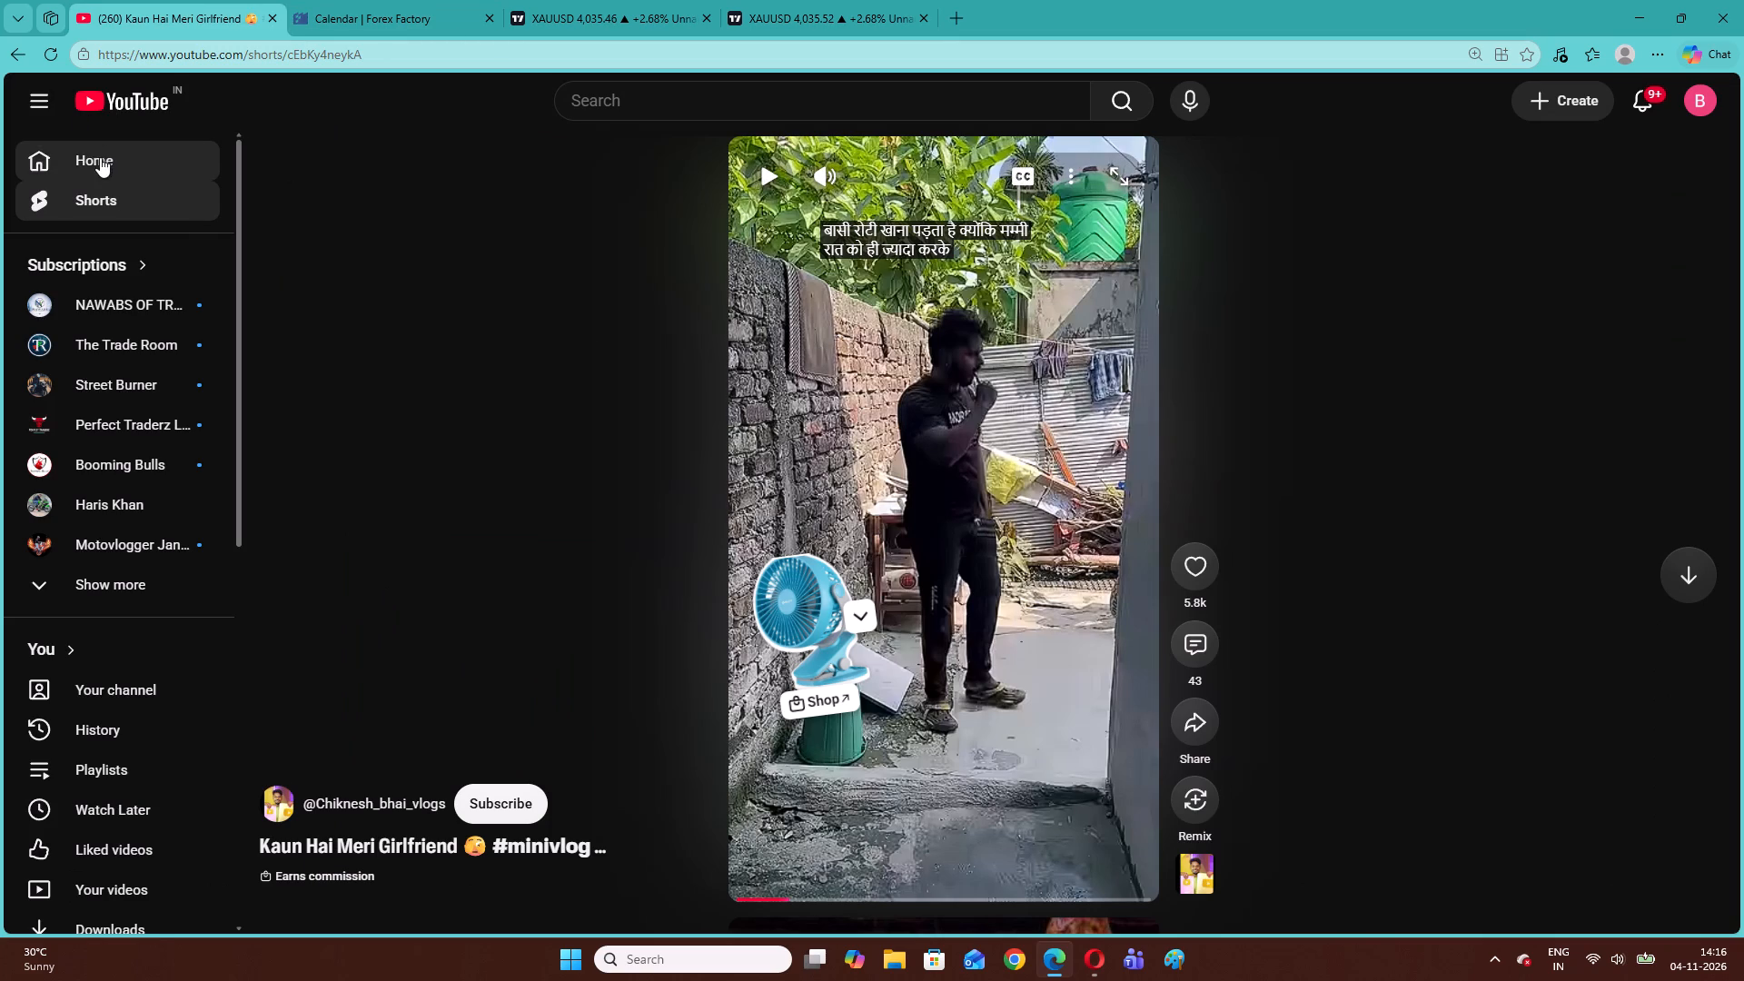
pyautogui.click(104, 158)
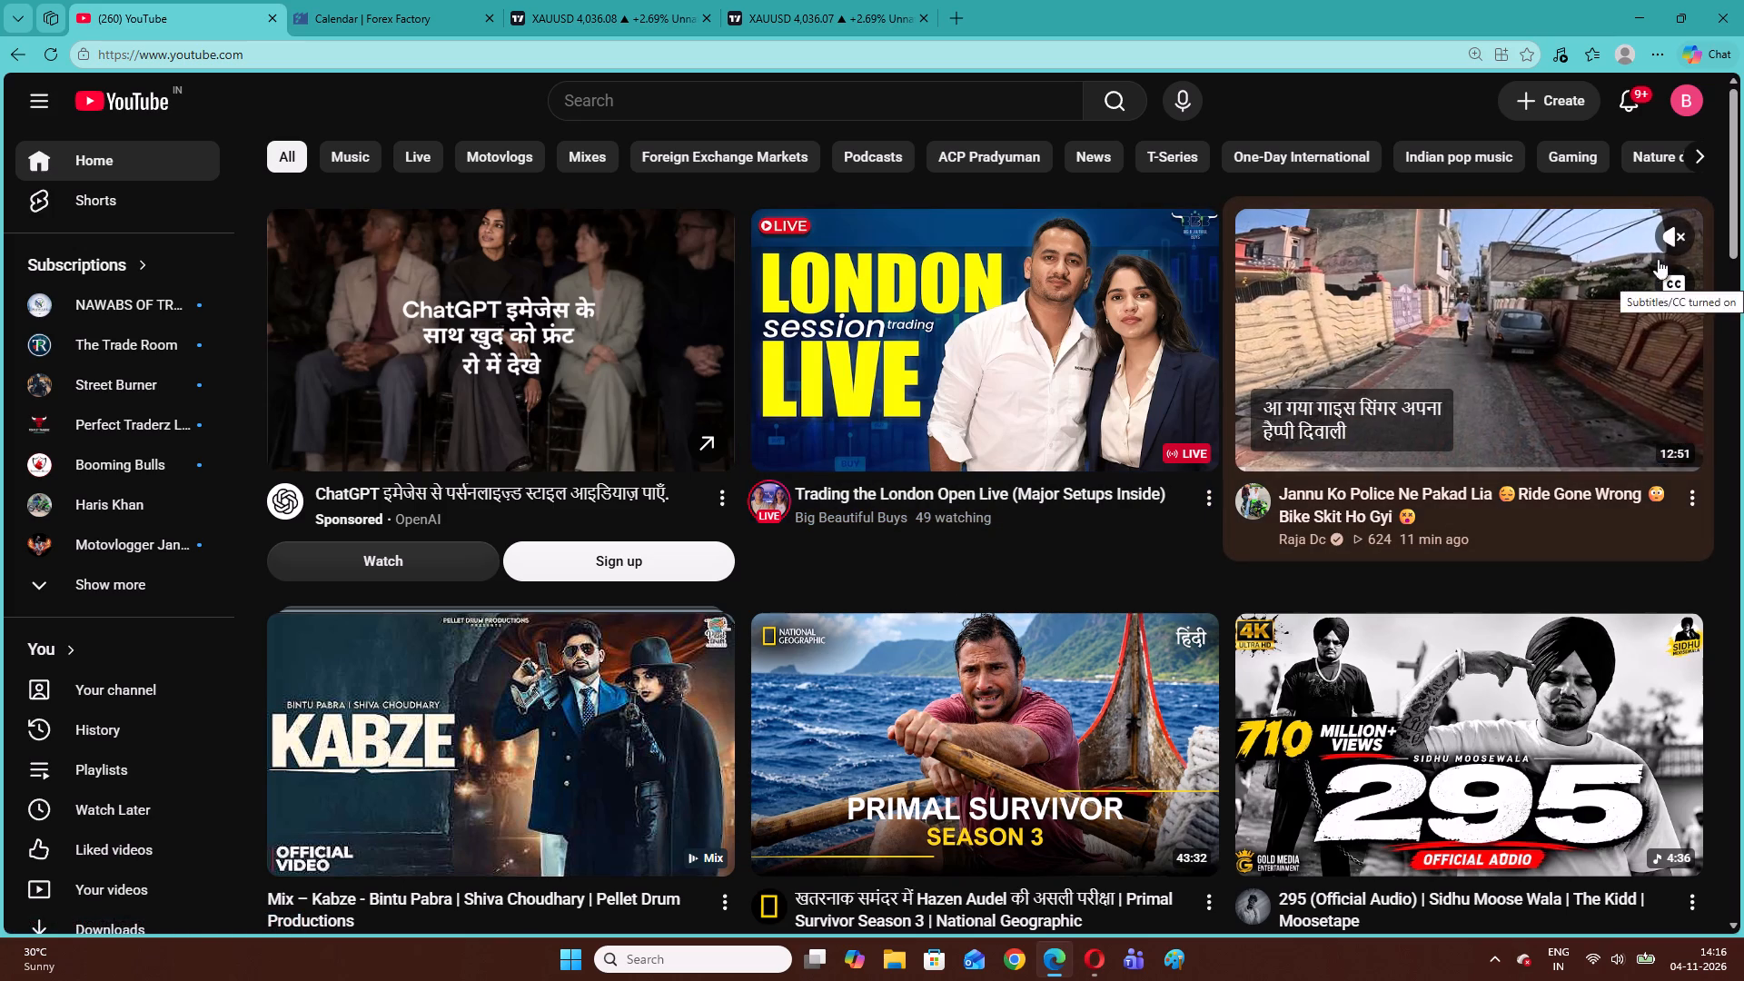
# Preview the bike-ride video in the home feed with sound on and captions off, skipping ahead through it.
pyautogui.click(1667, 233)
pyautogui.click(1676, 282)
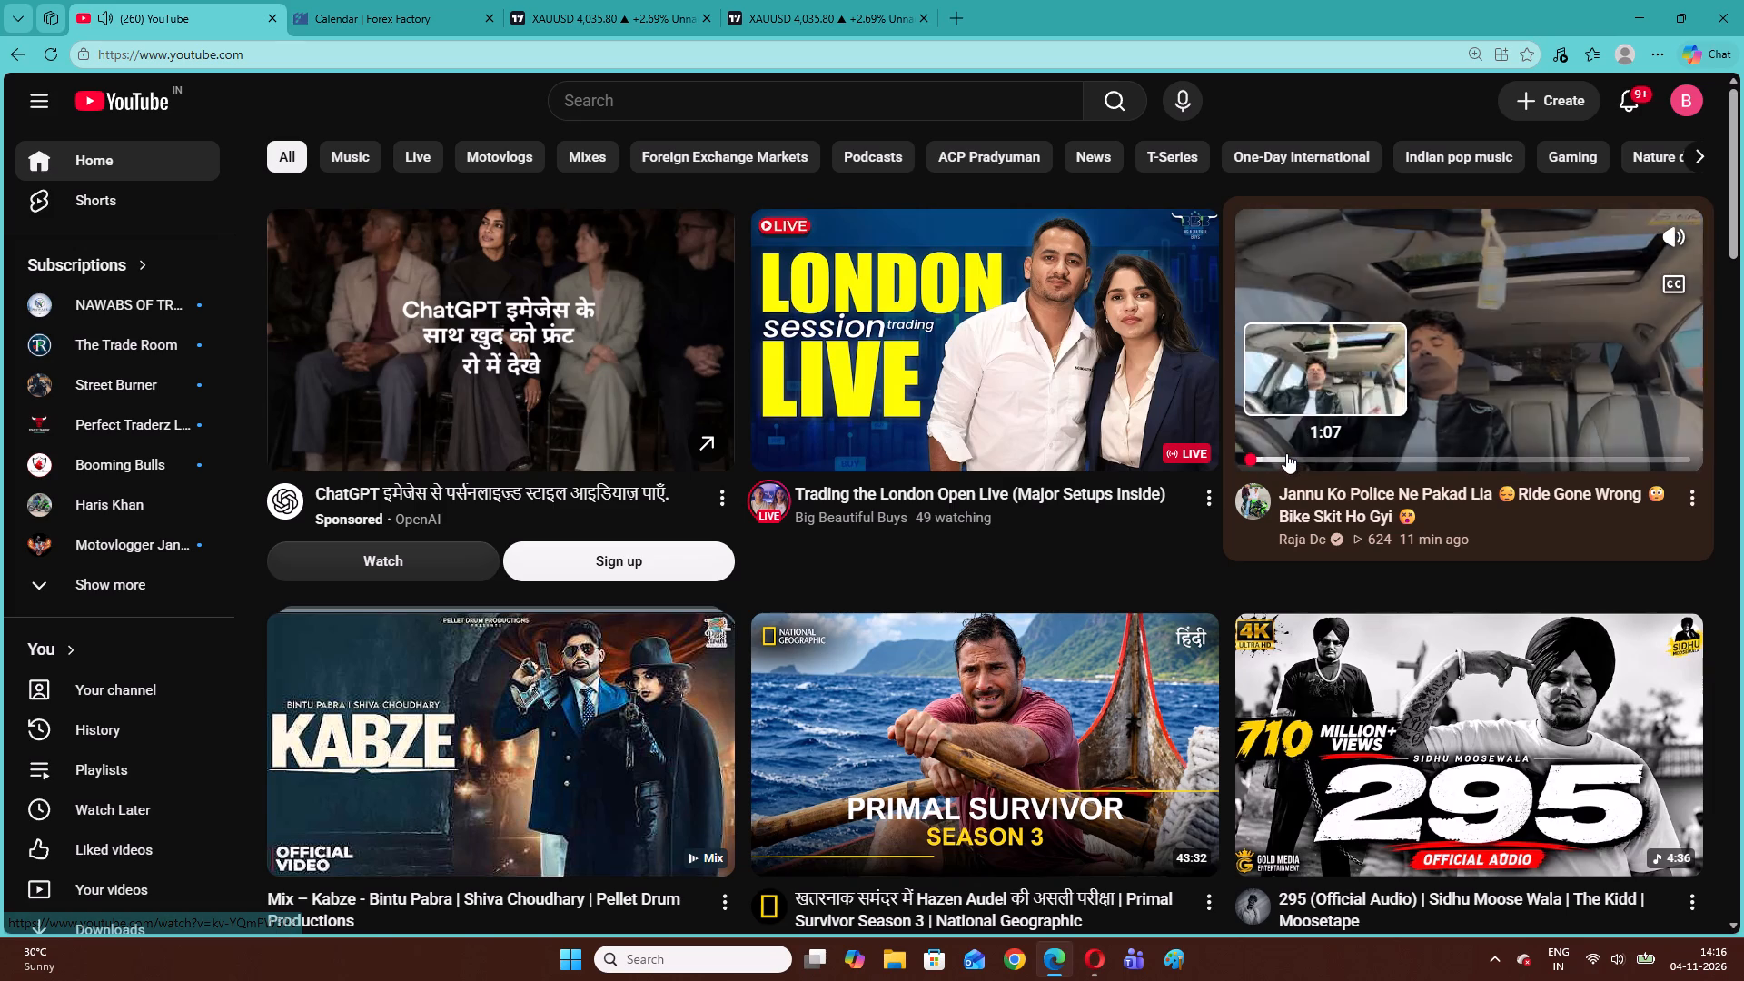
pyautogui.click(1286, 453)
pyautogui.click(1323, 471)
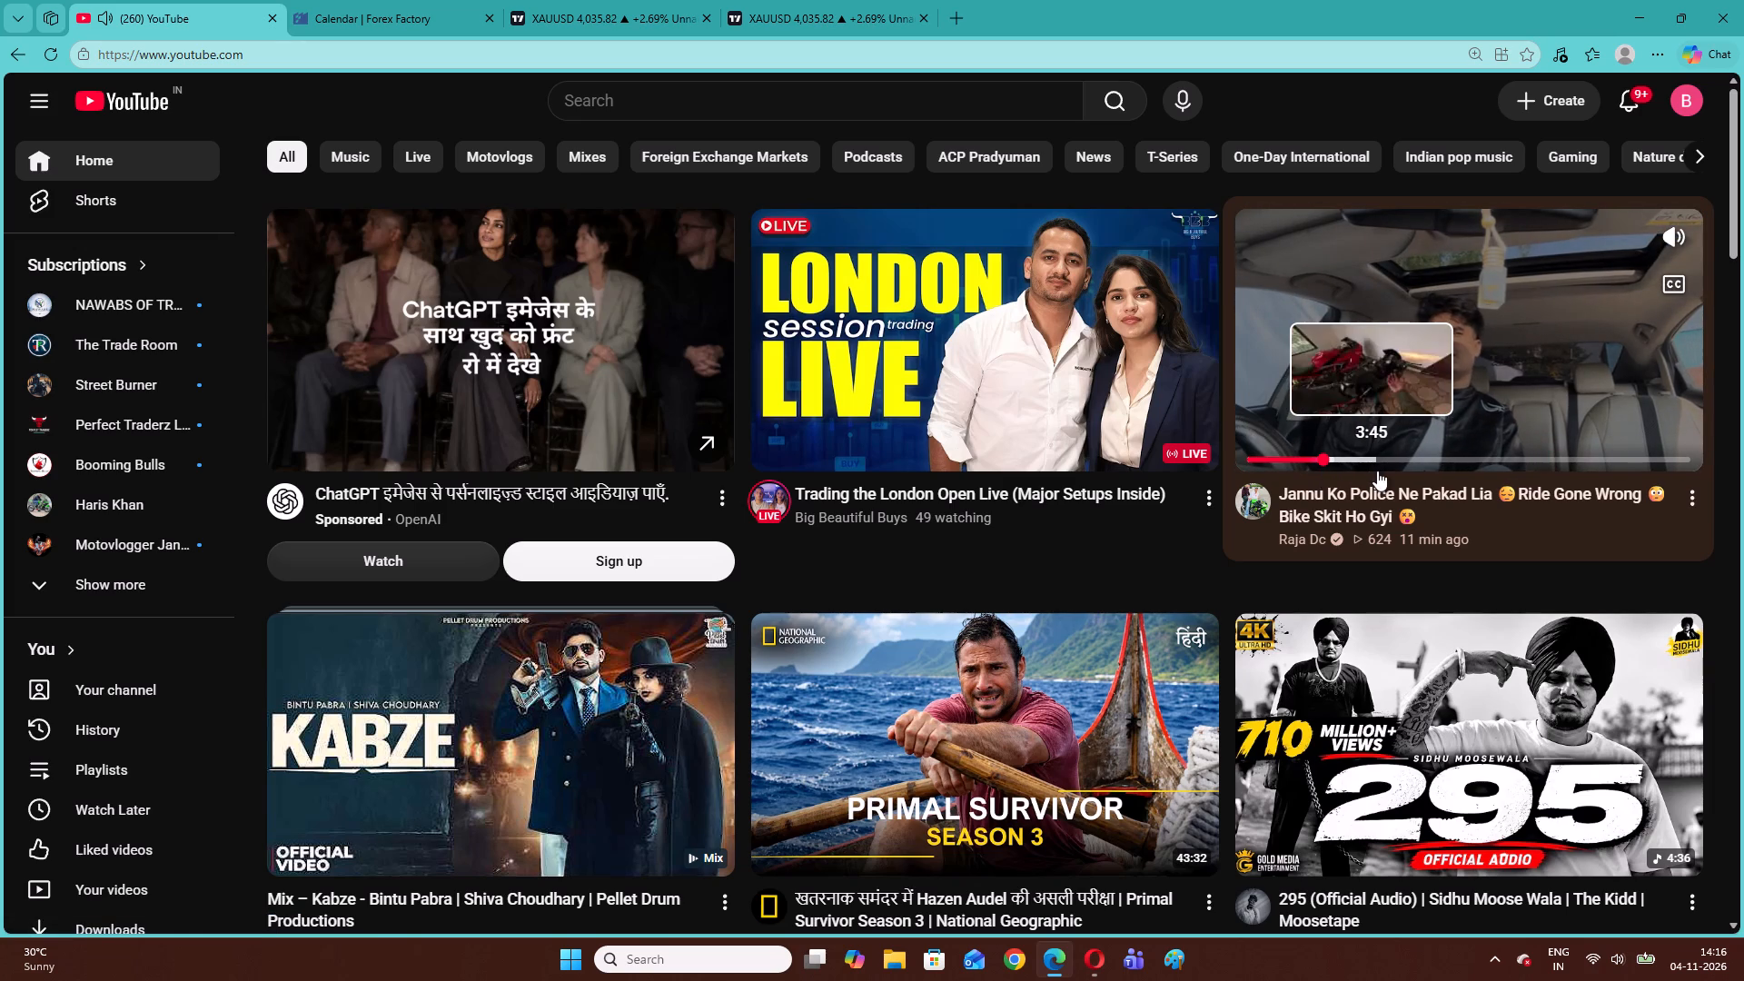
pyautogui.click(1378, 471)
pyautogui.click(1396, 469)
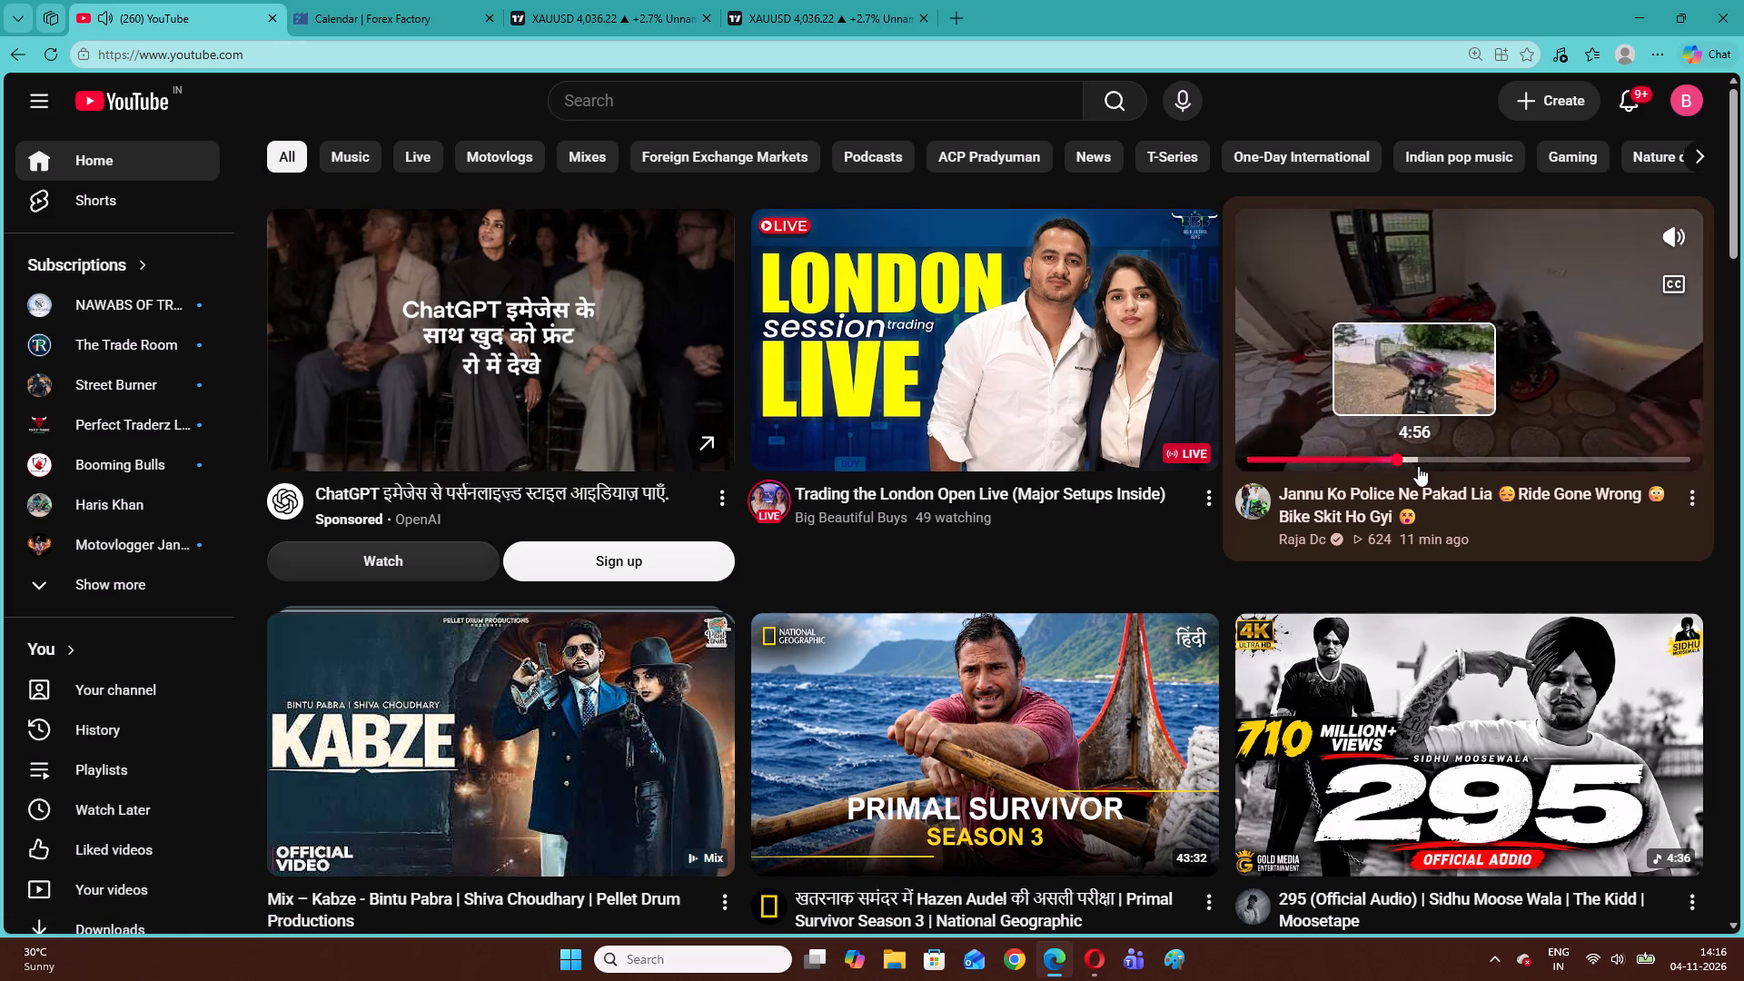
pyautogui.click(1421, 466)
pyautogui.click(1466, 460)
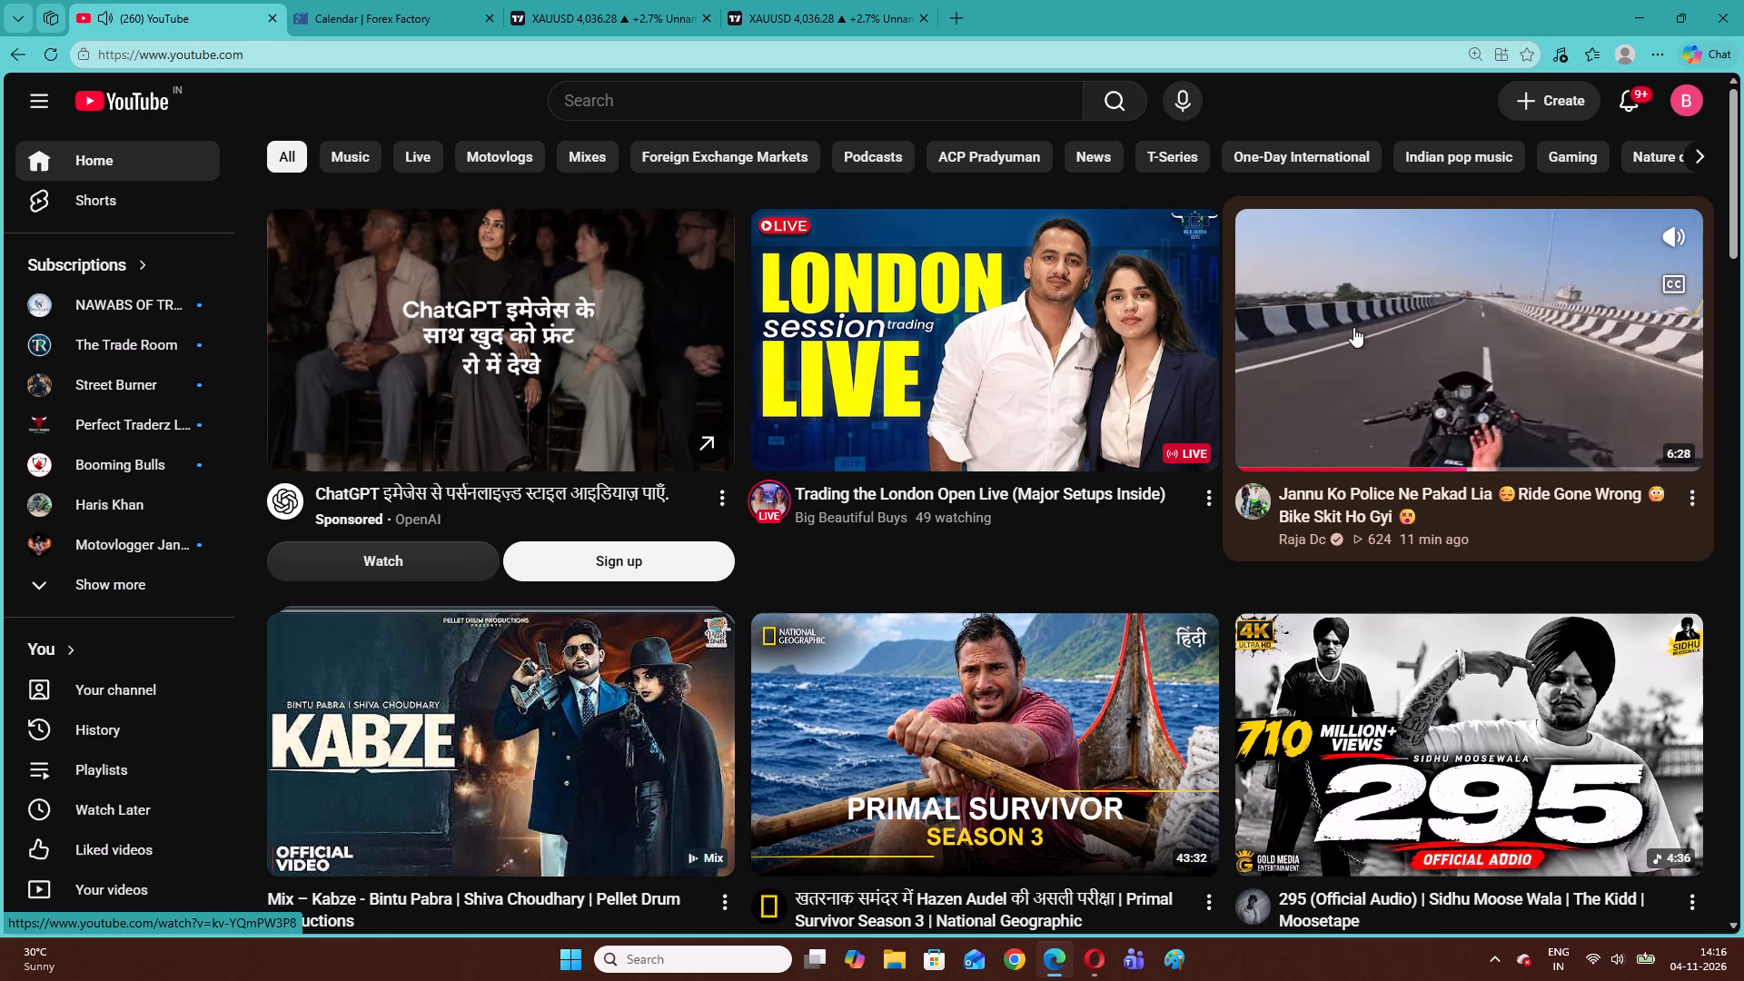
# Return to the XAUUSD chart and set it to the 5-minute timeframe with the latest candles in view.
pyautogui.click(836, 19)
pyautogui.moveTo(994, 385); pyautogui.dragTo(1055, 342)
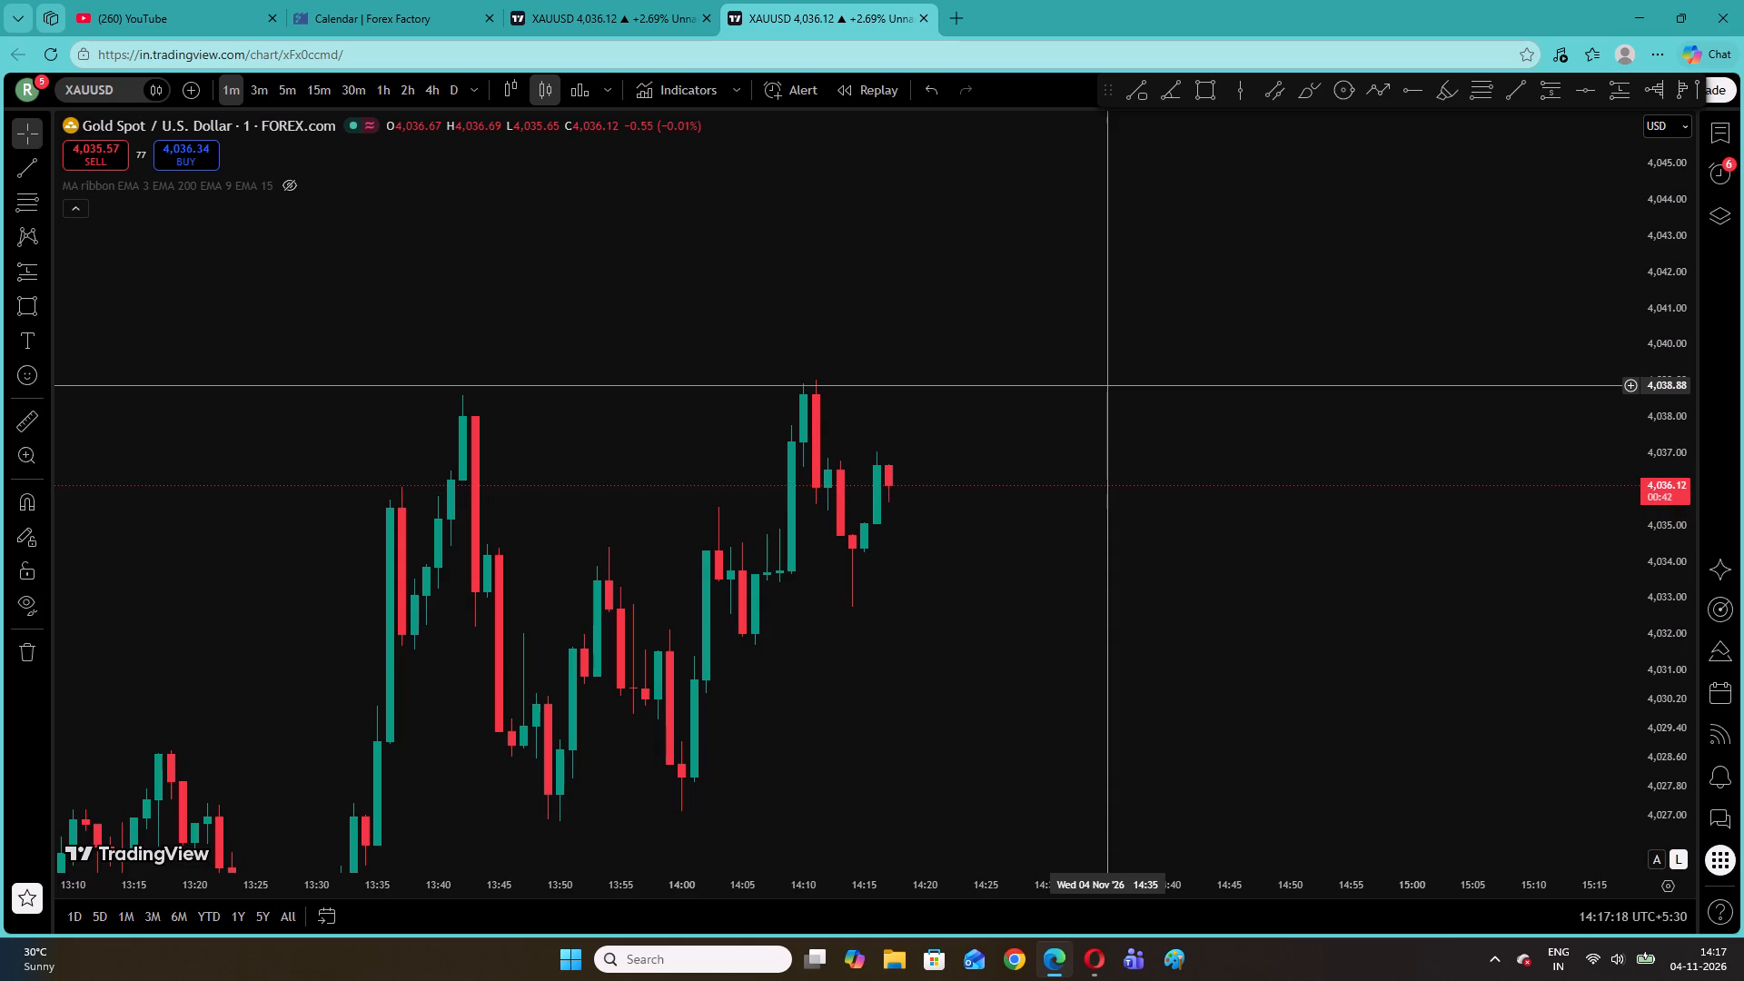
pyautogui.click(277, 92)
pyautogui.moveTo(1656, 406); pyautogui.dragTo(1656, 407)
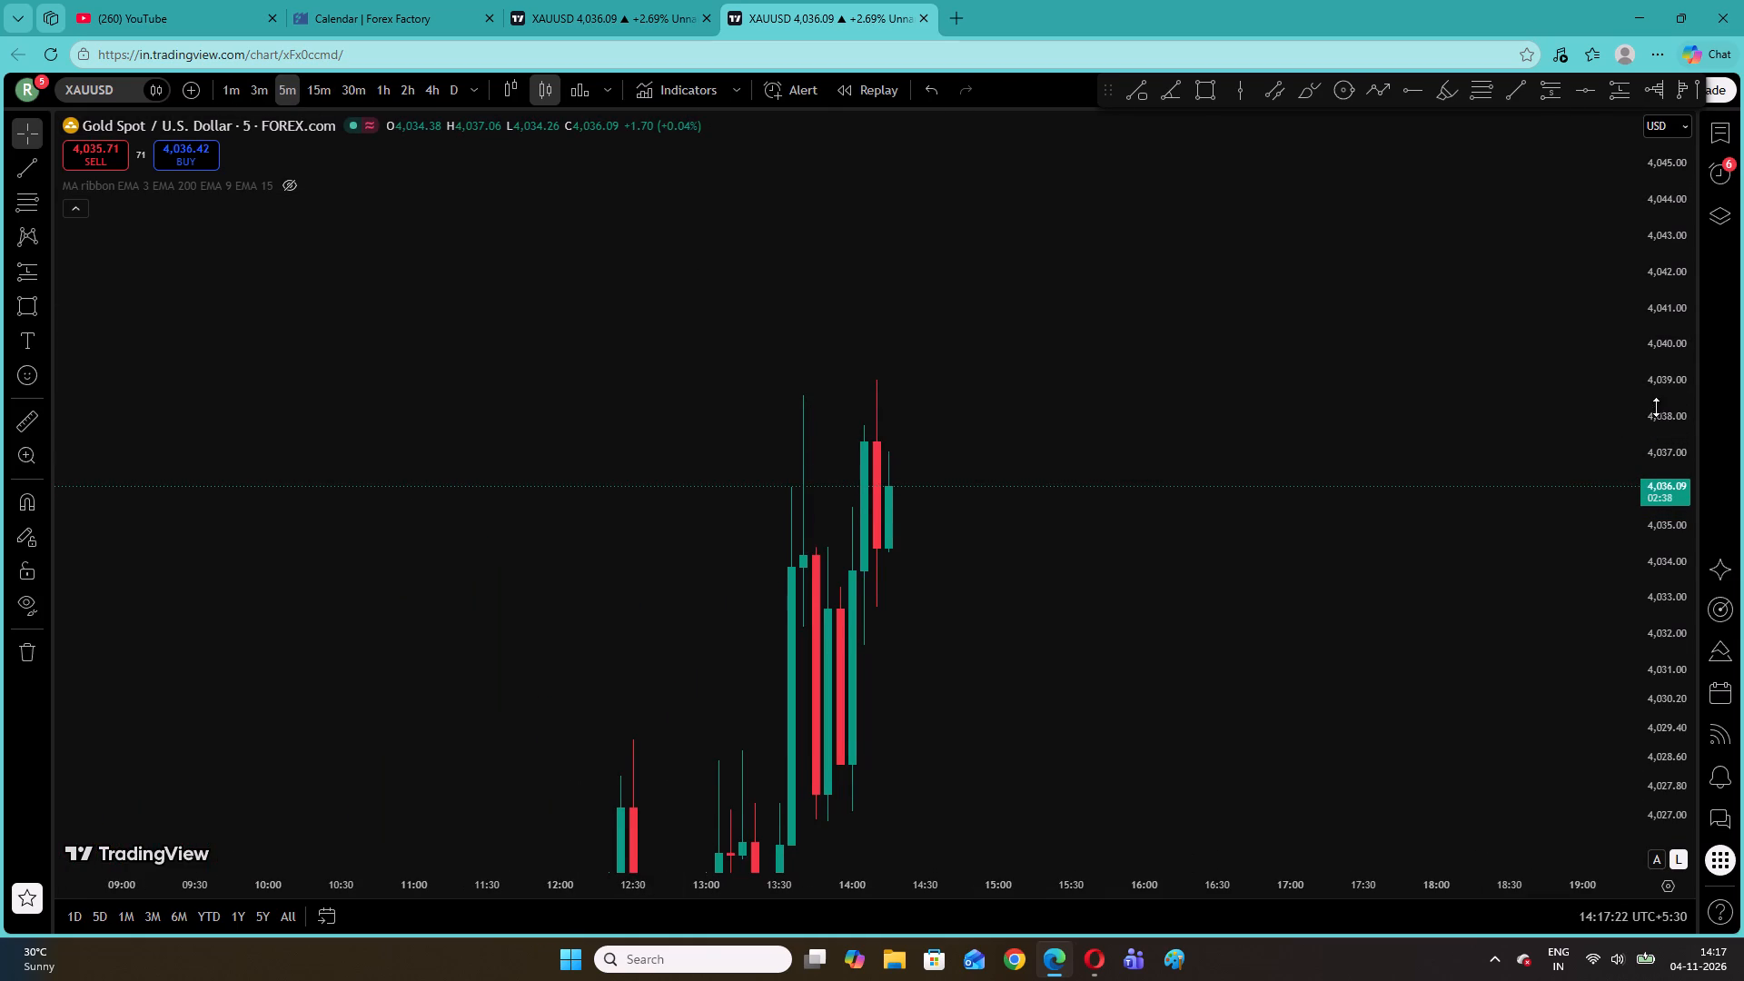
pyautogui.moveTo(1656, 407); pyautogui.dragTo(1651, 768)
pyautogui.moveTo(1054, 565); pyautogui.dragTo(1084, 478)
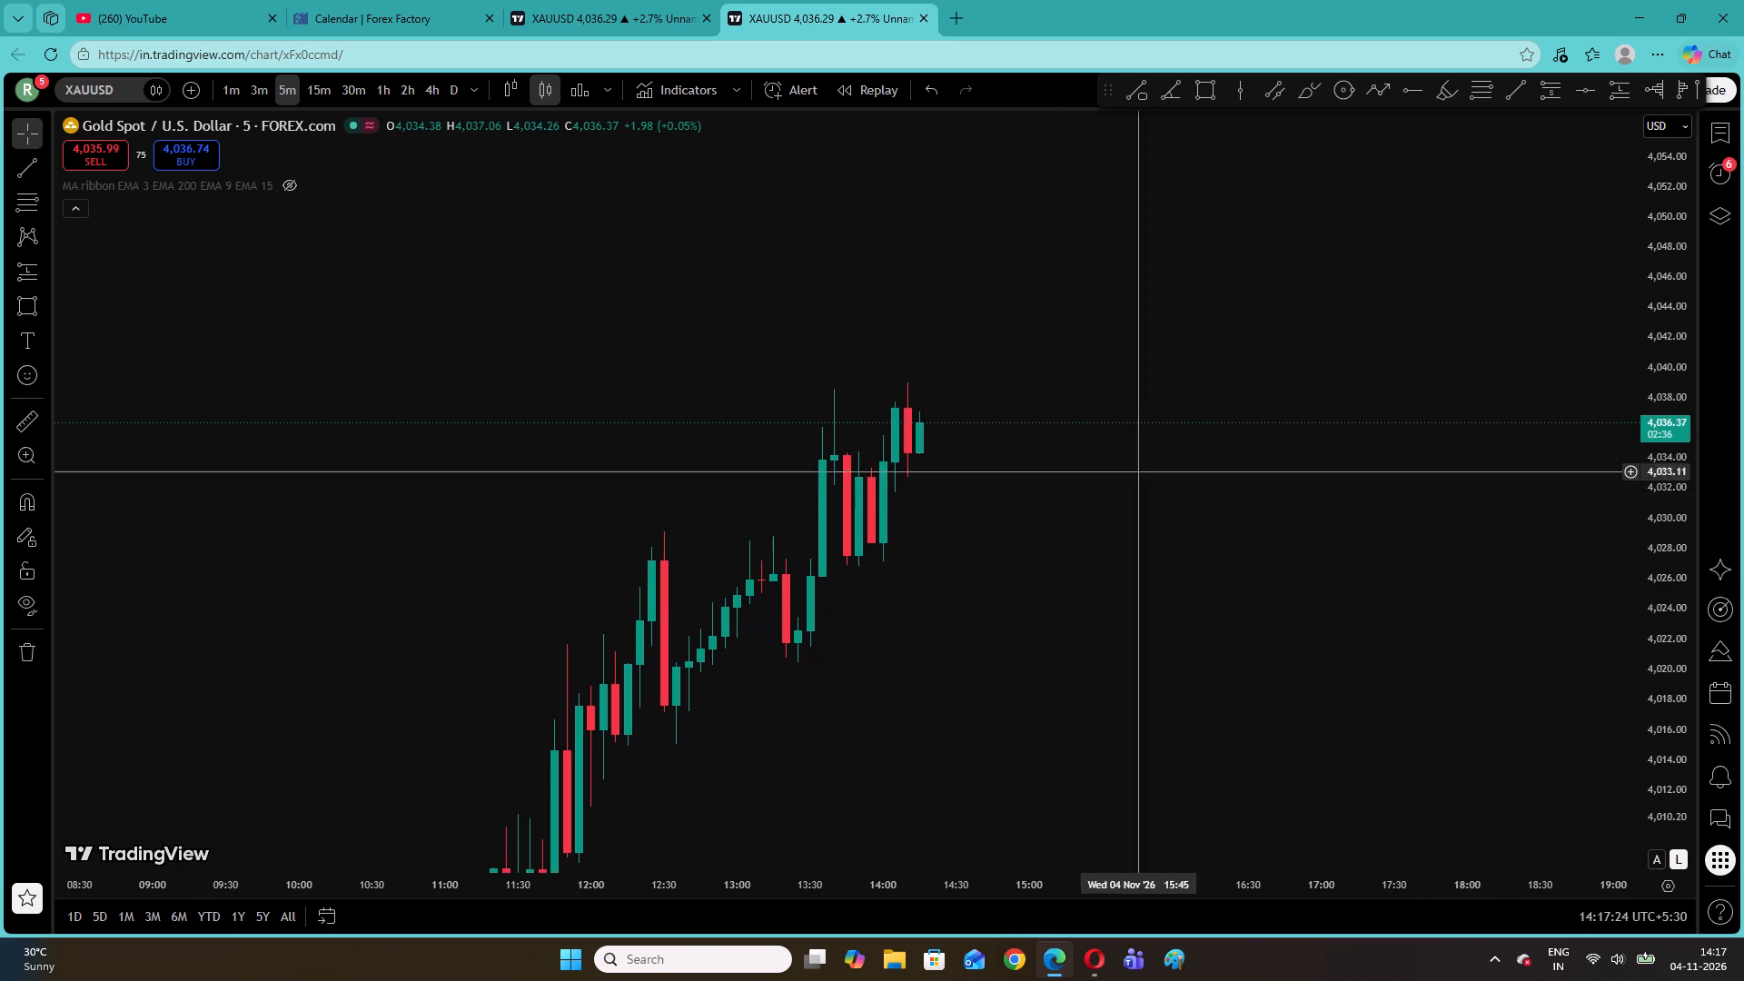
# Show the hidden MA ribbon indicator on the 5-minute chart.
pyautogui.click(308, 183)
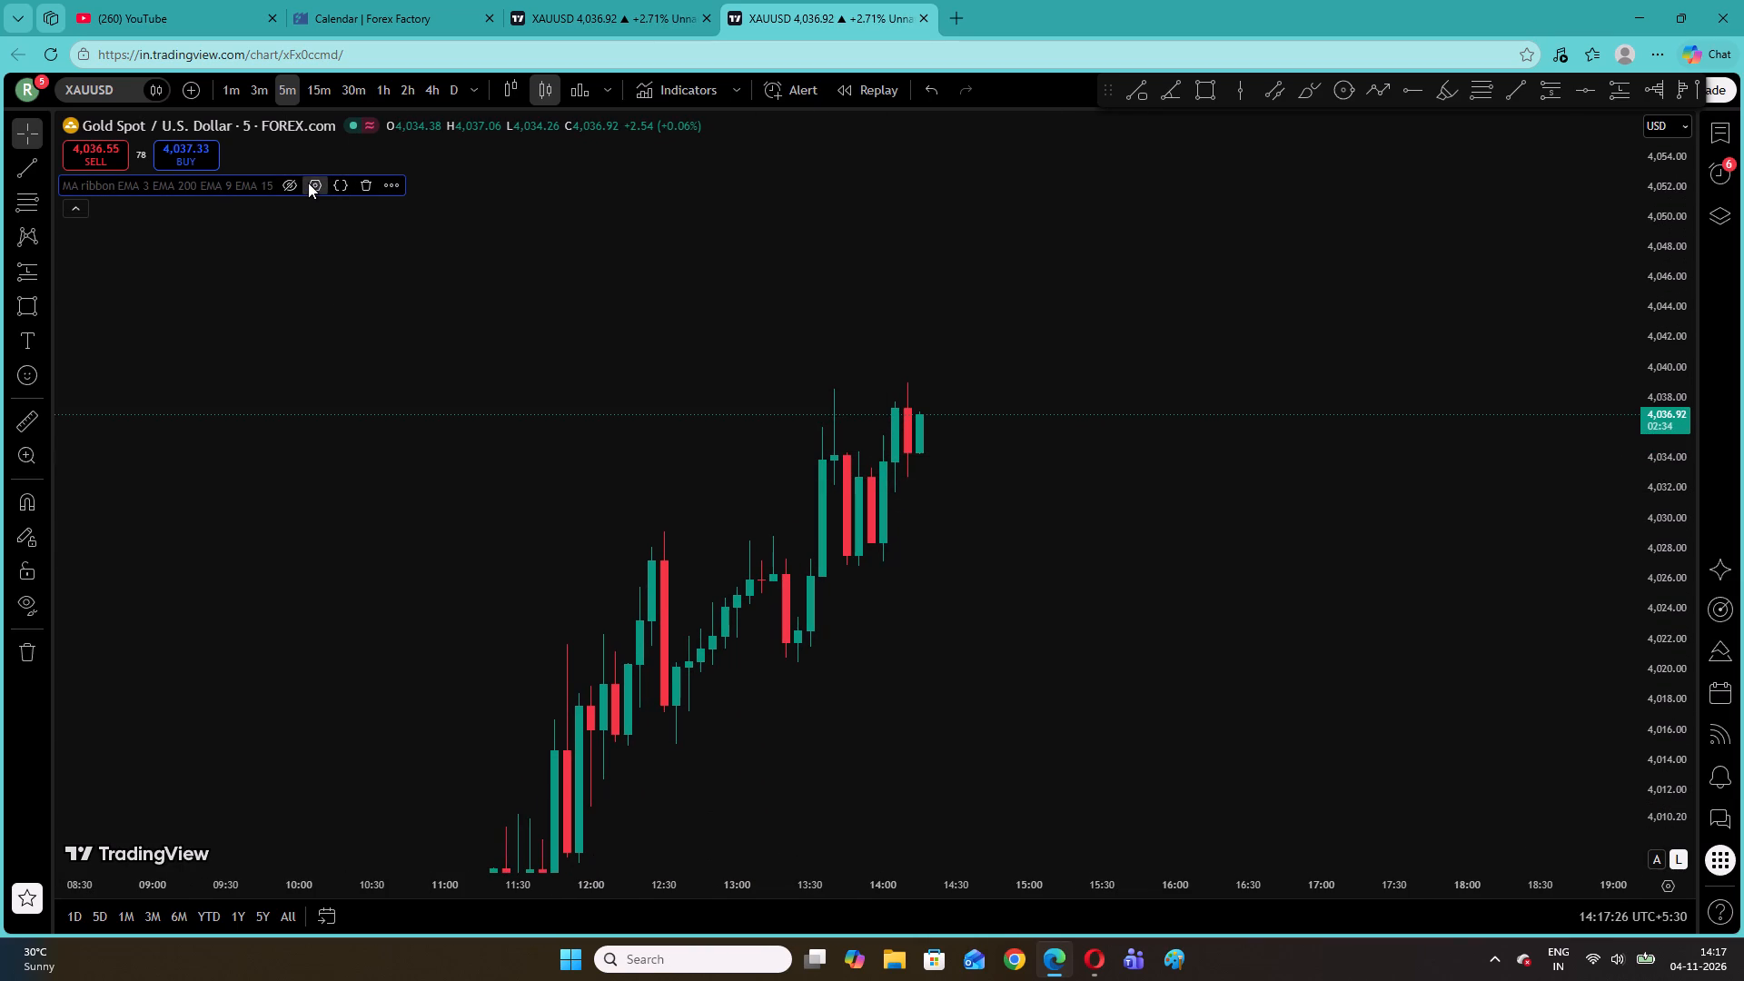
pyautogui.click(988, 312)
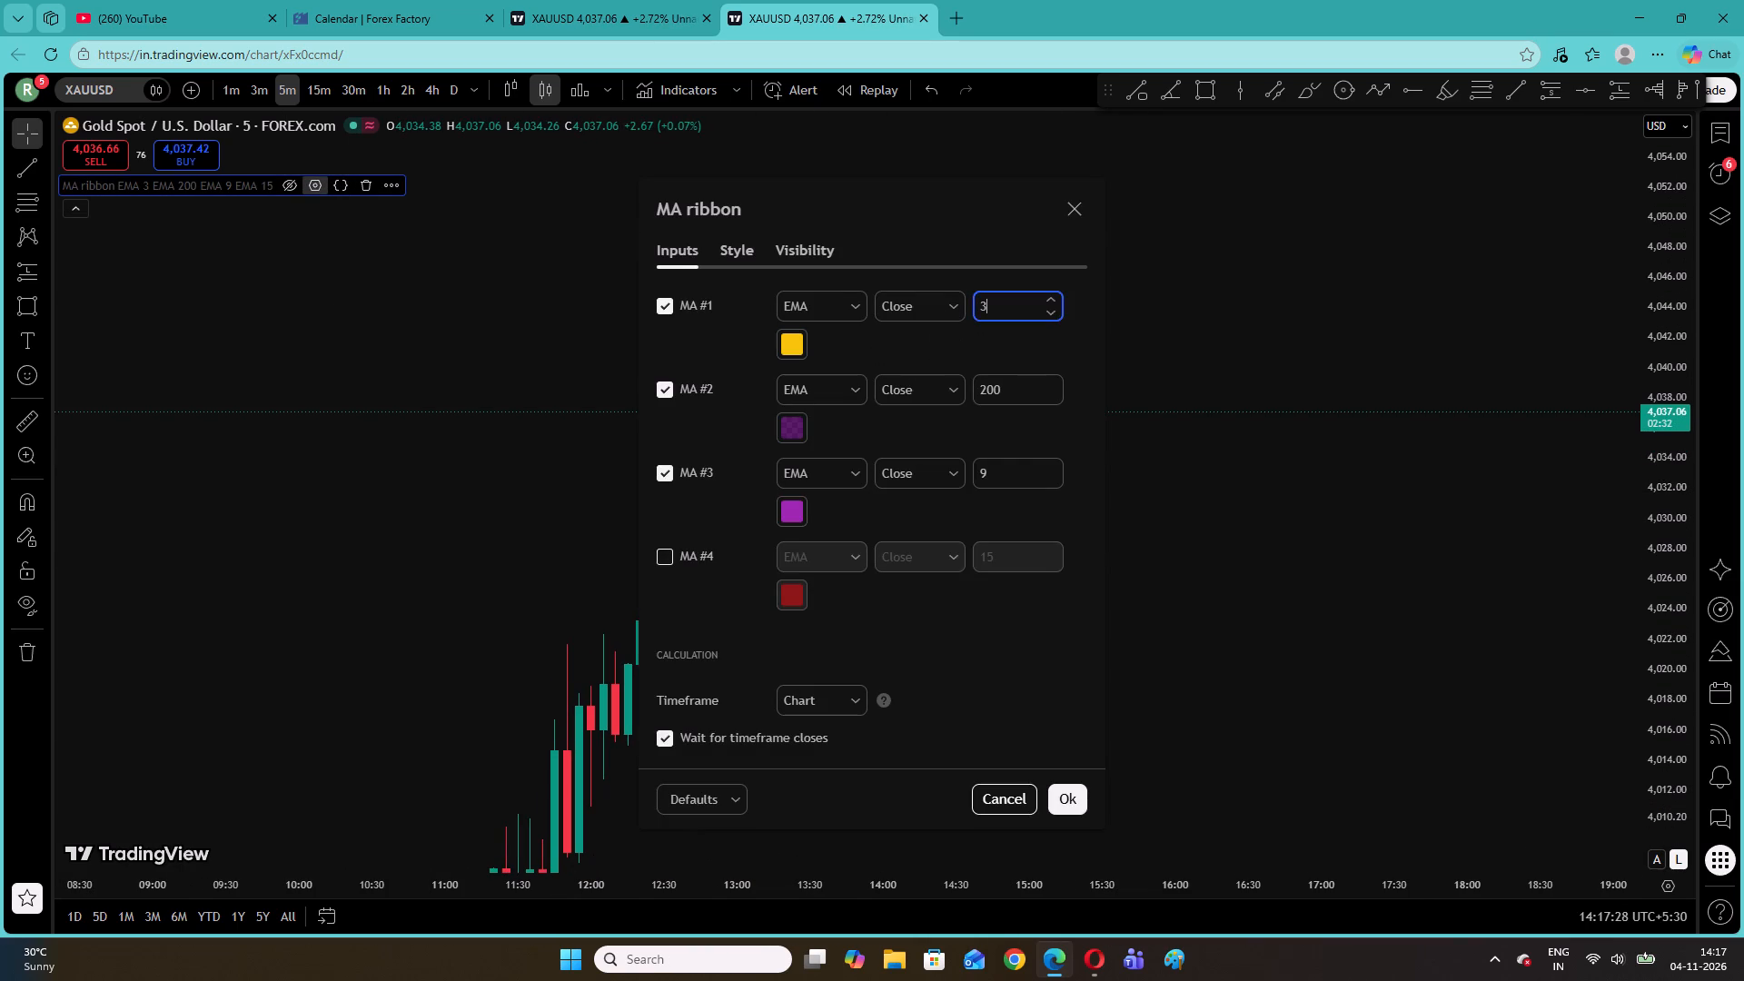
pyautogui.click(281, 182)
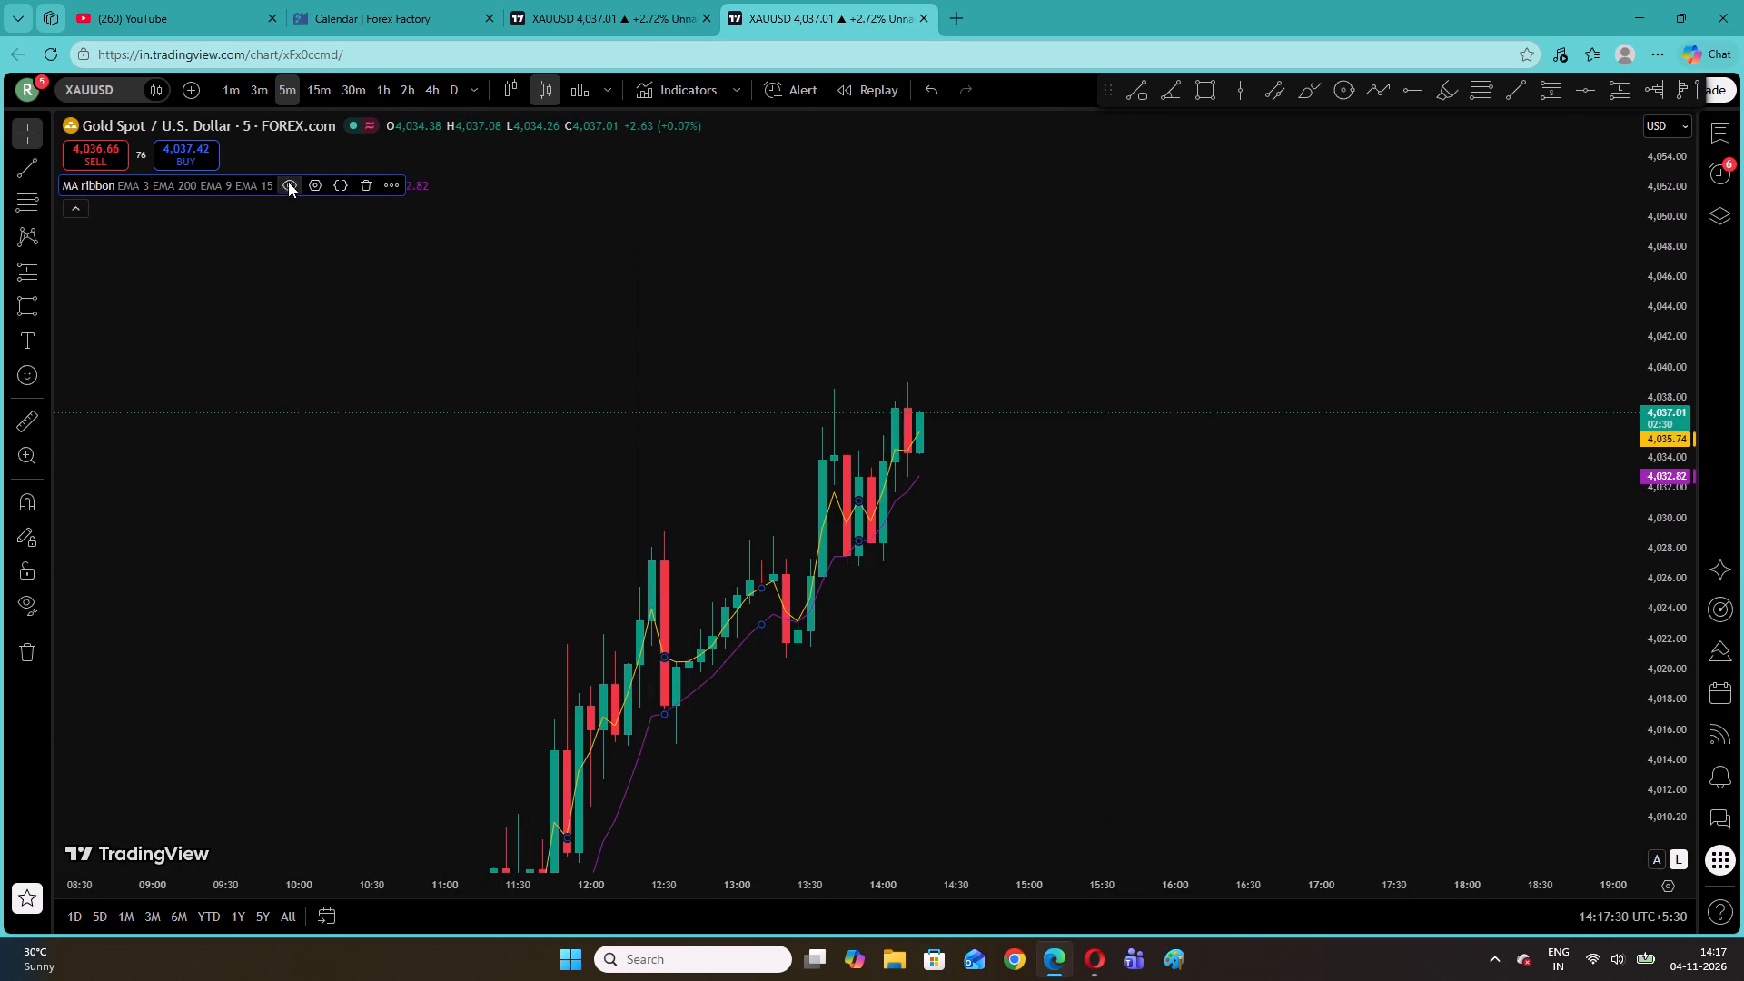
# Configure the MA ribbon with MA #3 disabled and the MA #1 EMA length set to 5.
pyautogui.click(317, 177)
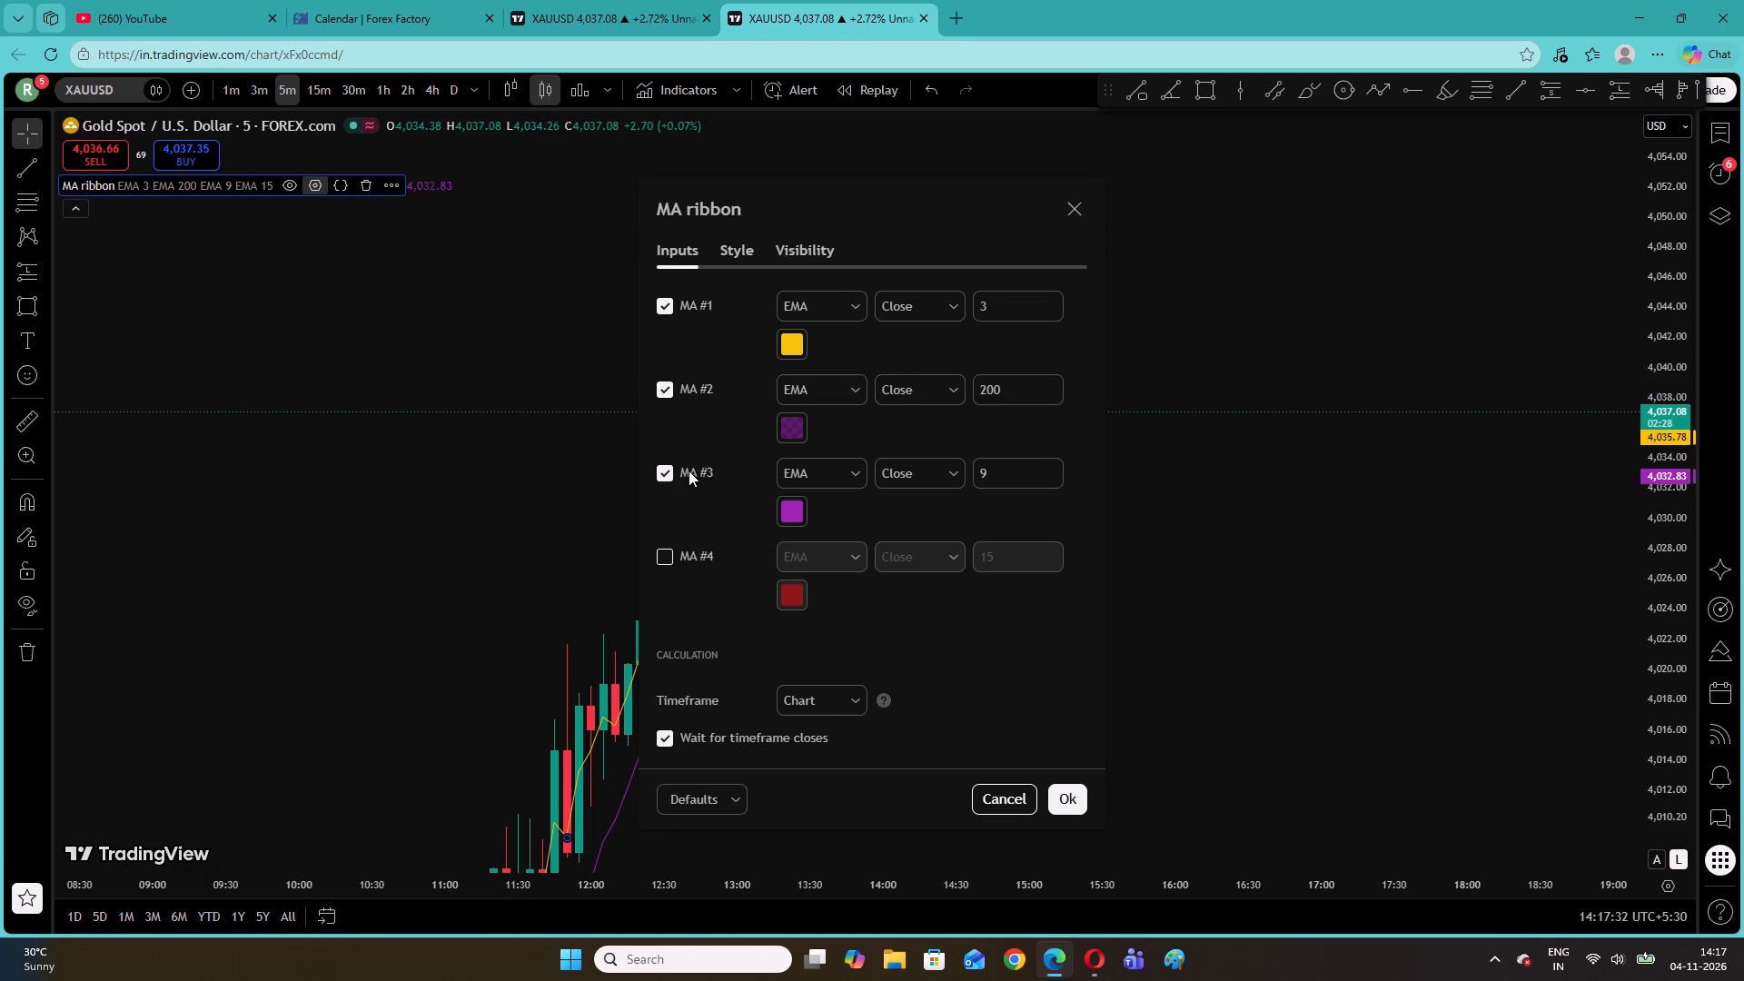
pyautogui.click(667, 471)
pyautogui.click(1000, 303)
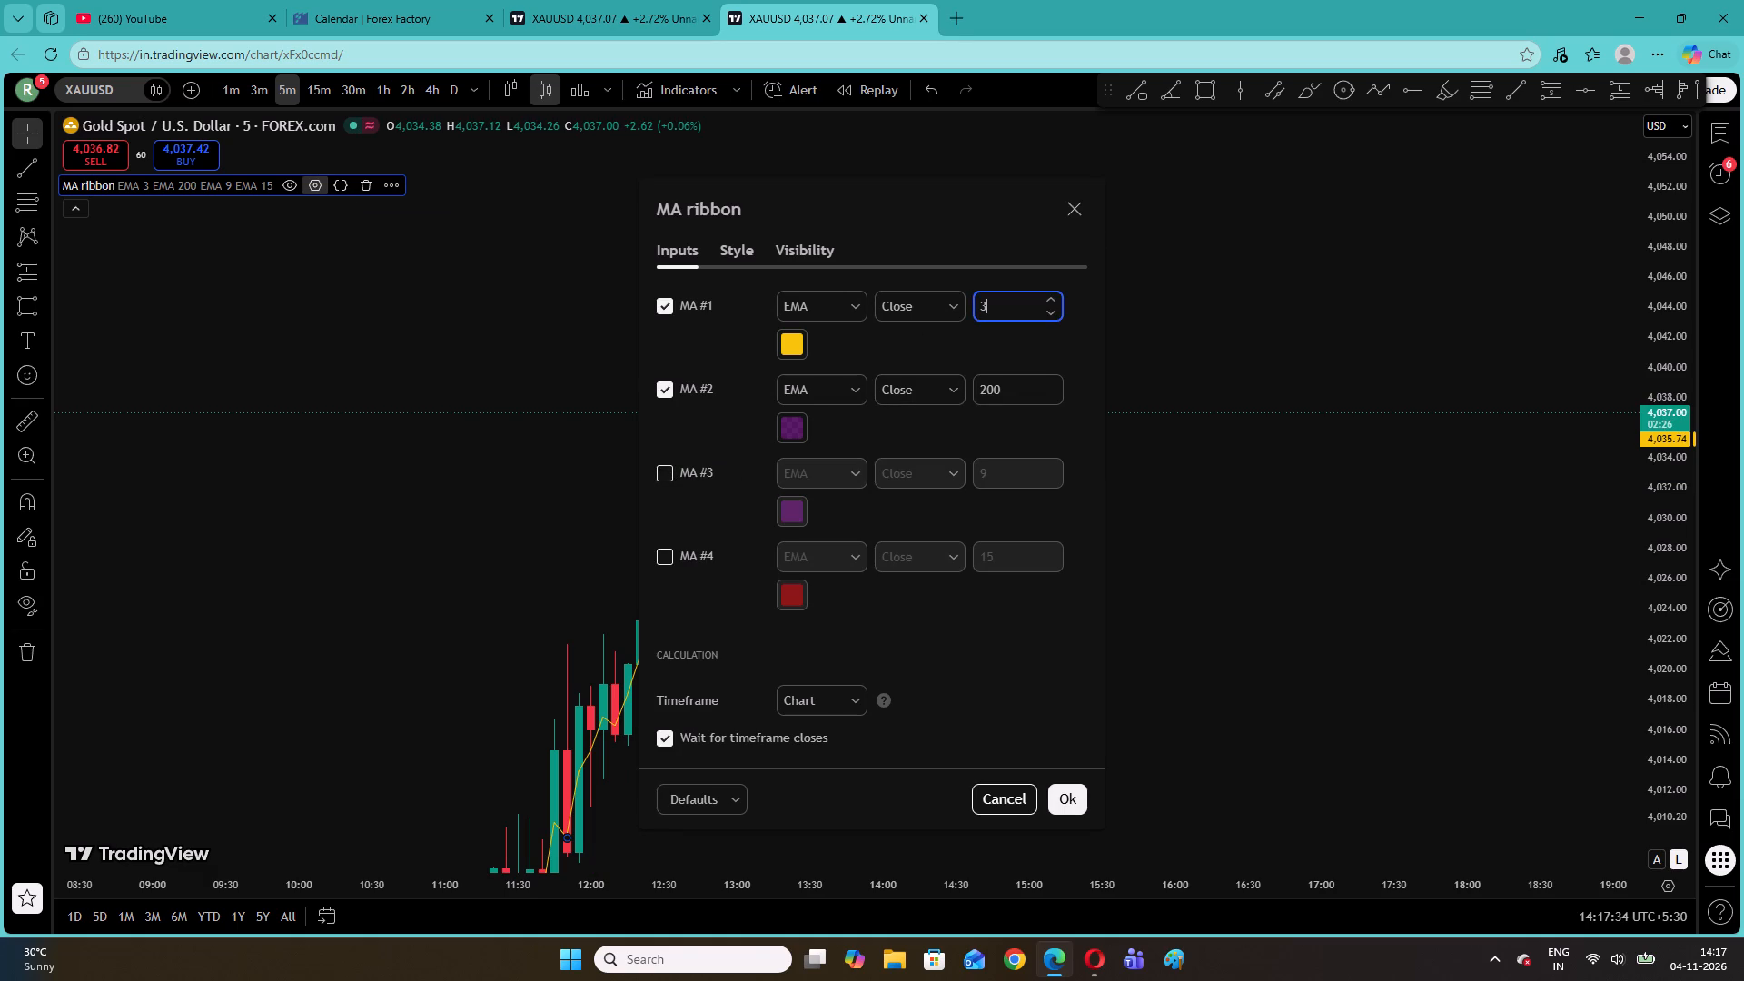
pyautogui.click(1000, 303)
pyautogui.press('BackSpace')
pyautogui.press('5')
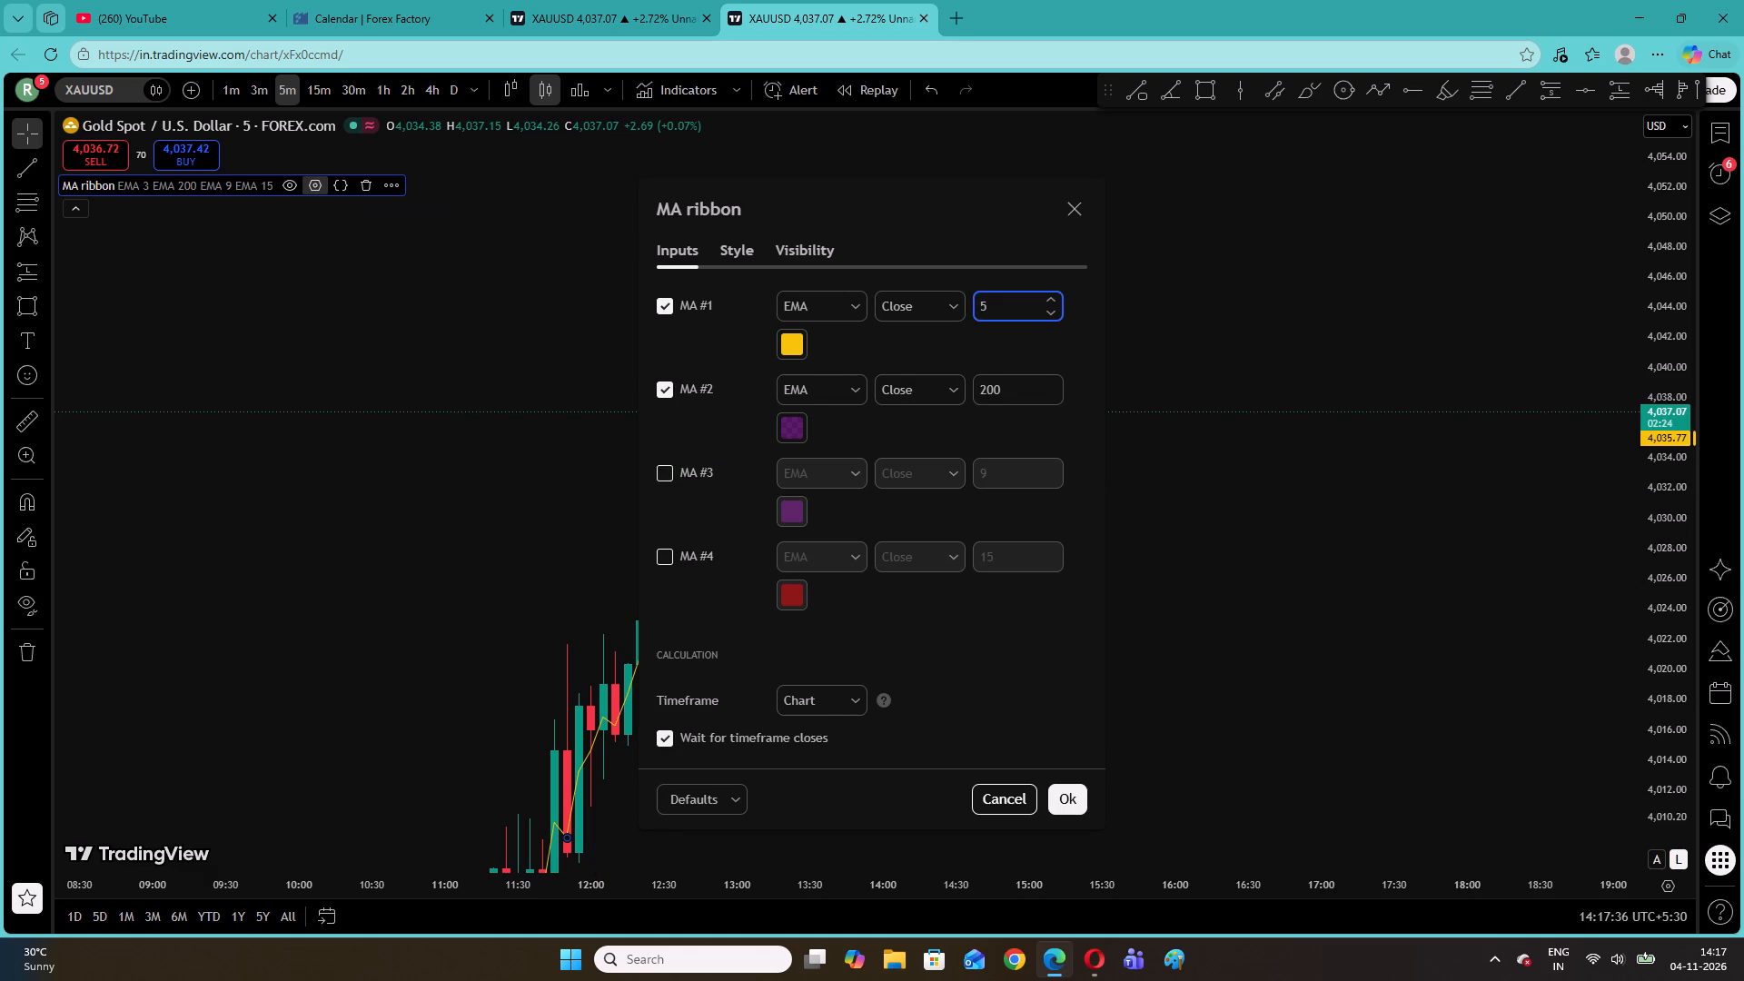
pyautogui.click(1075, 796)
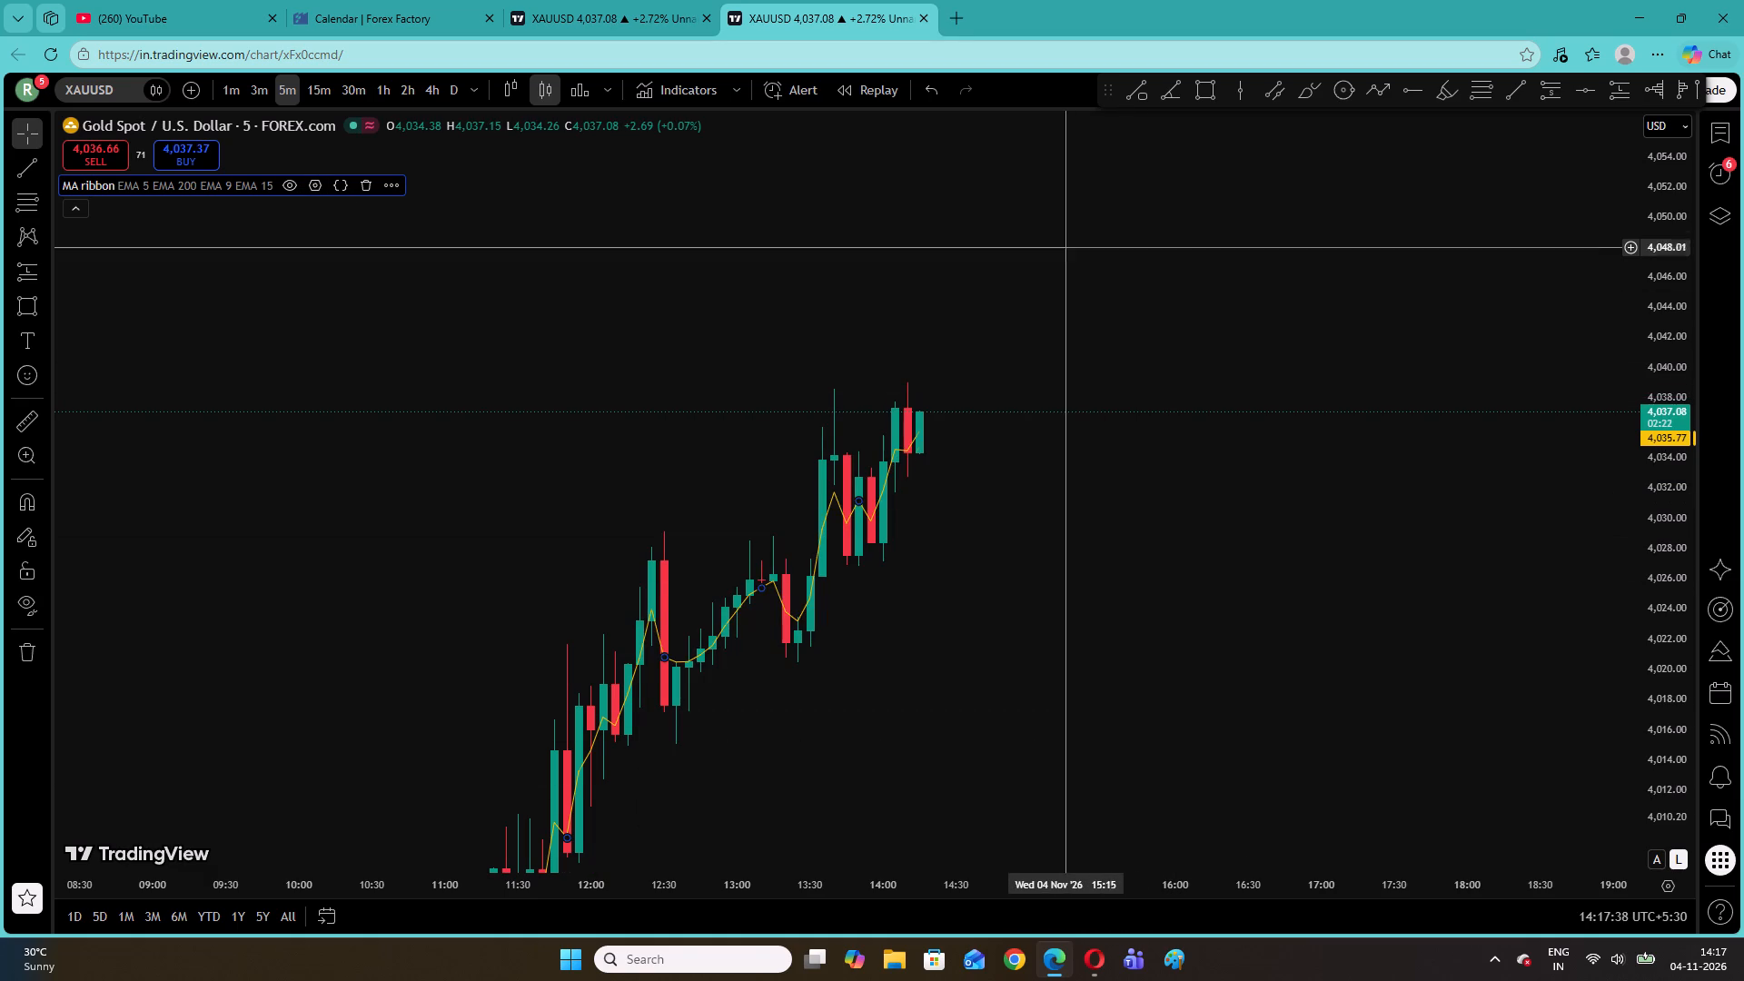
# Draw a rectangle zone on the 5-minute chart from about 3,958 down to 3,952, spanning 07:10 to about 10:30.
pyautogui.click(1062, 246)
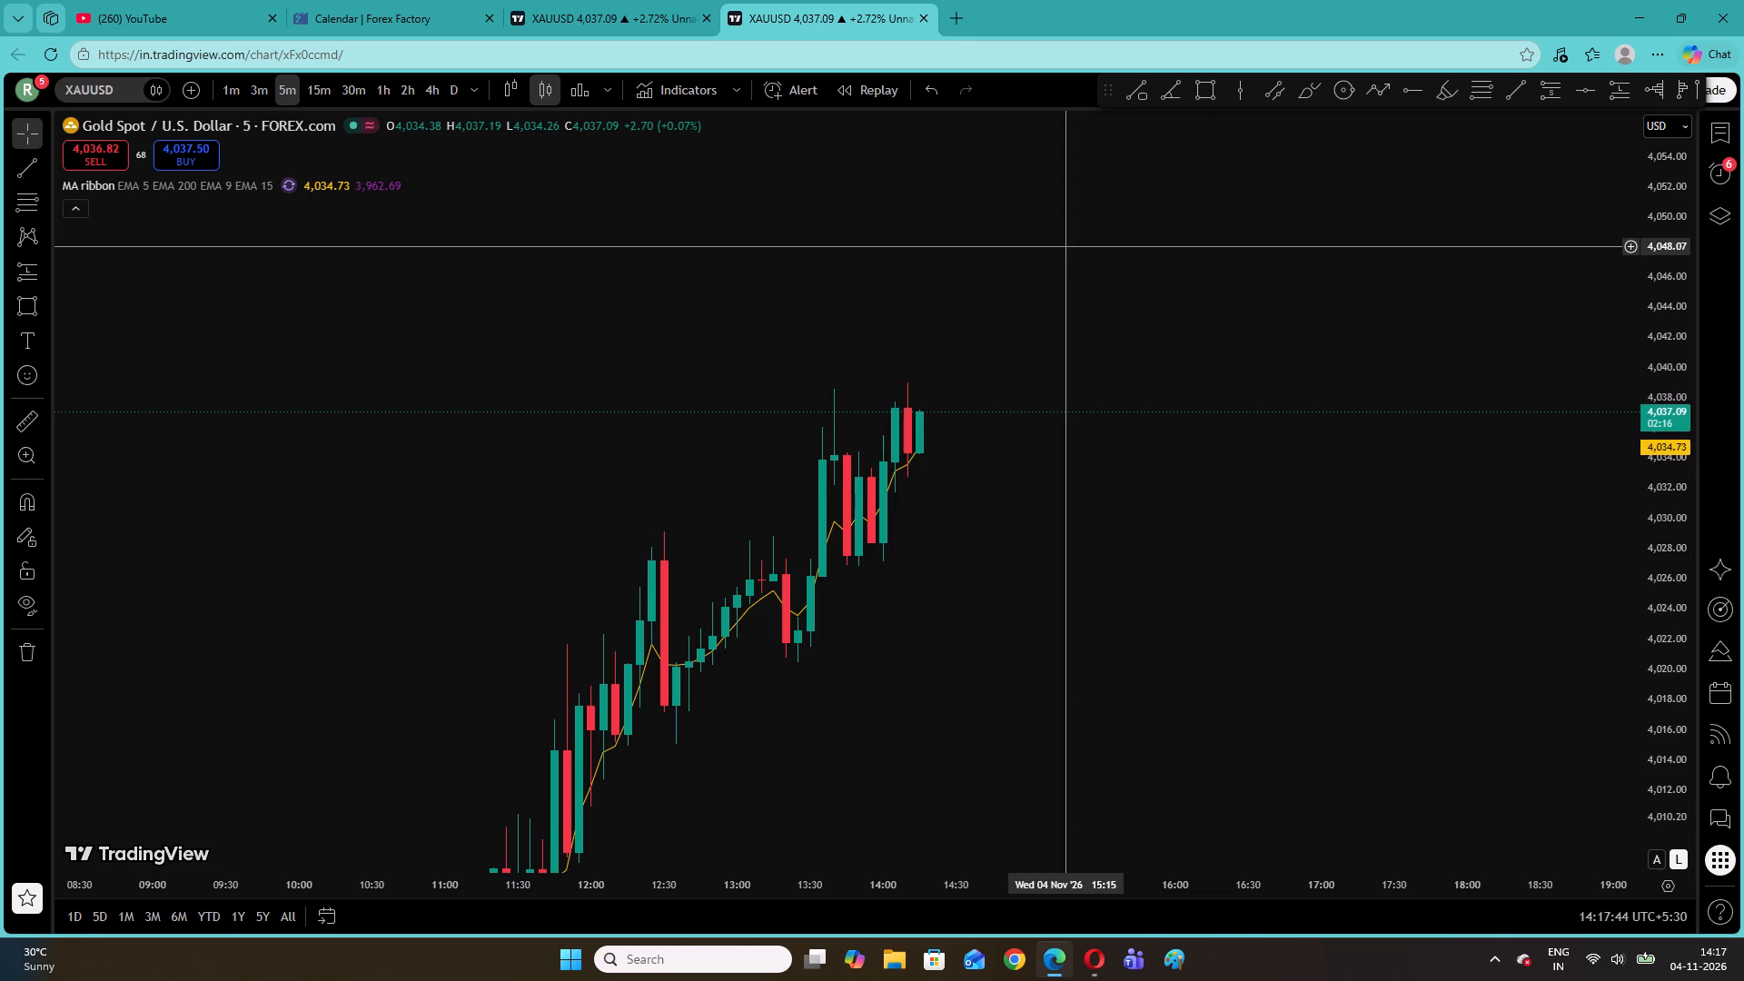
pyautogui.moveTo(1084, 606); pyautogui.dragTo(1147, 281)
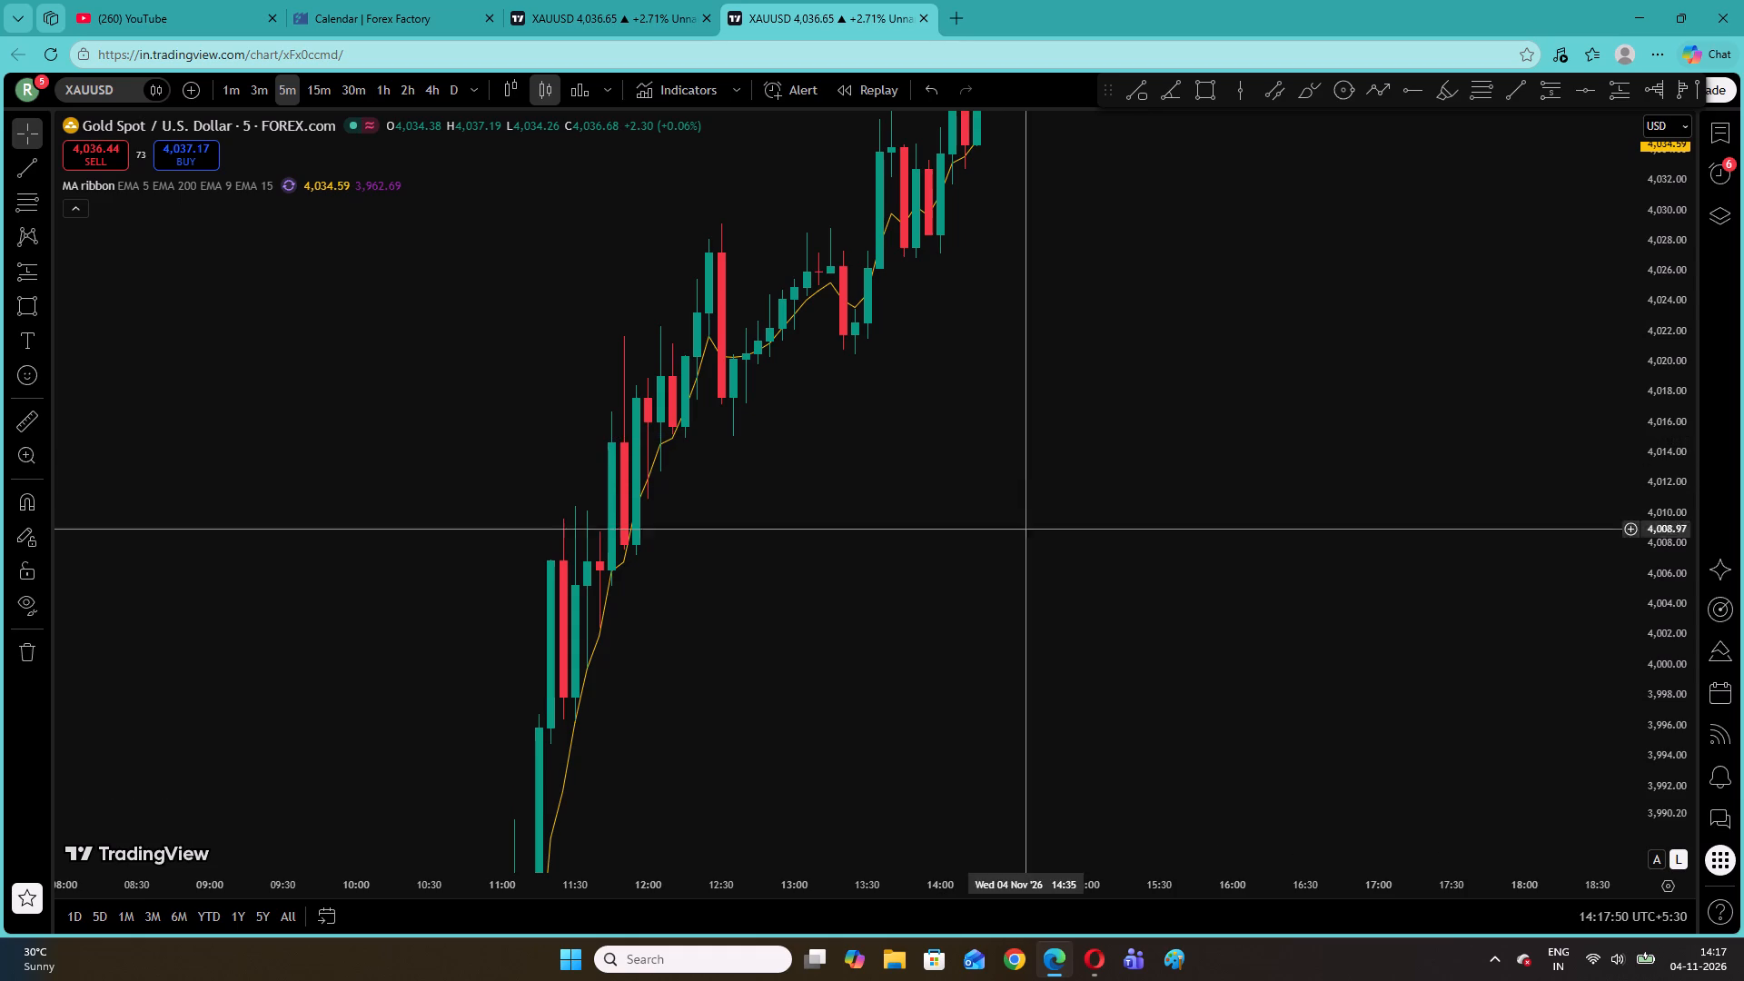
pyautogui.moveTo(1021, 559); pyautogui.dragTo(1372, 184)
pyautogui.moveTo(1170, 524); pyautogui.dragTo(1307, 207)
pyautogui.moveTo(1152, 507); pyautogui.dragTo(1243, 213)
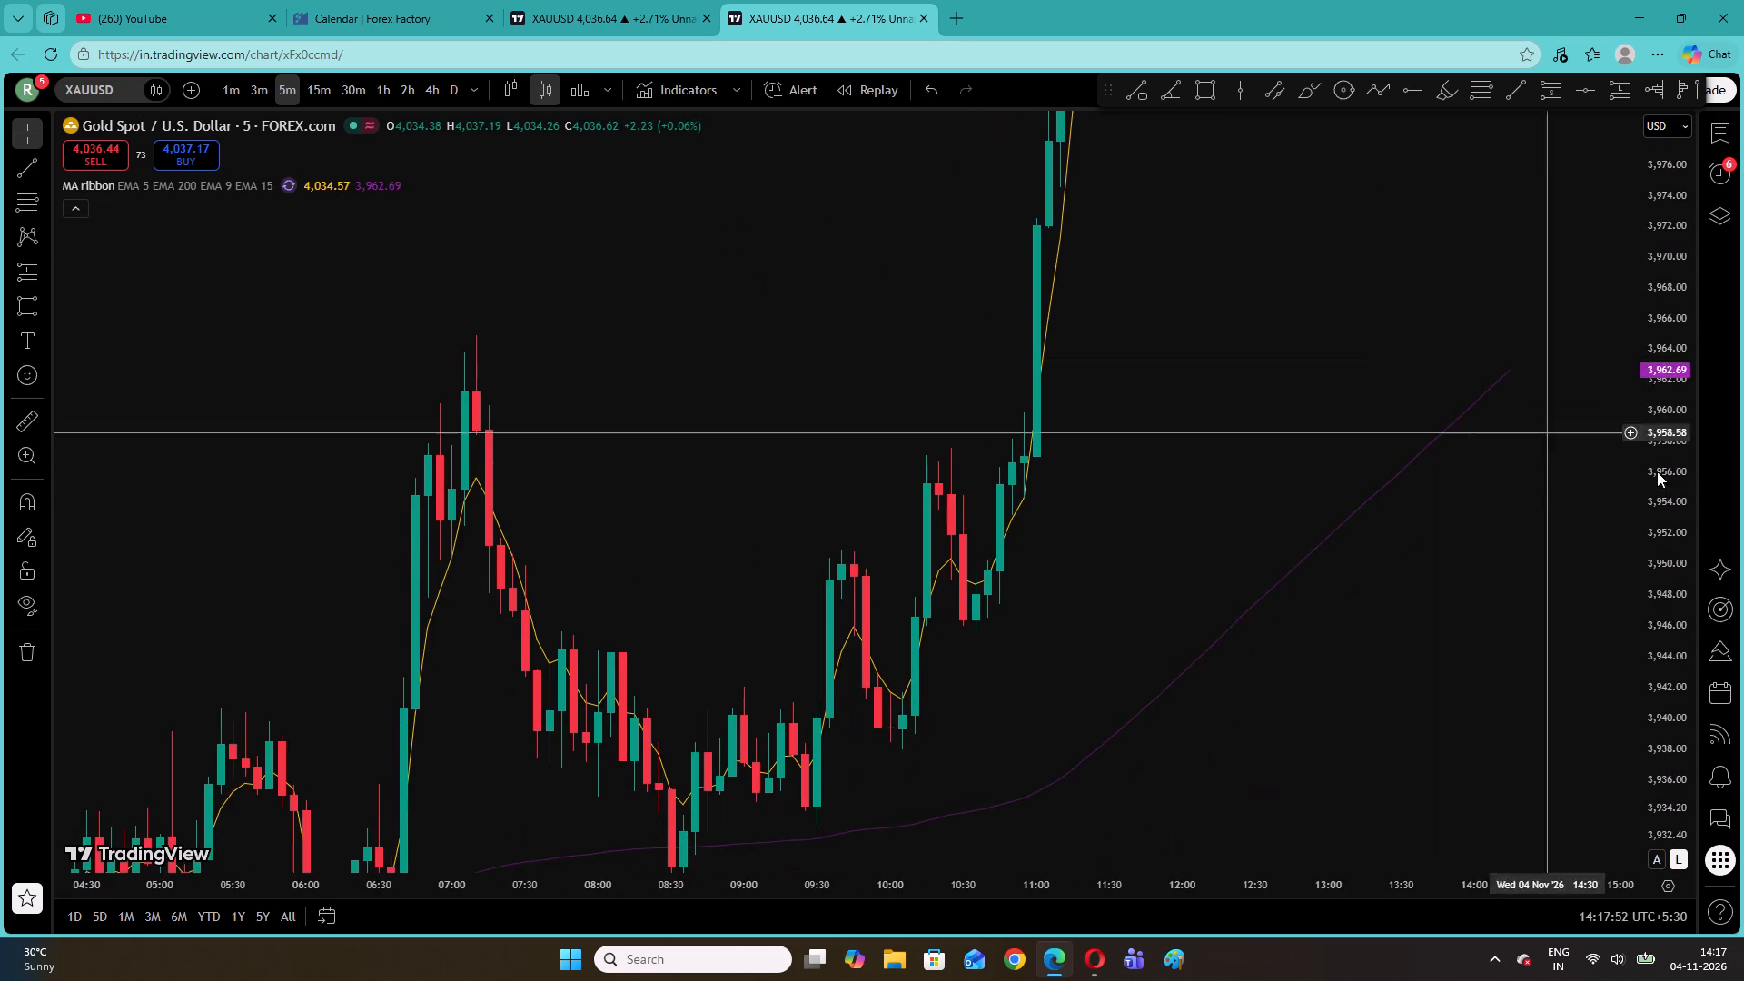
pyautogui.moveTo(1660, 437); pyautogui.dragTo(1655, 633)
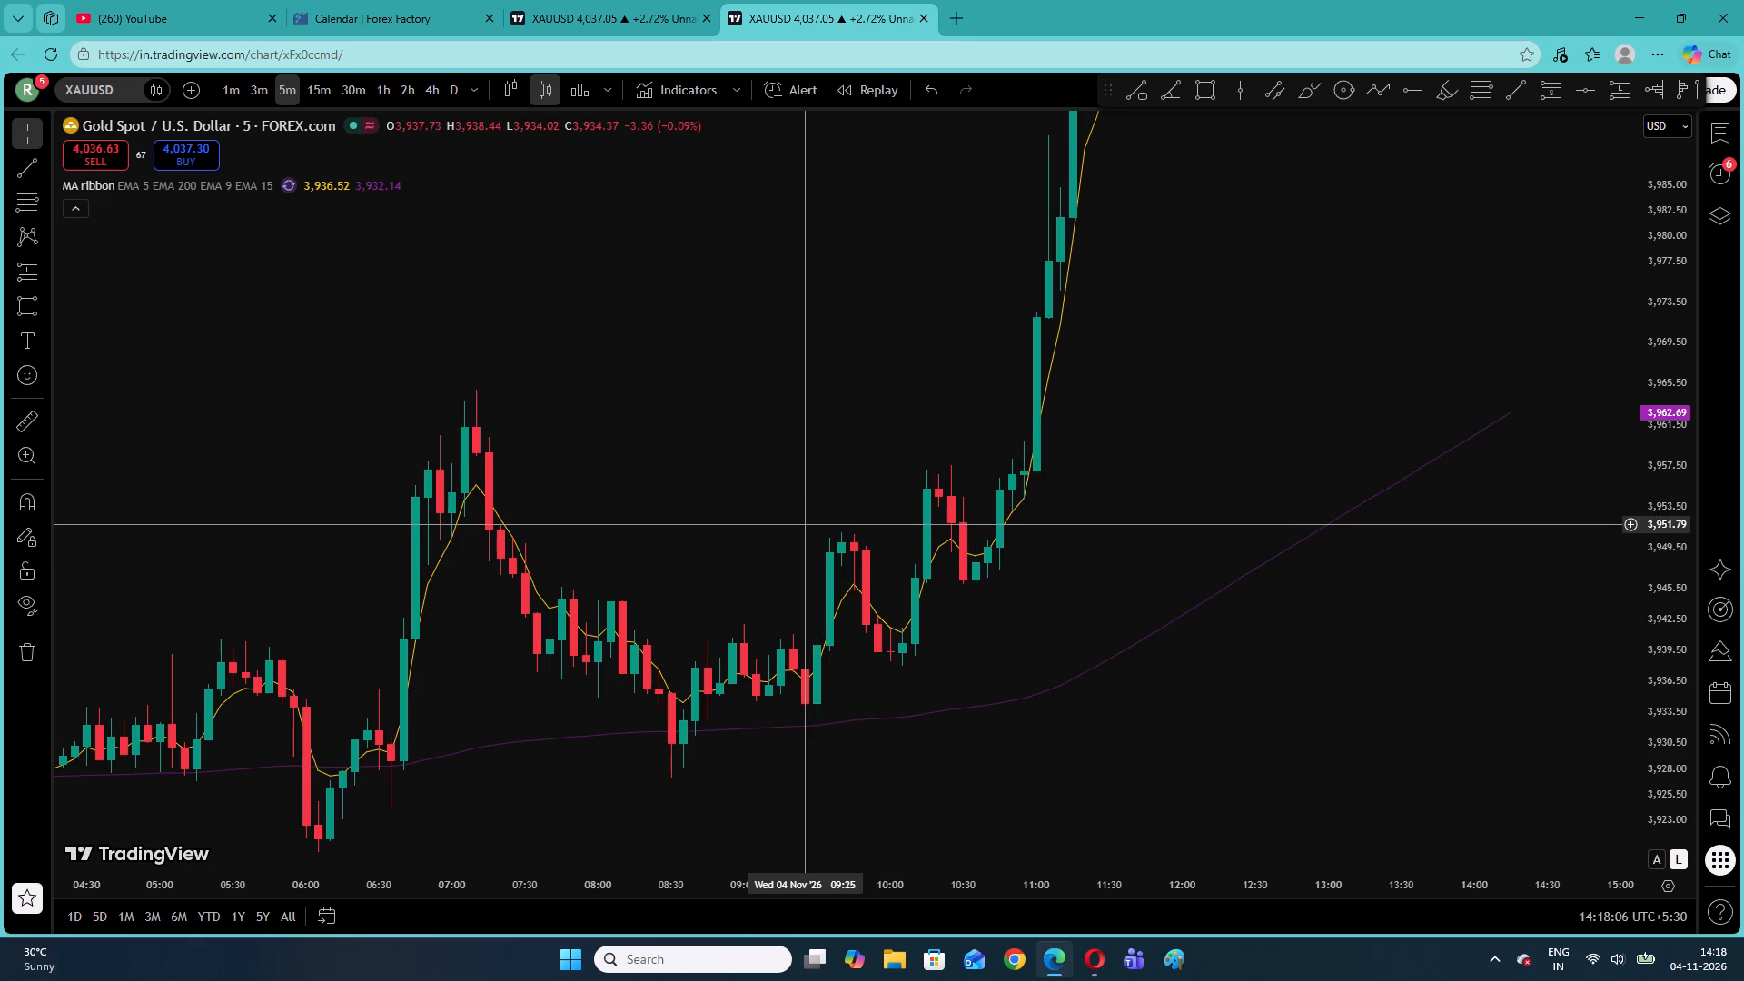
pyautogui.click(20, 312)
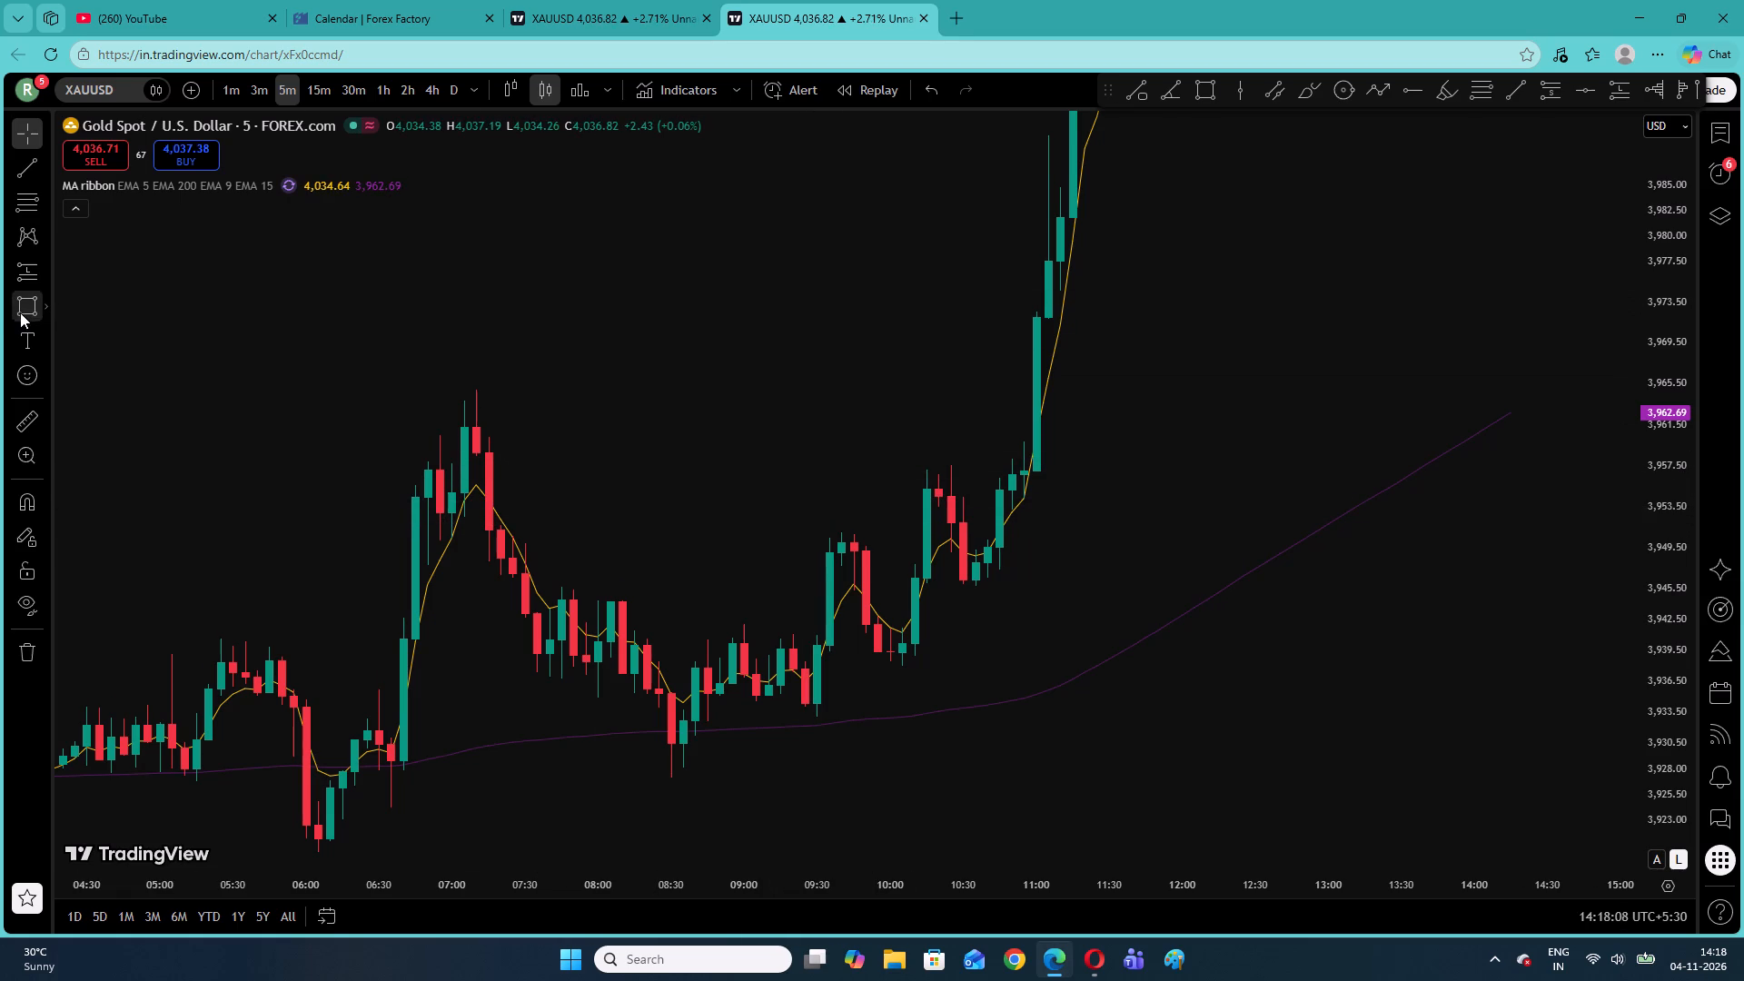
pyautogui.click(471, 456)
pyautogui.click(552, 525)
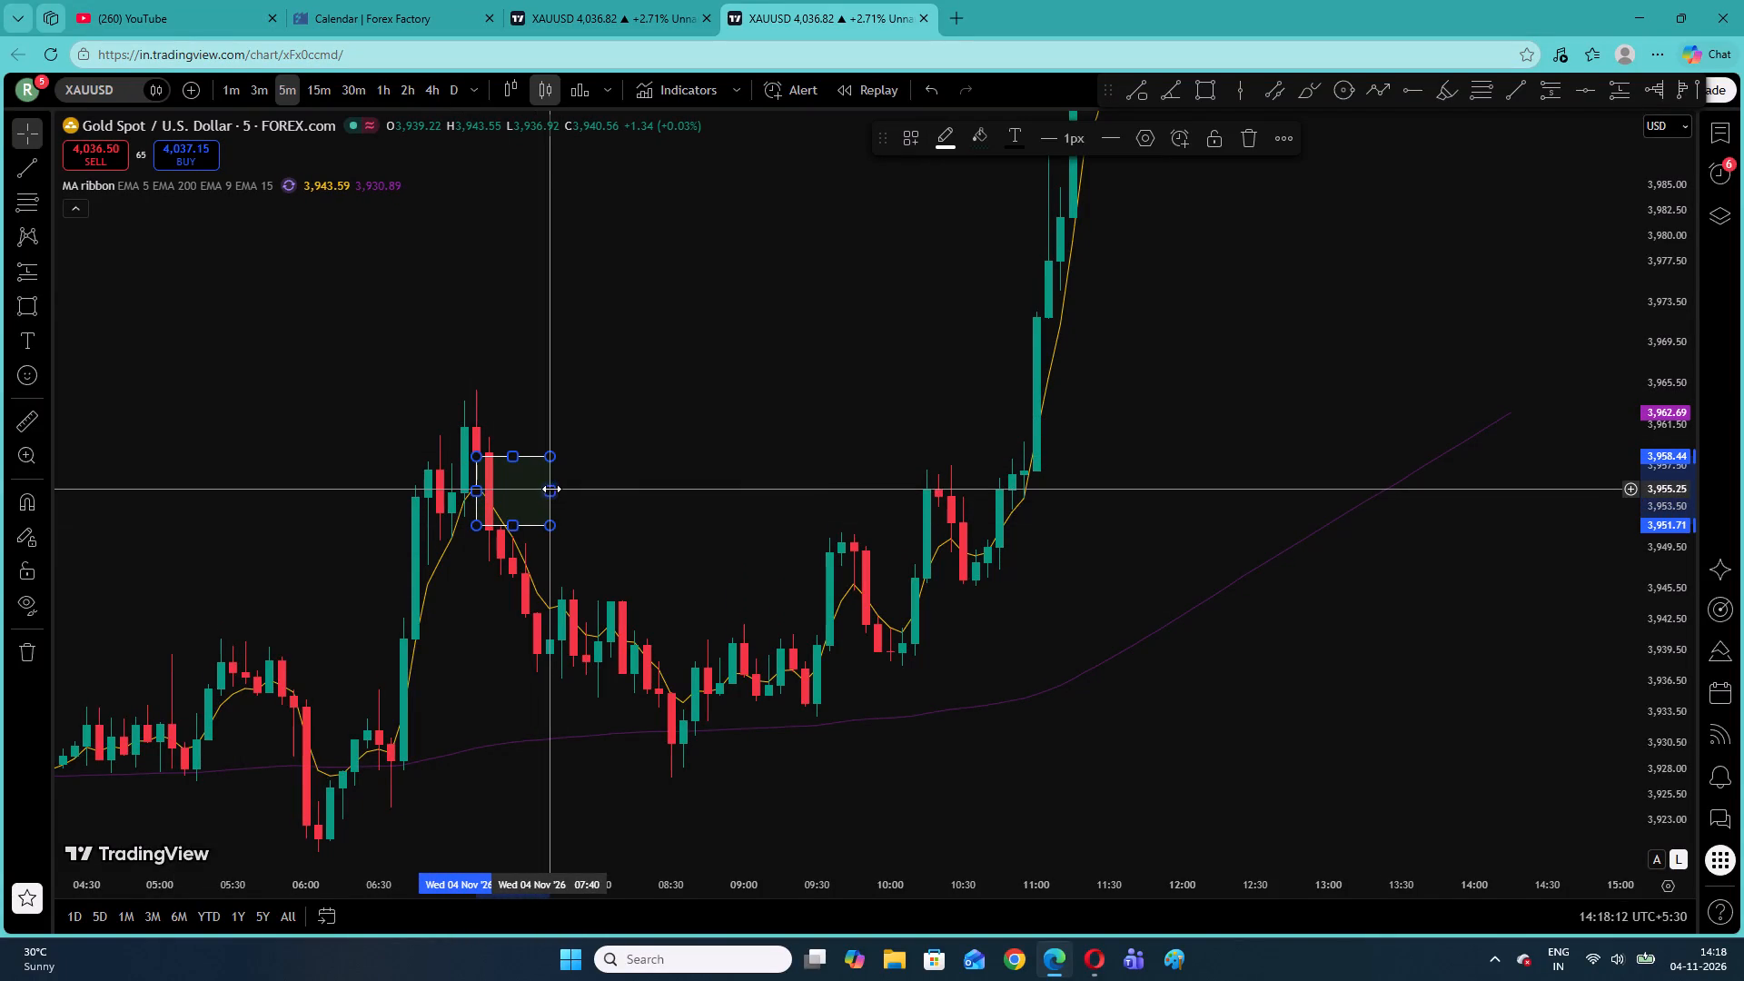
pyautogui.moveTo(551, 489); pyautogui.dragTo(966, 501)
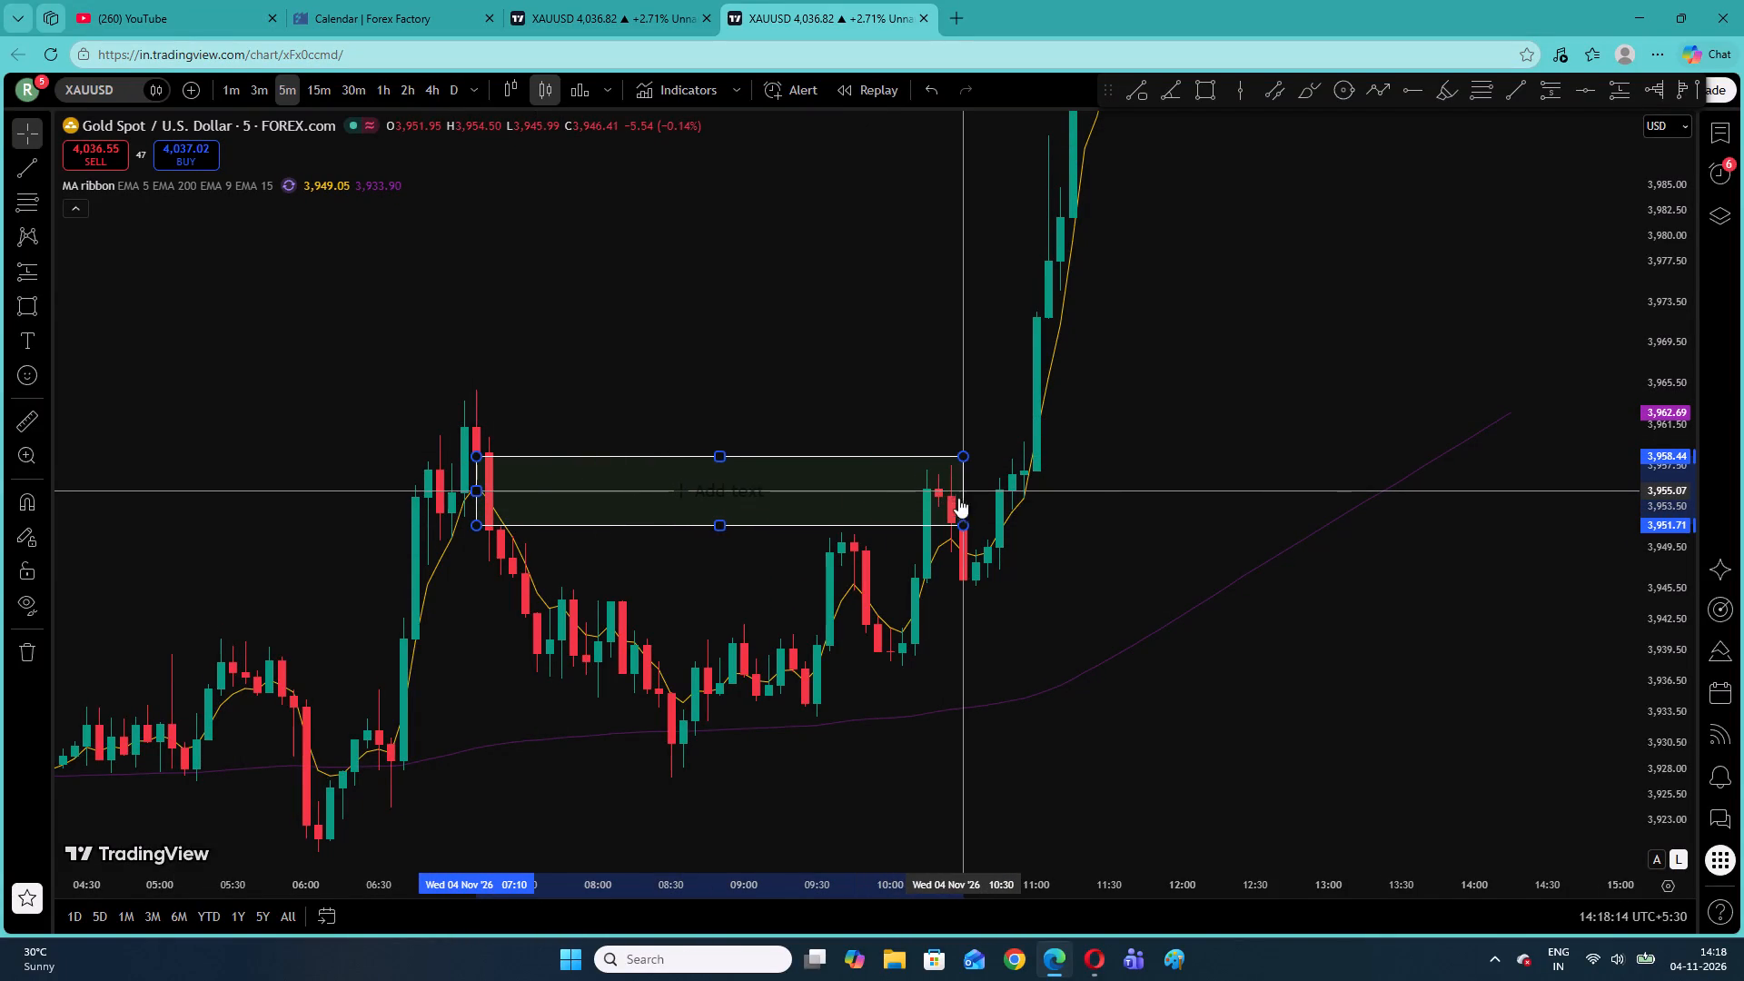
# Switch to the 1-minute timeframe and examine the price action around the rectangle zone back to its 07:10 start.
pyautogui.moveTo(833, 334); pyautogui.dragTo(784, 329)
pyautogui.click(258, 91)
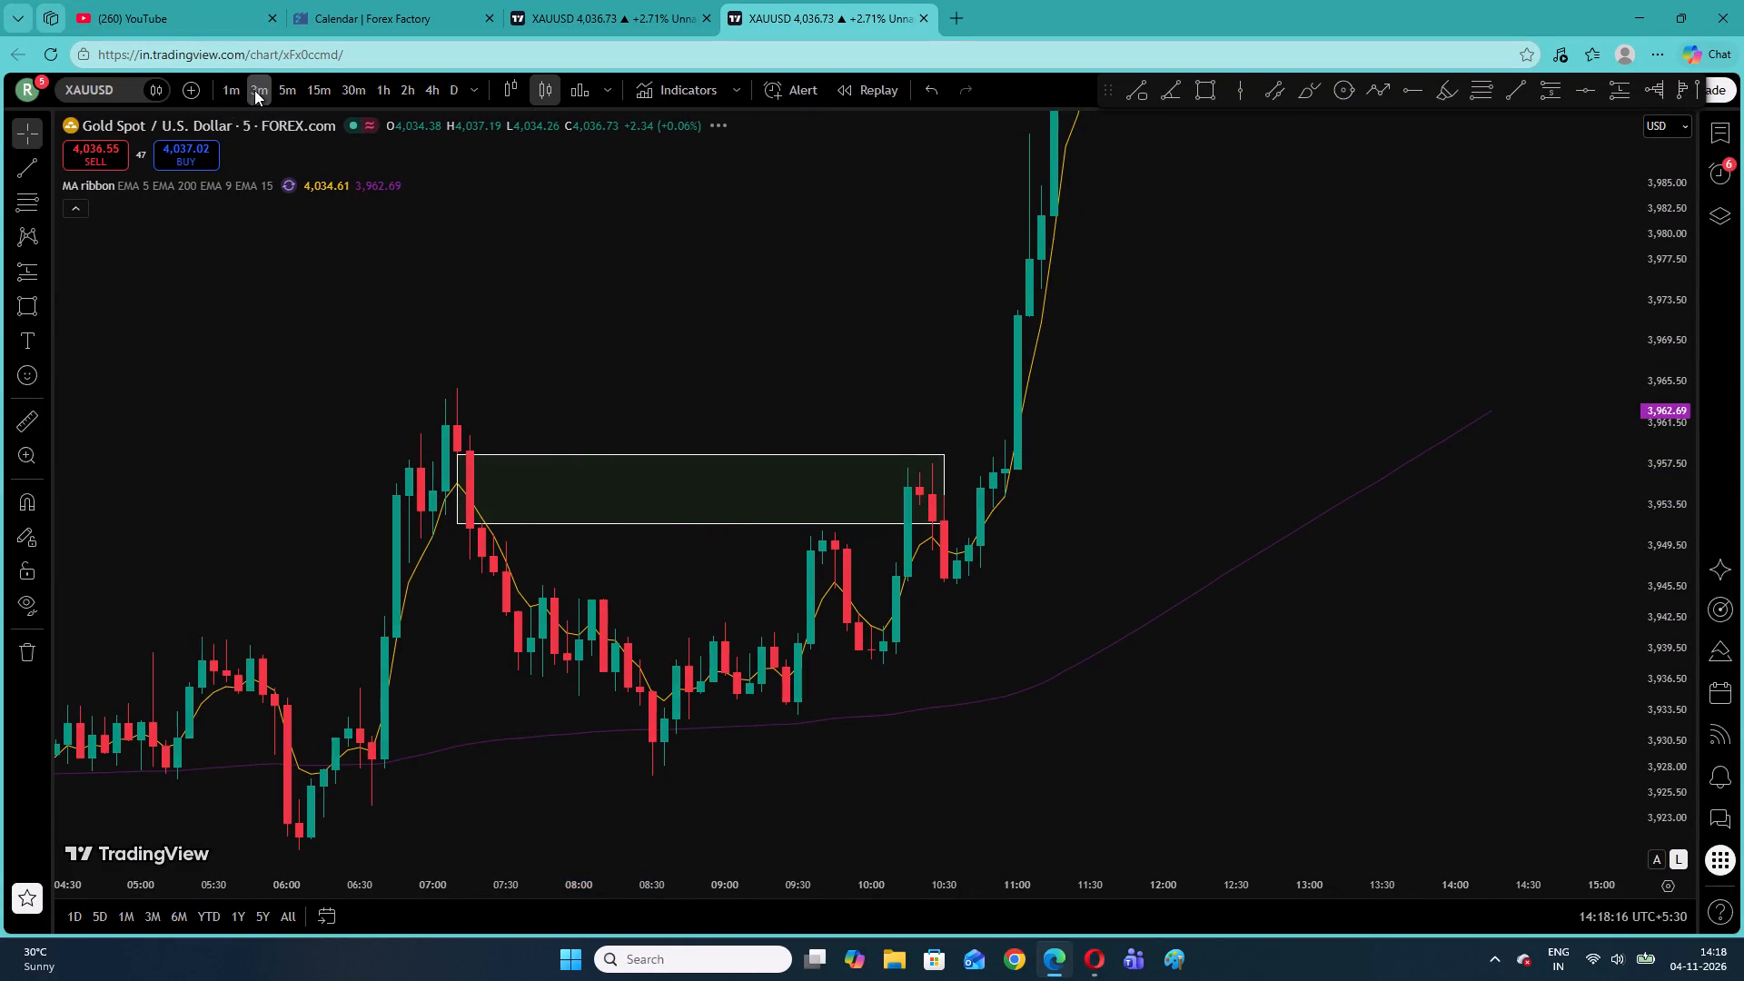
pyautogui.click(220, 94)
pyautogui.moveTo(259, 386); pyautogui.dragTo(1557, 402)
pyautogui.moveTo(747, 368); pyautogui.dragTo(1531, 420)
pyautogui.moveTo(582, 420); pyautogui.dragTo(1227, 366)
pyautogui.click(819, 359)
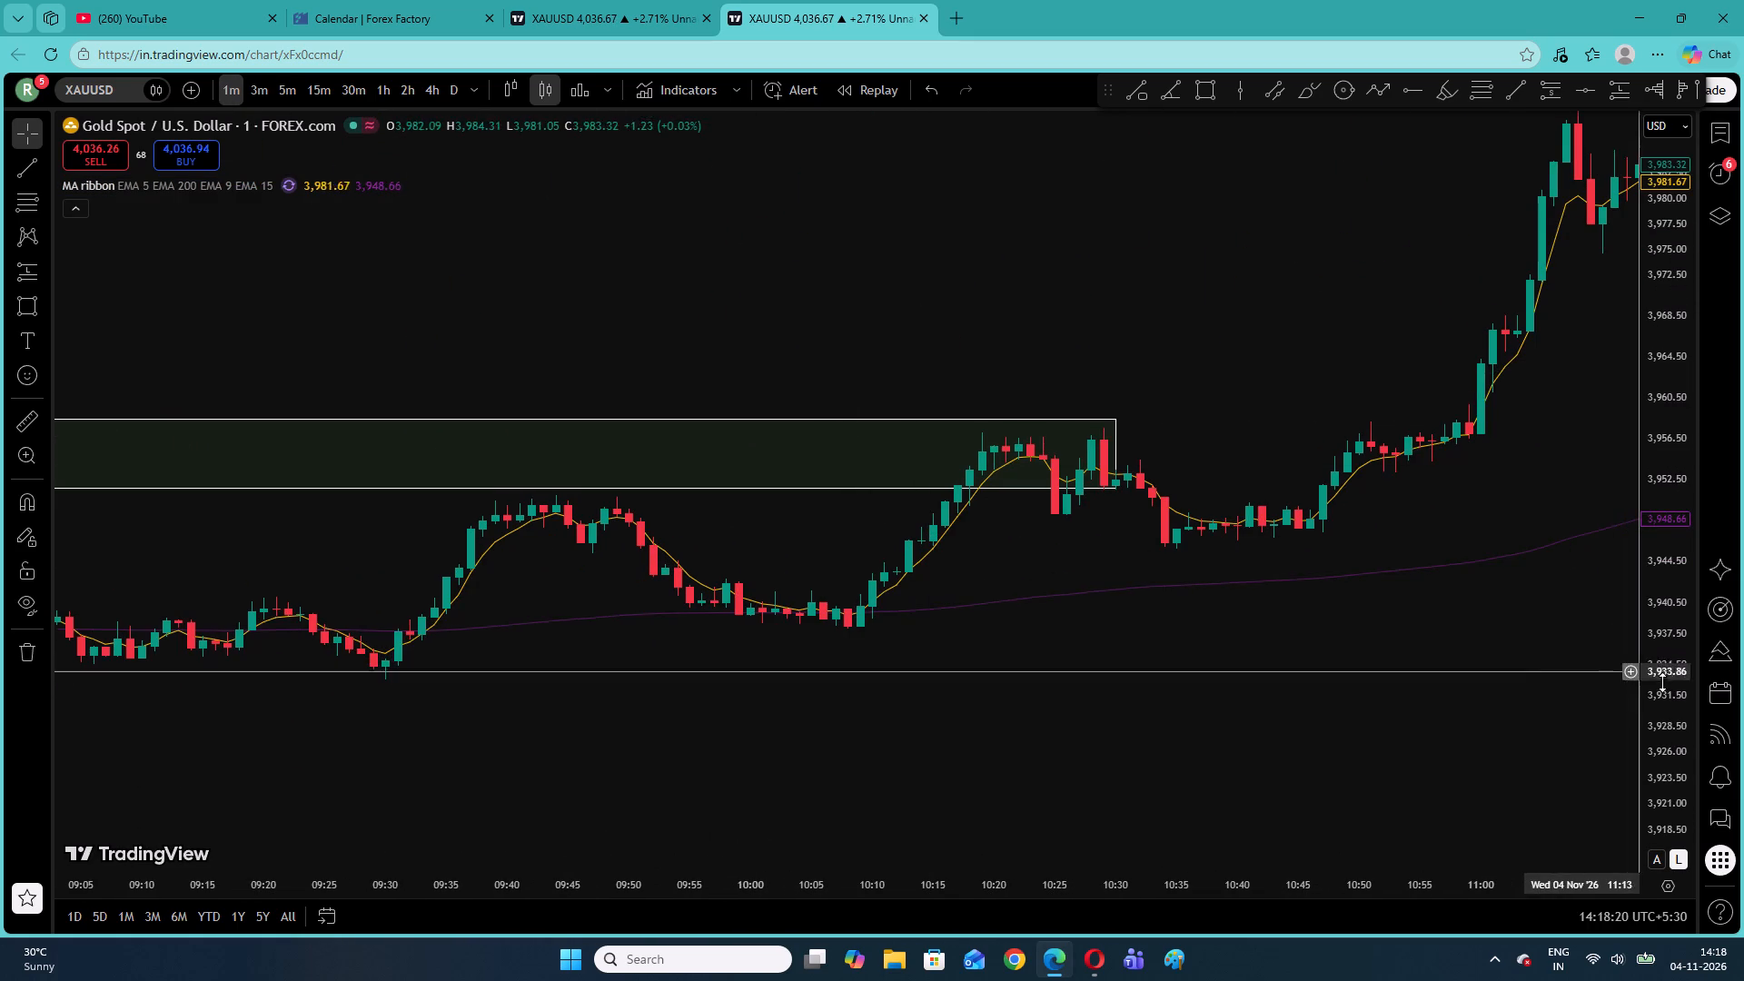
pyautogui.moveTo(1667, 682); pyautogui.dragTo(1607, 214)
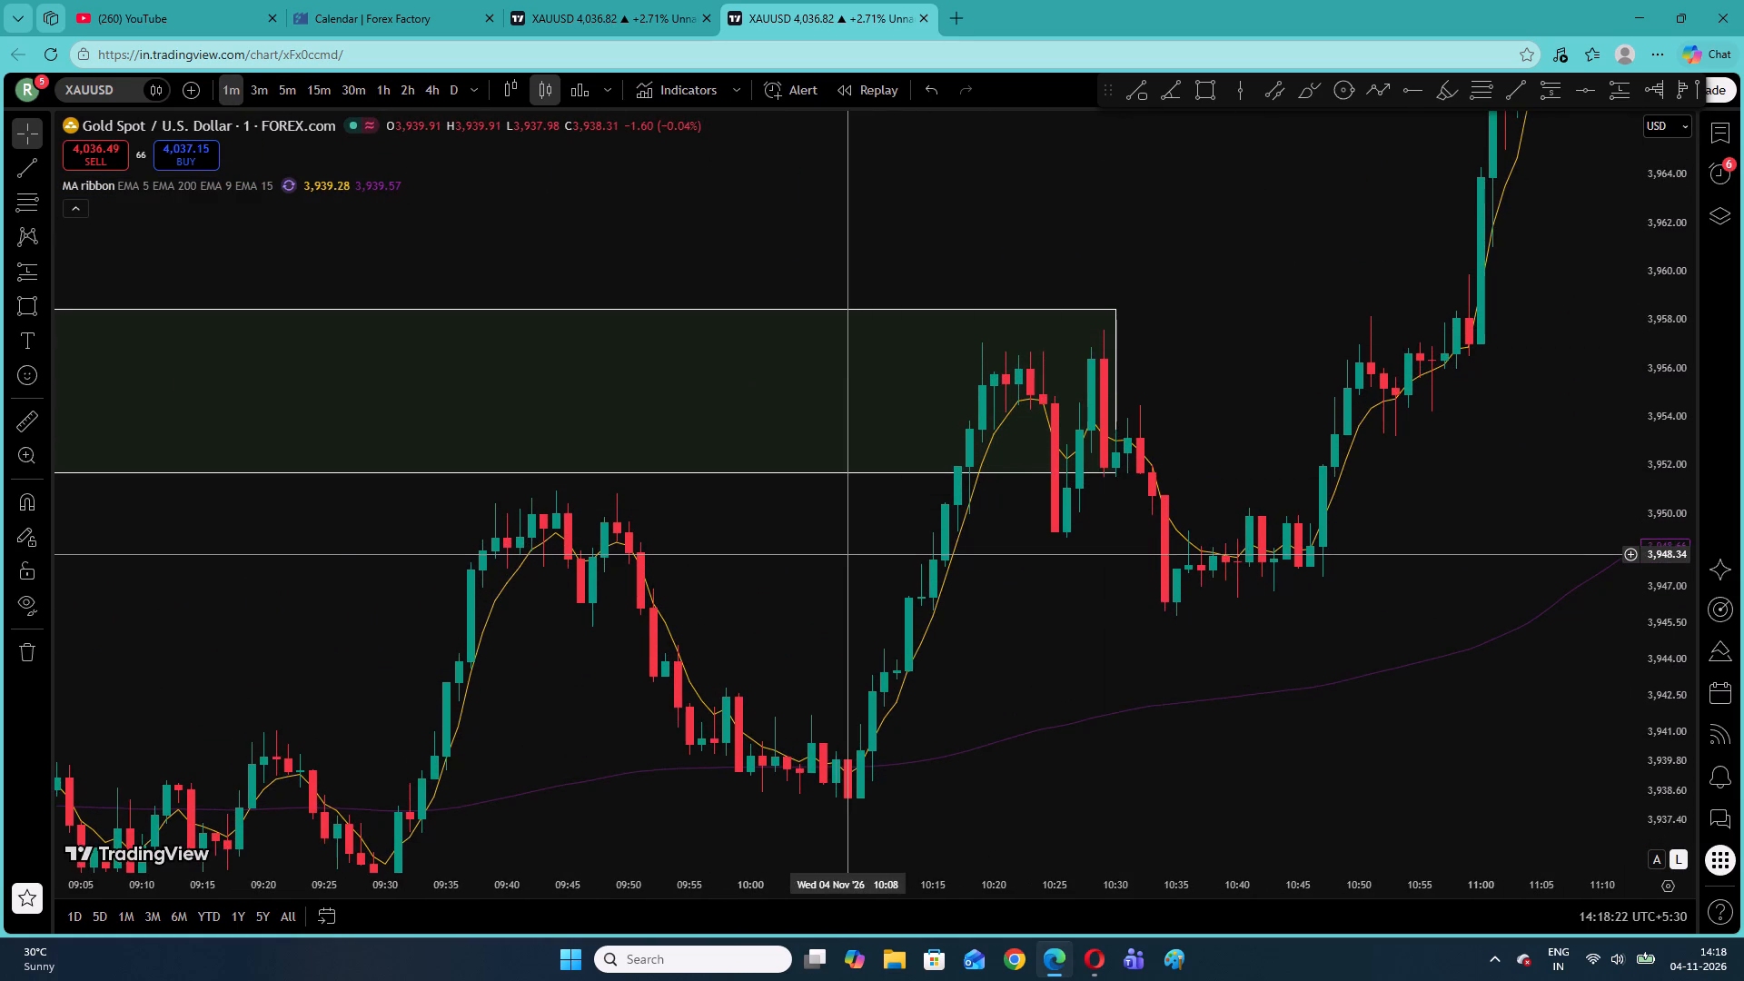
pyautogui.moveTo(759, 244); pyautogui.dragTo(1541, 237)
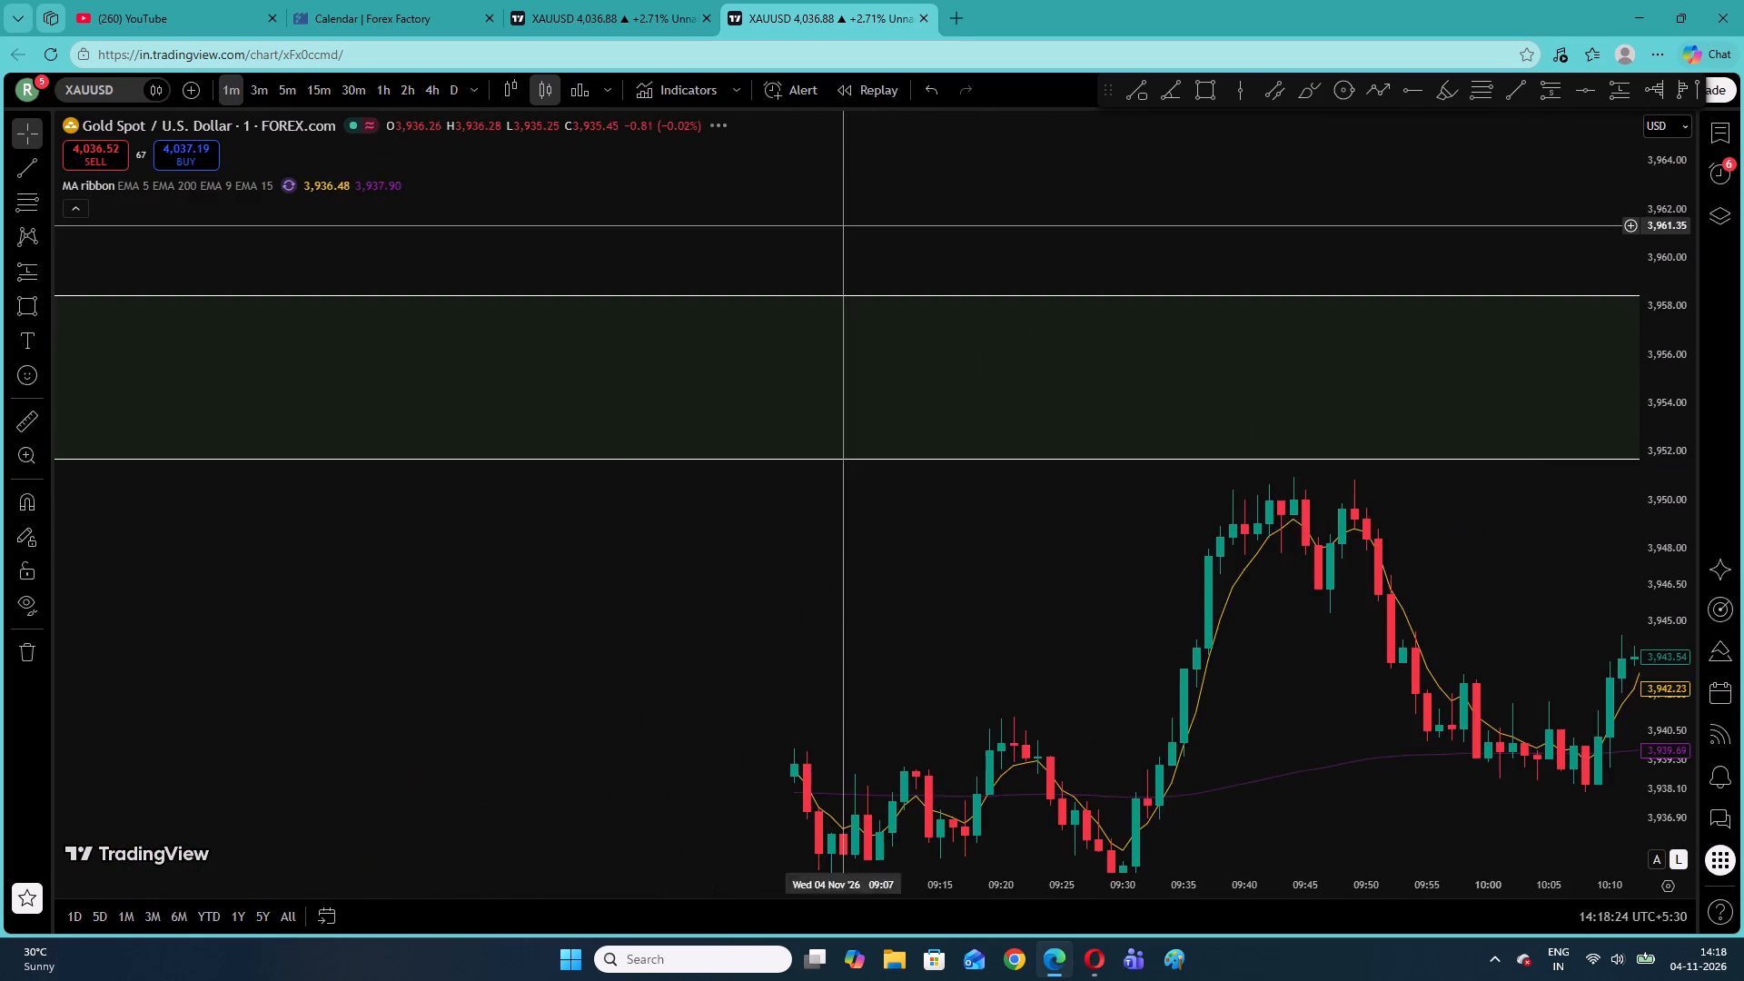
pyautogui.moveTo(524, 211); pyautogui.dragTo(1337, 201)
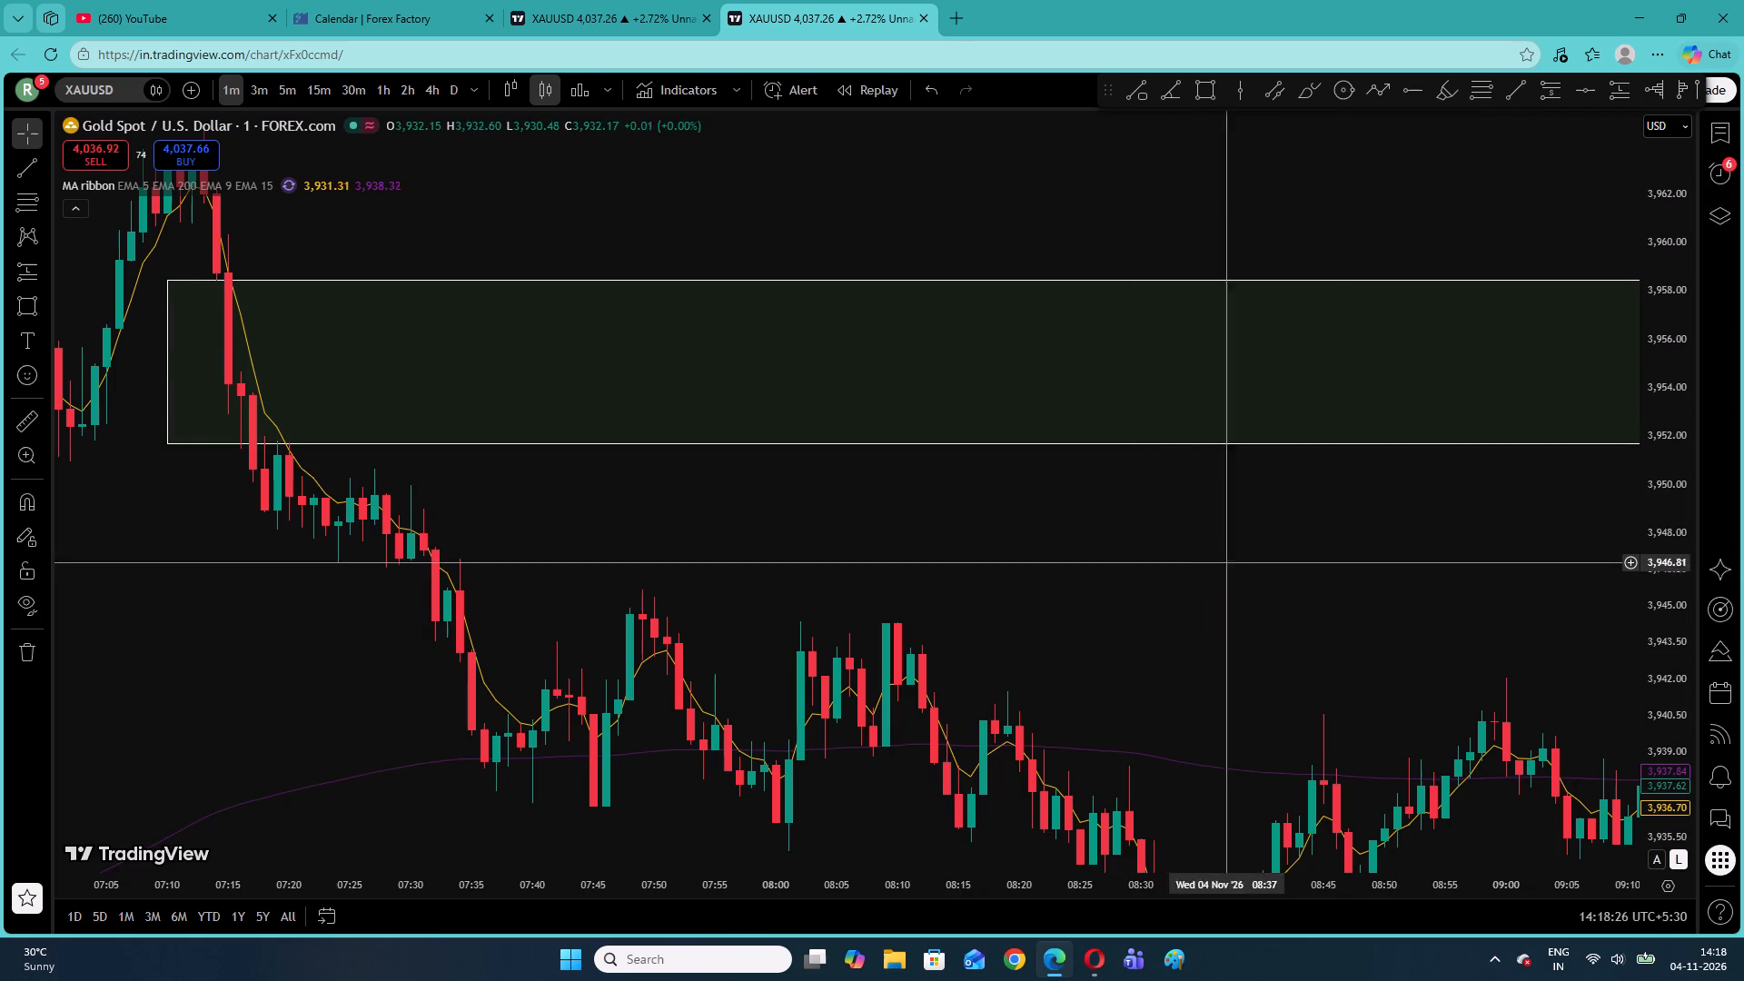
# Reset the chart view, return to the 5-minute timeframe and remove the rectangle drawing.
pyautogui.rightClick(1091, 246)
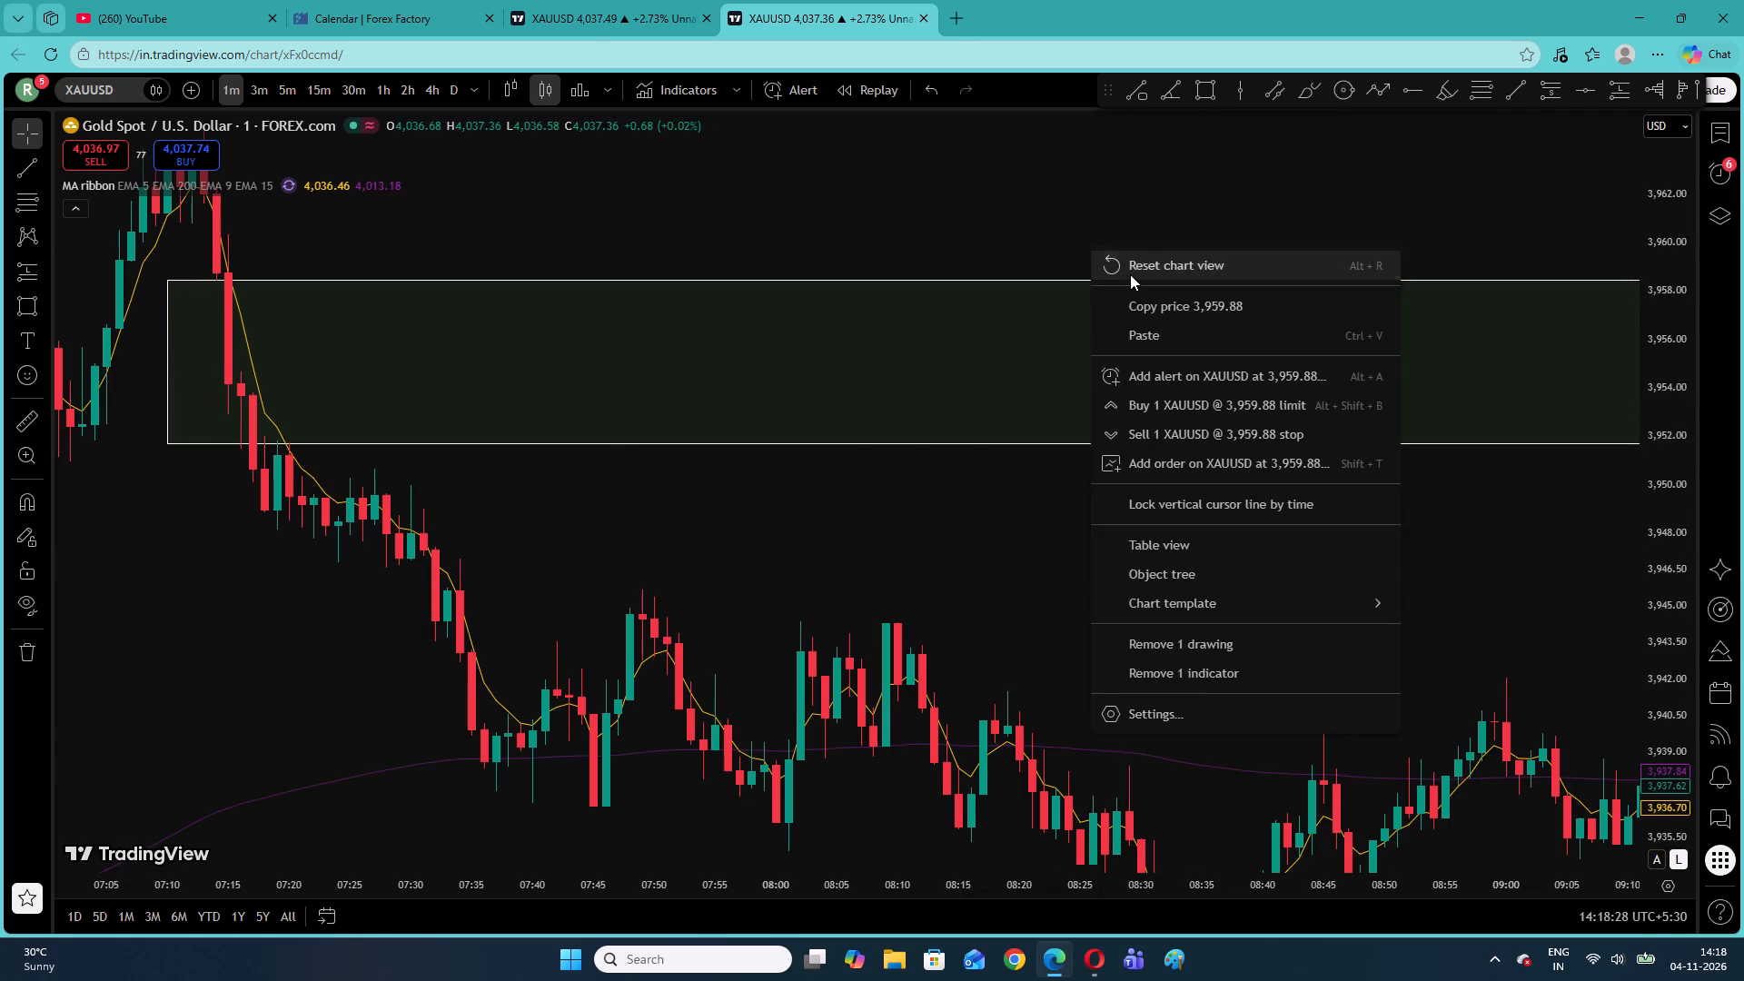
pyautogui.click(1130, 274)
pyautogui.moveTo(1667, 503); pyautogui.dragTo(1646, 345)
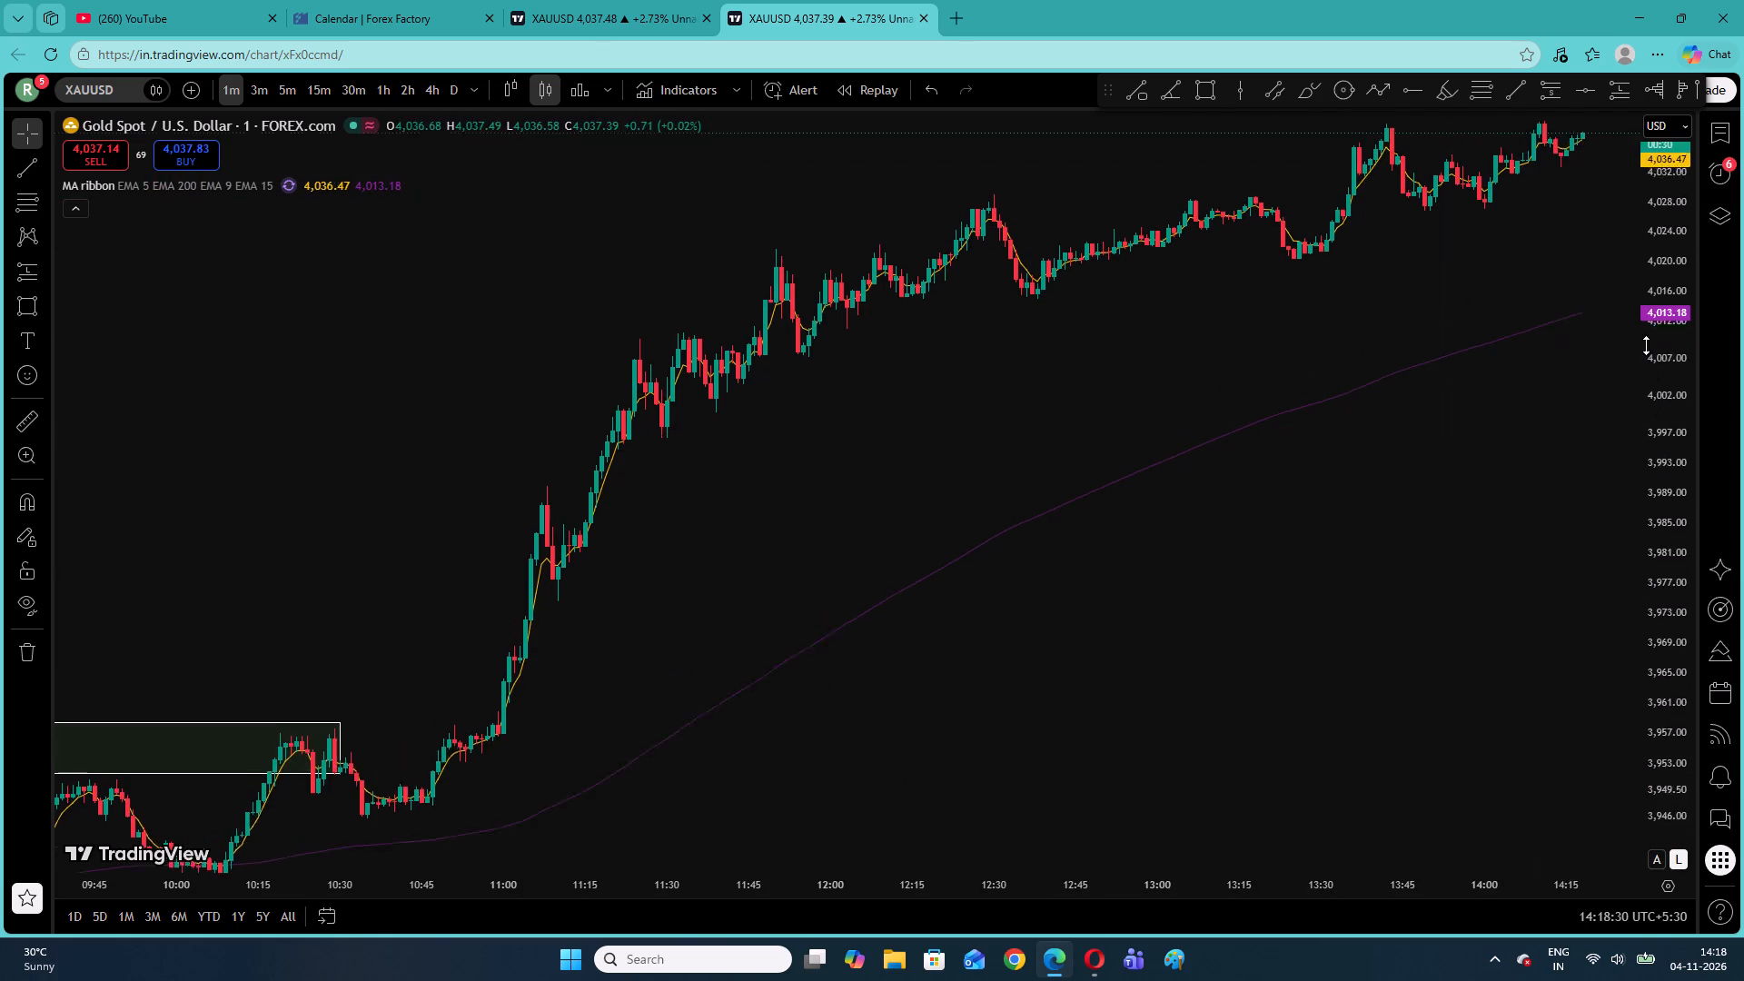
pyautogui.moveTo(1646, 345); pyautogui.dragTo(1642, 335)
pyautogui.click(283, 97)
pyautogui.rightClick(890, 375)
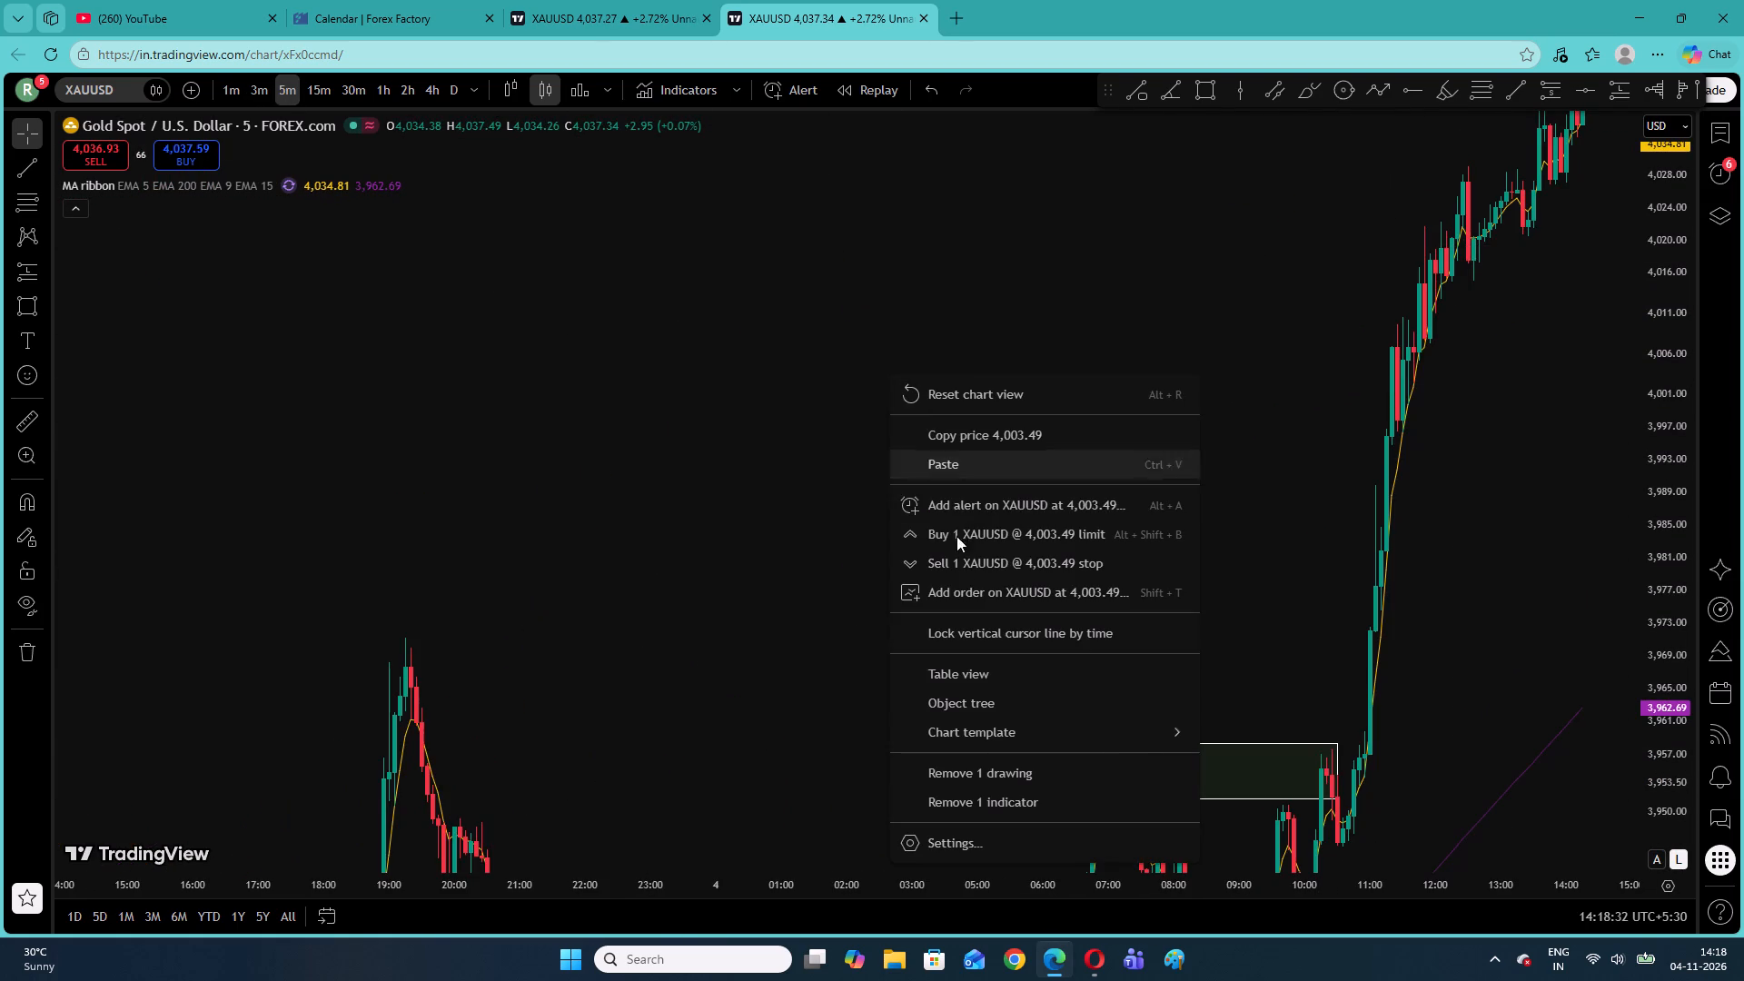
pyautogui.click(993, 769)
# Examine the 5-minute price swings against the EMA lines, from the previous evening's high to the rally at 11:00.
pyautogui.moveTo(825, 550); pyautogui.dragTo(1107, 342)
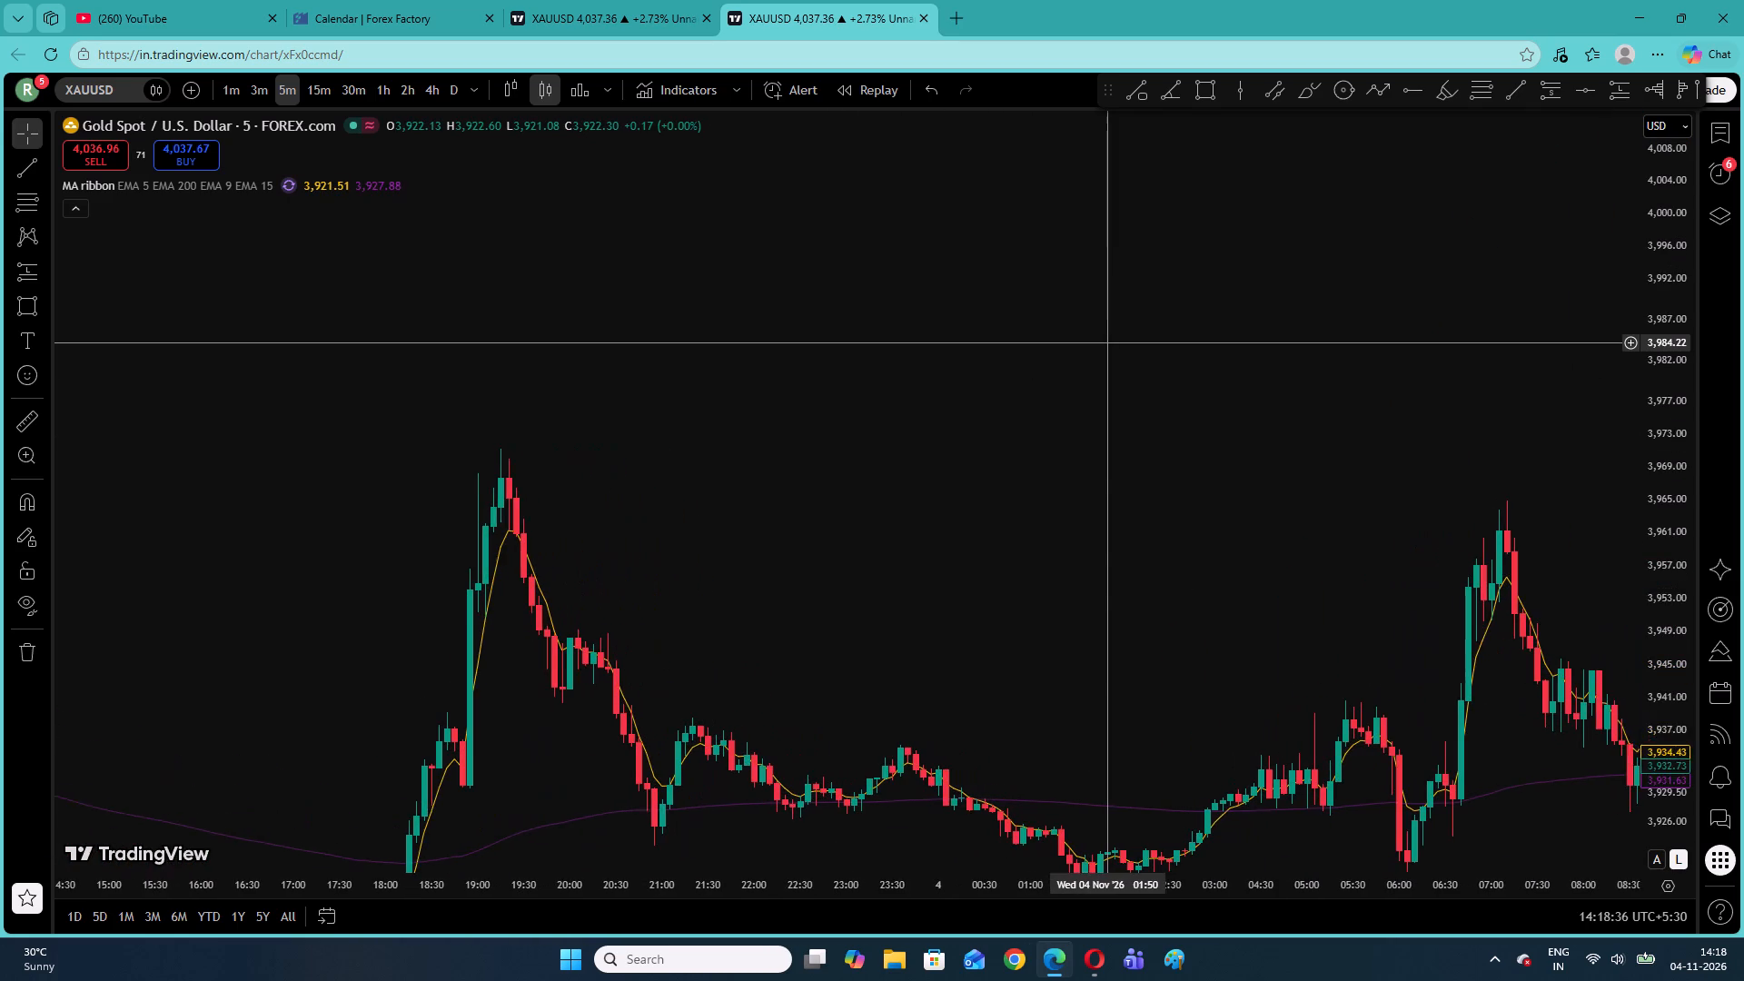
pyautogui.scroll(1, 1107, 342)
pyautogui.scroll(-4, 1107, 342)
pyautogui.scroll(1, 1107, 342)
pyautogui.moveTo(1131, 445); pyautogui.dragTo(997, 331)
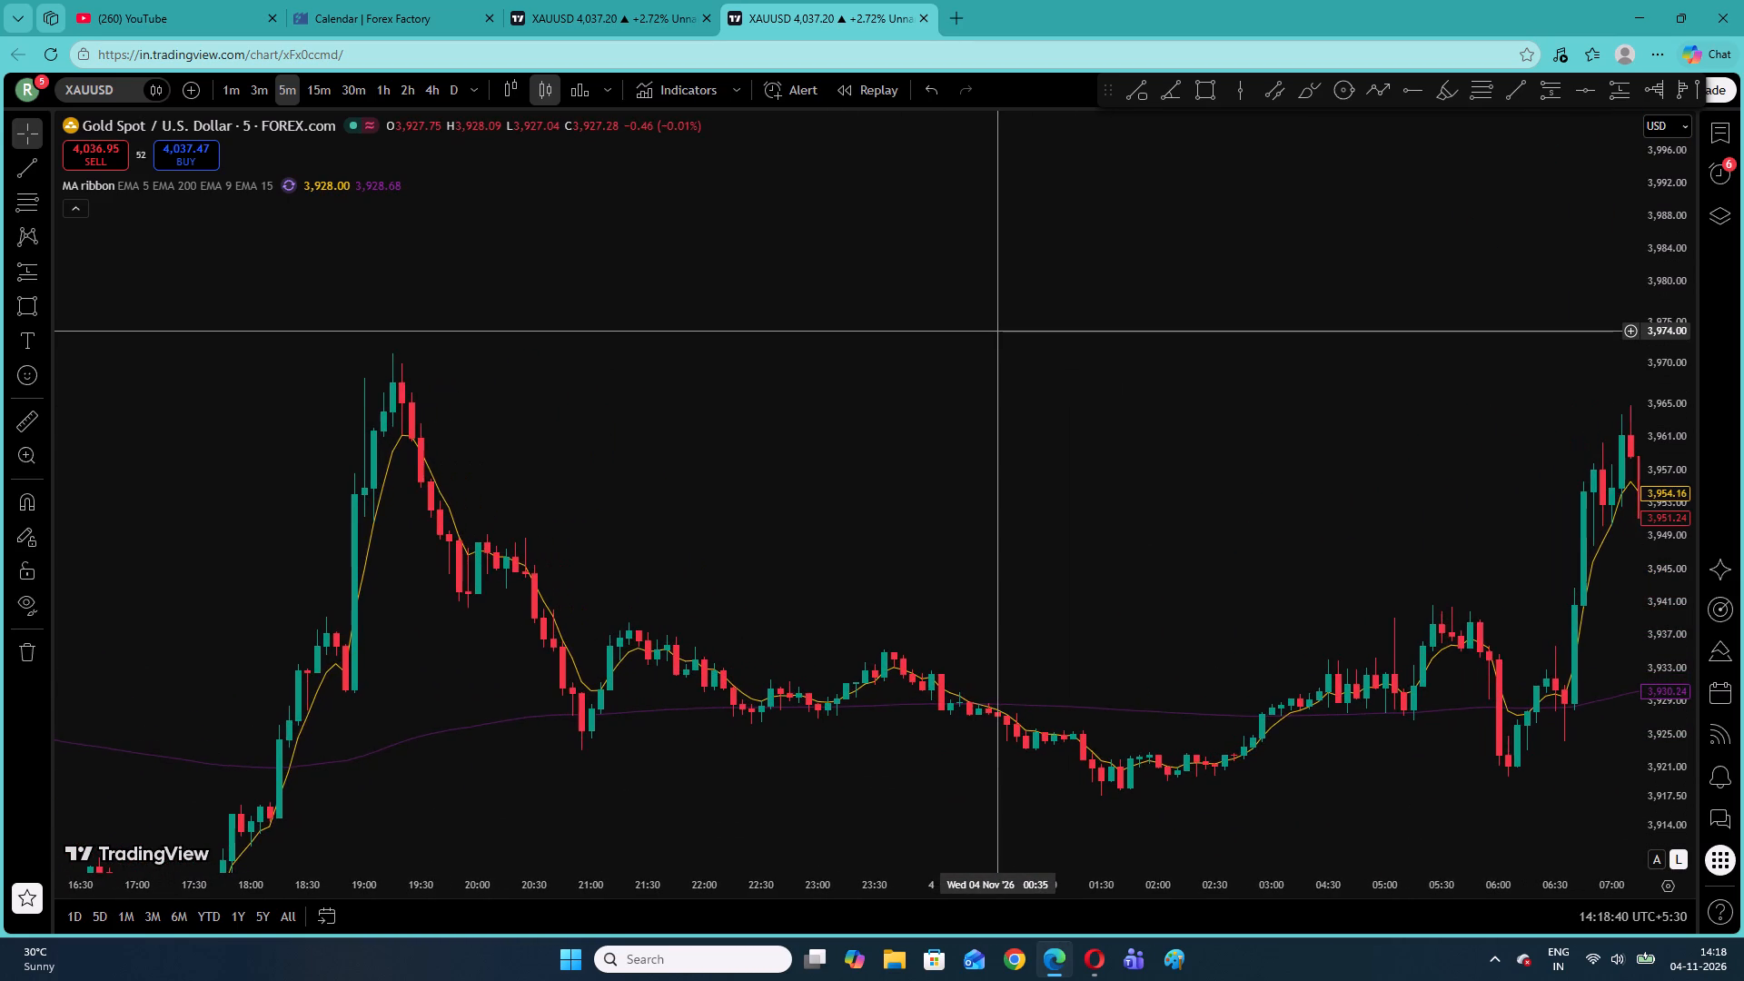
pyautogui.moveTo(1203, 502); pyautogui.dragTo(757, 393)
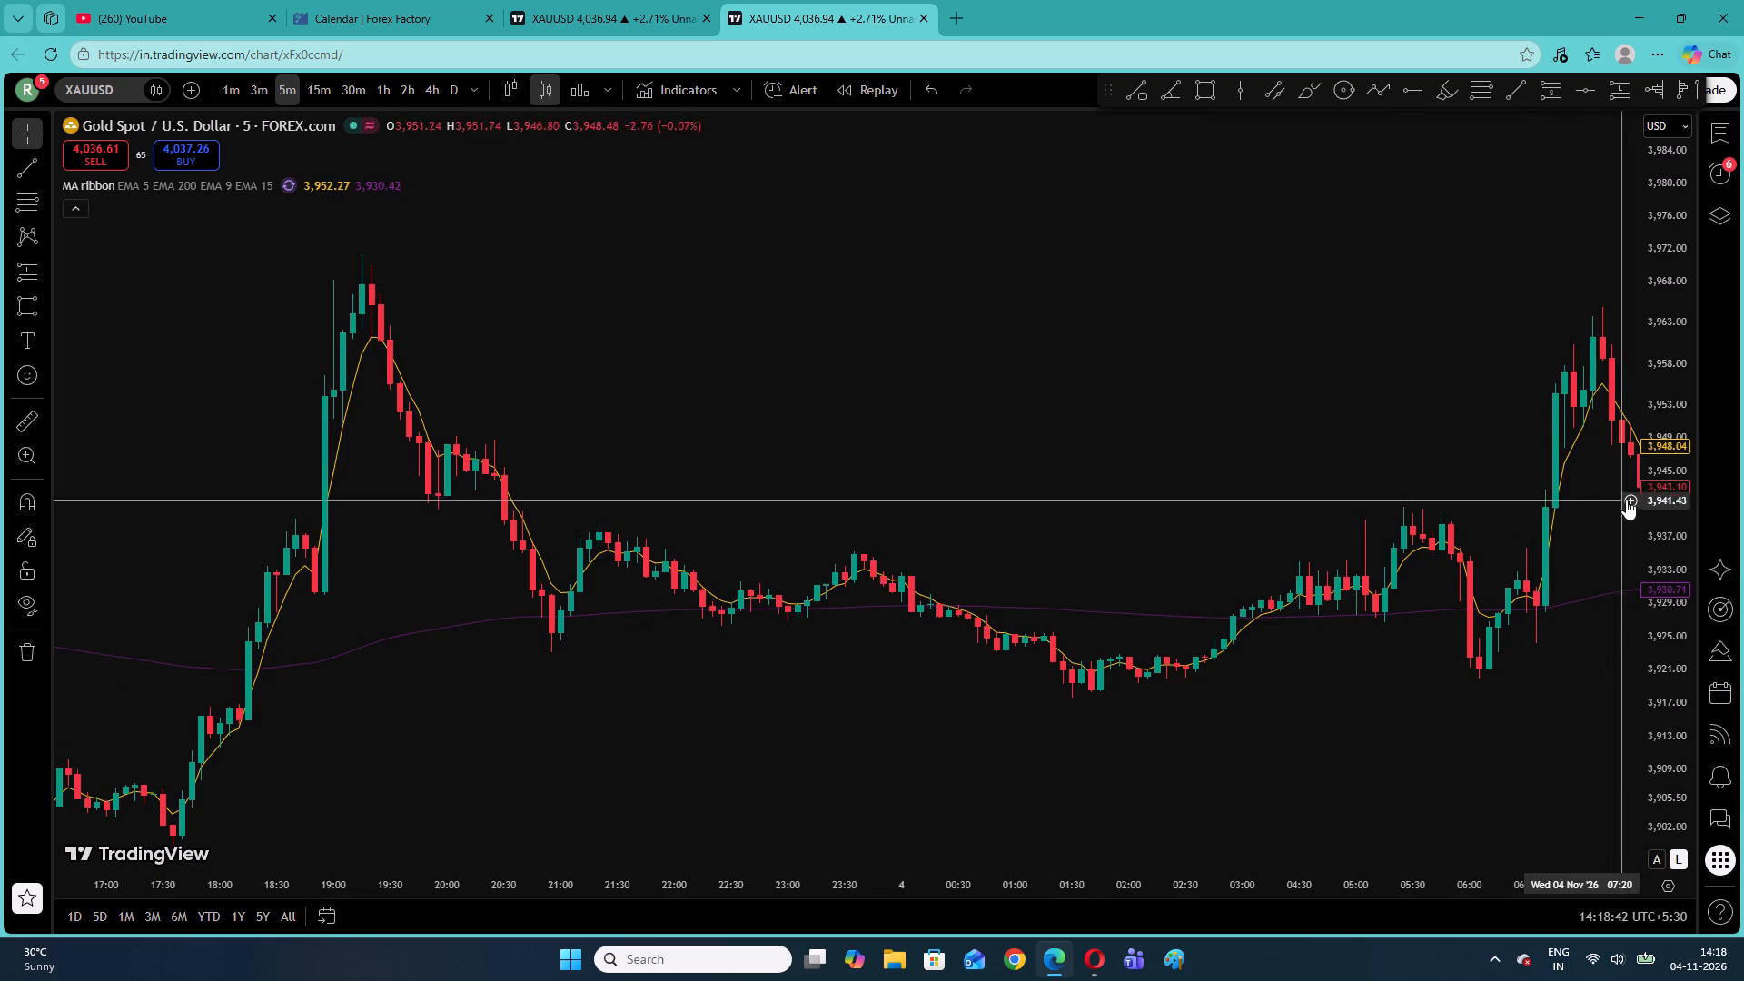
pyautogui.moveTo(1650, 482); pyautogui.dragTo(1651, 496)
pyautogui.moveTo(1607, 519); pyautogui.dragTo(1338, 521)
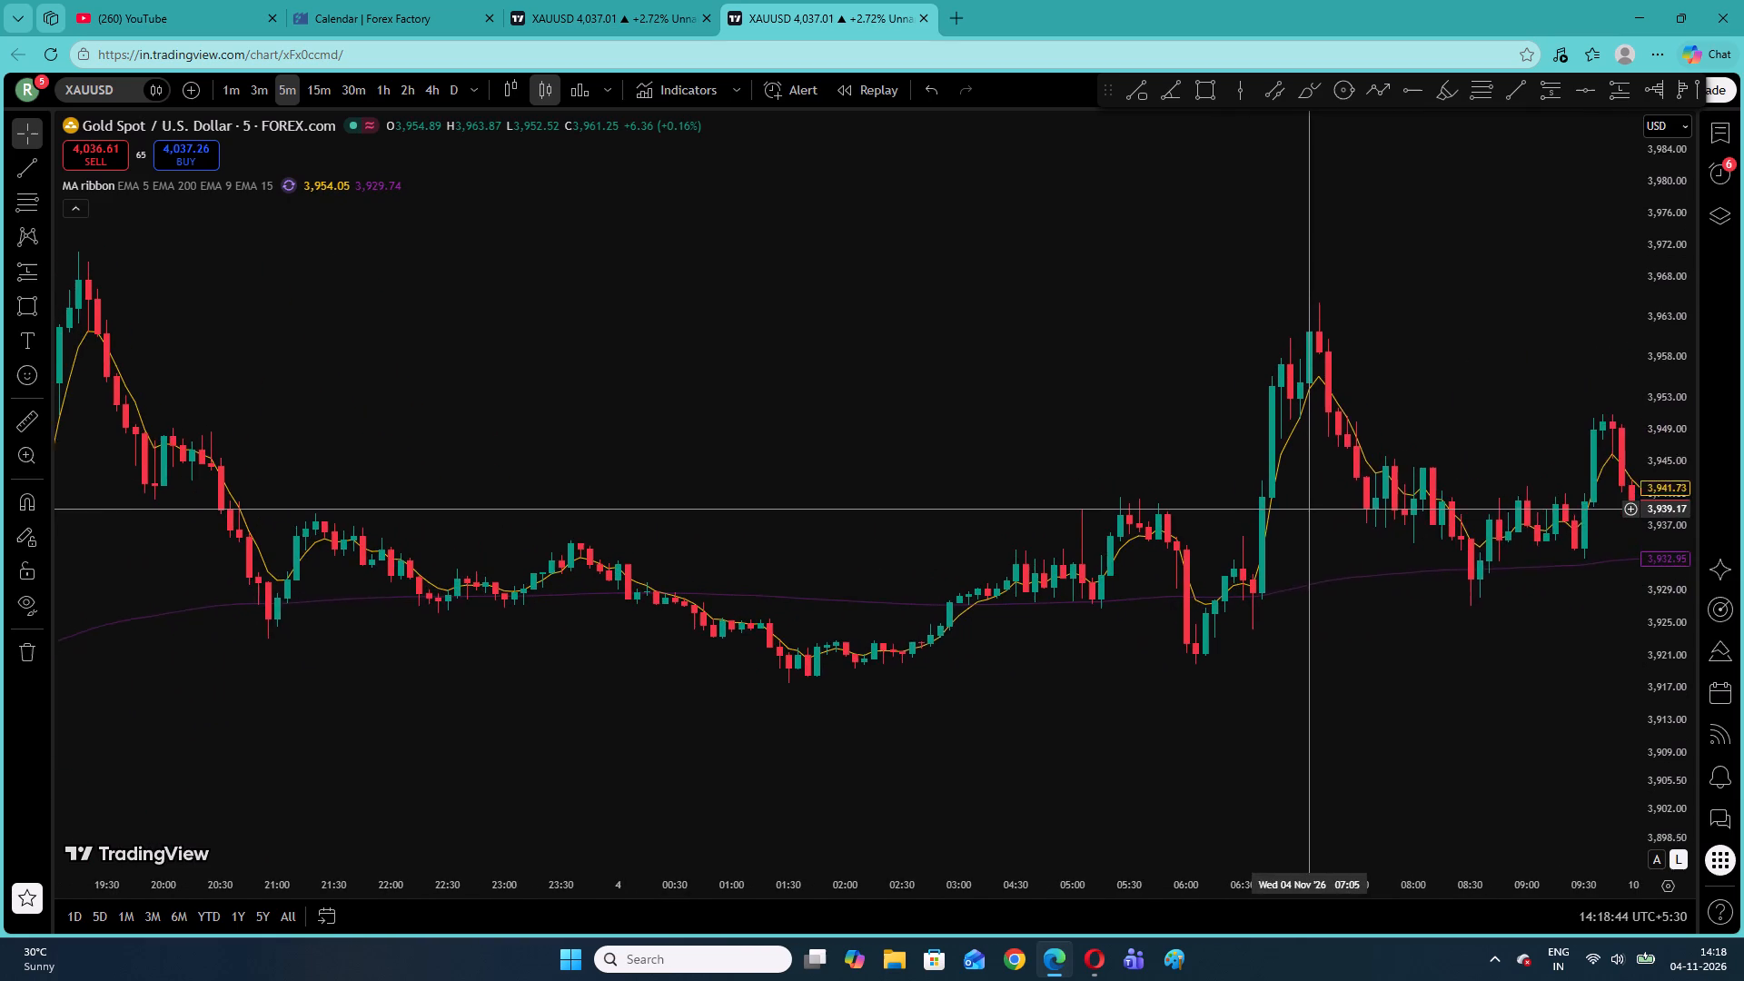
pyautogui.moveTo(1338, 521); pyautogui.dragTo(1345, 523)
pyautogui.moveTo(1090, 458); pyautogui.dragTo(676, 402)
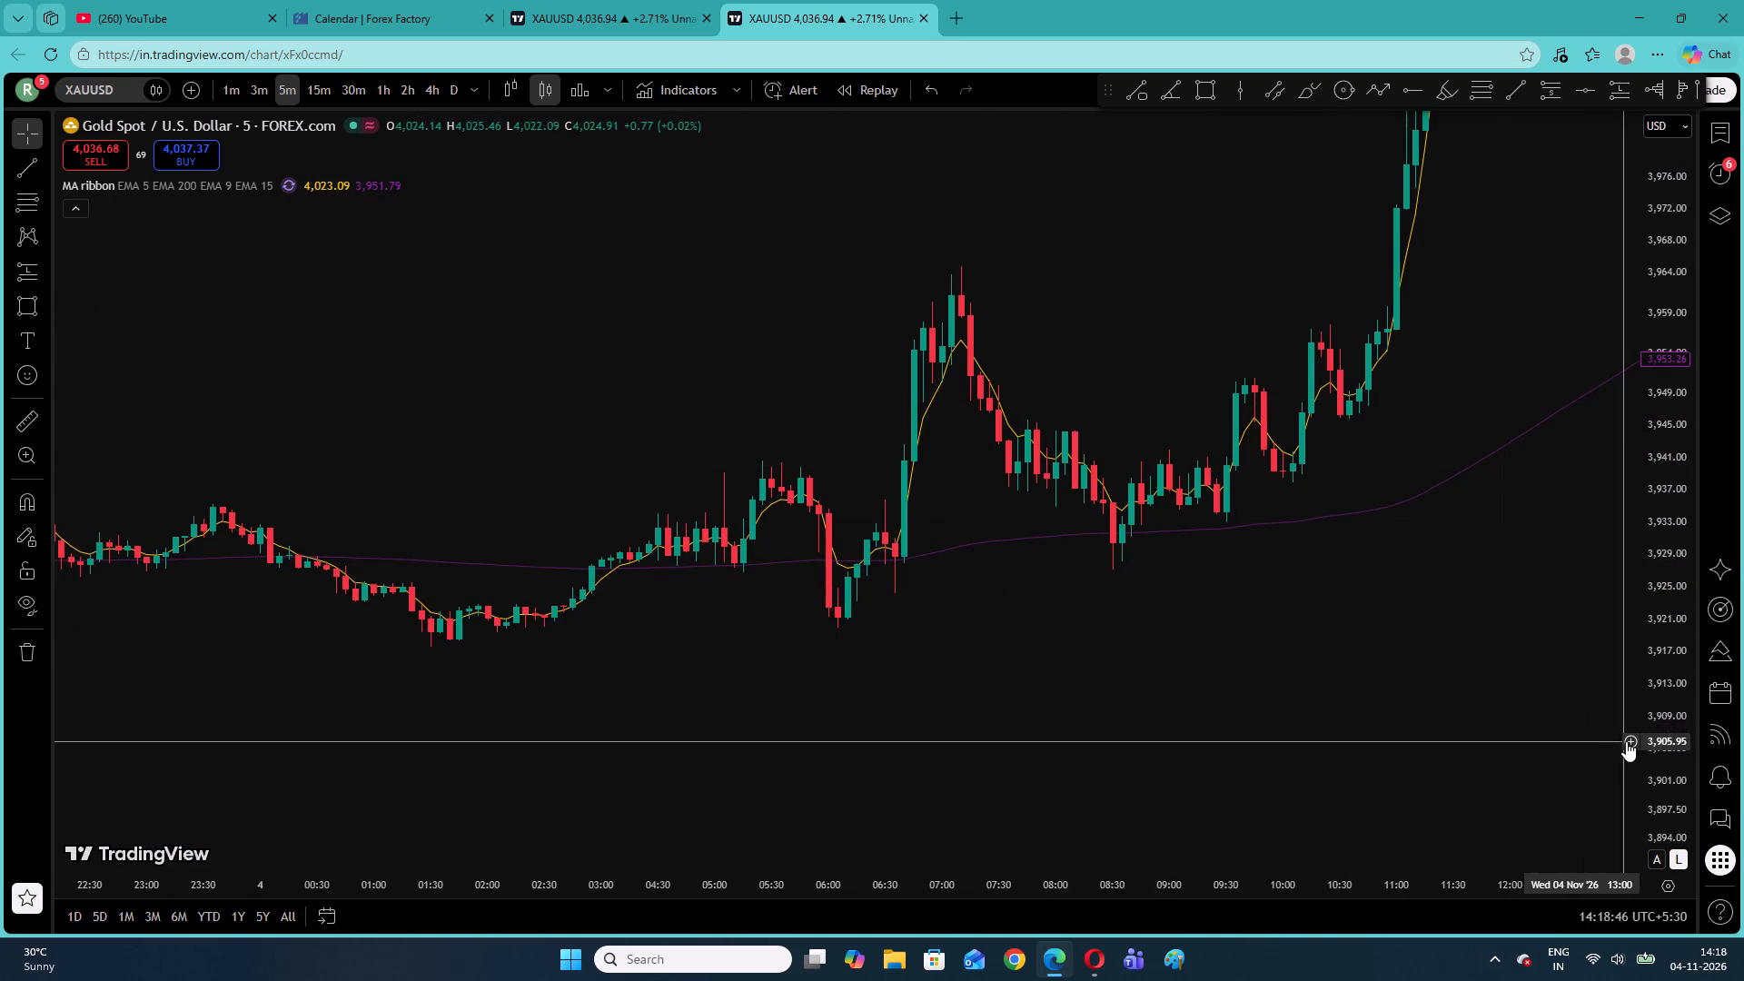
pyautogui.moveTo(1663, 742); pyautogui.dragTo(1630, 461)
pyautogui.moveTo(1390, 621); pyautogui.dragTo(1233, 561)
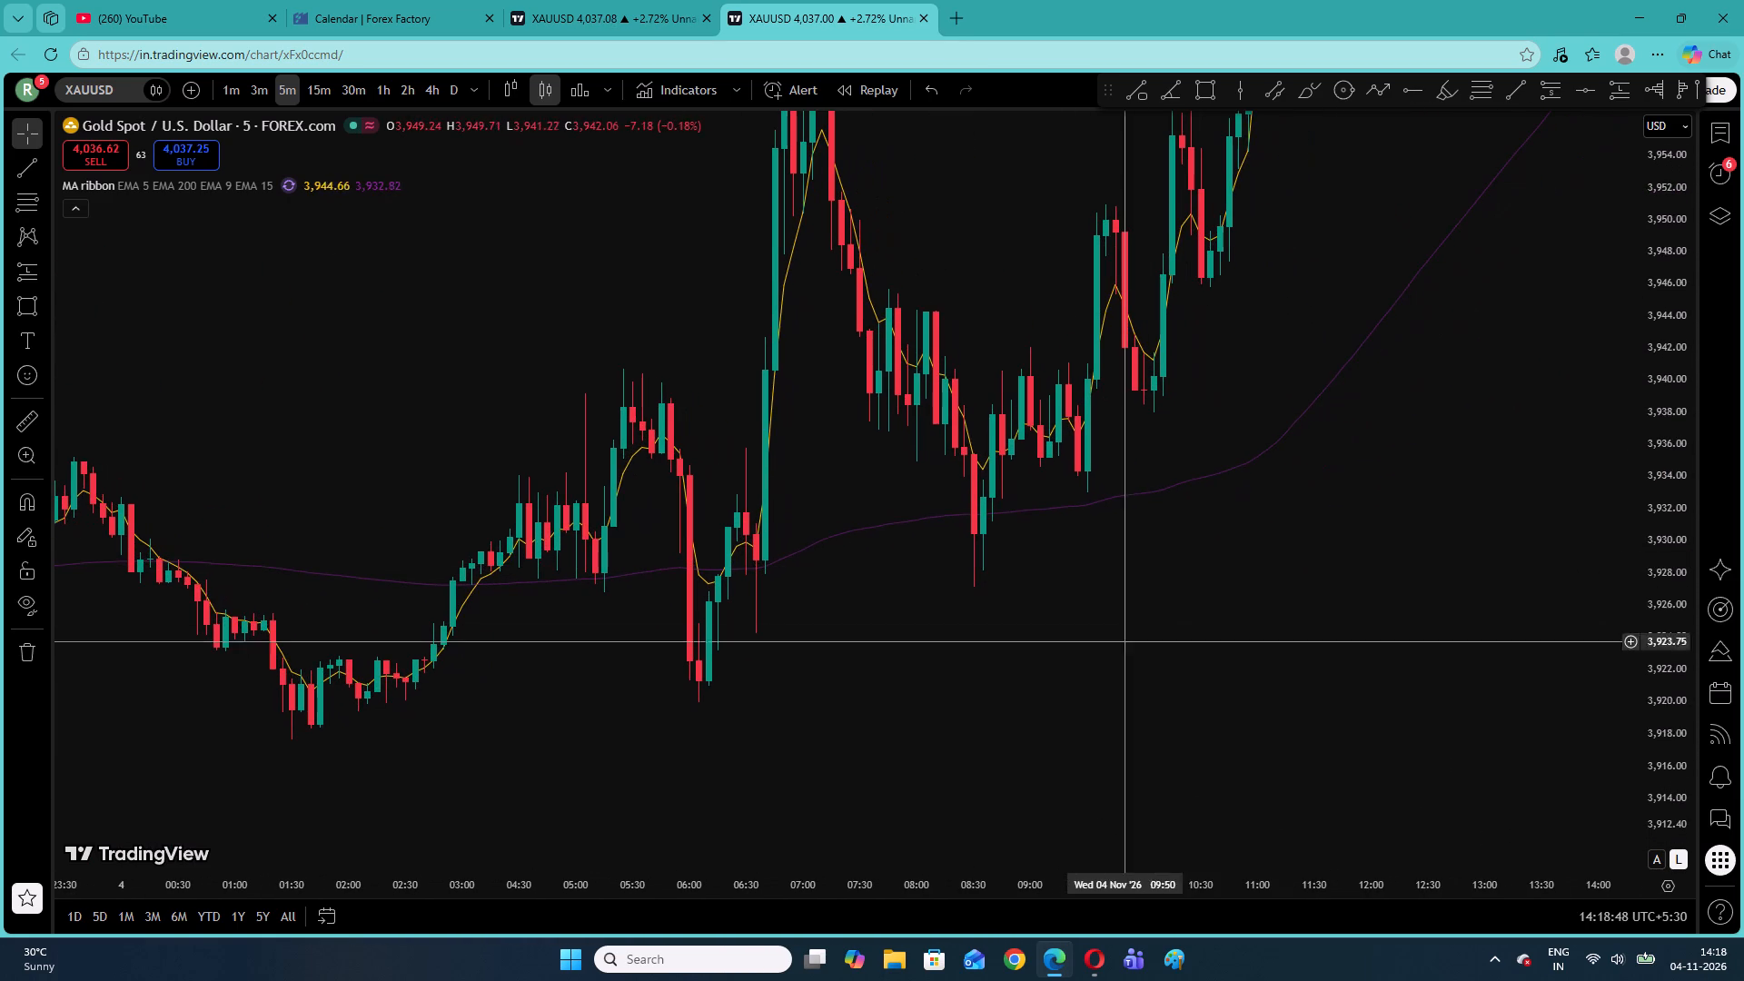
pyautogui.moveTo(1112, 327); pyautogui.dragTo(1085, 502)
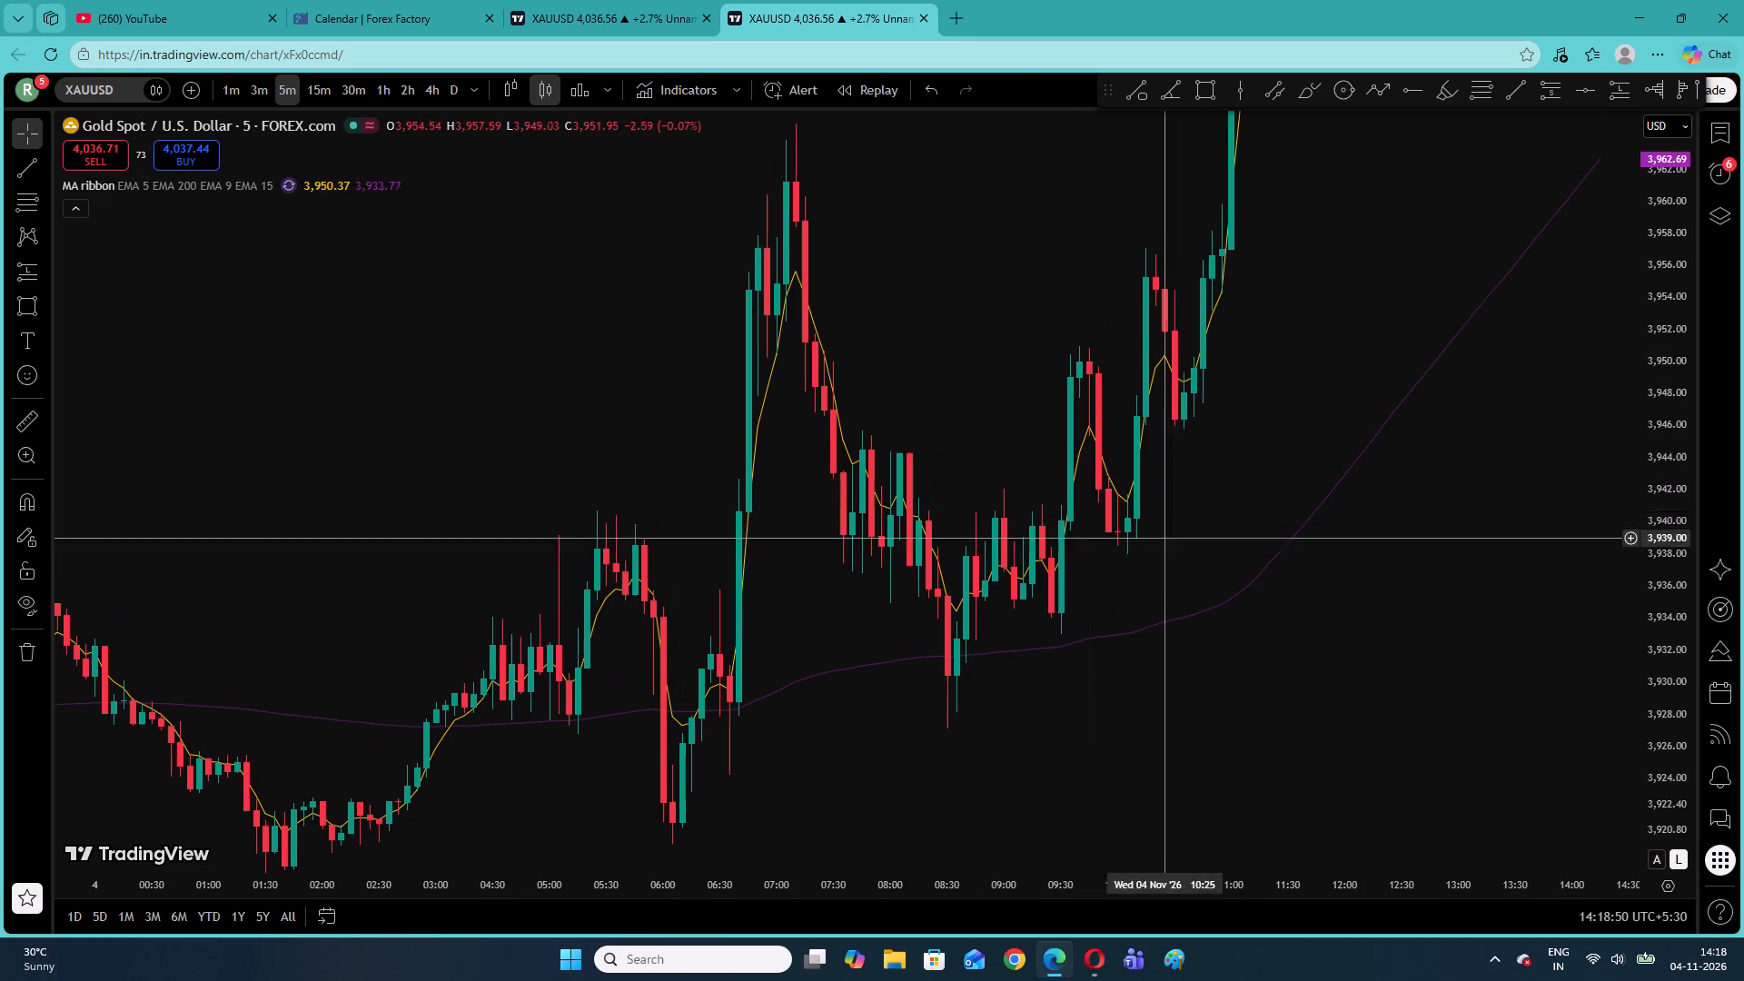
pyautogui.moveTo(1675, 531); pyautogui.dragTo(1660, 661)
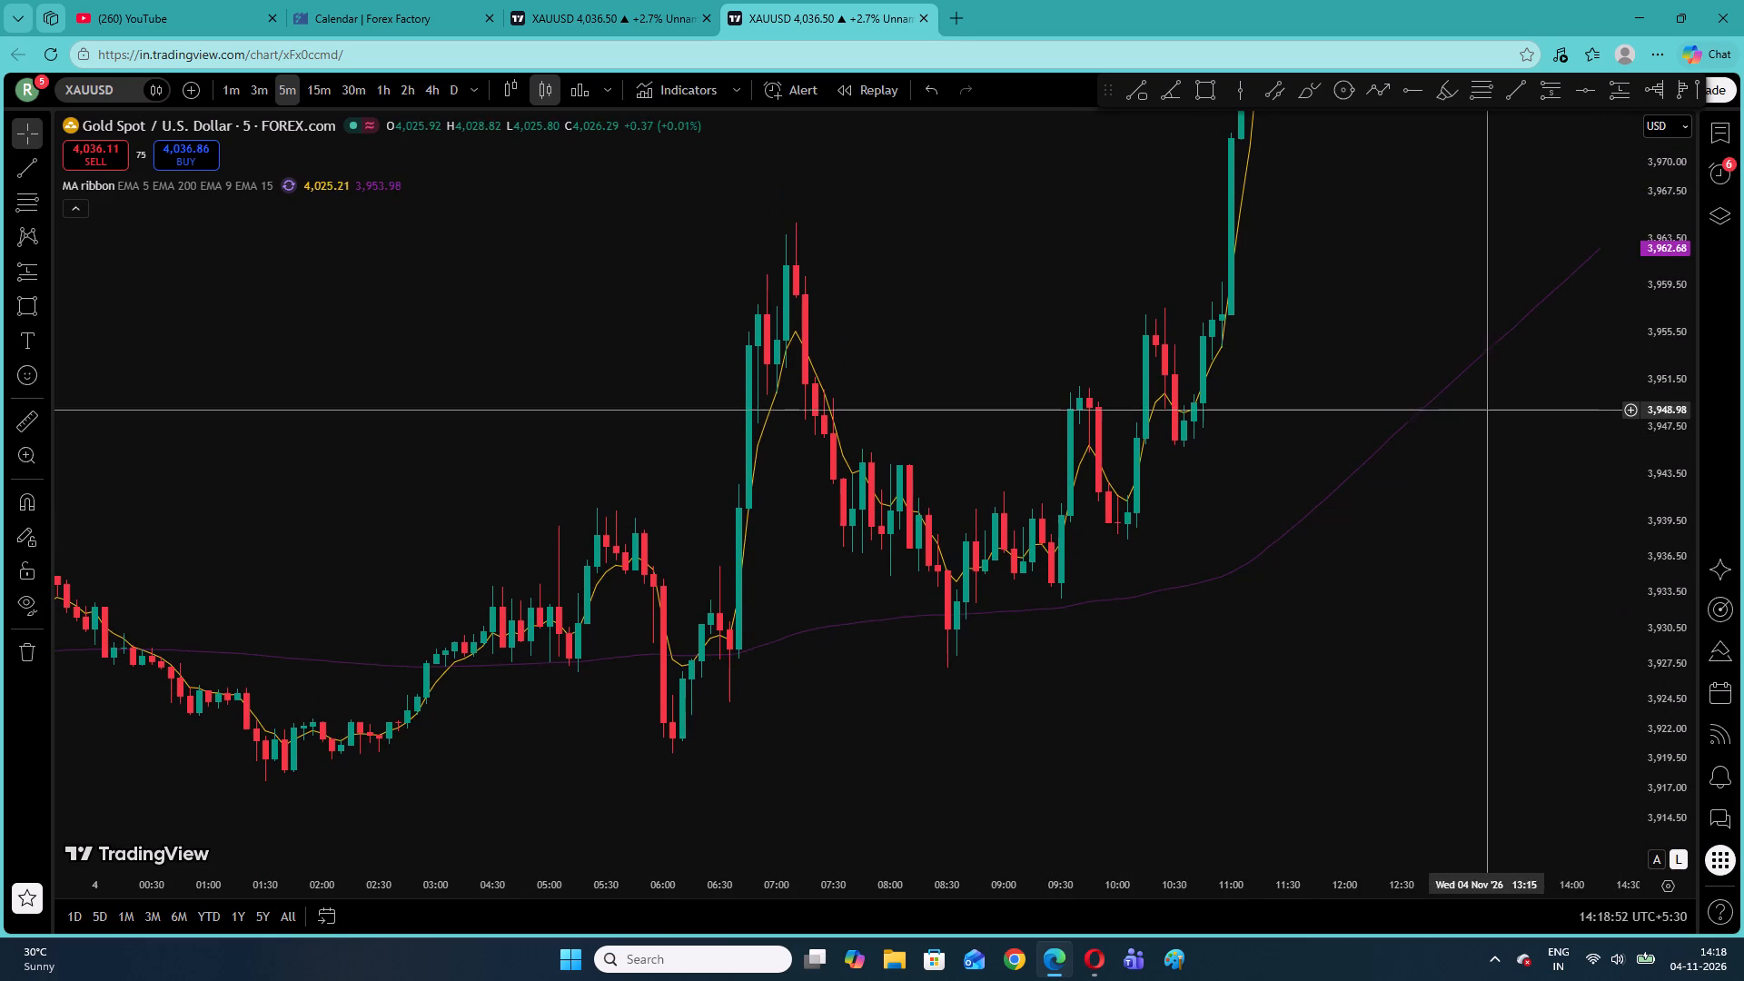
pyautogui.moveTo(1410, 369); pyautogui.dragTo(1348, 396)
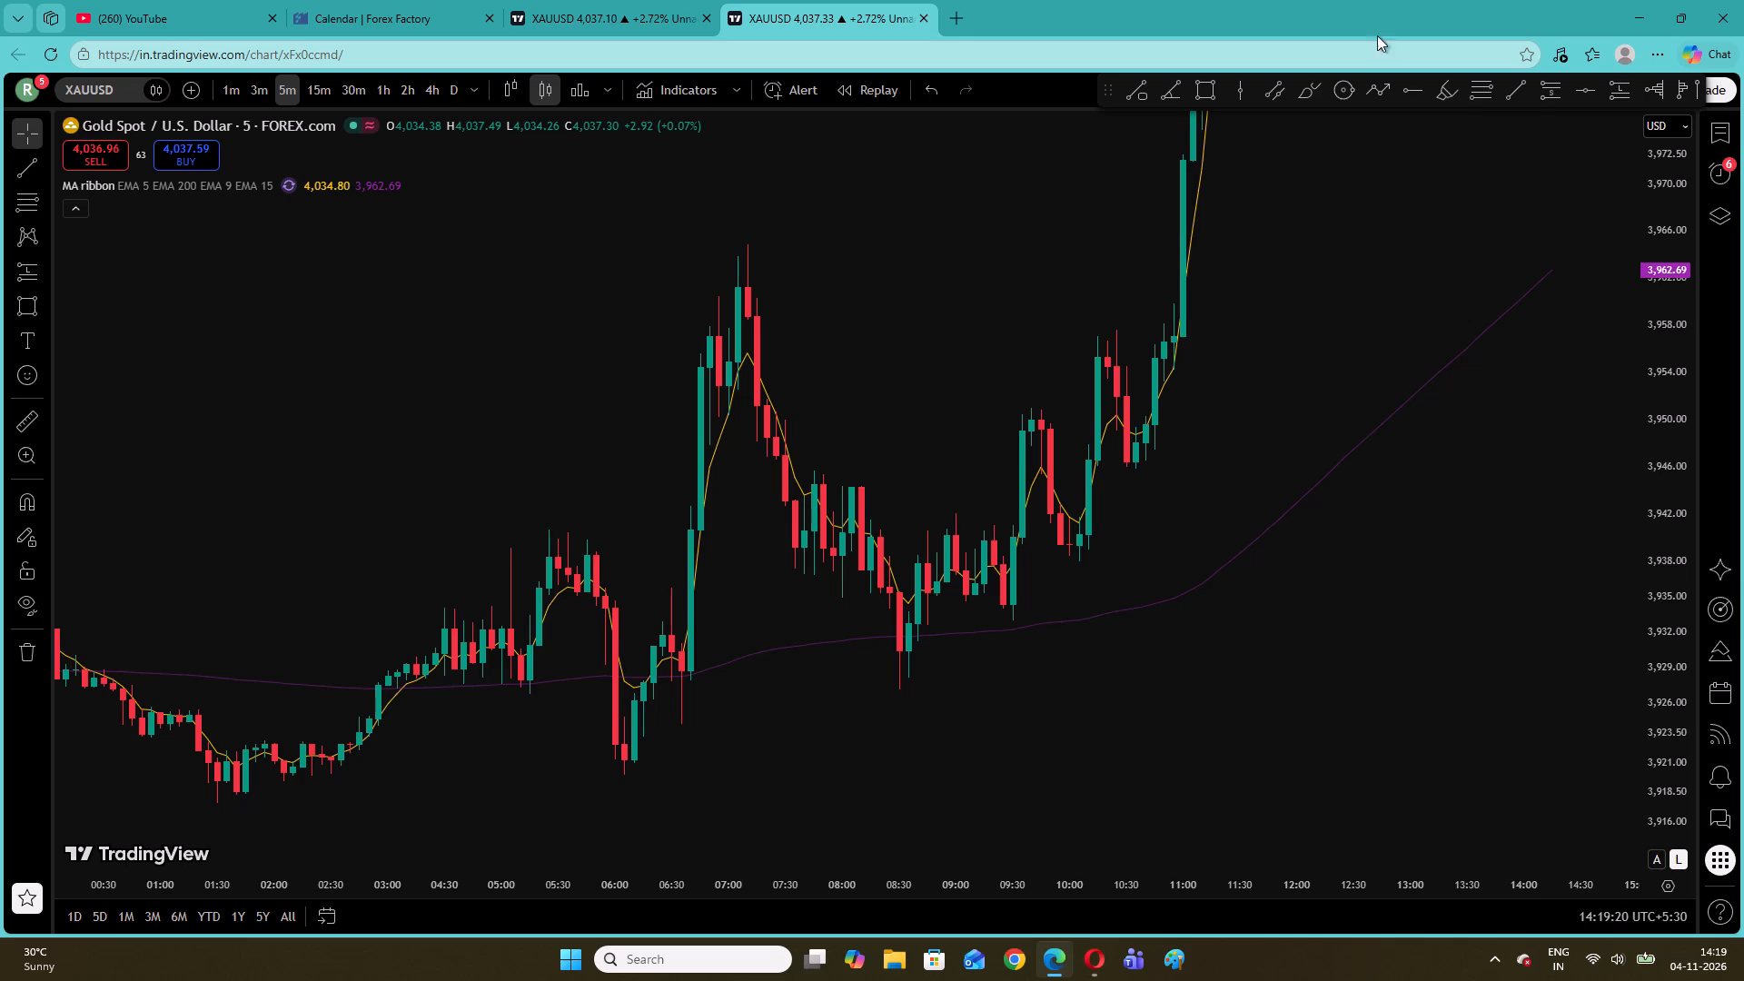
# Switch to the 1-minute timeframe and examine the latest candles from about 11:30 to 14:20 against the 5-period EMA.
pyautogui.click(236, 99)
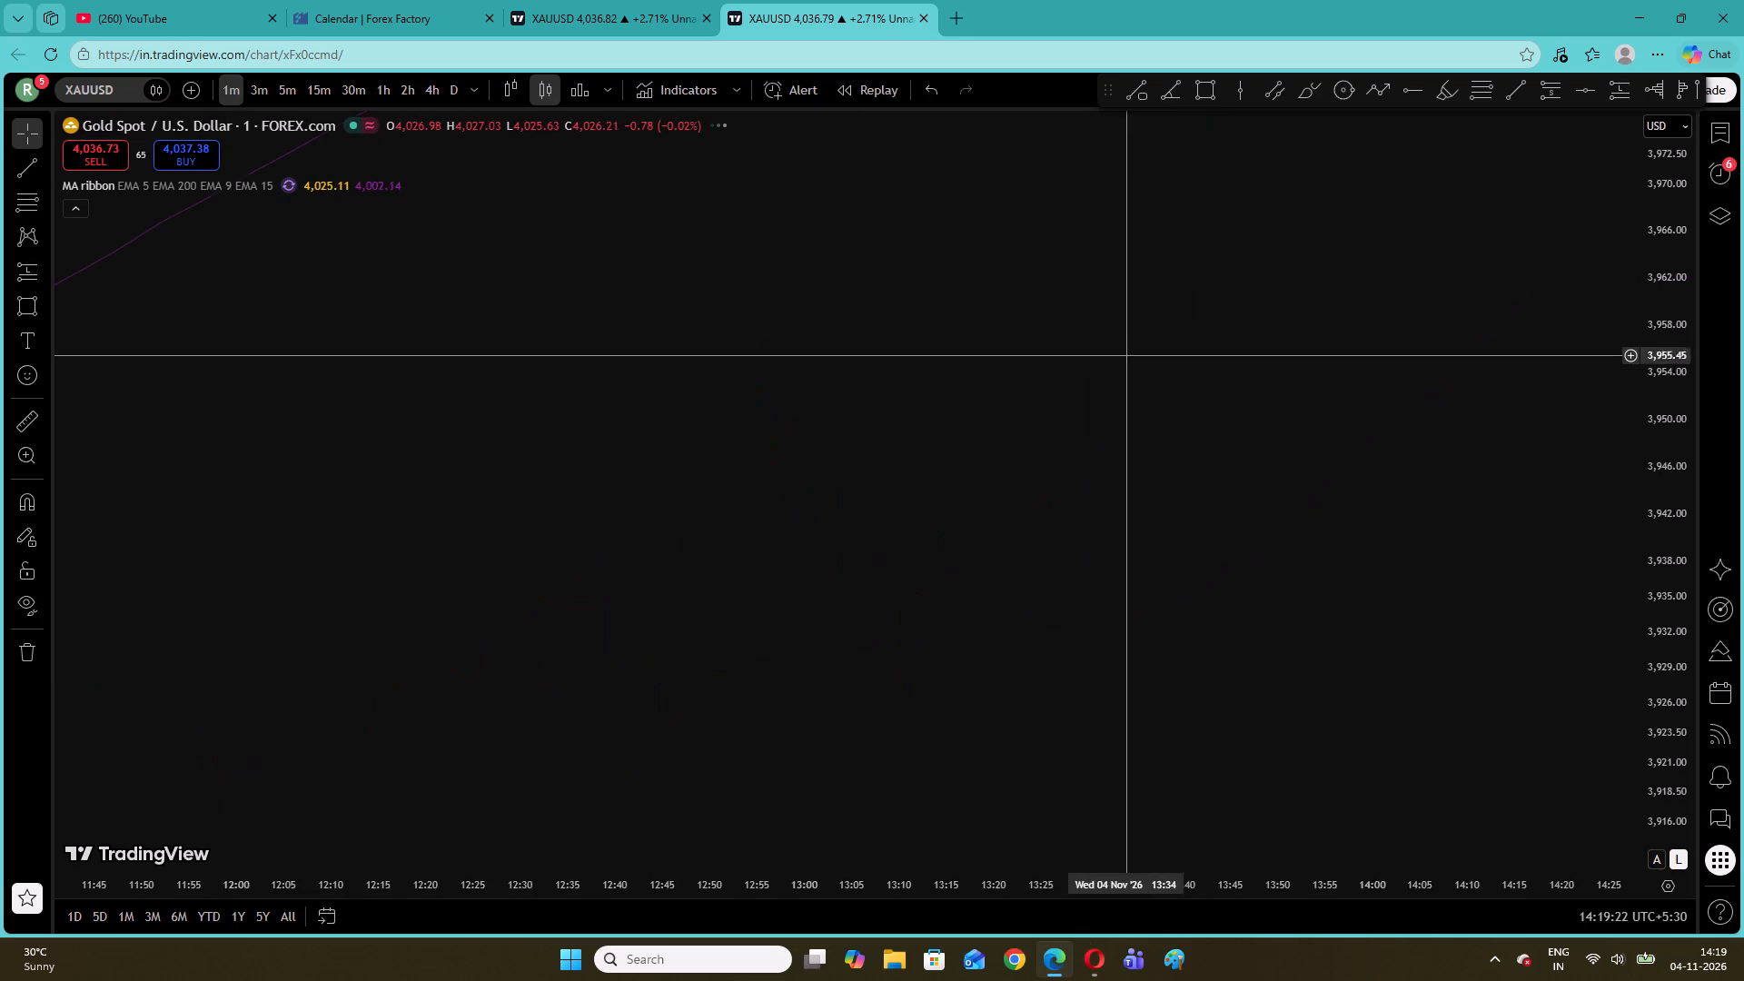
pyautogui.rightClick(1140, 340)
pyautogui.click(1194, 350)
pyautogui.moveTo(1685, 621); pyautogui.dragTo(1630, 352)
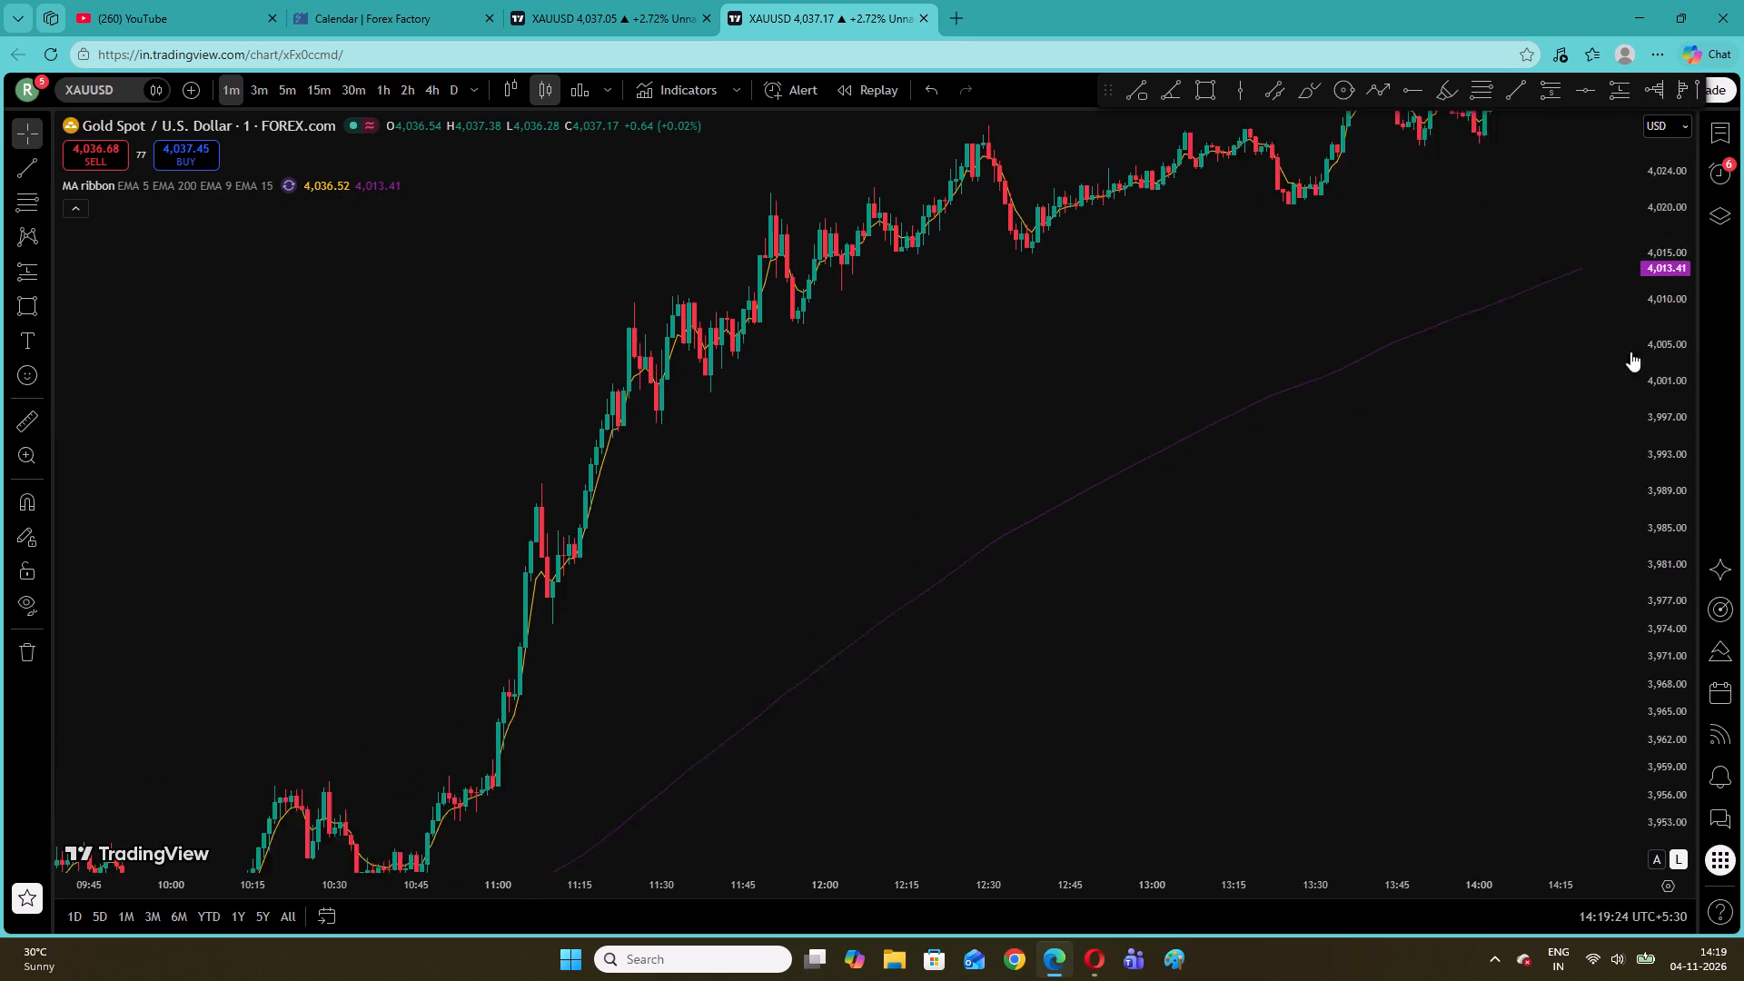
pyautogui.moveTo(1630, 352); pyautogui.dragTo(1623, 282)
pyautogui.moveTo(1523, 233); pyautogui.dragTo(1024, 980)
pyautogui.moveTo(1648, 742); pyautogui.dragTo(1637, 699)
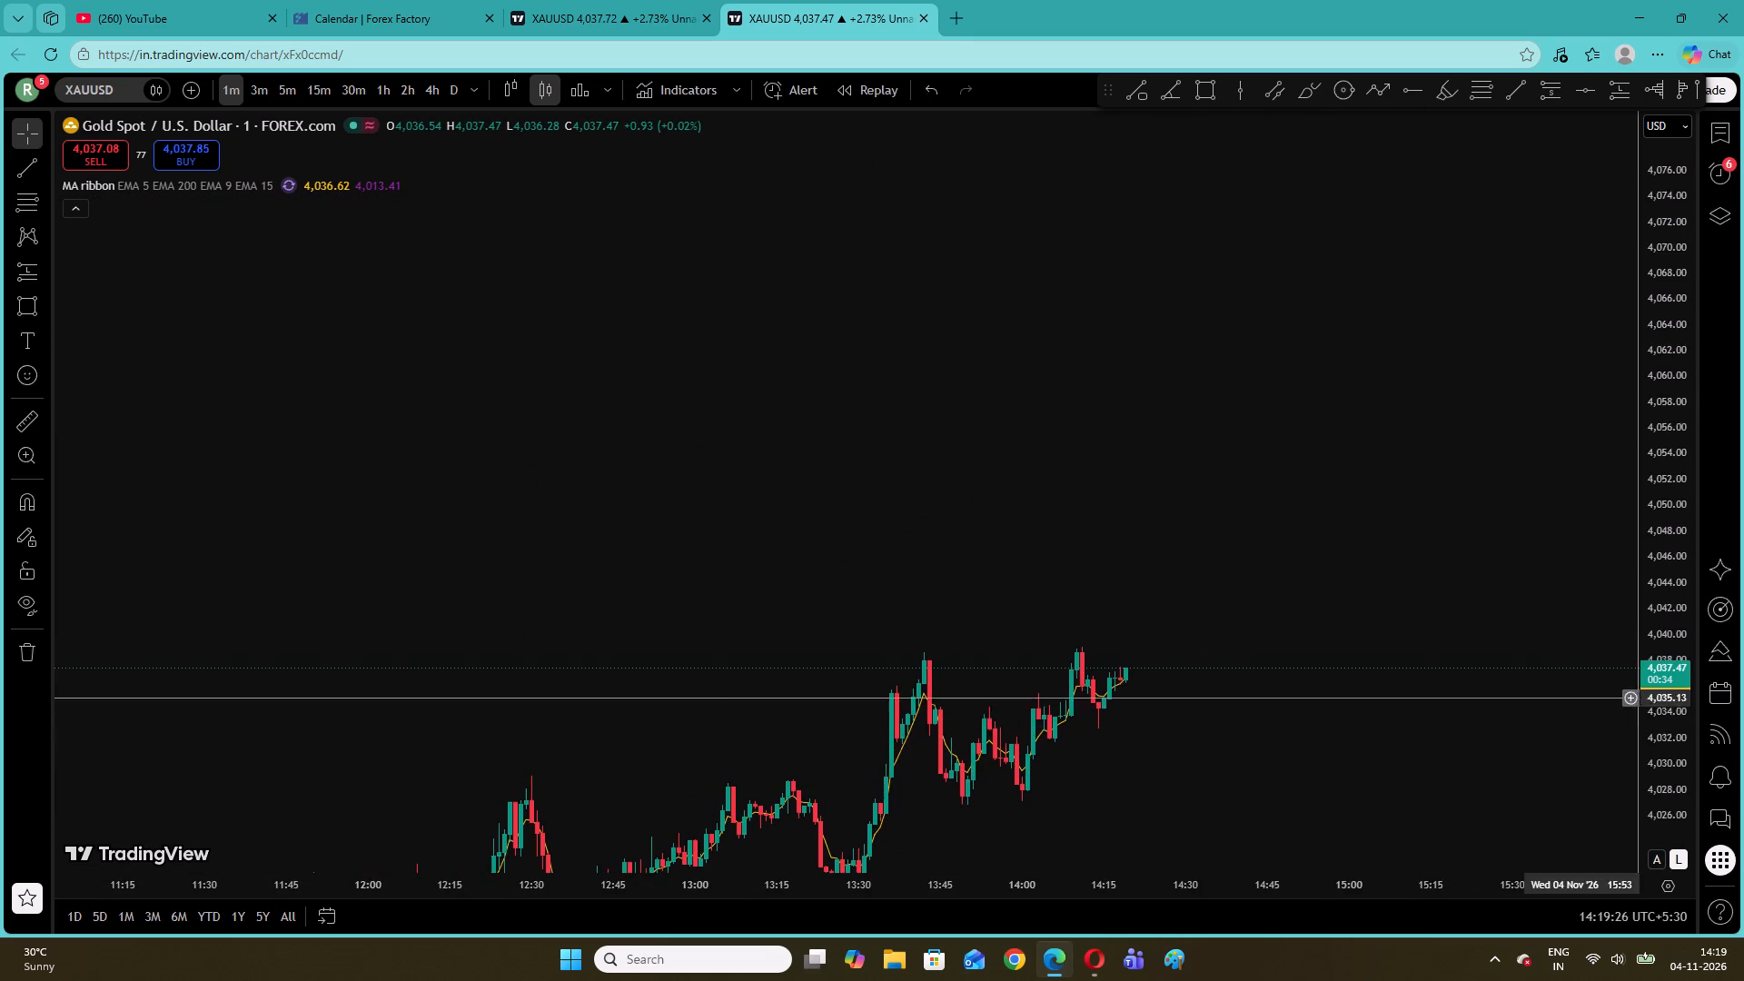
pyautogui.moveTo(1350, 729); pyautogui.dragTo(1316, 629)
pyautogui.moveTo(1662, 792); pyautogui.dragTo(1631, 555)
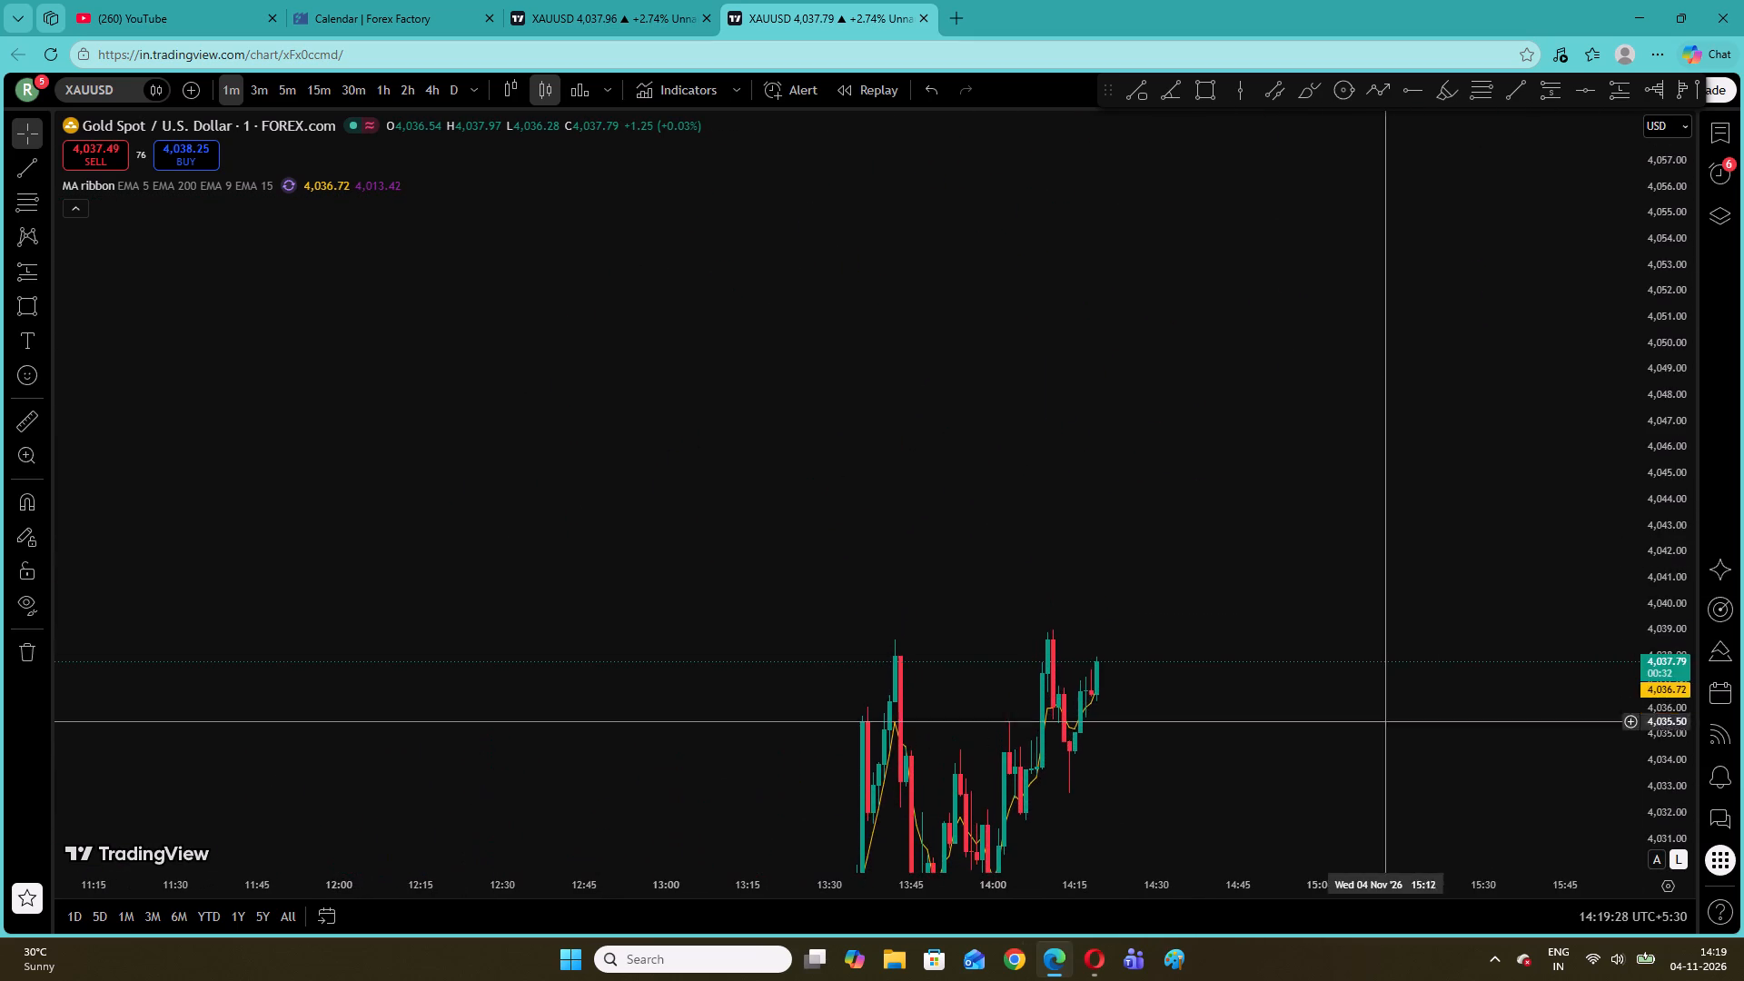
pyautogui.moveTo(1323, 749); pyautogui.dragTo(1161, 426)
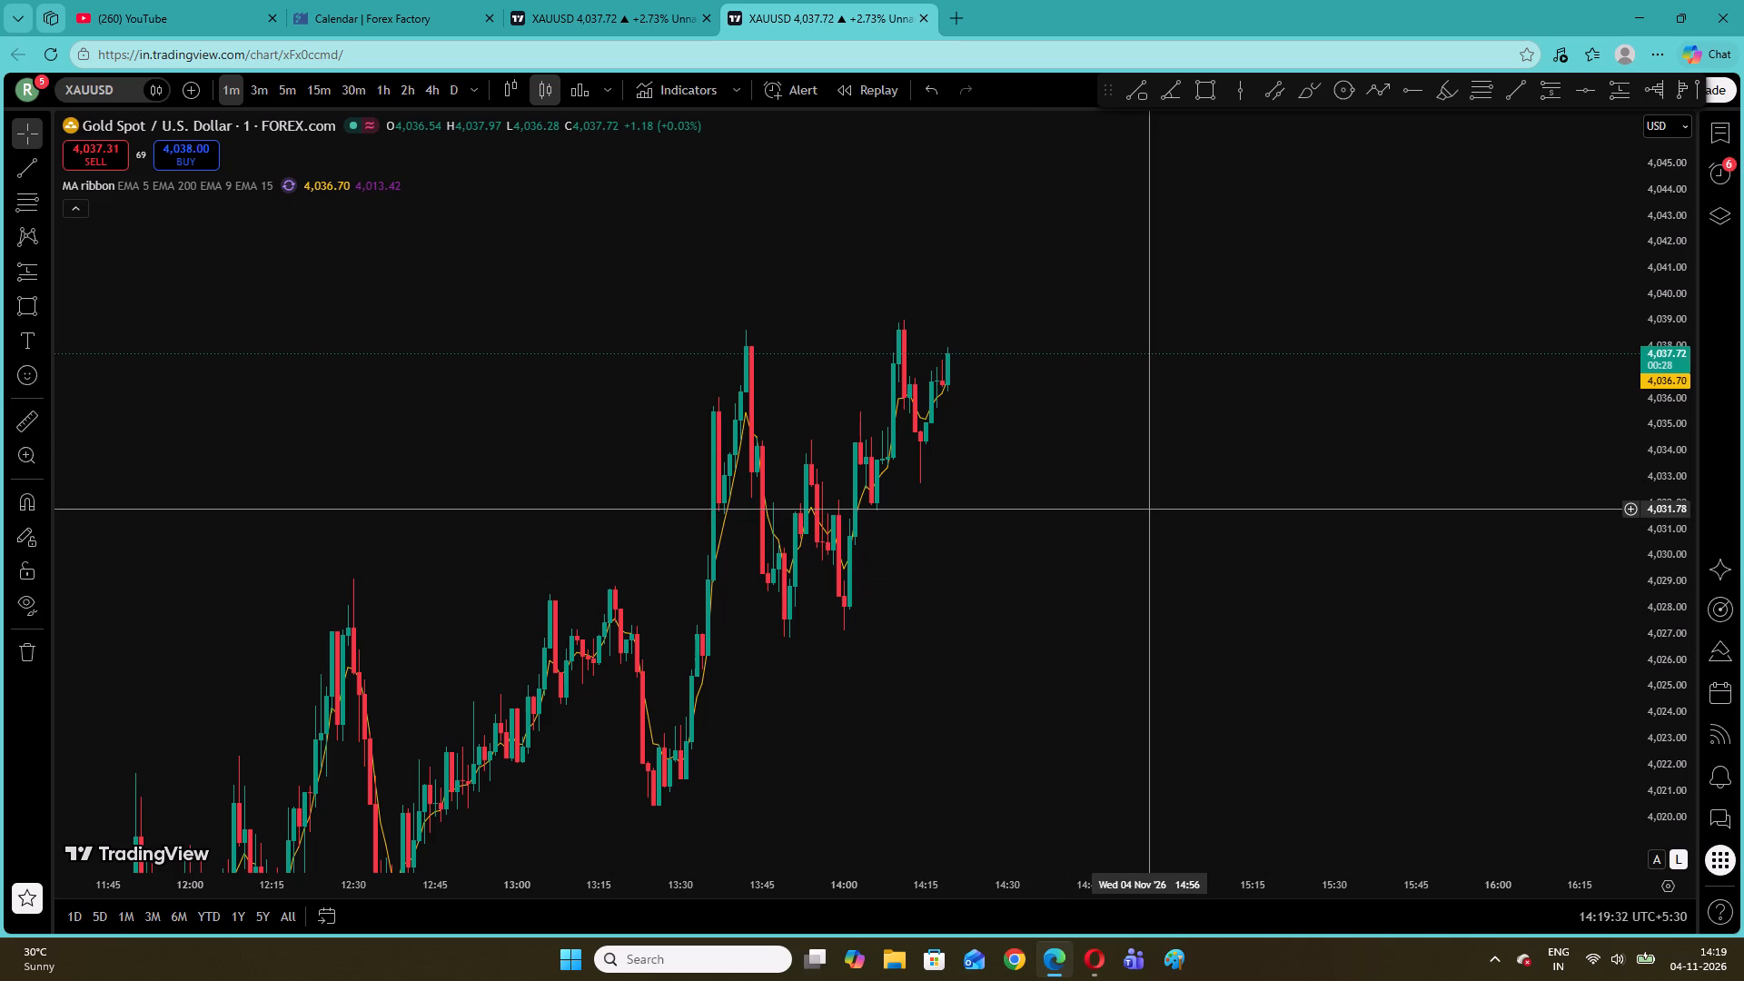
pyautogui.moveTo(1005, 651); pyautogui.dragTo(1181, 410)
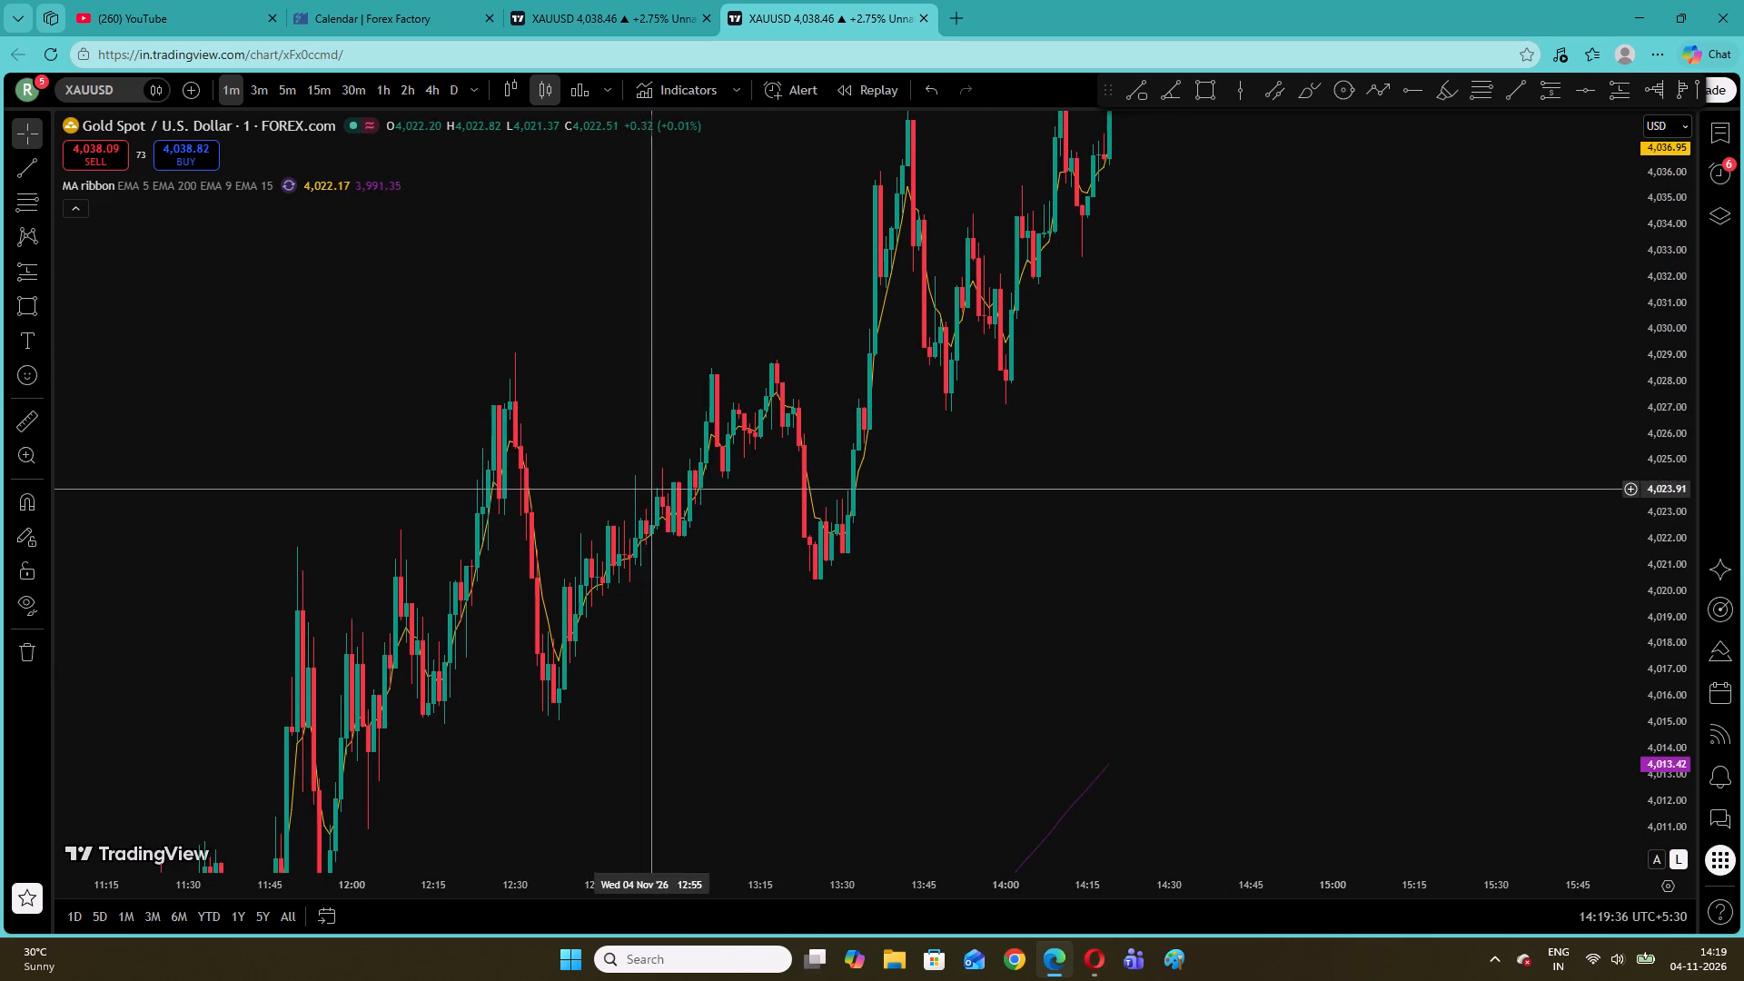
# Reset the chart view and examine the 1-minute swings between 08:00 and the 11:00 rally against the EMA lines.
pyautogui.rightClick(664, 312)
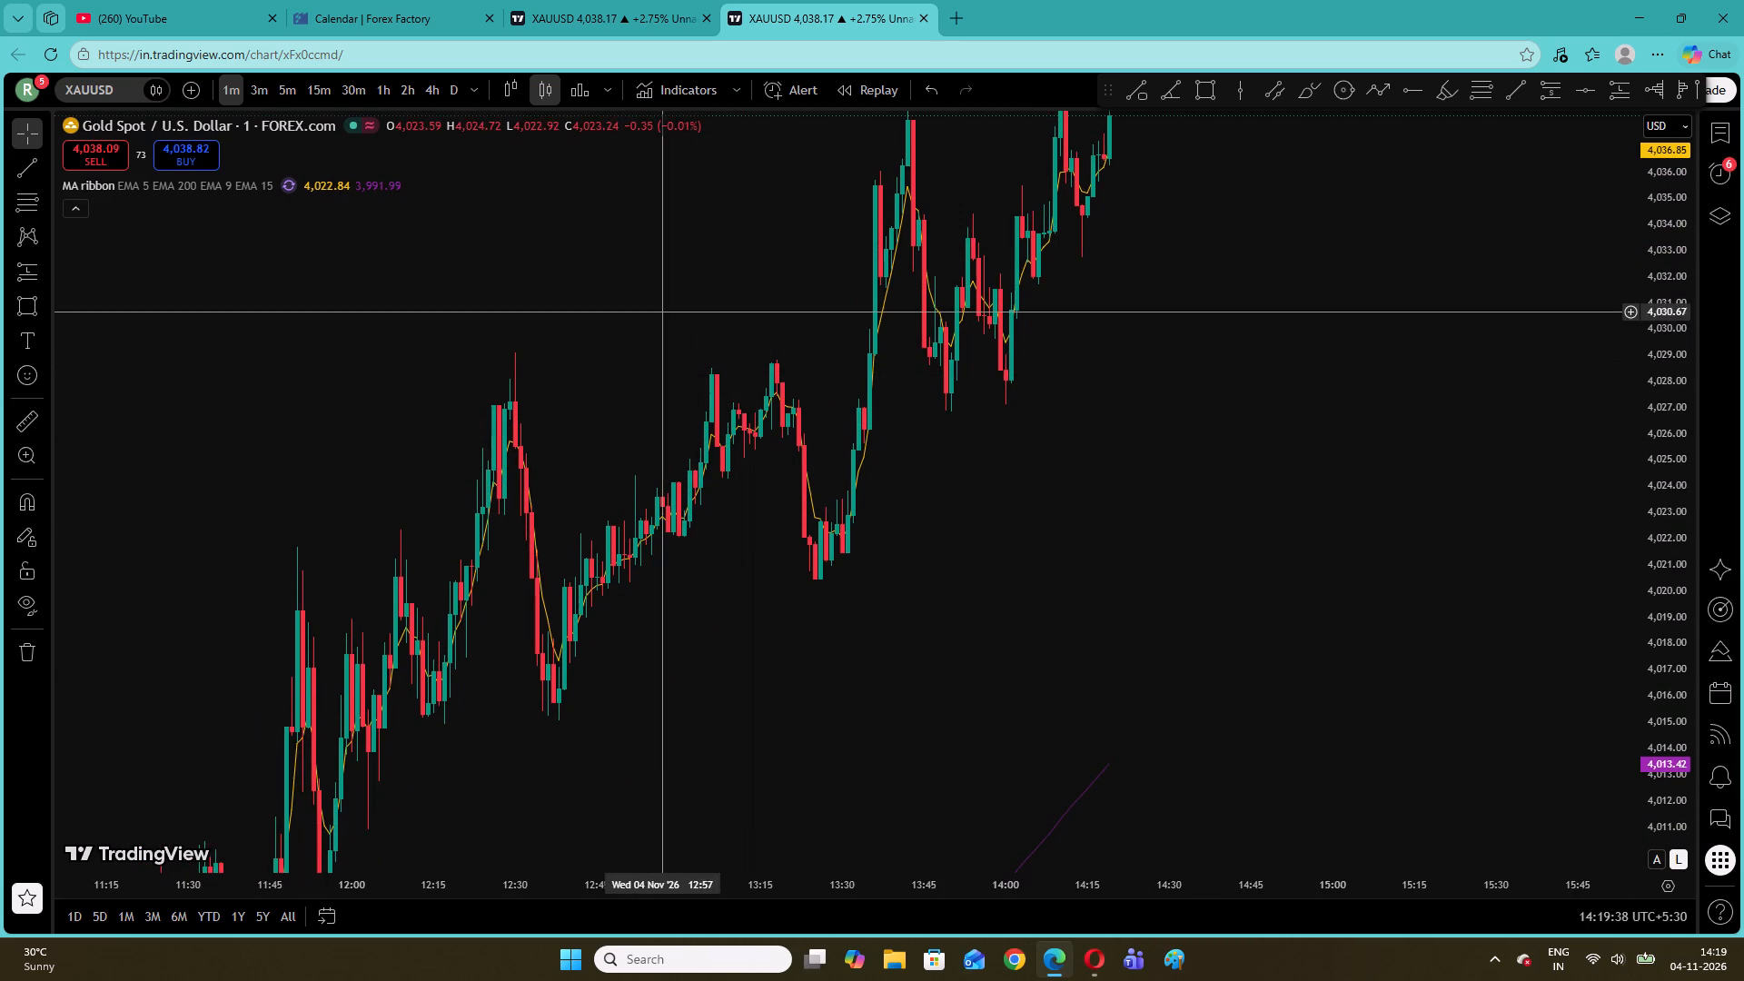
pyautogui.click(699, 321)
pyautogui.moveTo(1681, 748); pyautogui.dragTo(1599, 481)
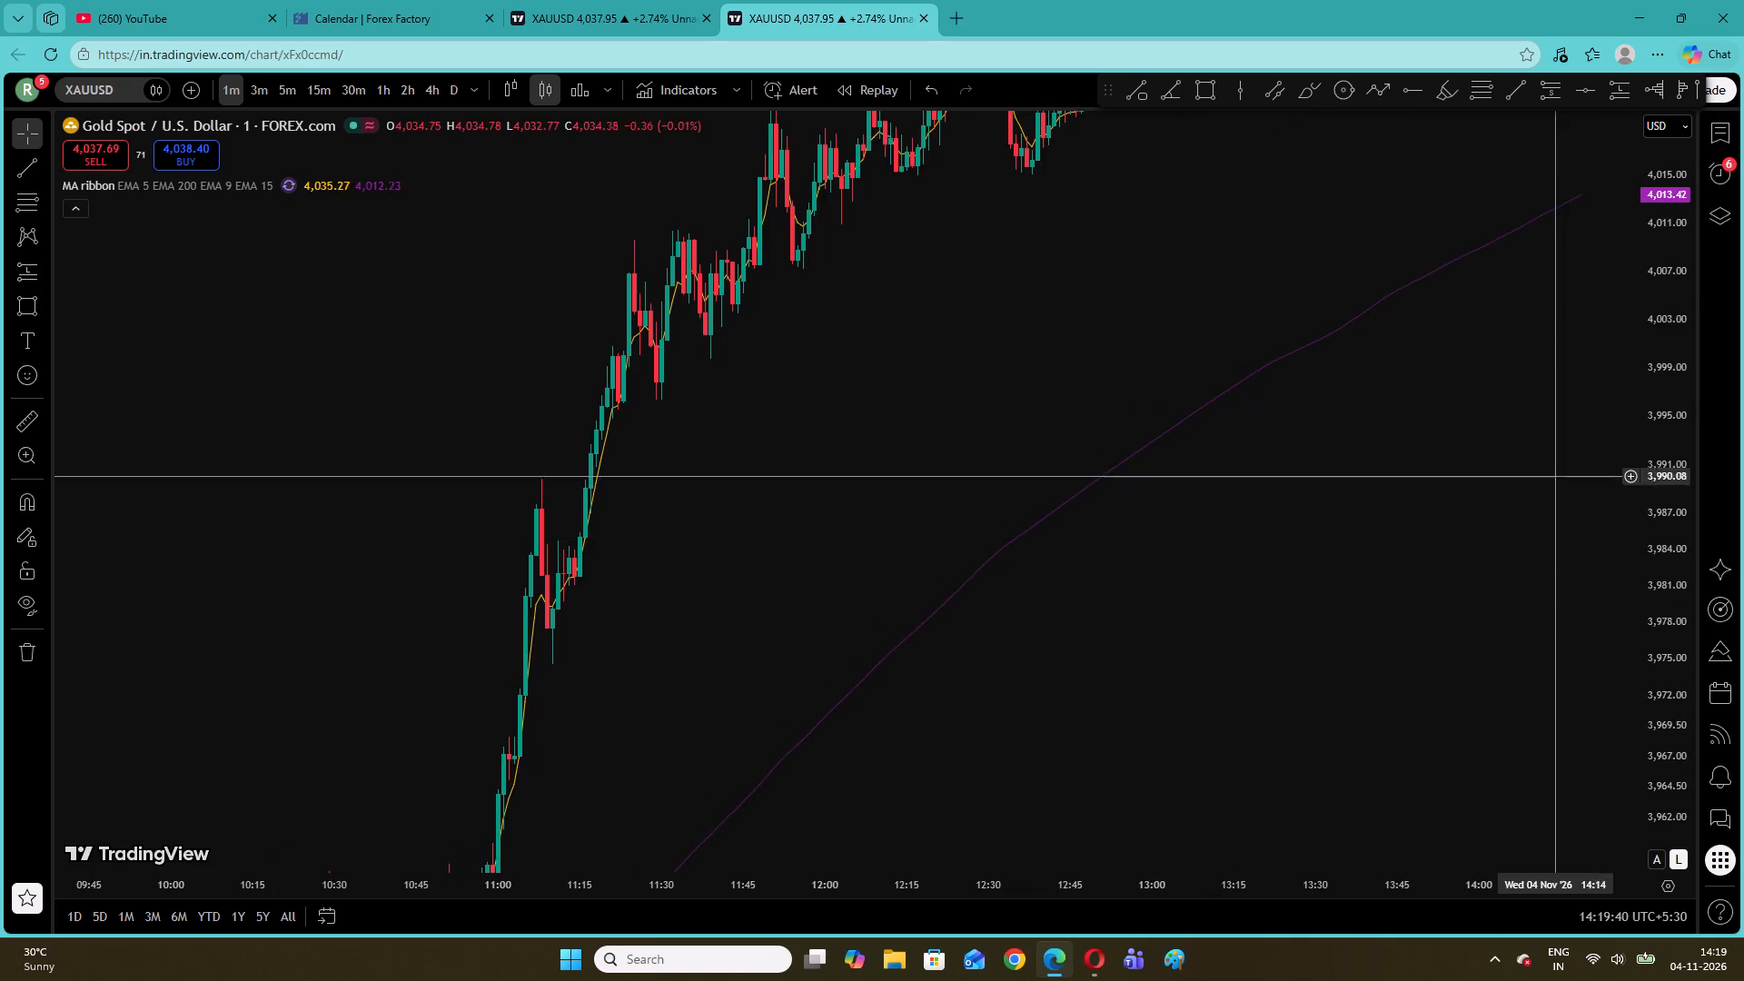
pyautogui.moveTo(884, 646); pyautogui.dragTo(1040, 376)
pyautogui.moveTo(847, 420); pyautogui.dragTo(870, 570)
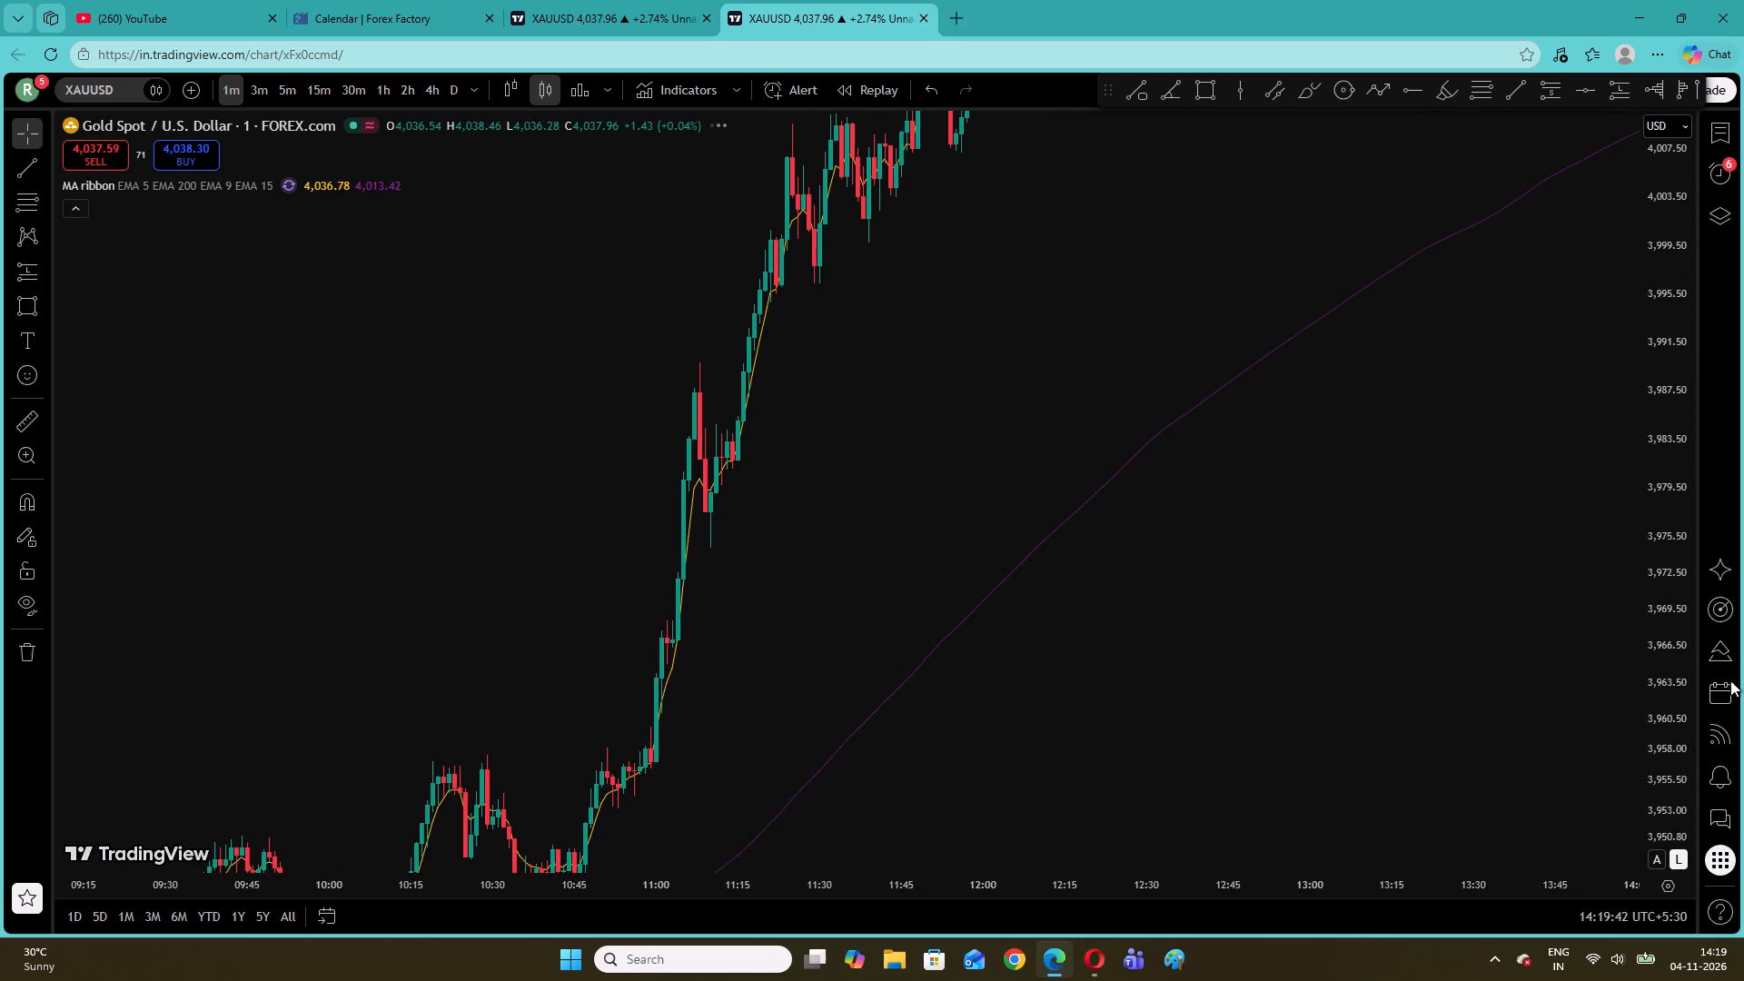
pyautogui.moveTo(1664, 720); pyautogui.dragTo(1693, 722)
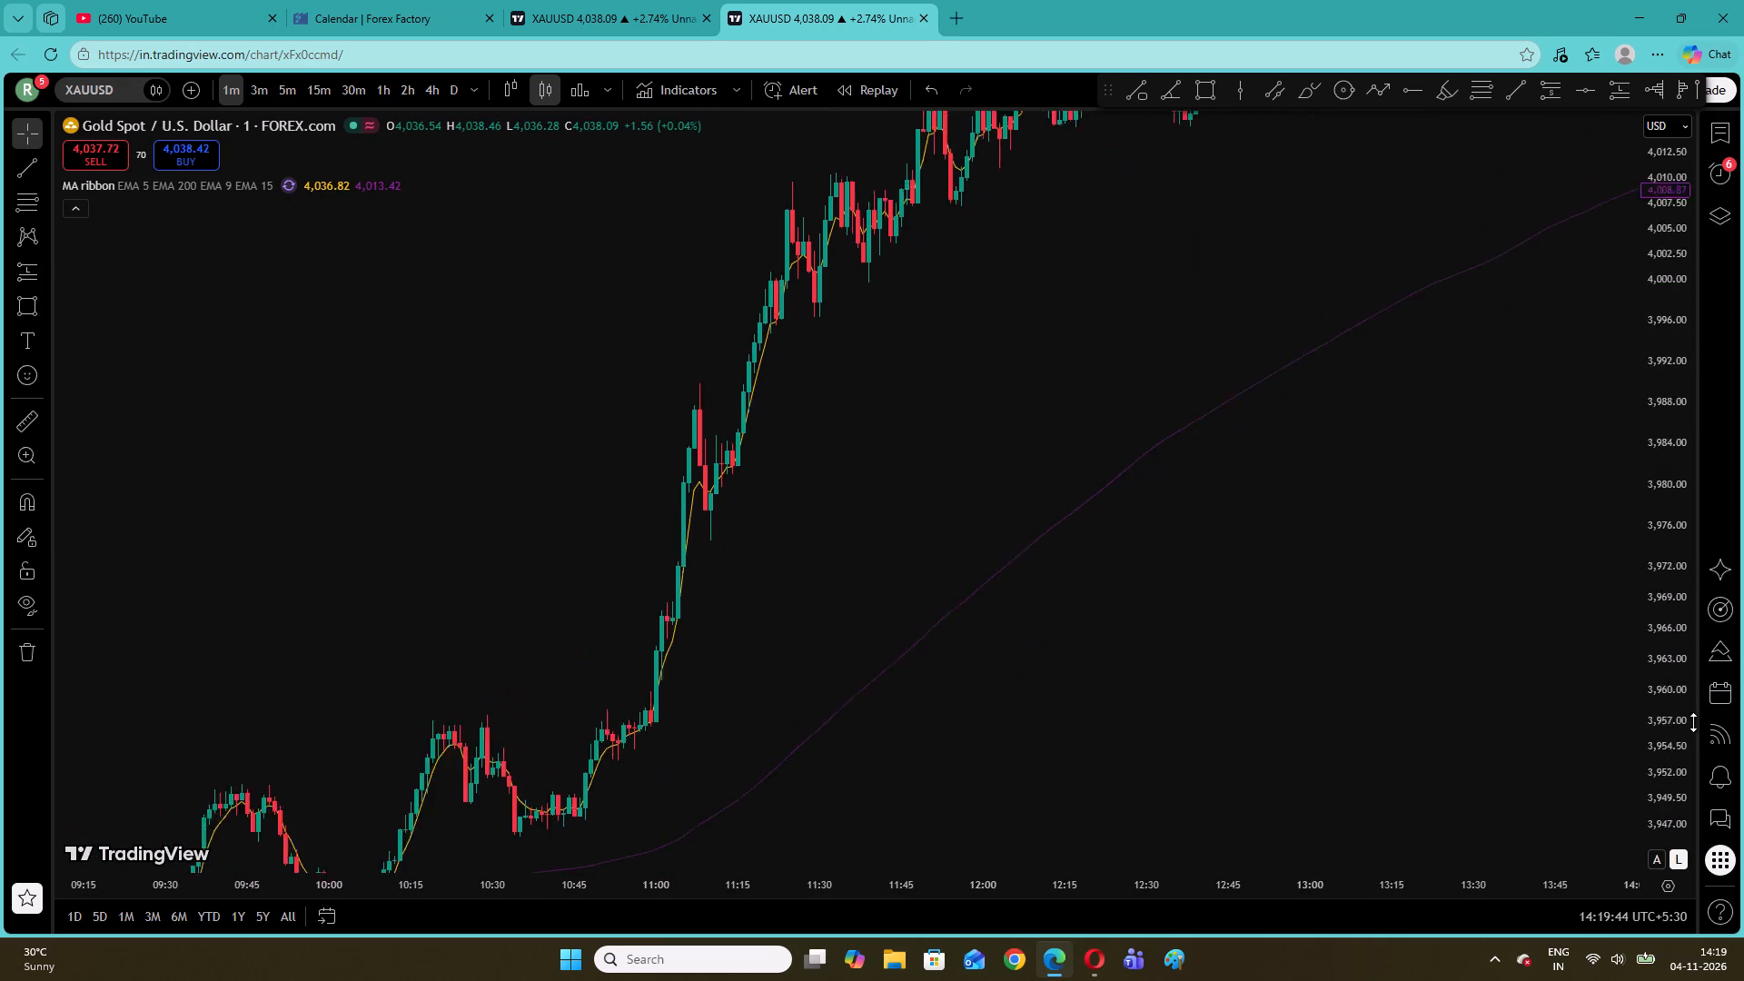
pyautogui.moveTo(1693, 722); pyautogui.dragTo(1693, 684)
pyautogui.moveTo(947, 767); pyautogui.dragTo(1051, 466)
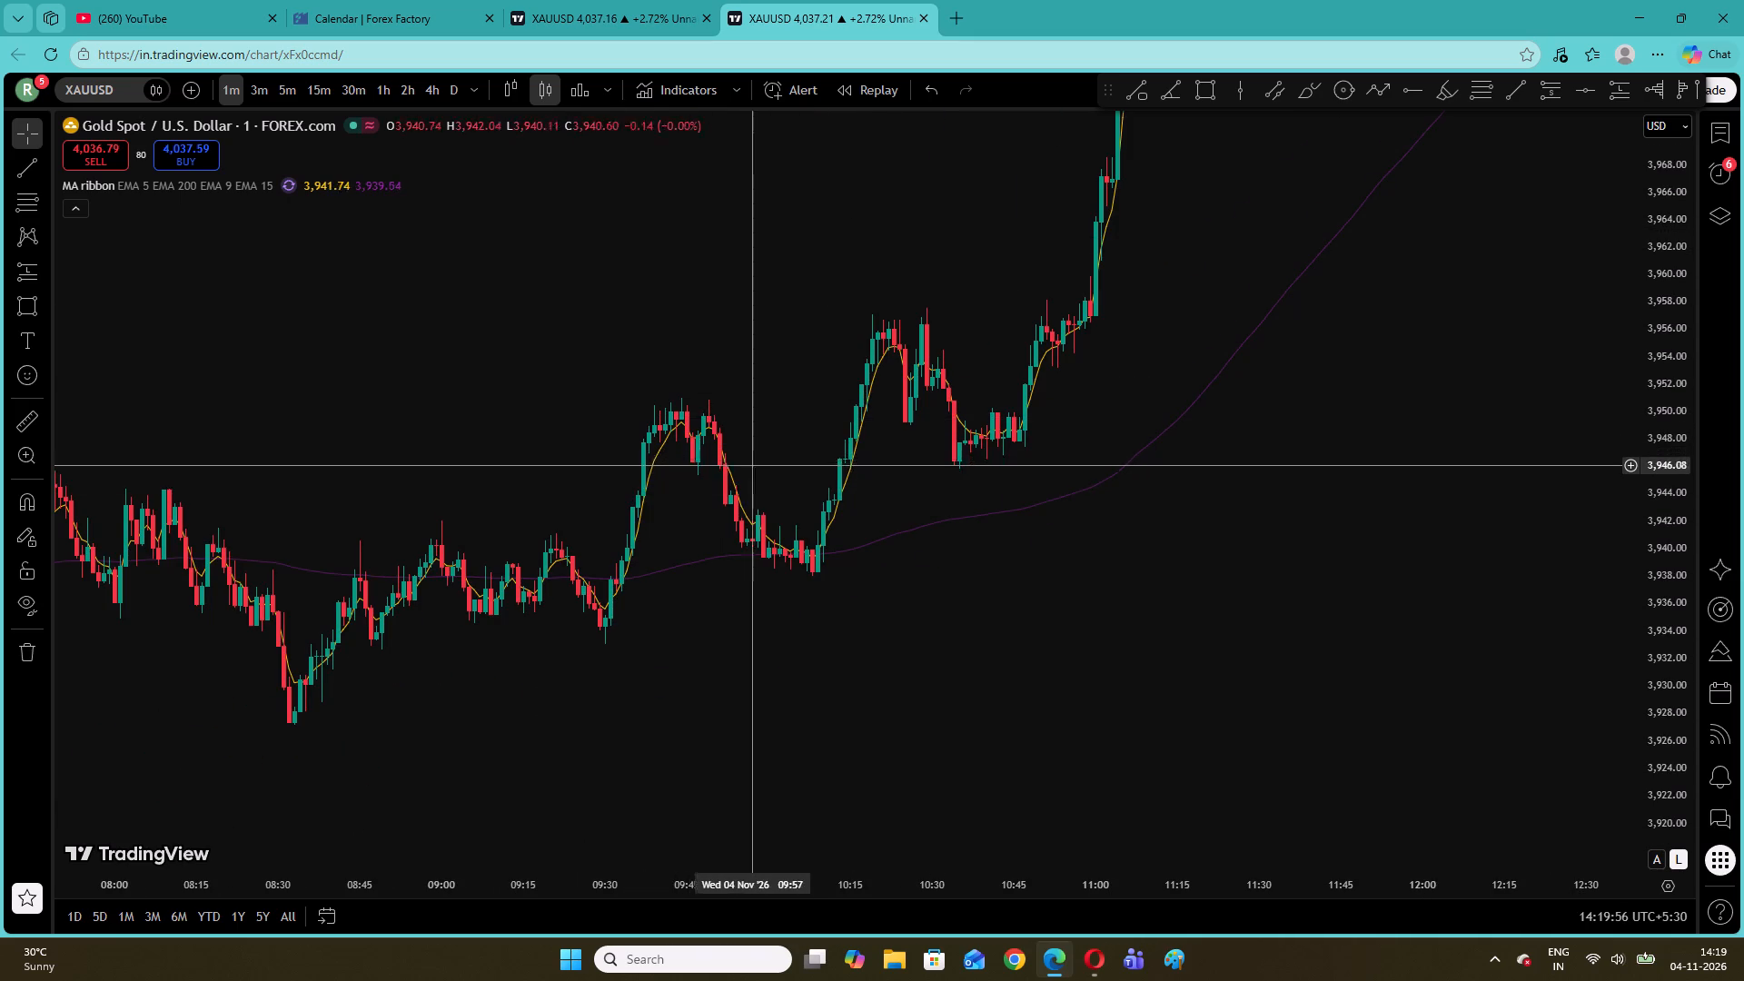
# Examine the earlier 1-minute swings between about 04:30 and 10:15 against the EMA lines.
pyautogui.moveTo(351, 443); pyautogui.dragTo(1039, 488)
pyautogui.moveTo(657, 493); pyautogui.dragTo(1165, 459)
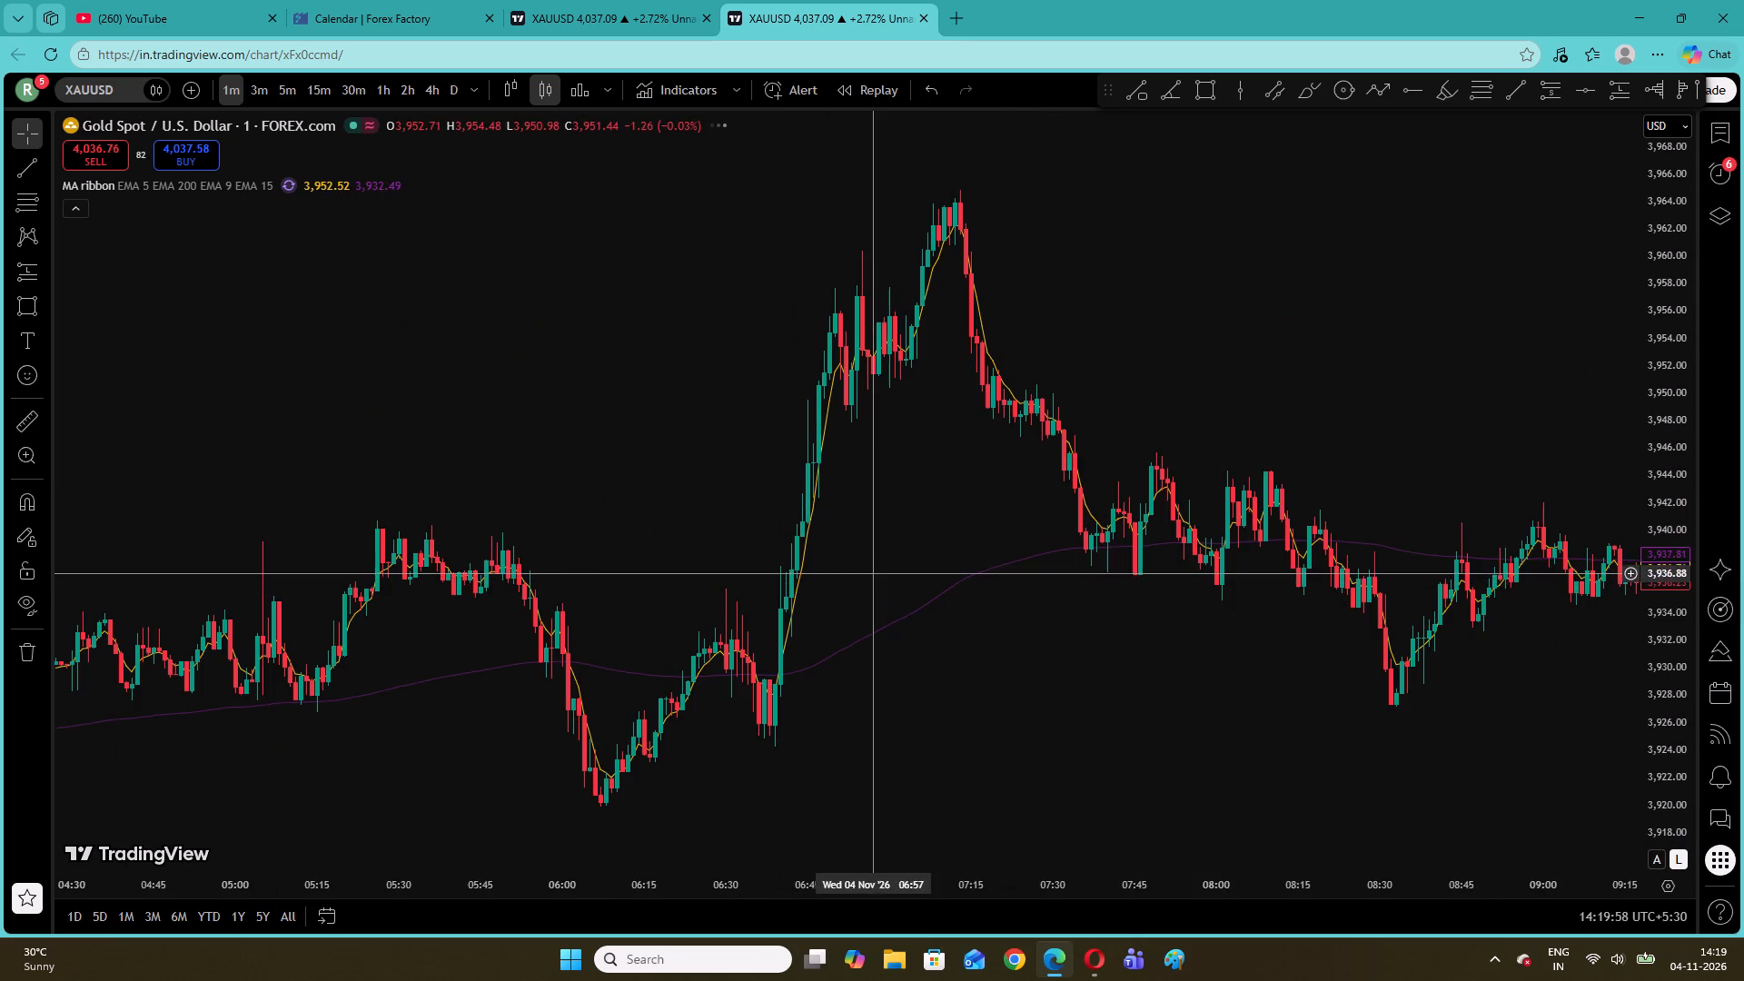
pyautogui.moveTo(871, 573); pyautogui.dragTo(1130, 504)
pyautogui.moveTo(1101, 365); pyautogui.dragTo(918, 632)
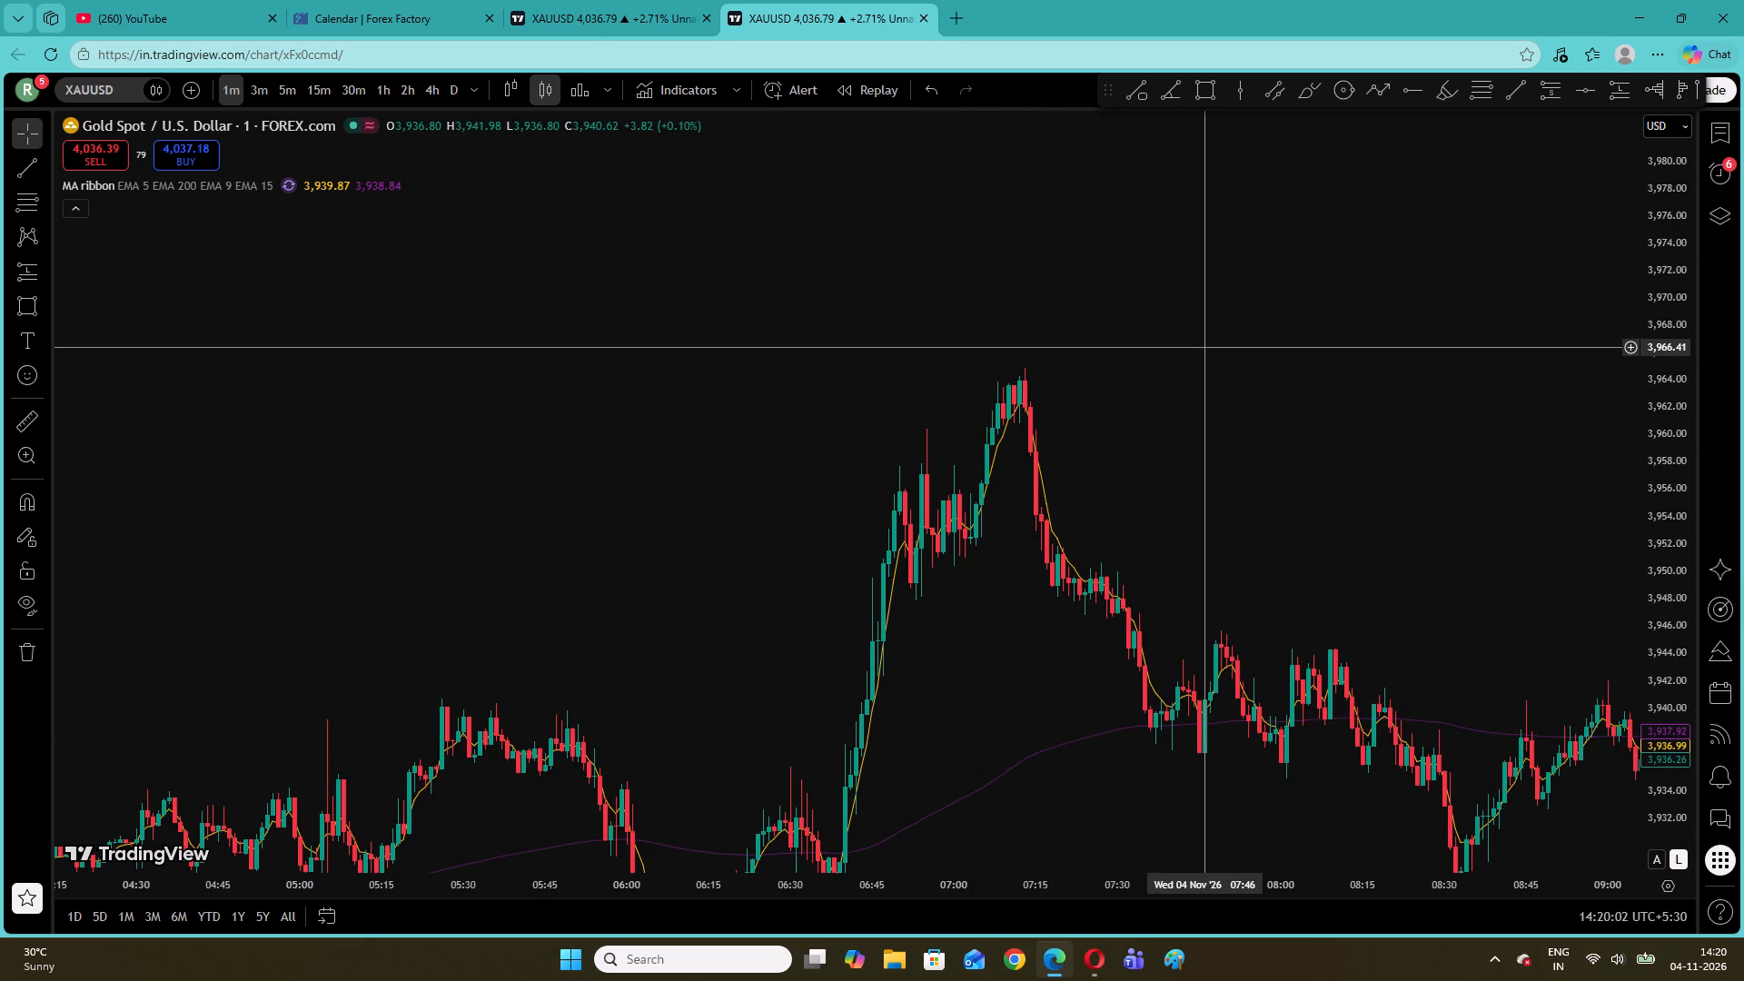
pyautogui.moveTo(1256, 578); pyautogui.dragTo(794, 391)
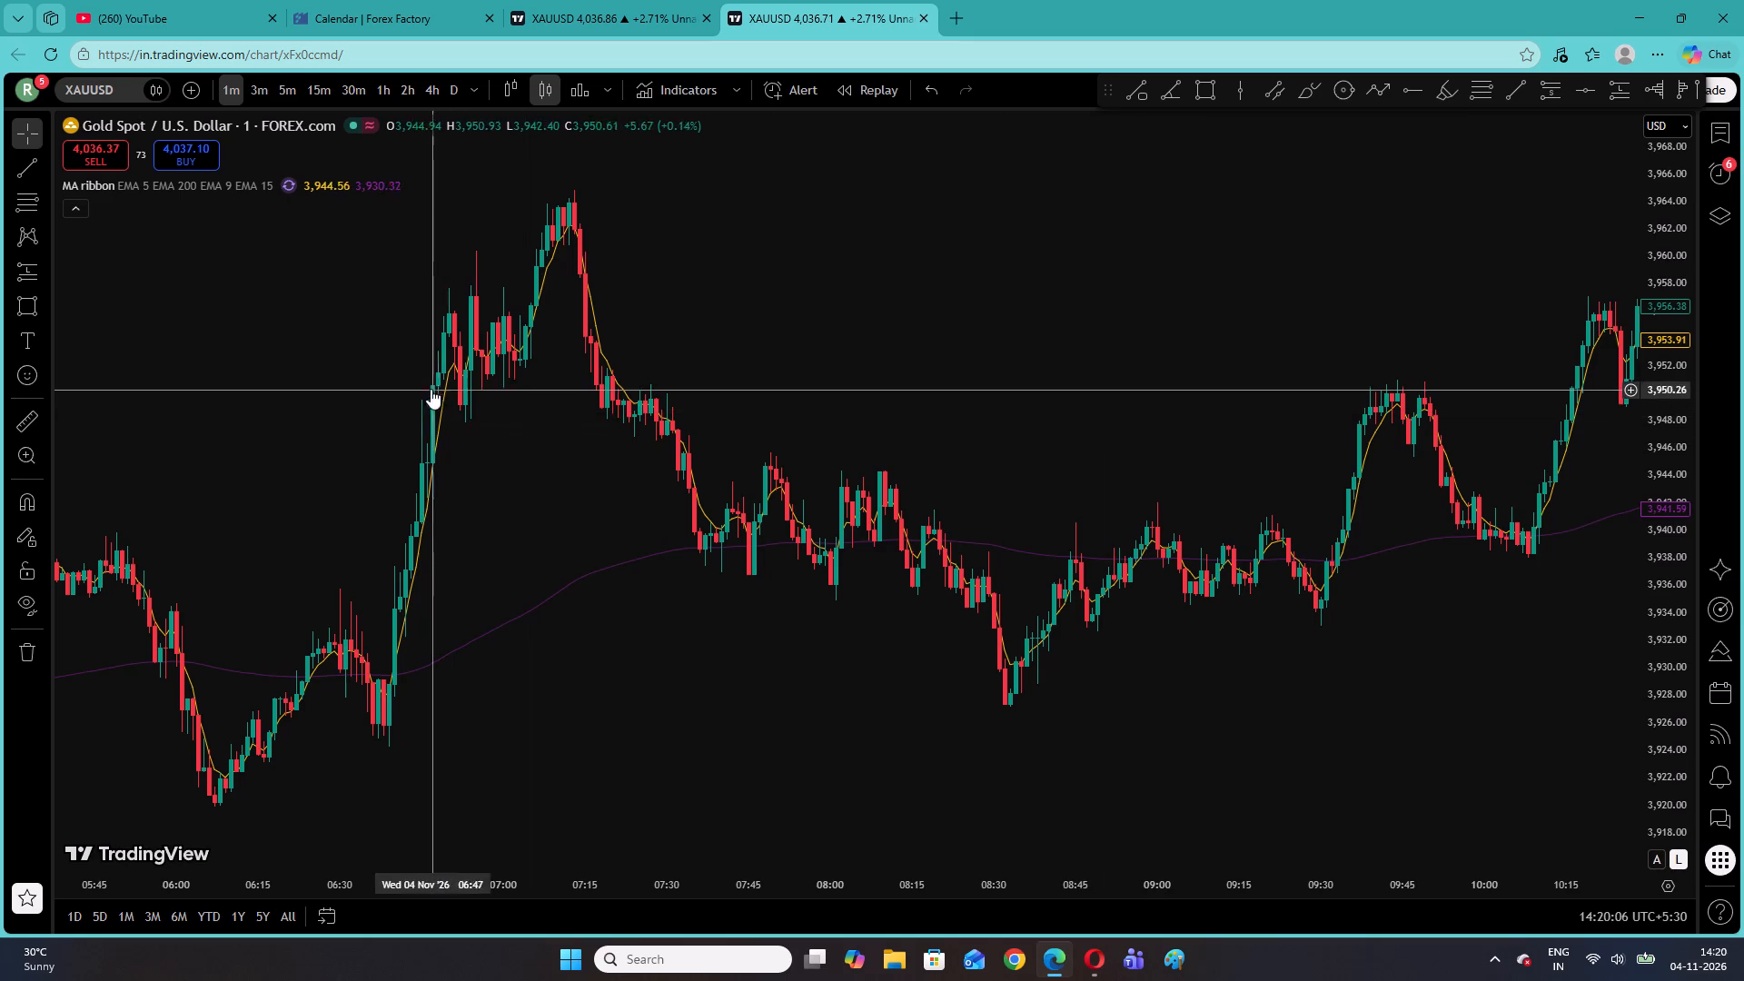
# Switch to the 15-minute timeframe, reset the chart view and examine the latest rally against the EMA lines.
pyautogui.click(318, 84)
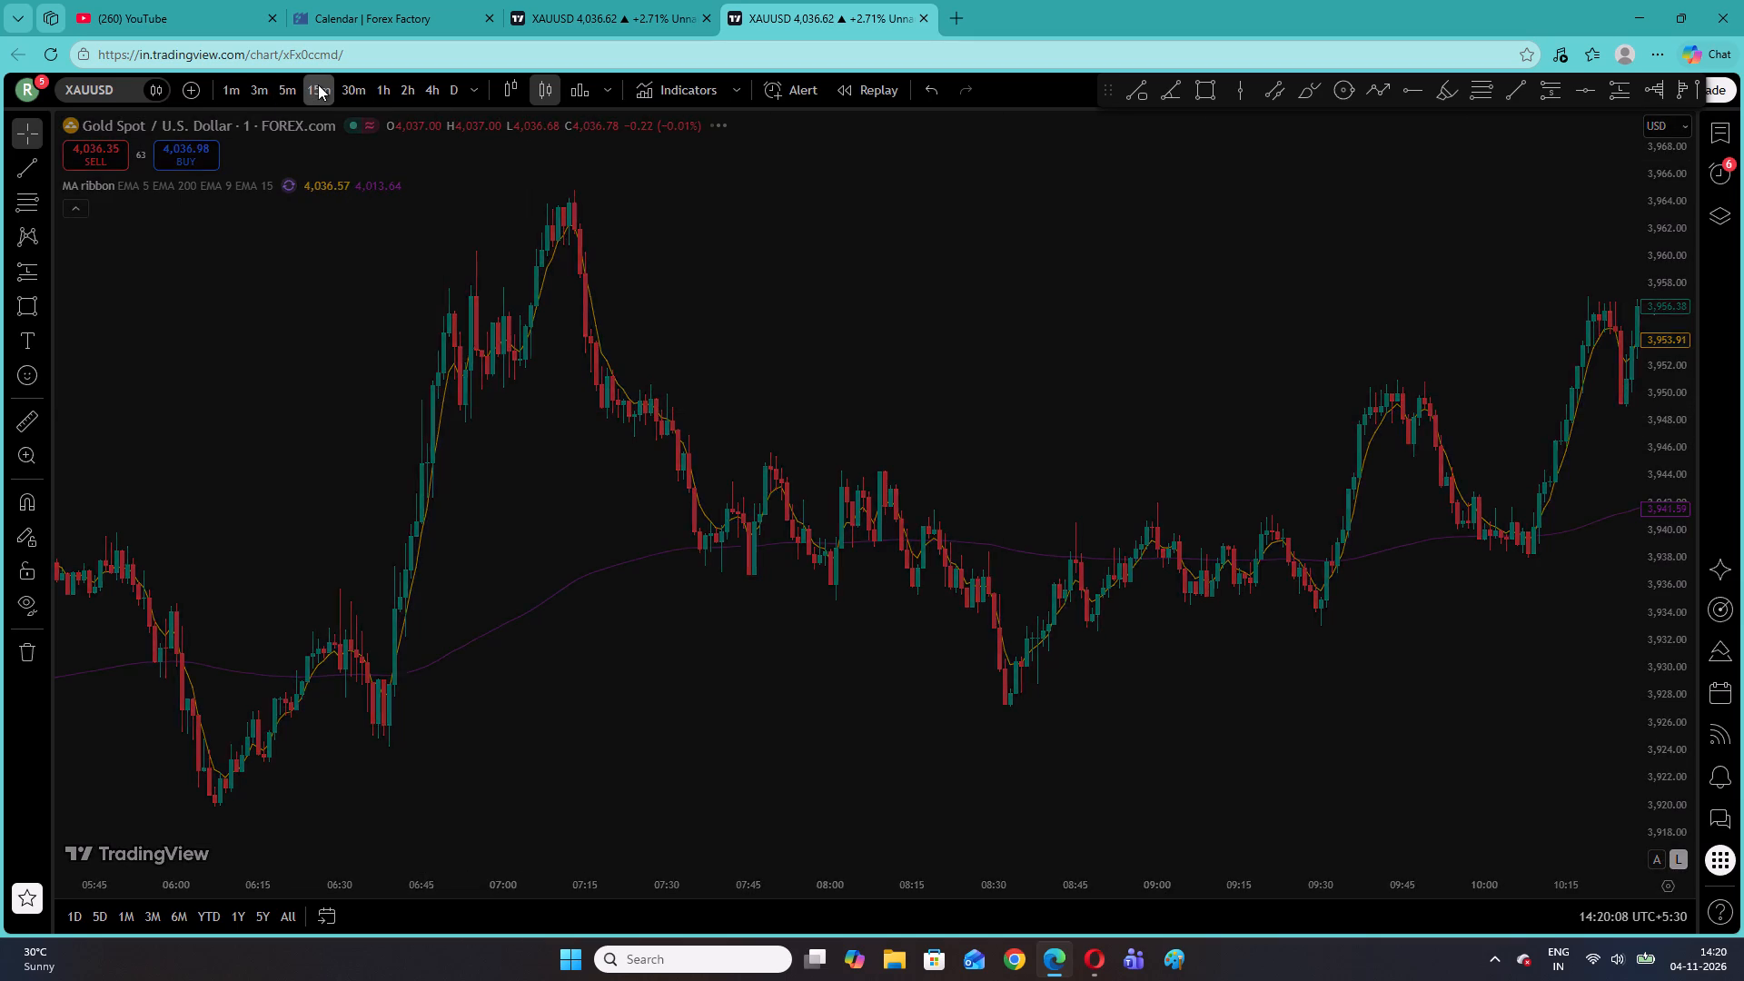
pyautogui.rightClick(446, 344)
pyautogui.click(483, 356)
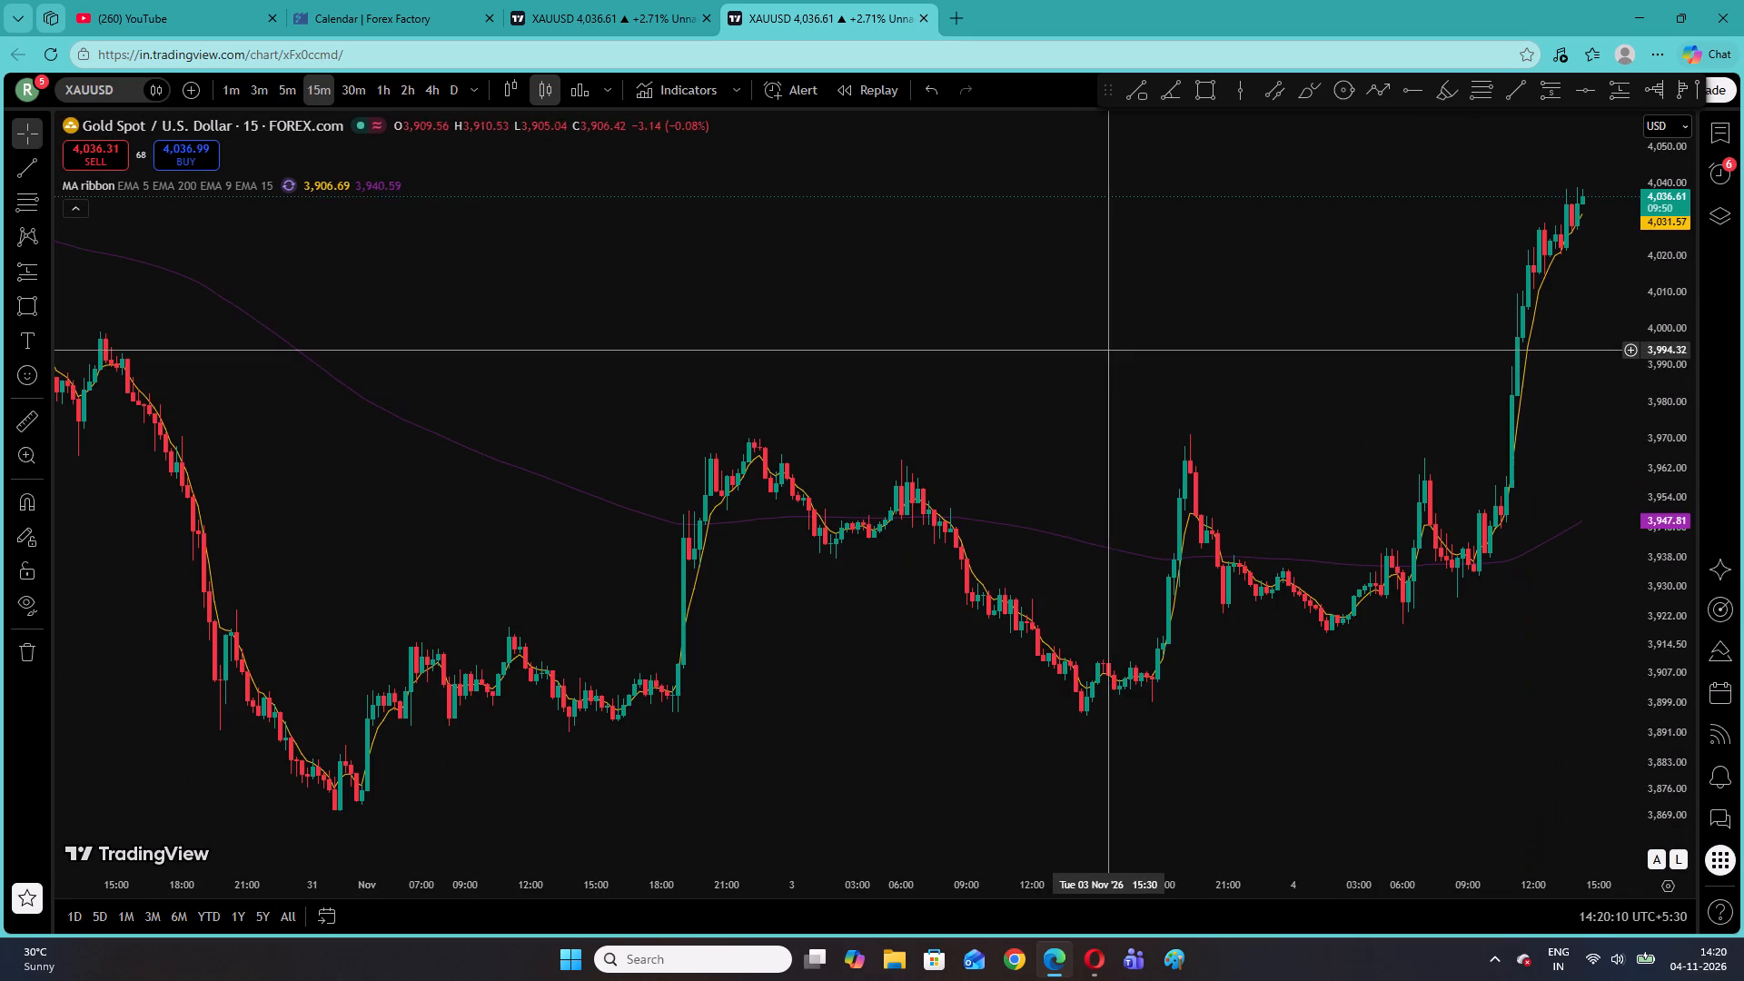
pyautogui.moveTo(1689, 510); pyautogui.dragTo(1669, 531)
pyautogui.moveTo(1459, 432); pyautogui.dragTo(995, 446)
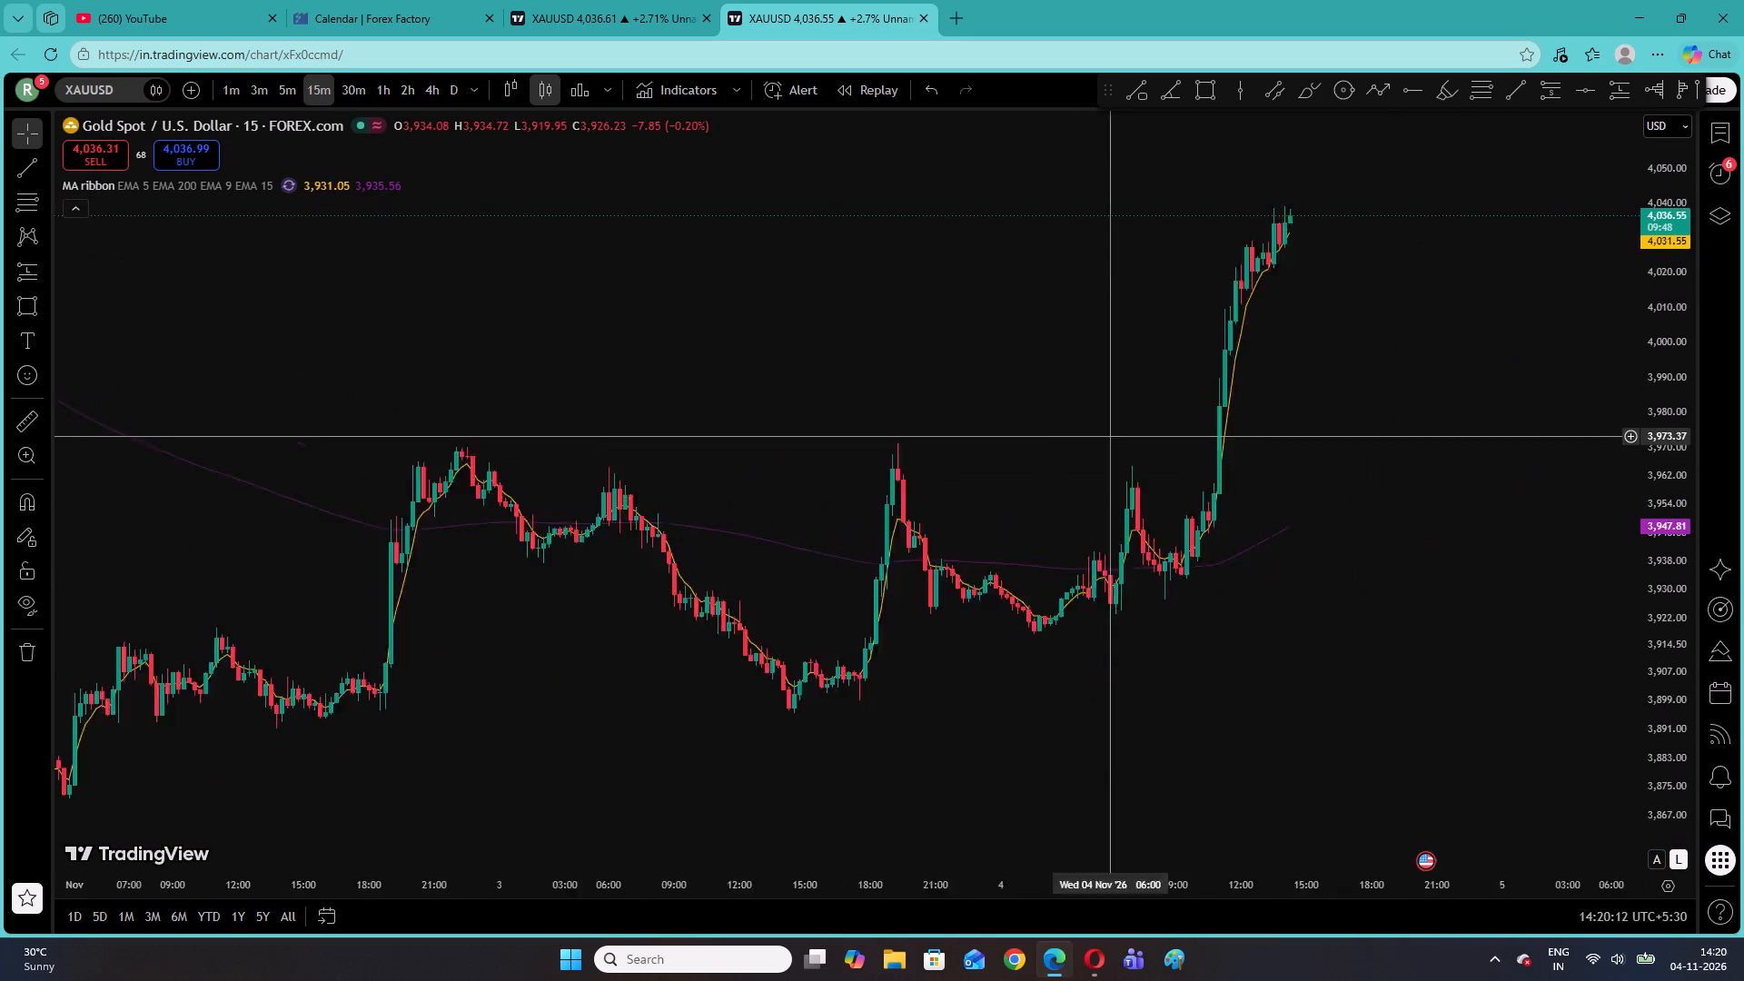
pyautogui.moveTo(995, 446); pyautogui.dragTo(917, 458)
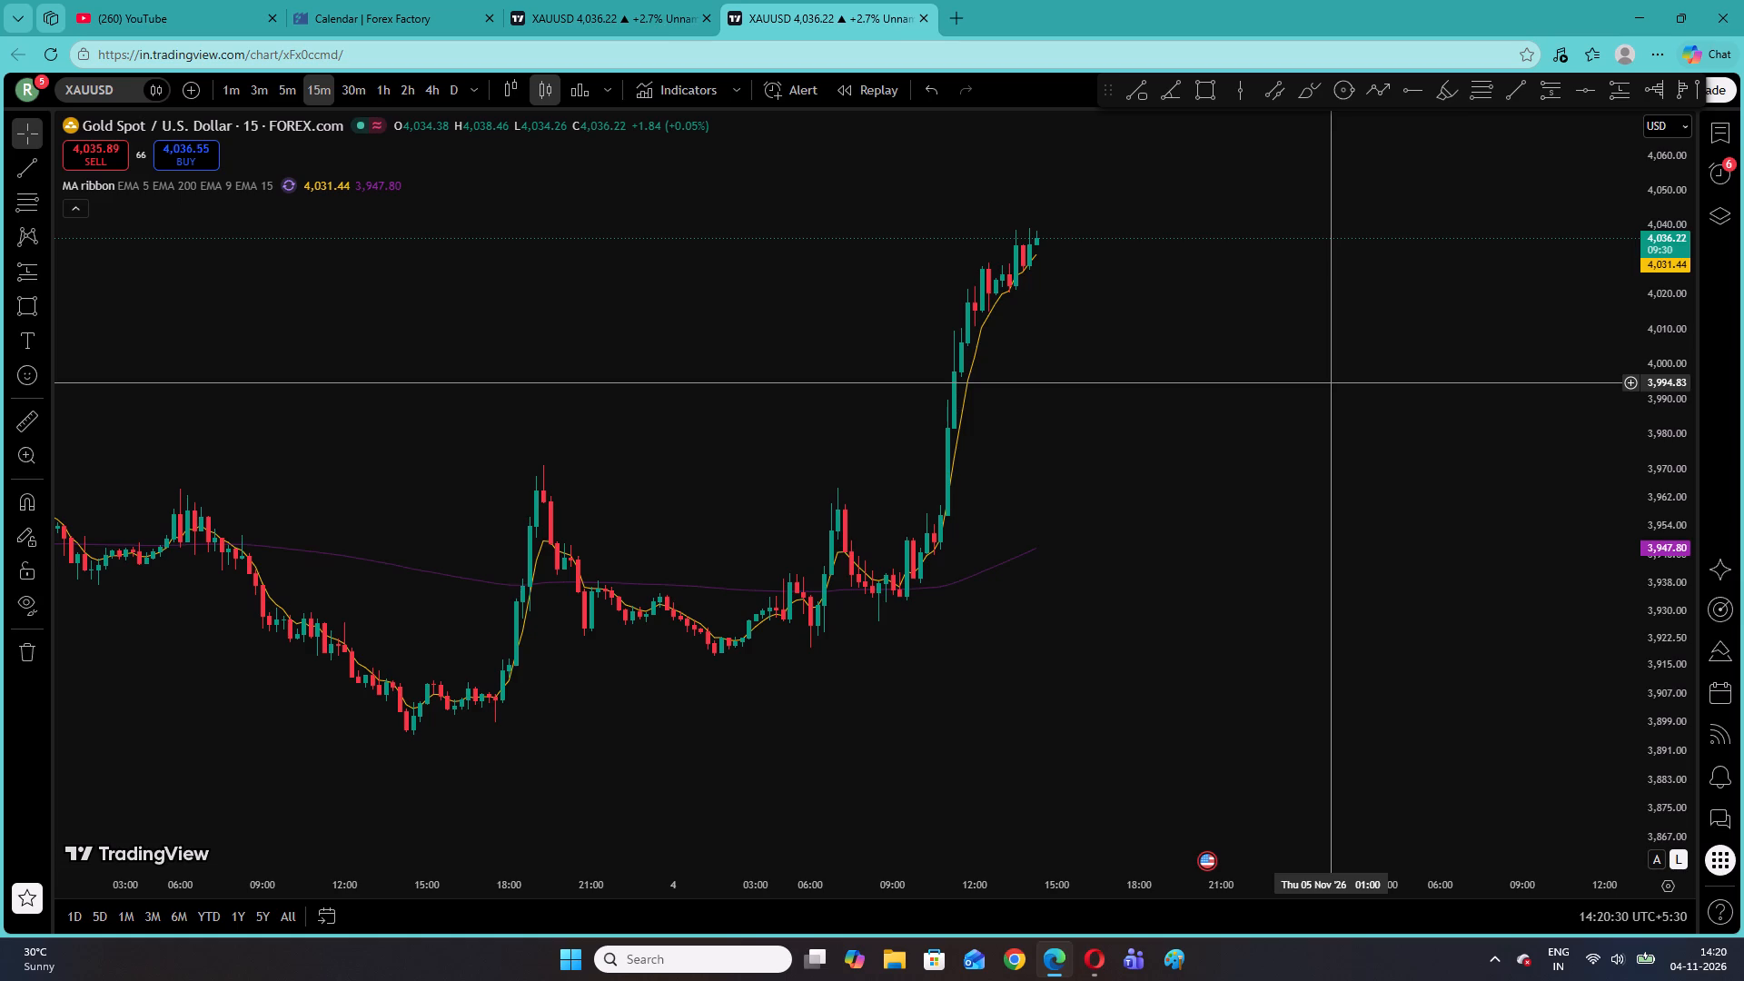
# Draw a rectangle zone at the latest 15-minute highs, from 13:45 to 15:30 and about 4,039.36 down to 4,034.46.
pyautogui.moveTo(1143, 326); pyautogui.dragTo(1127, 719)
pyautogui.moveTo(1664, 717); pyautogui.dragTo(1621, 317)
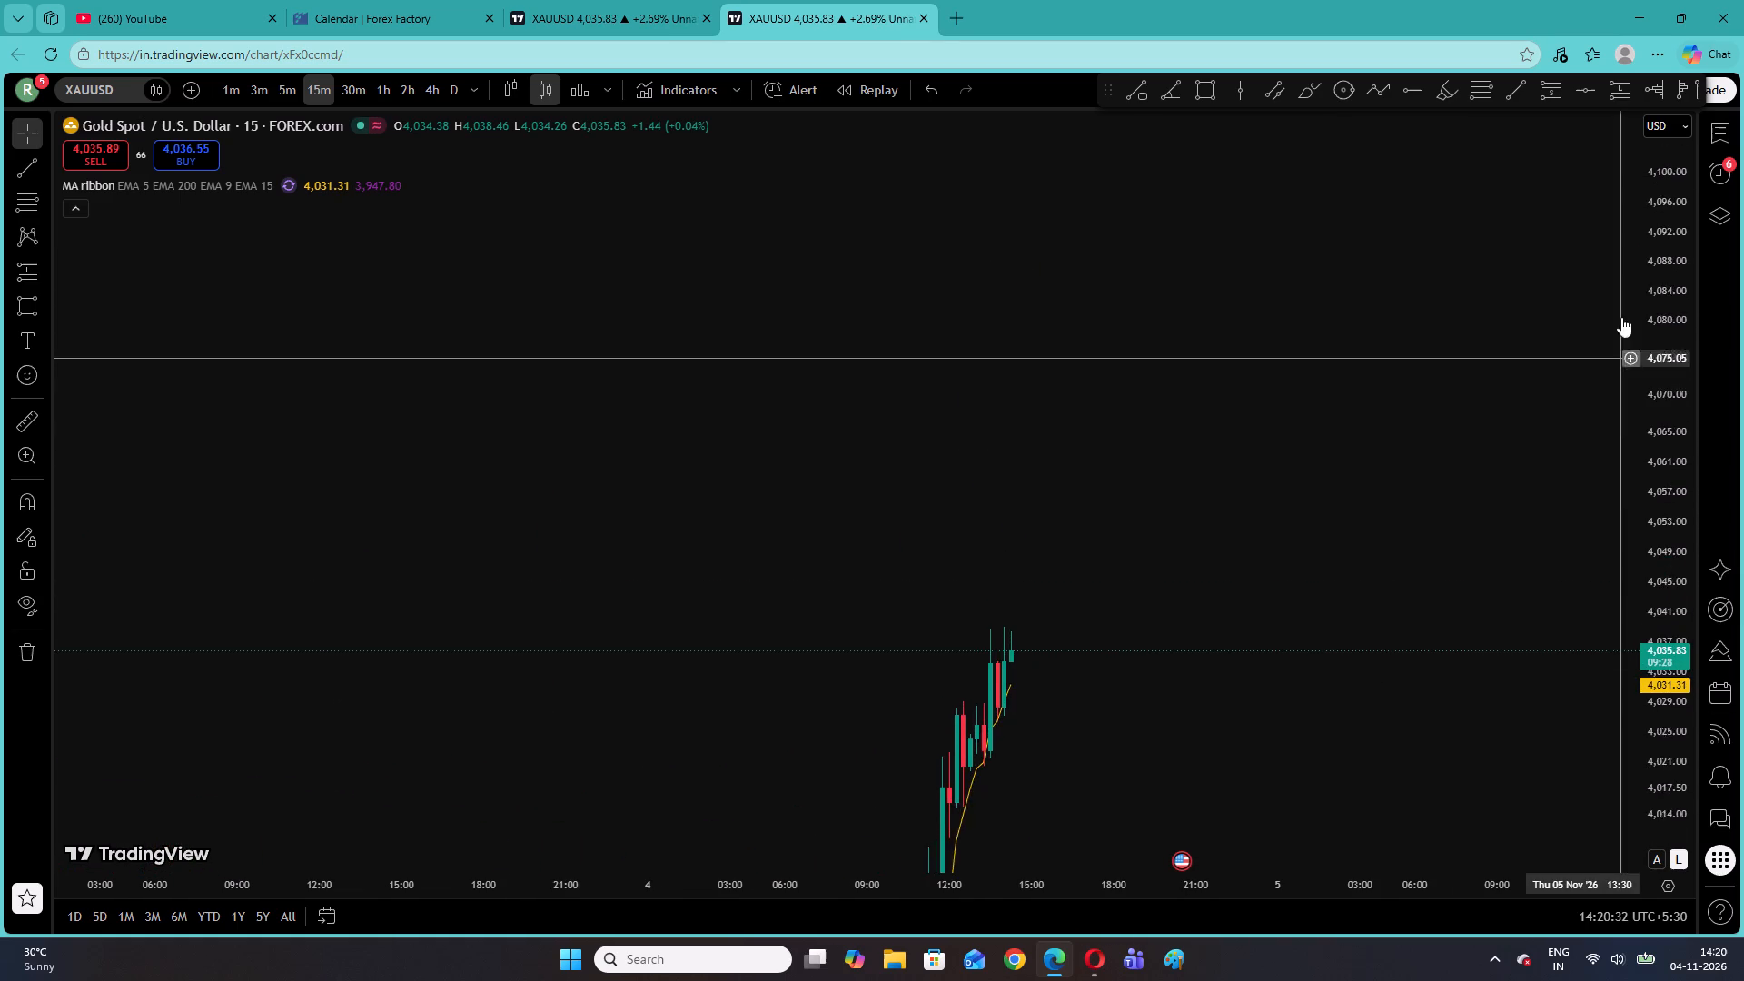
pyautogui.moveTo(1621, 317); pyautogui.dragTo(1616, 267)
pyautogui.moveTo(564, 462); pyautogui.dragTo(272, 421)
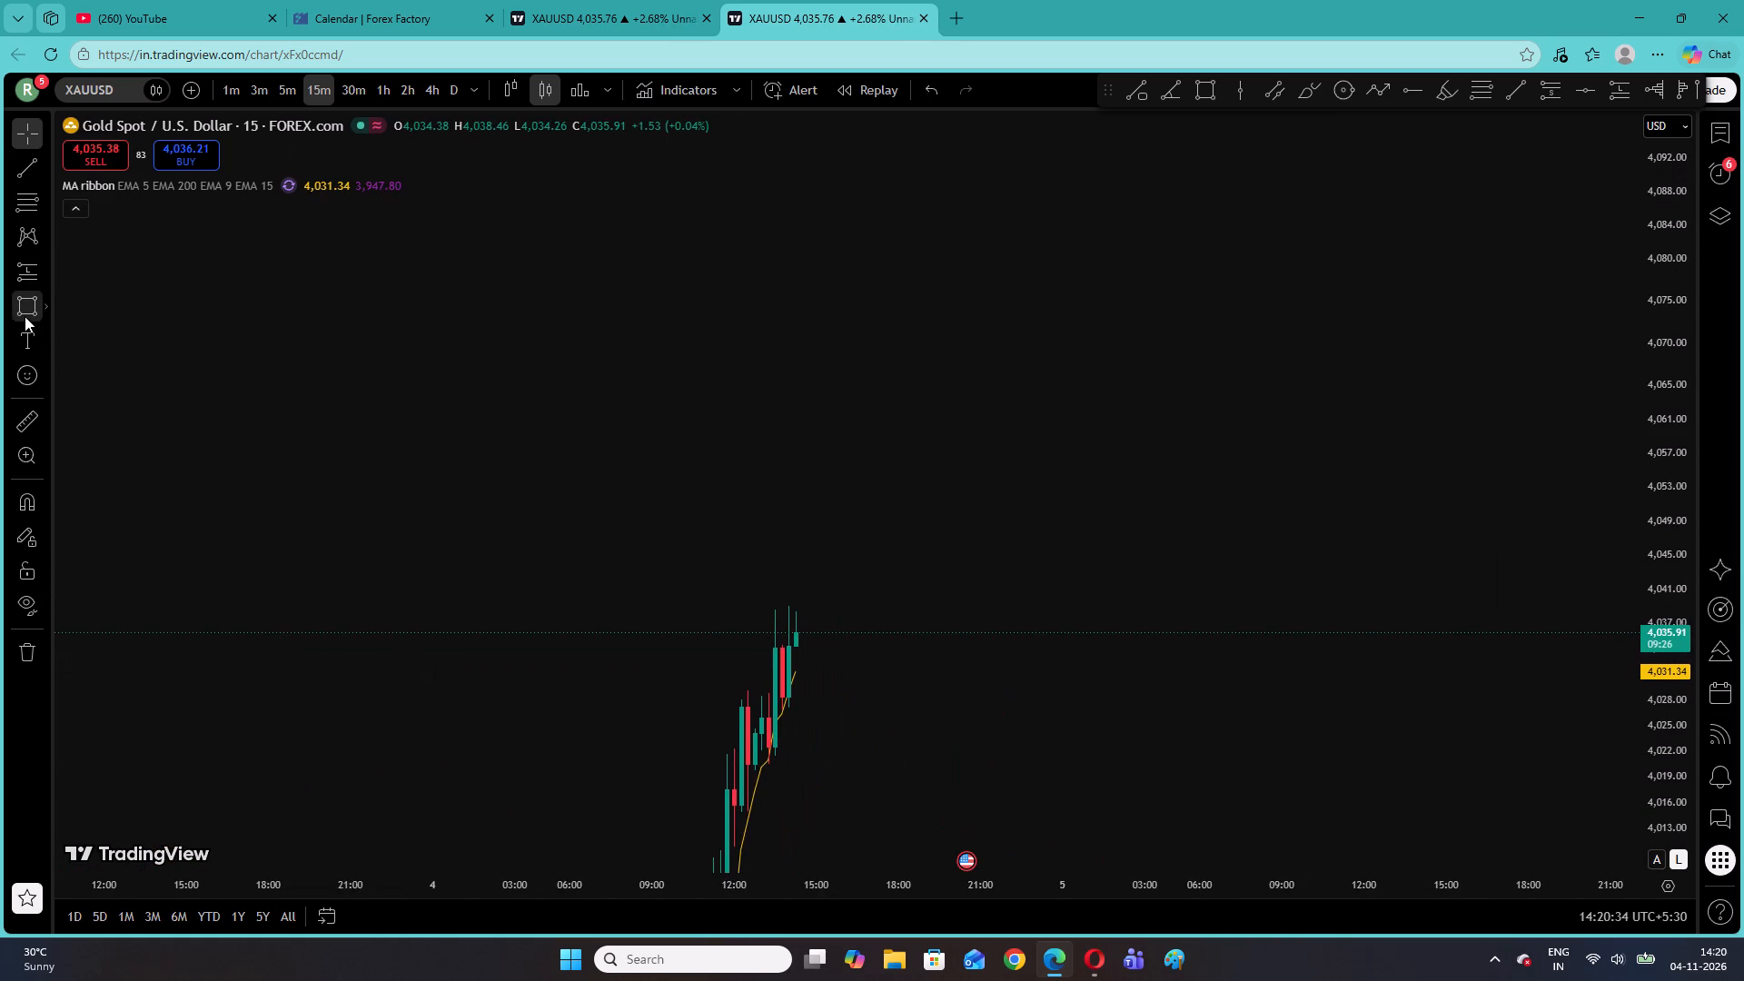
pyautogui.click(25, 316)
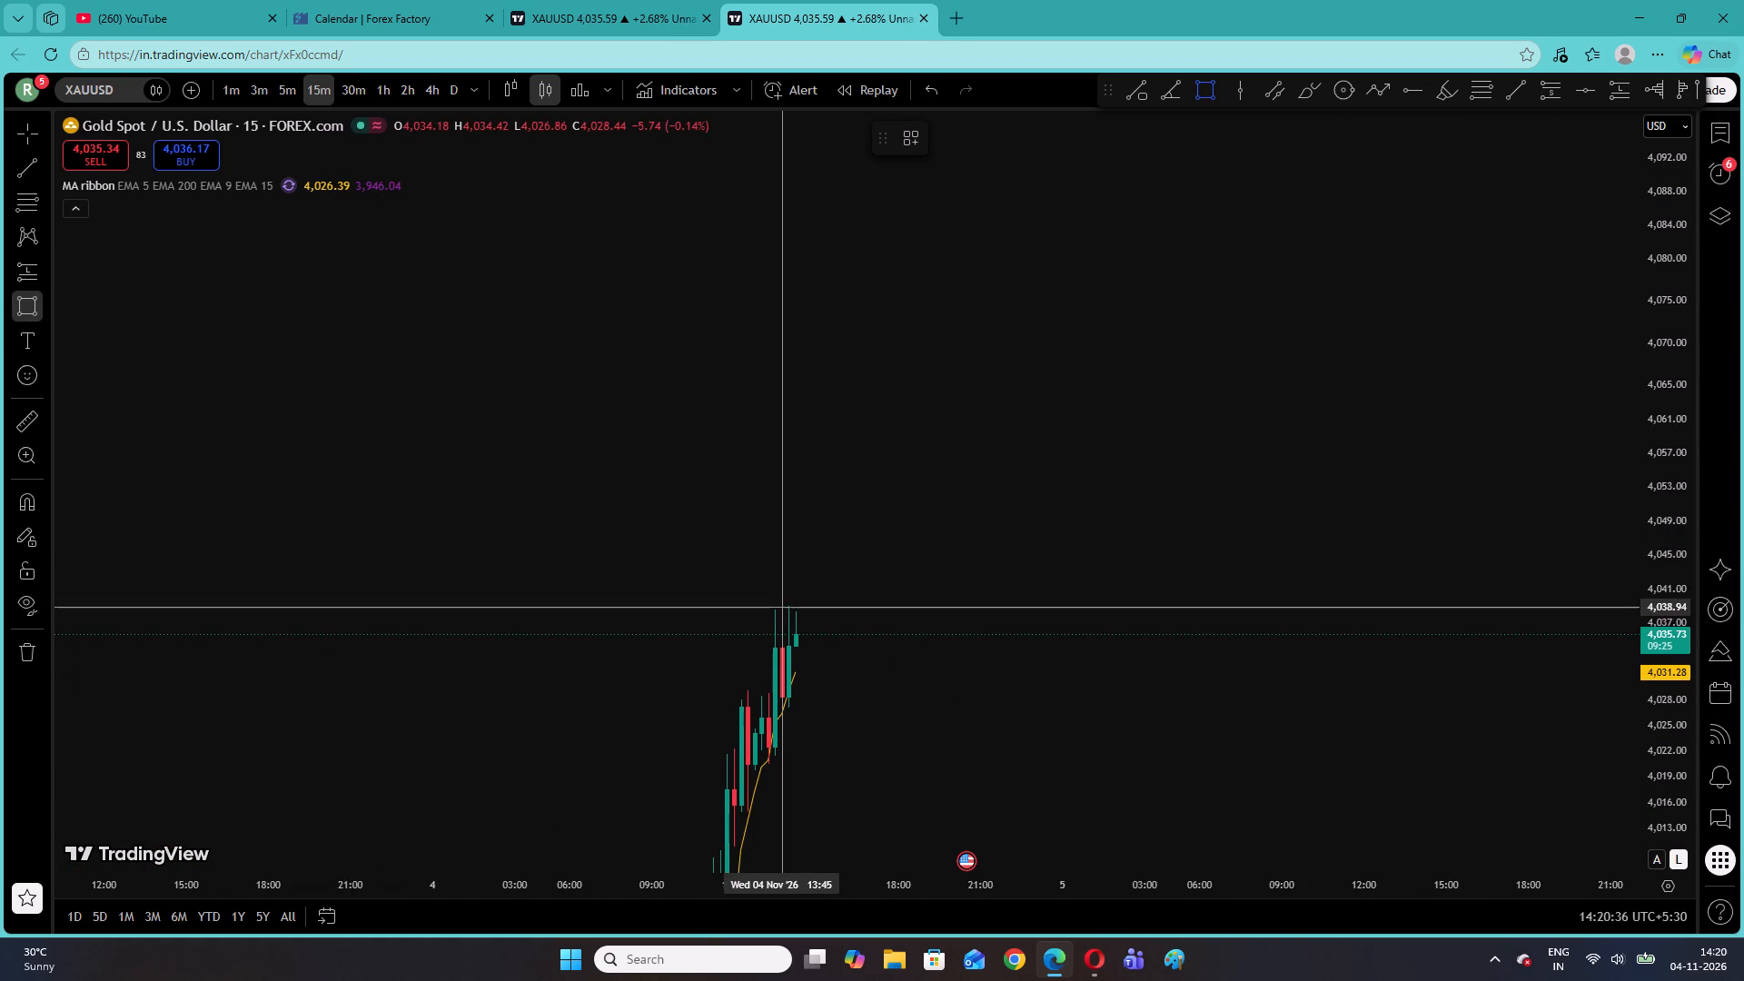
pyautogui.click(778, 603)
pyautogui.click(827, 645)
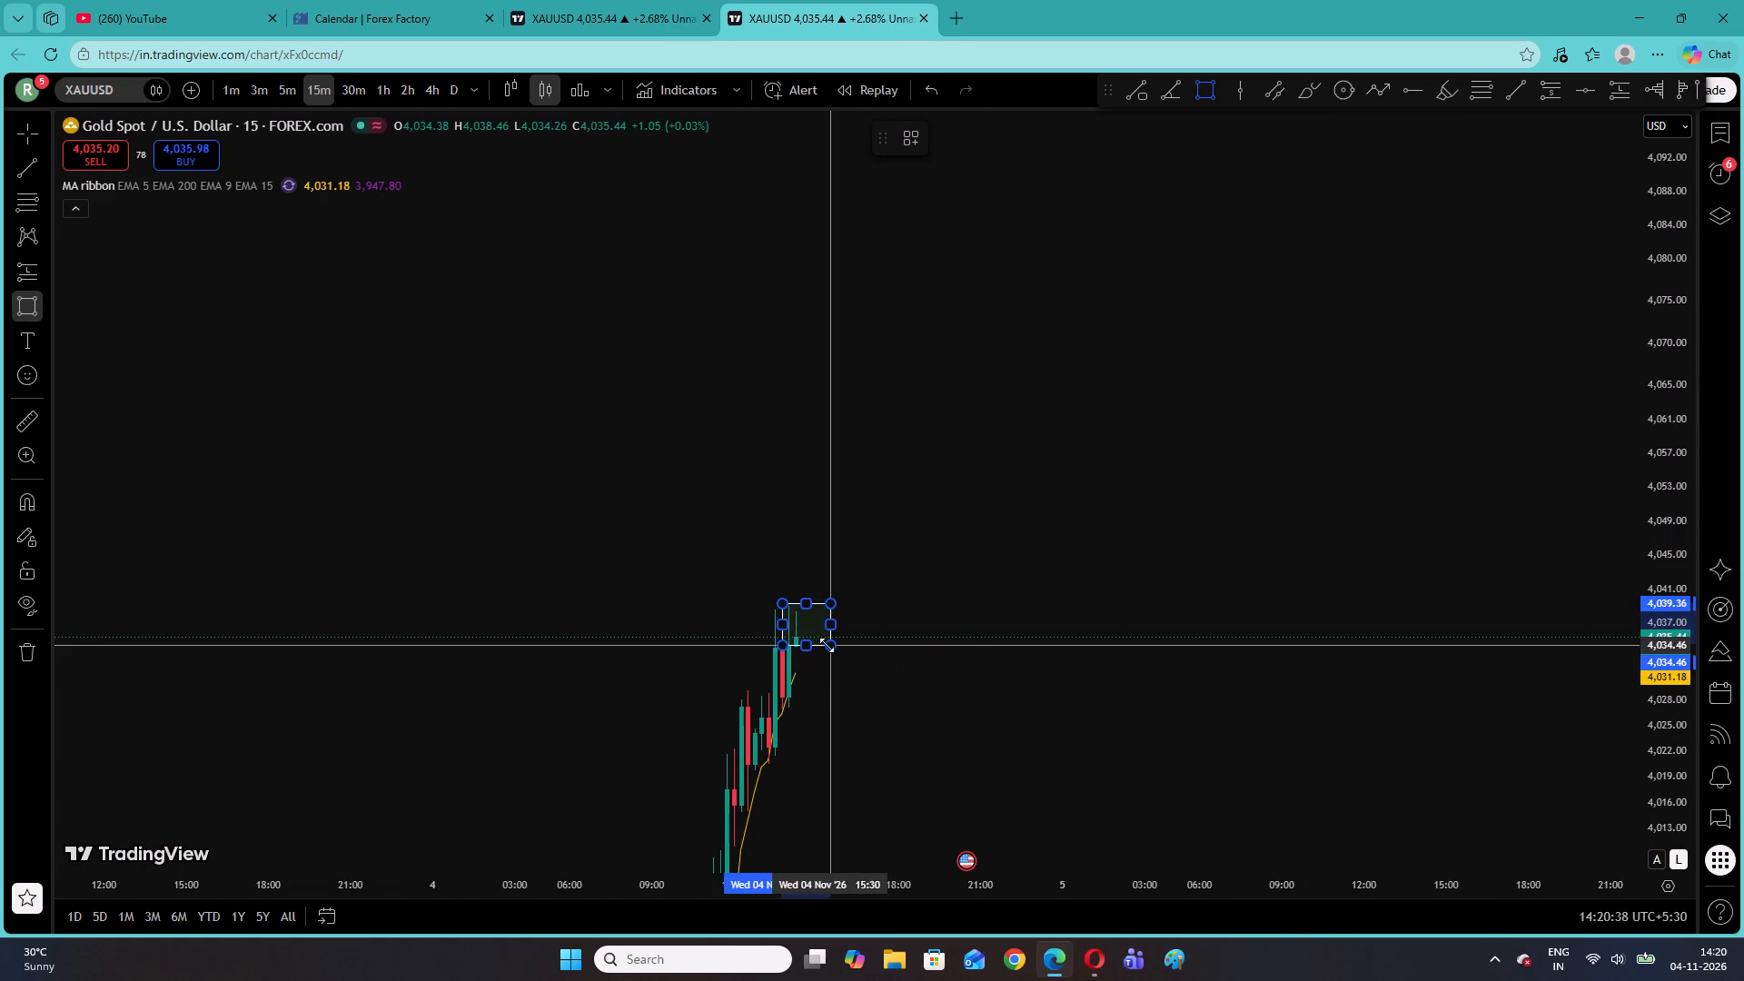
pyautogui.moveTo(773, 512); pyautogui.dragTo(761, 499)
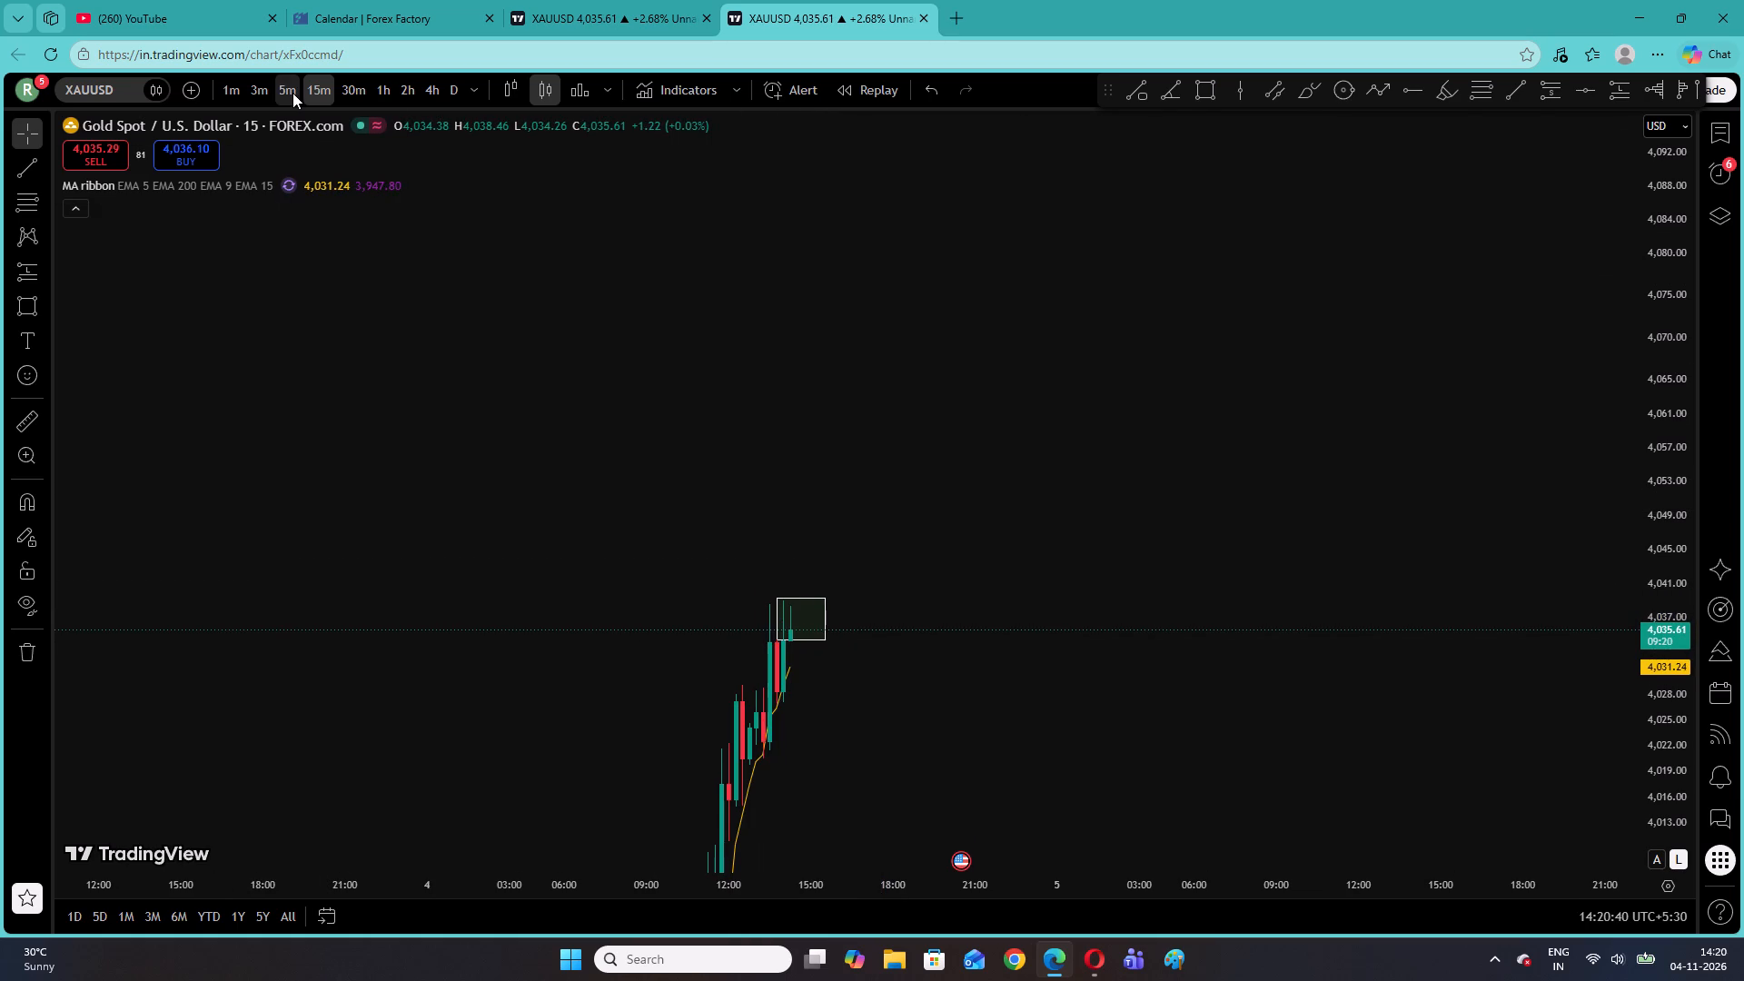
# Compare the 15-minute zone on the 5-minute, 3-minute and 1-minute timeframes, examining the 1-minute candles inside it.
pyautogui.click(292, 93)
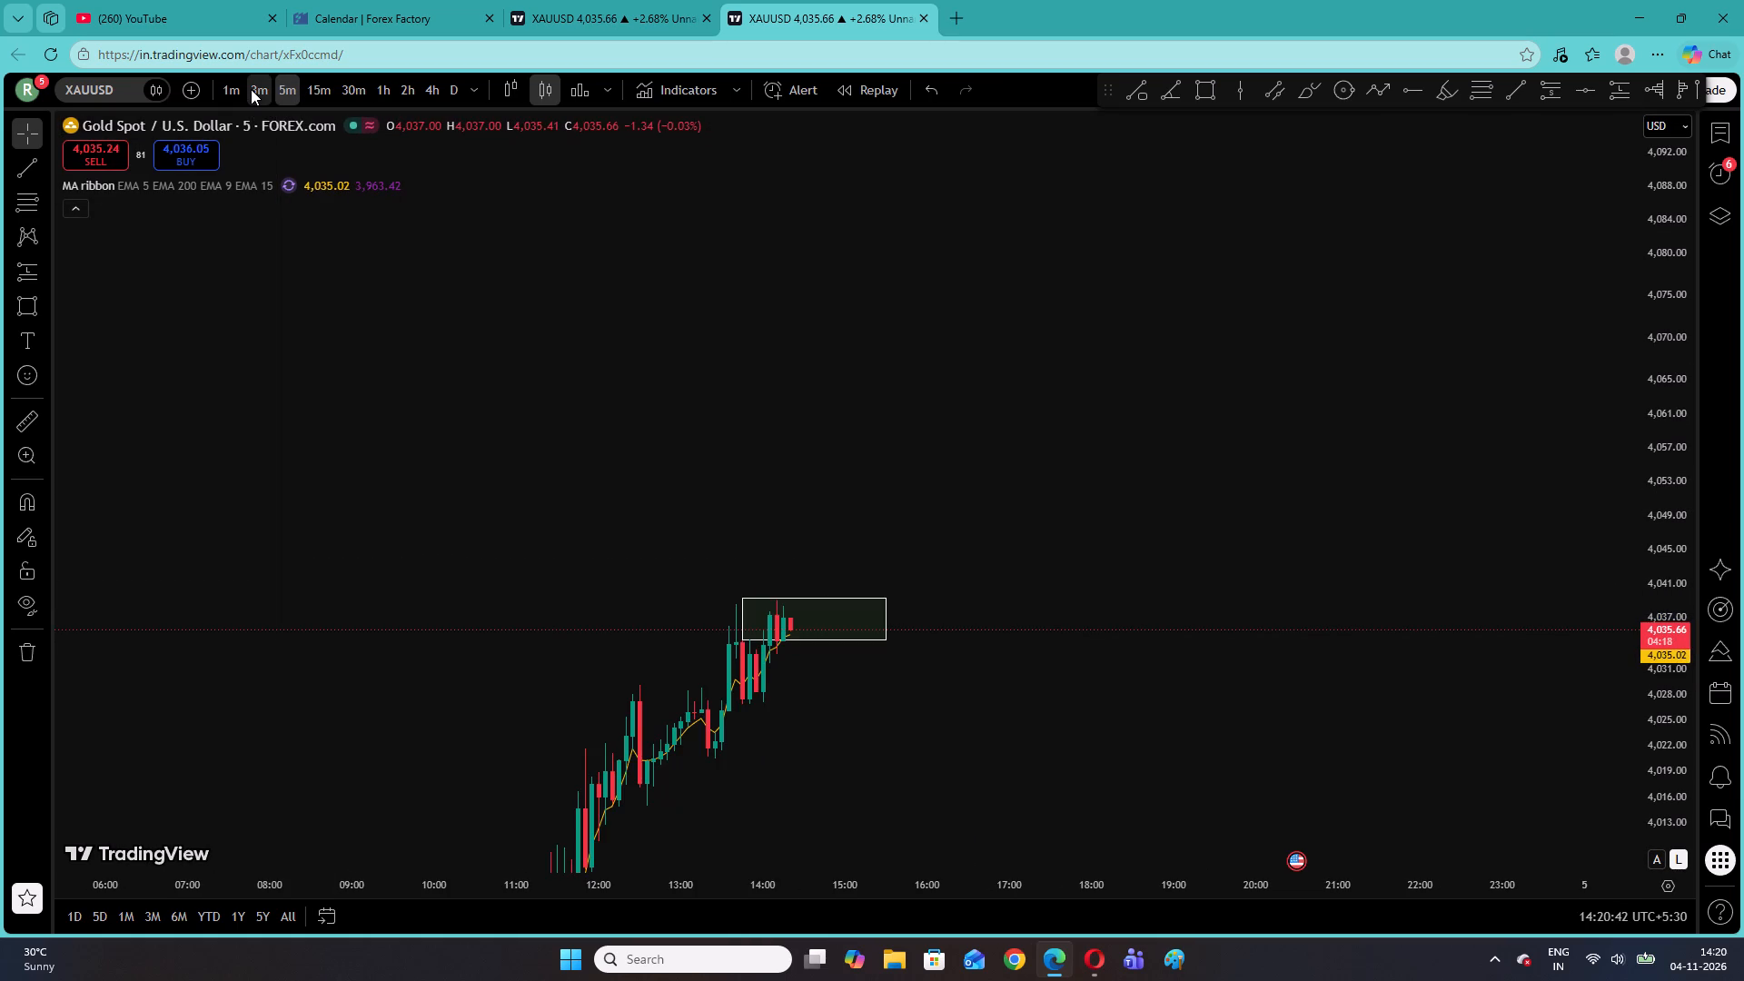
pyautogui.click(251, 89)
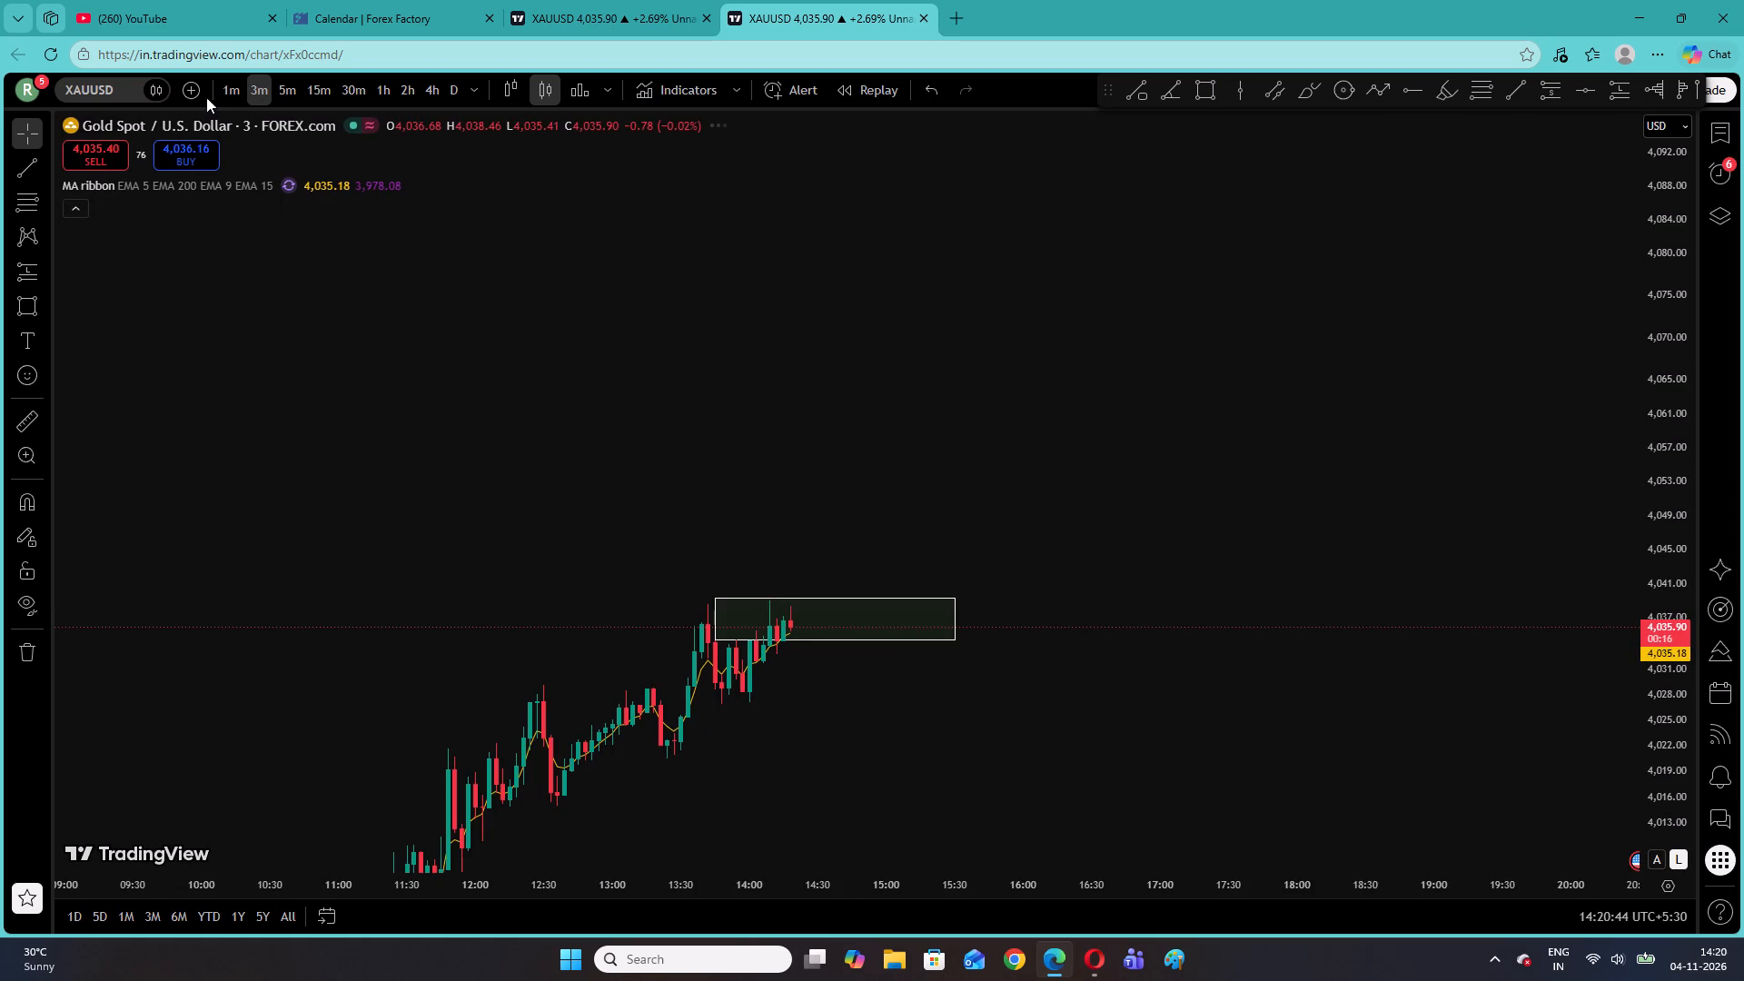
pyautogui.click(224, 92)
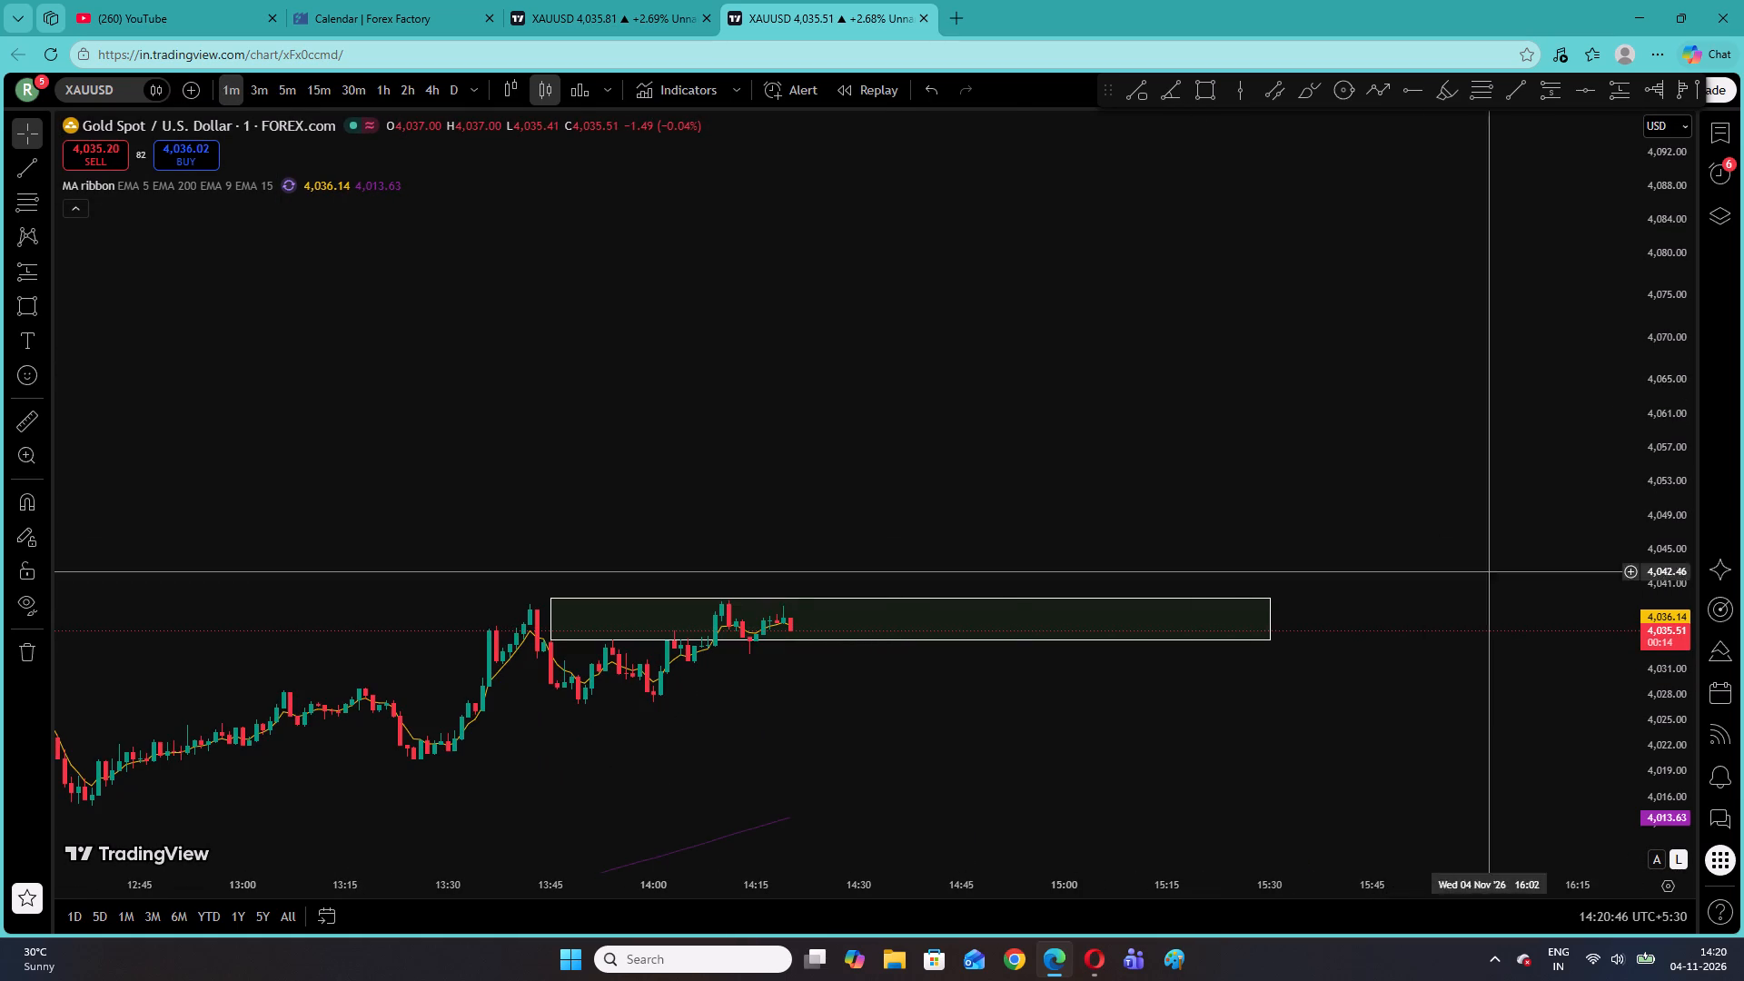
pyautogui.moveTo(1377, 587); pyautogui.dragTo(1382, 501)
pyautogui.moveTo(1670, 699); pyautogui.dragTo(1604, 134)
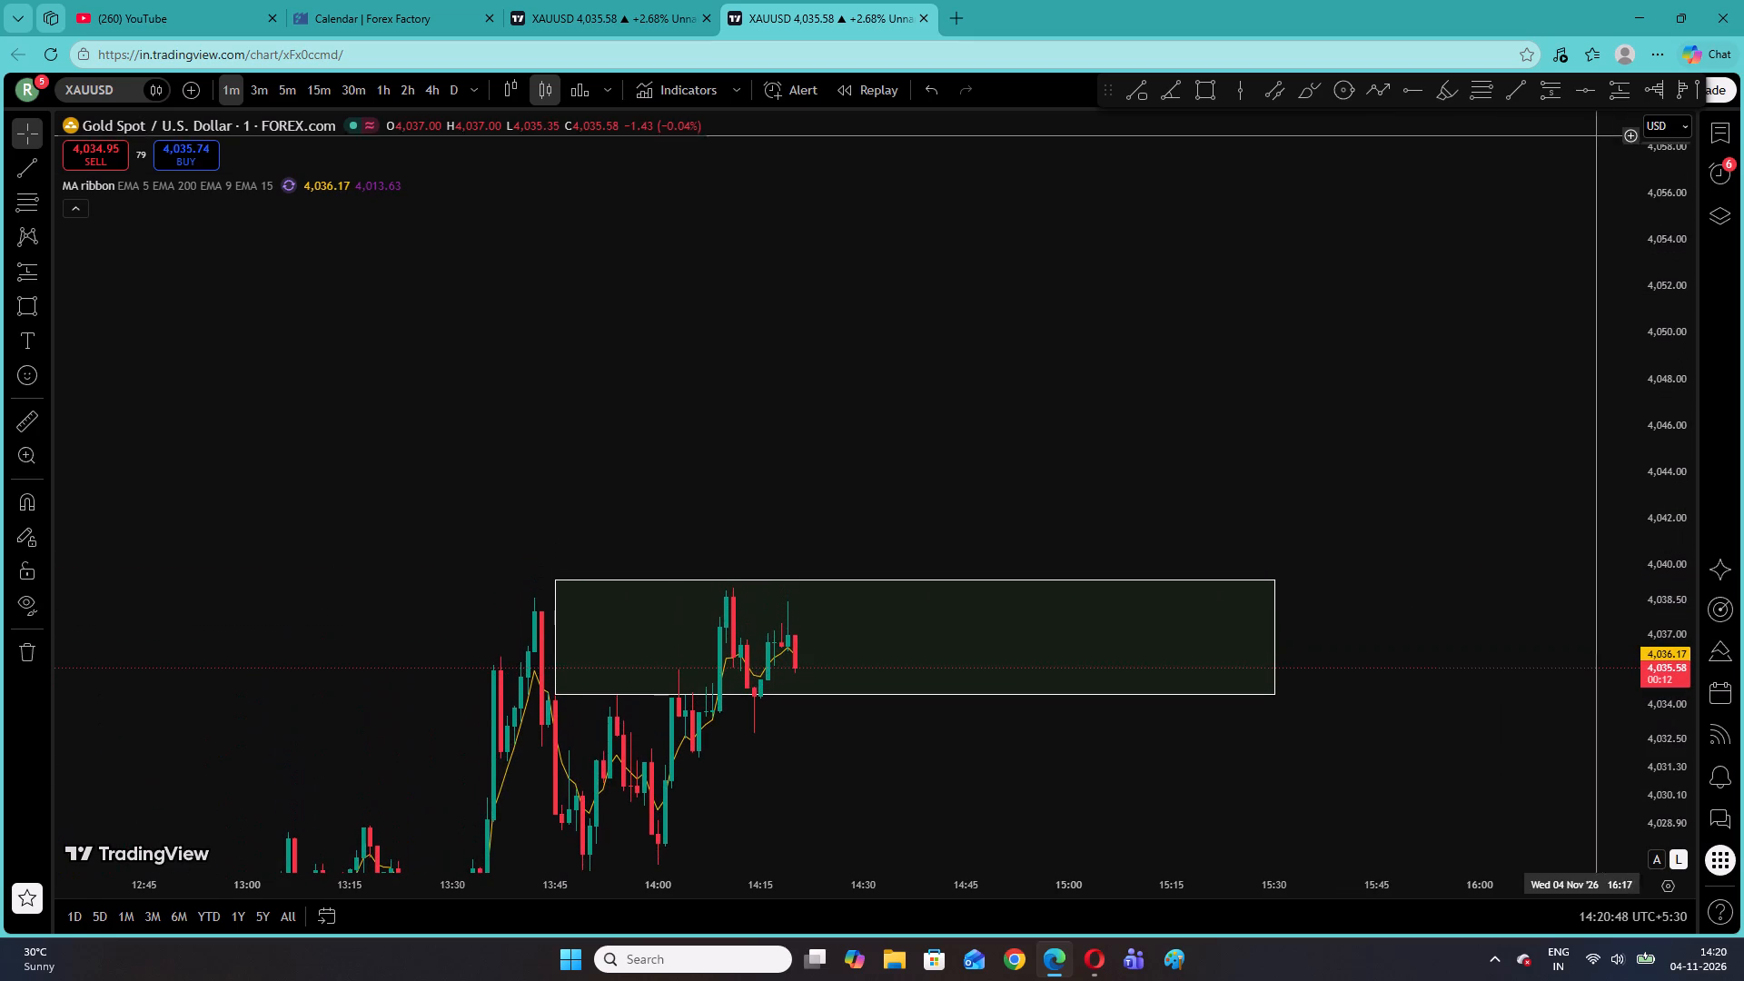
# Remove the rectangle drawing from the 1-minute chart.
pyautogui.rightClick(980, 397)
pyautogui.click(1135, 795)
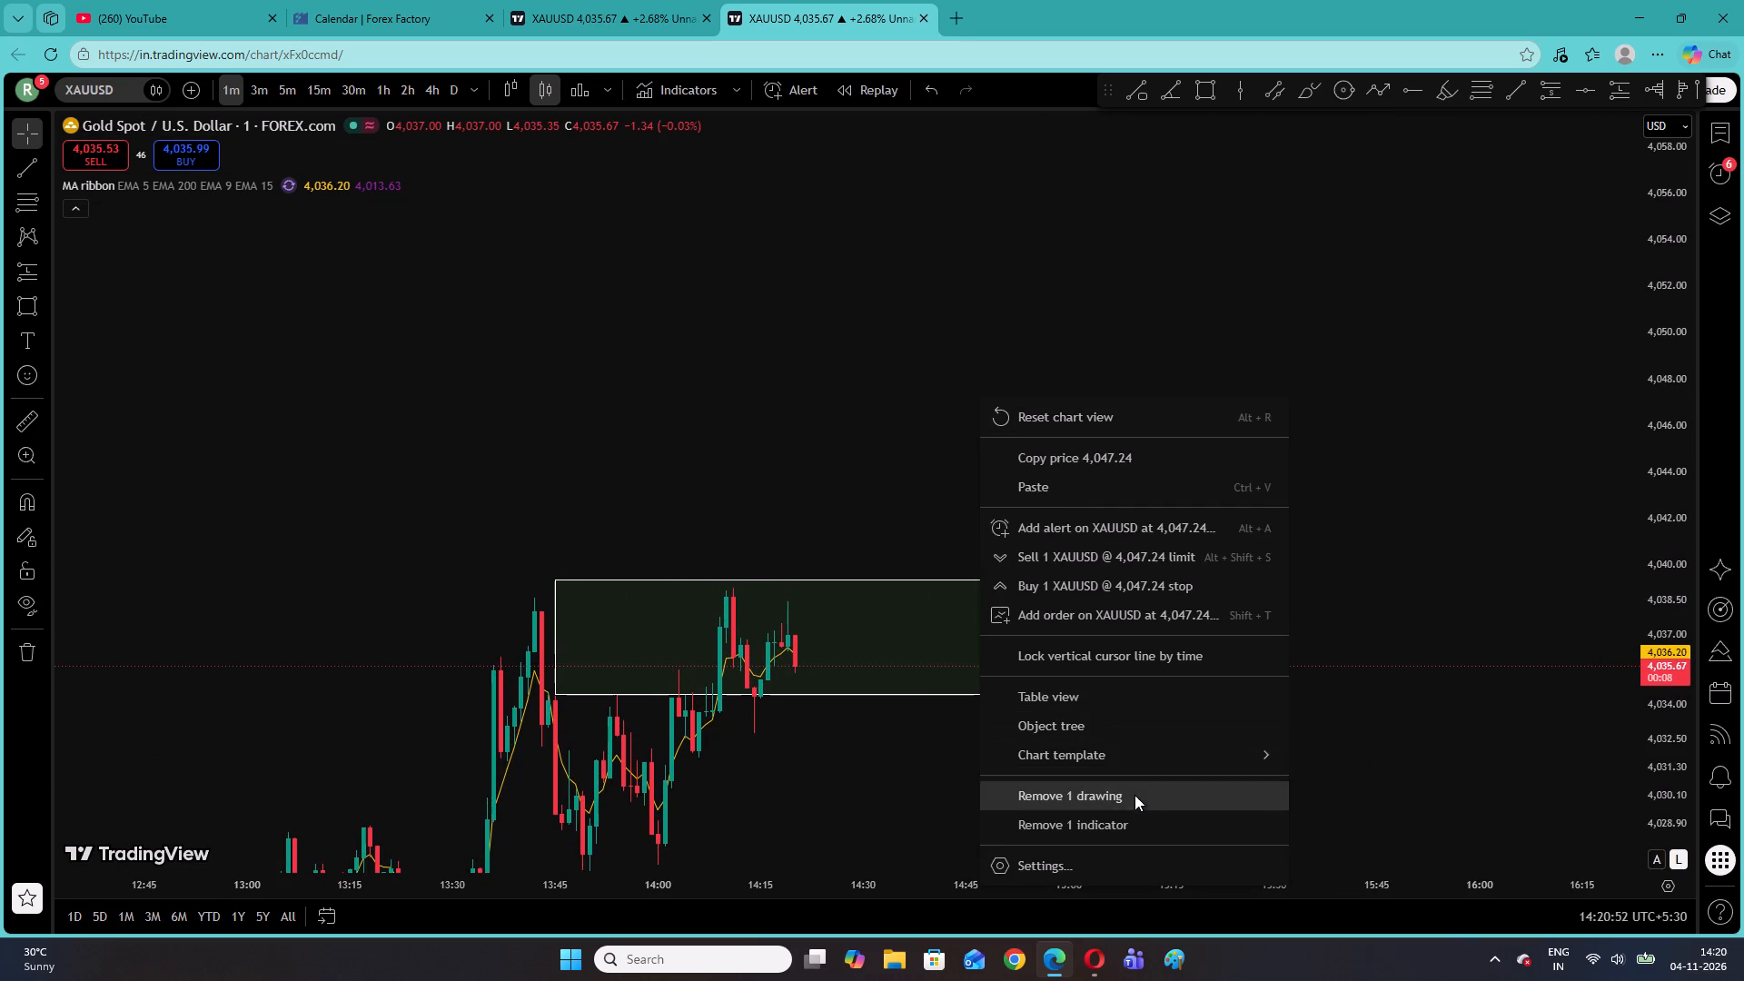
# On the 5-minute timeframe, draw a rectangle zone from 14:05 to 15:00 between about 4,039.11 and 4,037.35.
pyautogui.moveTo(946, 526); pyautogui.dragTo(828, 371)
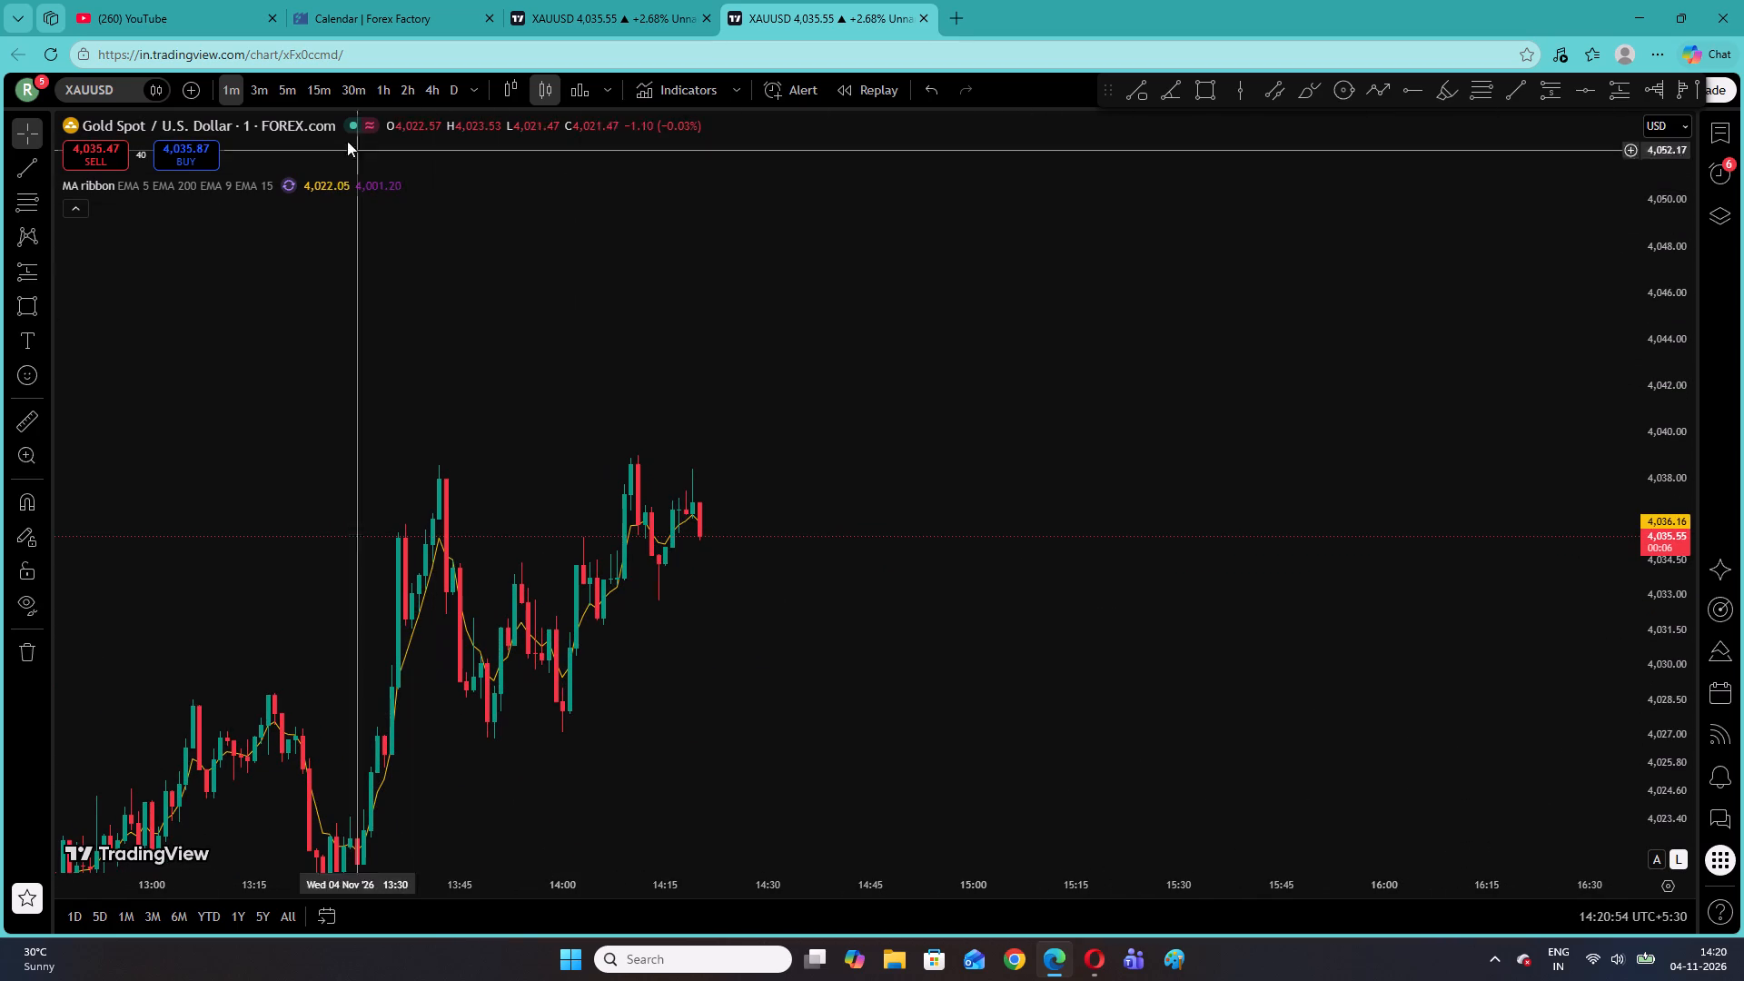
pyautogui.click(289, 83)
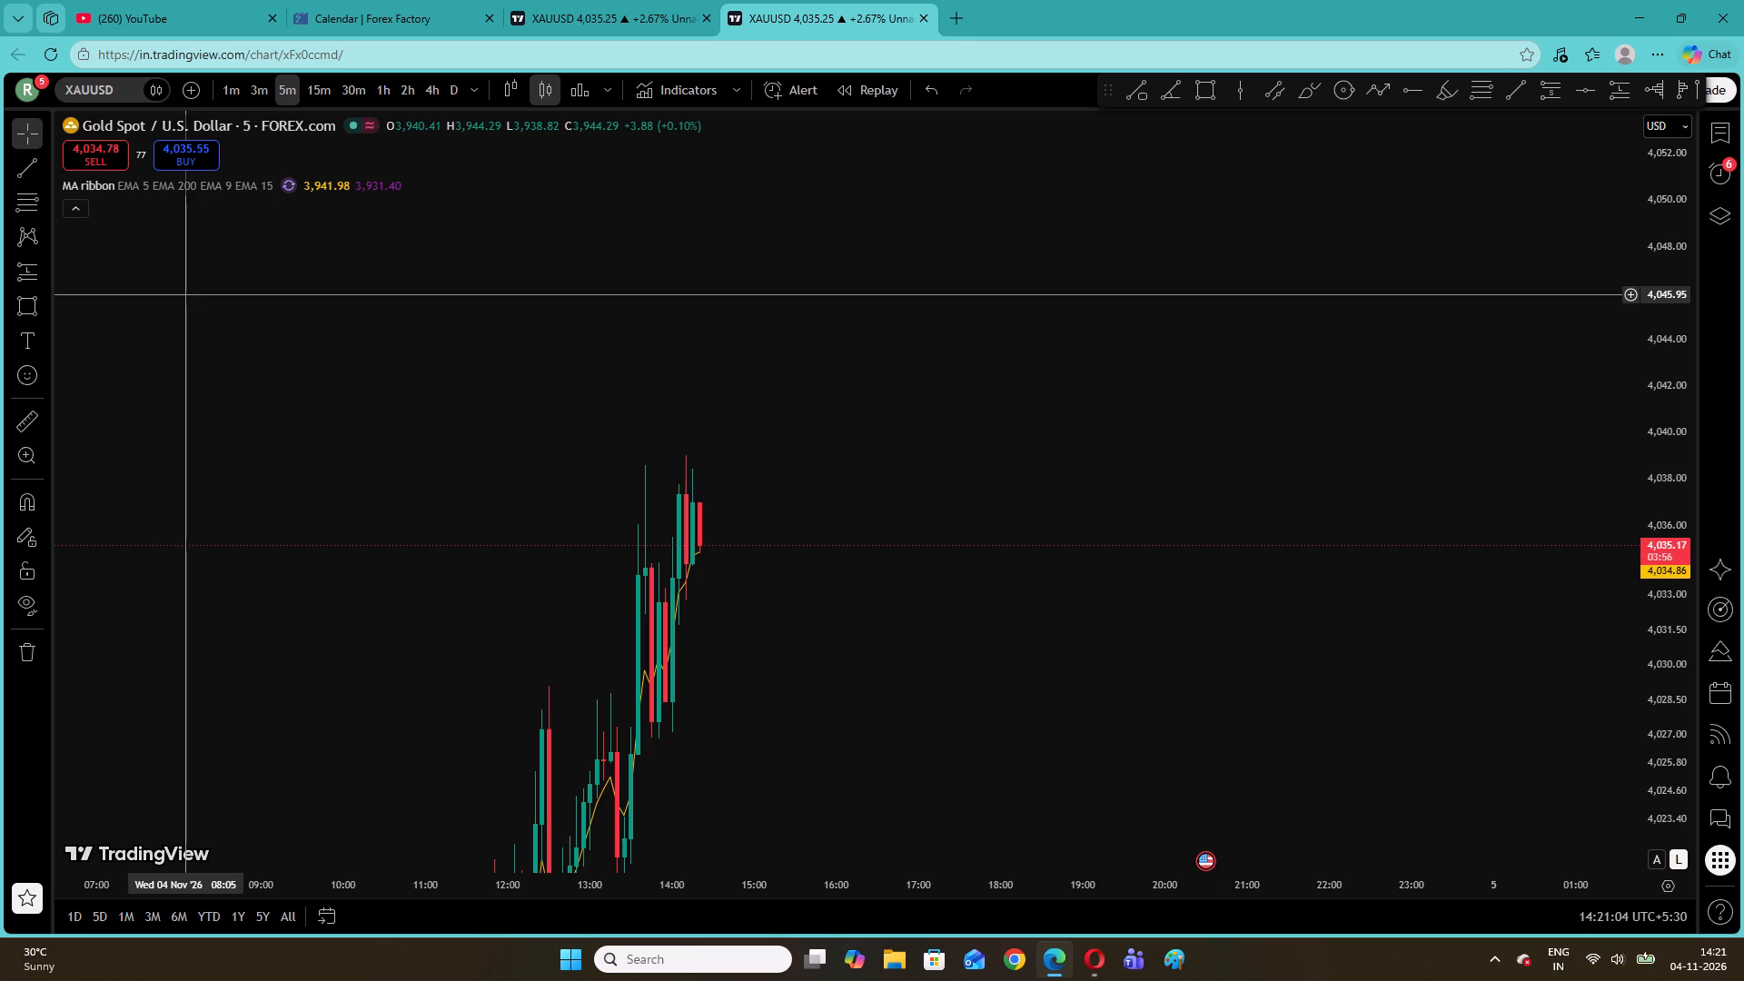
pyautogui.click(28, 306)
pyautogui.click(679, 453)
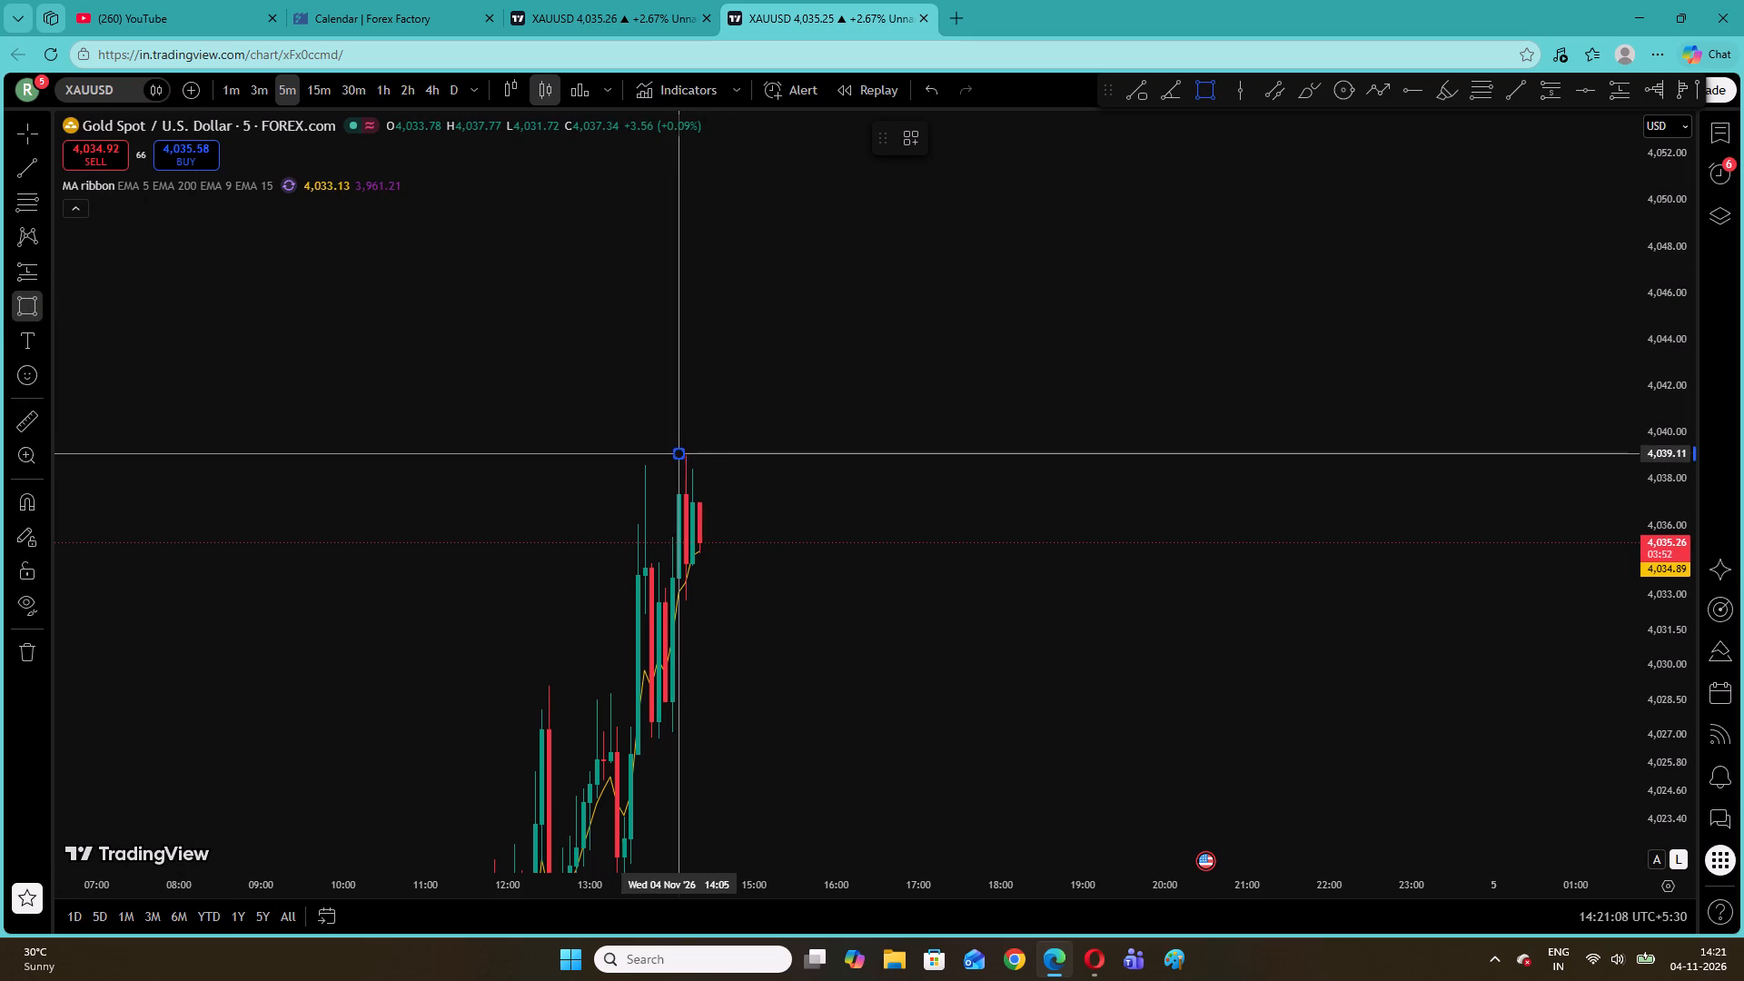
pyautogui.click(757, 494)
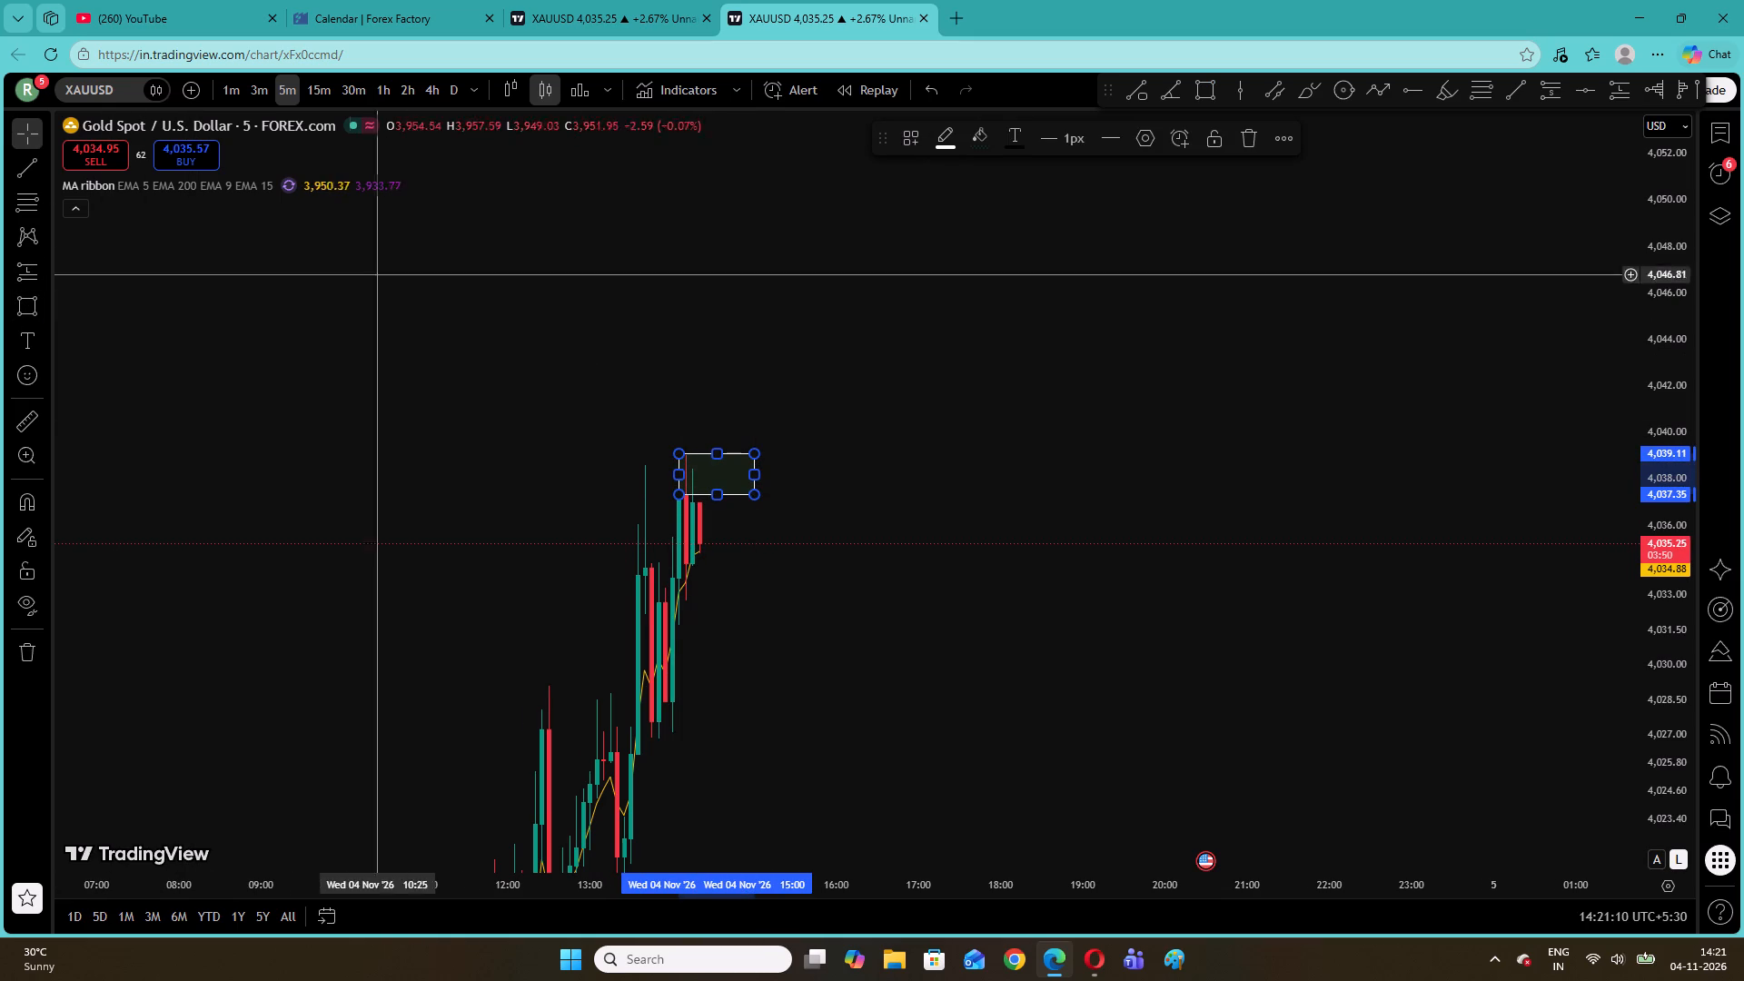
# View the new zone on the 1-minute timeframe, then return to the 5-minute timeframe.
pyautogui.click(223, 84)
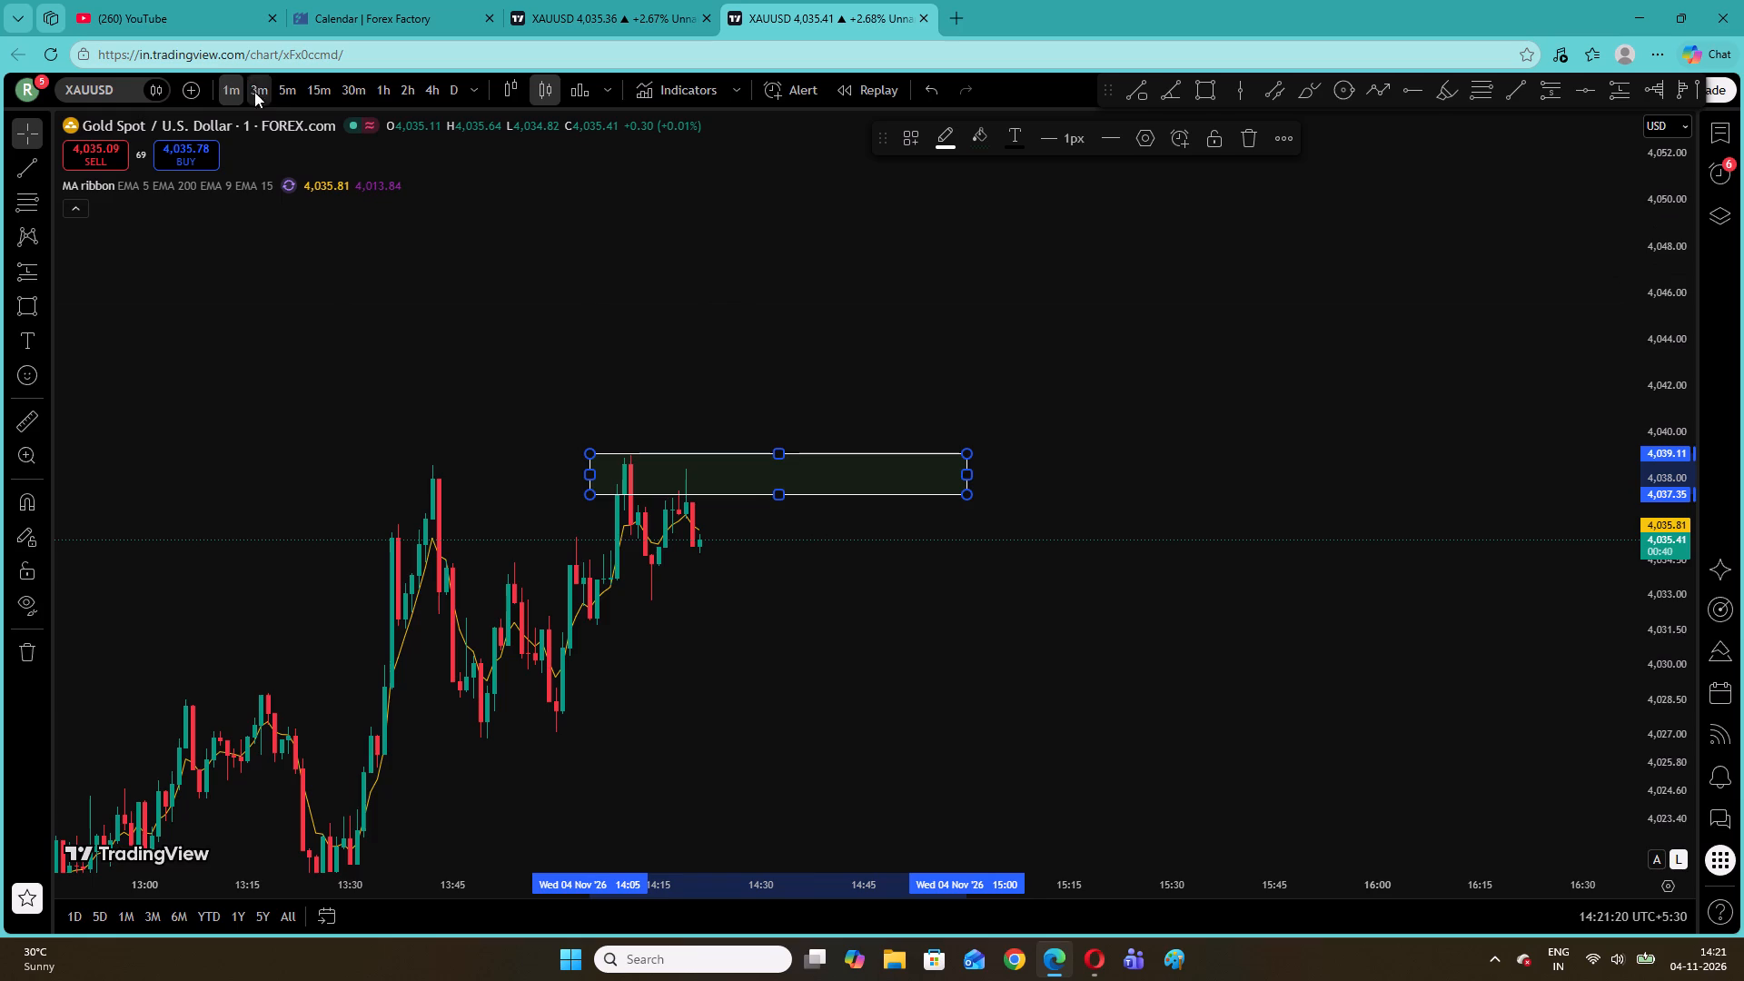
pyautogui.click(292, 95)
# Remove the MA ribbon indicator from the chart.
pyautogui.rightClick(948, 385)
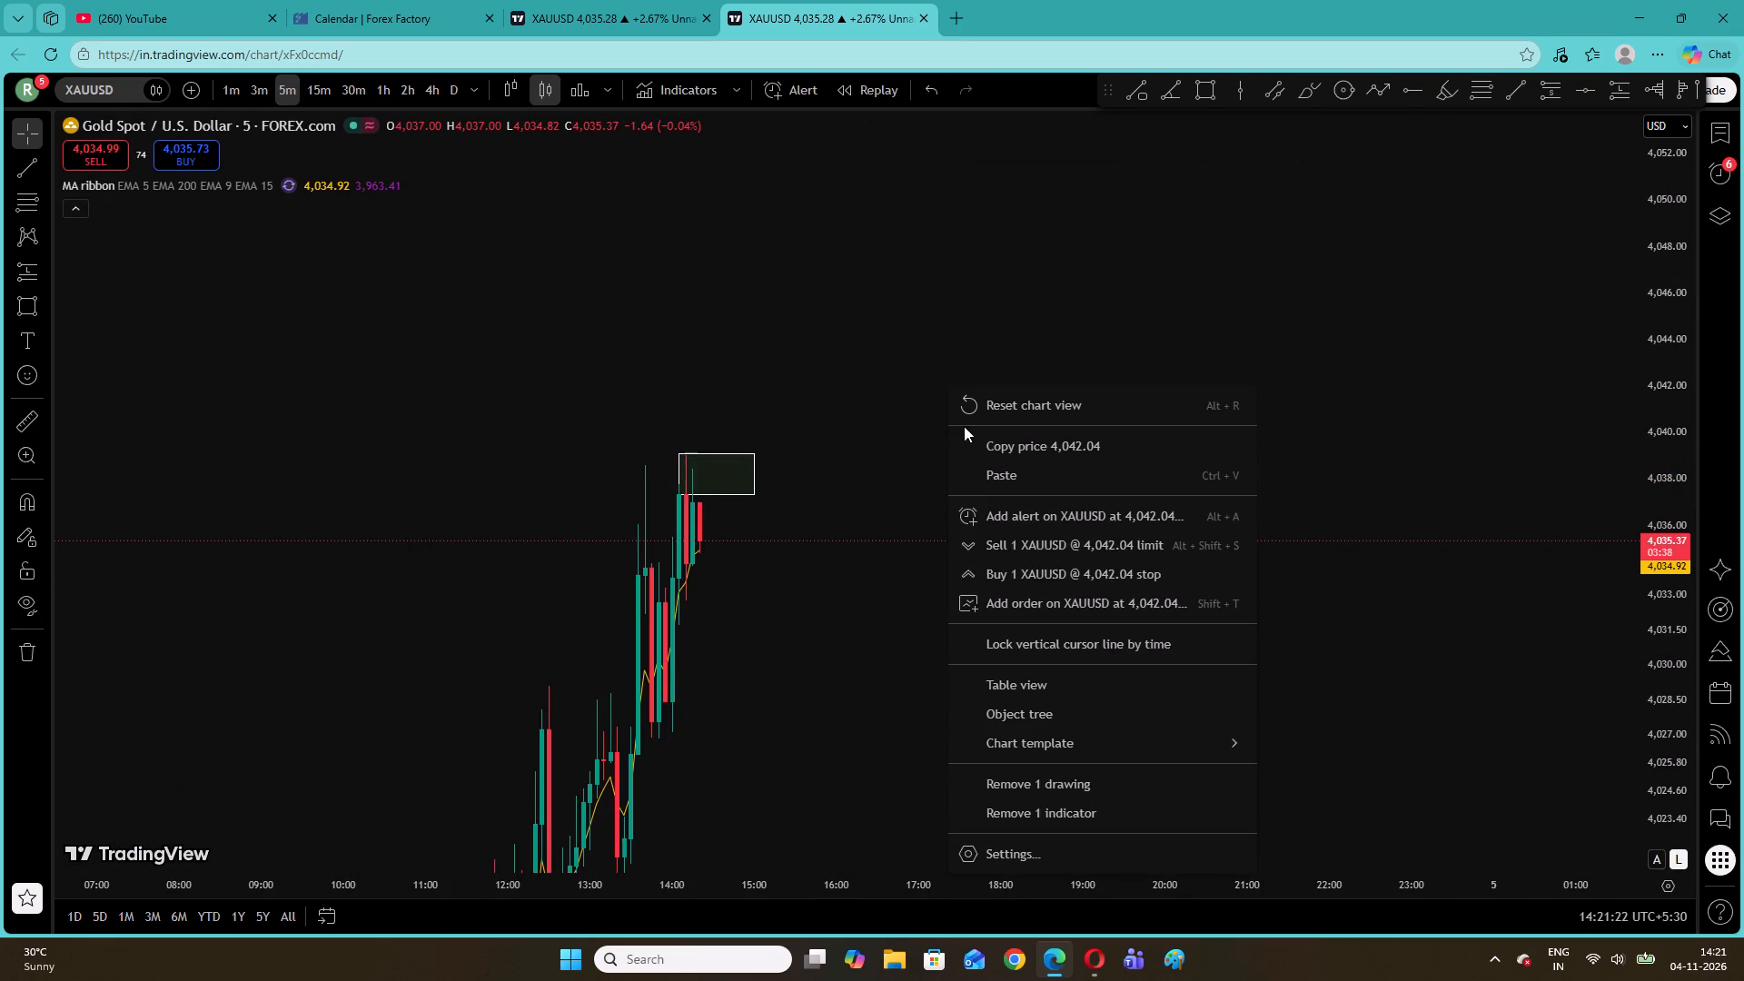
pyautogui.click(1040, 800)
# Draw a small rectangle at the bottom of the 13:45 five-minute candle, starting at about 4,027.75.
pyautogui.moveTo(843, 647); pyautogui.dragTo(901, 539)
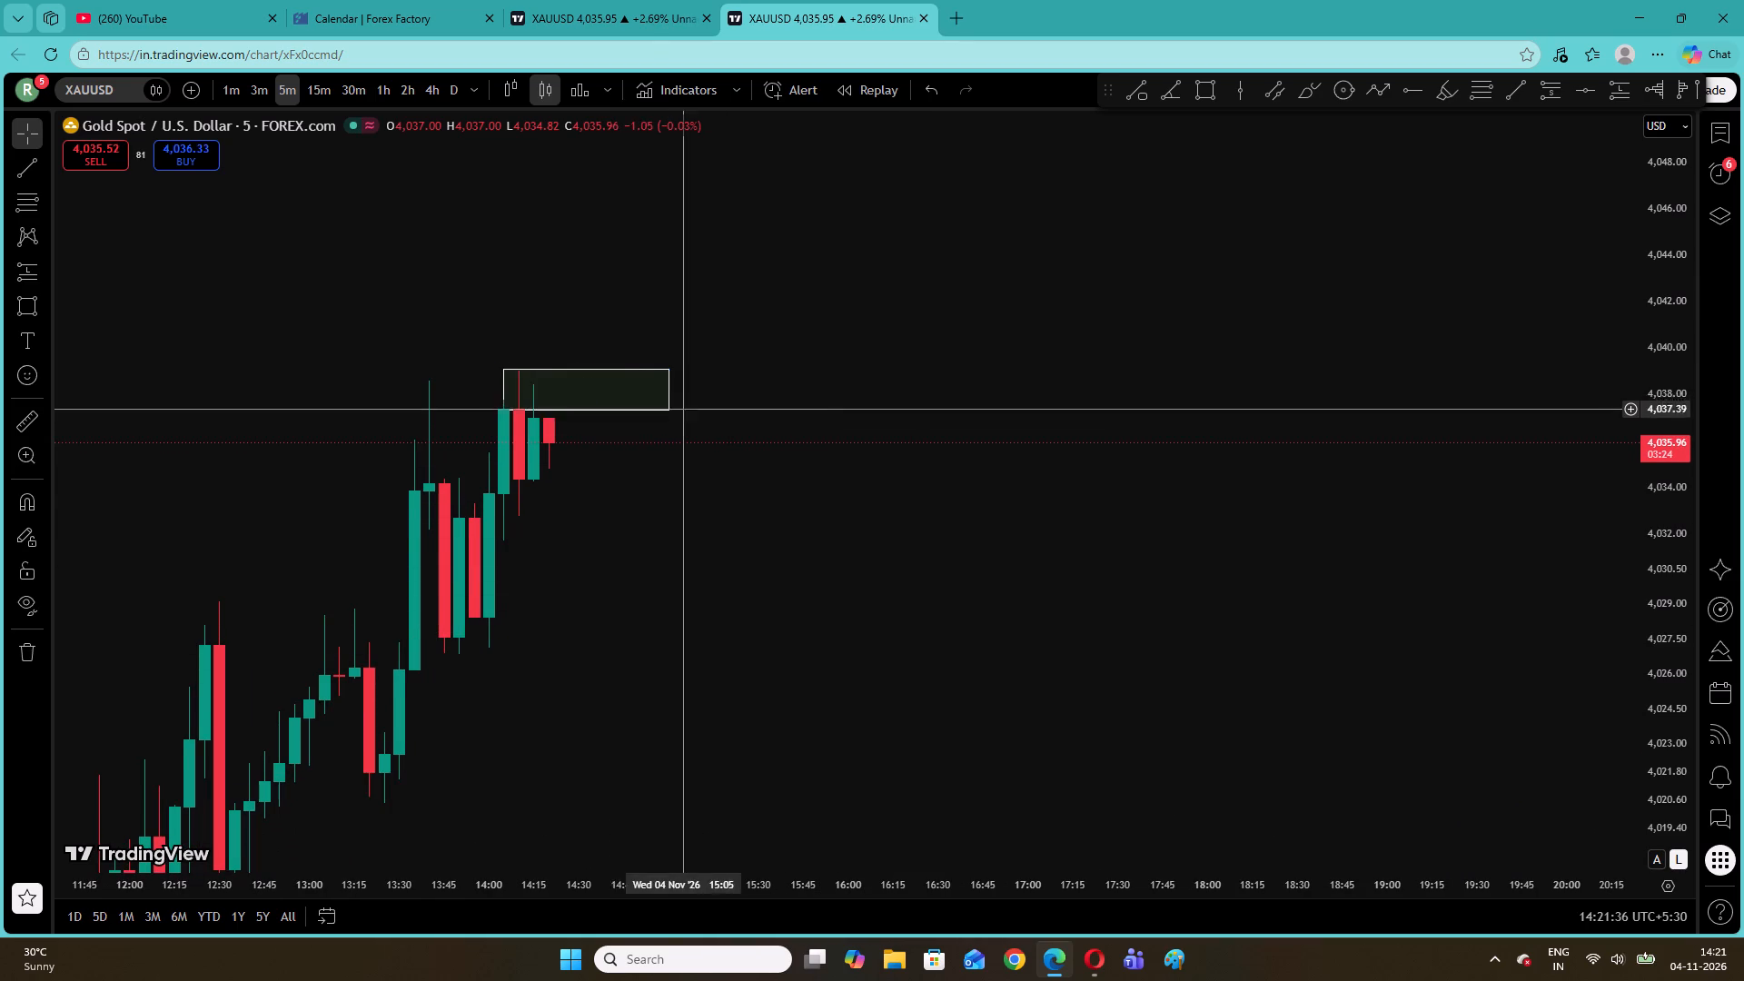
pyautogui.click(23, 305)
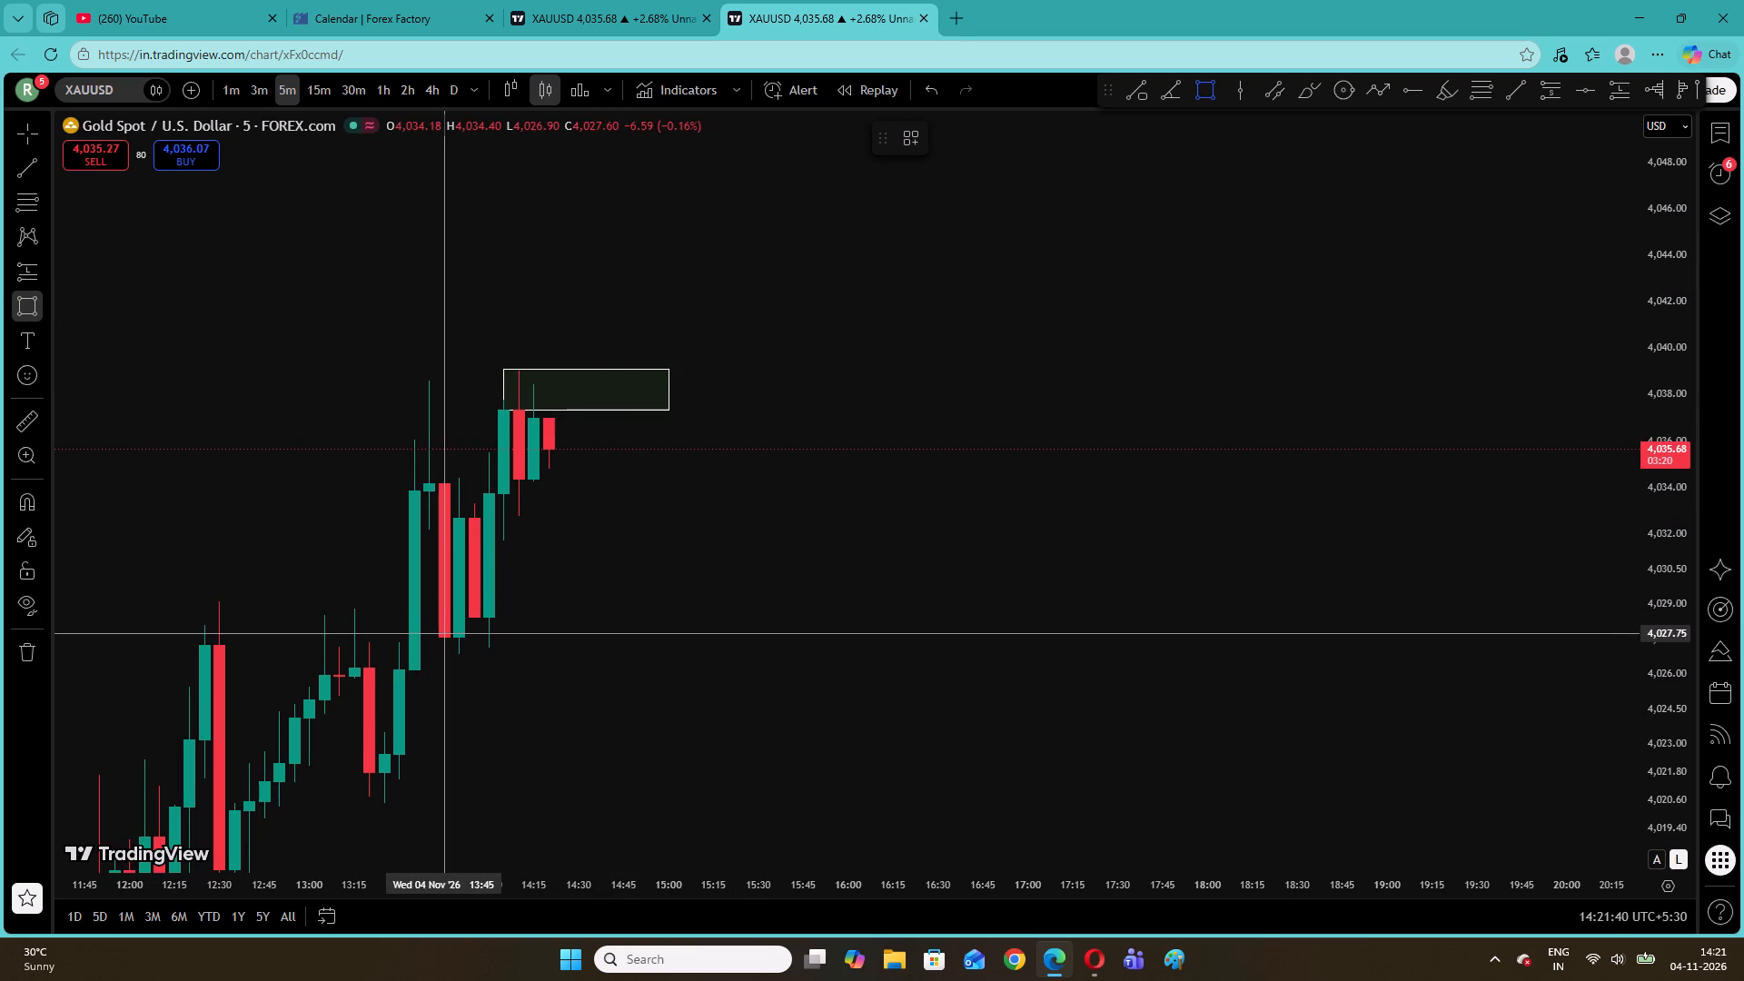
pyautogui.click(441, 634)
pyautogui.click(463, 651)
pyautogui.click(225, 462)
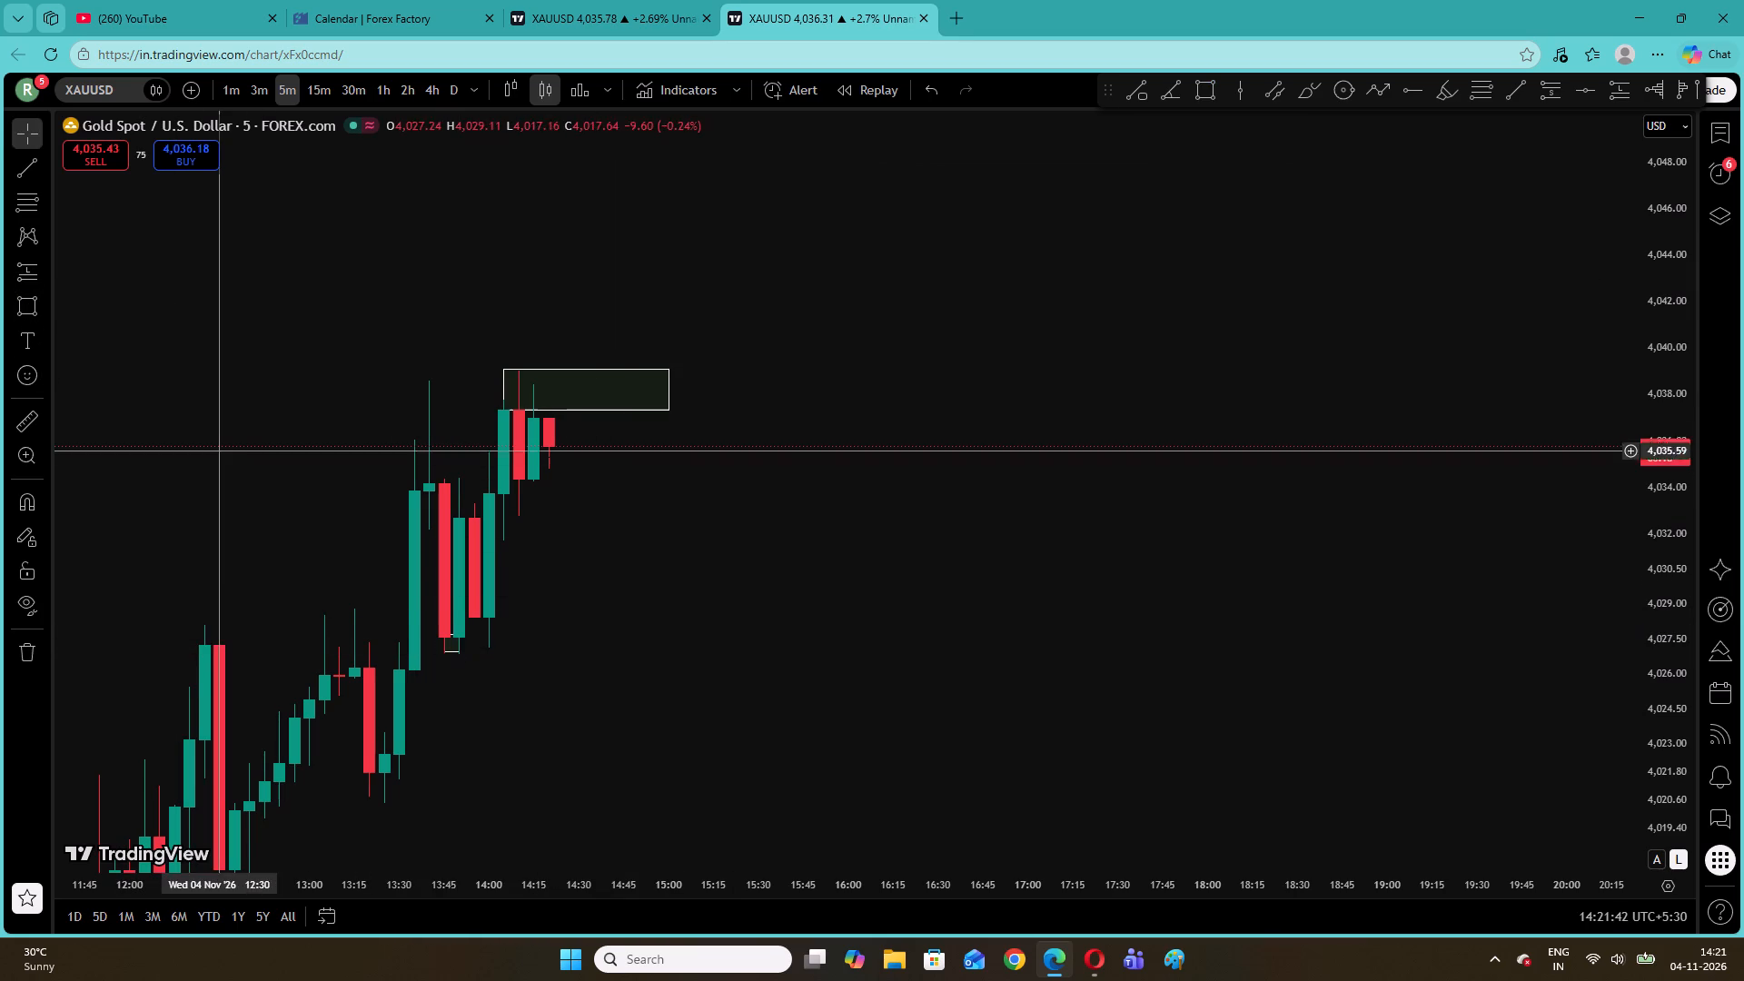
# Switch to the 1-minute timeframe and examine both rectangle zones against the candles.
pyautogui.click(235, 90)
pyautogui.moveTo(441, 599); pyautogui.dragTo(1055, 537)
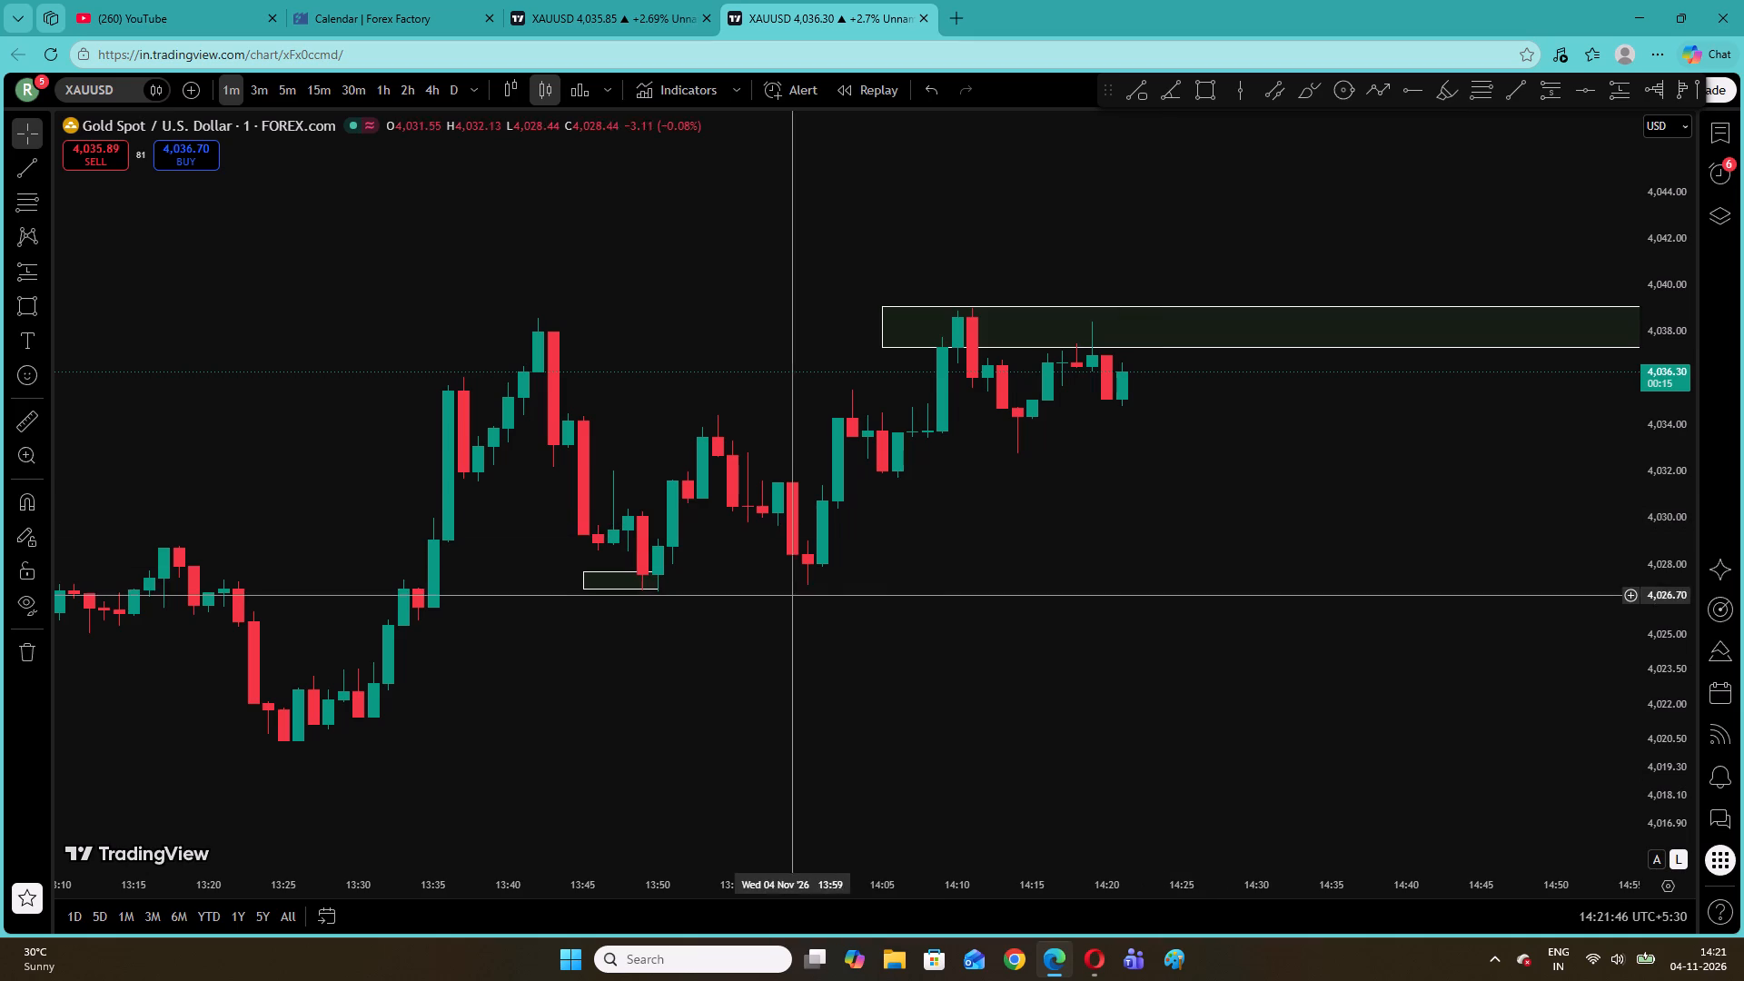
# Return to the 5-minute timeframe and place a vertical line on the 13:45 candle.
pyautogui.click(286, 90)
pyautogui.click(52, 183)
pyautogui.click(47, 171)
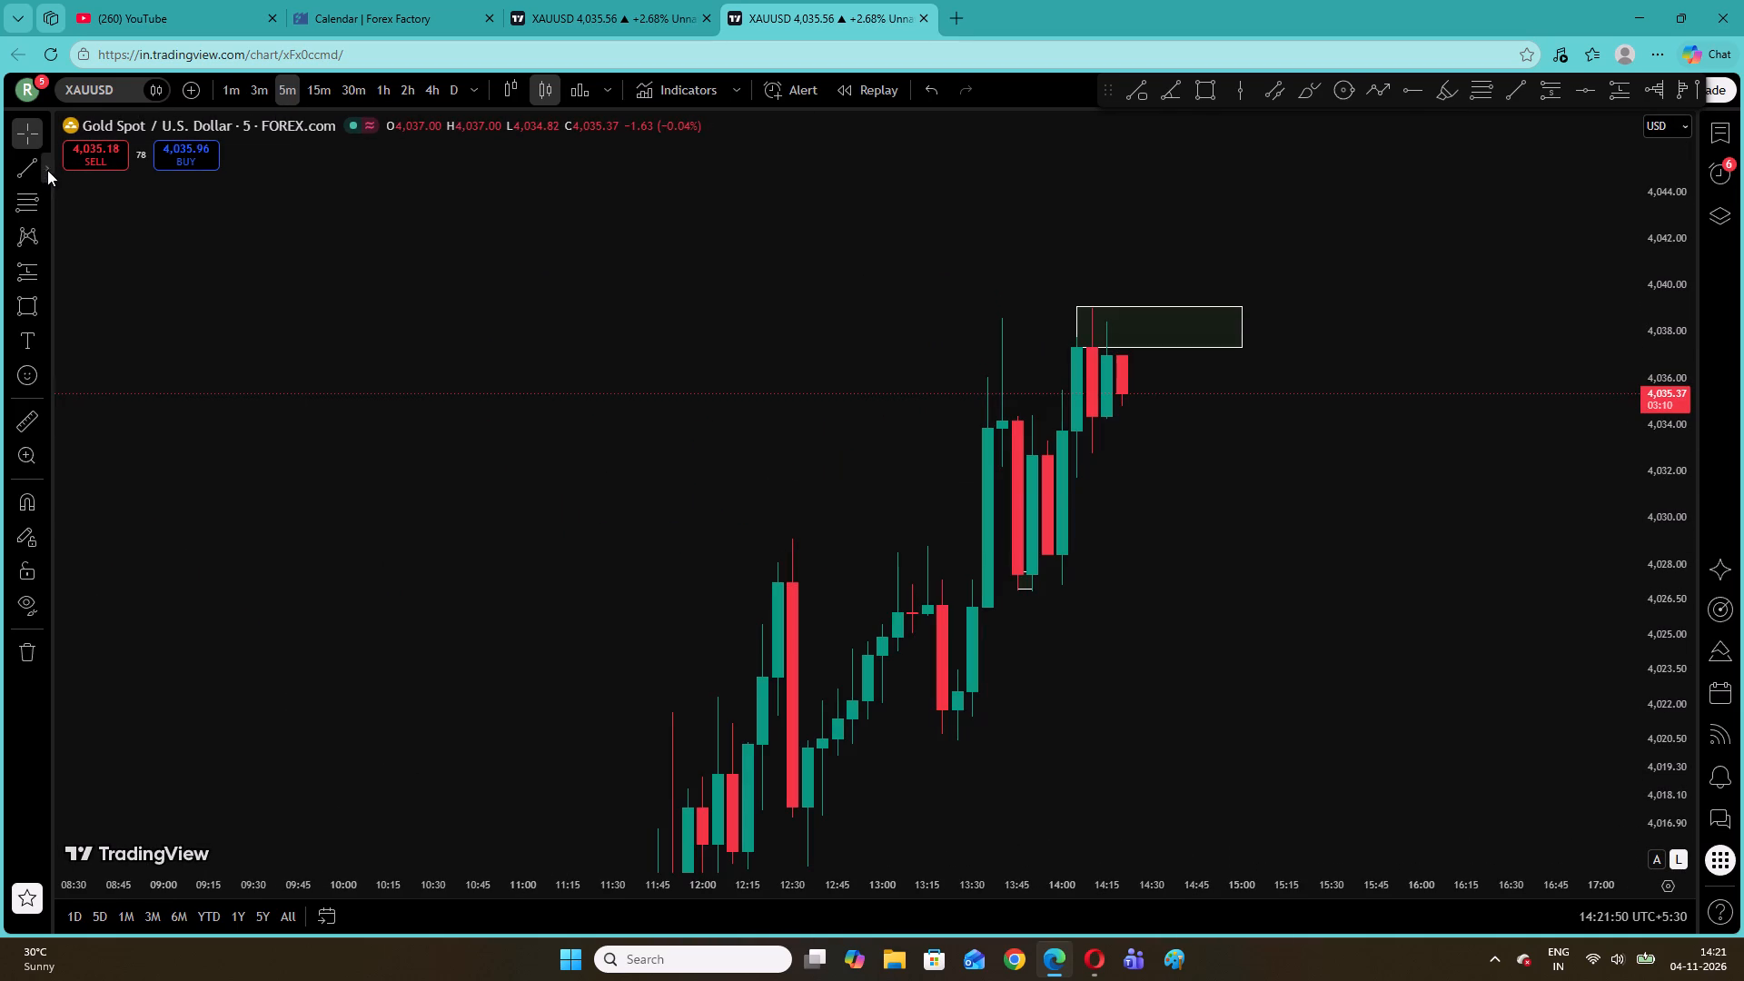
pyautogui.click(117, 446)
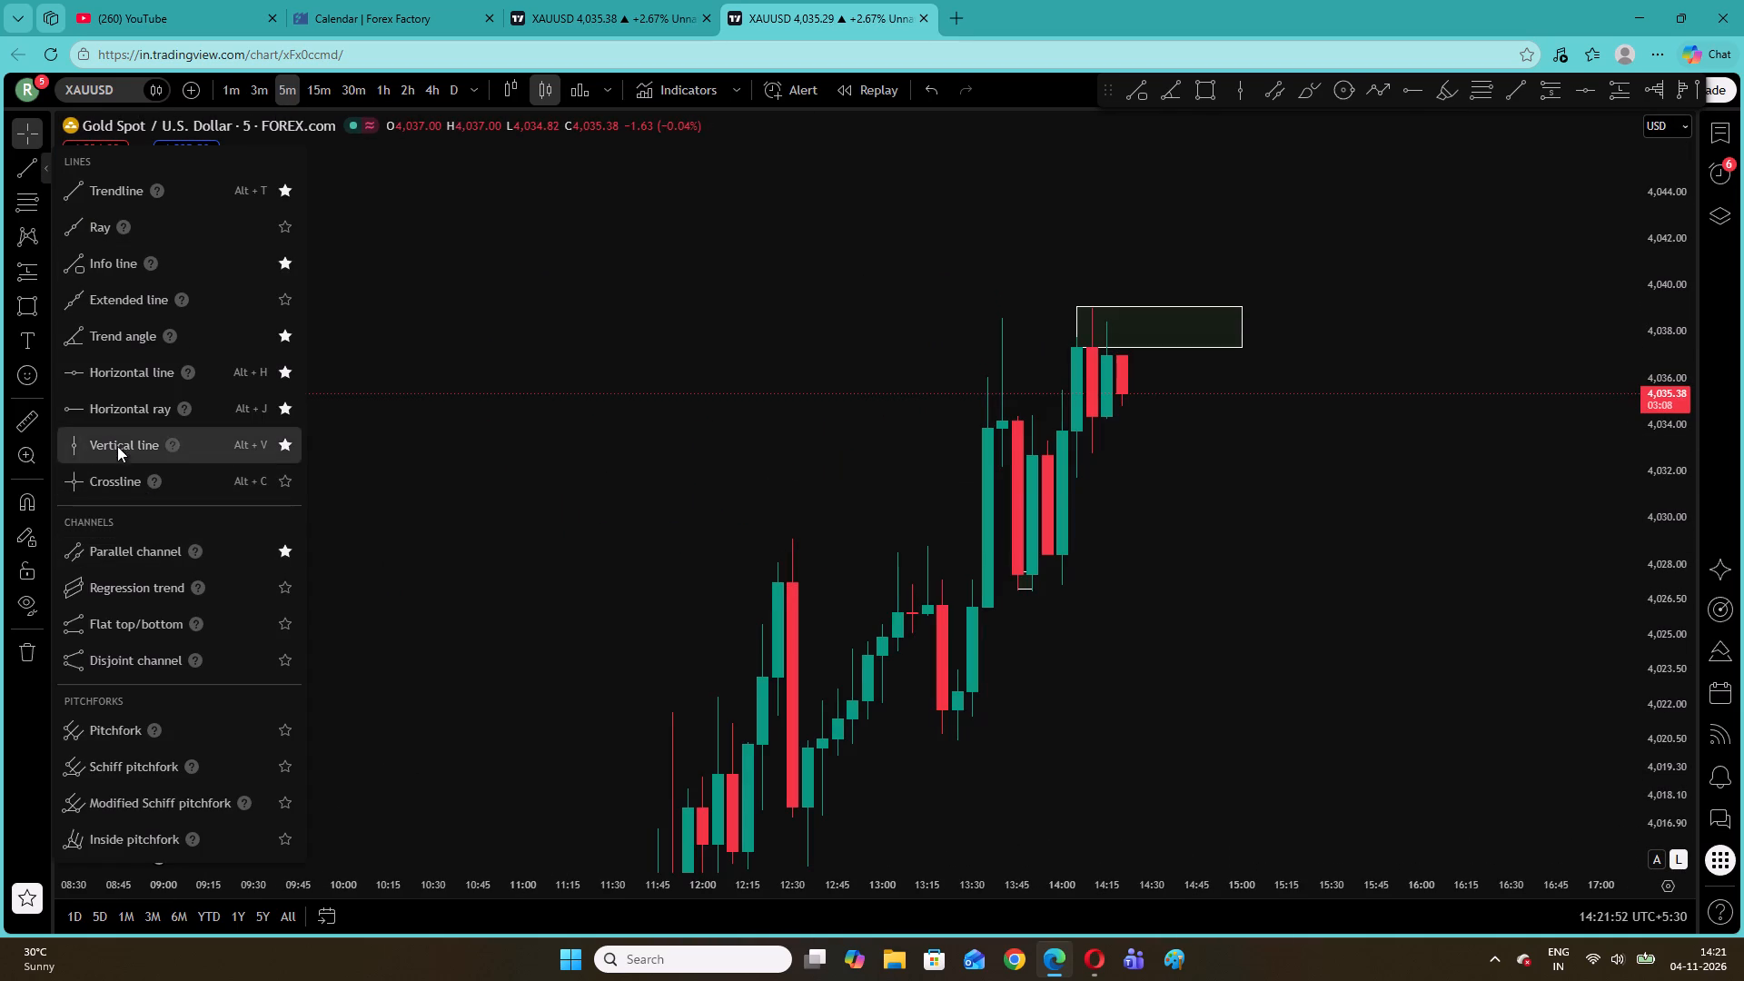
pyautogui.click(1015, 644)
# Switch to the 1-minute timeframe and examine the candles following the 13:45 vertical line.
pyautogui.moveTo(747, 491); pyautogui.dragTo(445, 501)
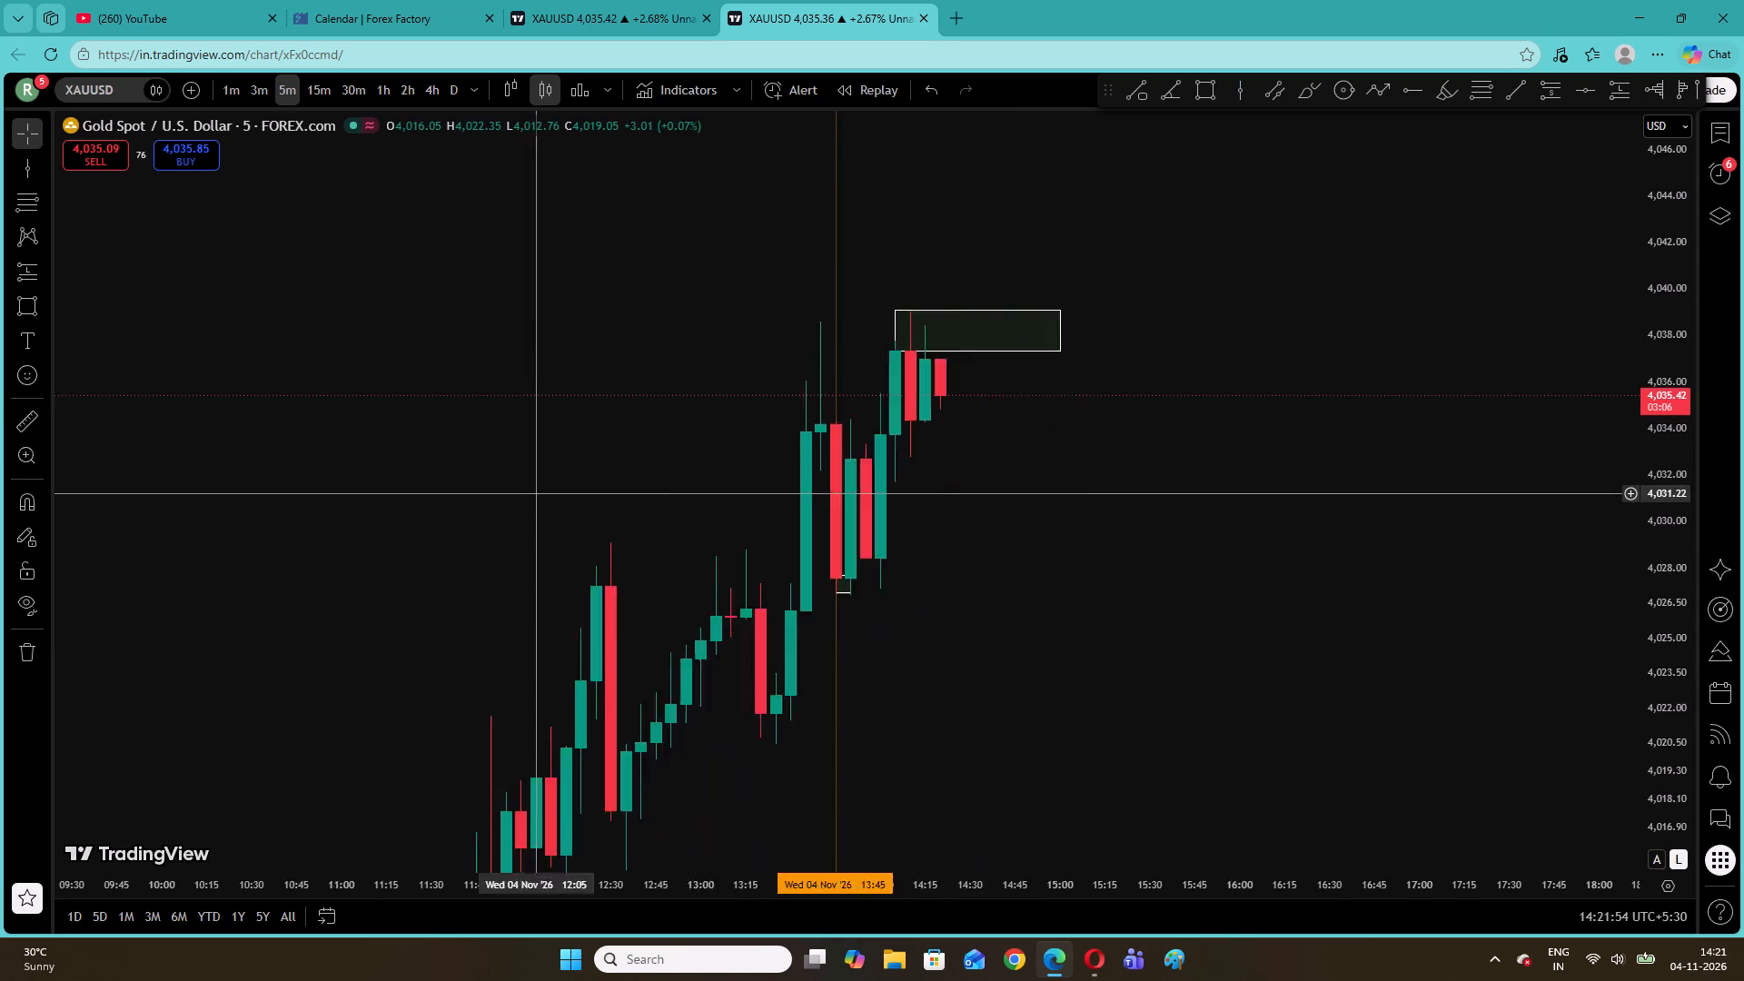
pyautogui.moveTo(445, 501); pyautogui.dragTo(243, 538)
pyautogui.click(227, 93)
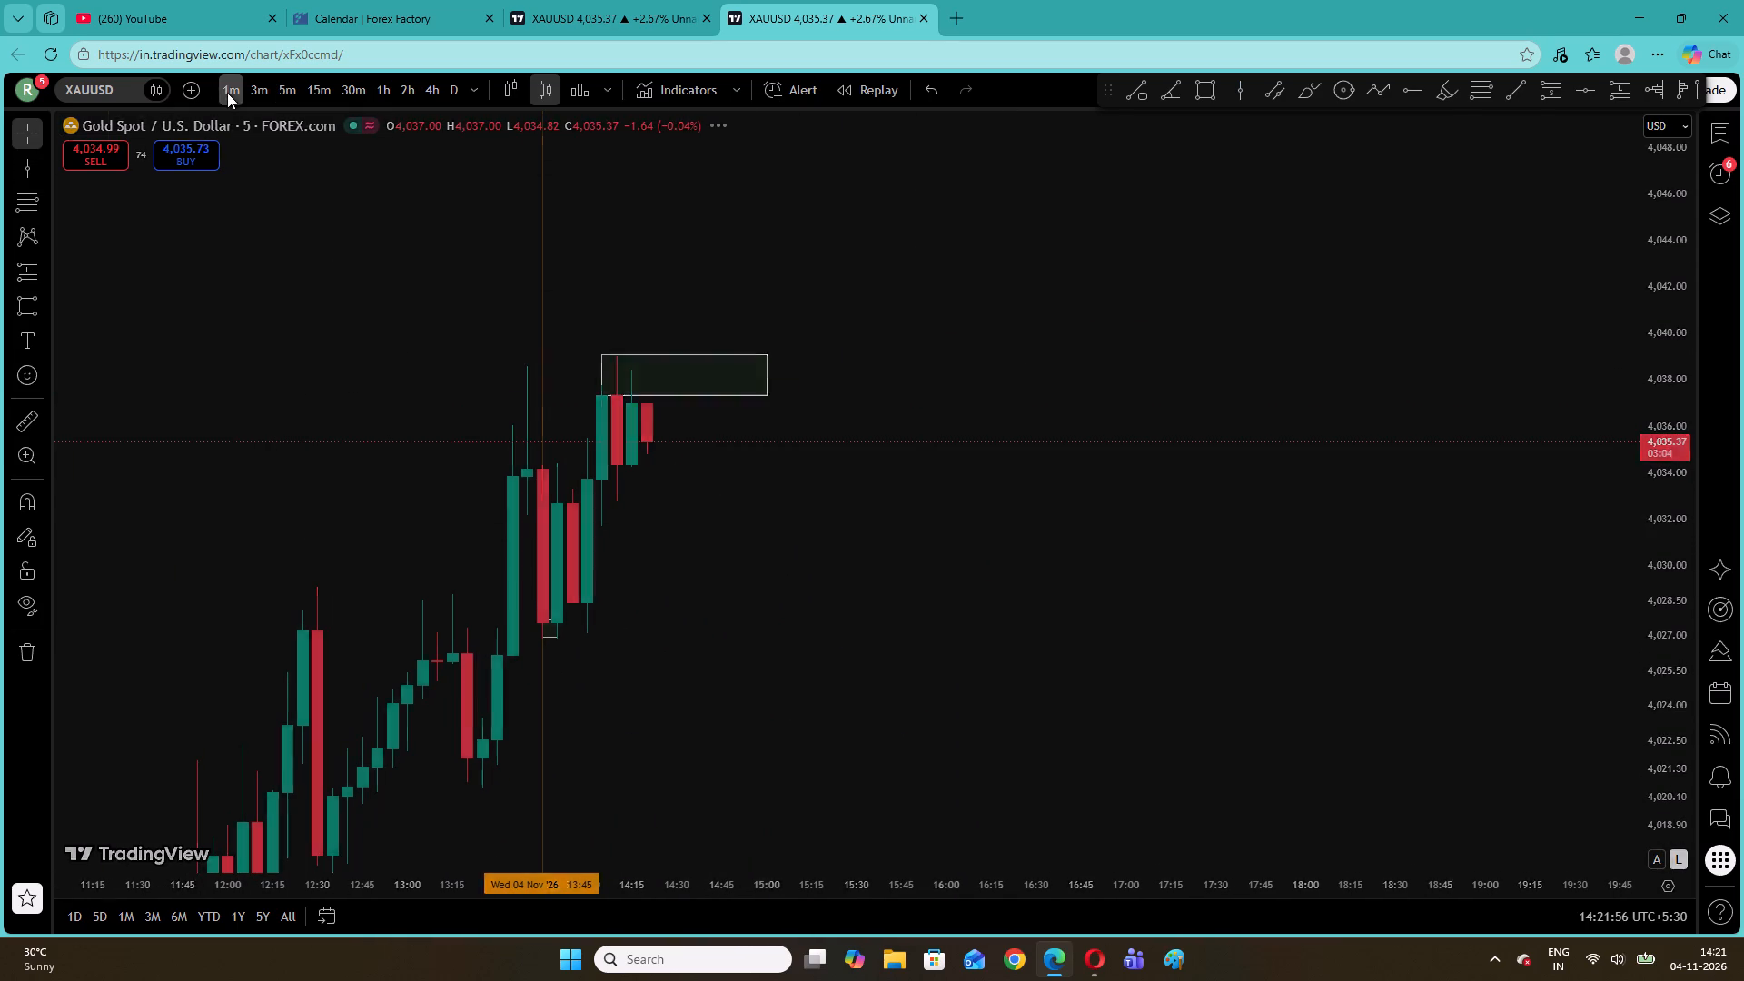
pyautogui.moveTo(218, 354); pyautogui.dragTo(507, 364)
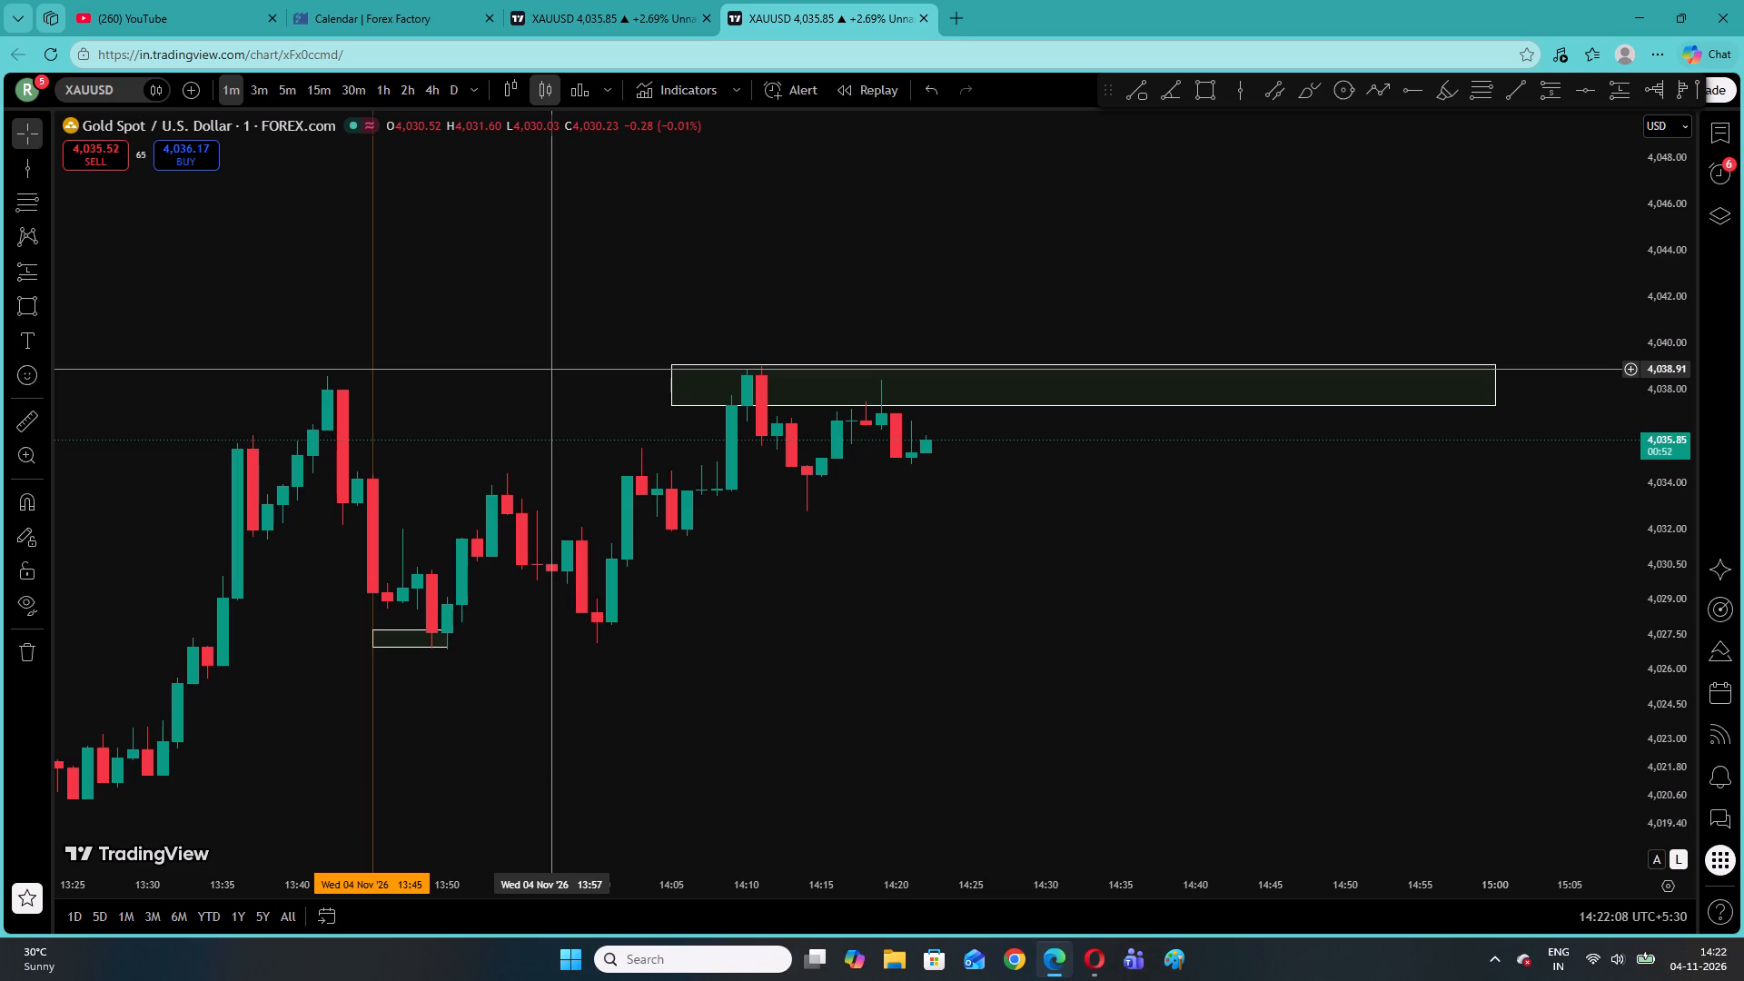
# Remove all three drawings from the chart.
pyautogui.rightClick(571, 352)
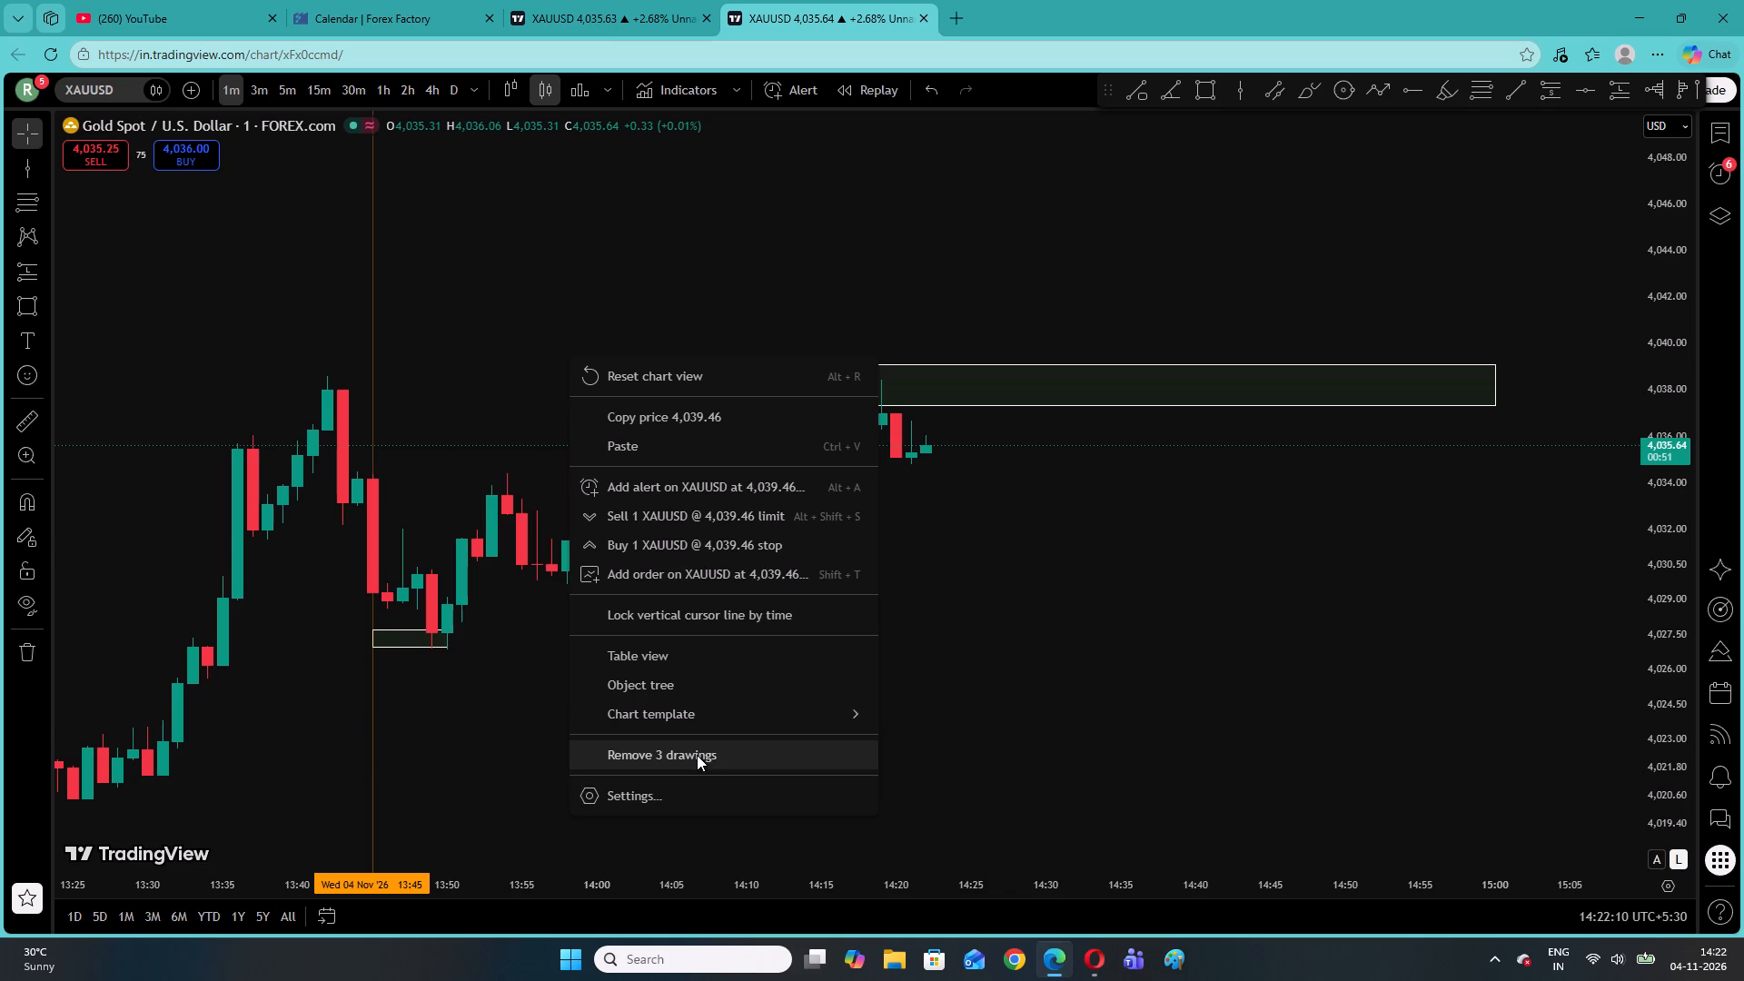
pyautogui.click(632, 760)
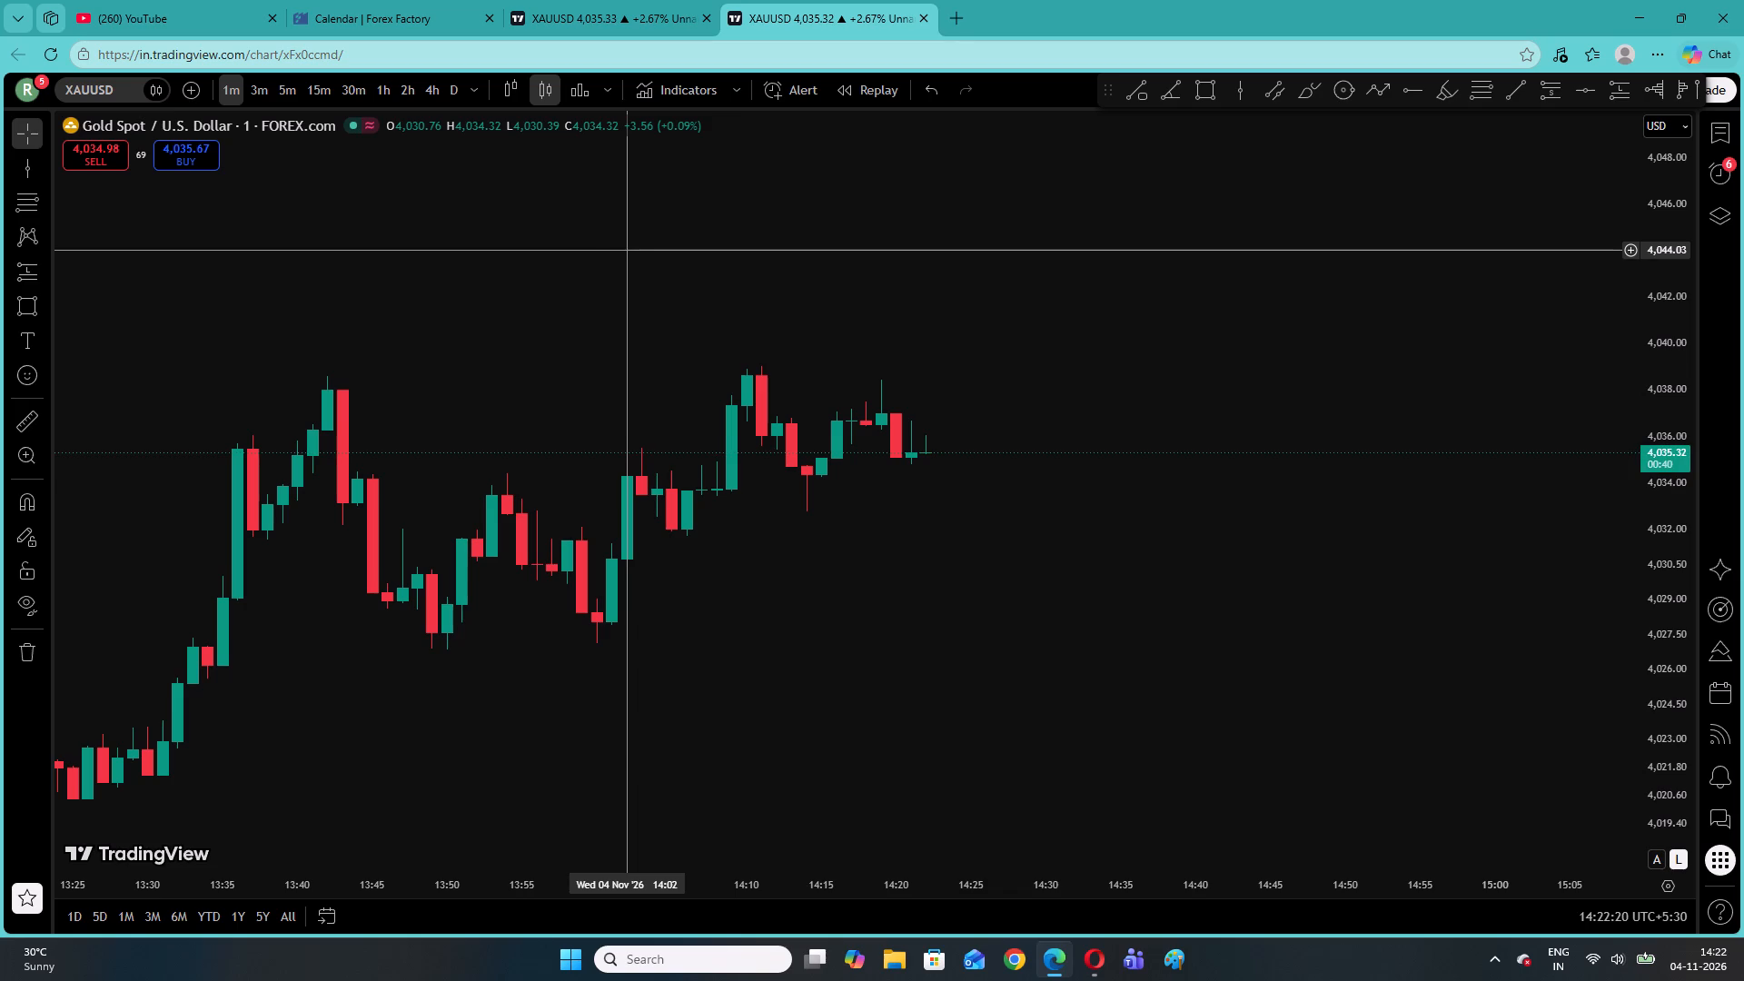
# Switch the chart back to the 5-minute timeframe.
pyautogui.click(300, 94)
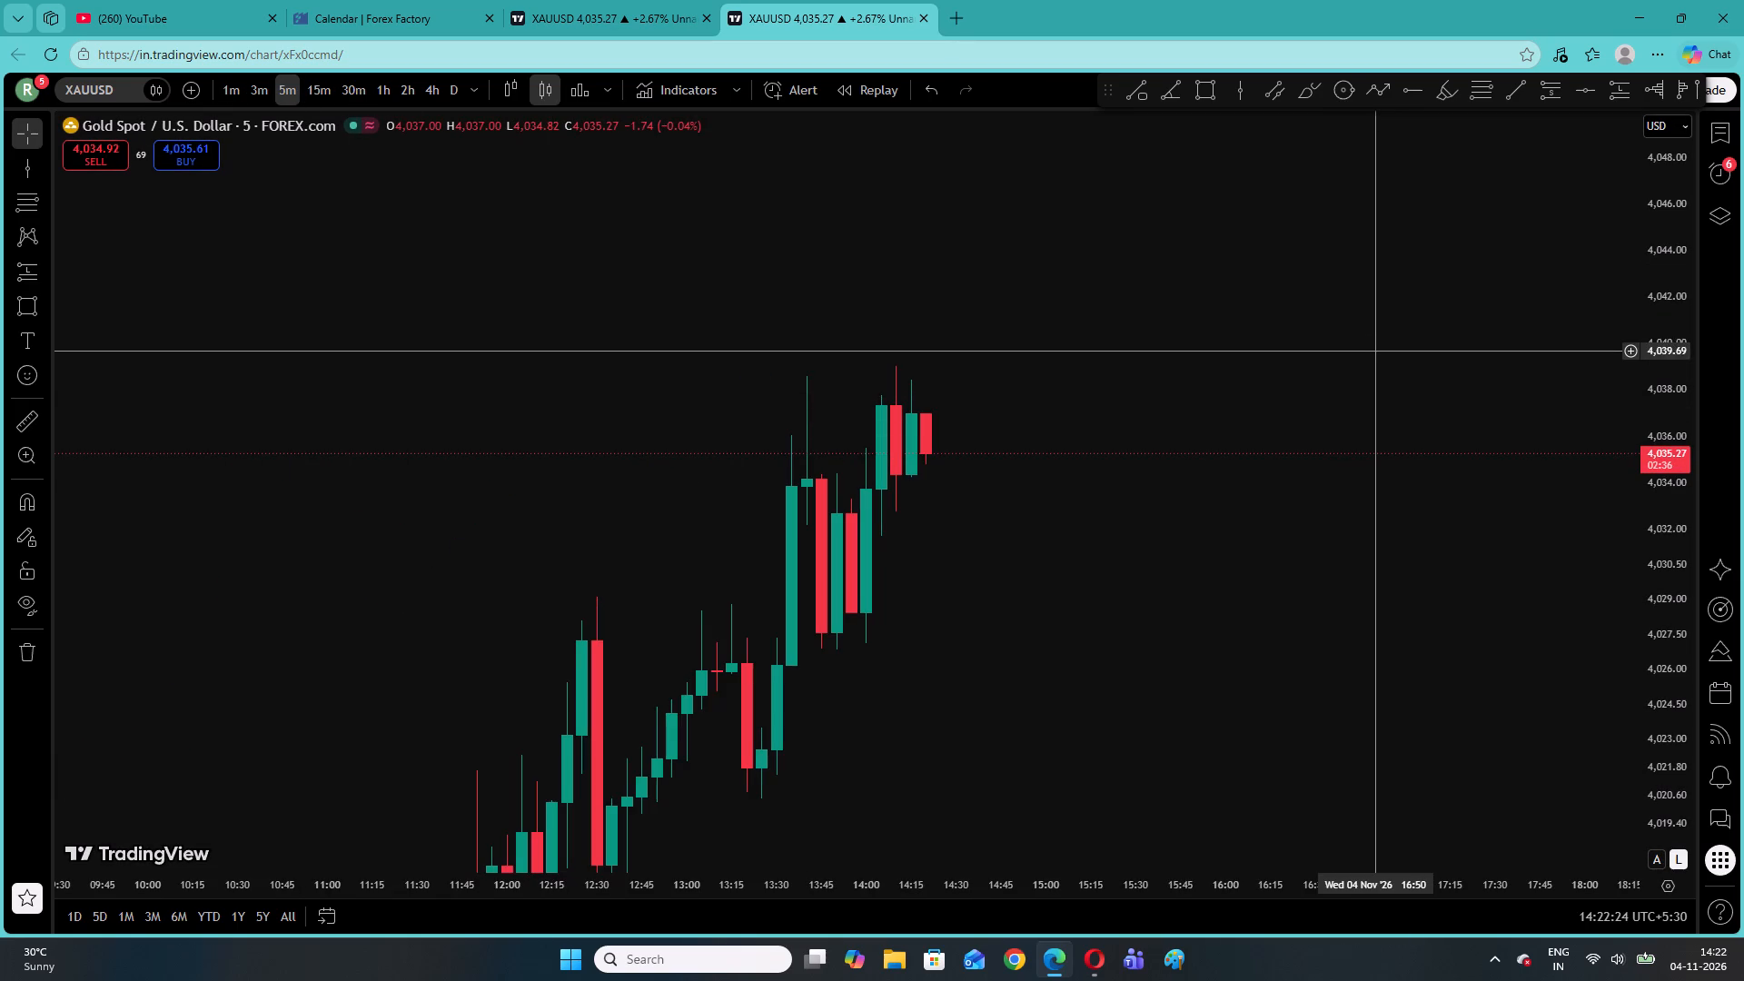
# Add the Moving average ribbon indicator from the favourites to the 5-minute XAUUSD chart.
pyautogui.moveTo(1674, 457); pyautogui.dragTo(1640, 721)
pyautogui.moveTo(834, 590); pyautogui.dragTo(977, 457)
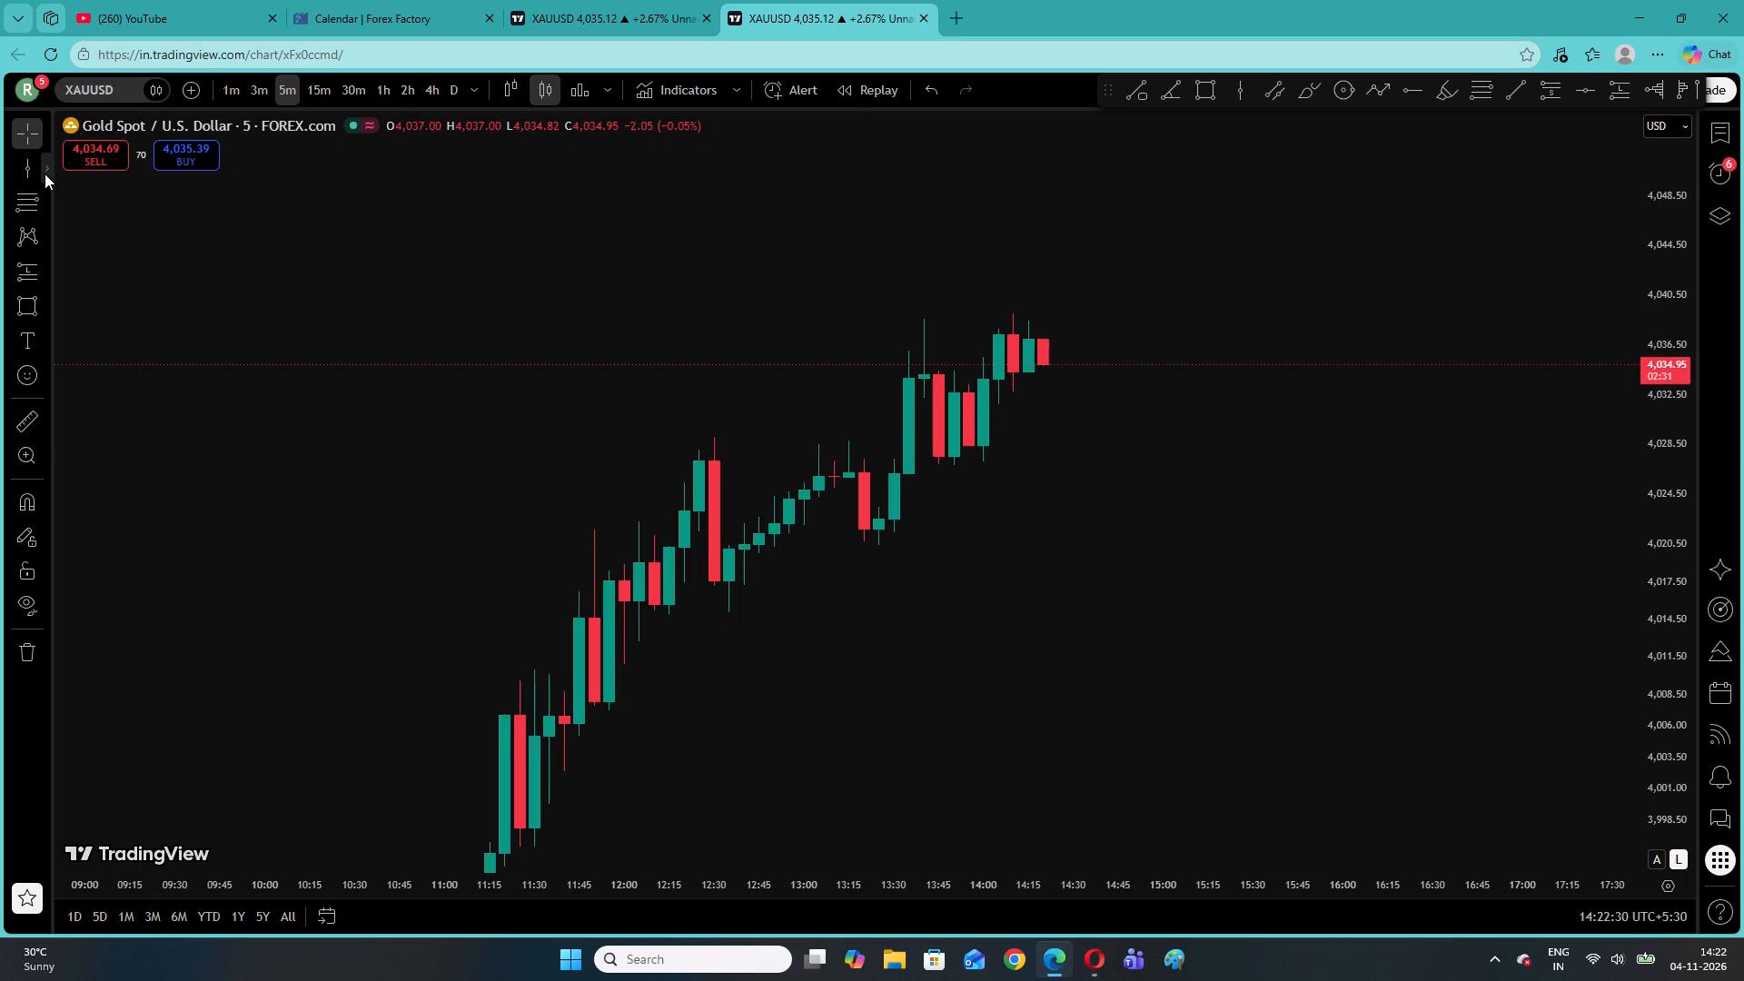
pyautogui.click(45, 173)
pyautogui.click(441, 329)
pyautogui.click(692, 85)
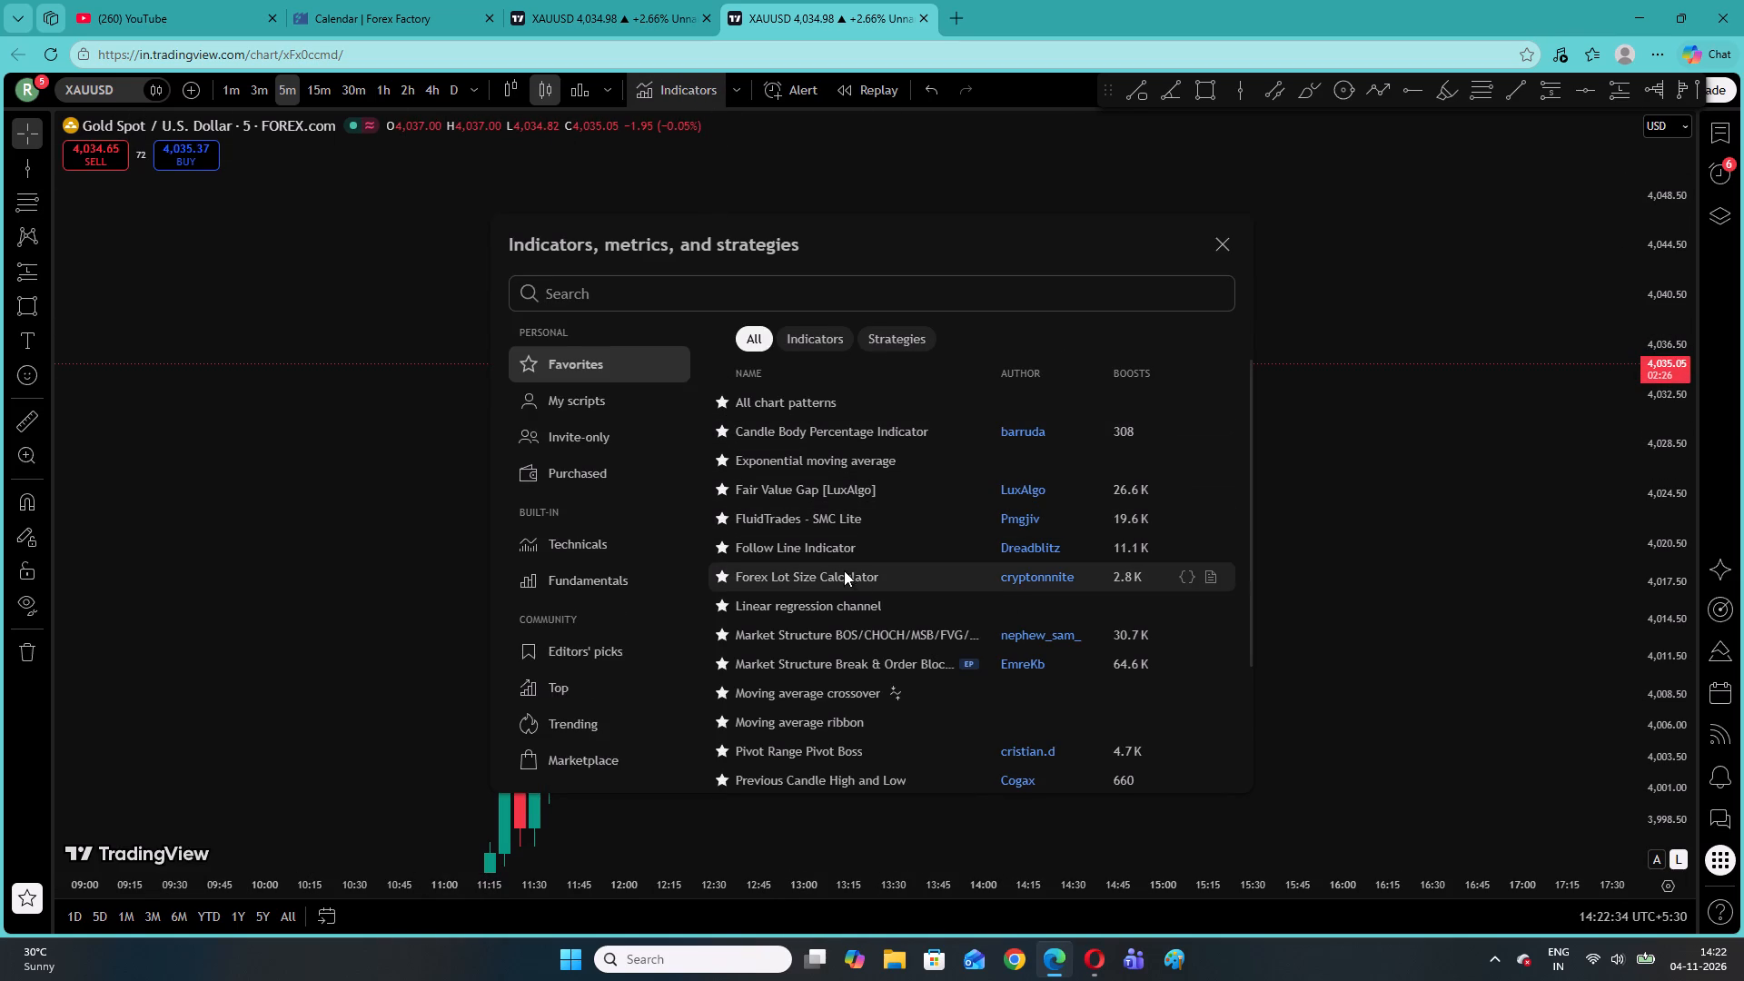
pyautogui.click(877, 718)
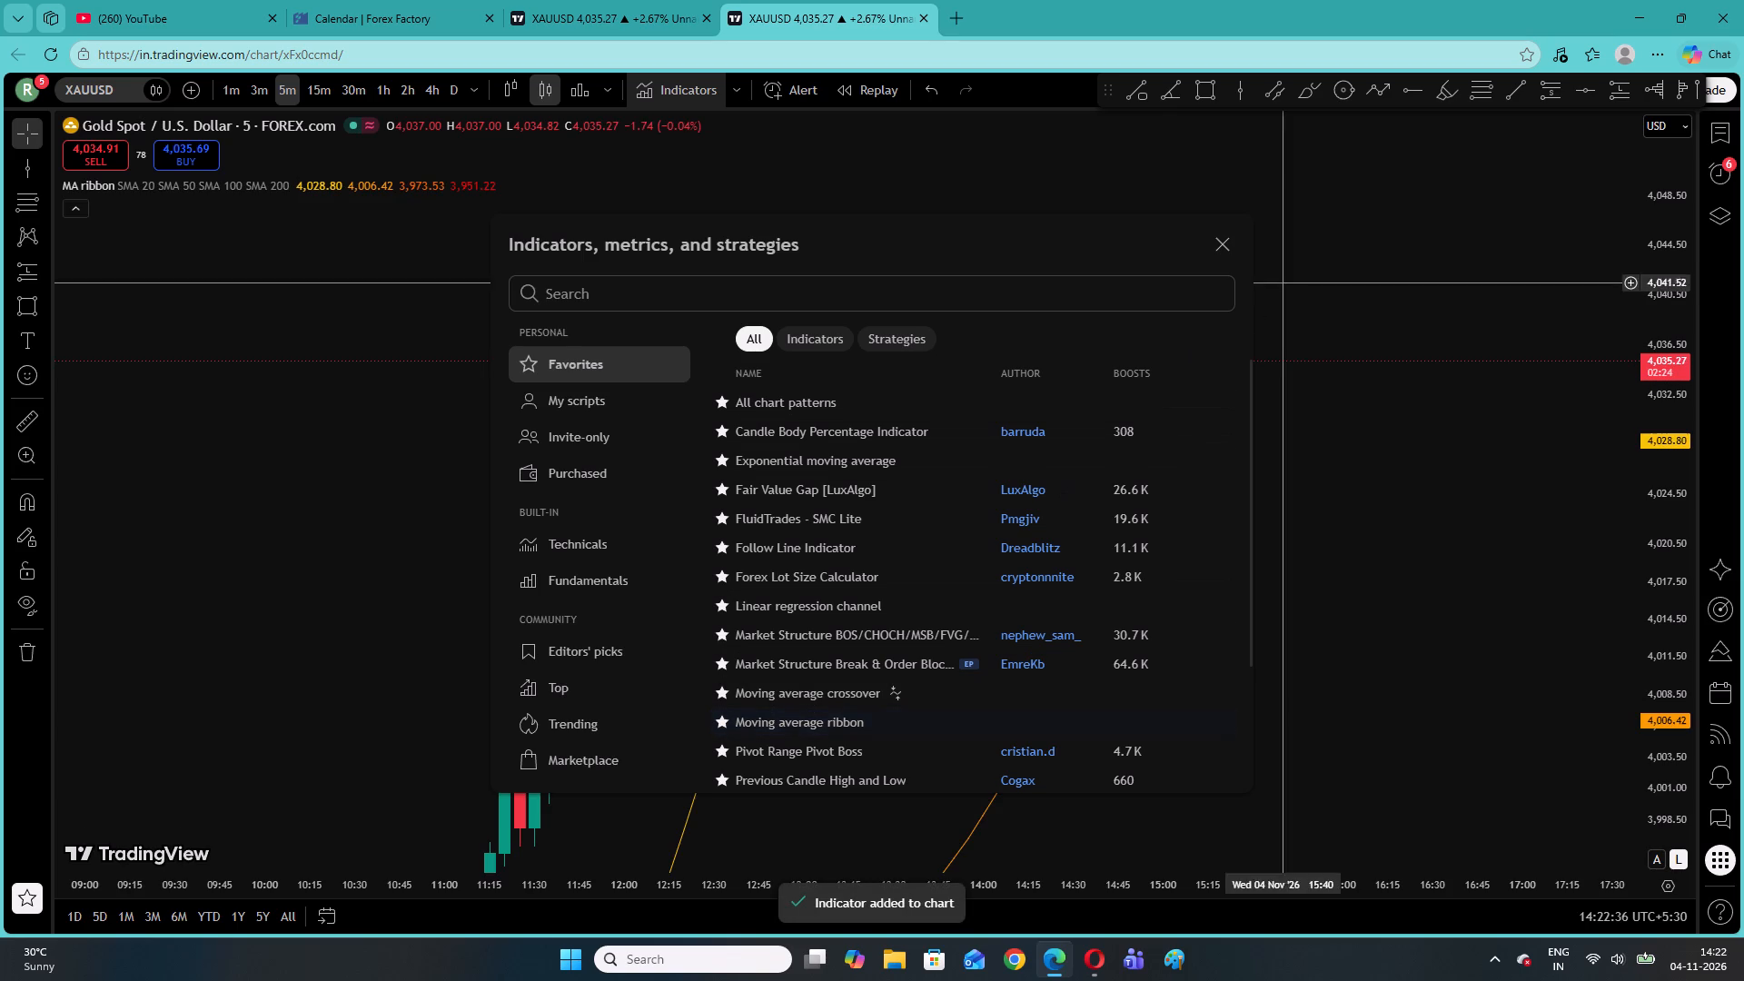
pyautogui.click(1220, 250)
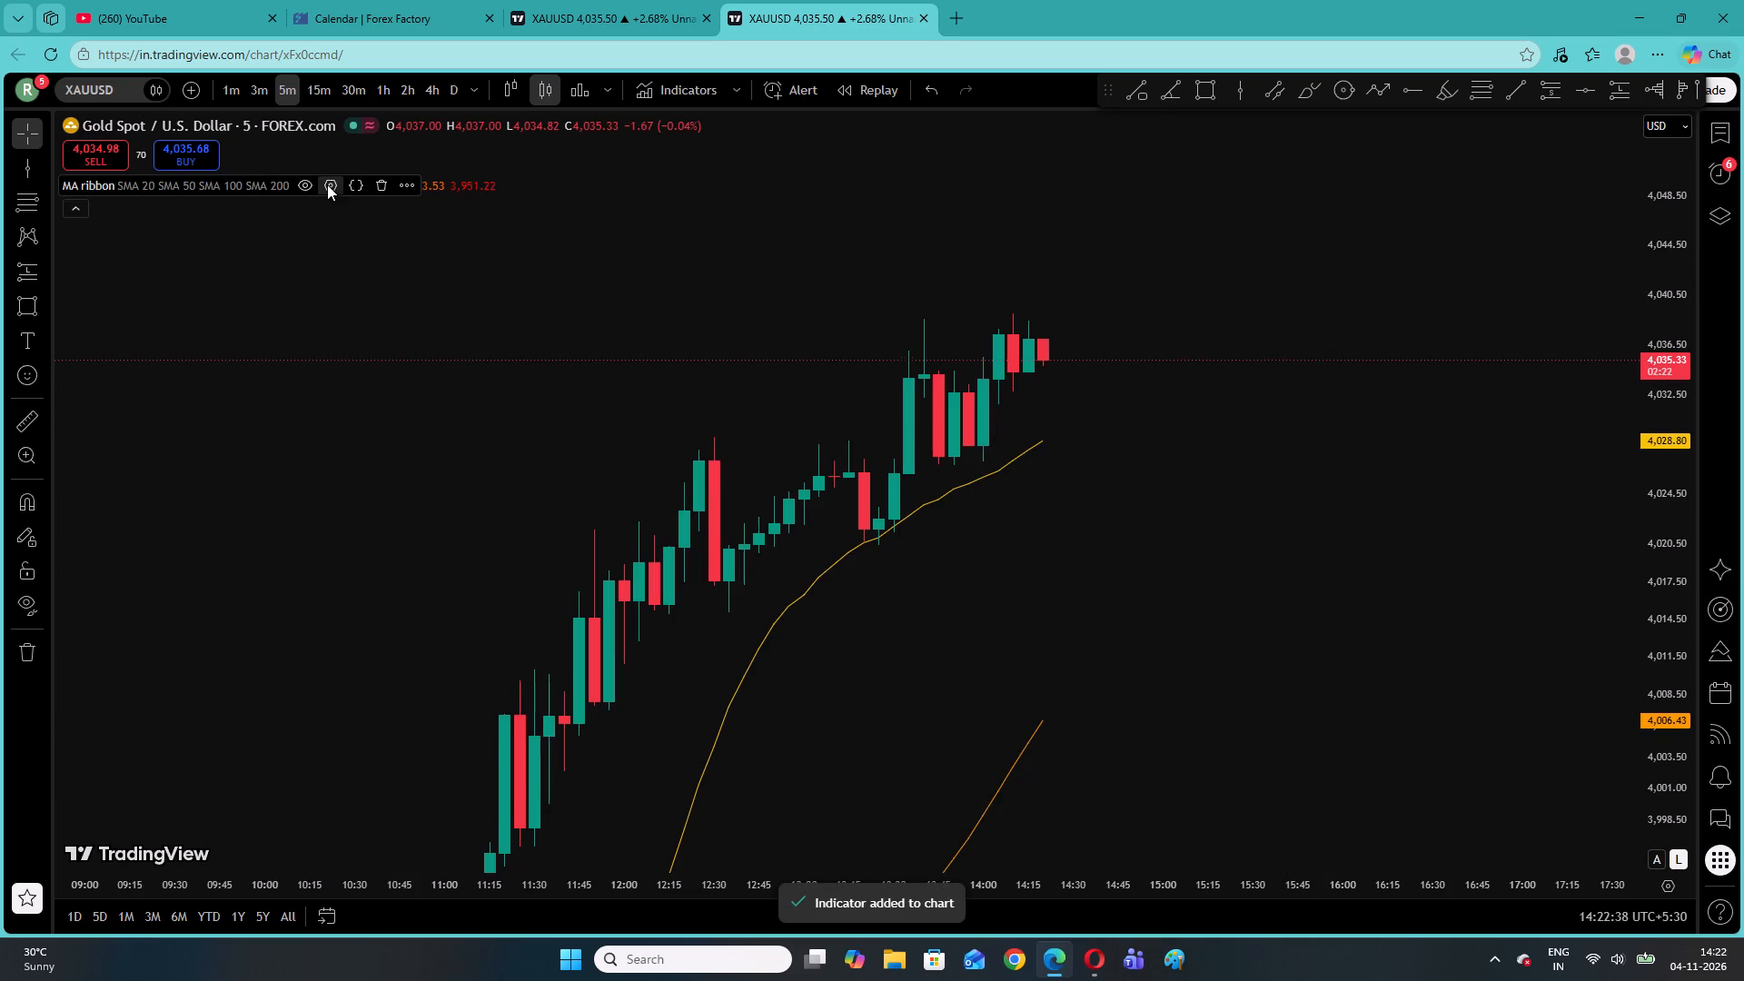
# In the MA ribbon settings, set MA #4 to EMA and leave all four averages enabled.
pyautogui.click(327, 184)
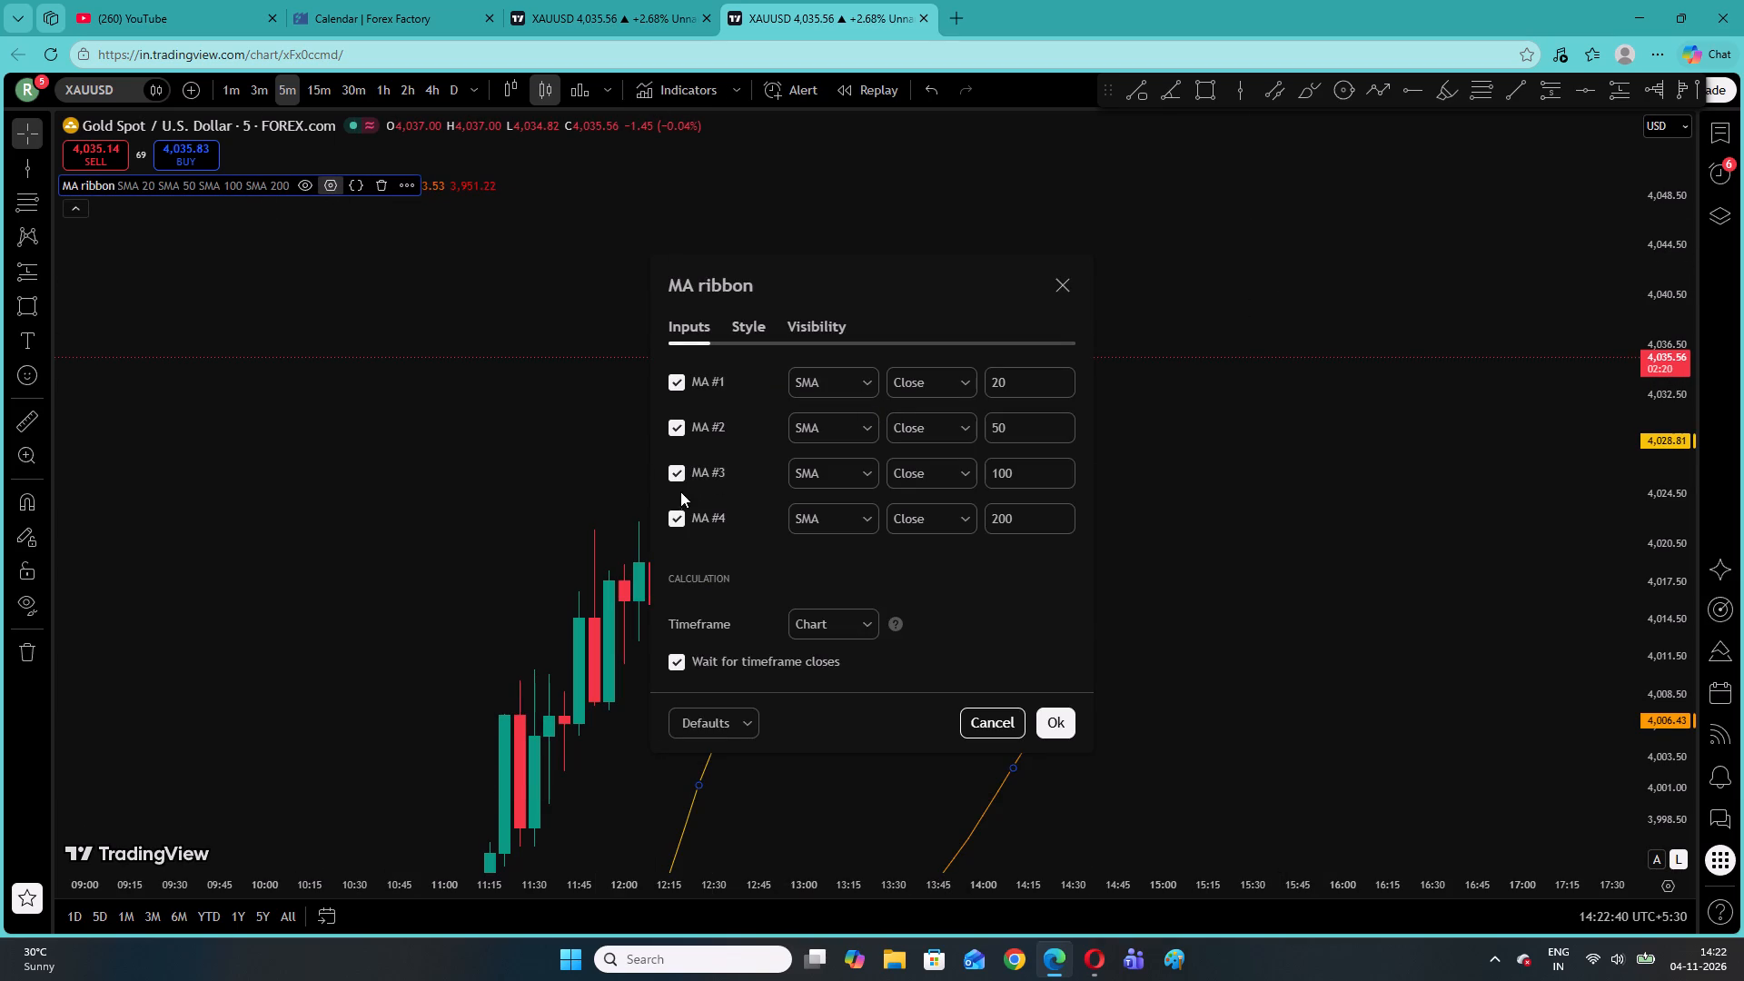
pyautogui.click(674, 473)
pyautogui.click(669, 433)
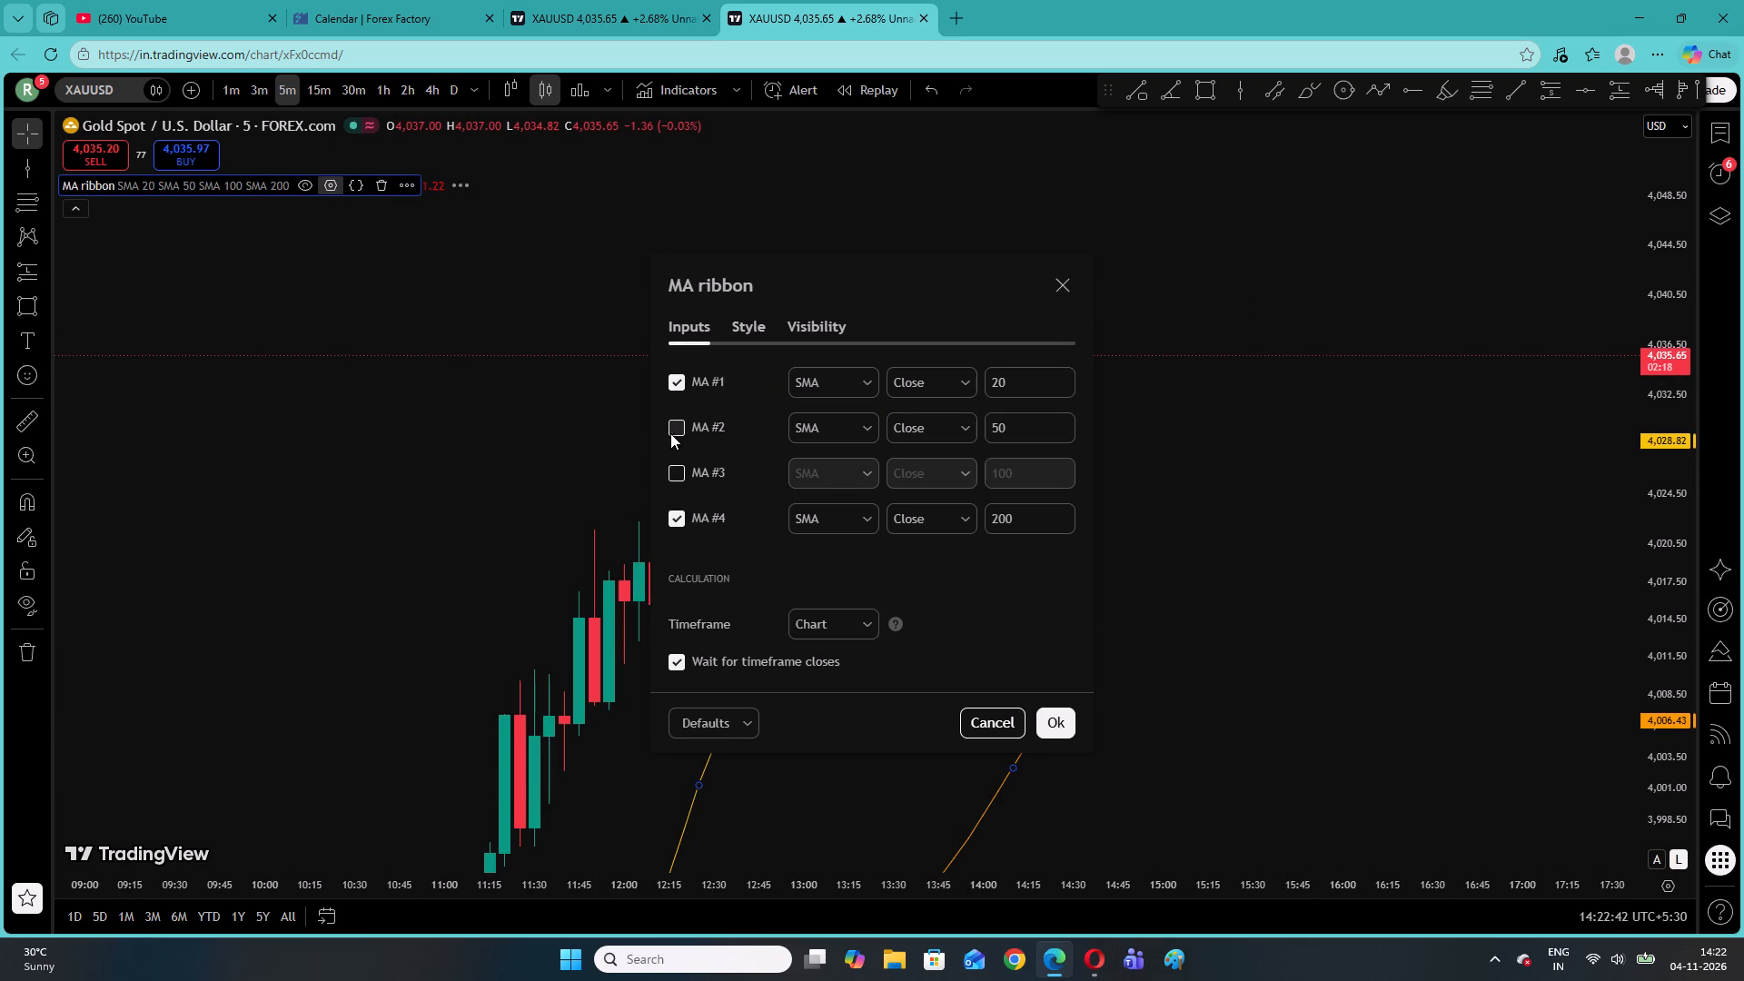
pyautogui.click(855, 509)
pyautogui.click(832, 580)
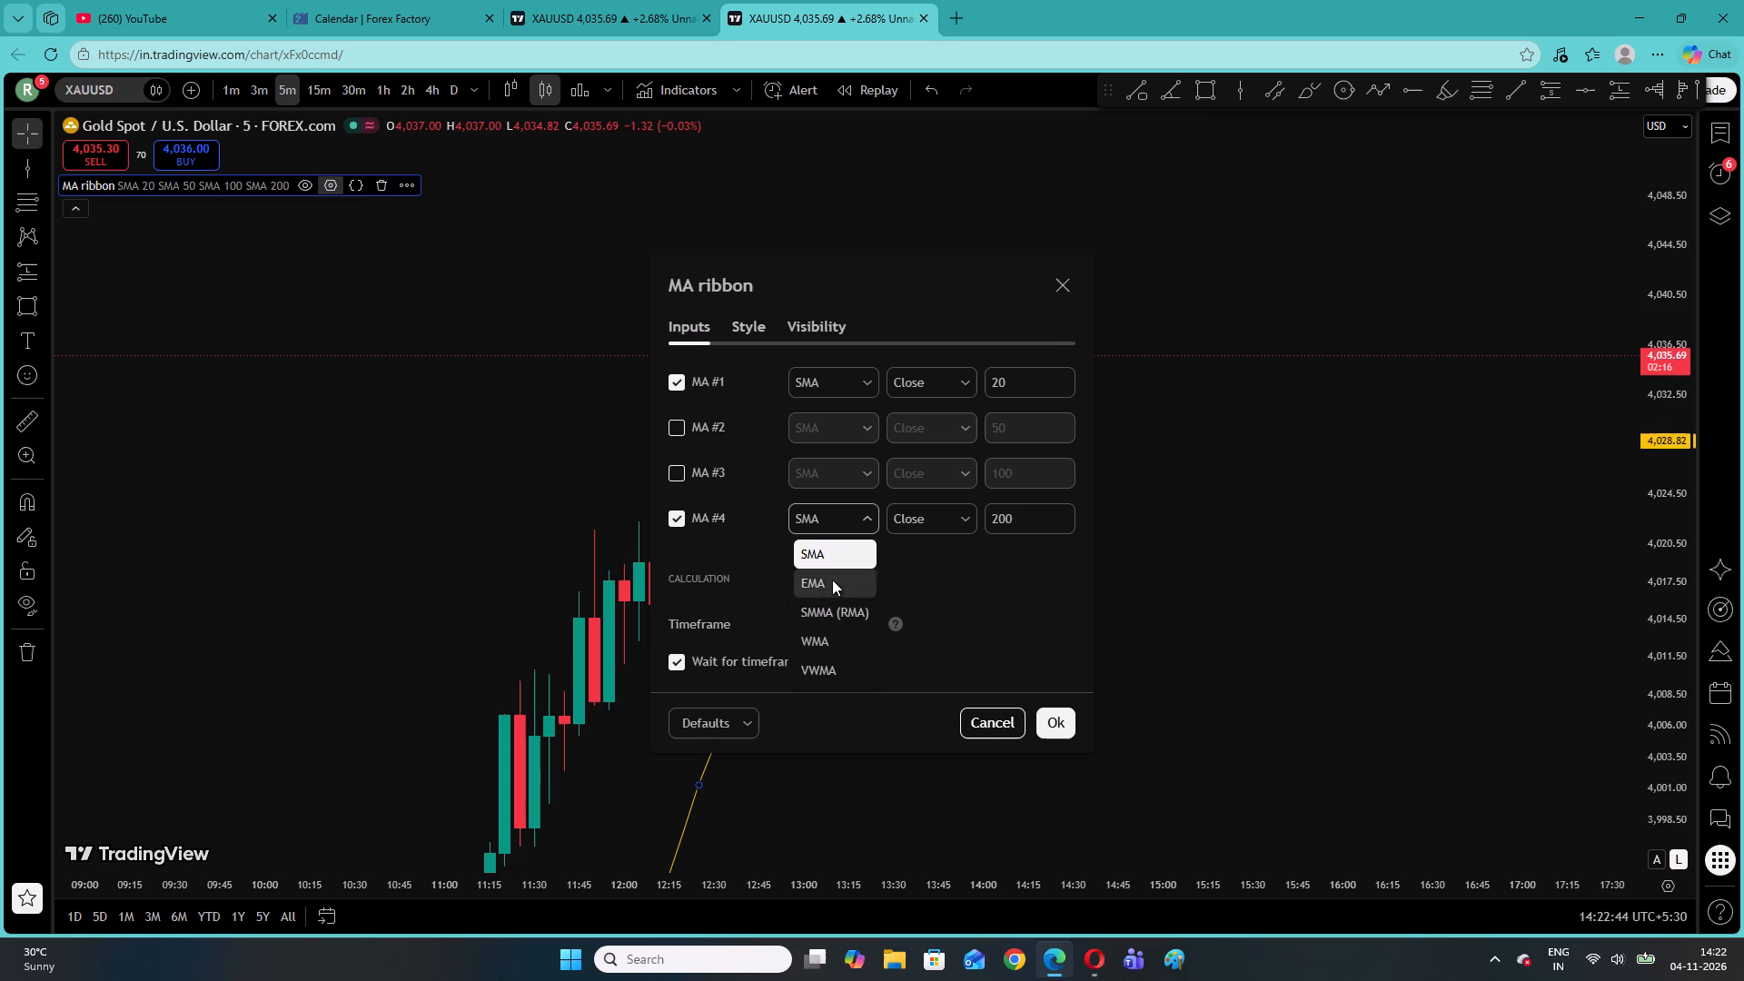
pyautogui.click(847, 473)
pyautogui.click(677, 471)
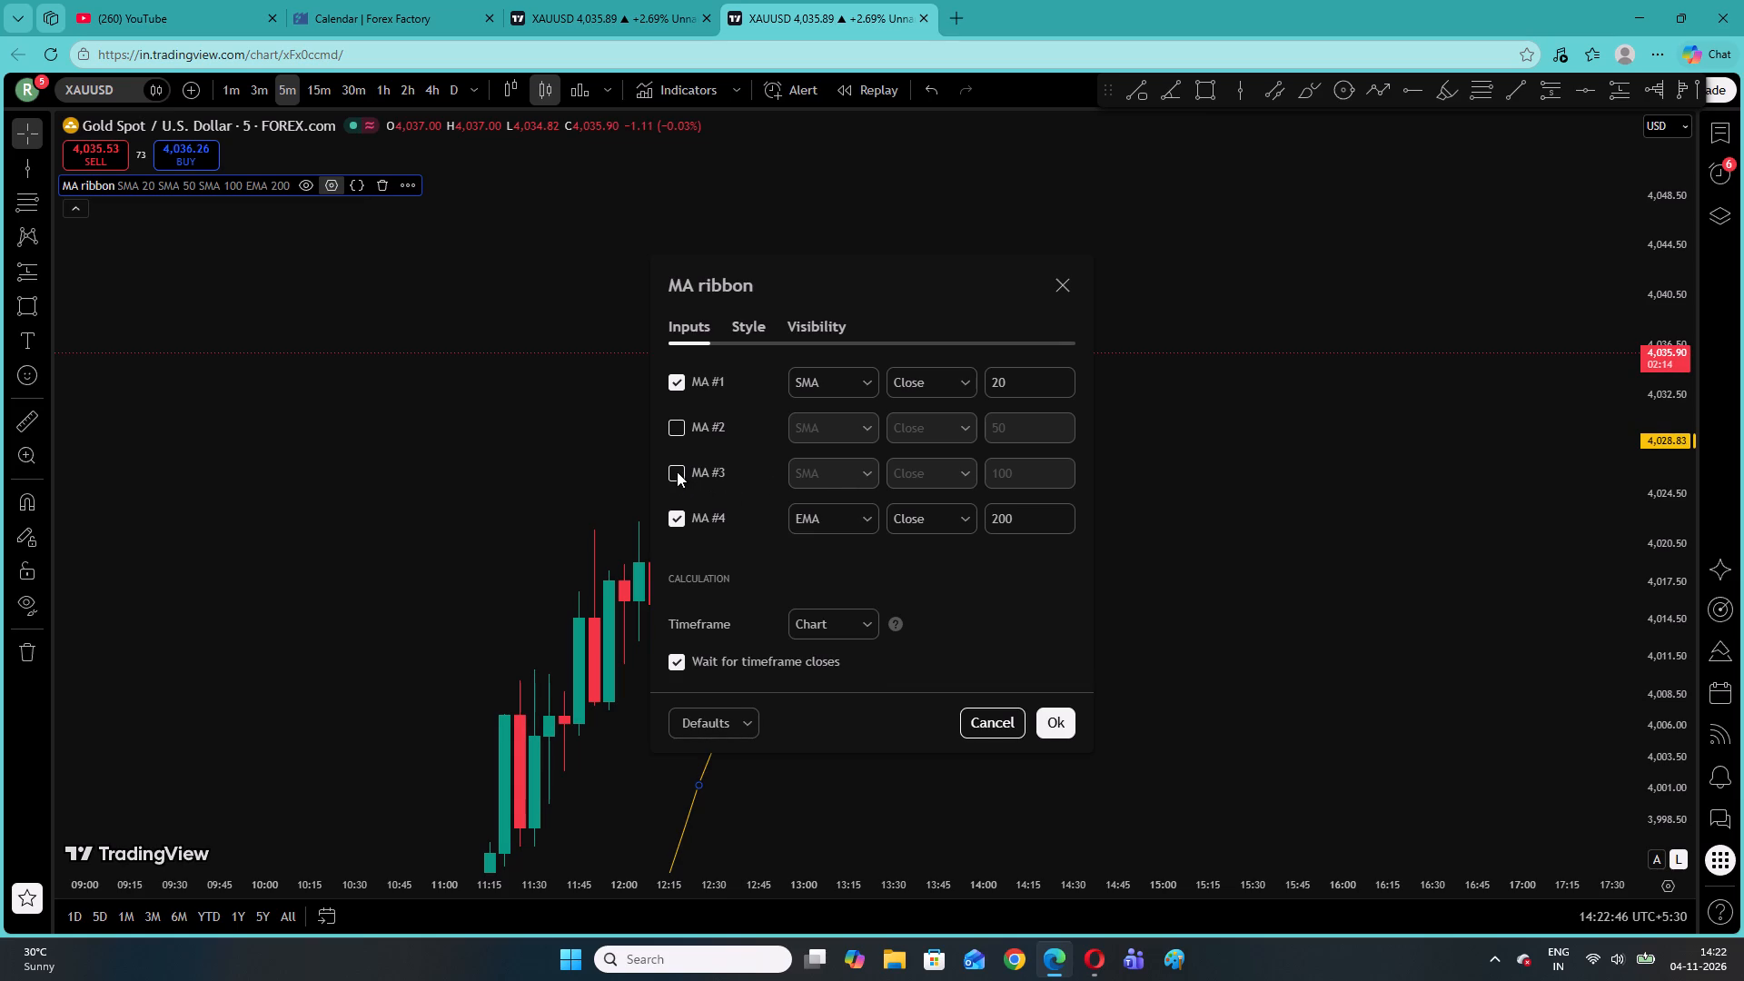
pyautogui.click(683, 419)
pyautogui.click(678, 421)
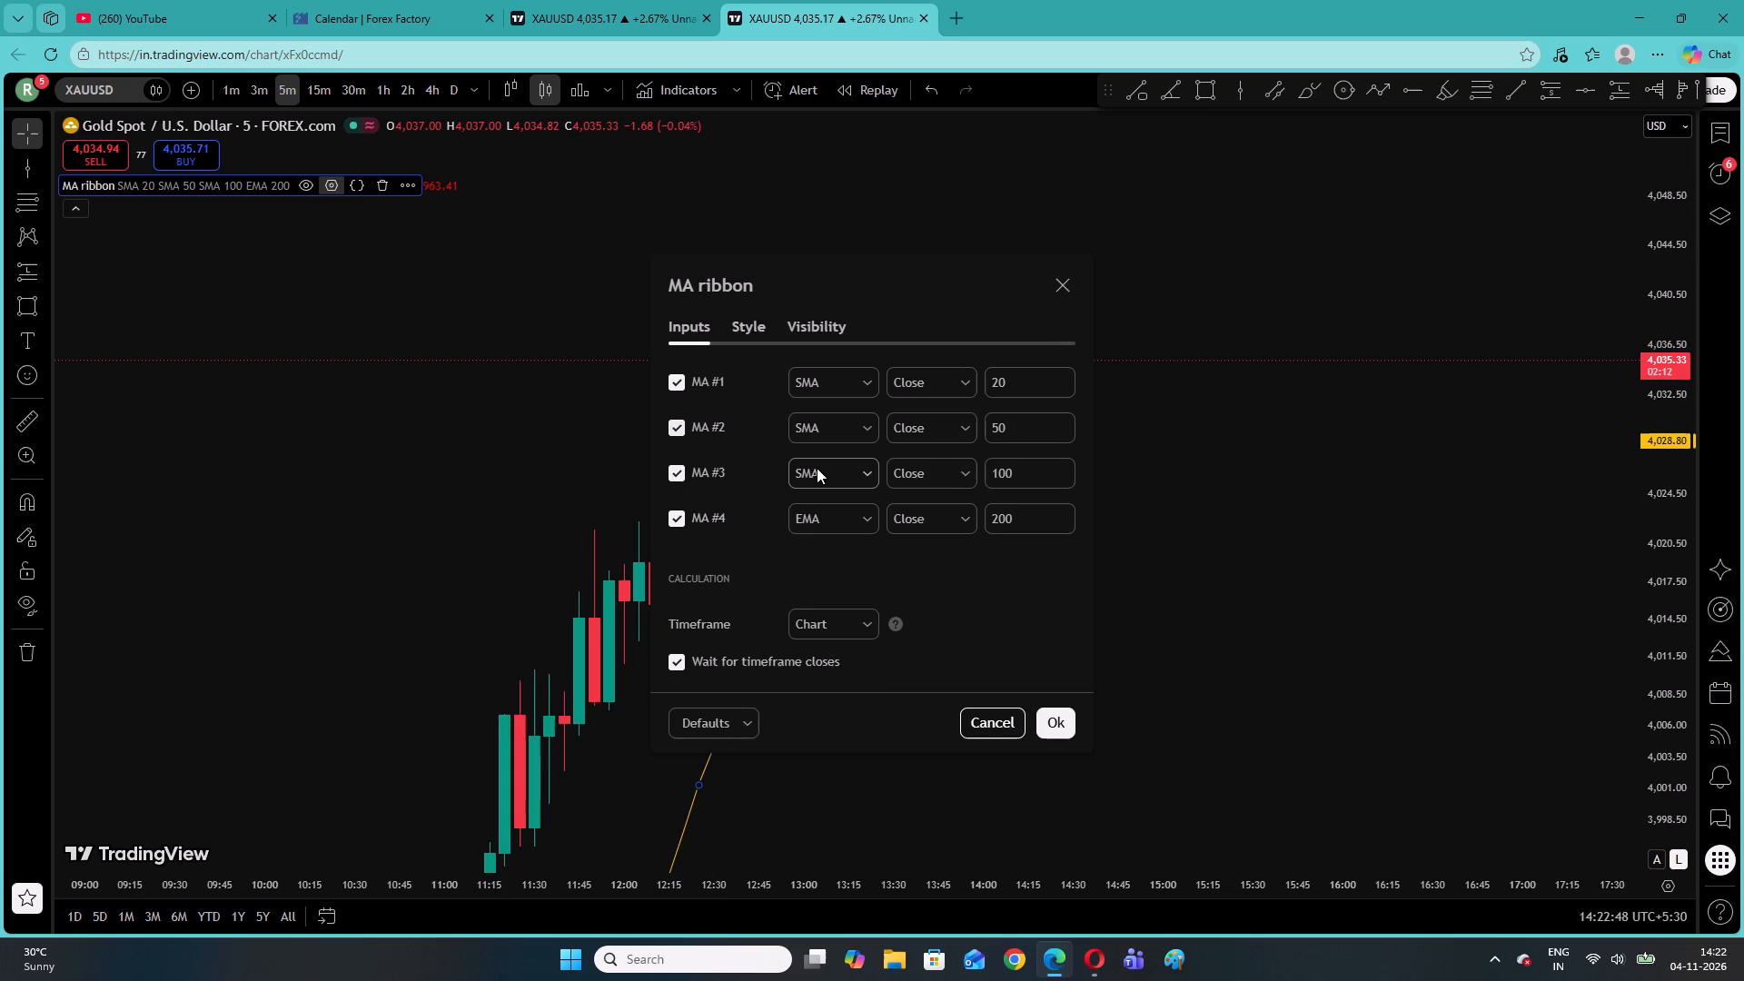
# Set the ribbon's MA #1, MA #2 and MA #3 to EMA and apply the settings.
pyautogui.click(817, 468)
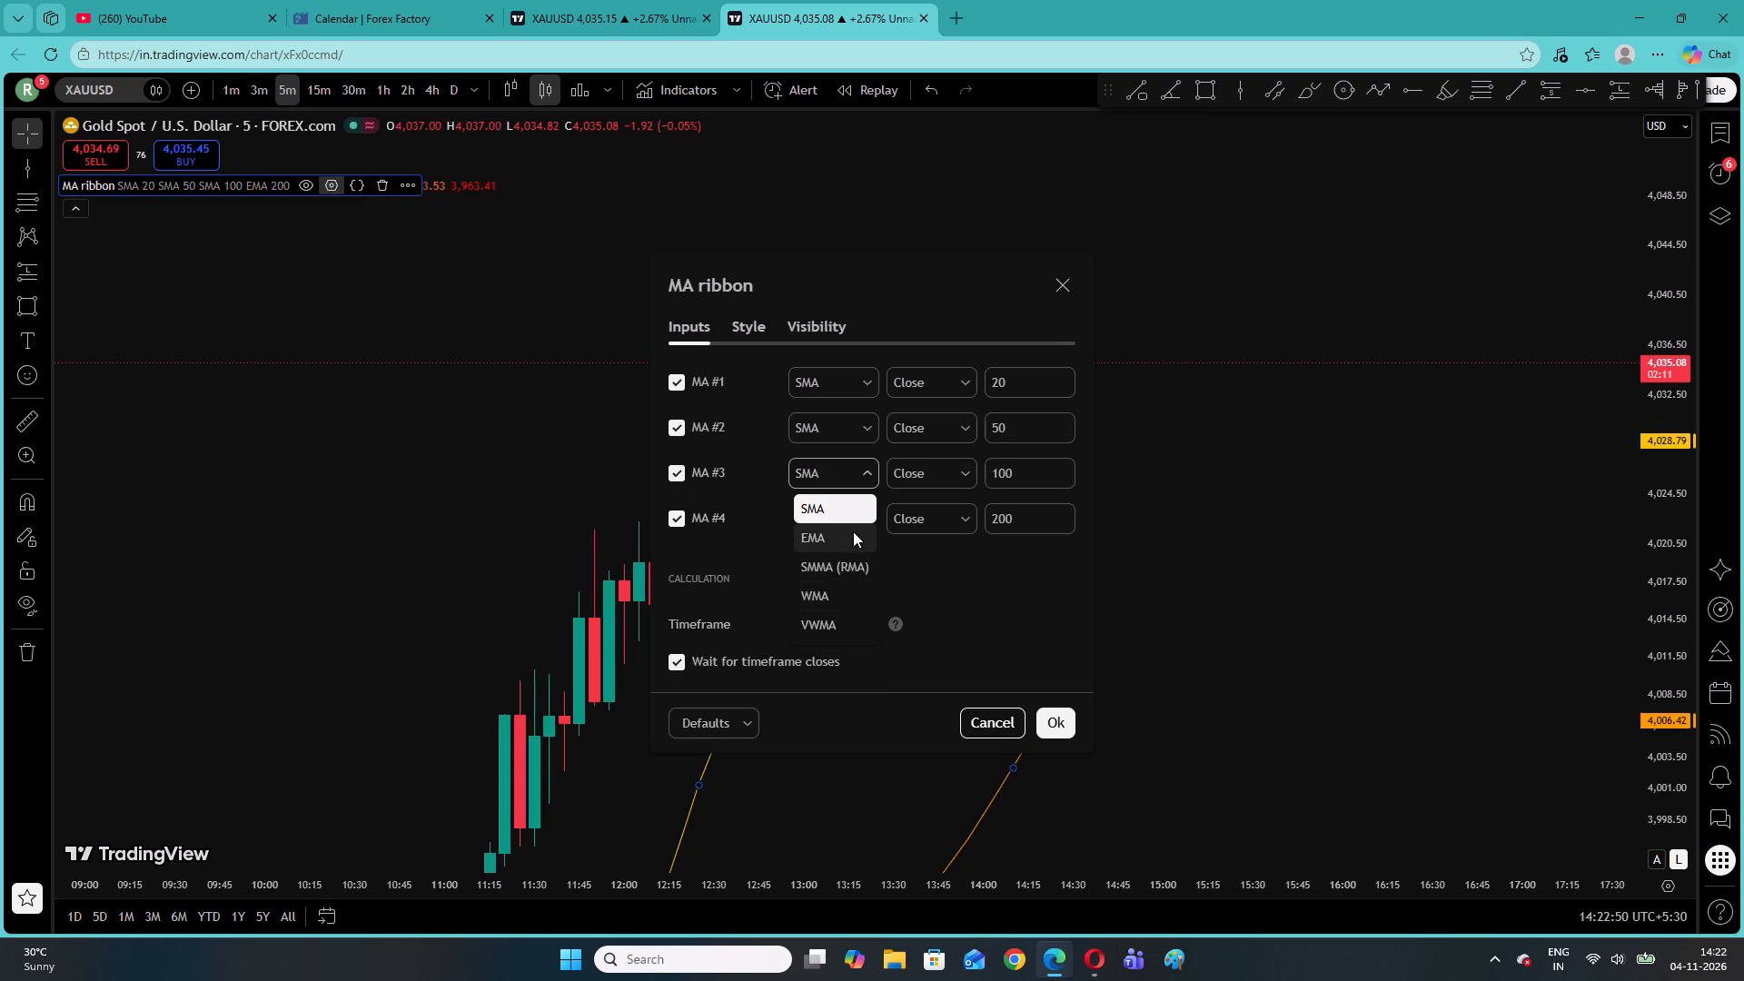
pyautogui.click(844, 618)
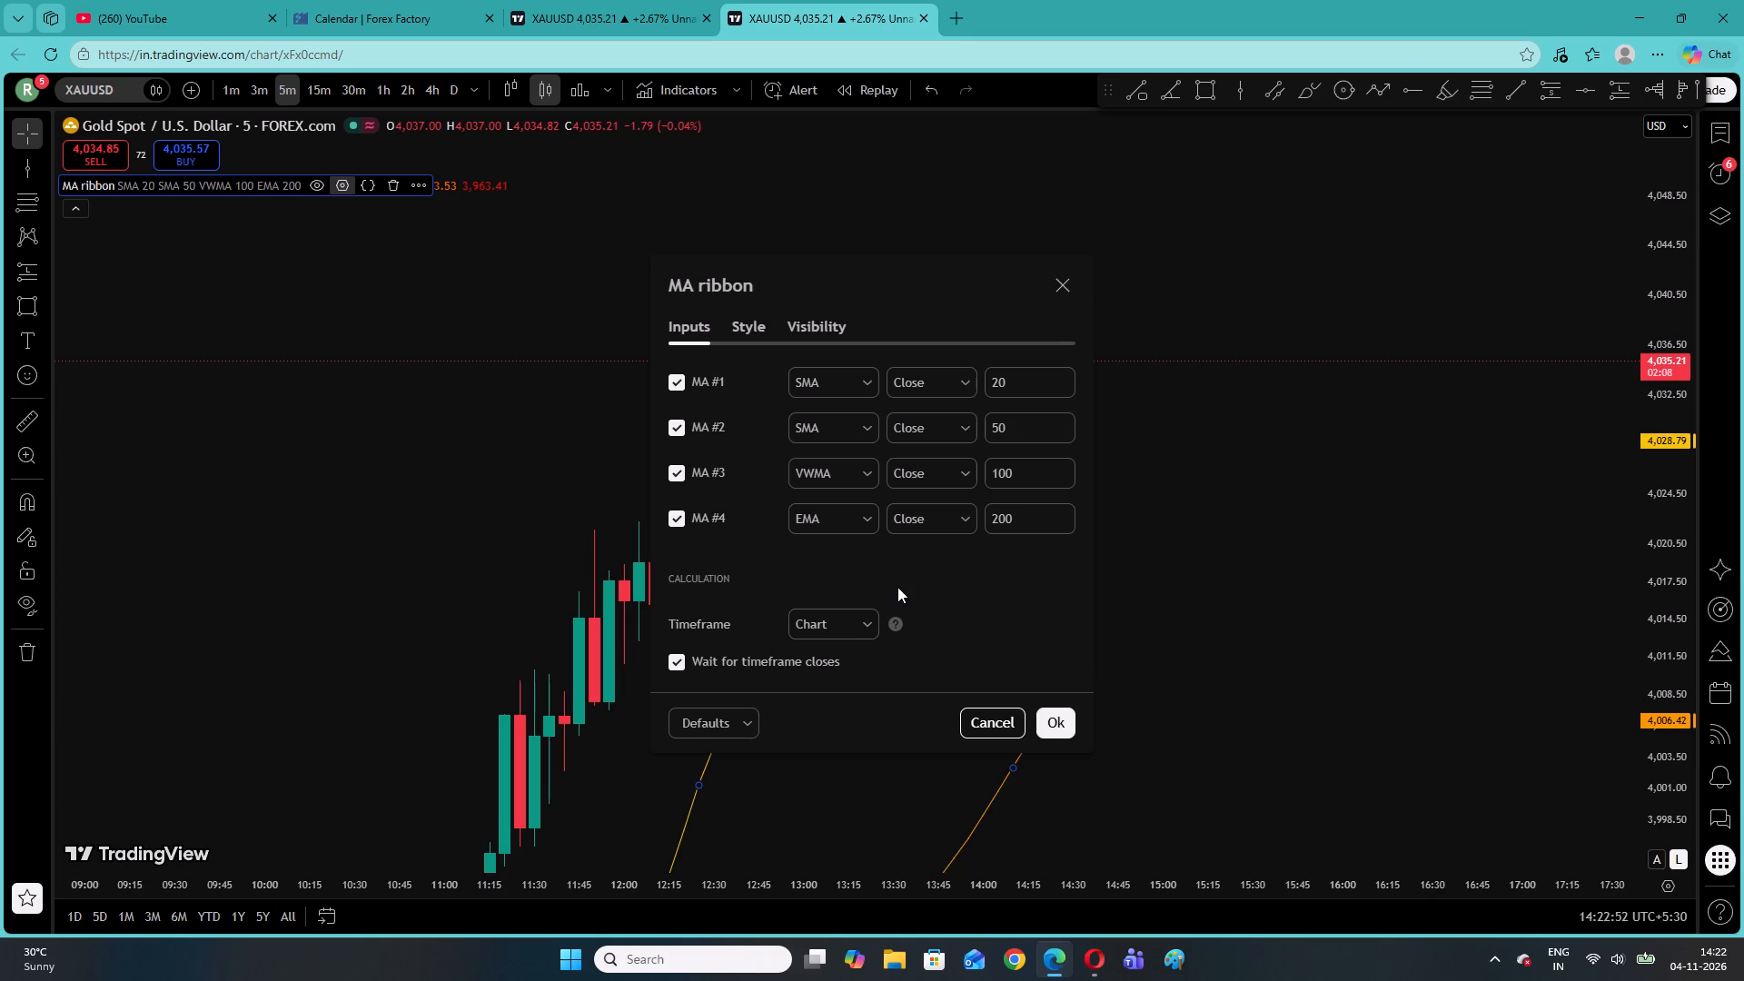
pyautogui.click(840, 461)
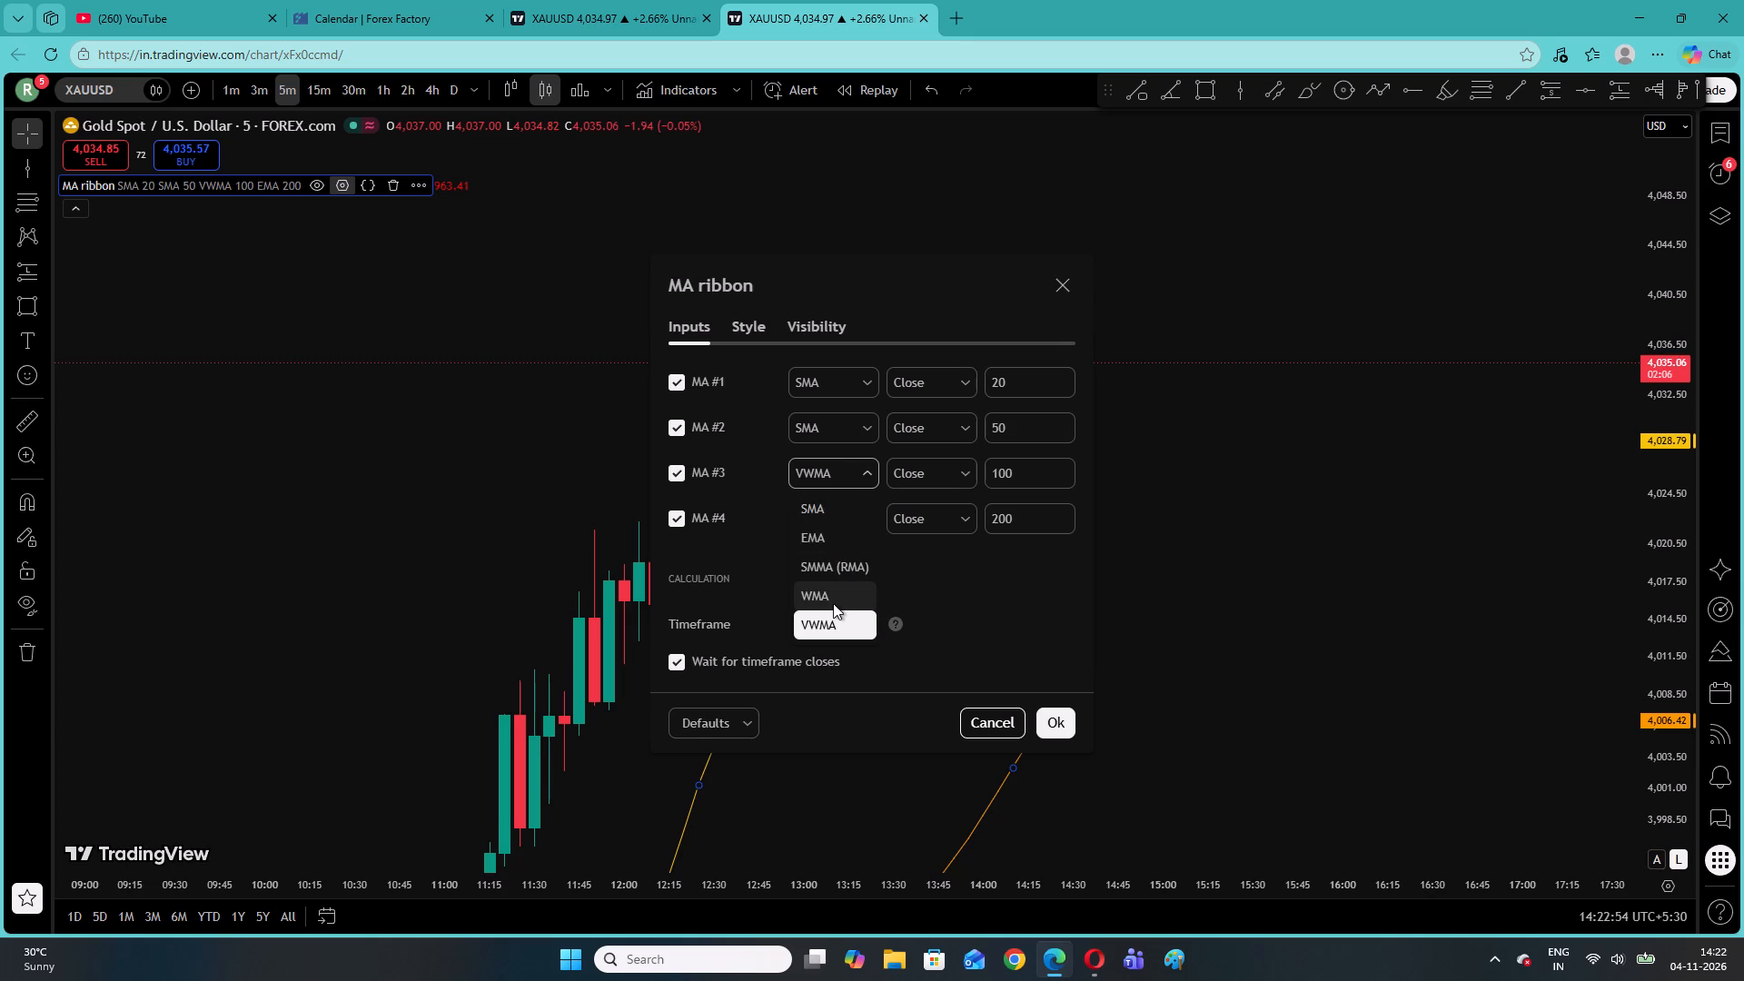
pyautogui.click(828, 537)
pyautogui.click(850, 383)
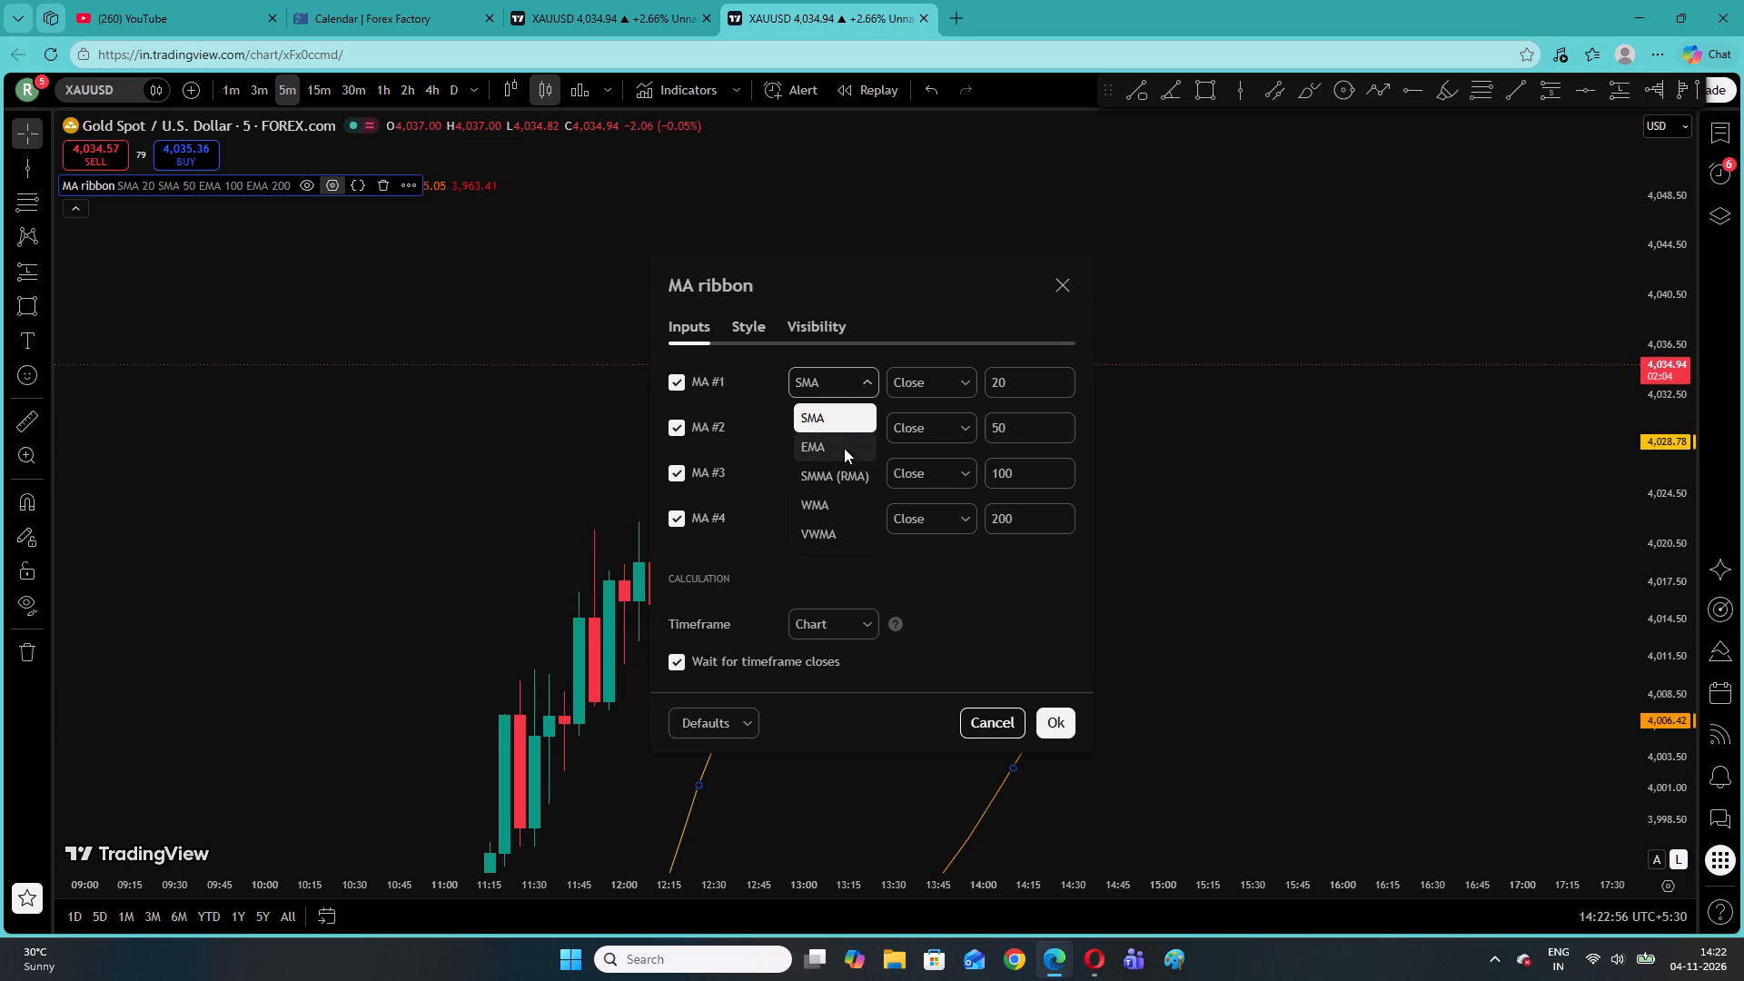
pyautogui.click(844, 448)
pyautogui.click(856, 431)
pyautogui.click(847, 491)
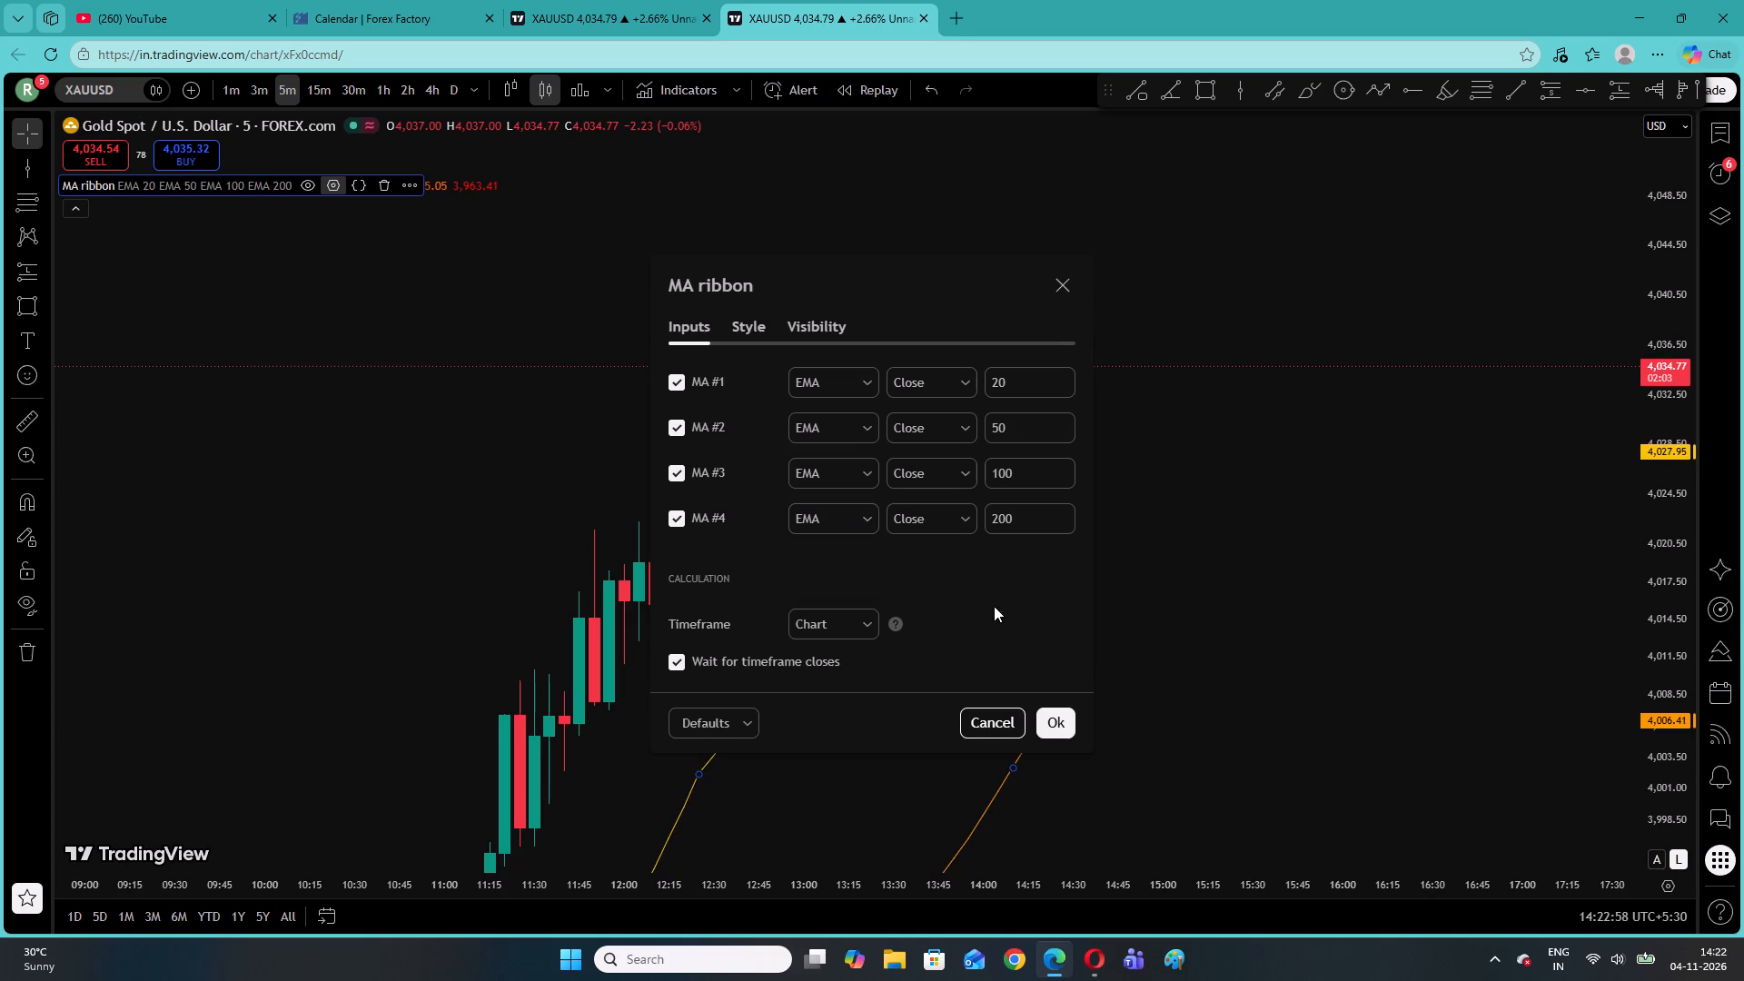
pyautogui.click(1056, 715)
# Examine the 5-minute candles against the 20, 50, 100 and 200 EMAs, going back to the previous evening's session.
pyautogui.click(448, 431)
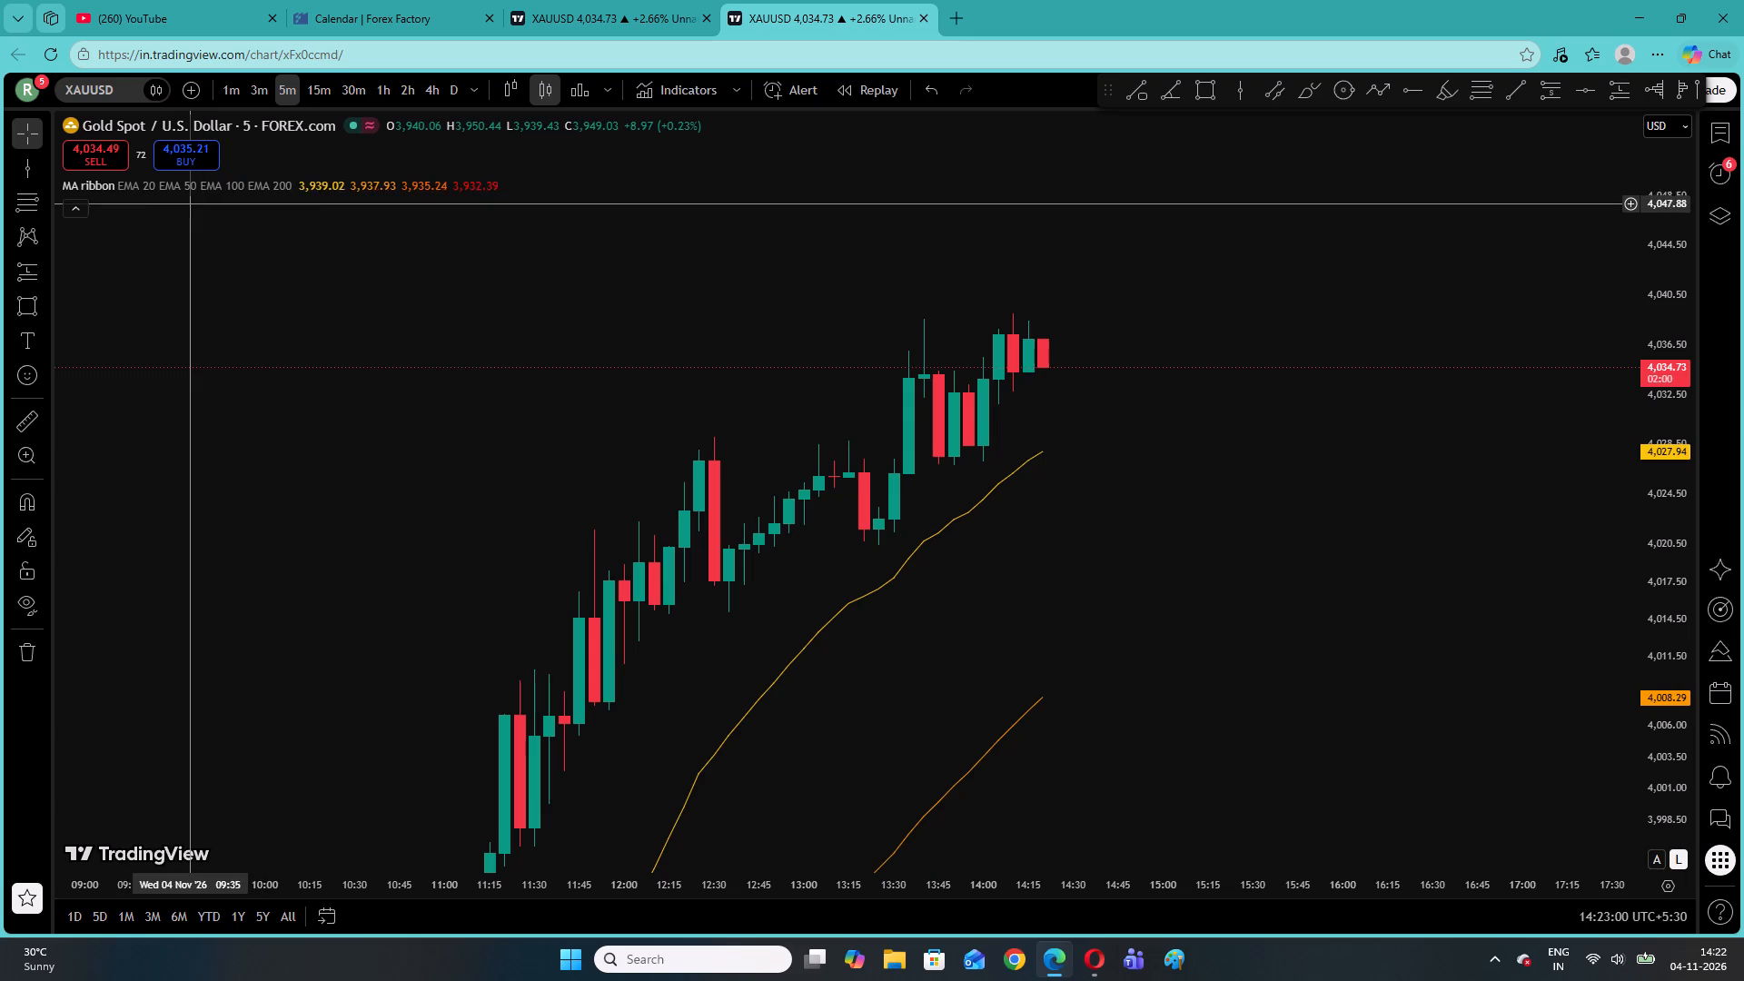
pyautogui.click(328, 185)
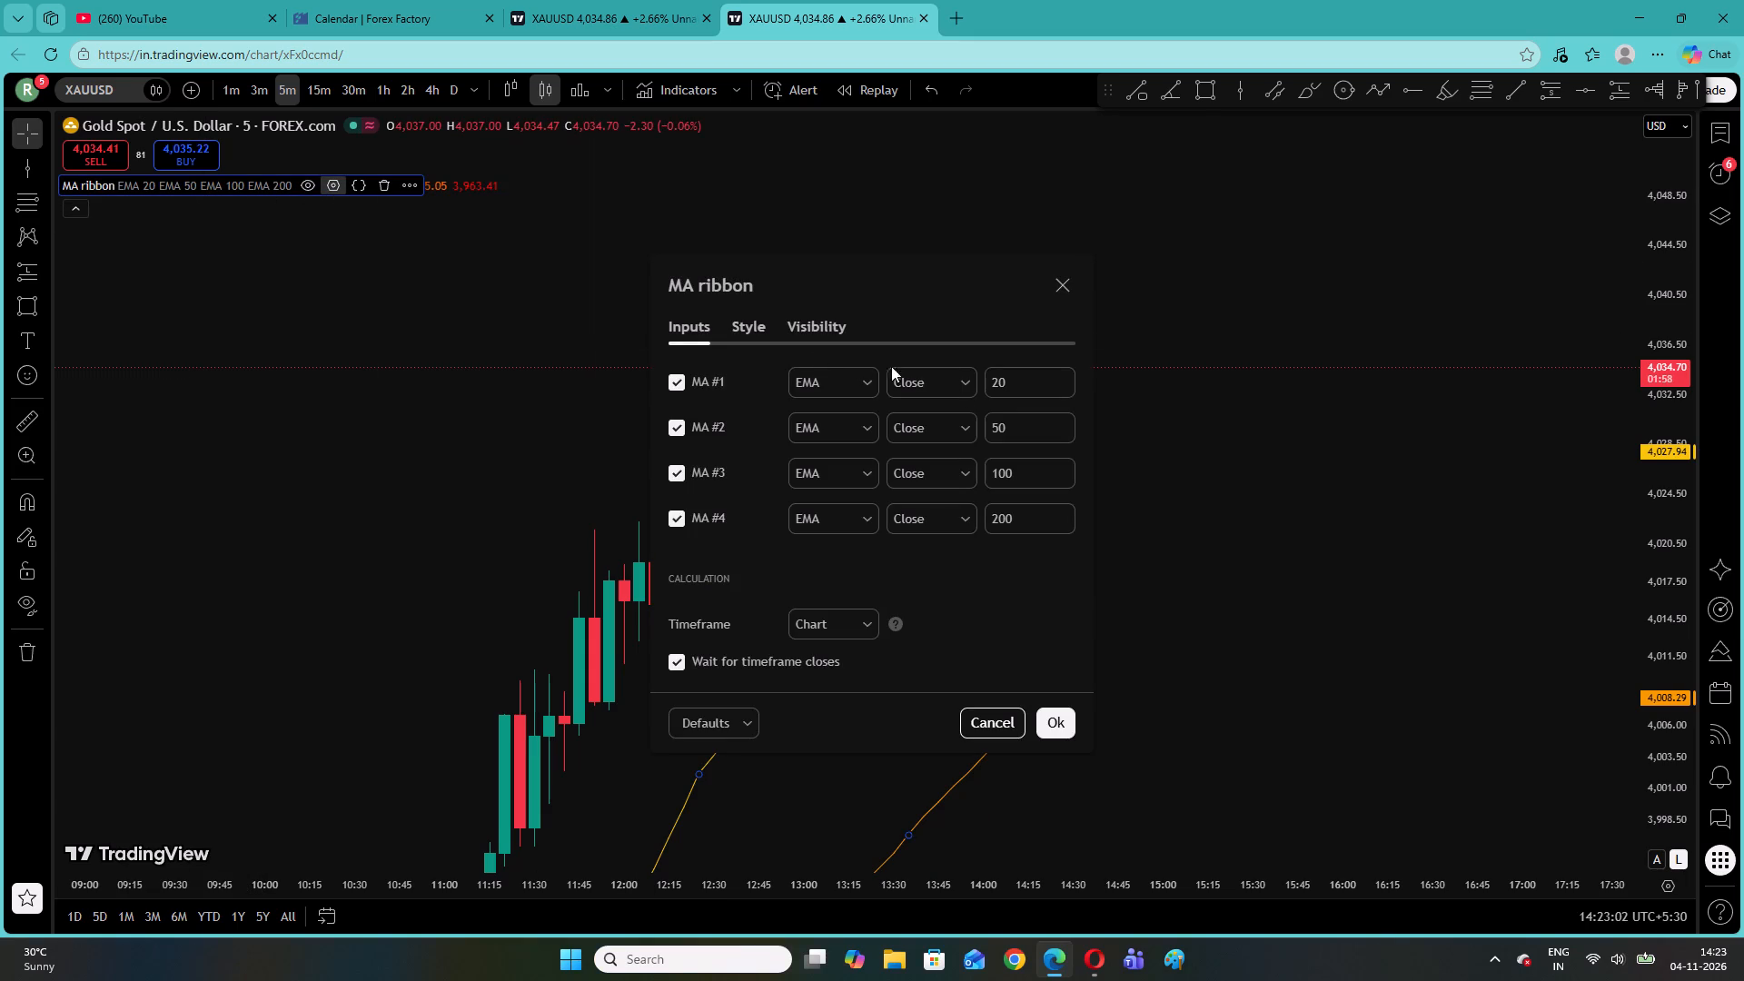
pyautogui.click(1151, 525)
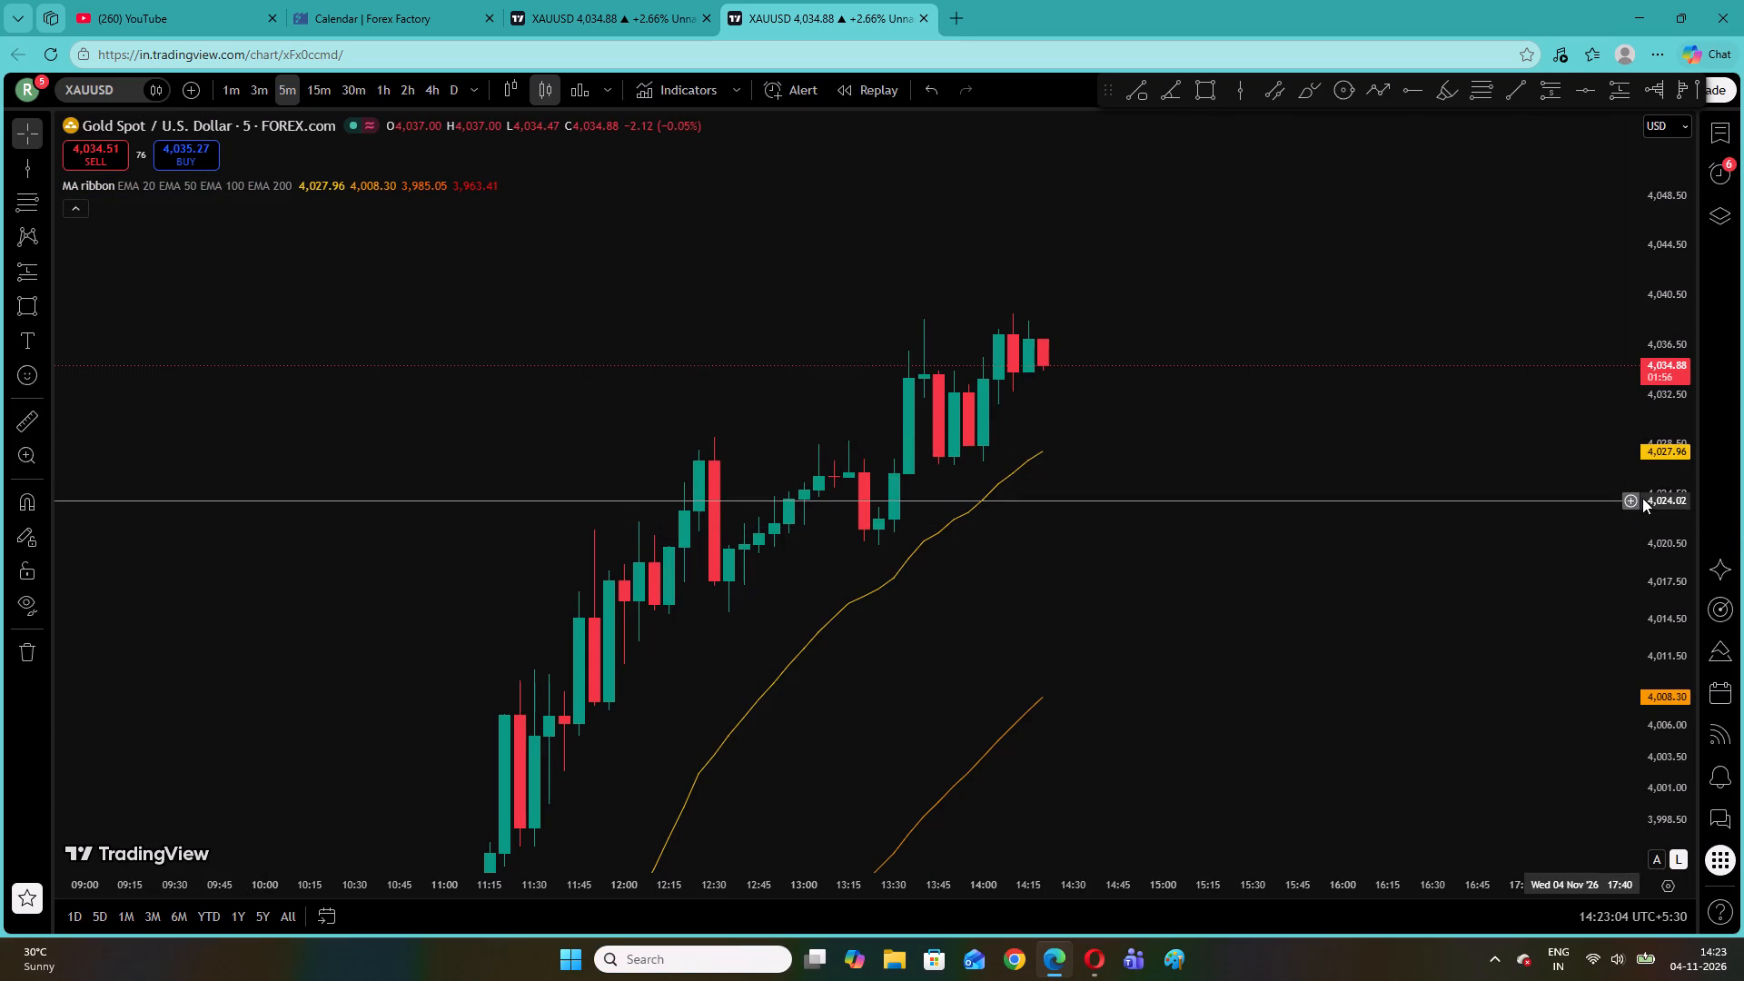
pyautogui.moveTo(1660, 463); pyautogui.dragTo(1629, 700)
pyautogui.moveTo(1298, 704); pyautogui.dragTo(1647, 213)
pyautogui.moveTo(661, 656); pyautogui.dragTo(1269, 456)
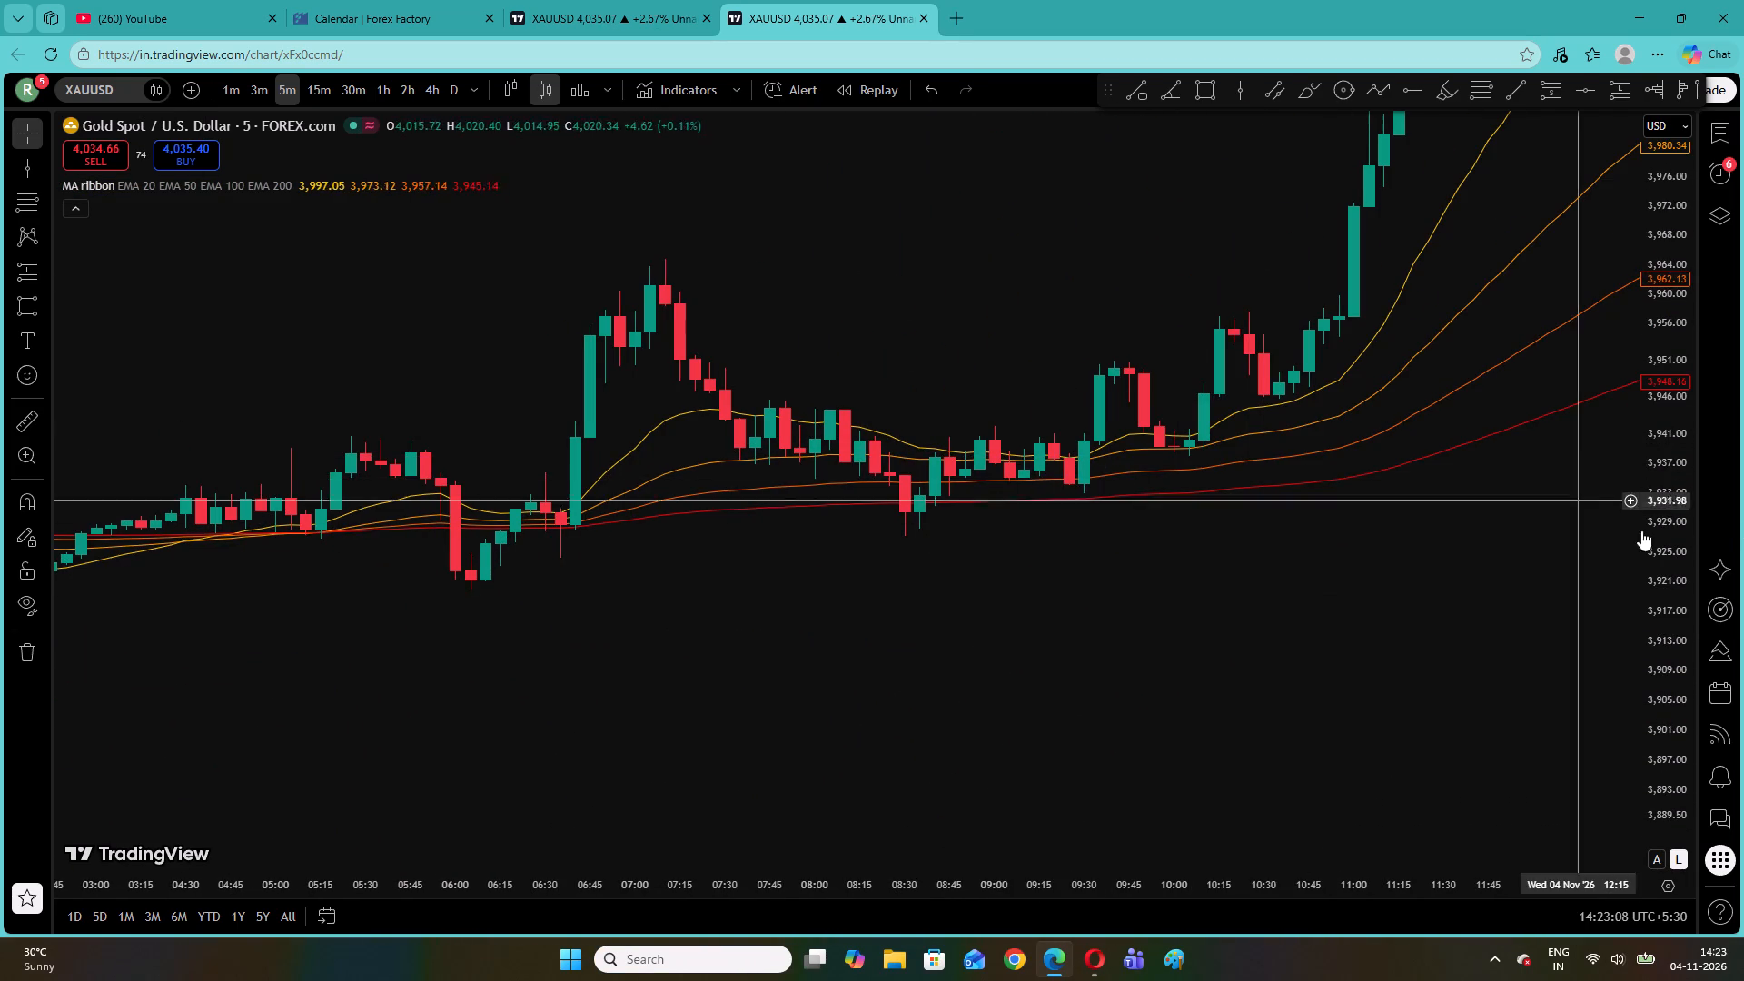
pyautogui.moveTo(1664, 594); pyautogui.dragTo(1670, 534)
pyautogui.moveTo(955, 626); pyautogui.dragTo(1287, 509)
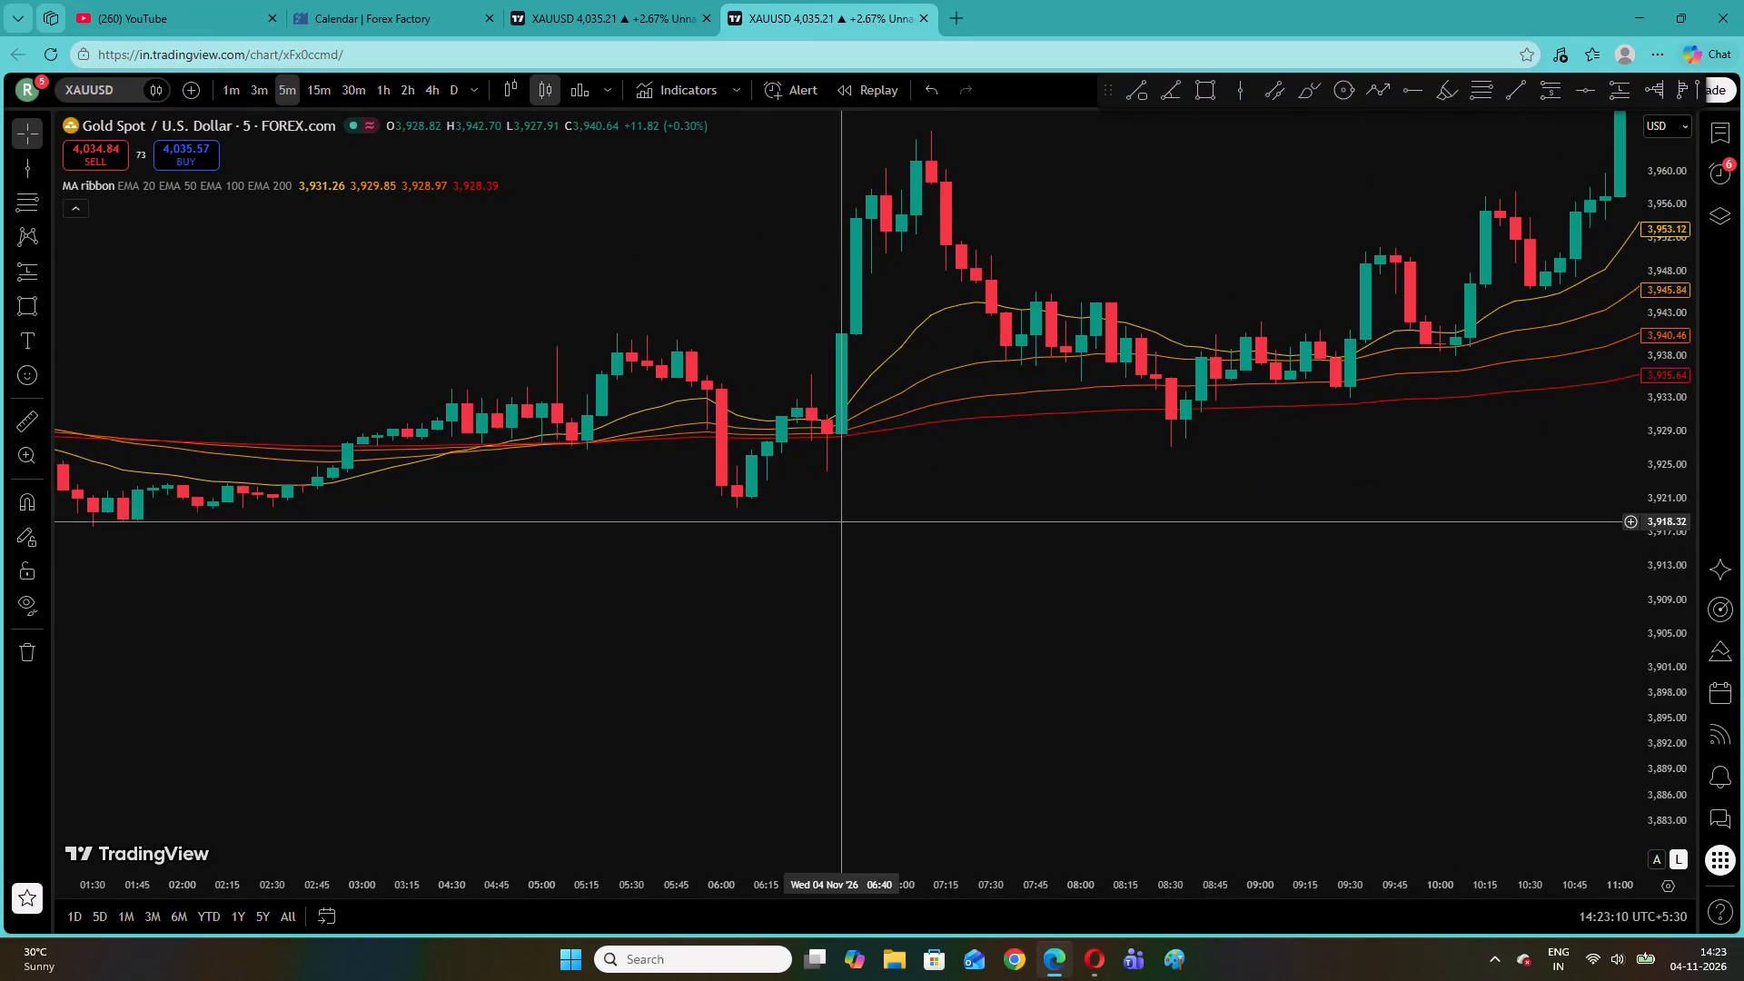
pyautogui.moveTo(841, 518); pyautogui.dragTo(1394, 523)
pyautogui.rightClick(985, 278)
pyautogui.click(1020, 283)
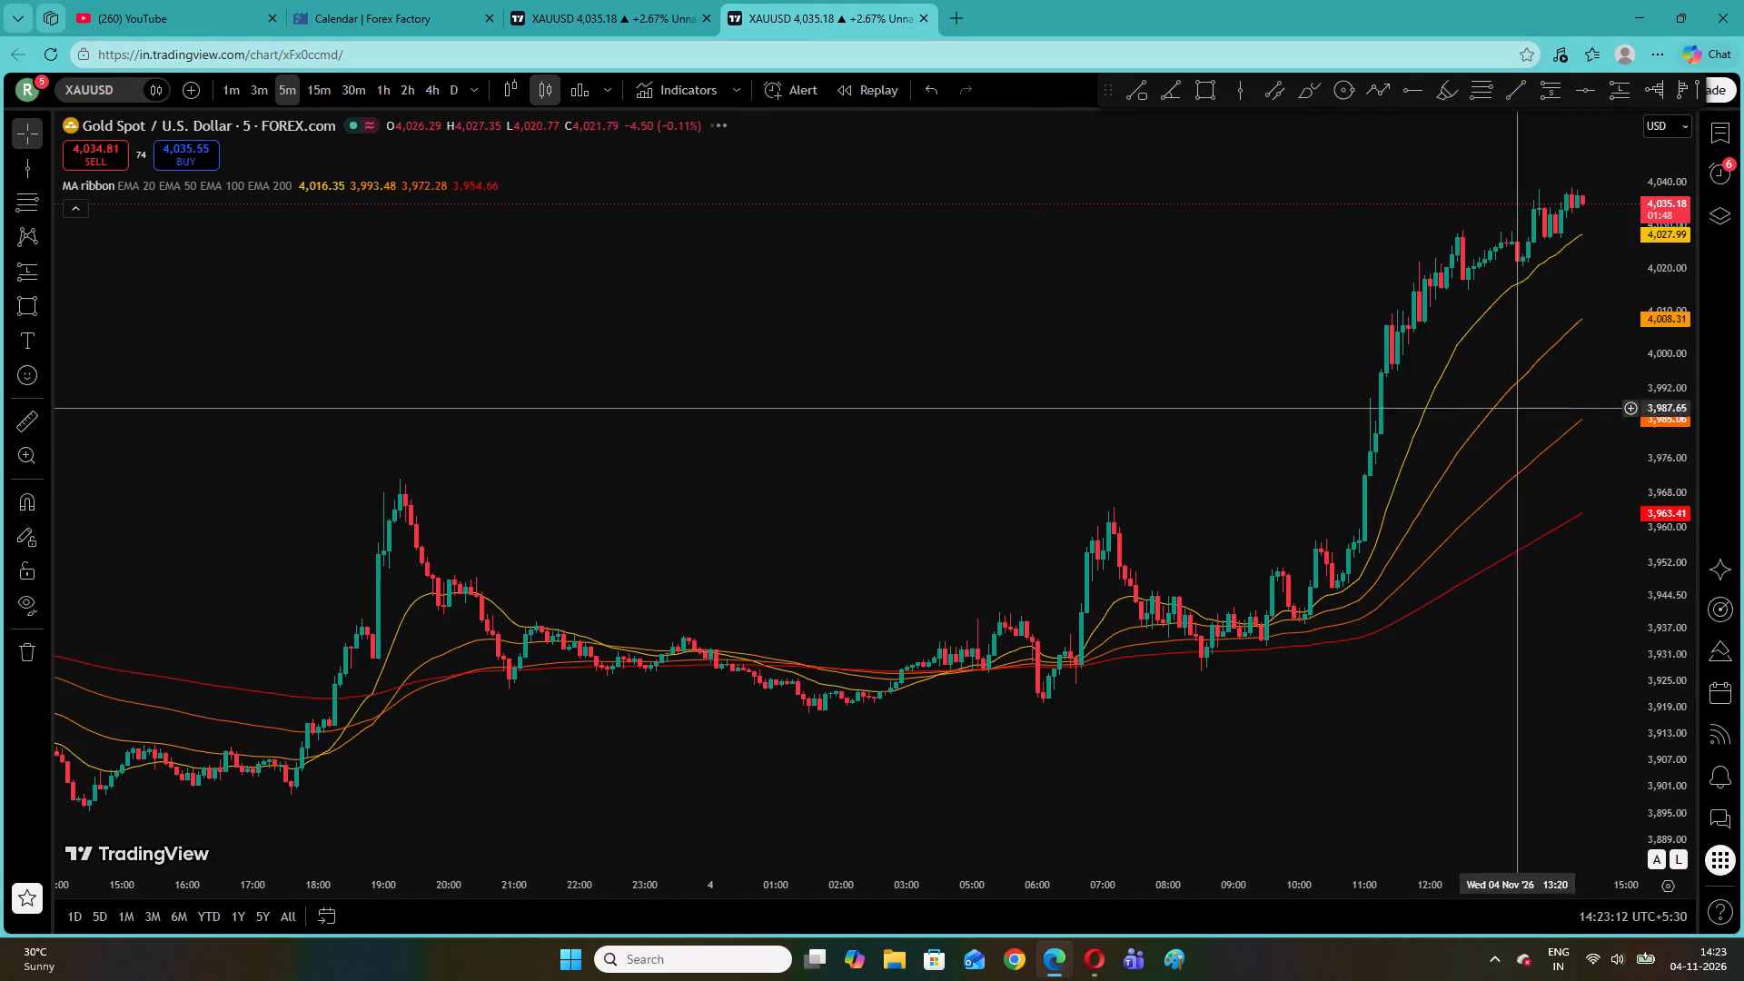
pyautogui.moveTo(1652, 495); pyautogui.dragTo(1660, 559)
pyautogui.moveTo(1108, 426); pyautogui.dragTo(774, 517)
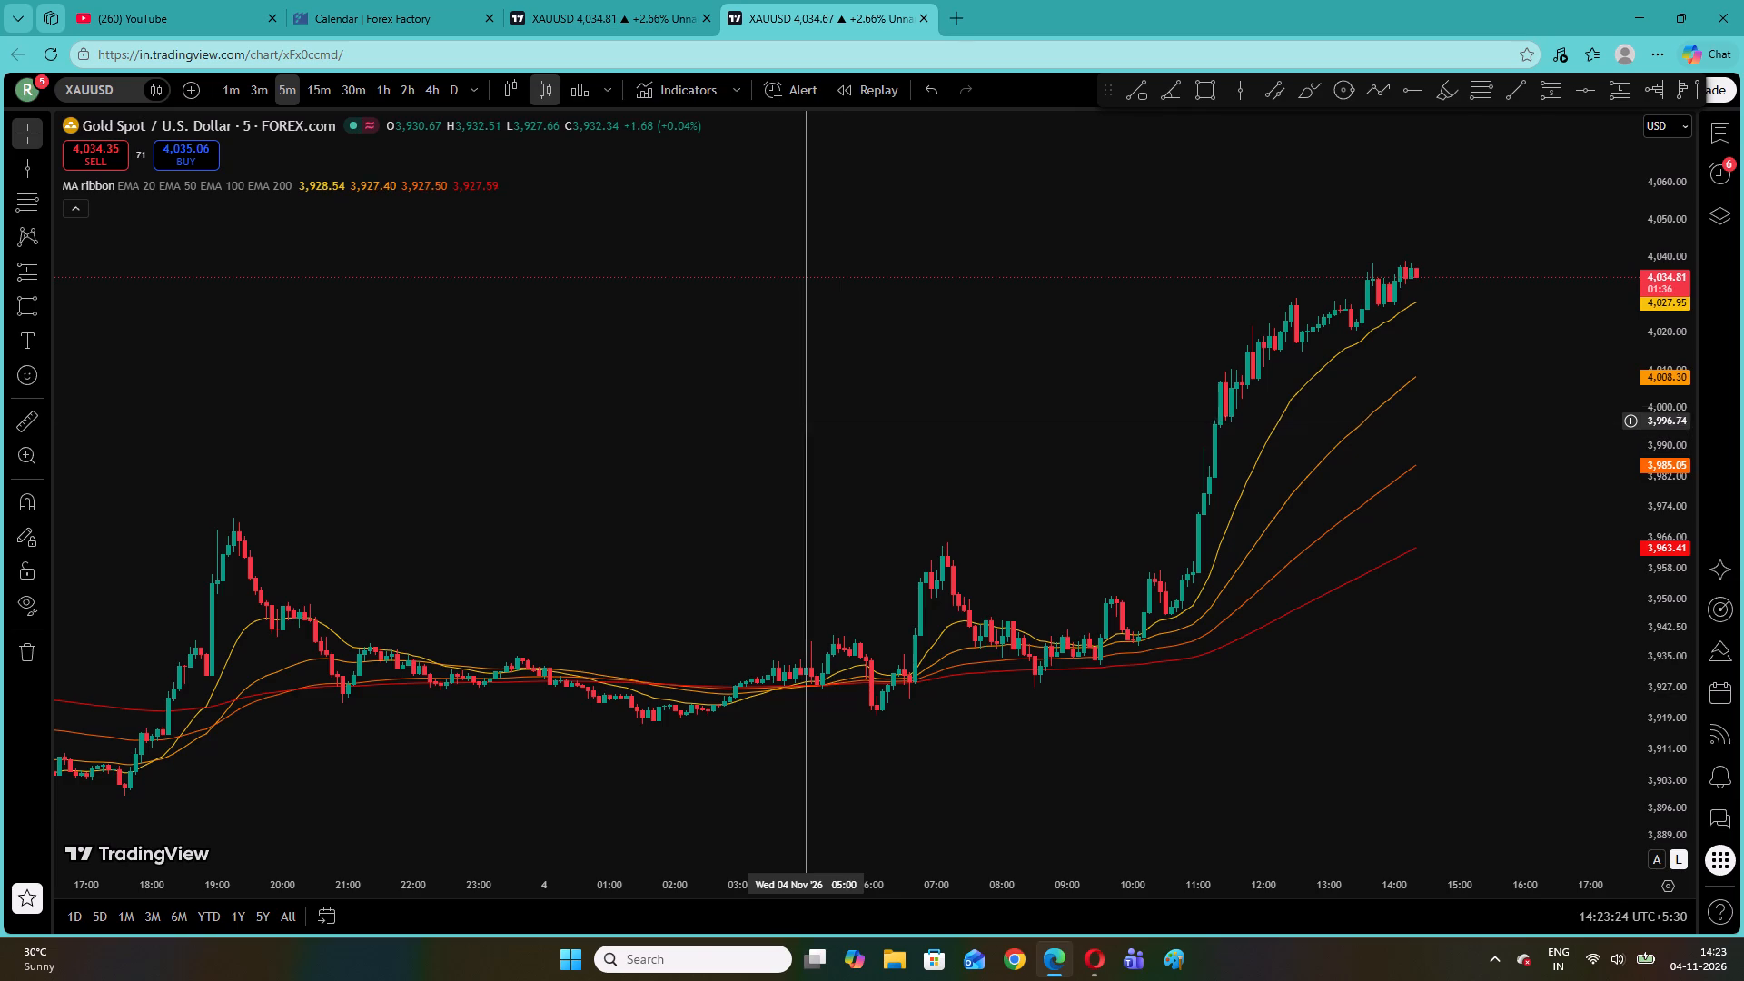
# Switch the chart to the 1-minute timeframe and reset the chart view.
pyautogui.click(239, 94)
pyautogui.rightClick(1045, 238)
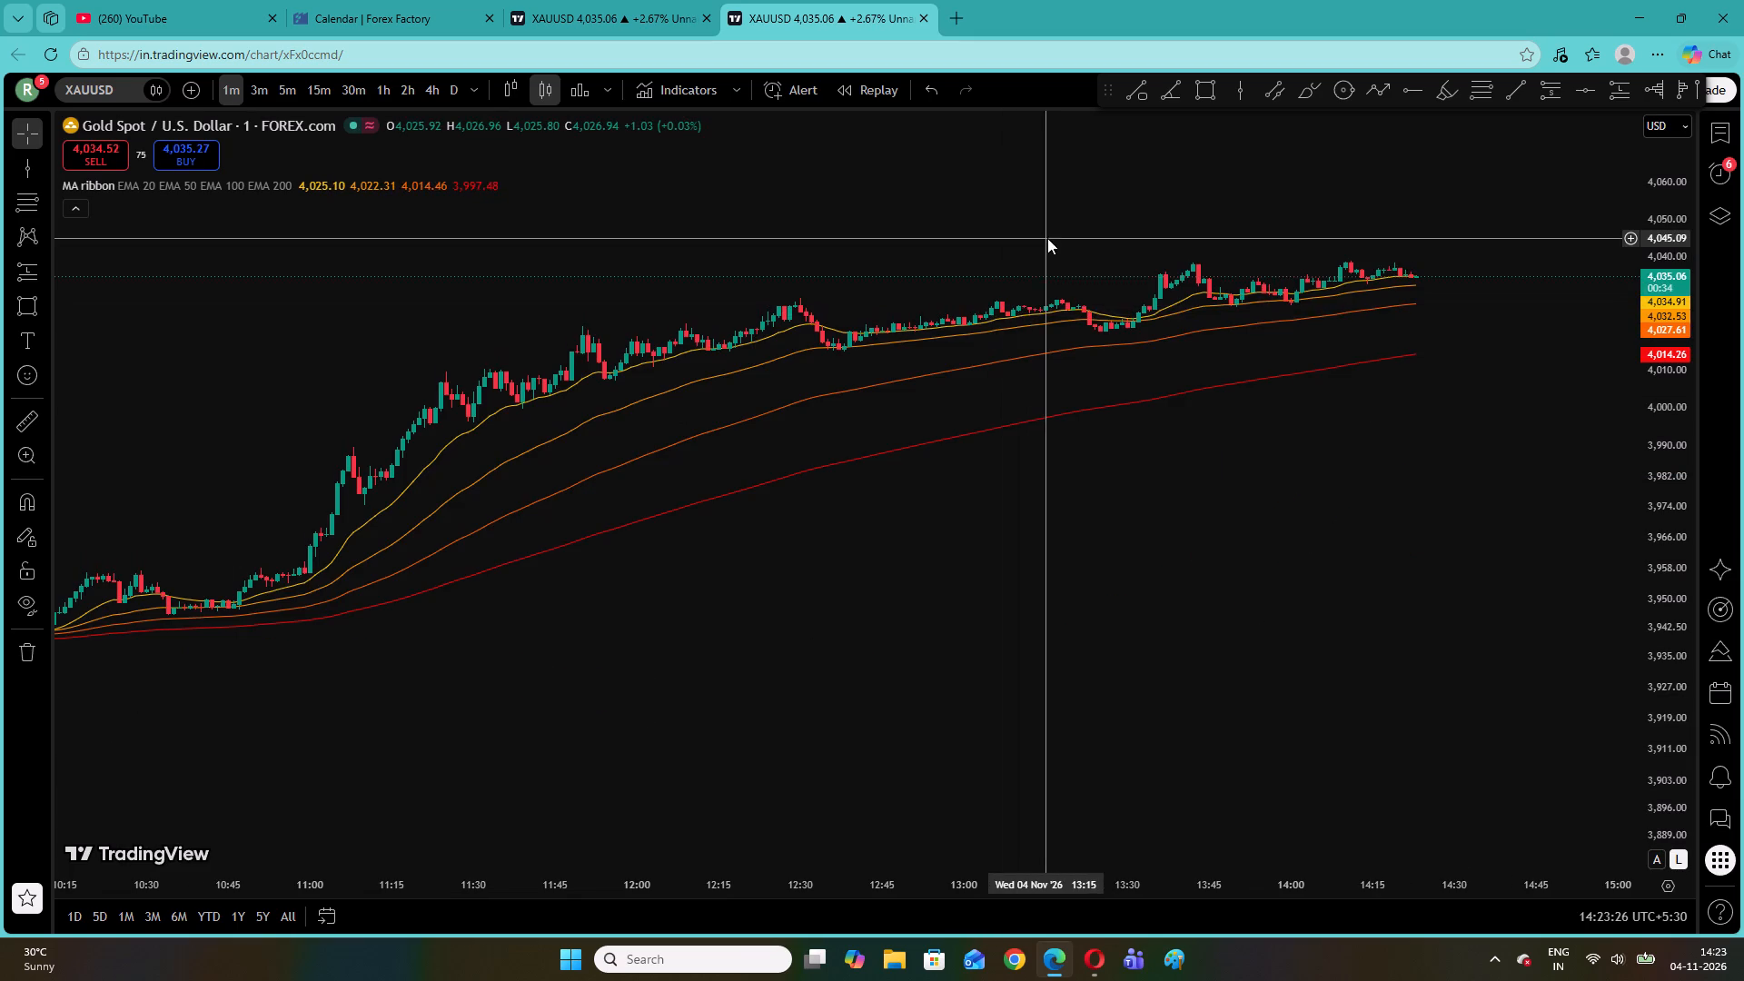
pyautogui.click(1056, 247)
pyautogui.moveTo(1675, 478); pyautogui.dragTo(1646, 312)
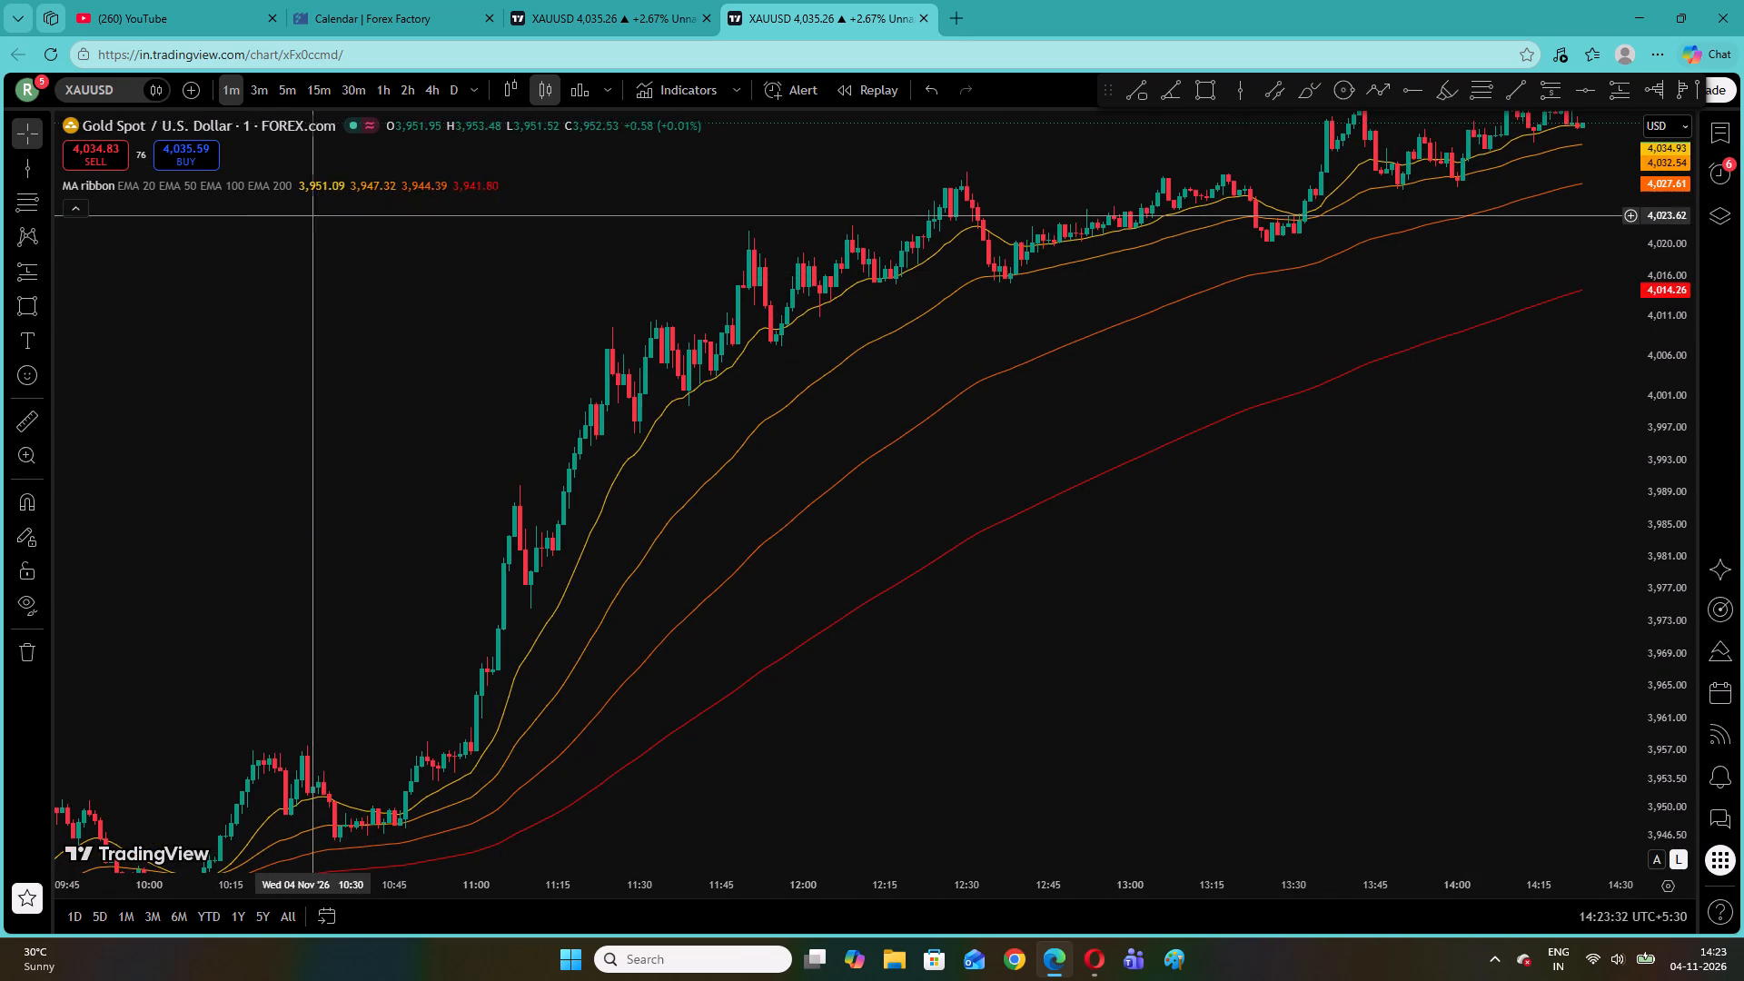
# Examine how the 1-minute candles move around the four ribbon EMAs, from the early-morning session up to the latest candle.
pyautogui.click(338, 183)
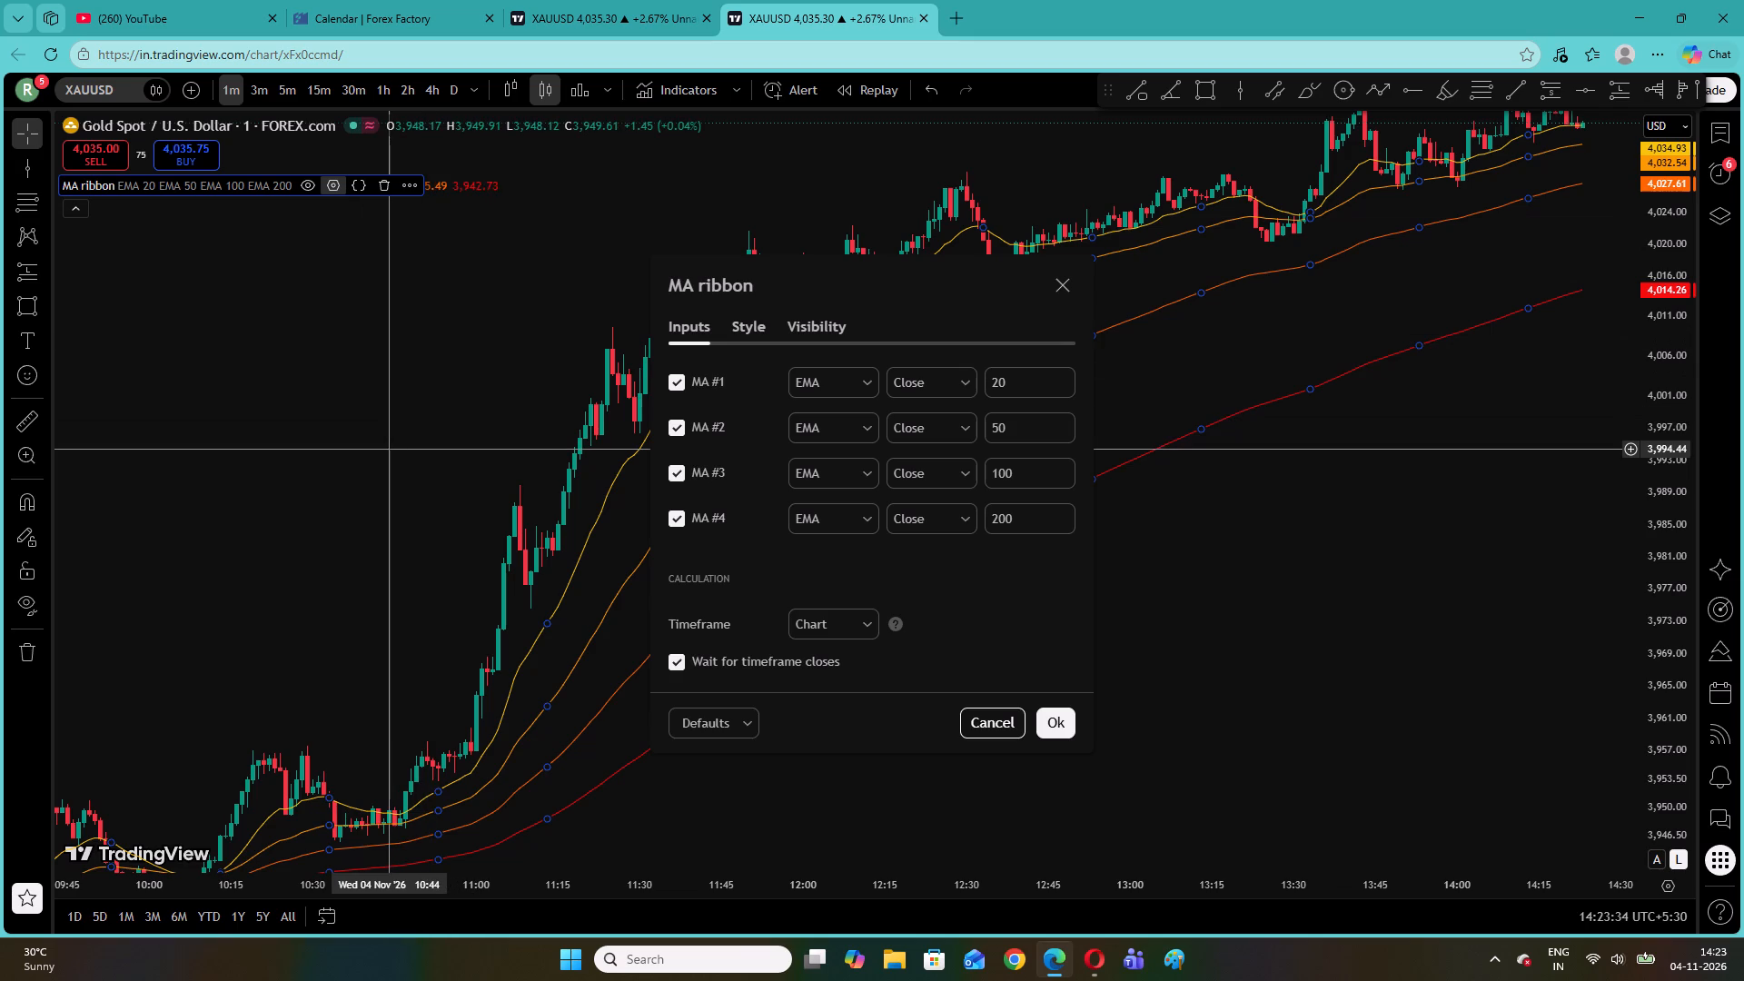
pyautogui.click(391, 449)
pyautogui.moveTo(325, 503); pyautogui.dragTo(921, 261)
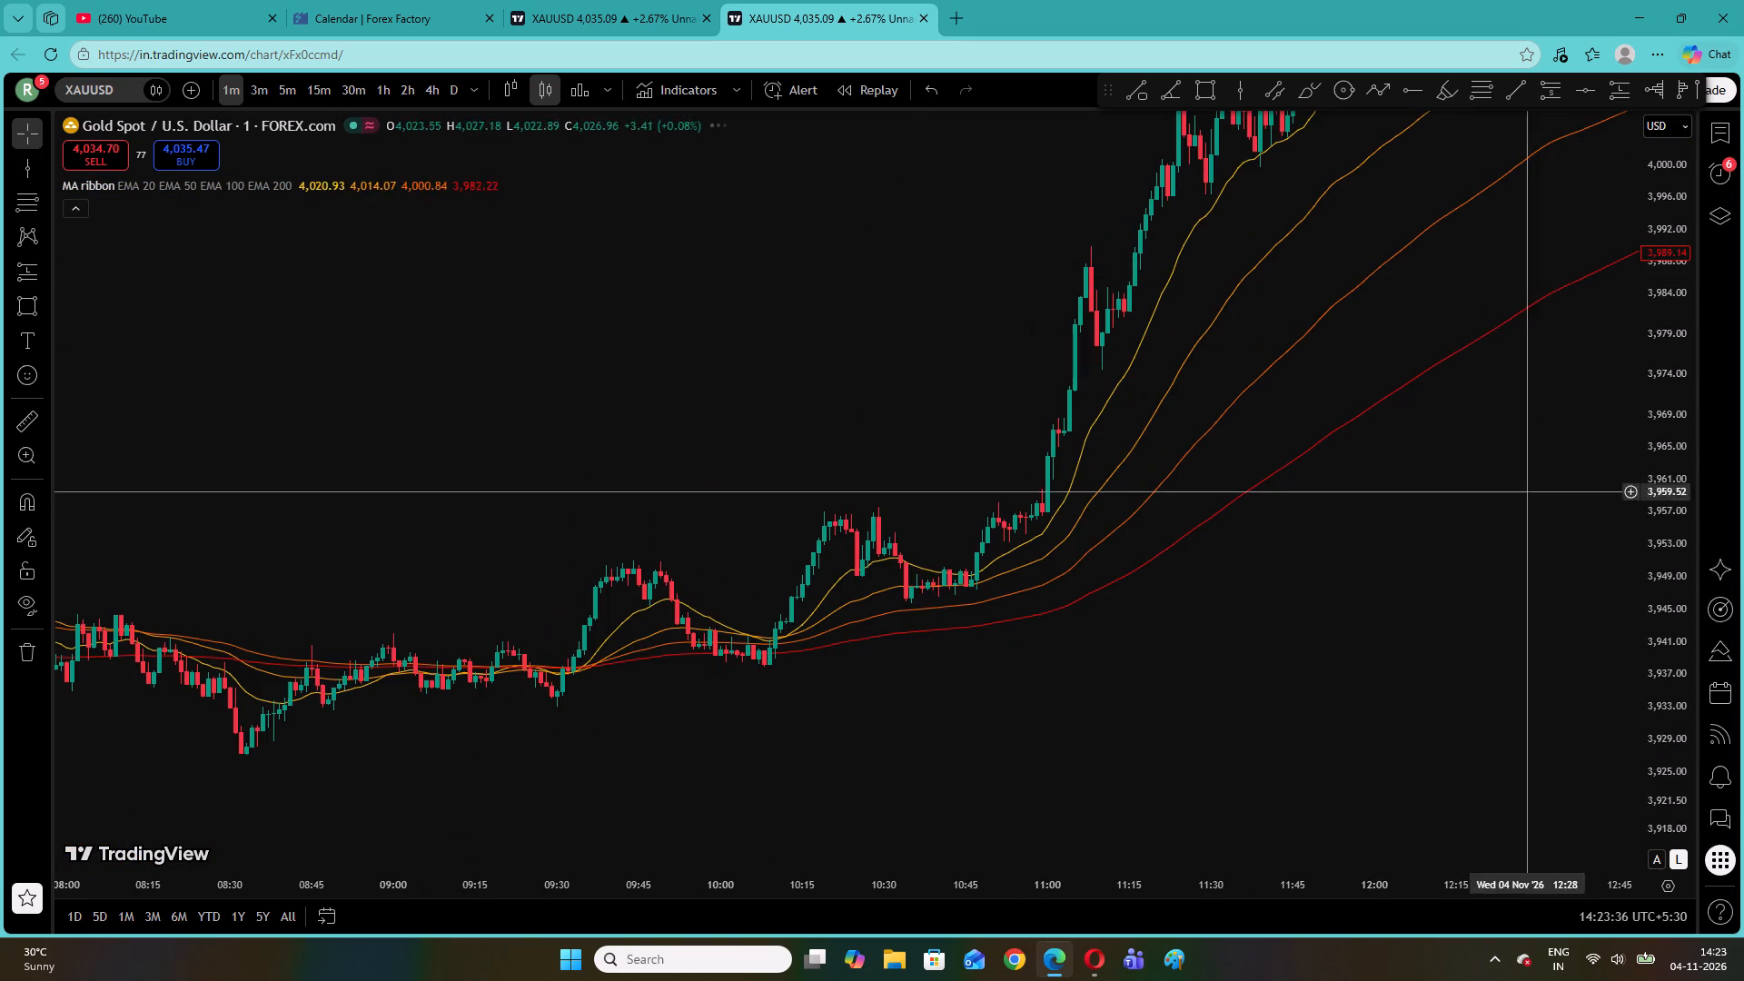
pyautogui.moveTo(1677, 681); pyautogui.dragTo(1630, 424)
pyautogui.moveTo(930, 525); pyautogui.dragTo(953, 381)
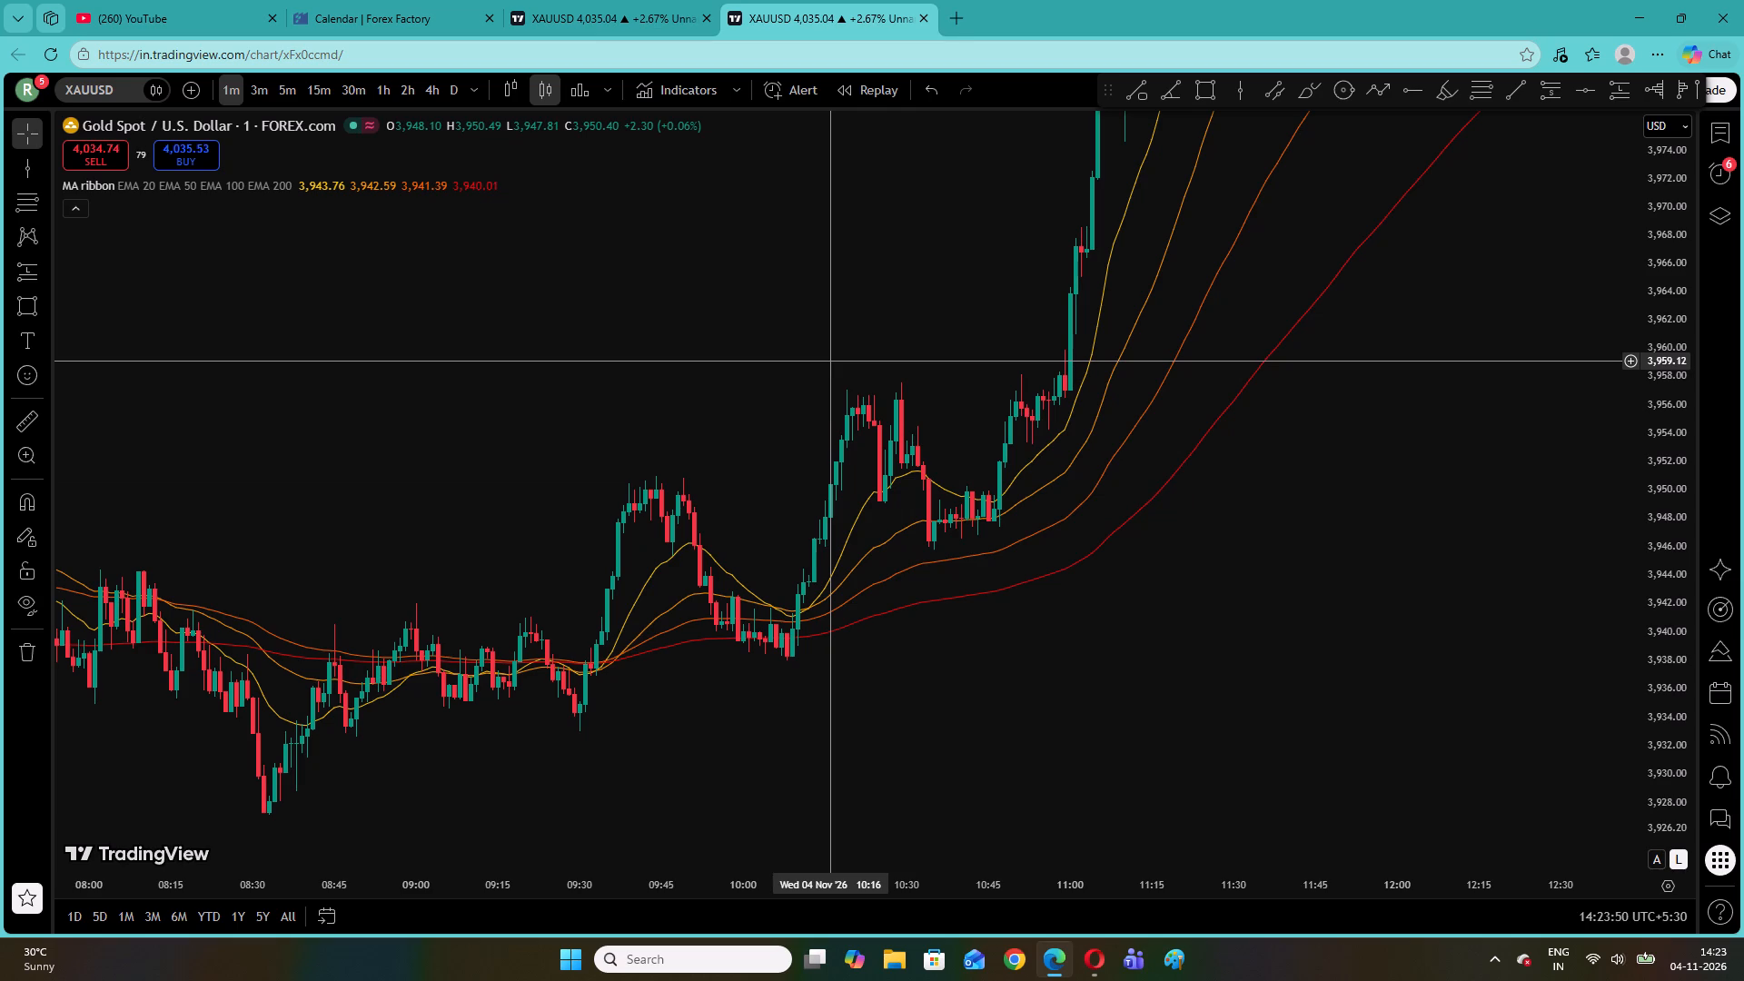
pyautogui.scroll(2, 832, 361)
pyautogui.scroll(-1, 832, 361)
pyautogui.moveTo(515, 421); pyautogui.dragTo(1376, 343)
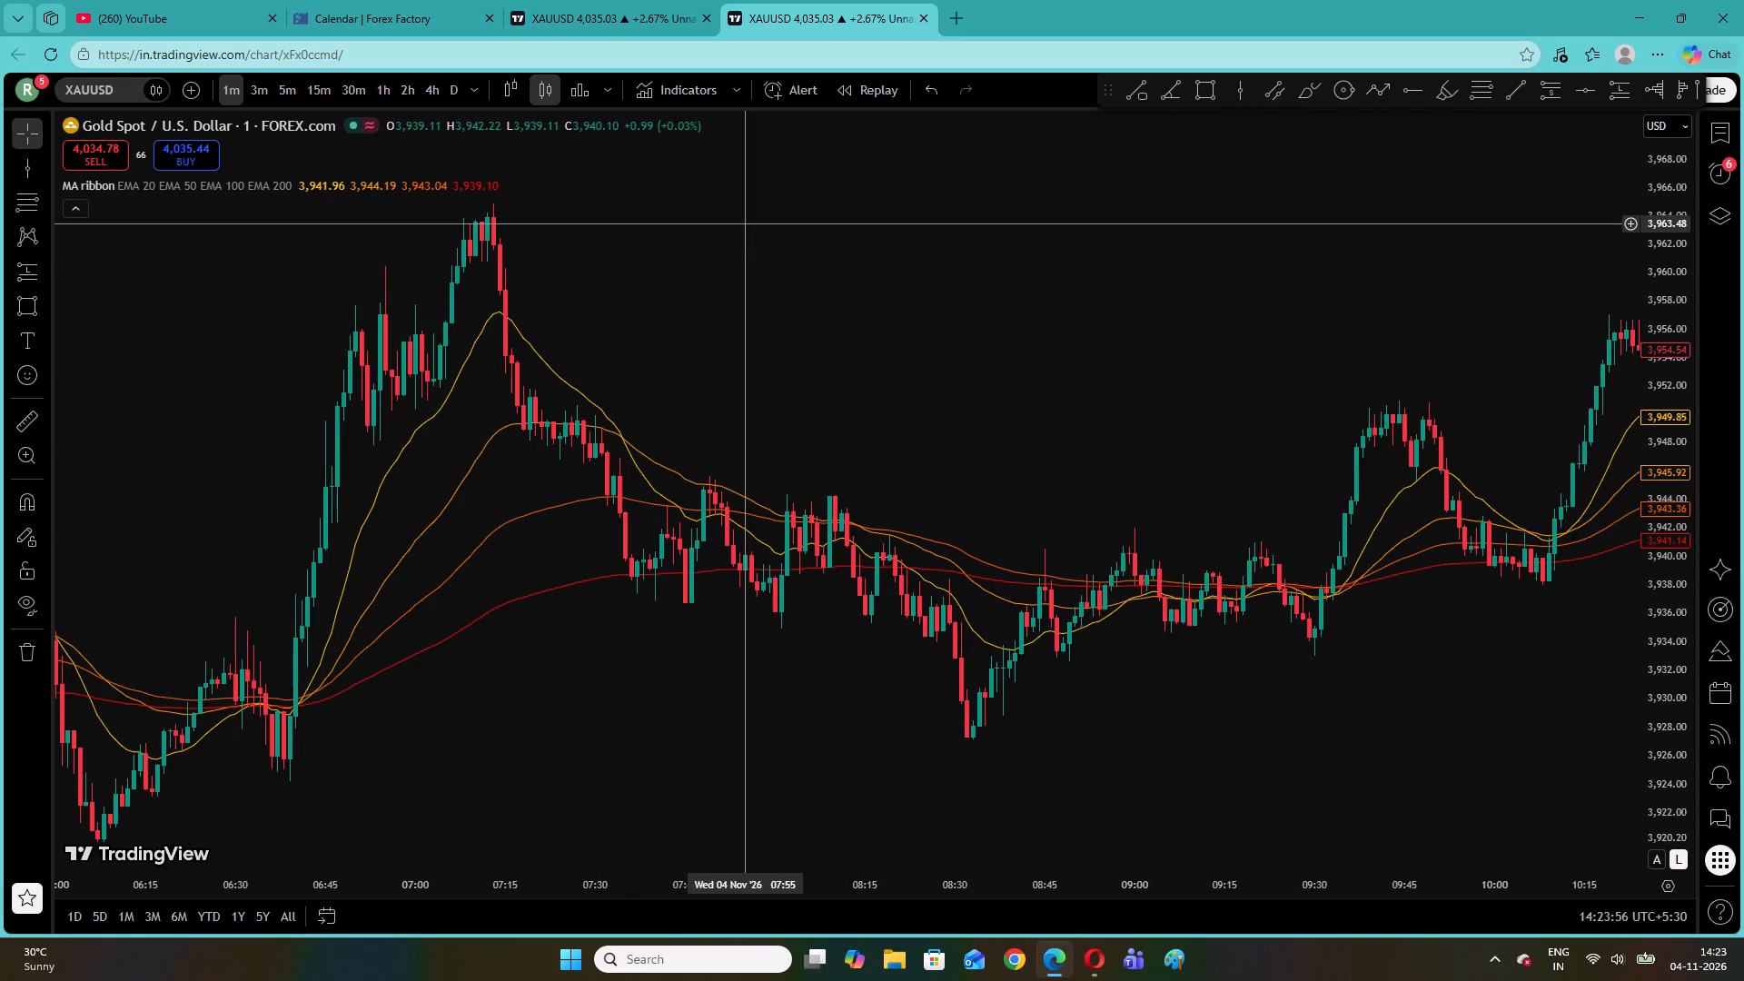
pyautogui.moveTo(706, 322); pyautogui.dragTo(1190, 238)
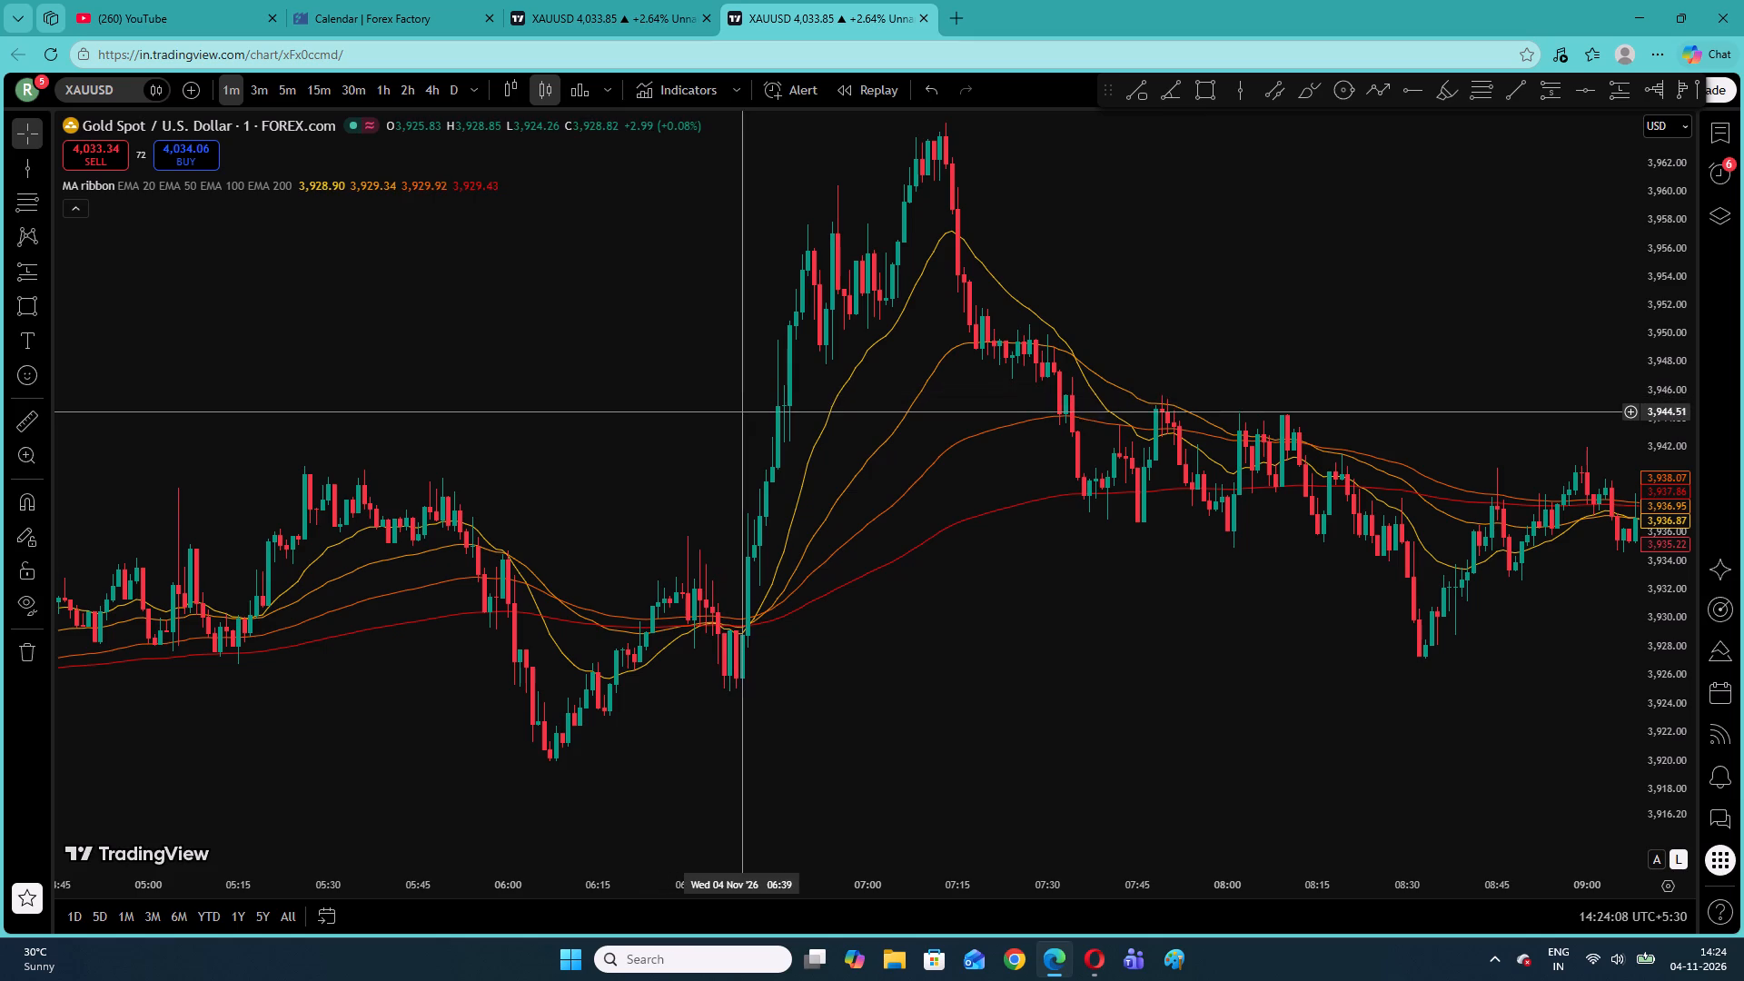
pyautogui.moveTo(740, 421); pyautogui.dragTo(623, 495)
pyautogui.moveTo(1240, 378); pyautogui.dragTo(894, 407)
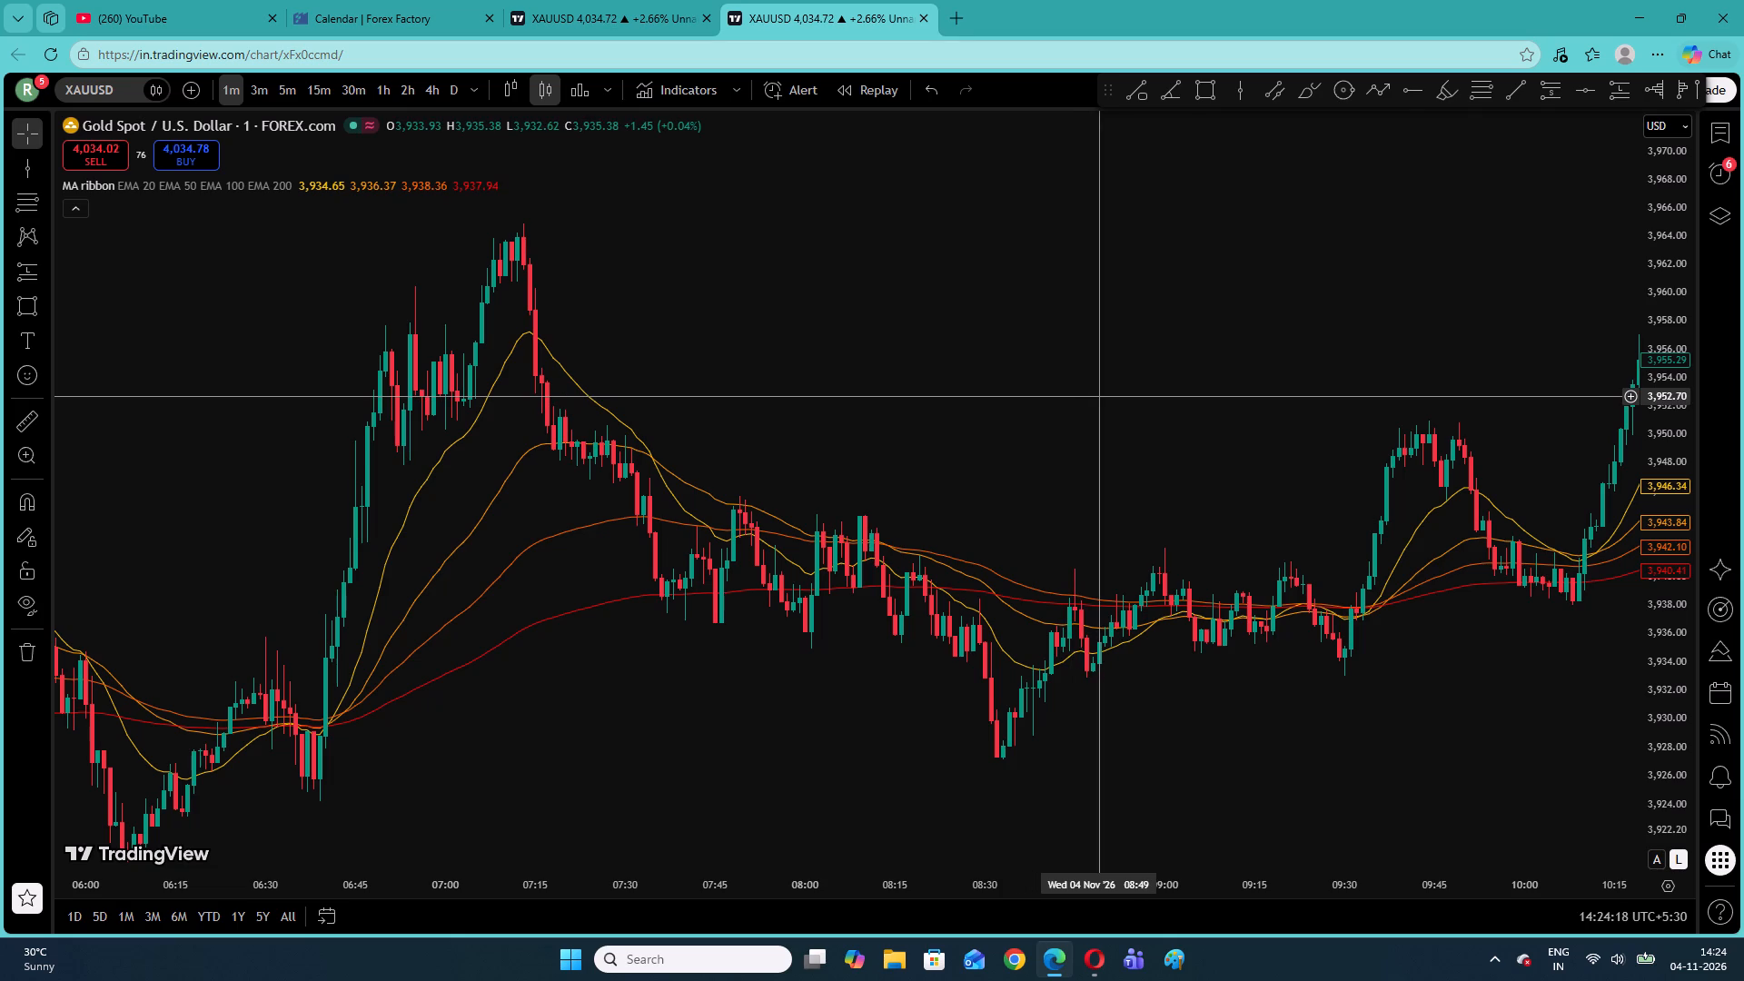
pyautogui.moveTo(1207, 403); pyautogui.dragTo(1022, 421)
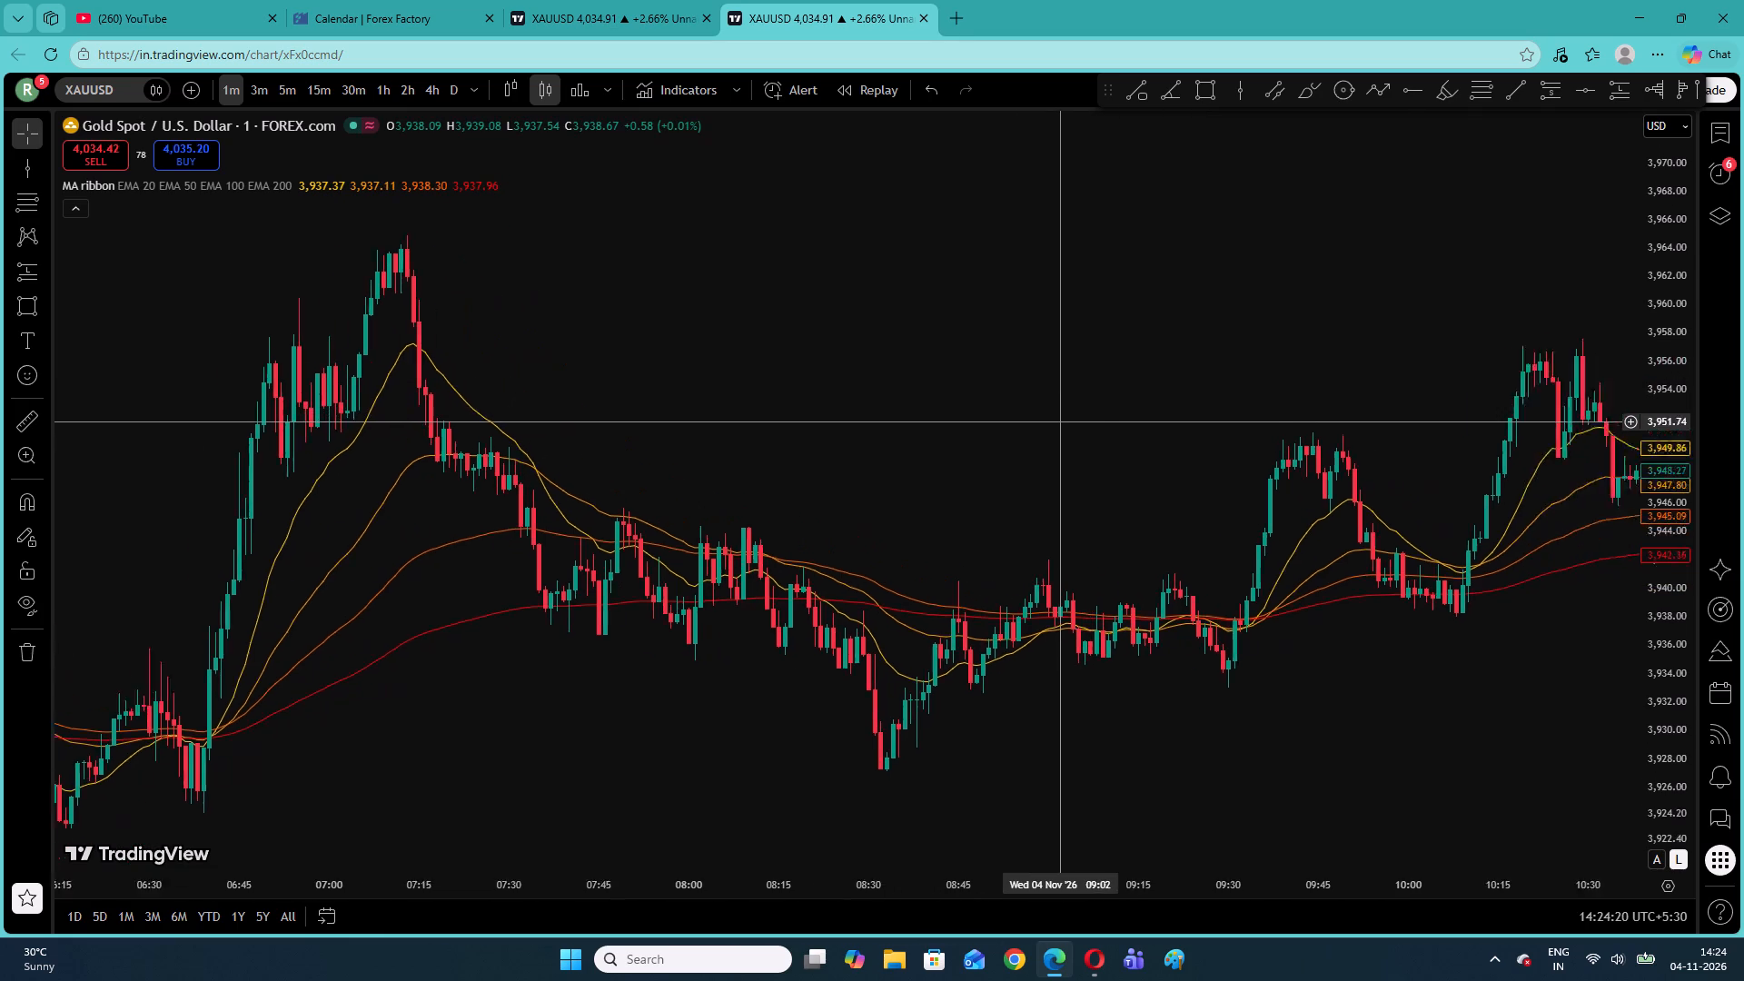
pyautogui.moveTo(1022, 421); pyautogui.dragTo(880, 441)
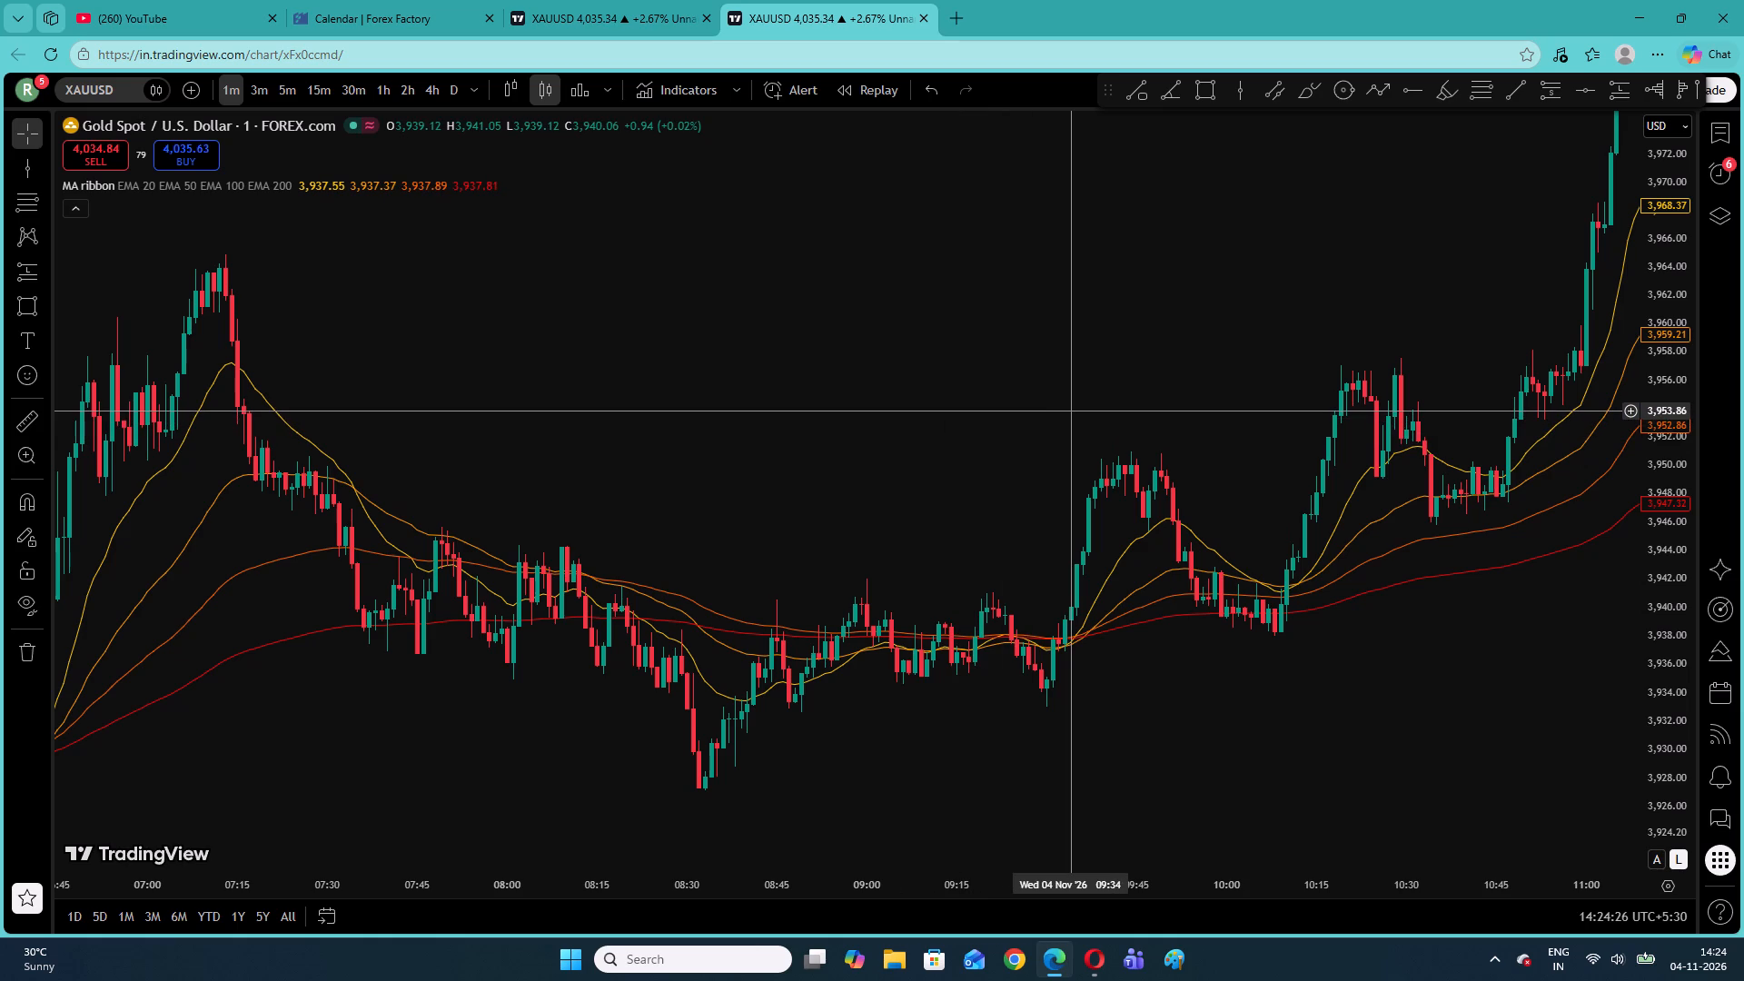
pyautogui.moveTo(1132, 403); pyautogui.dragTo(639, 612)
pyautogui.moveTo(1322, 334); pyautogui.dragTo(929, 800)
pyautogui.moveTo(1315, 390); pyautogui.dragTo(788, 733)
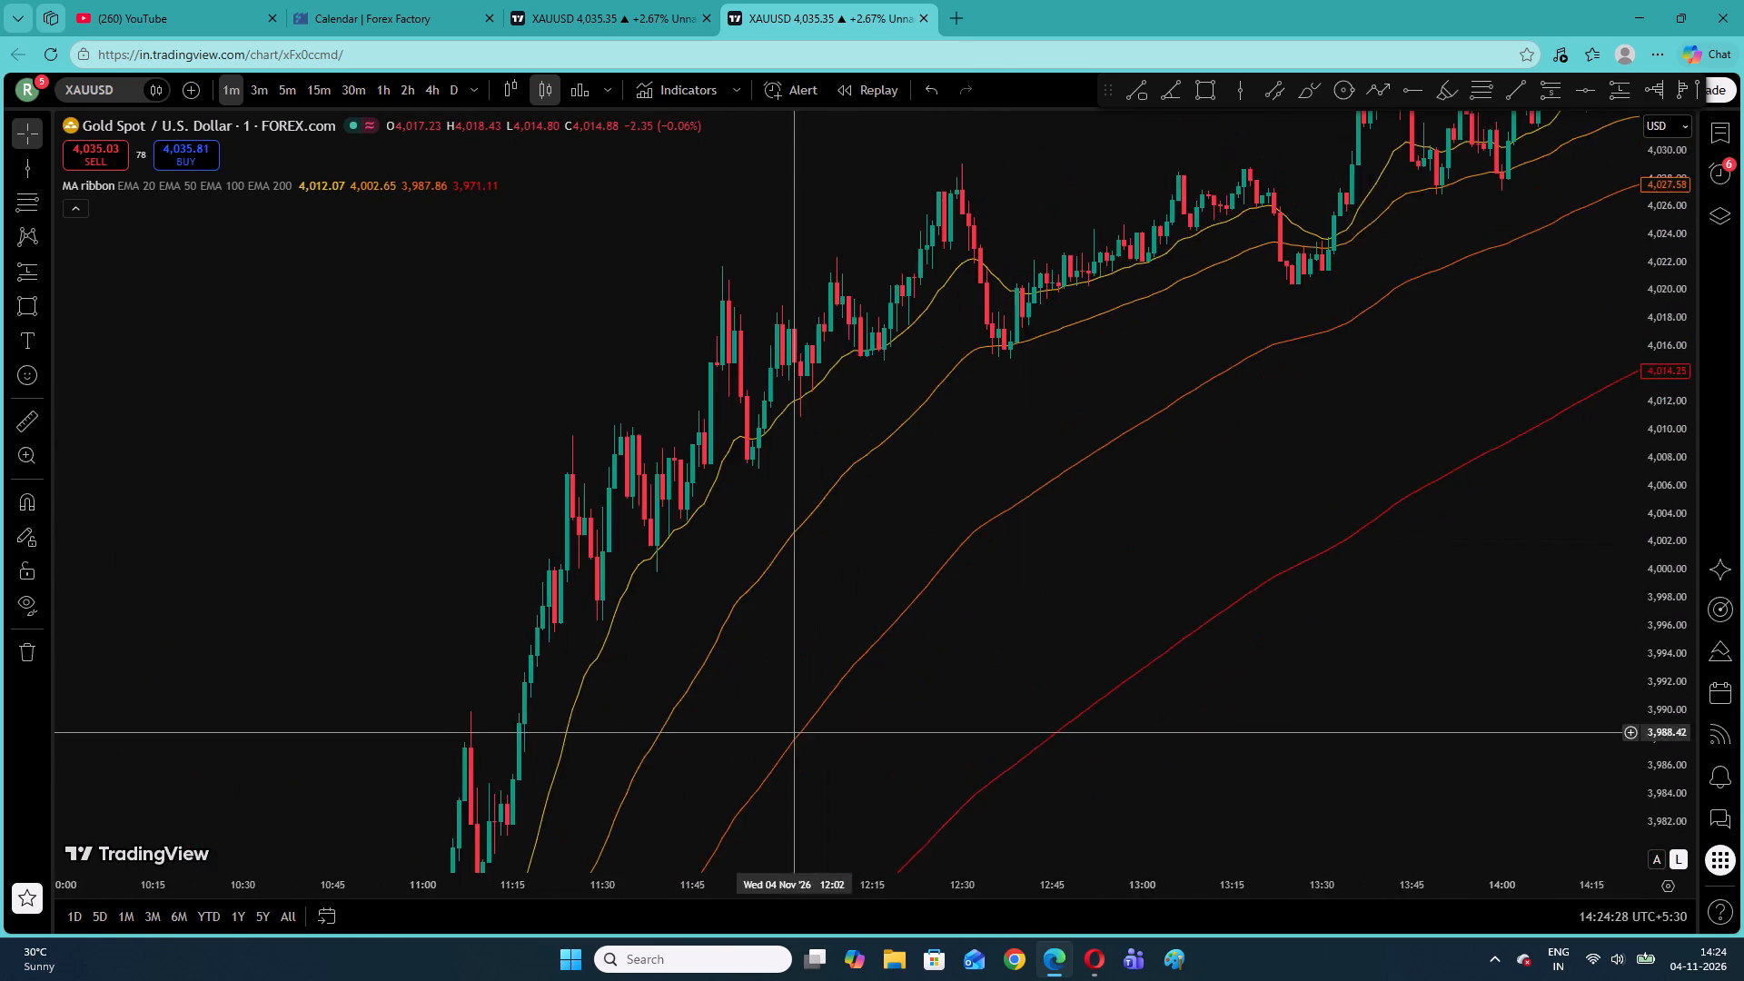
pyautogui.moveTo(788, 733); pyautogui.dragTo(788, 733)
pyautogui.moveTo(1355, 461); pyautogui.dragTo(626, 766)
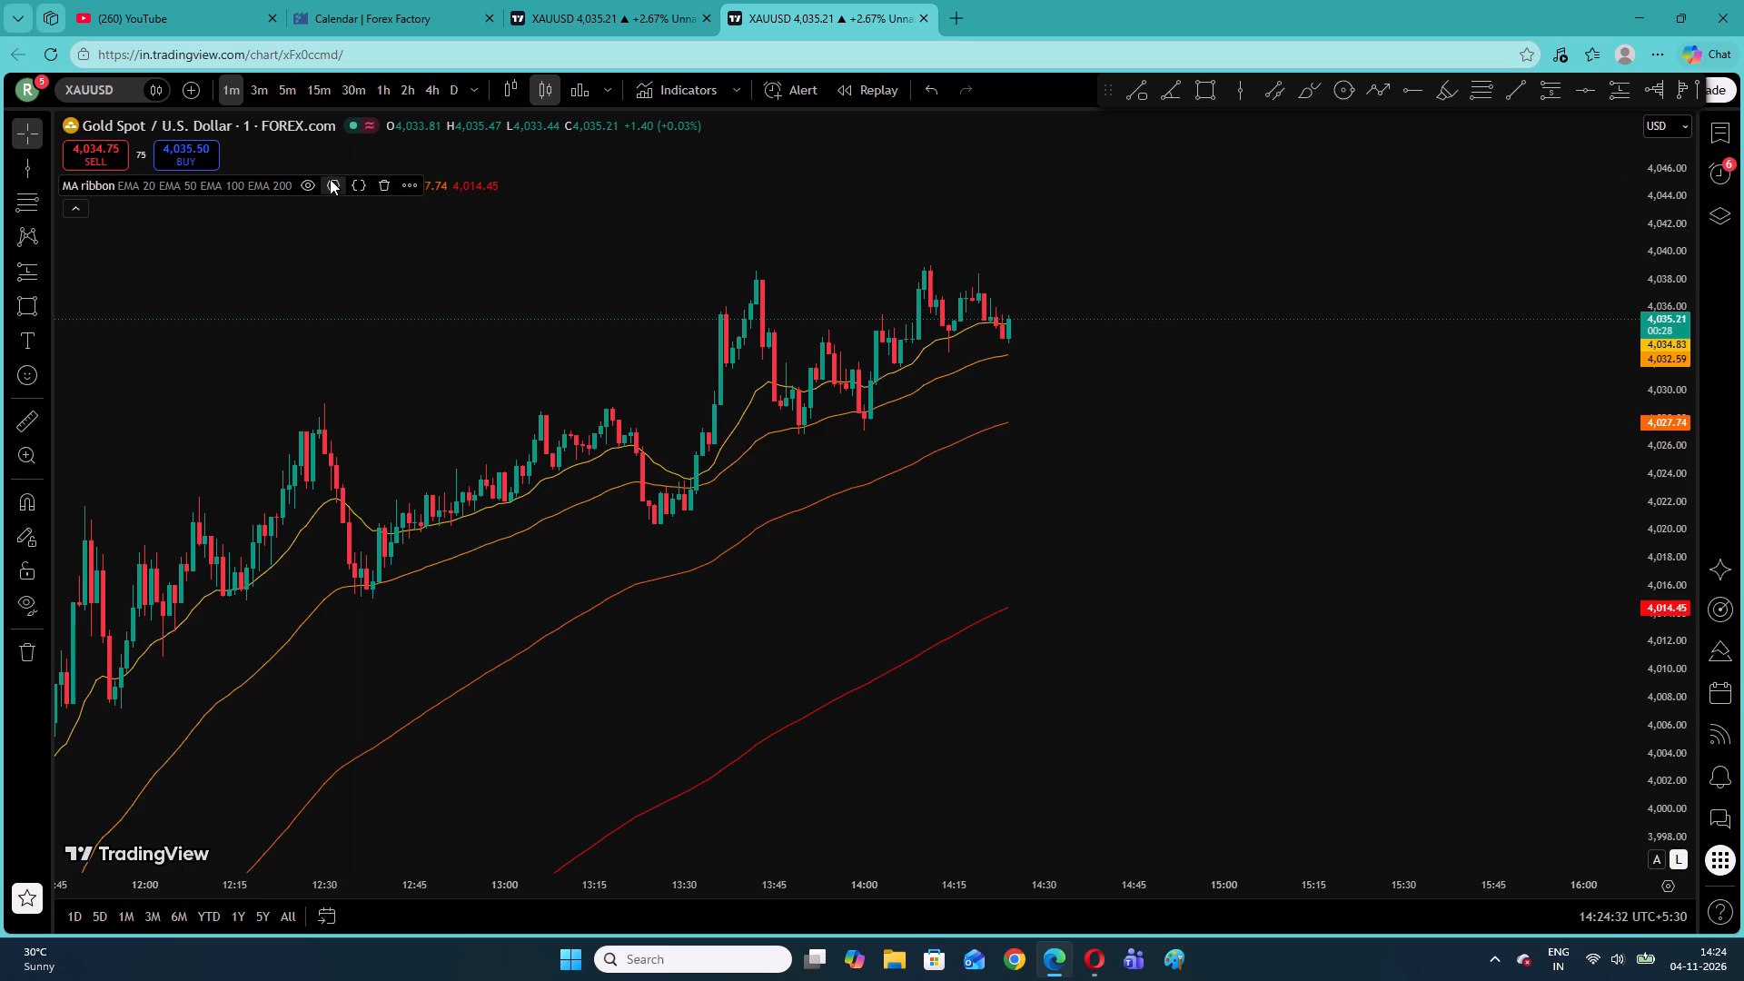
# Hide the MA ribbon so that only the bare 1-minute candles are displayed.
pyautogui.click(330, 179)
pyautogui.click(306, 180)
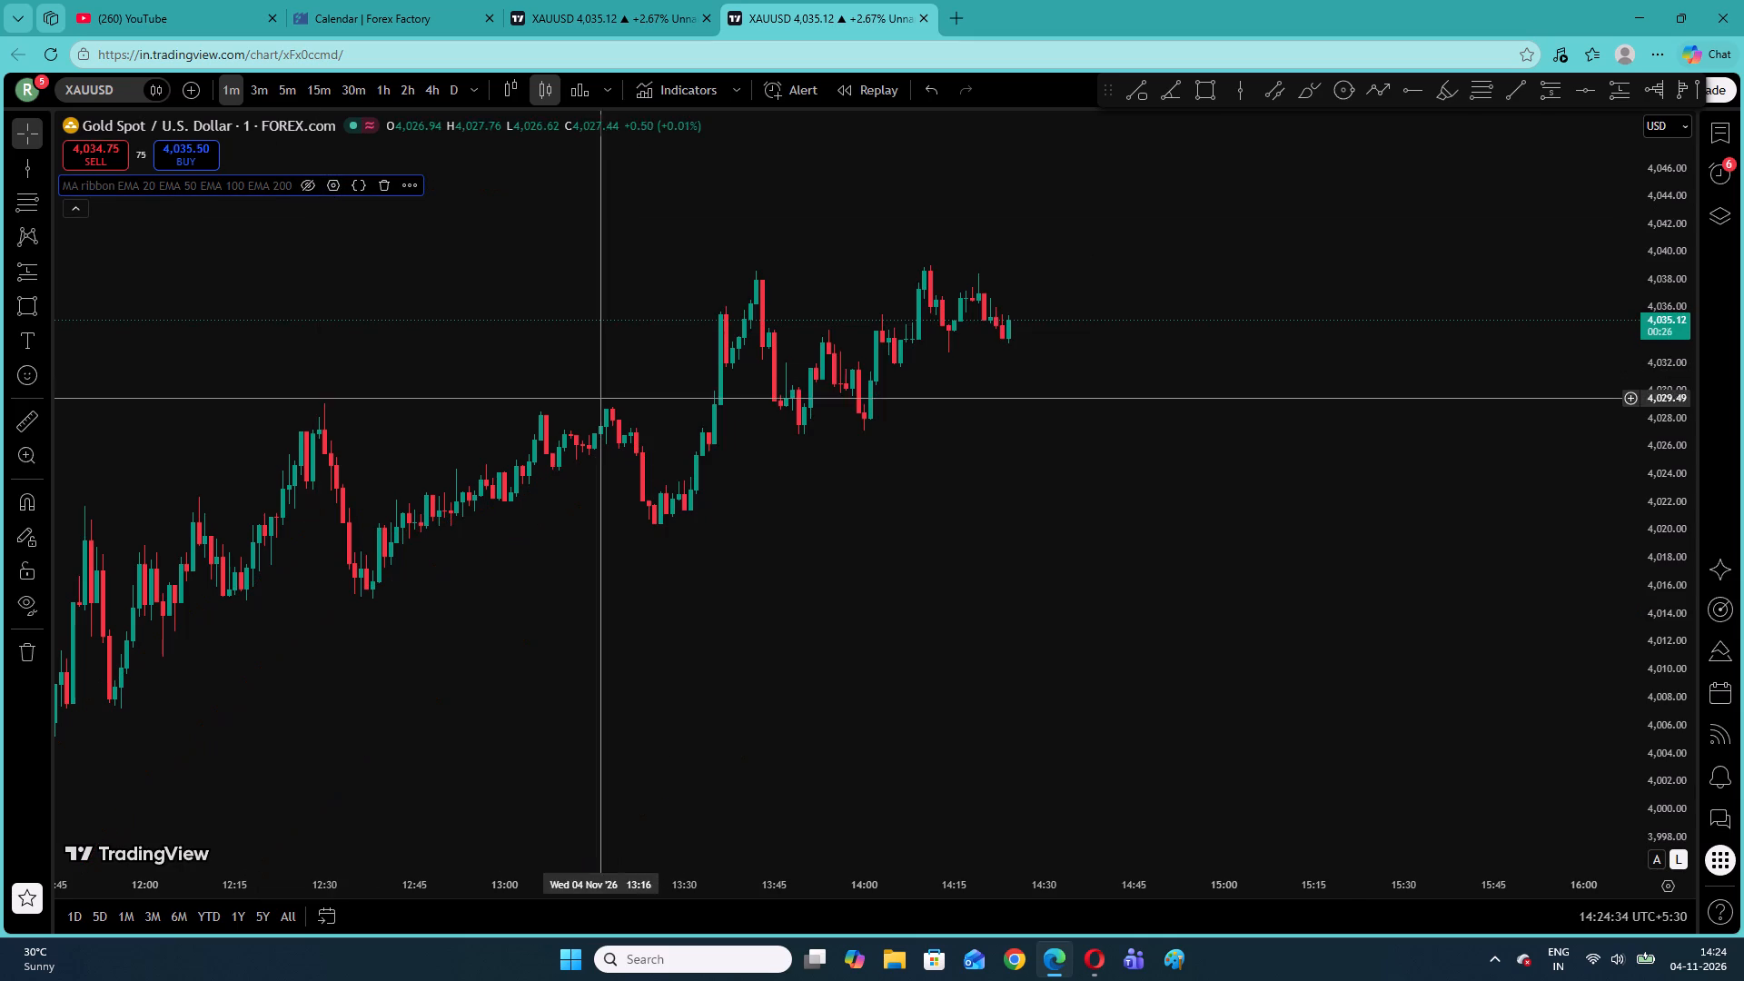
pyautogui.moveTo(587, 399); pyautogui.dragTo(1141, 689)
pyautogui.moveTo(1163, 416); pyautogui.dragTo(610, 342)
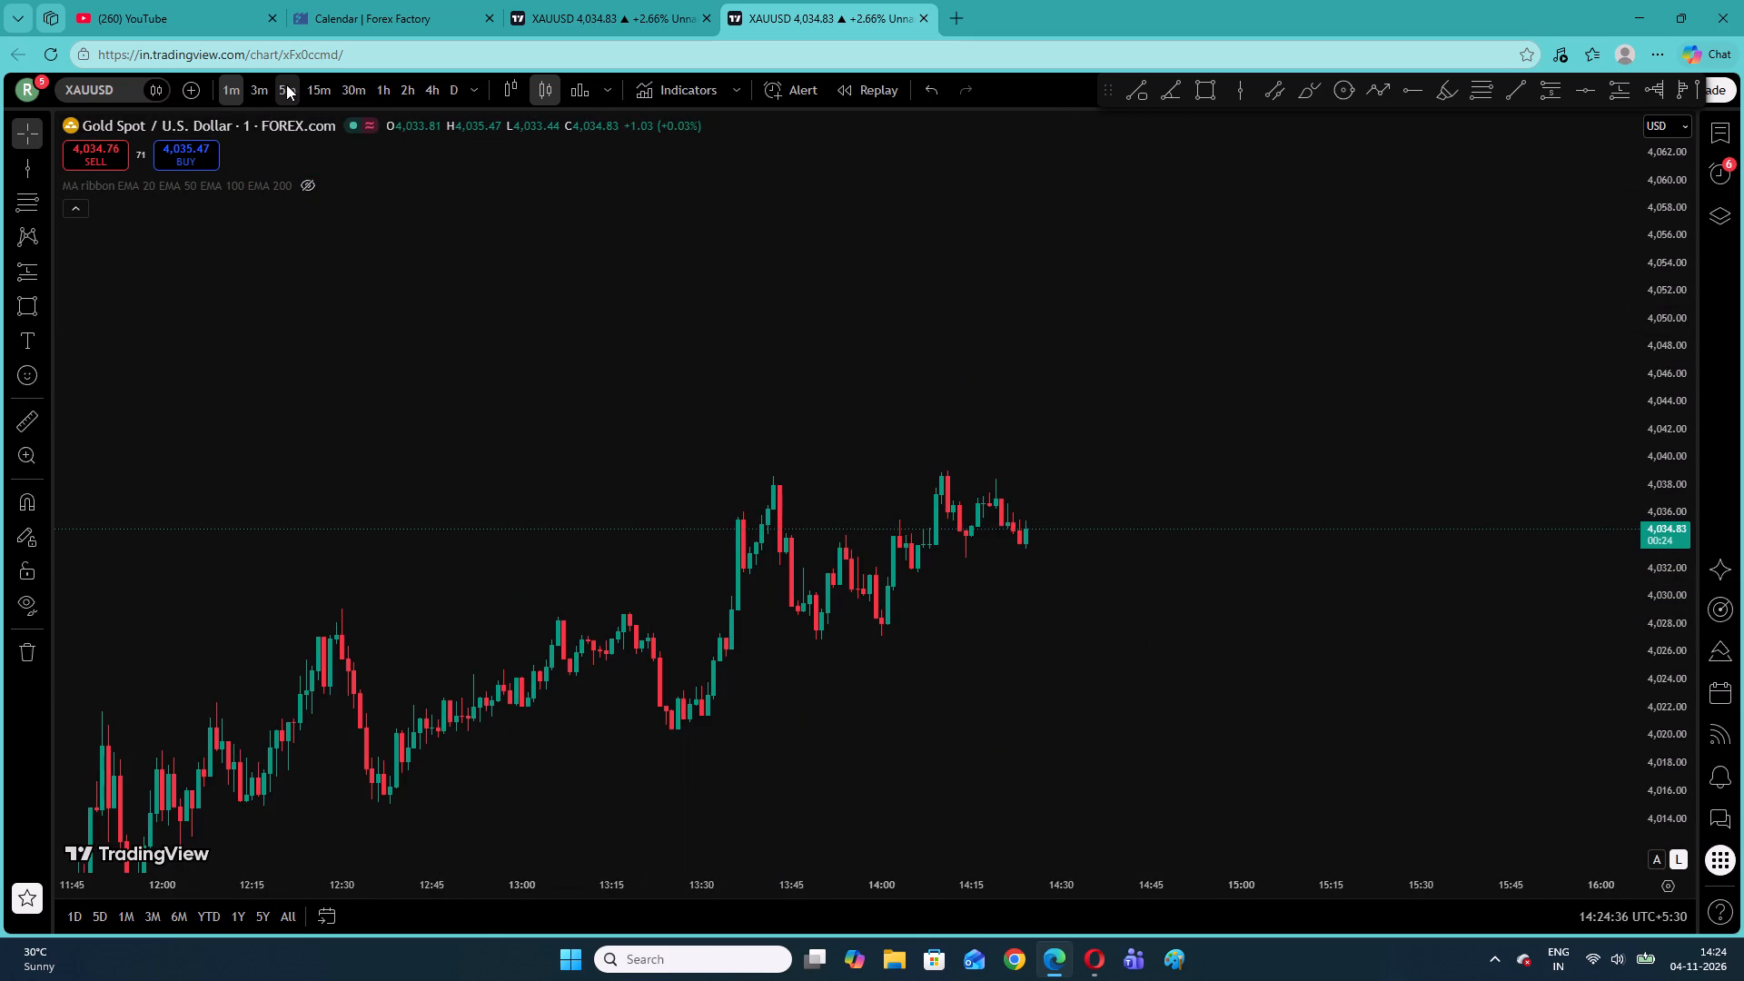
# Compare the latest bare candles on the 5-, 15- and 1-minute timeframes, with the price scale stretched on the 1-minute chart.
pyautogui.click(286, 84)
pyautogui.click(313, 96)
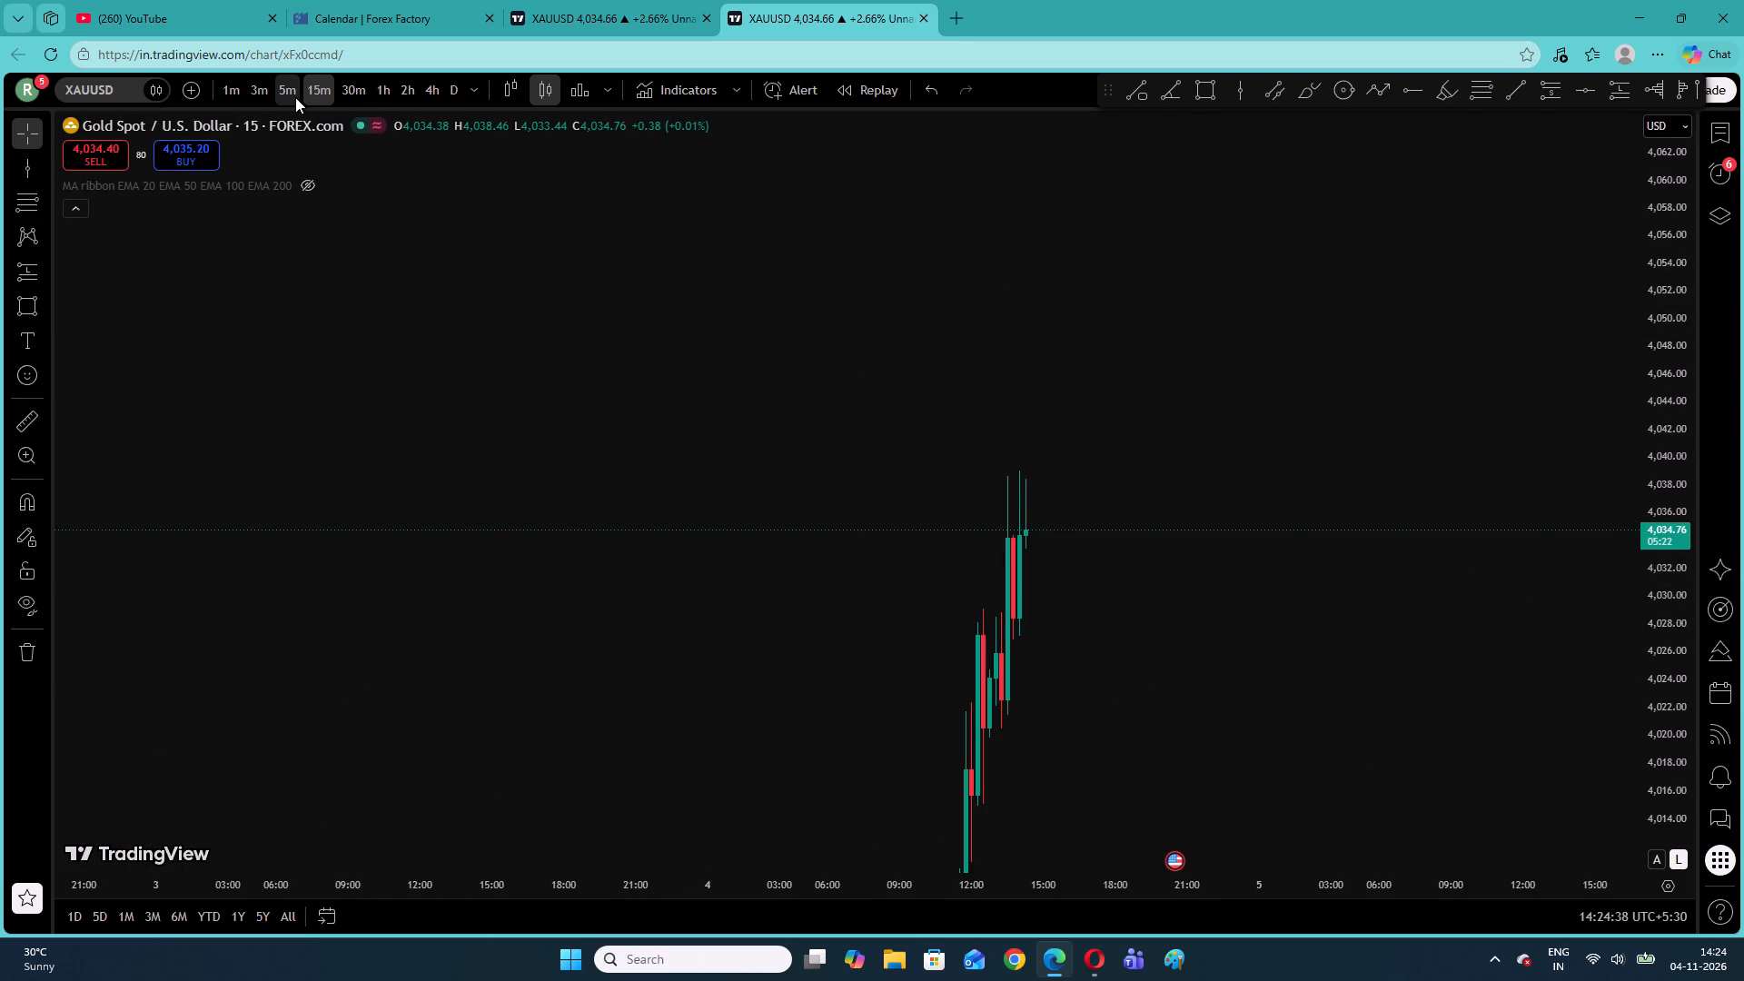
pyautogui.click(280, 92)
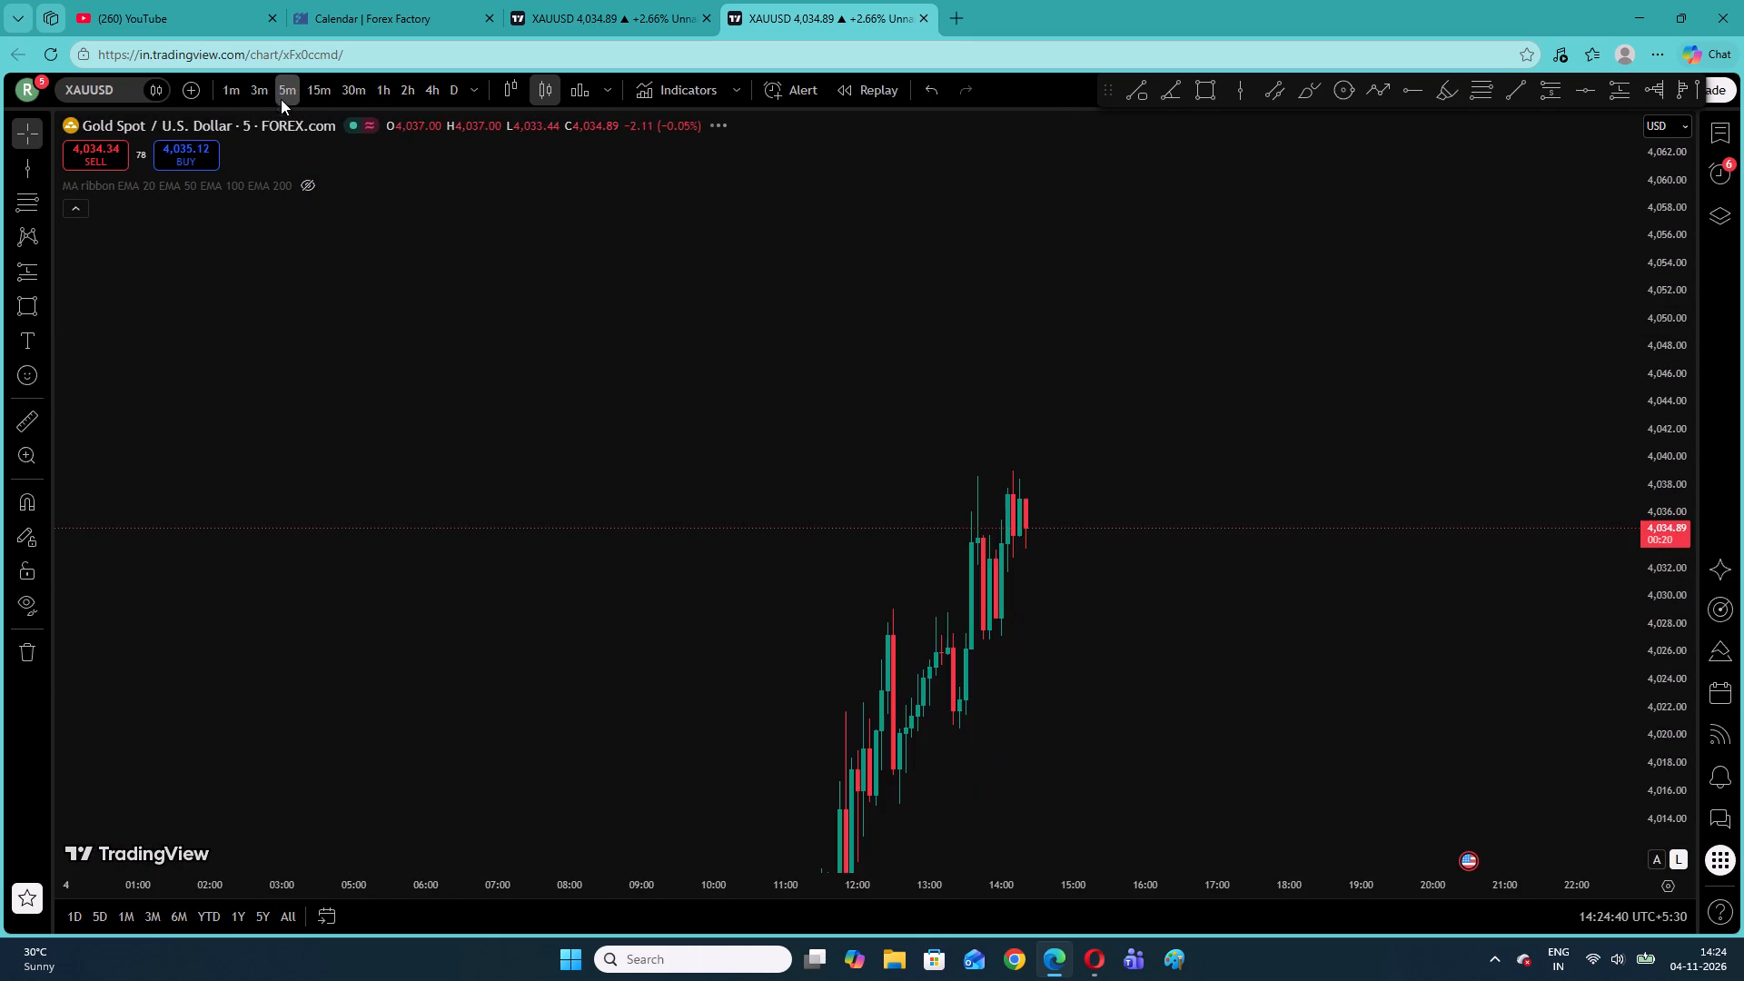
pyautogui.click(230, 78)
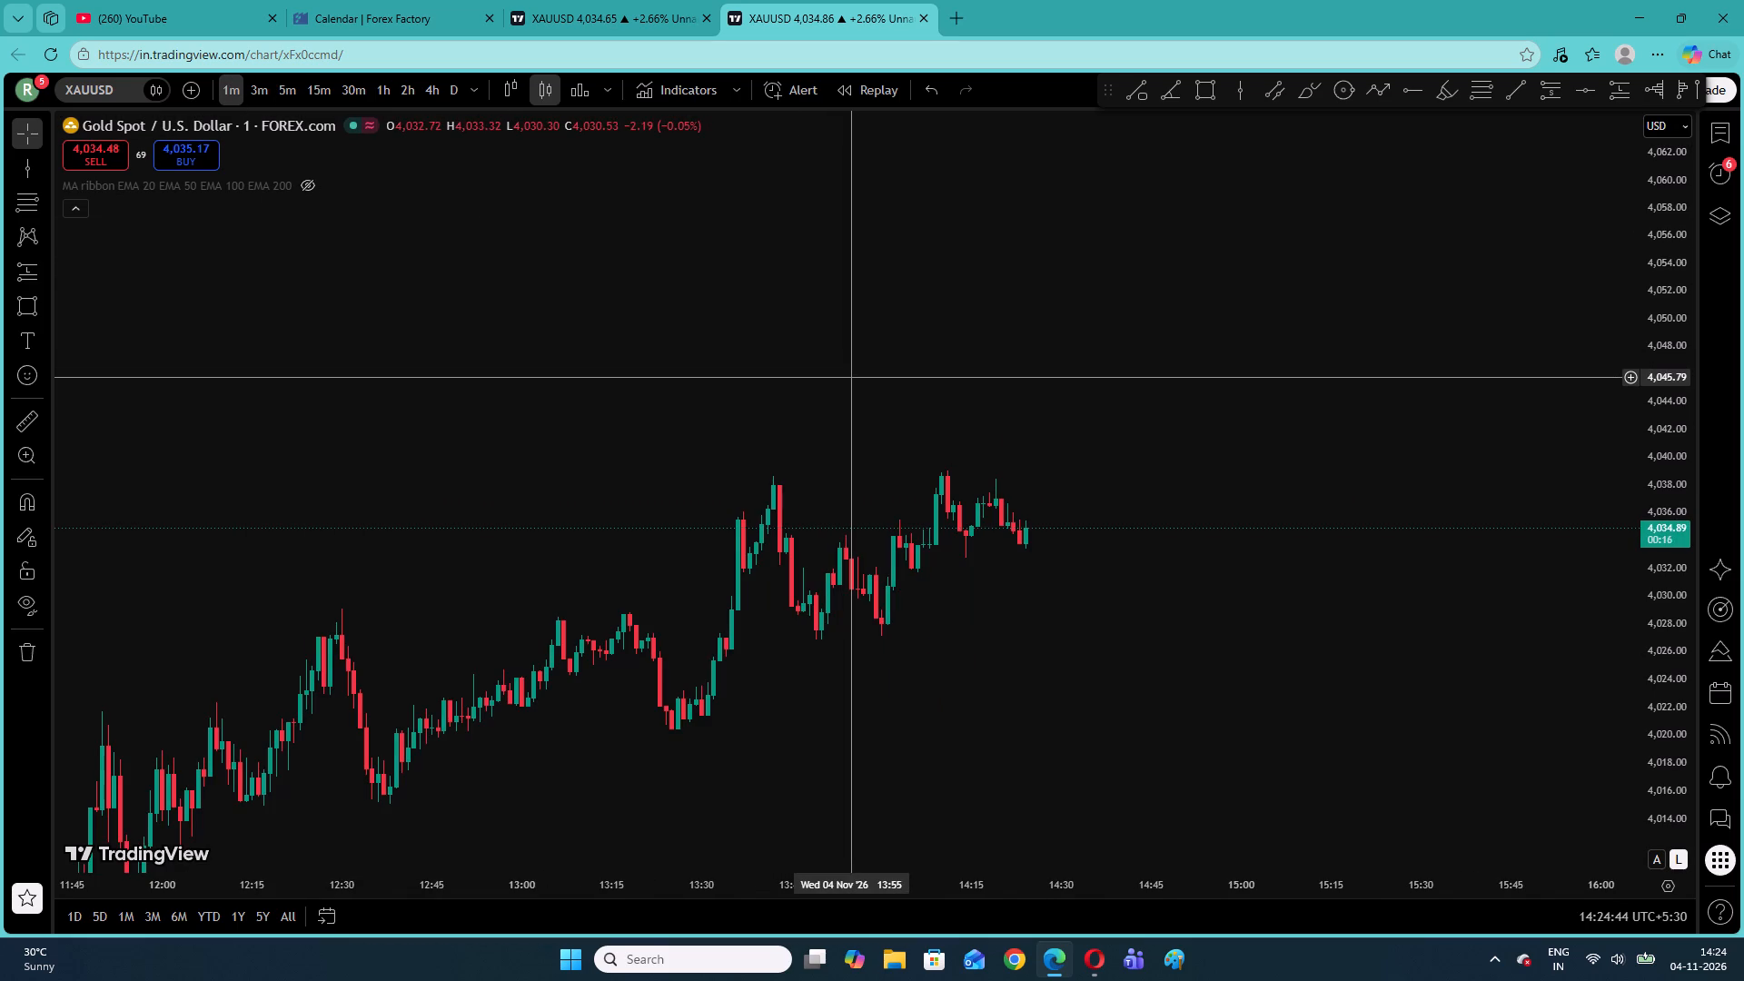
pyautogui.moveTo(1674, 667); pyautogui.dragTo(1649, 304)
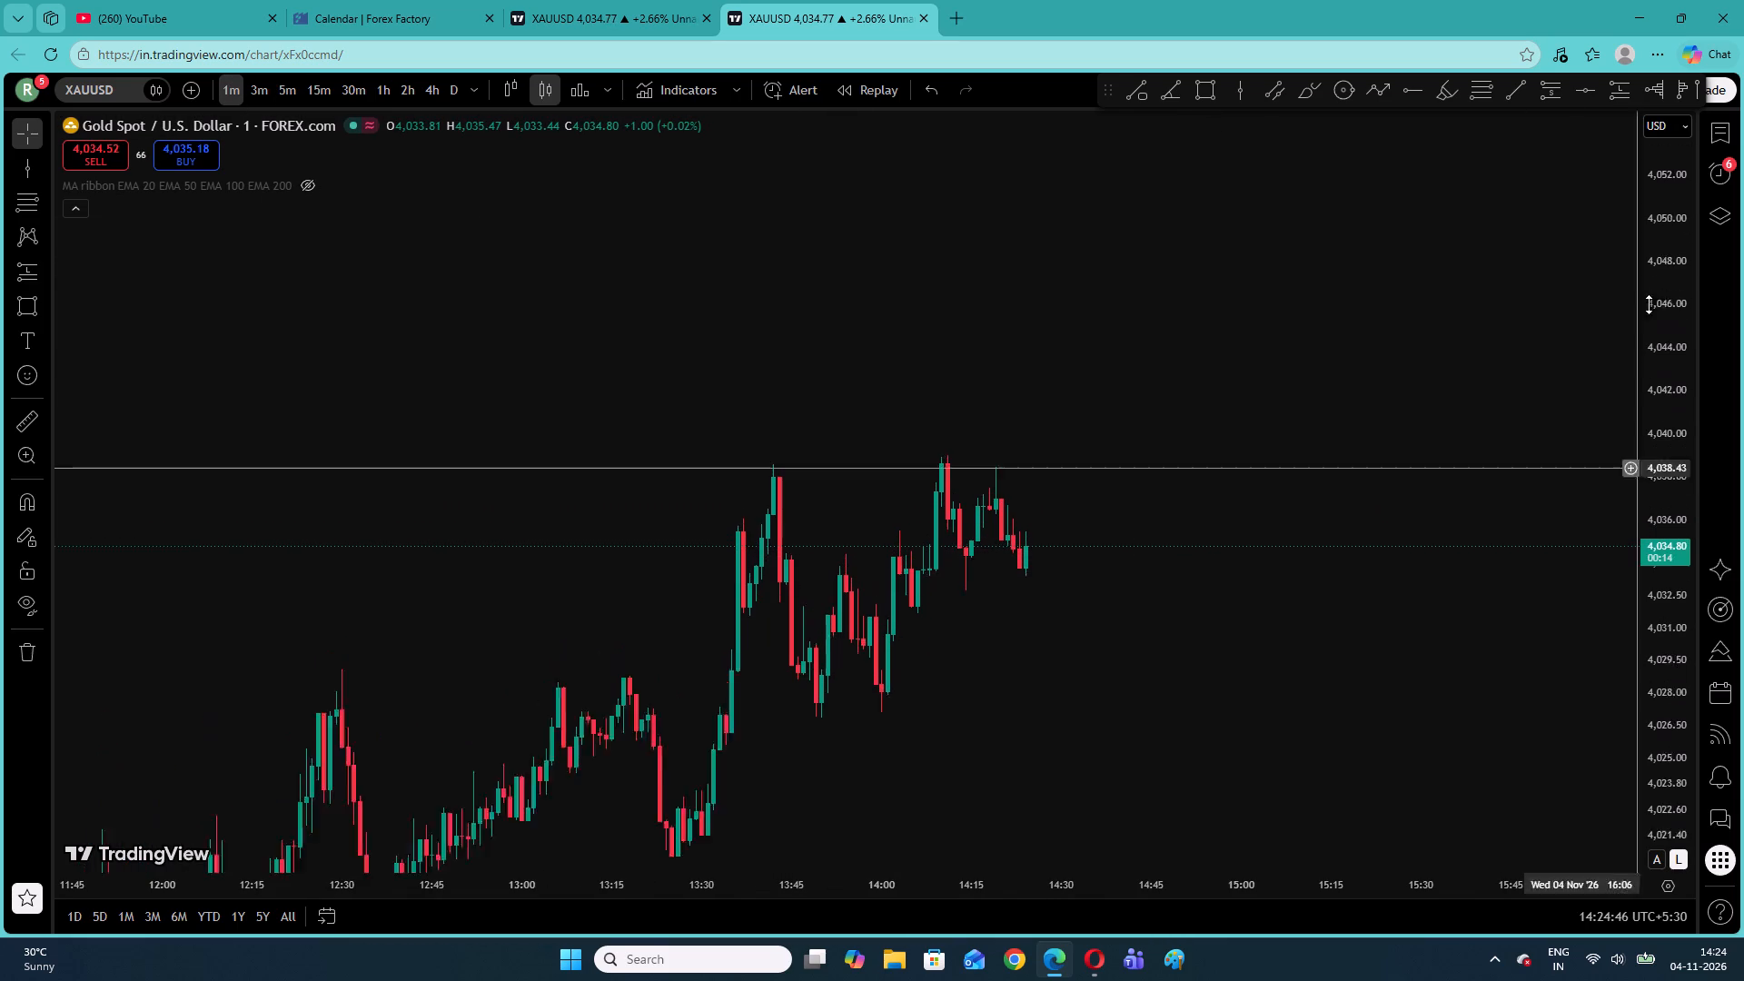
pyautogui.moveTo(1649, 304); pyautogui.dragTo(1672, 112)
pyautogui.moveTo(1222, 413); pyautogui.dragTo(1084, 499)
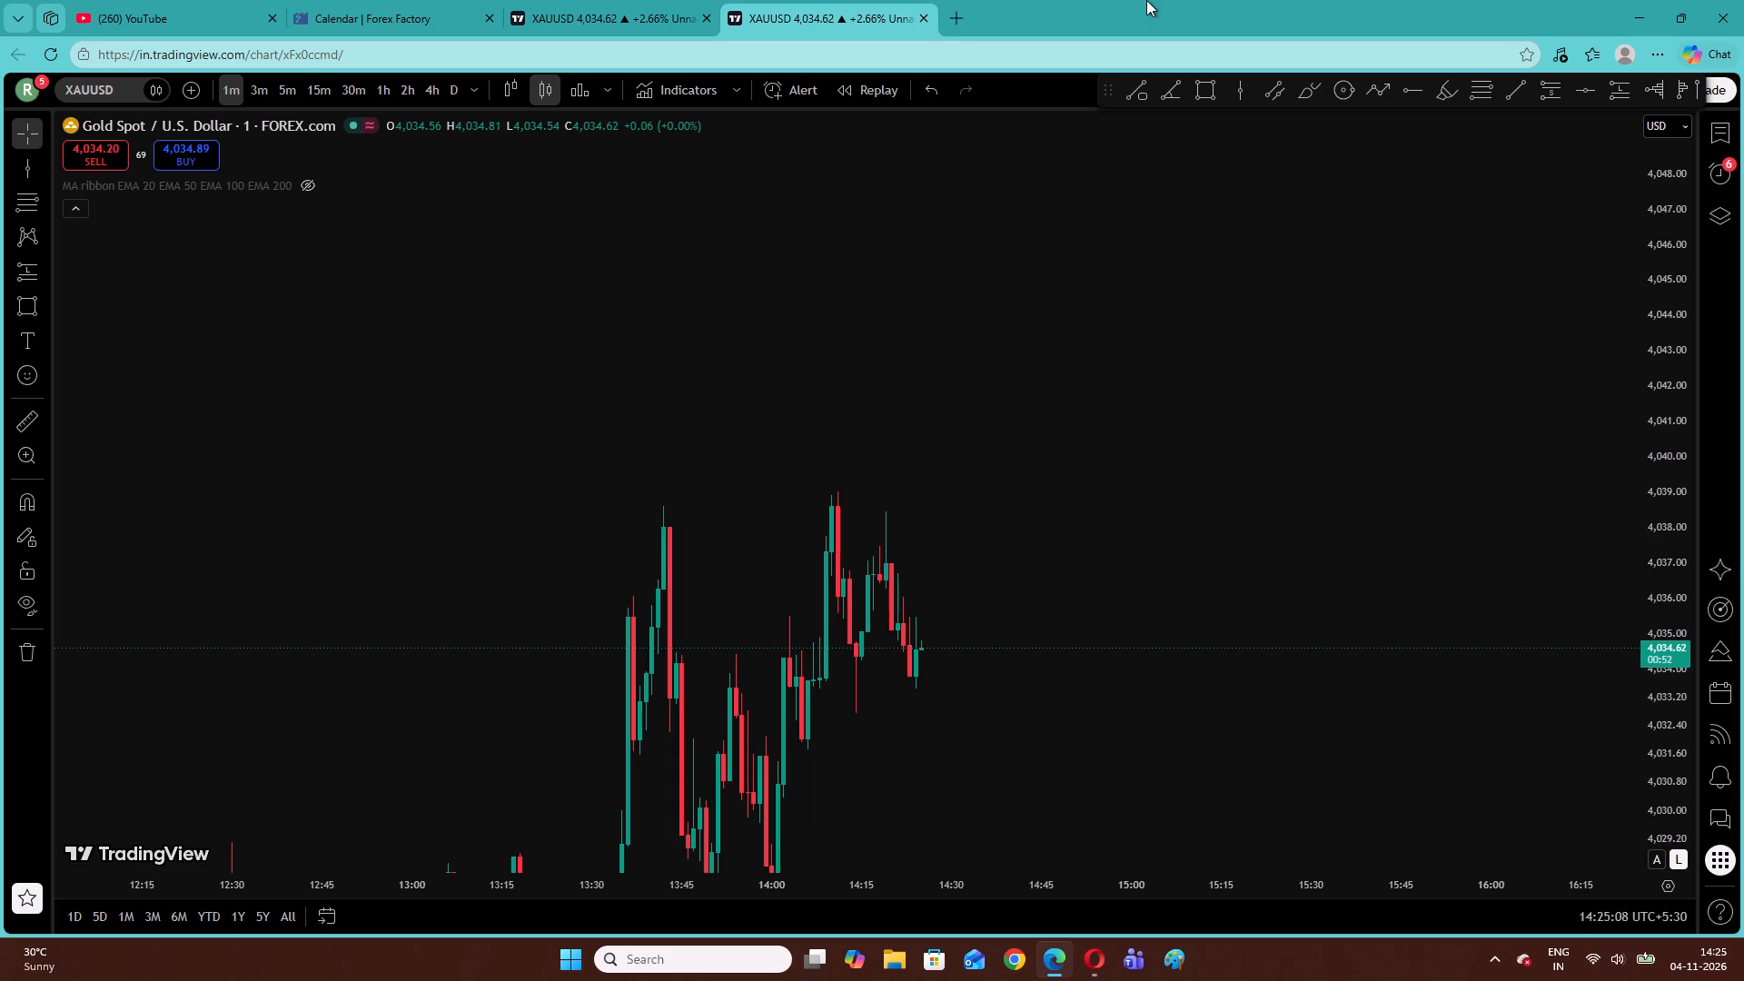
# Switch the chart to the 5-minute timeframe and rescale it to show the candles from late morning up to the latest one.
pyautogui.click(289, 93)
pyautogui.moveTo(1690, 490); pyautogui.dragTo(1660, 788)
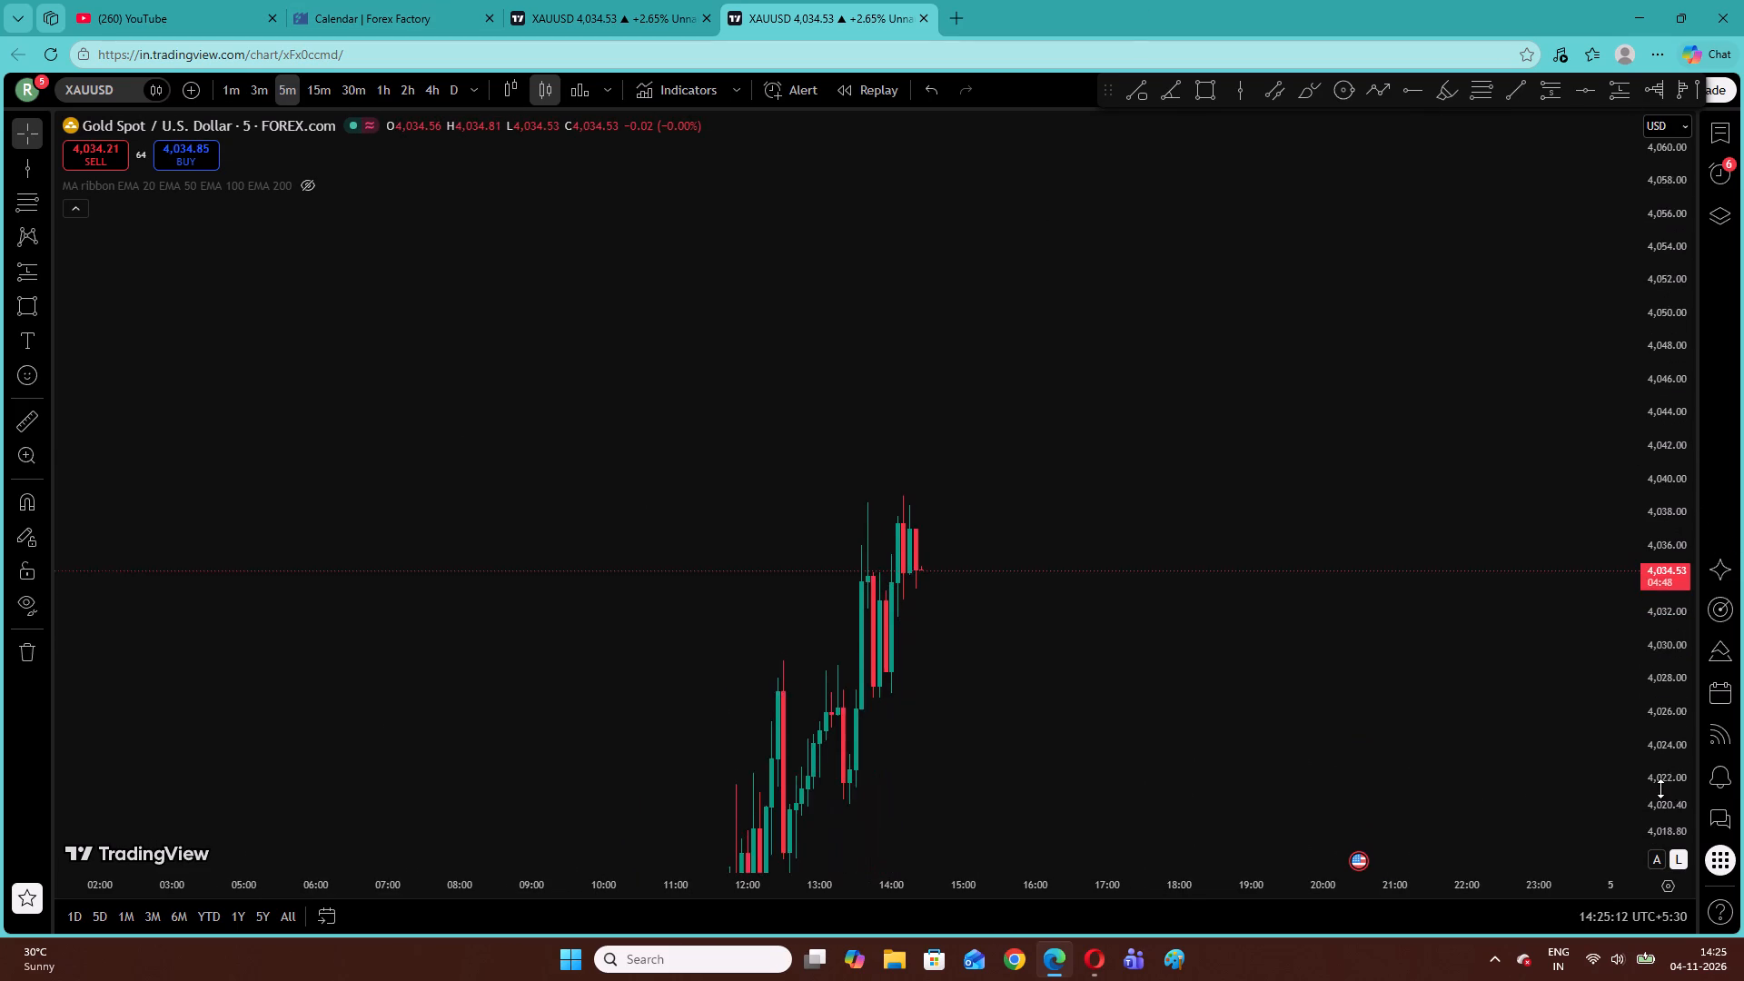
pyautogui.moveTo(1660, 788); pyautogui.dragTo(1646, 791)
pyautogui.moveTo(1155, 504); pyautogui.dragTo(1166, 445)
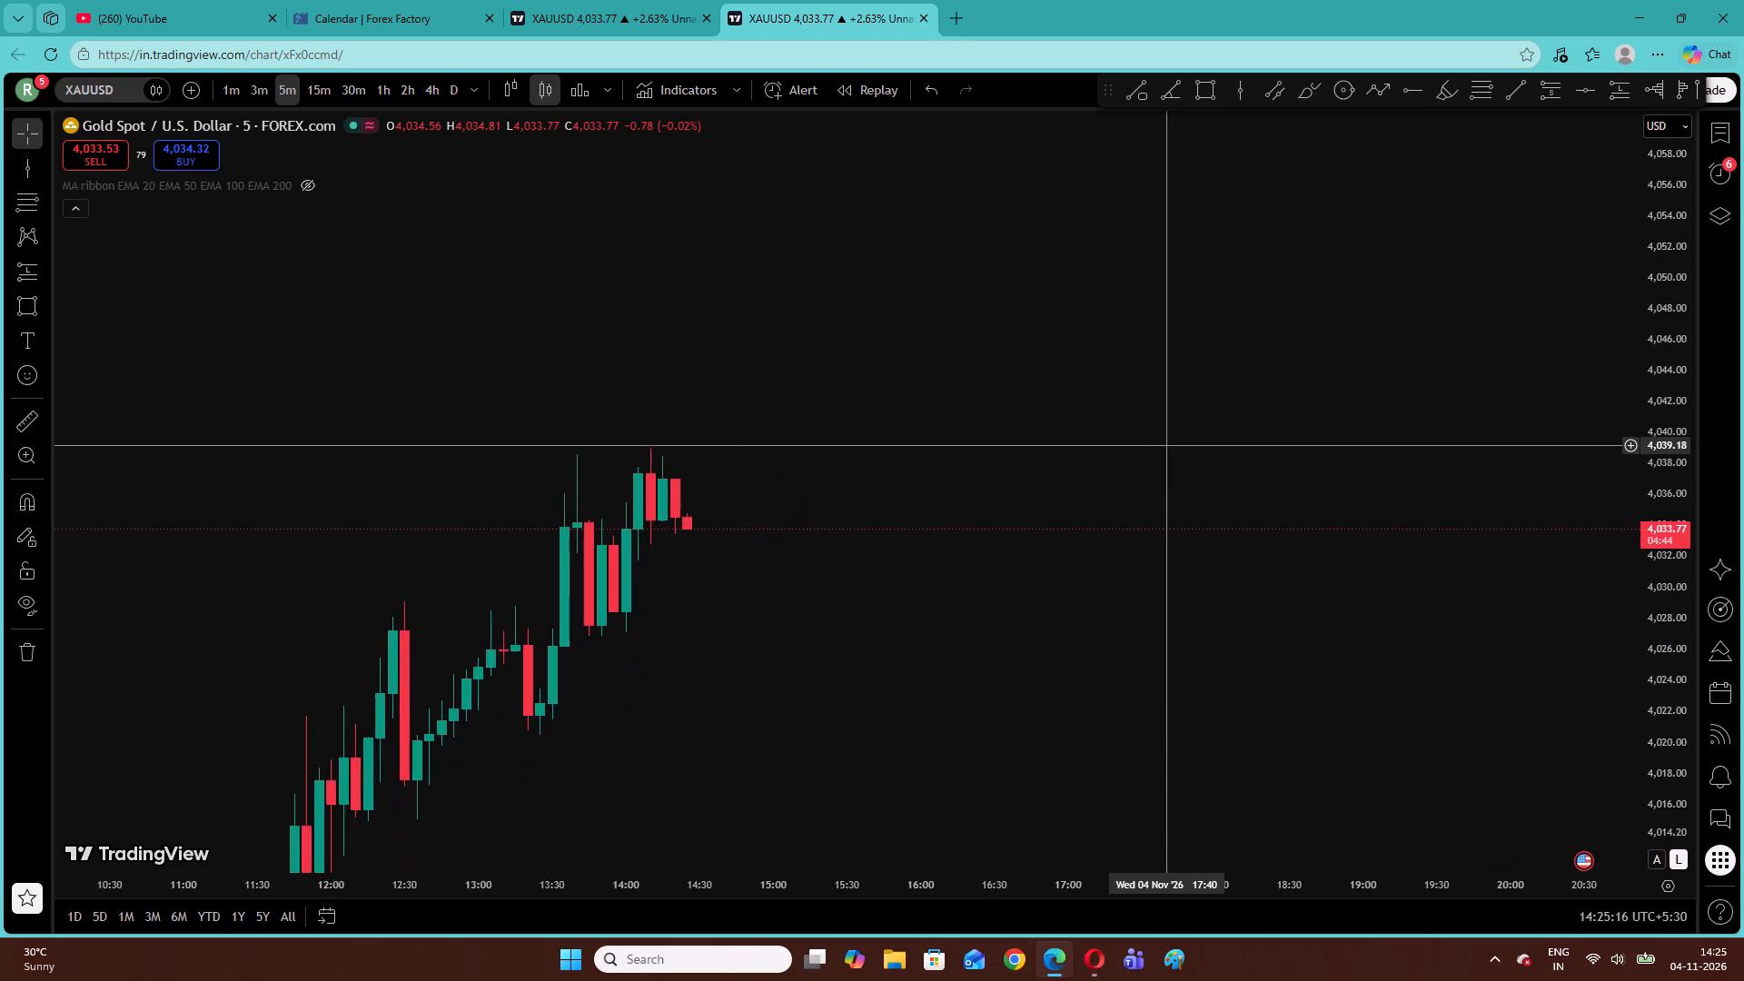
pyautogui.moveTo(872, 423); pyautogui.dragTo(1016, 374)
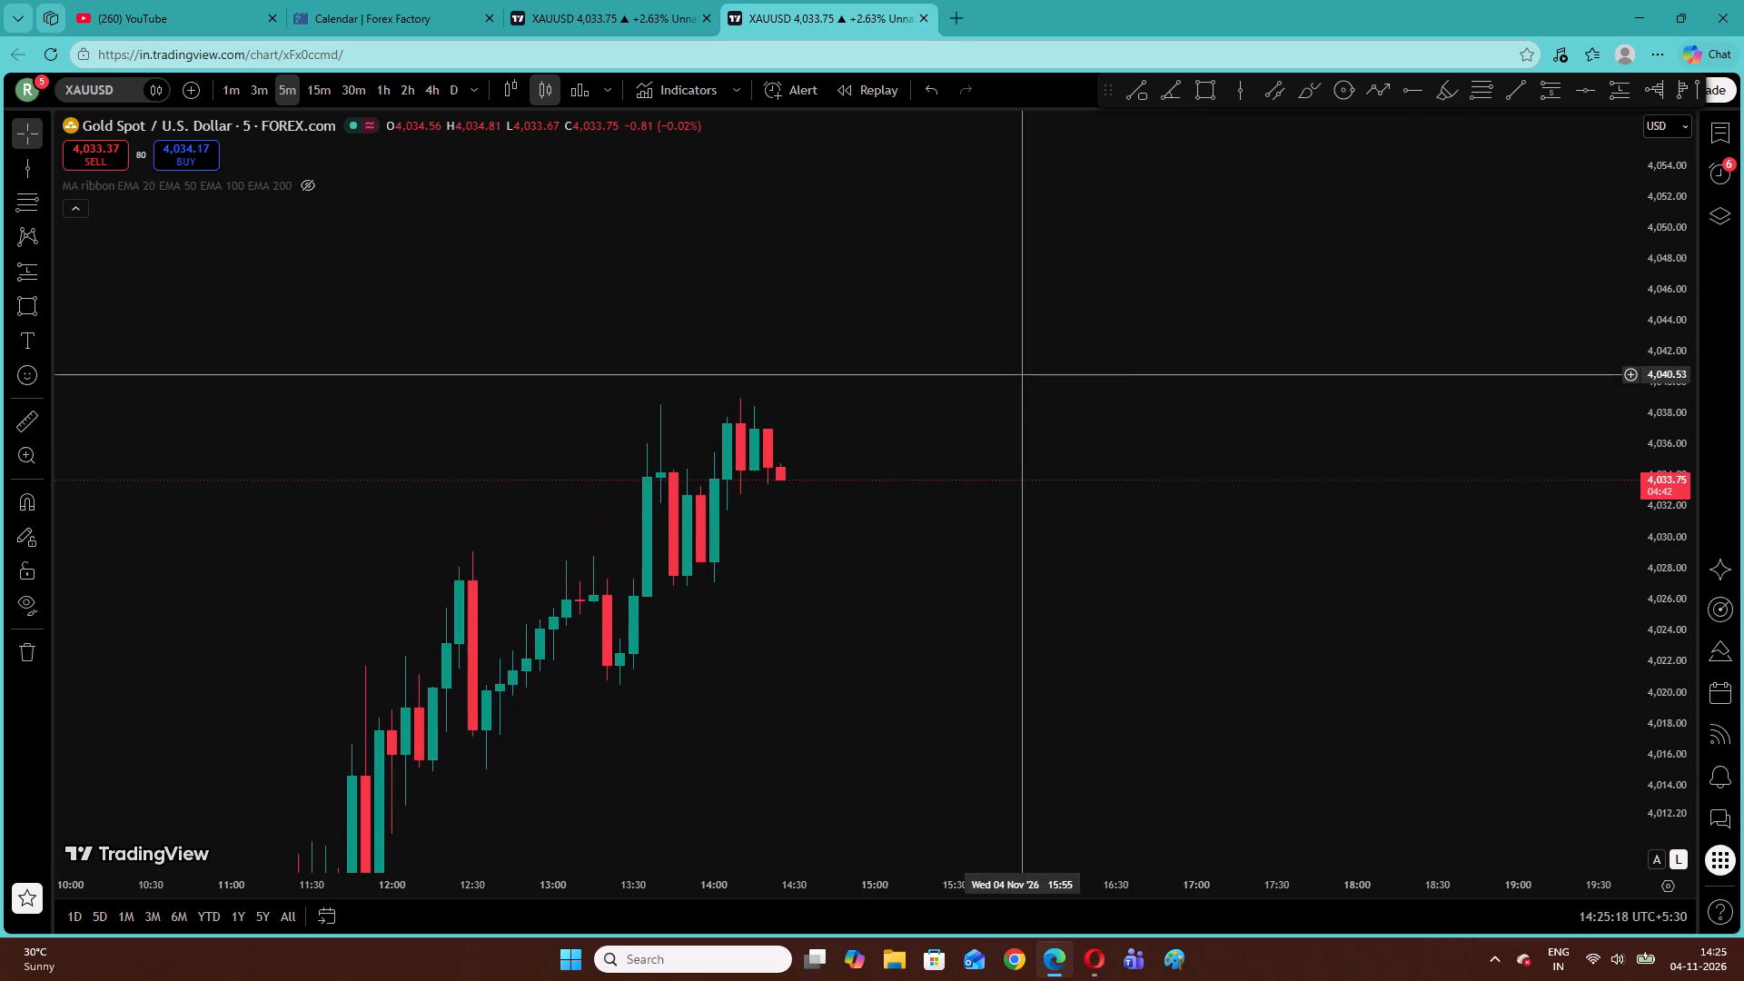
pyautogui.moveTo(1016, 374); pyautogui.dragTo(1016, 373)
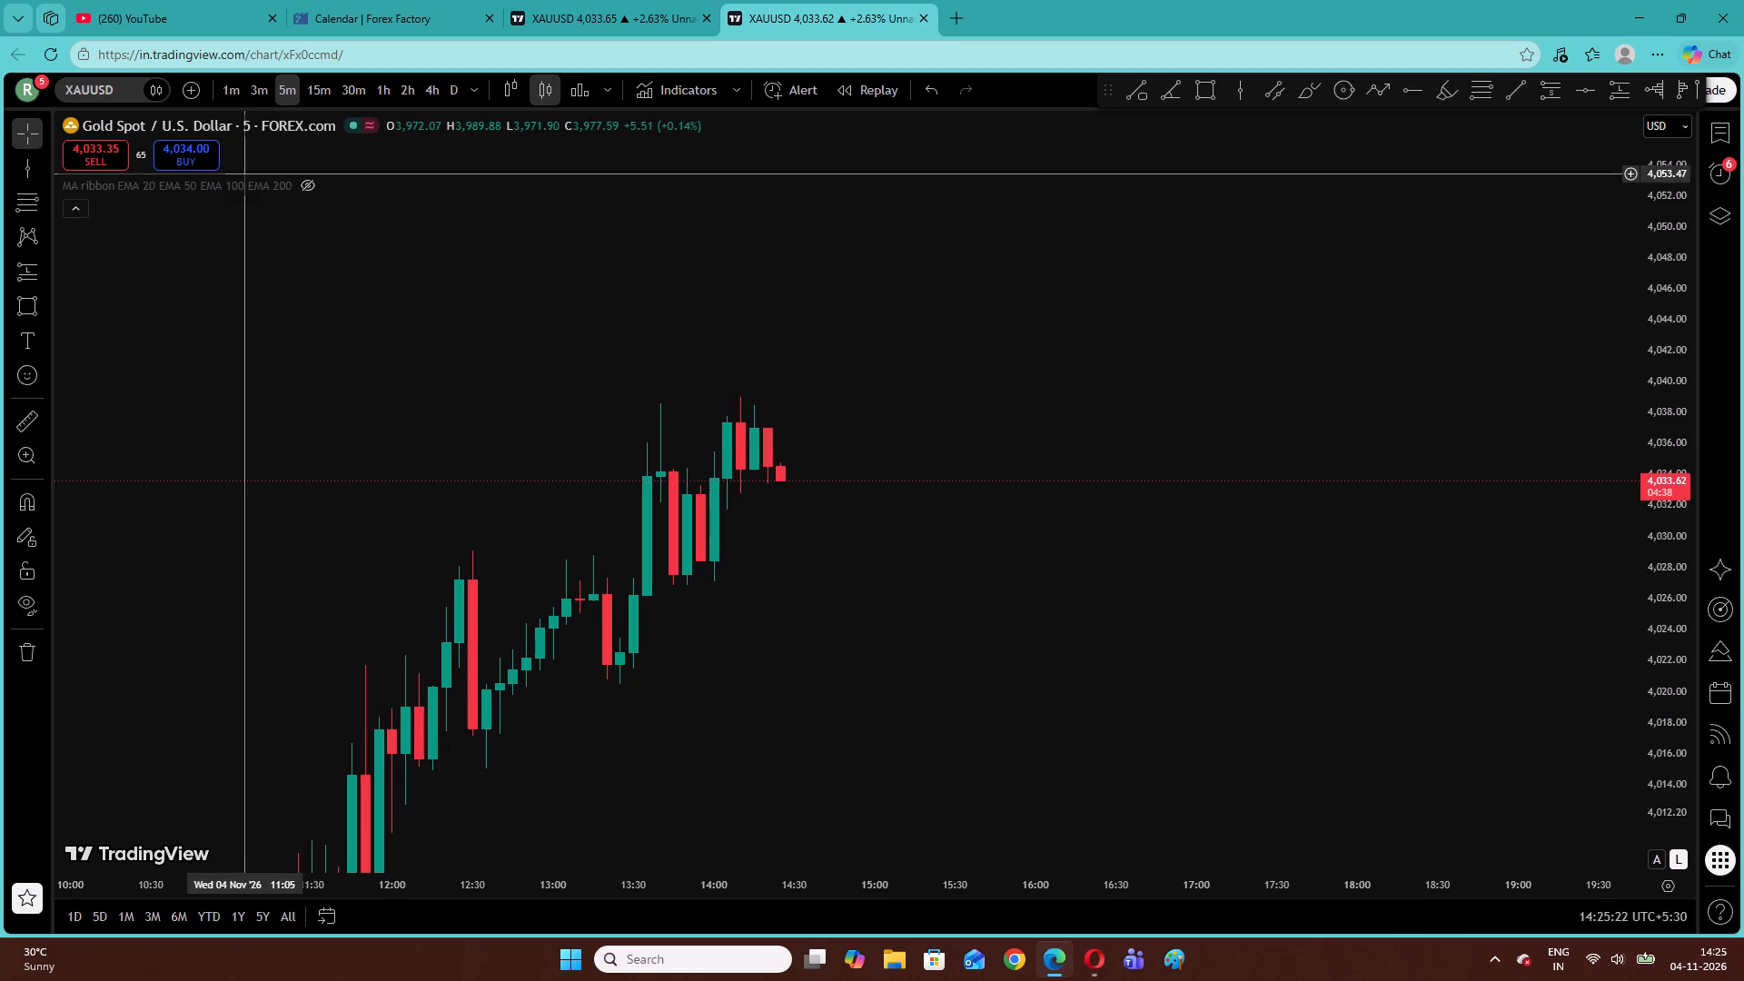
# Restrict the MA ribbon to MA #2, the 50-period EMA, by disabling MA #1, #3 and #4, and show the ribbon again.
pyautogui.click(338, 180)
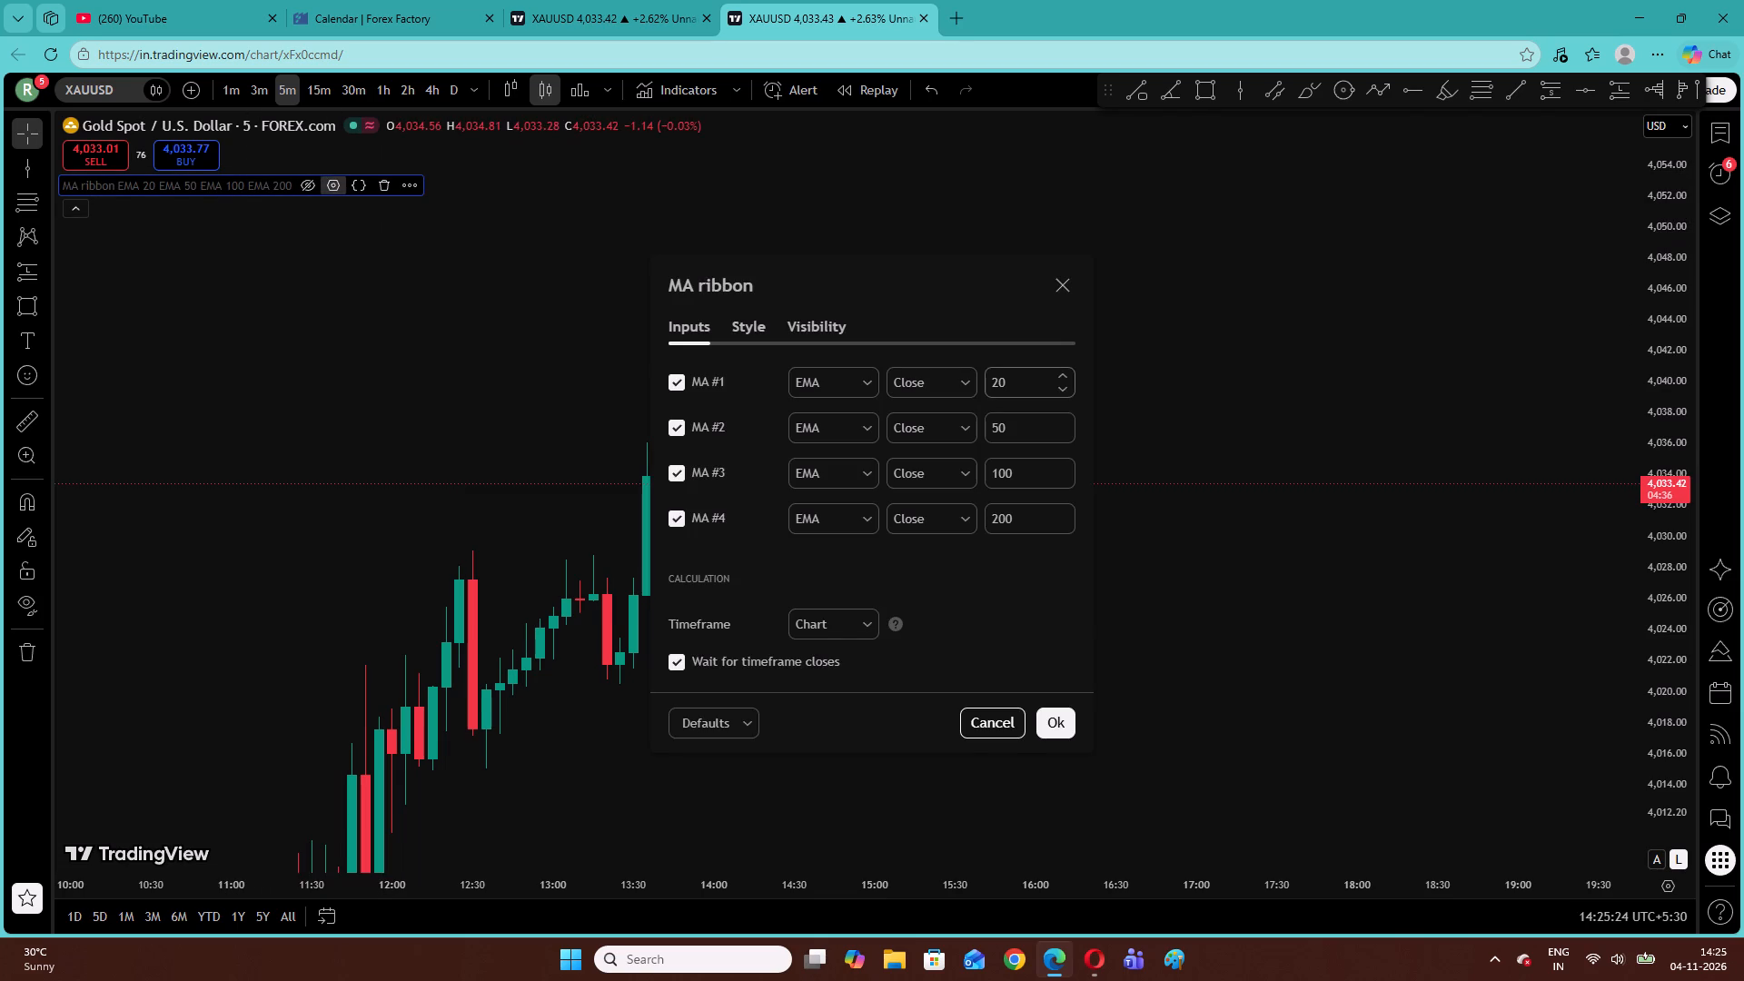
pyautogui.click(672, 424)
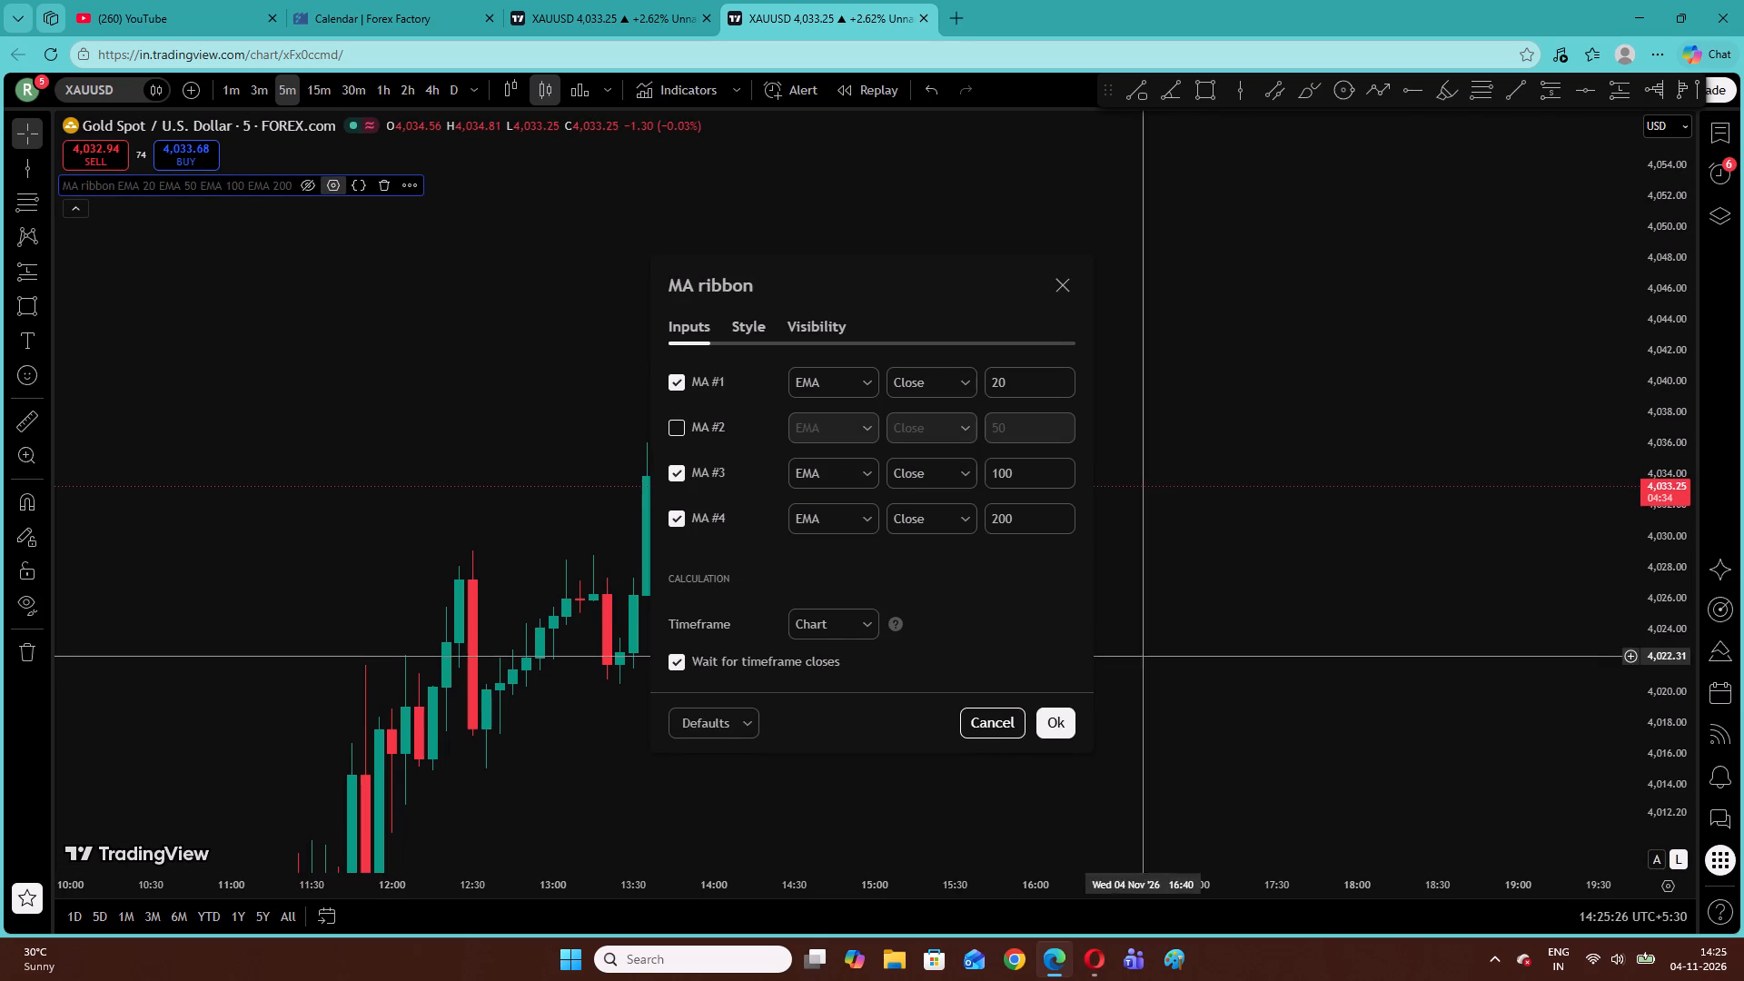
pyautogui.click(672, 471)
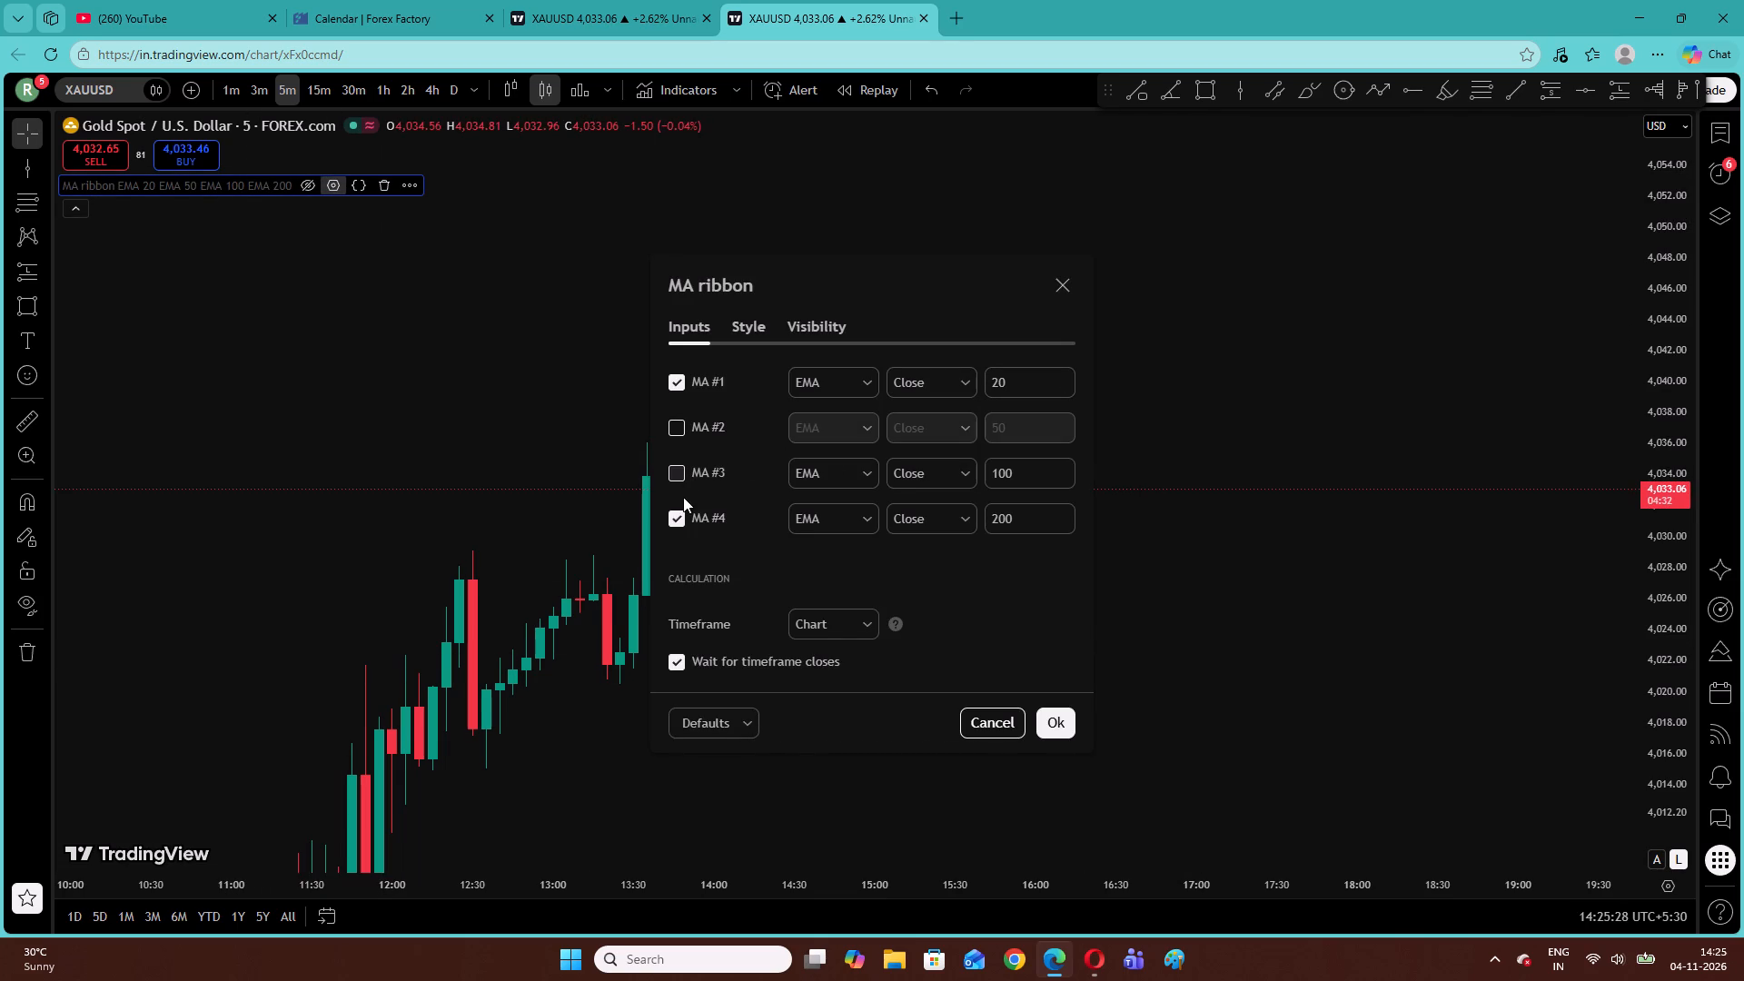
pyautogui.moveTo(673, 526); pyautogui.dragTo(675, 514)
pyautogui.click(680, 427)
pyautogui.click(680, 384)
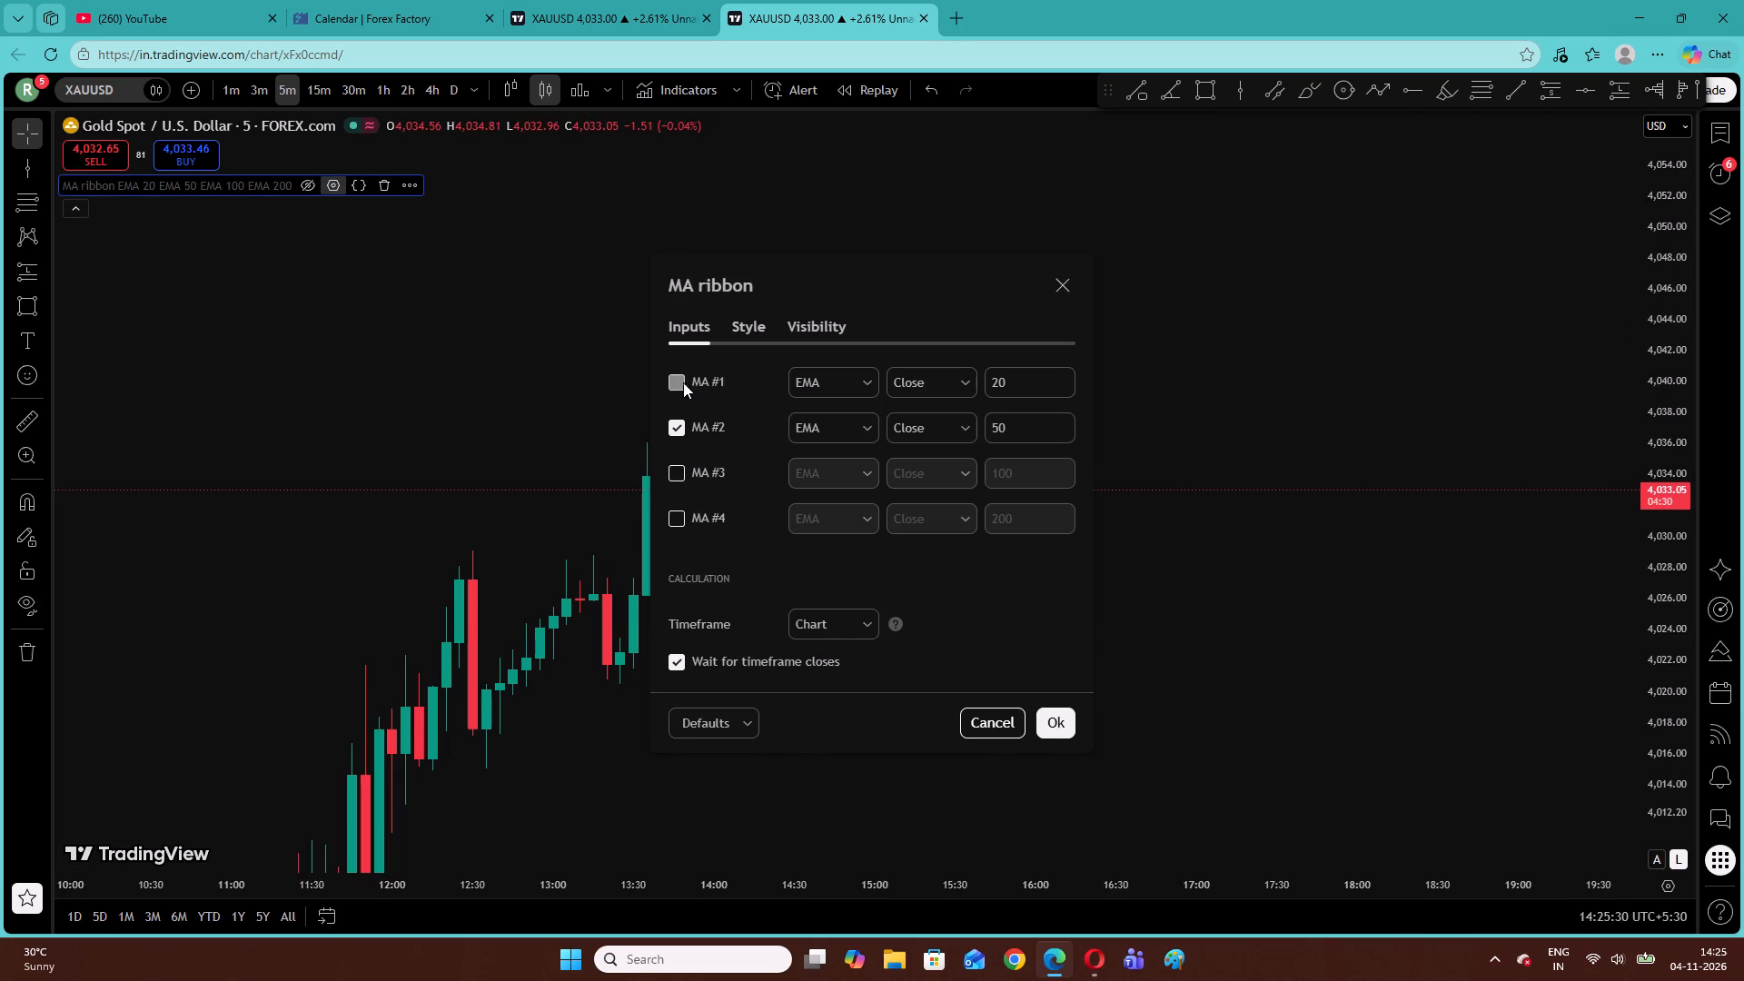
pyautogui.click(1064, 718)
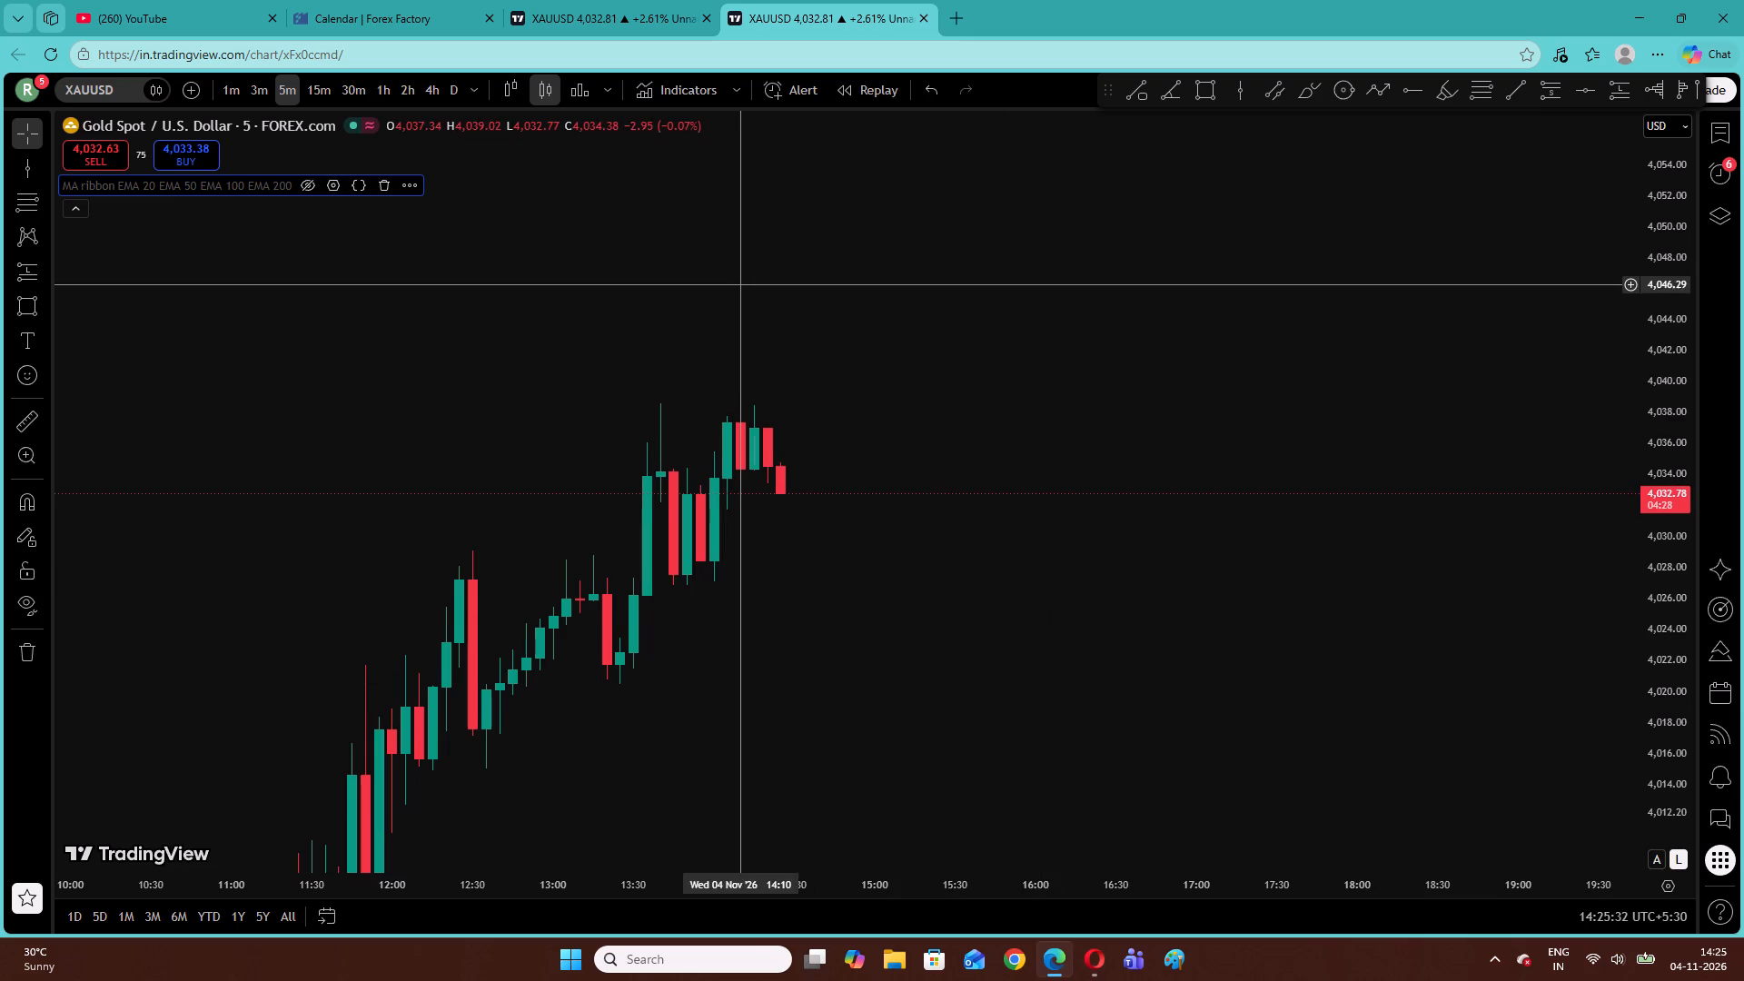
pyautogui.click(300, 183)
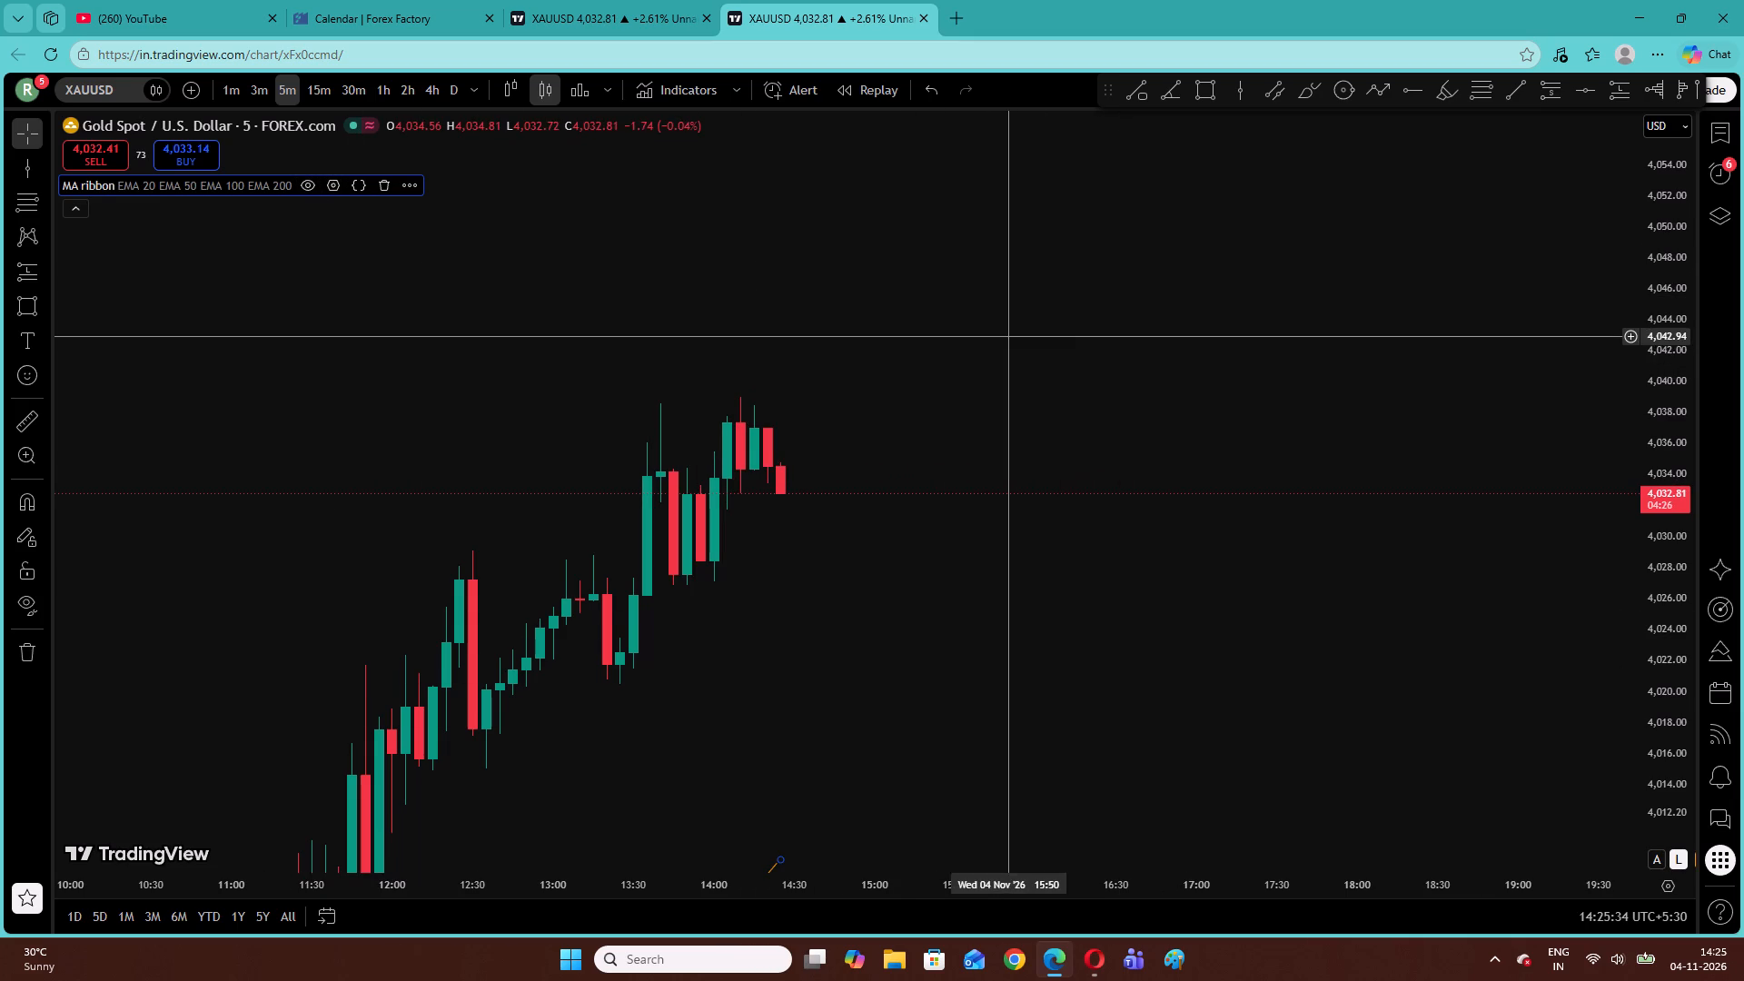
# Examine how the 5-minute candles move around the 50 EMA, going back to the early-morning session and returning to the latest candle.
pyautogui.moveTo(995, 382); pyautogui.dragTo(1375, 179)
pyautogui.moveTo(1214, 401); pyautogui.dragTo(1264, 251)
pyautogui.moveTo(1234, 473); pyautogui.dragTo(1226, 362)
pyautogui.moveTo(1213, 508); pyautogui.dragTo(1258, 147)
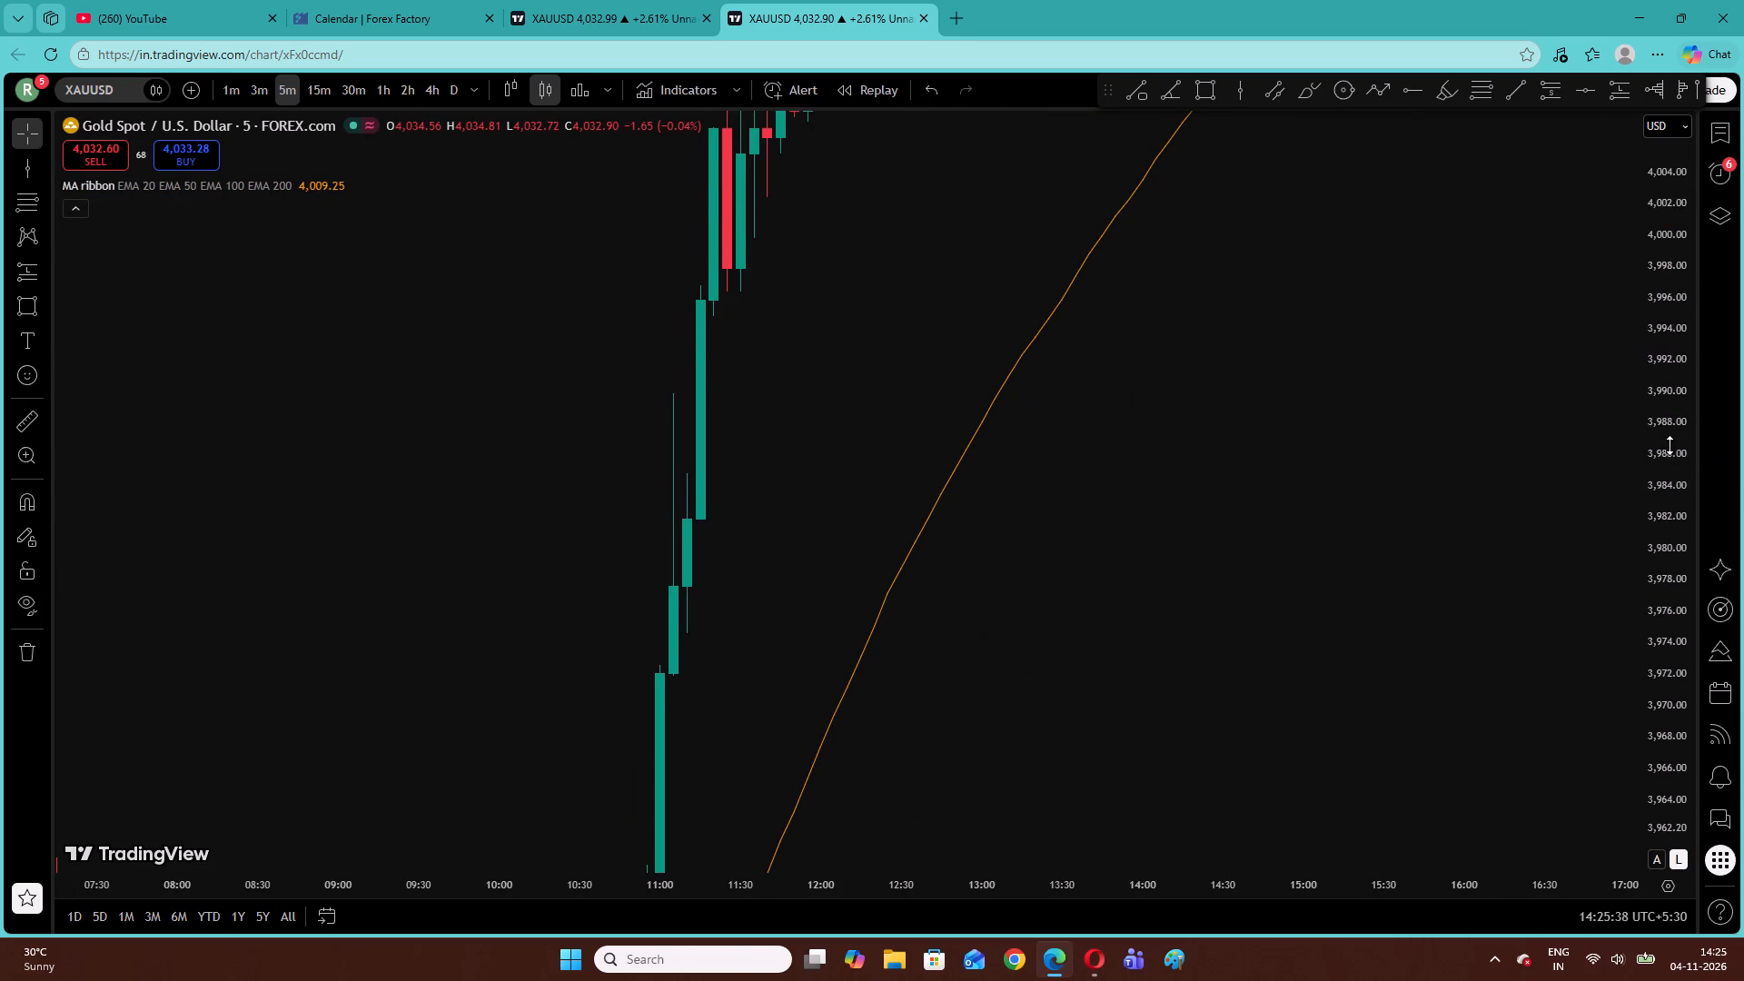
pyautogui.moveTo(1670, 445); pyautogui.dragTo(1662, 589)
pyautogui.moveTo(981, 260); pyautogui.dragTo(968, 561)
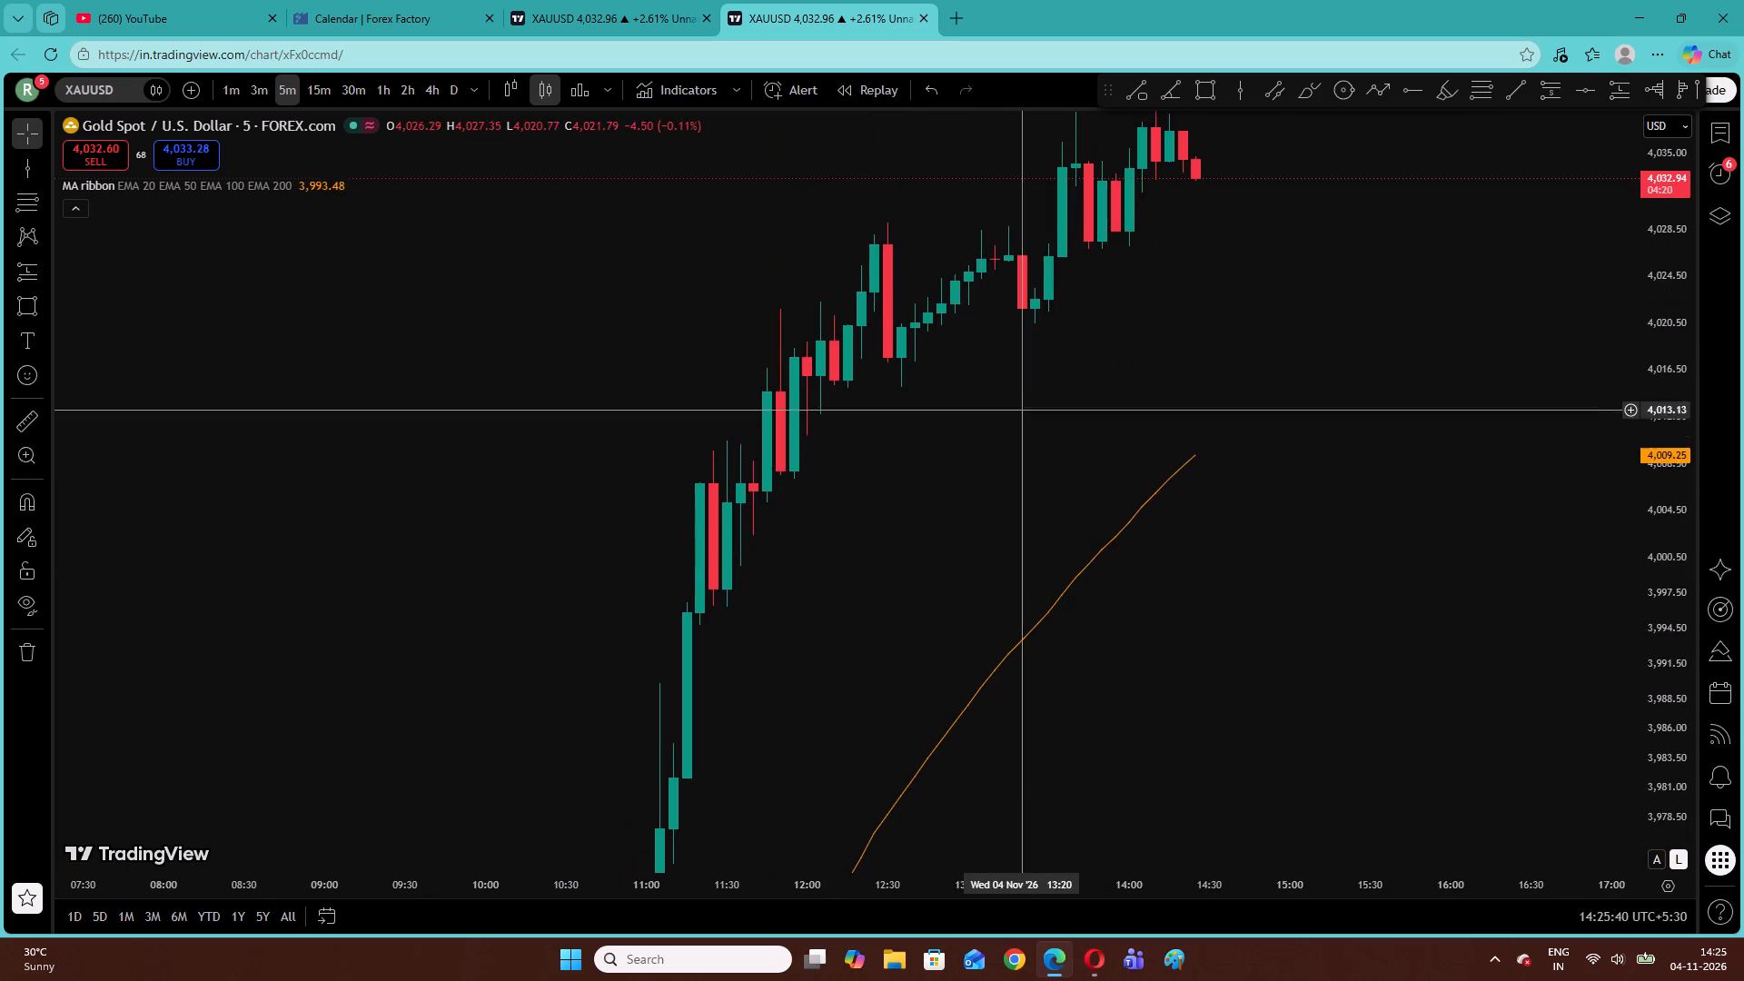
pyautogui.moveTo(938, 629); pyautogui.dragTo(1136, 233)
pyautogui.moveTo(934, 597); pyautogui.dragTo(978, 478)
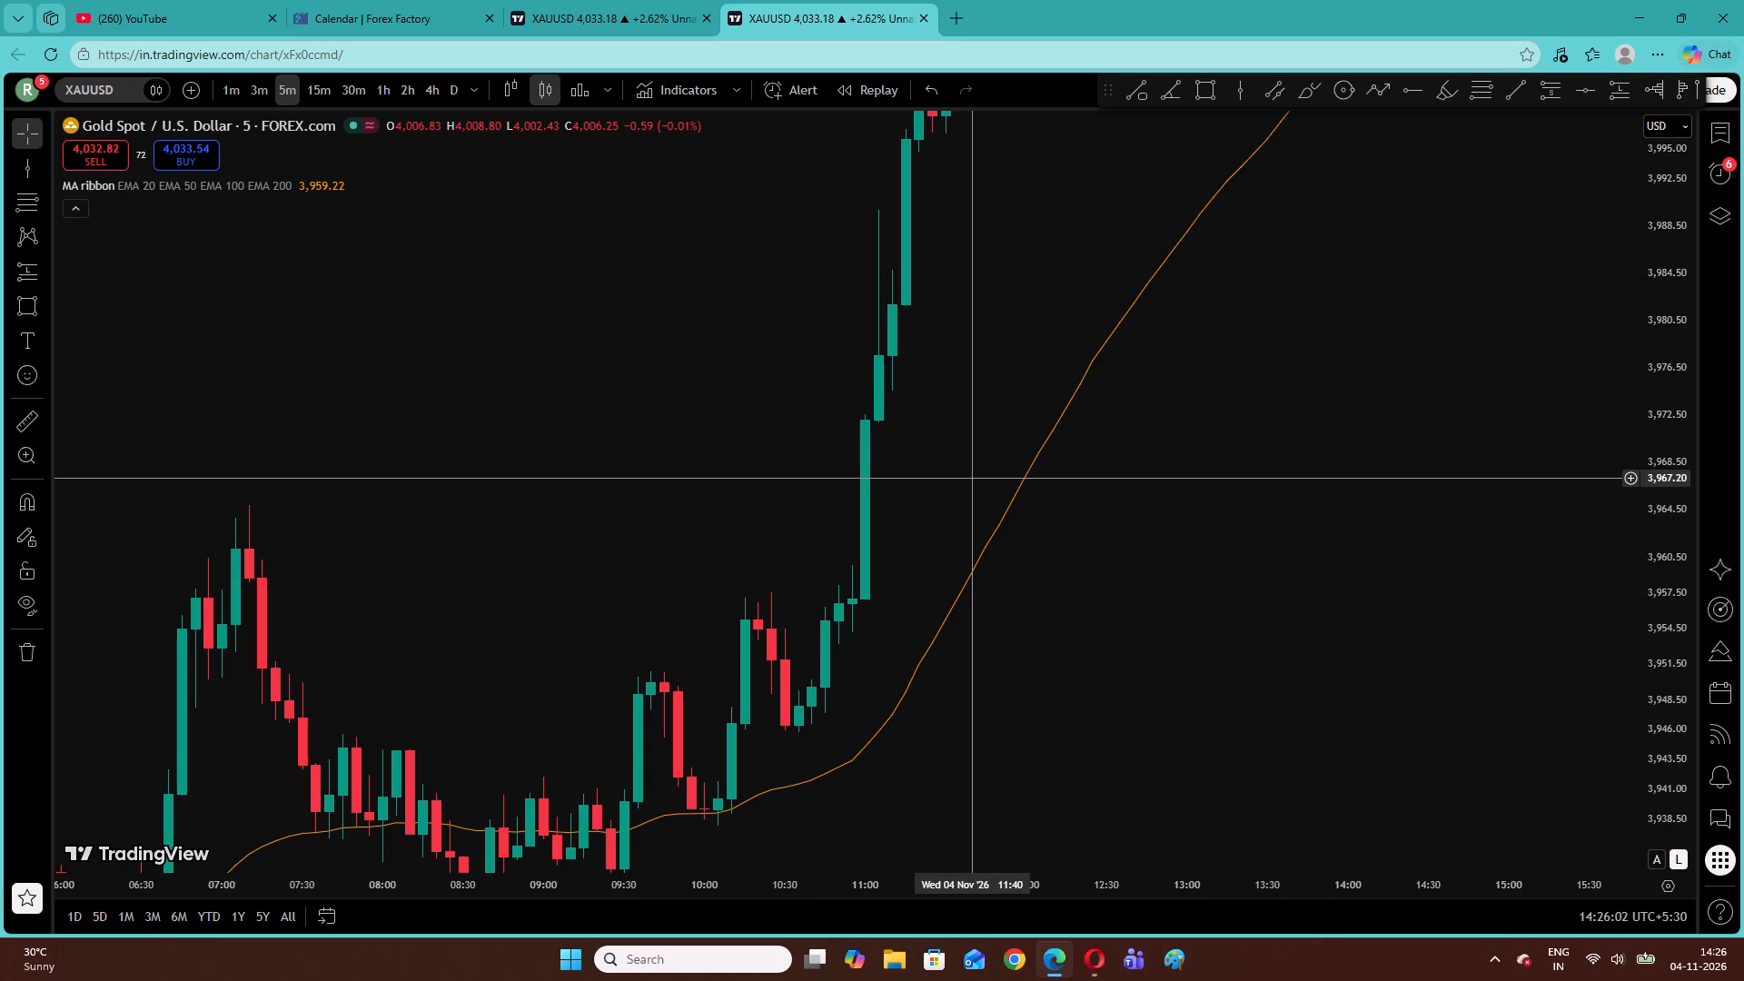
pyautogui.moveTo(899, 778); pyautogui.dragTo(1282, 432)
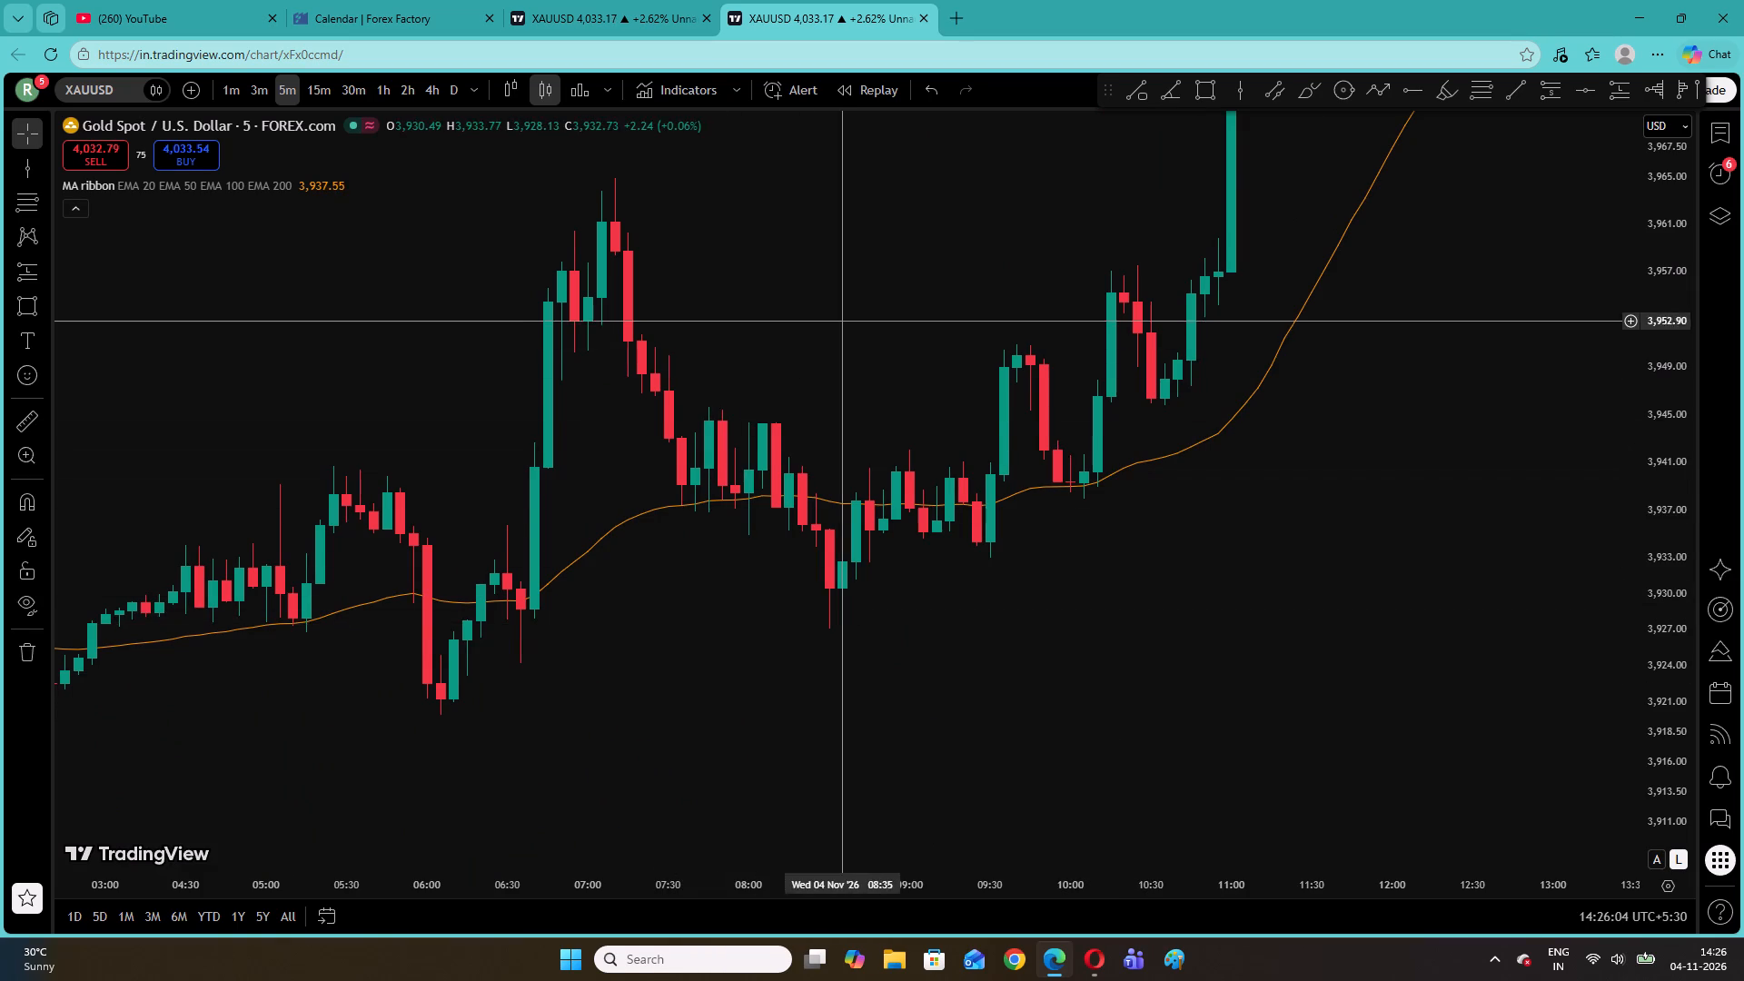
pyautogui.moveTo(843, 317); pyautogui.dragTo(870, 476)
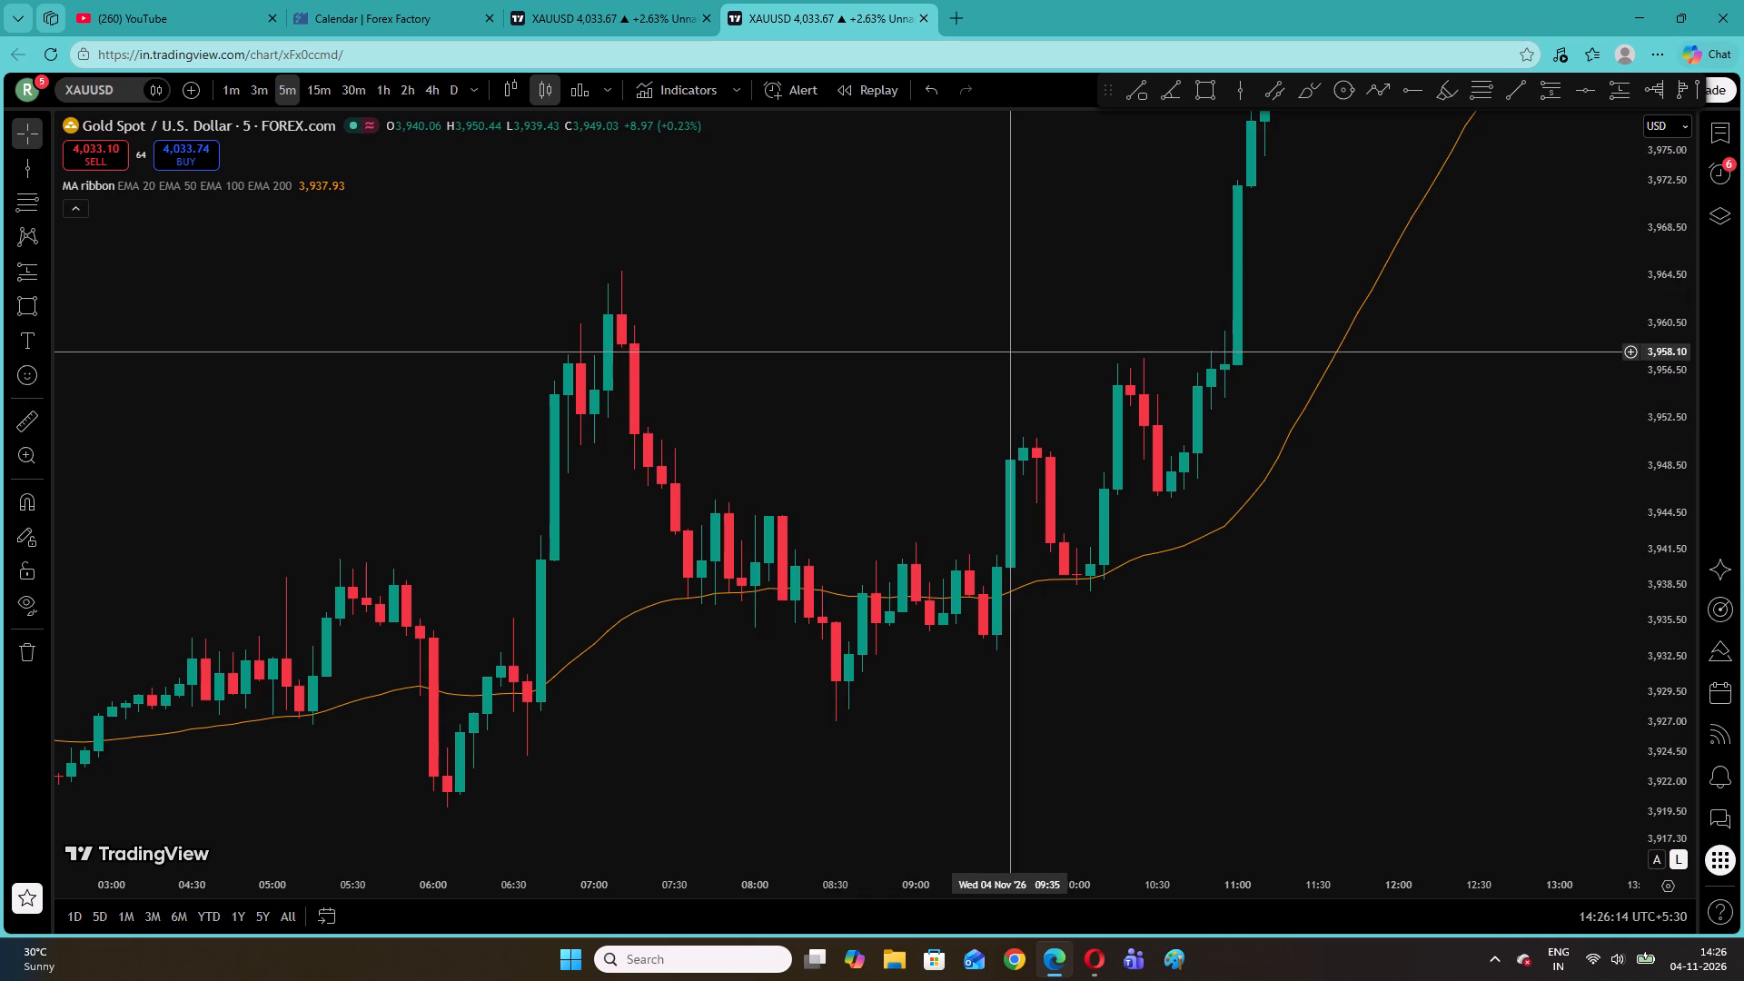
pyautogui.moveTo(1005, 352); pyautogui.dragTo(823, 684)
pyautogui.moveTo(1269, 315); pyautogui.dragTo(962, 887)
pyautogui.moveTo(1316, 403); pyautogui.dragTo(1006, 691)
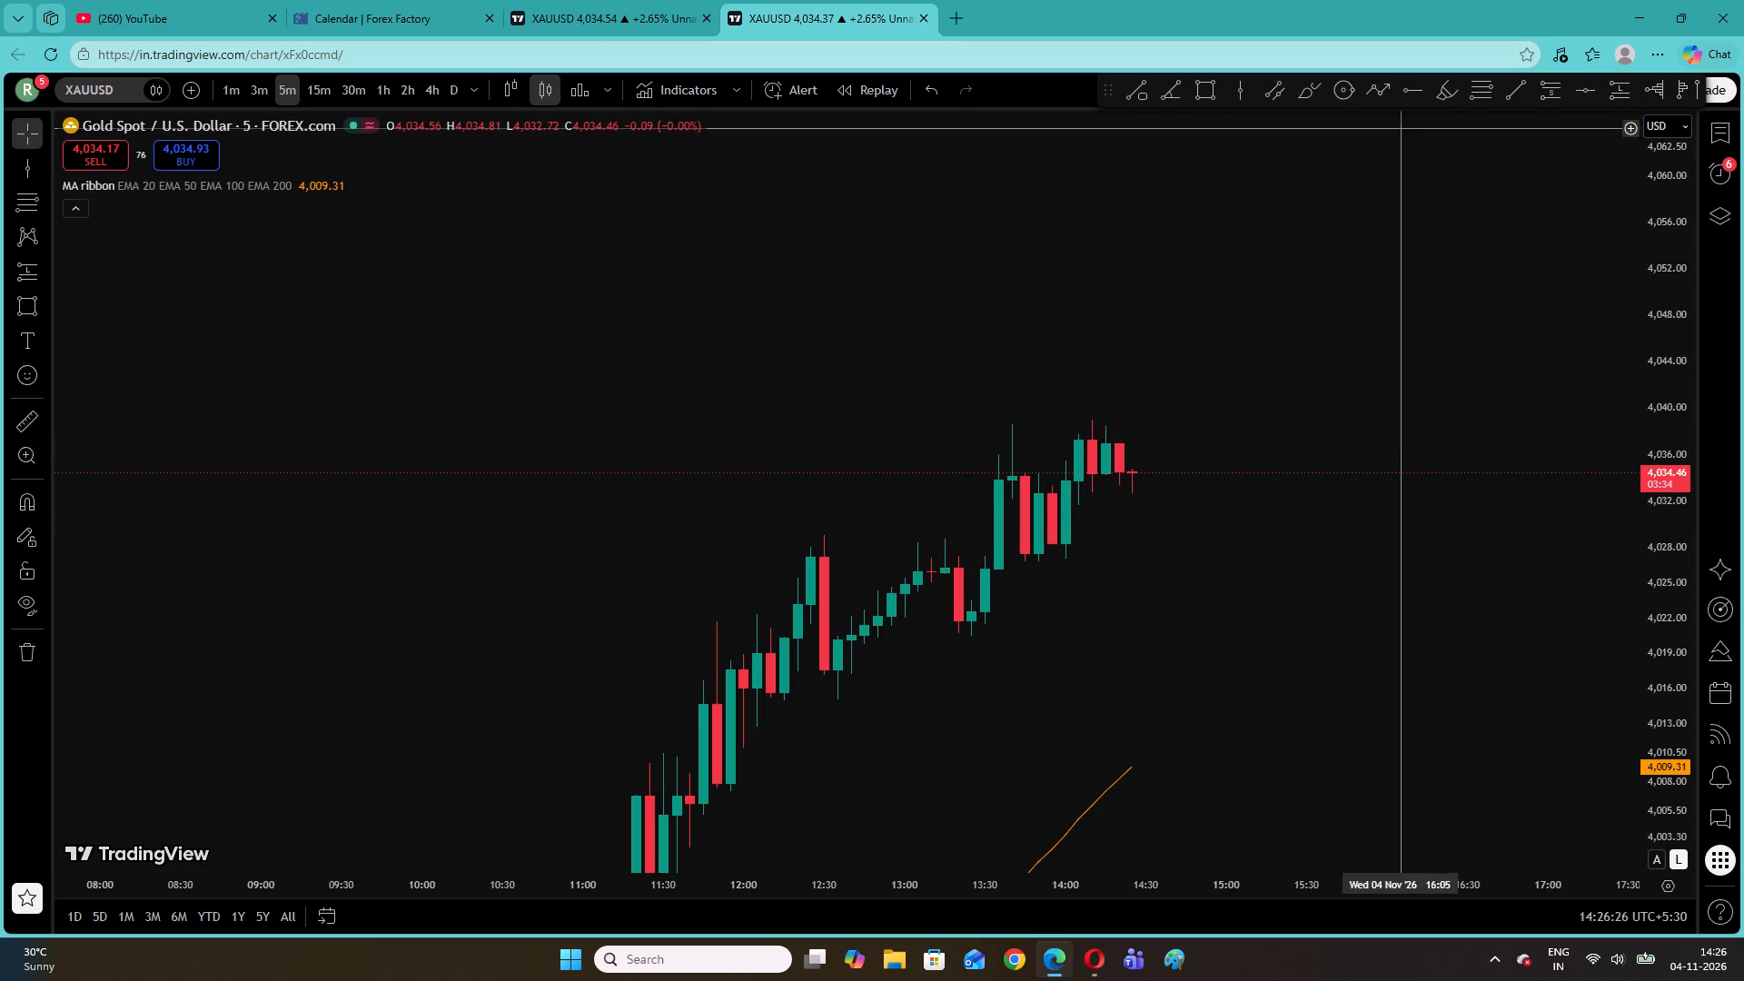
# Draw a horizontal ray at about 4,033.56 starting from the 14:20 candle on the 5-minute chart.
pyautogui.click(1415, 90)
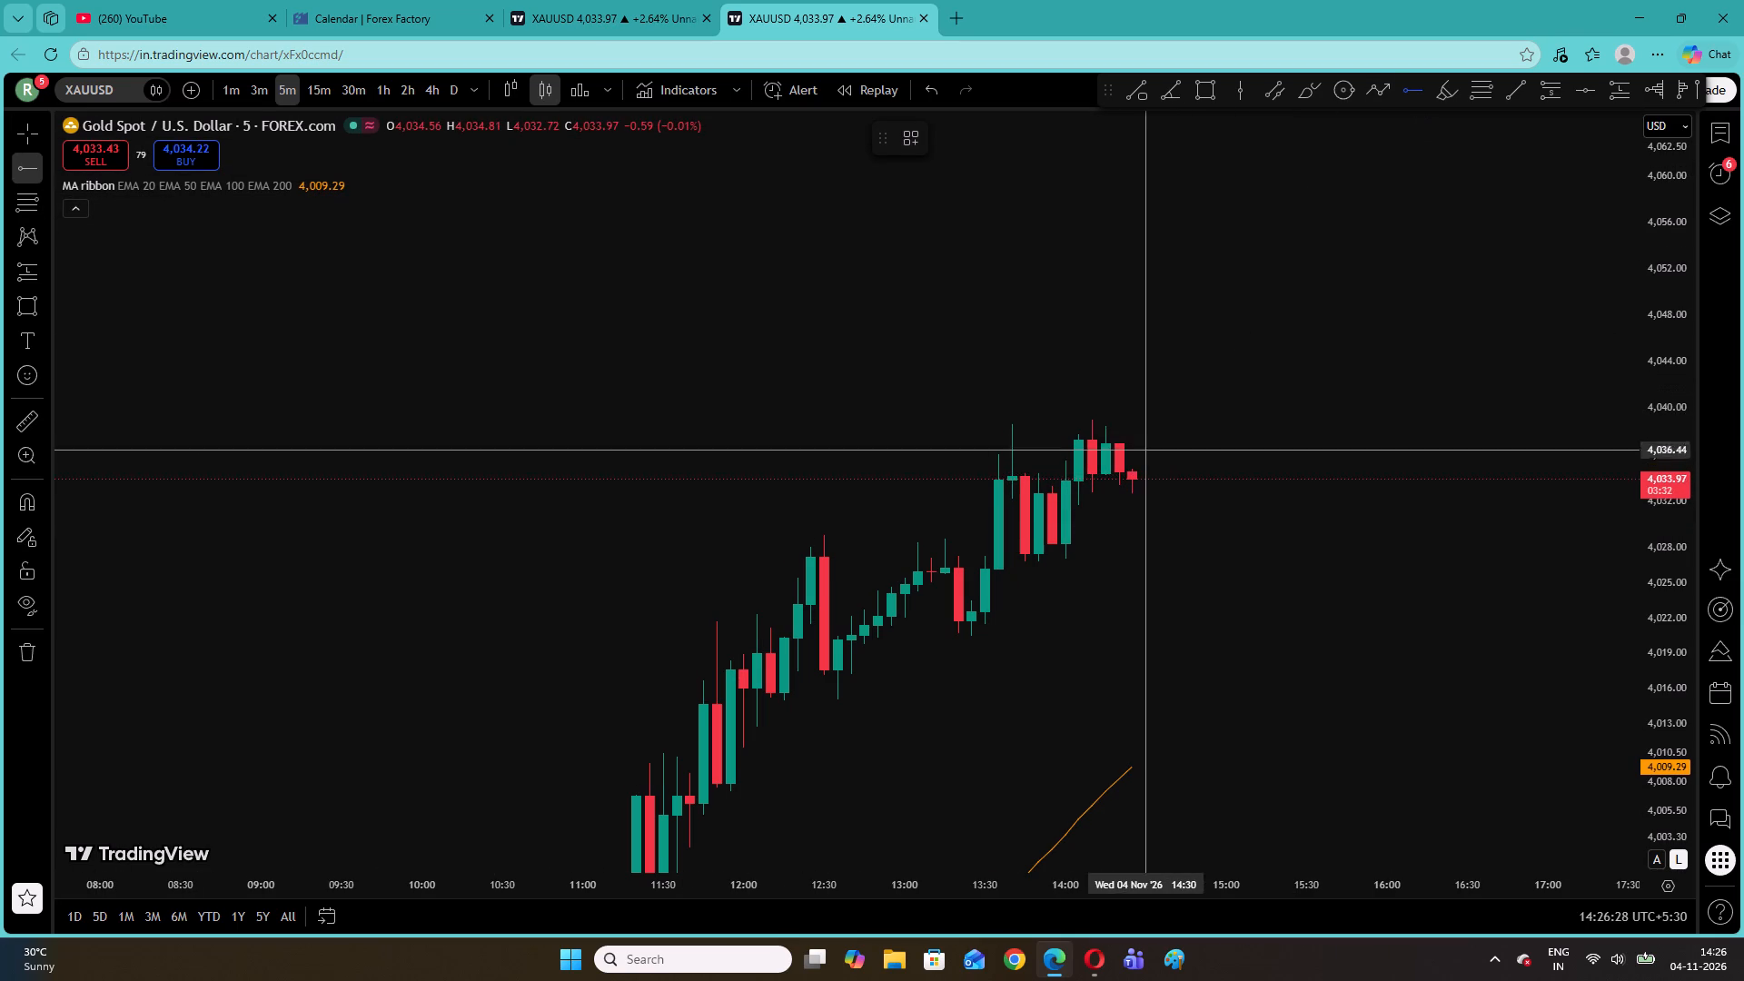
pyautogui.click(1122, 483)
pyautogui.click(1231, 404)
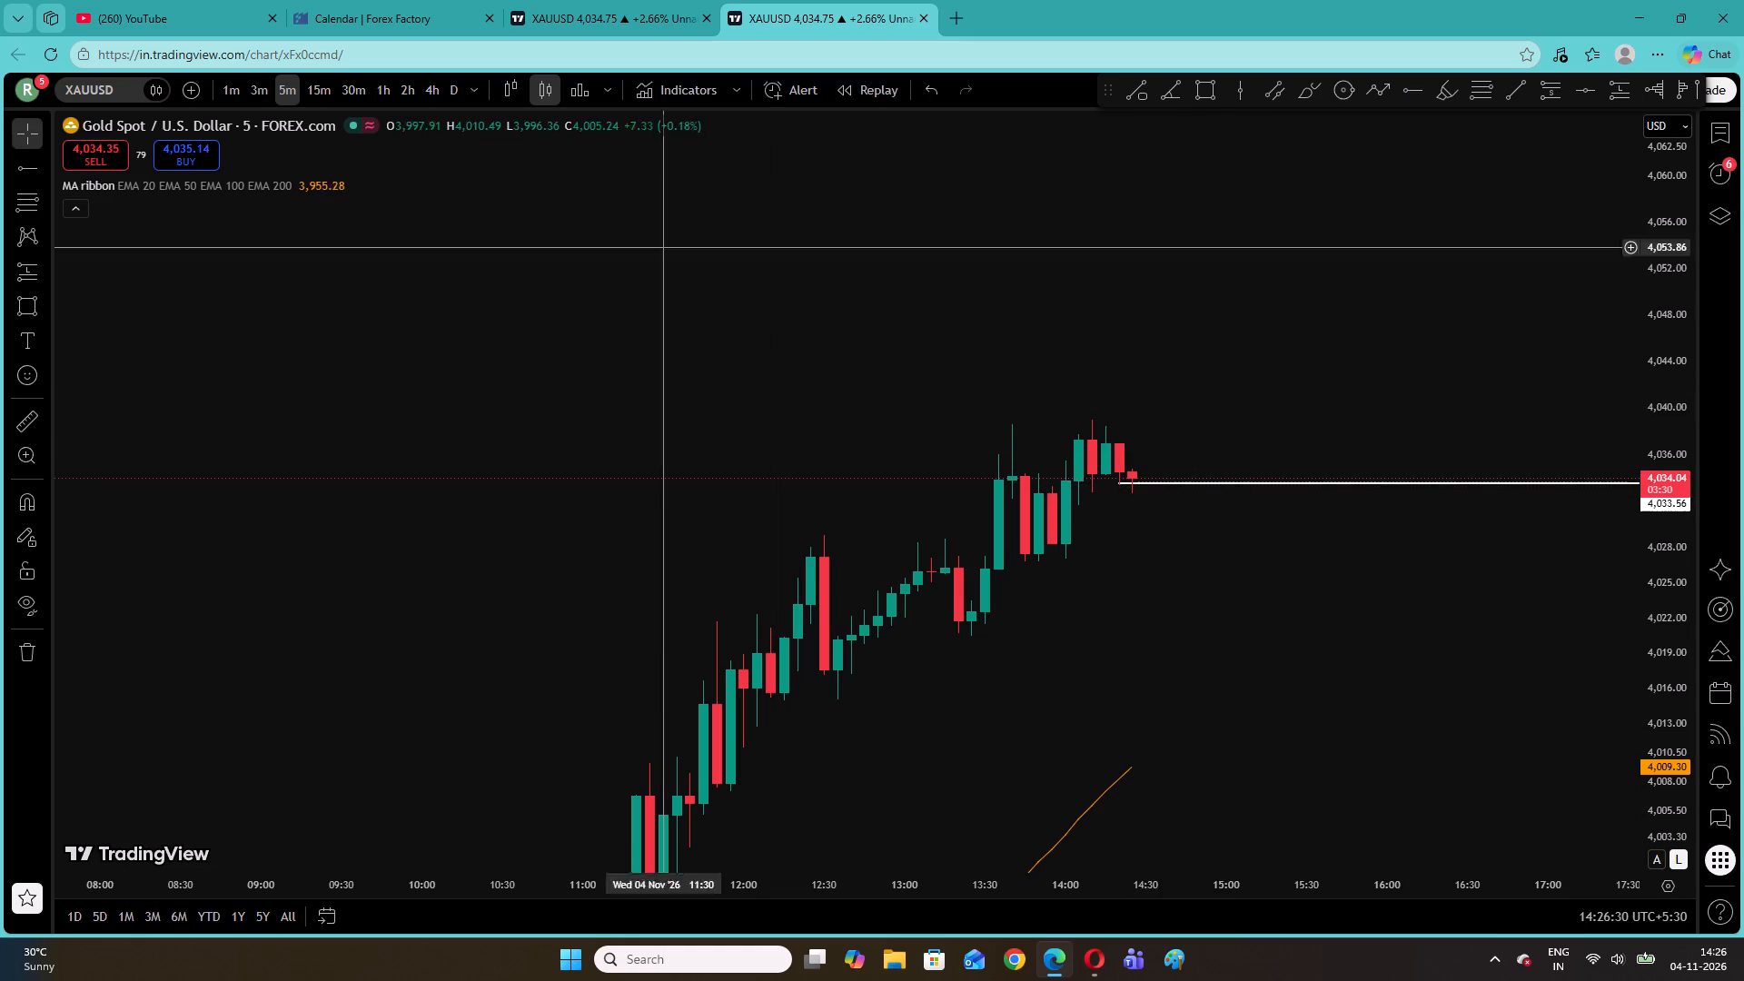
# Switch the chart to the 1-minute timeframe and enlarge the recent candles around the horizontal ray and the 50 EMA.
pyautogui.click(223, 86)
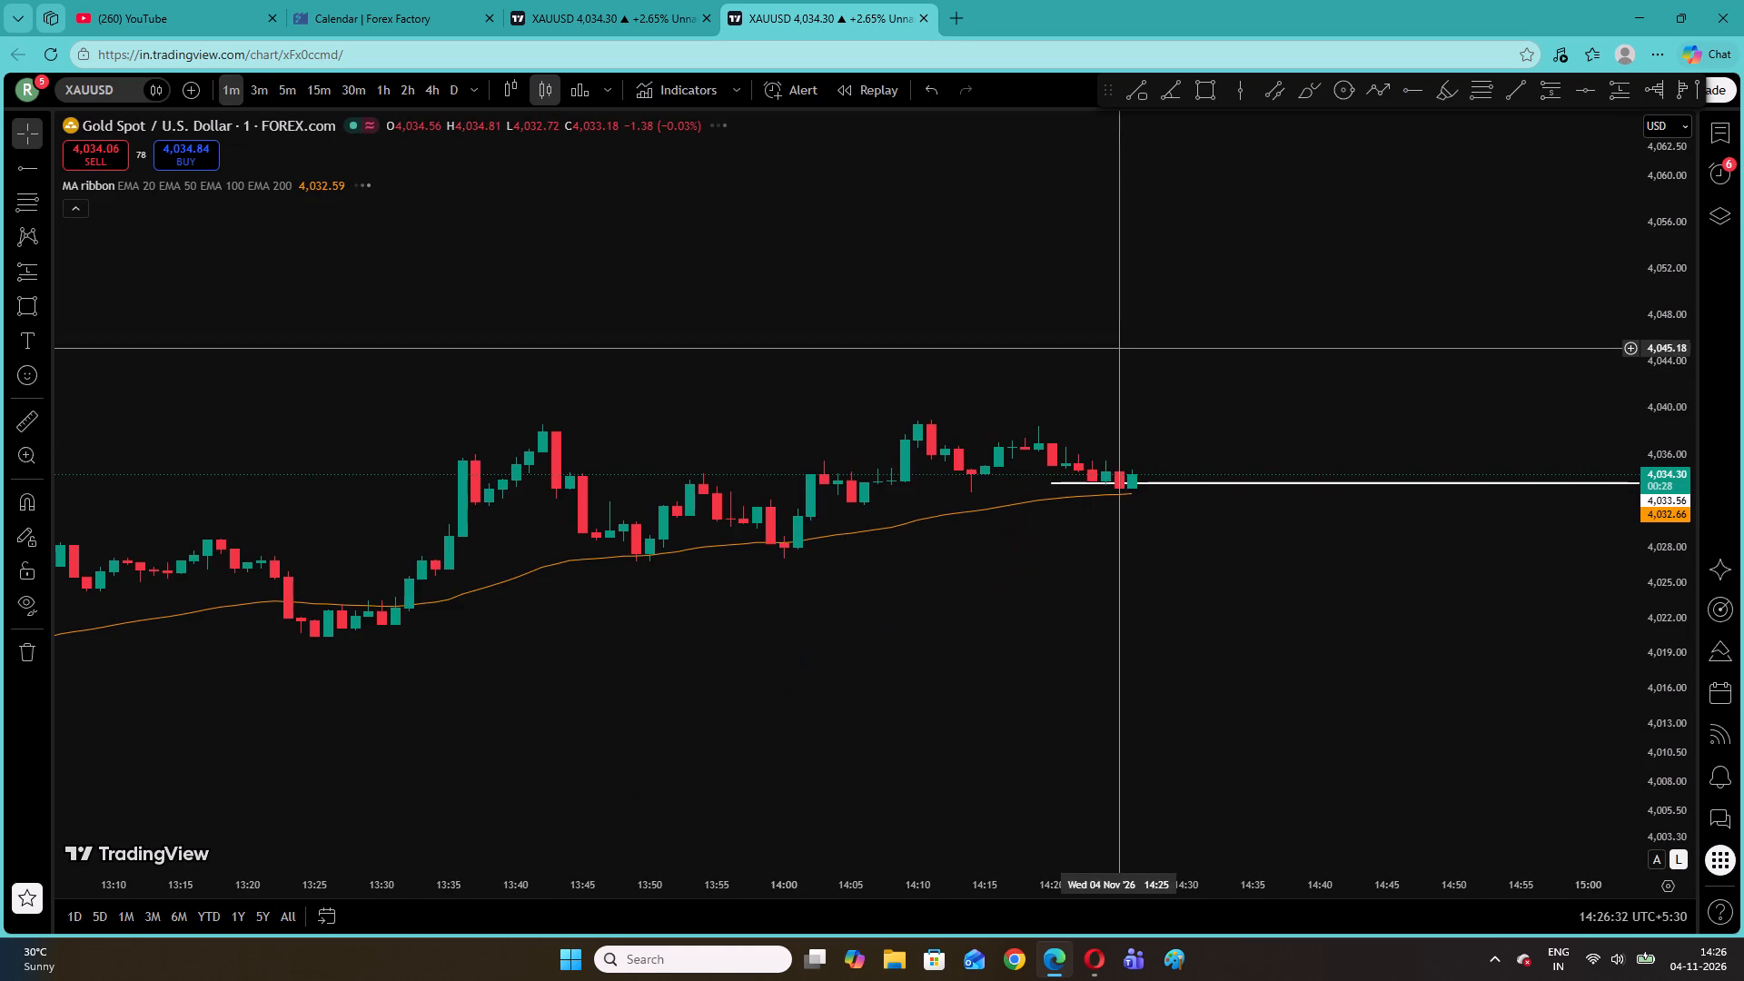
pyautogui.moveTo(1663, 622); pyautogui.dragTo(1610, 122)
pyautogui.moveTo(1348, 392); pyautogui.dragTo(1165, 563)
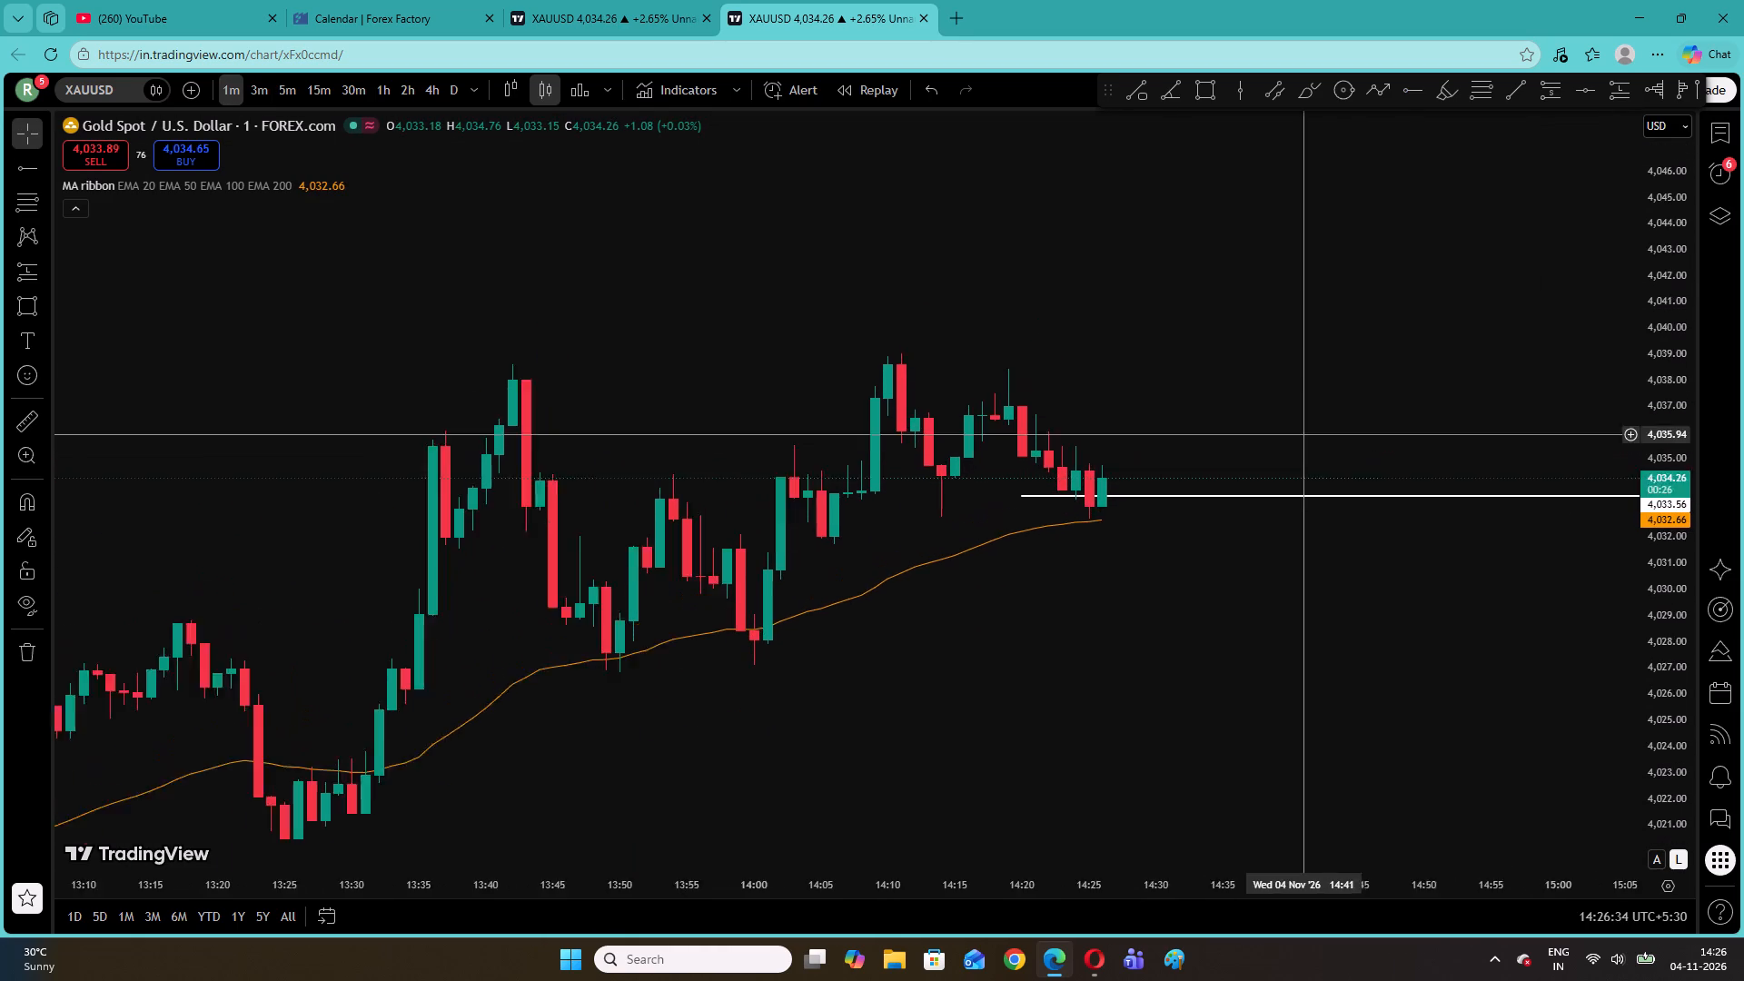
pyautogui.moveTo(1165, 563); pyautogui.dragTo(1135, 596)
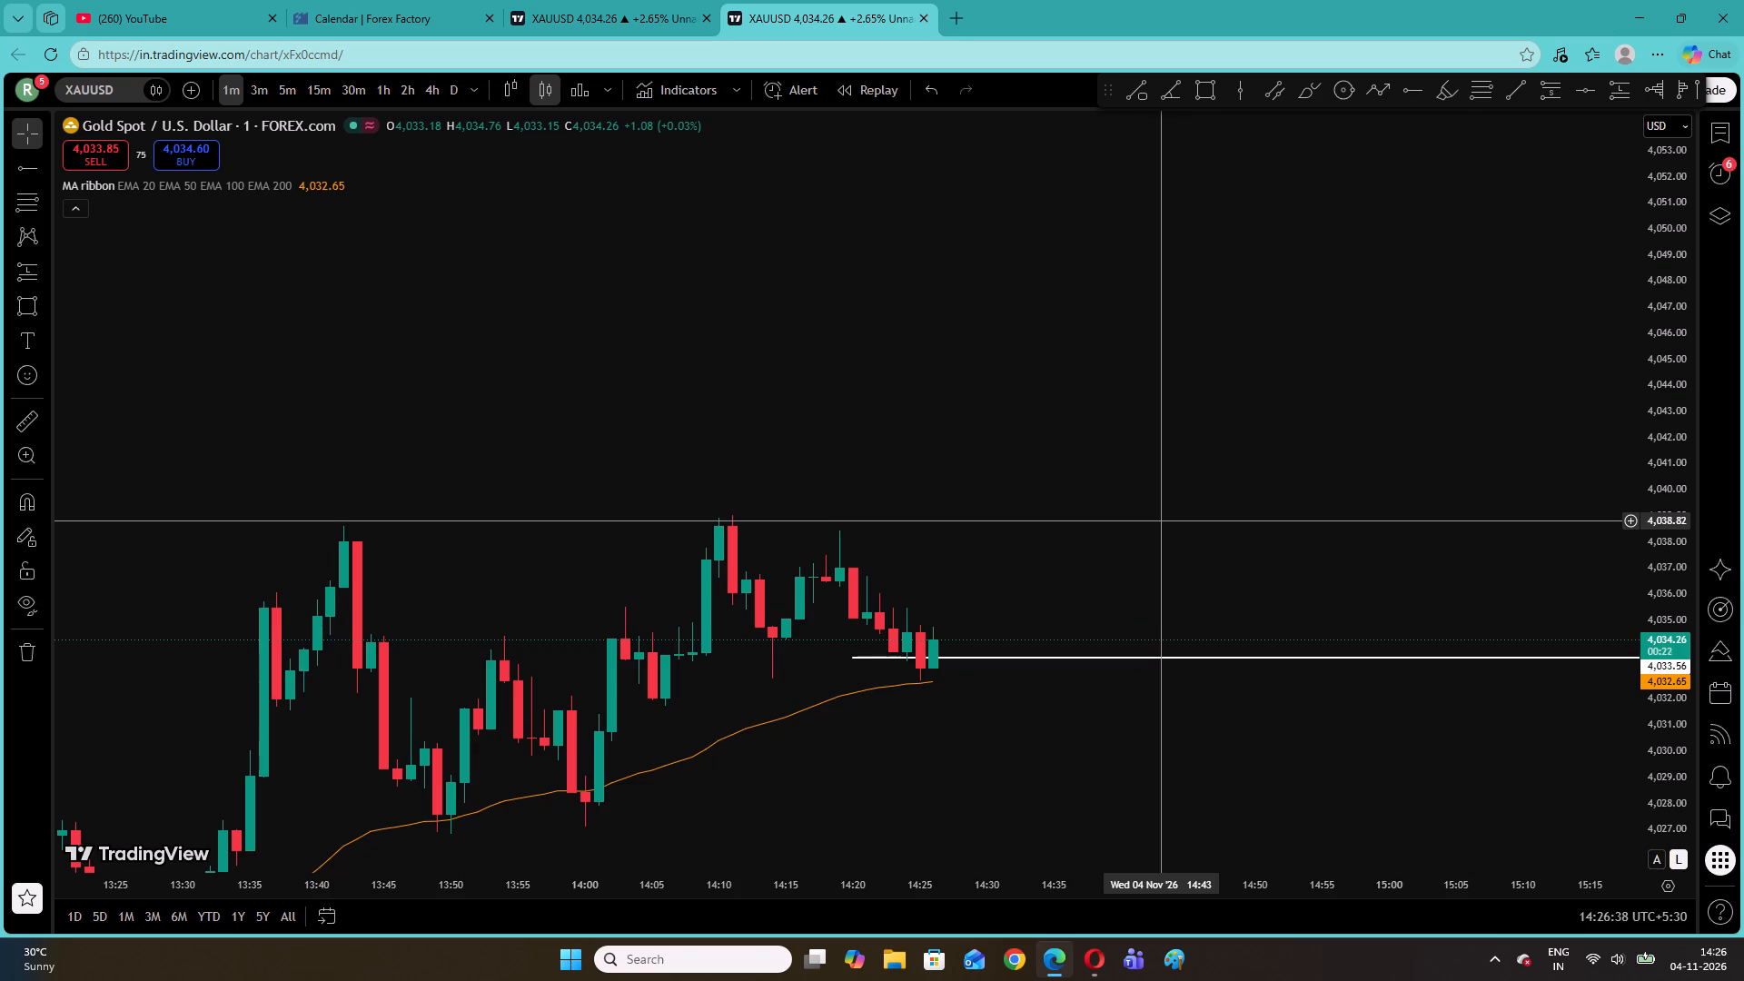
pyautogui.moveTo(1164, 520); pyautogui.dragTo(1220, 455)
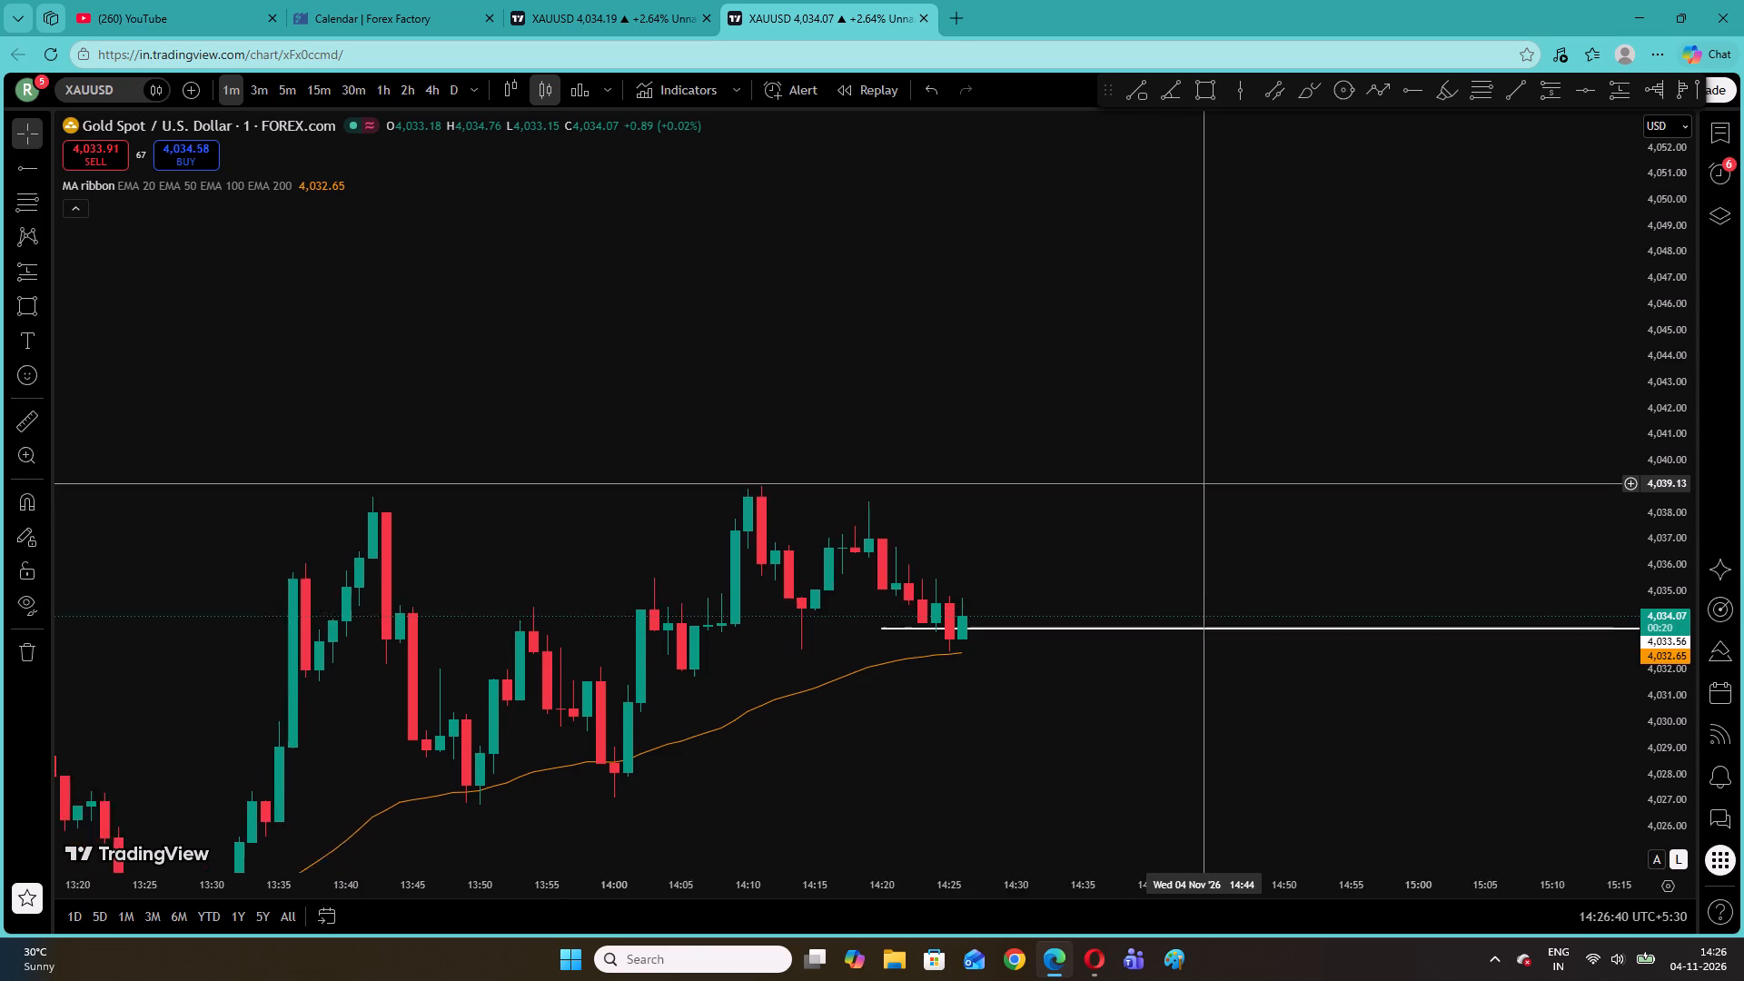
pyautogui.moveTo(1220, 455); pyautogui.dragTo(1360, 325)
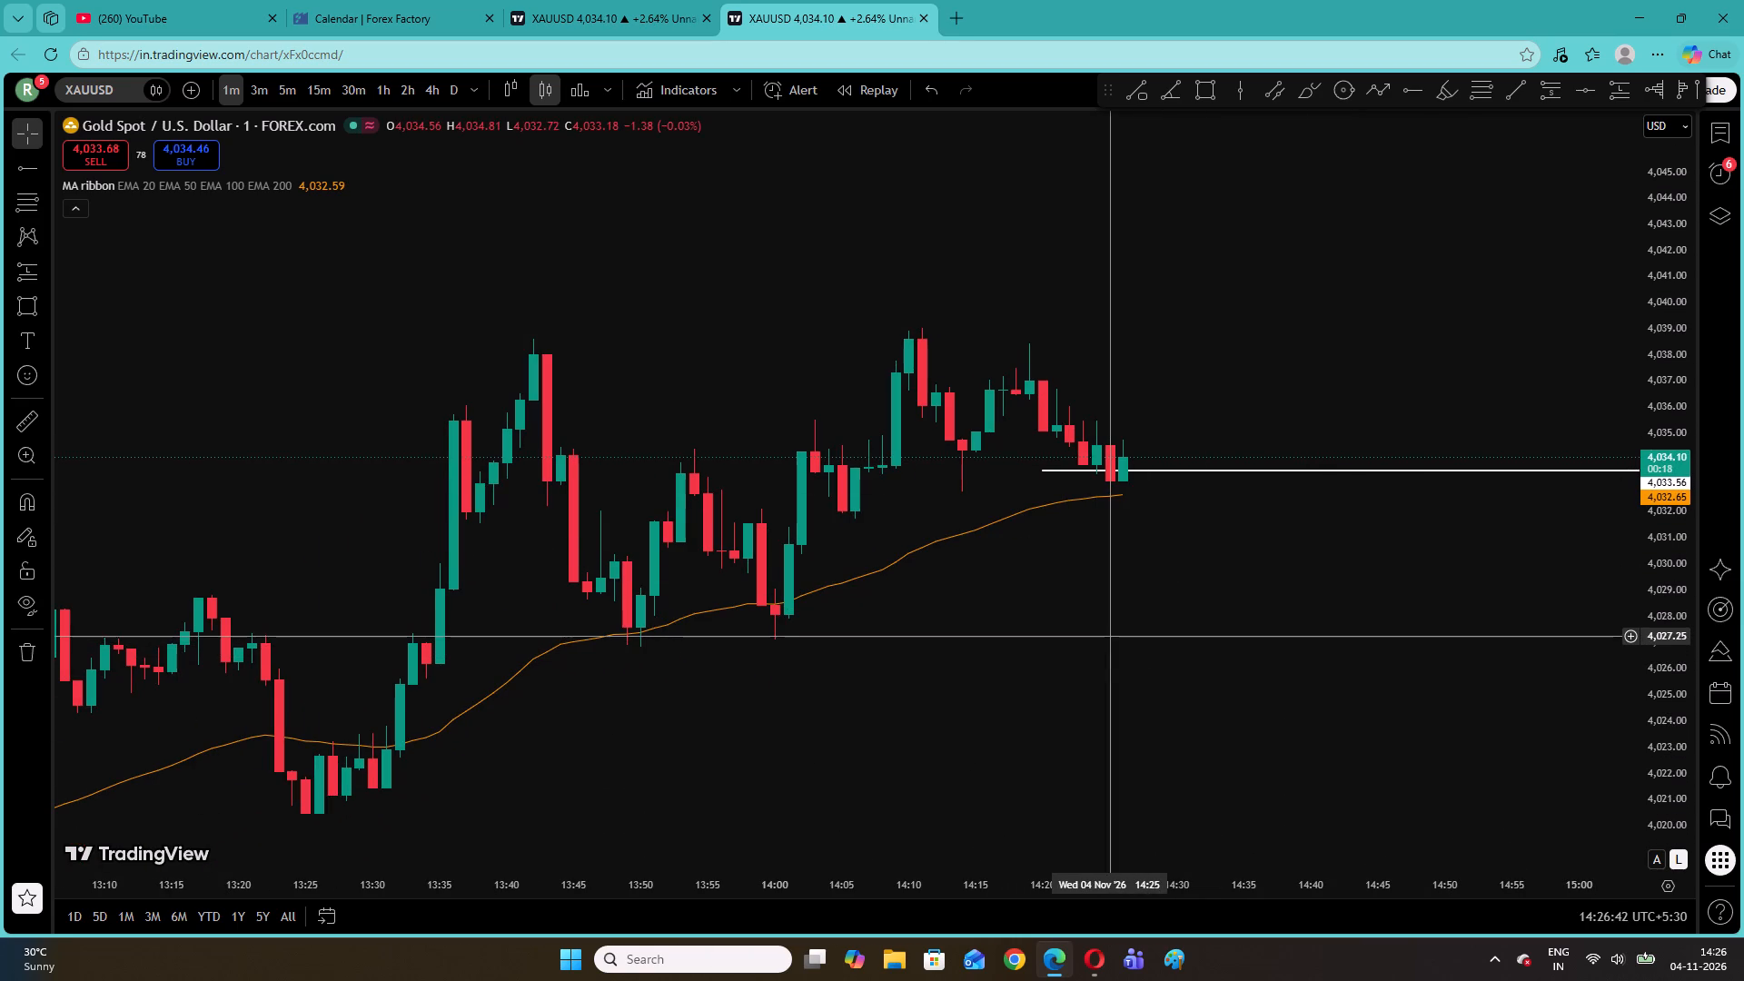
# Examine how the 1-minute candles move around the 50 EMA, going back to the morning session near 08:25.
pyautogui.moveTo(1007, 693); pyautogui.dragTo(1509, 452)
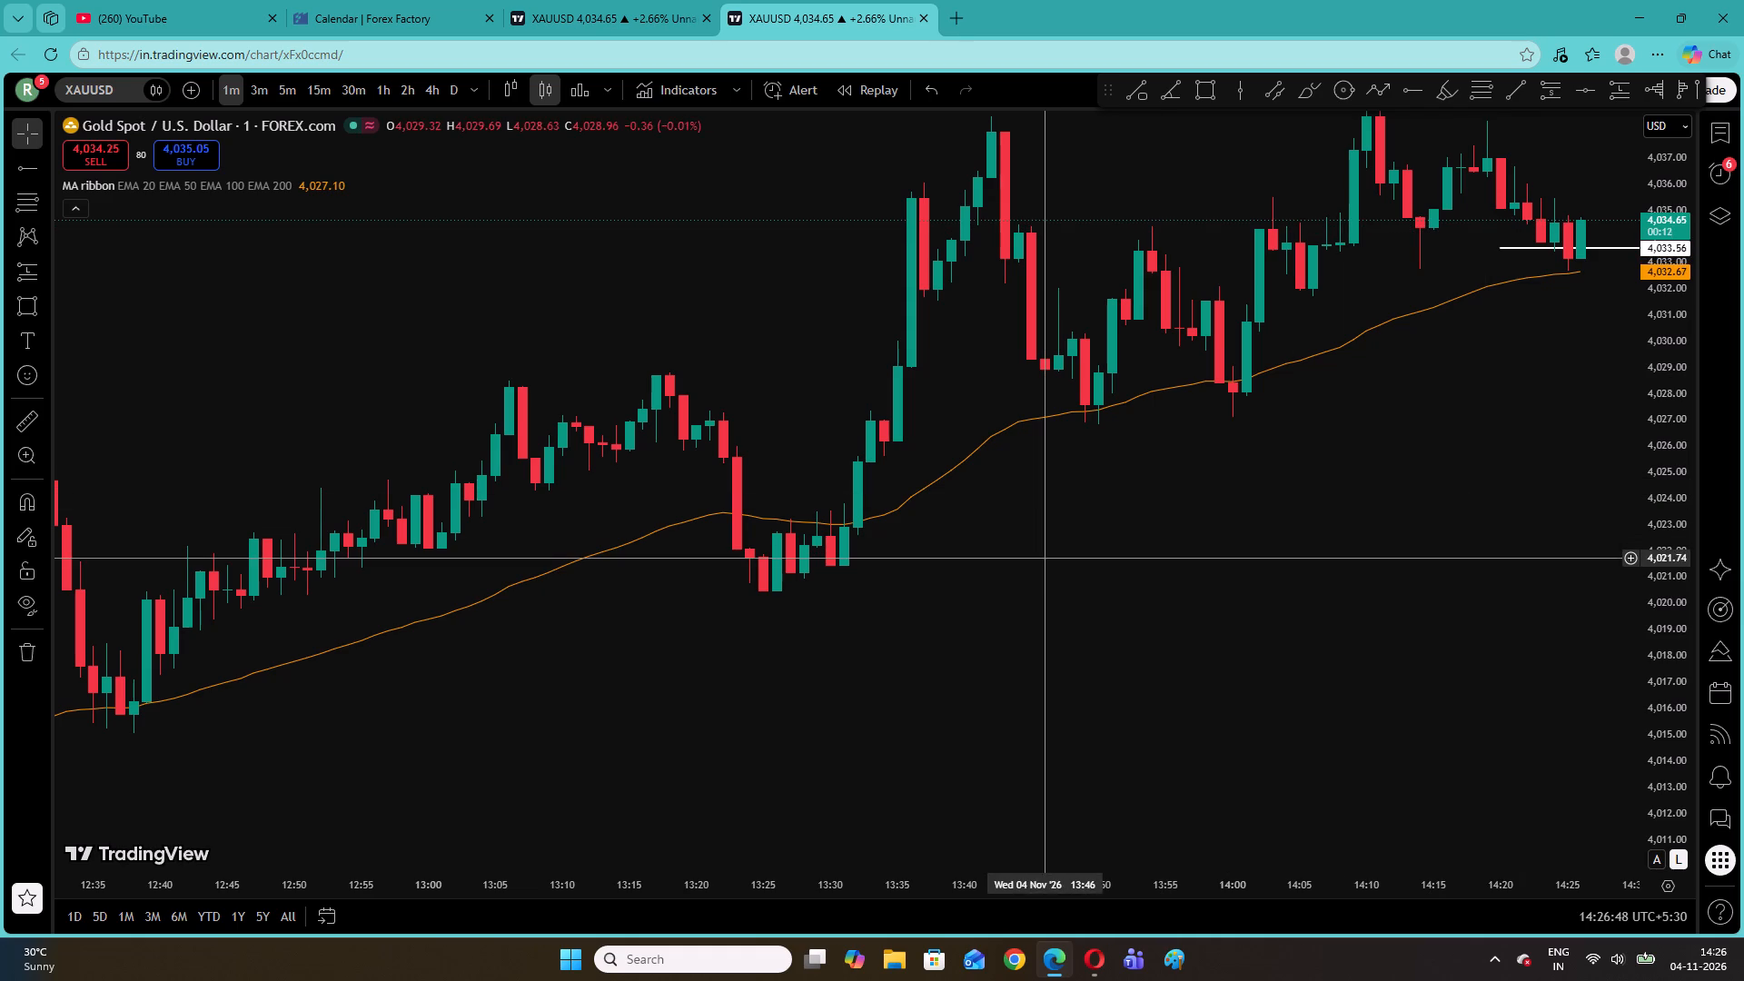
pyautogui.moveTo(1016, 596); pyautogui.dragTo(1312, 459)
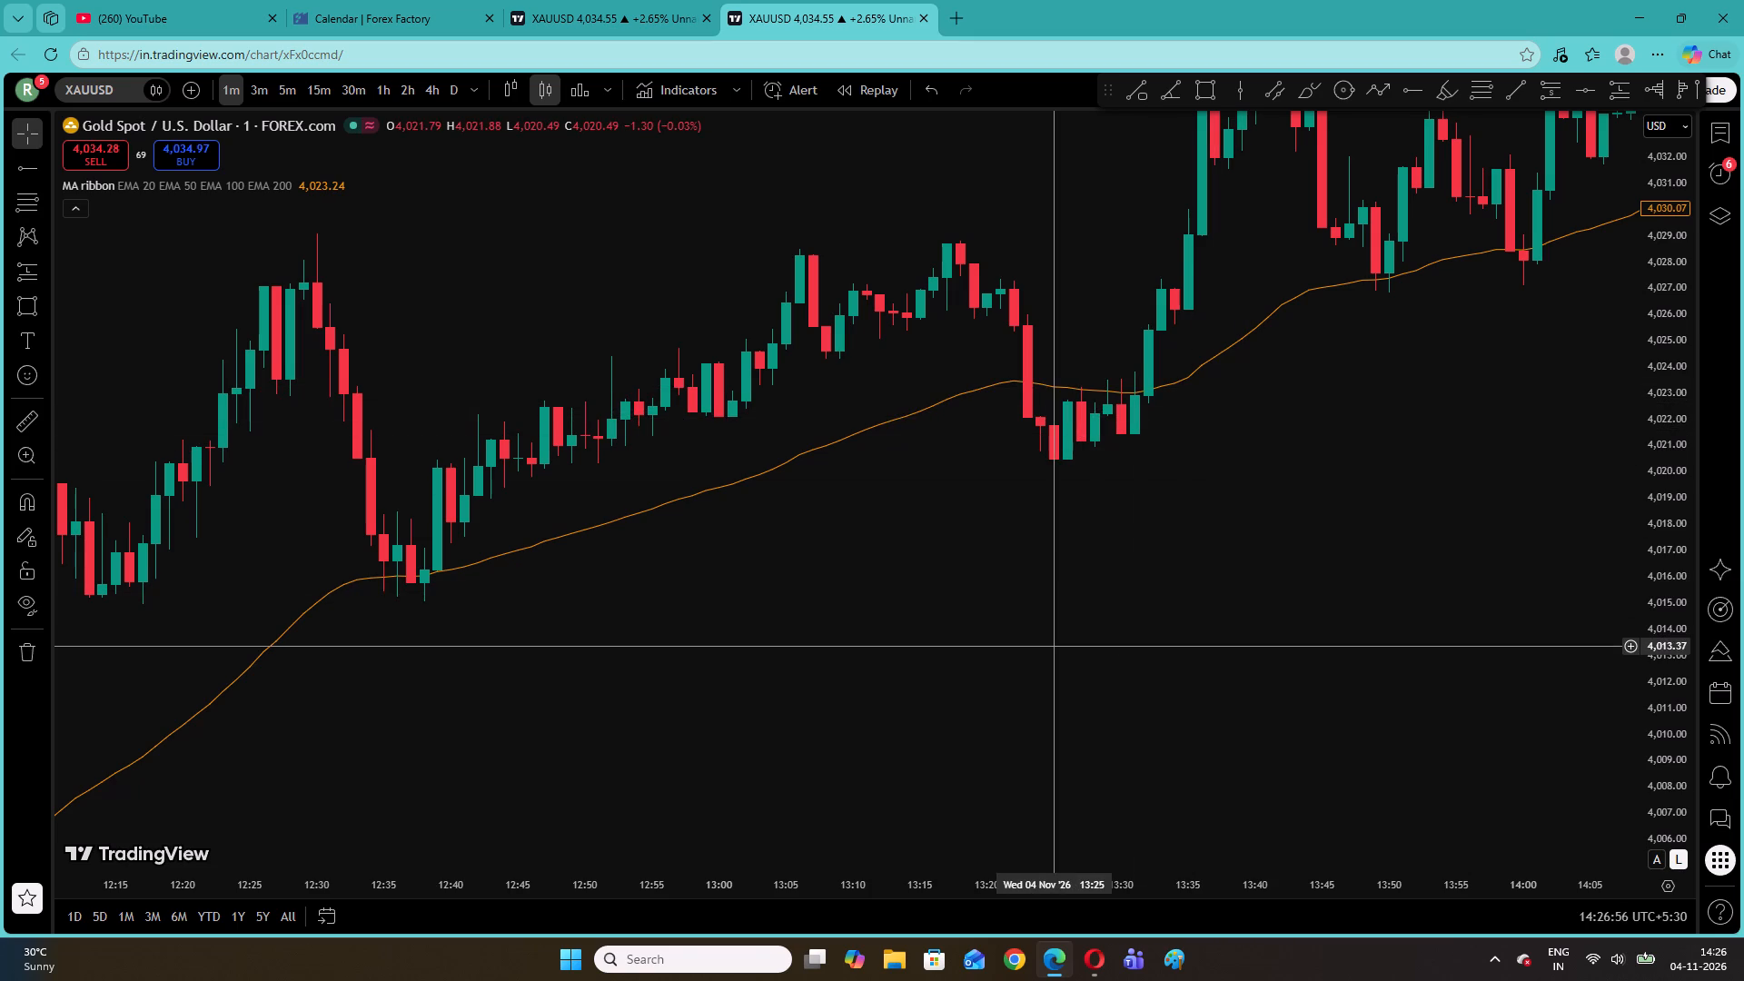
pyautogui.moveTo(1055, 646); pyautogui.dragTo(1364, 404)
pyautogui.moveTo(1014, 623); pyautogui.dragTo(1343, 414)
pyautogui.moveTo(767, 650); pyautogui.dragTo(1342, 440)
pyautogui.moveTo(886, 626); pyautogui.dragTo(1316, 432)
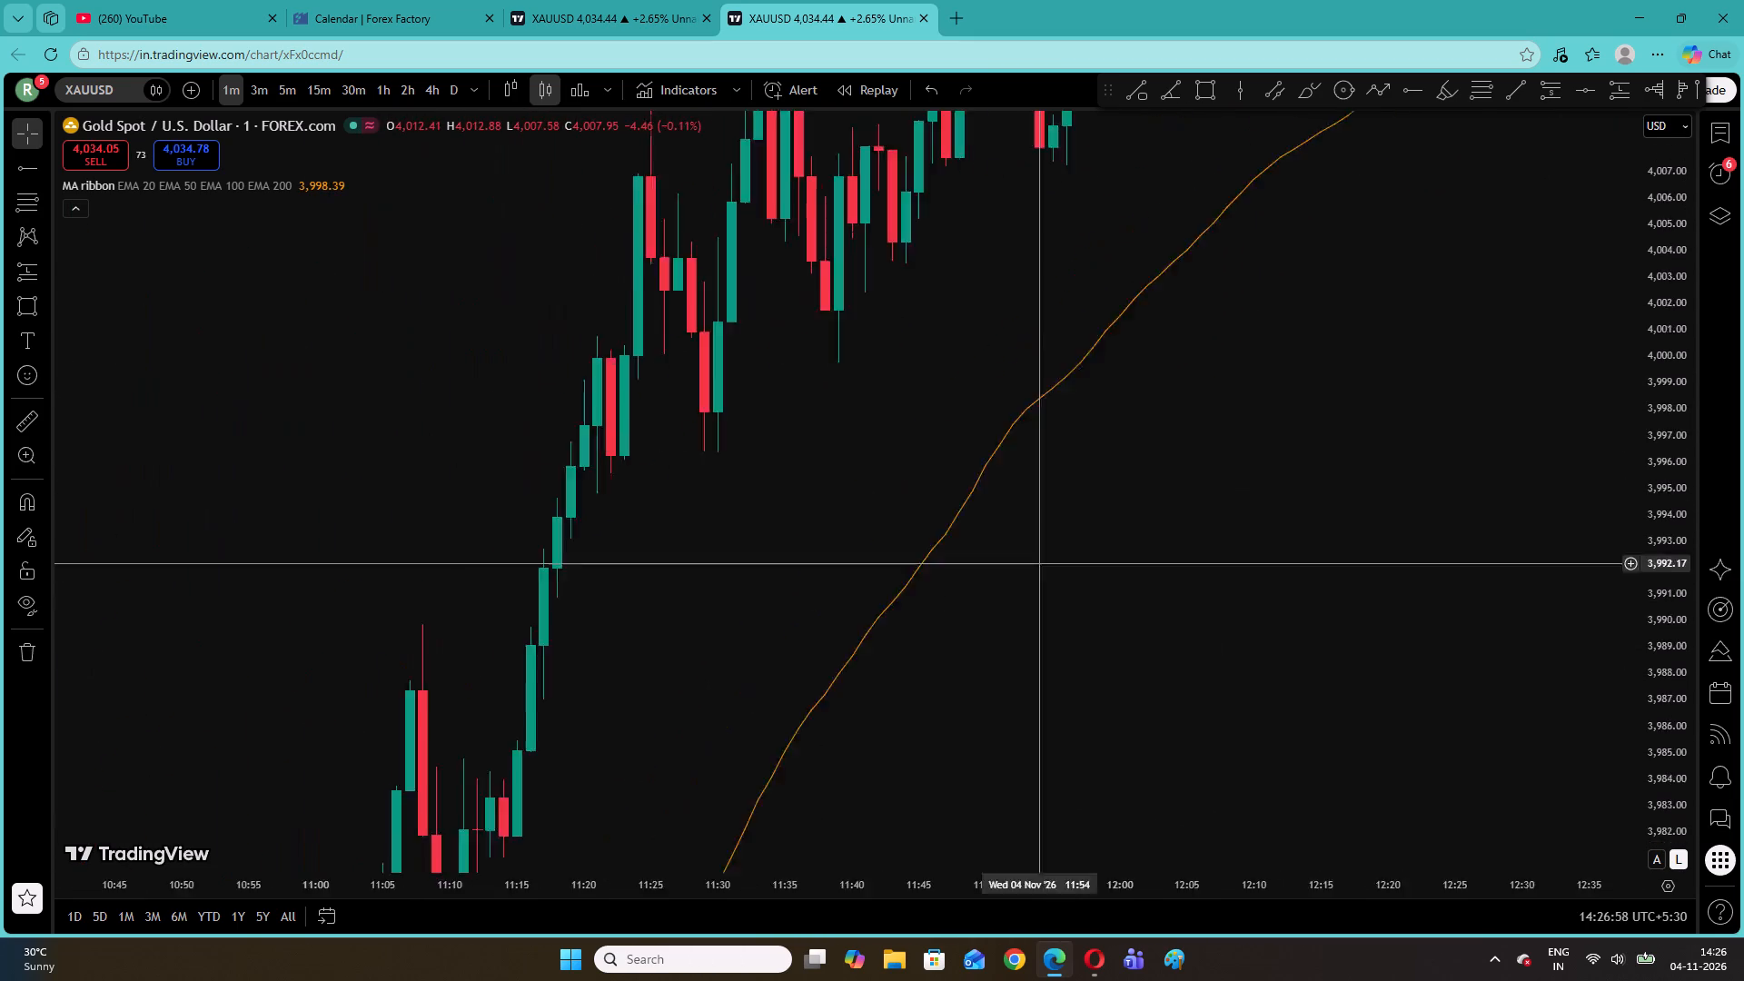
pyautogui.moveTo(1316, 432); pyautogui.dragTo(1452, 308)
pyautogui.moveTo(1016, 659); pyautogui.dragTo(1222, 280)
pyautogui.moveTo(1143, 715); pyautogui.dragTo(1296, 335)
pyautogui.moveTo(987, 713); pyautogui.dragTo(1122, 593)
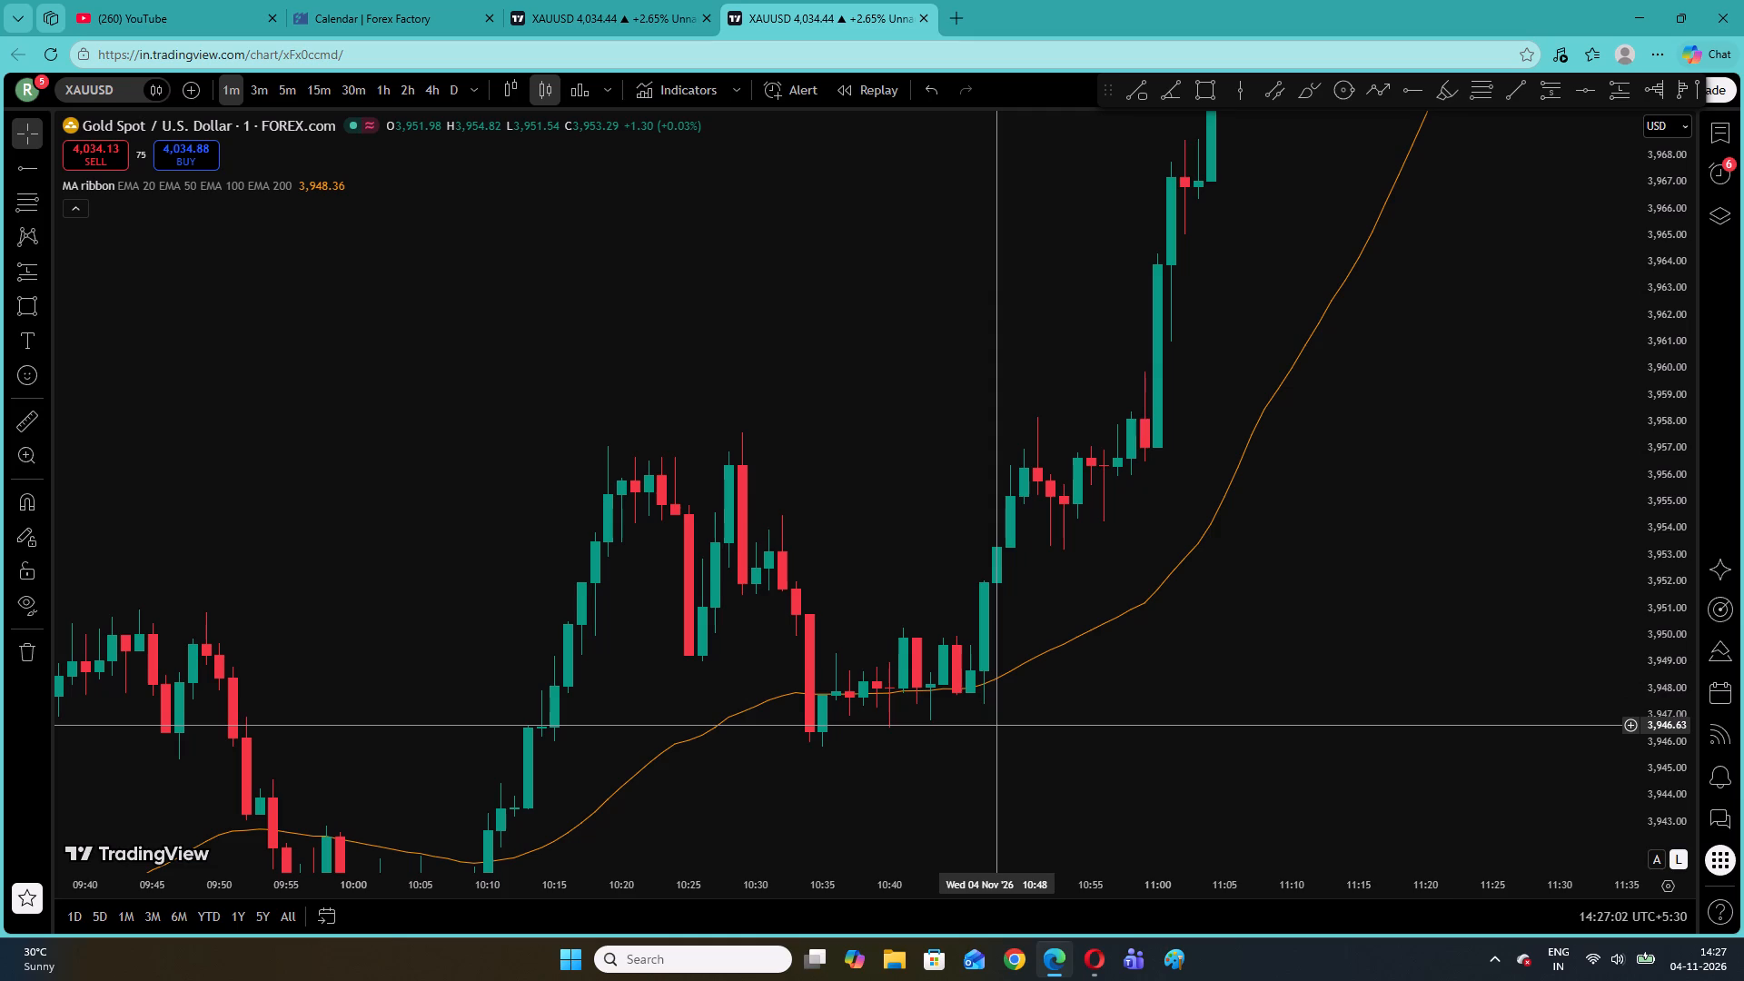
pyautogui.moveTo(1003, 771); pyautogui.dragTo(1346, 463)
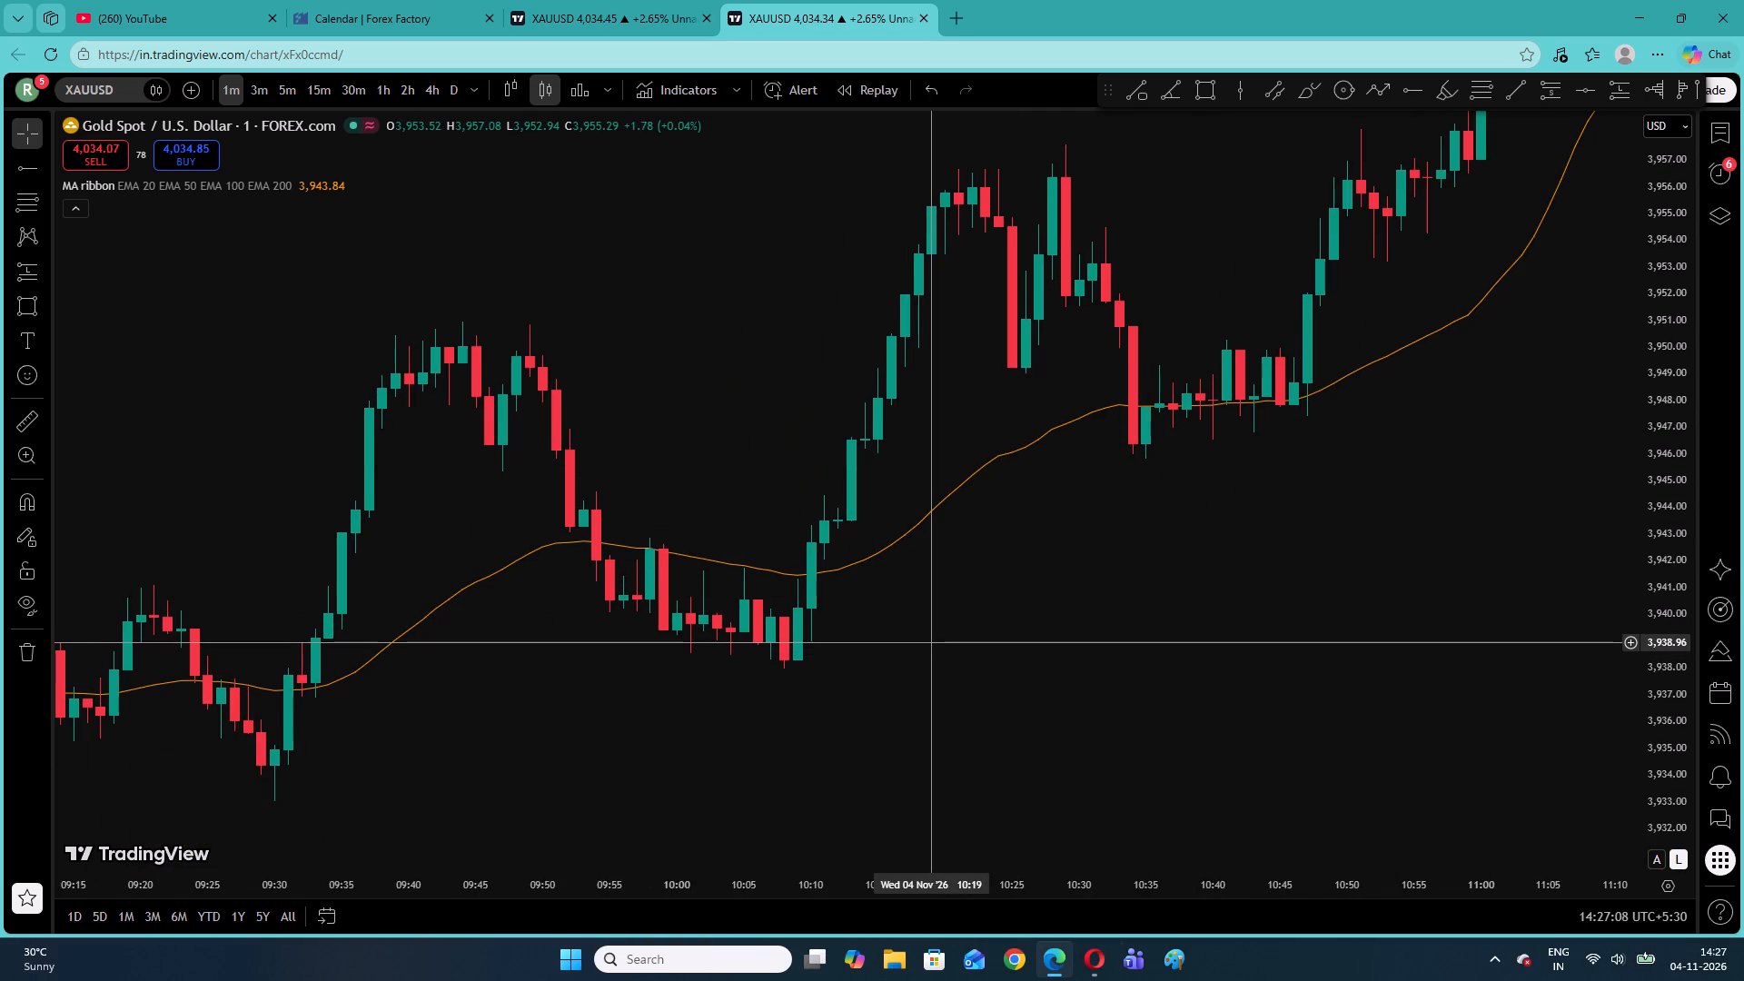
pyautogui.moveTo(666, 742); pyautogui.dragTo(1416, 605)
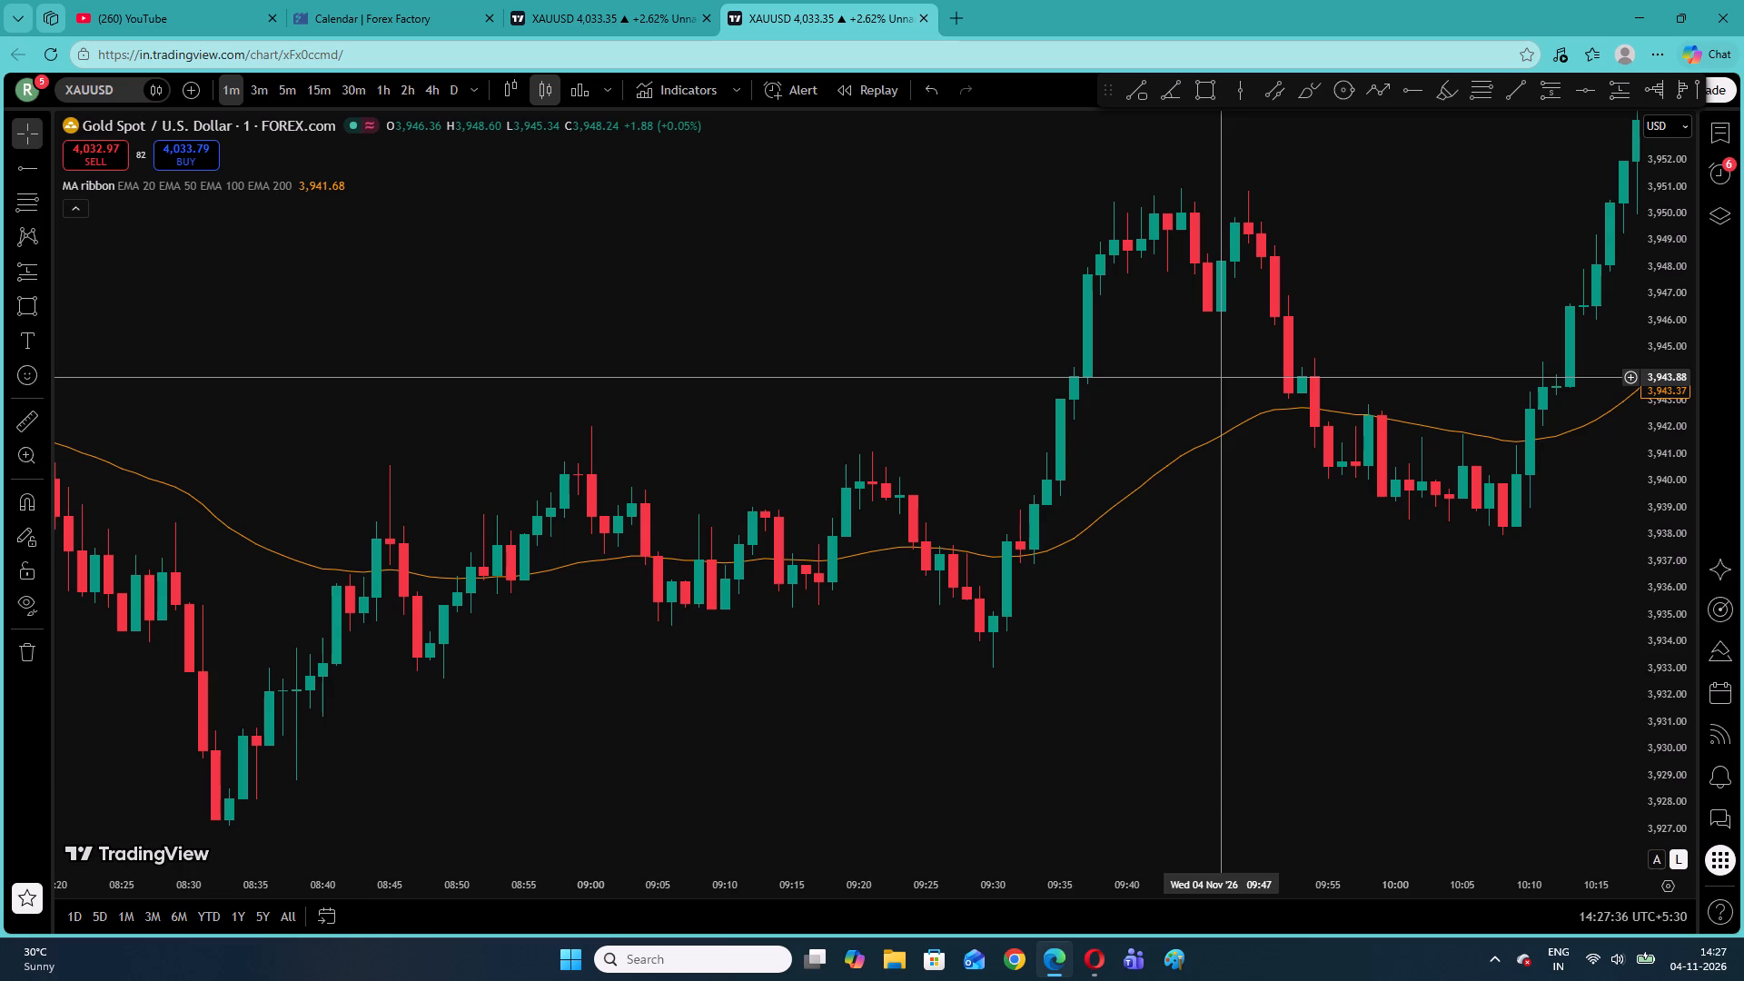
# Follow the 1-minute candles along the 50 EMA forward from the morning session to the latest candle.
pyautogui.moveTo(1487, 276); pyautogui.dragTo(806, 507)
pyautogui.moveTo(1582, 176); pyautogui.dragTo(1472, 235)
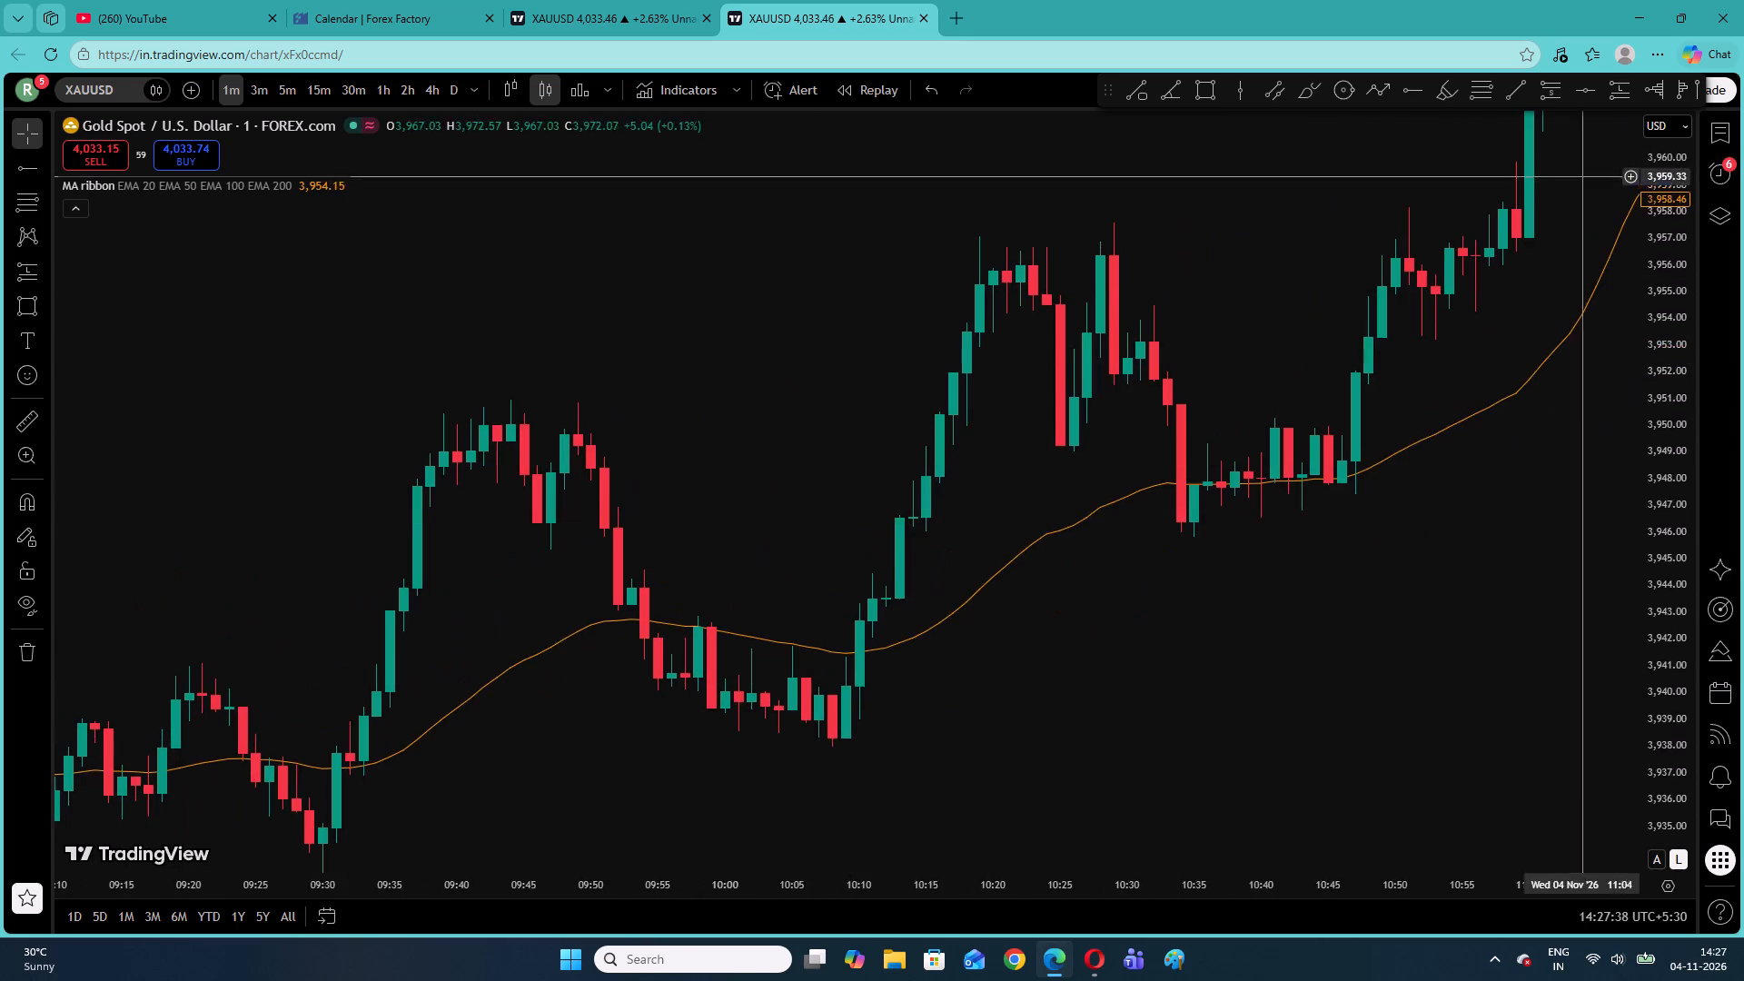
pyautogui.moveTo(1472, 235); pyautogui.dragTo(991, 511)
pyautogui.moveTo(1355, 203); pyautogui.dragTo(958, 635)
pyautogui.moveTo(1328, 234); pyautogui.dragTo(905, 872)
pyautogui.moveTo(1184, 338); pyautogui.dragTo(818, 952)
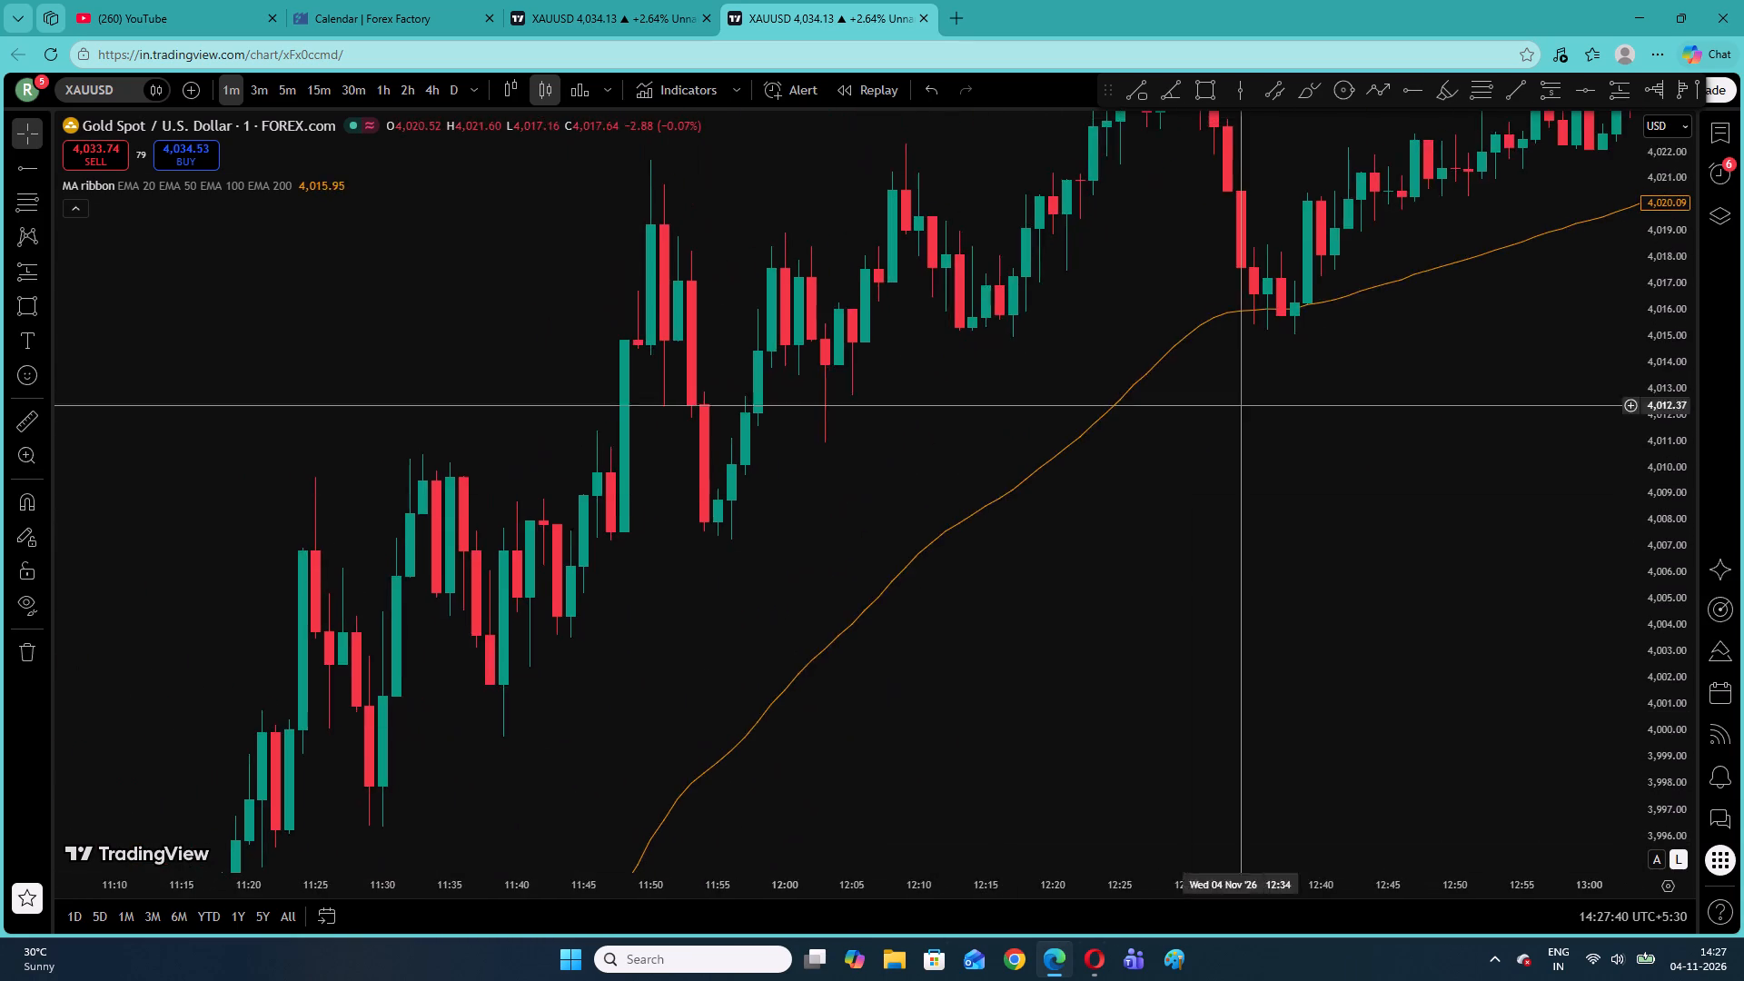
pyautogui.moveTo(1215, 396); pyautogui.dragTo(562, 684)
pyautogui.moveTo(1306, 411); pyautogui.dragTo(565, 712)
pyautogui.moveTo(1310, 372); pyautogui.dragTo(408, 609)
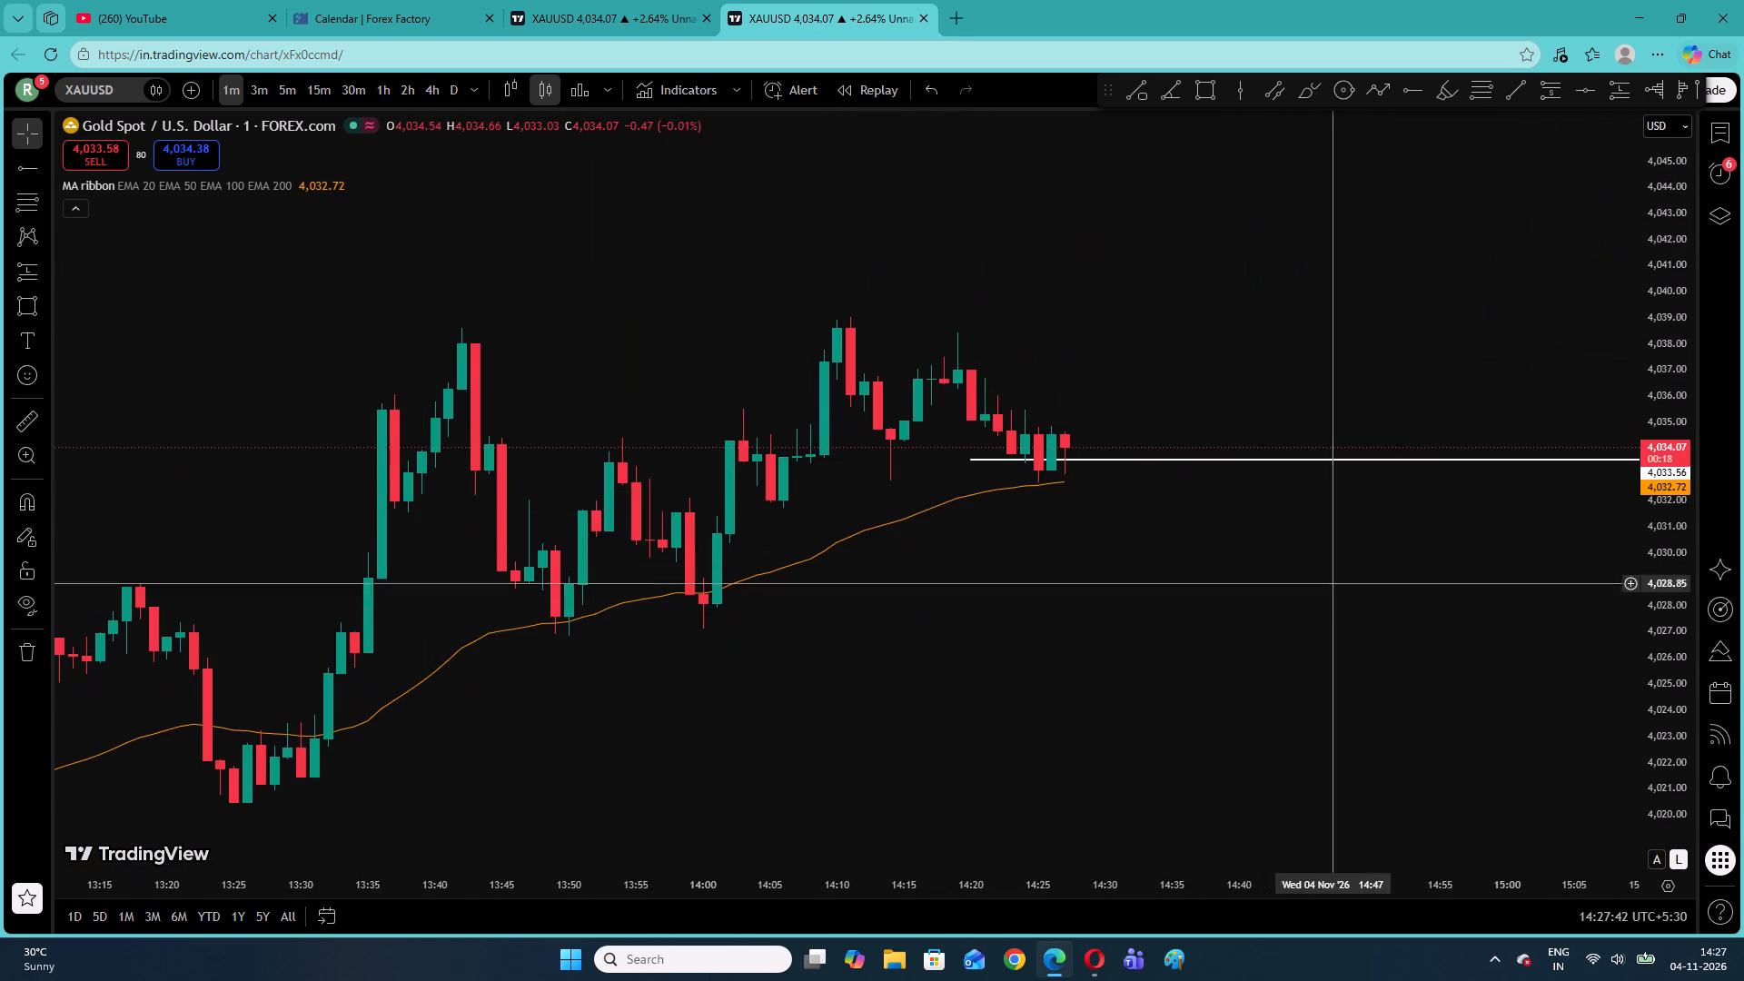
# Remove the horizontal ray from the 1-minute chart.
pyautogui.rightClick(933, 270)
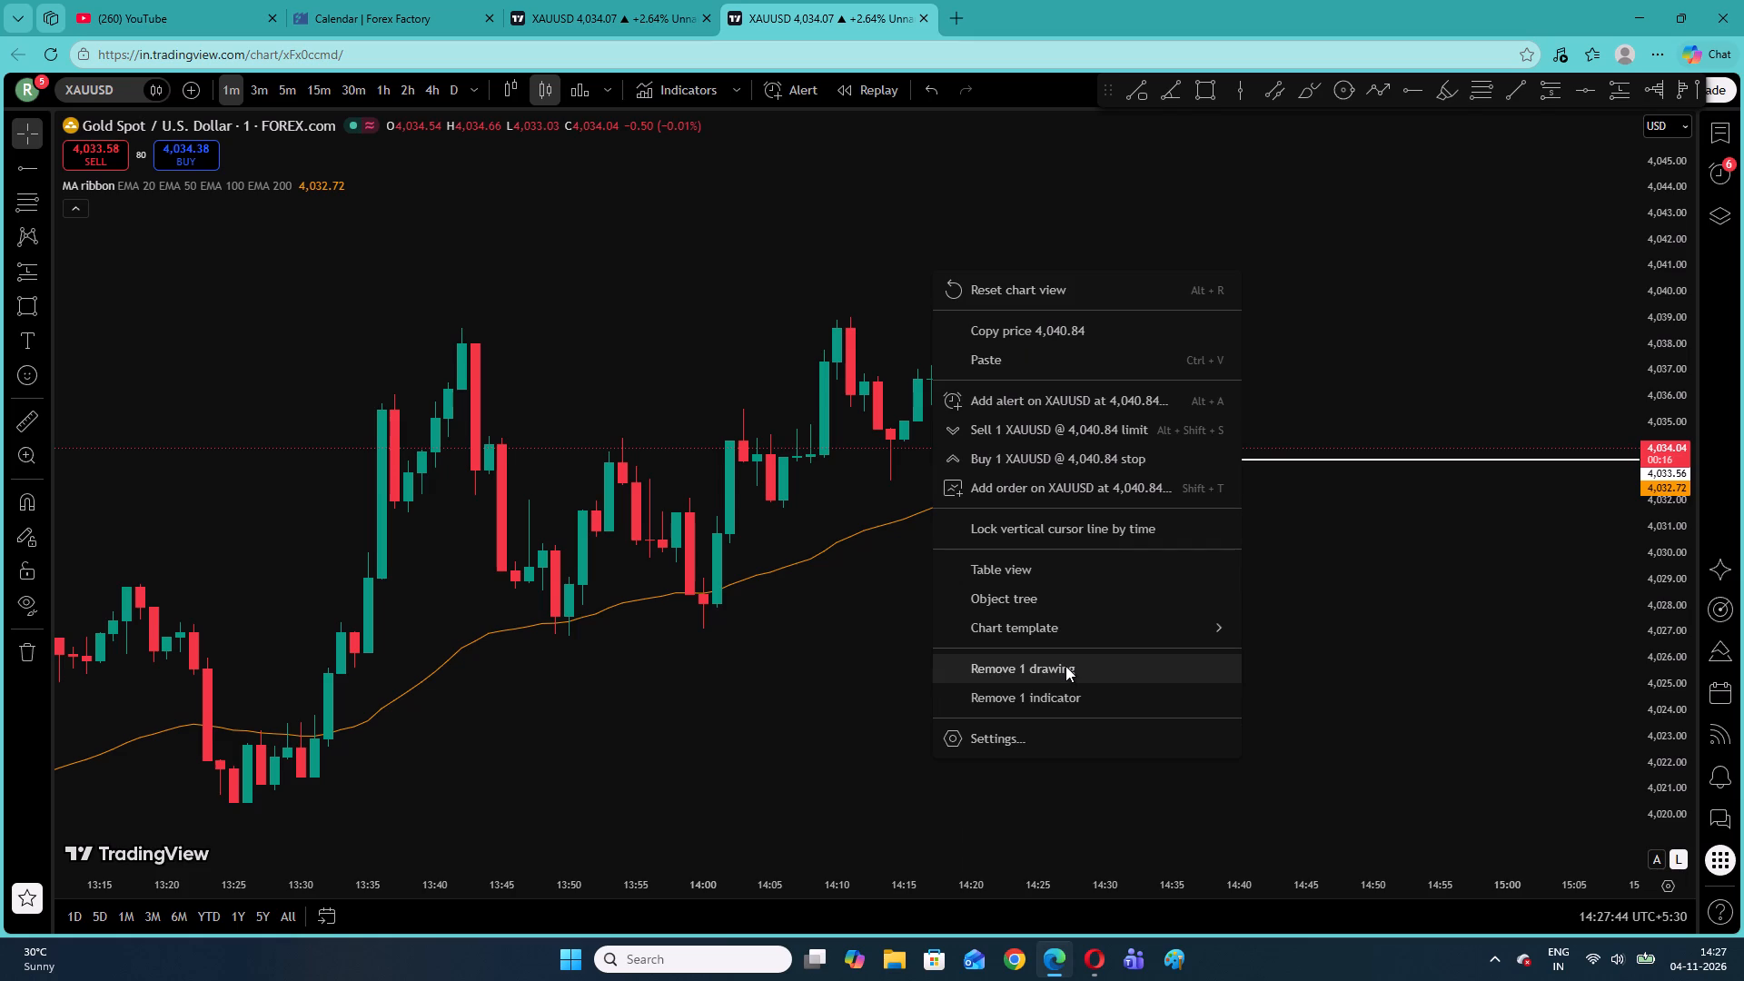
pyautogui.click(1065, 666)
# Set the MA ribbon to a single 3-period EMA by disabling MA #2 and enabling MA #1 with length 3.
pyautogui.moveTo(1129, 360); pyautogui.dragTo(1072, 506)
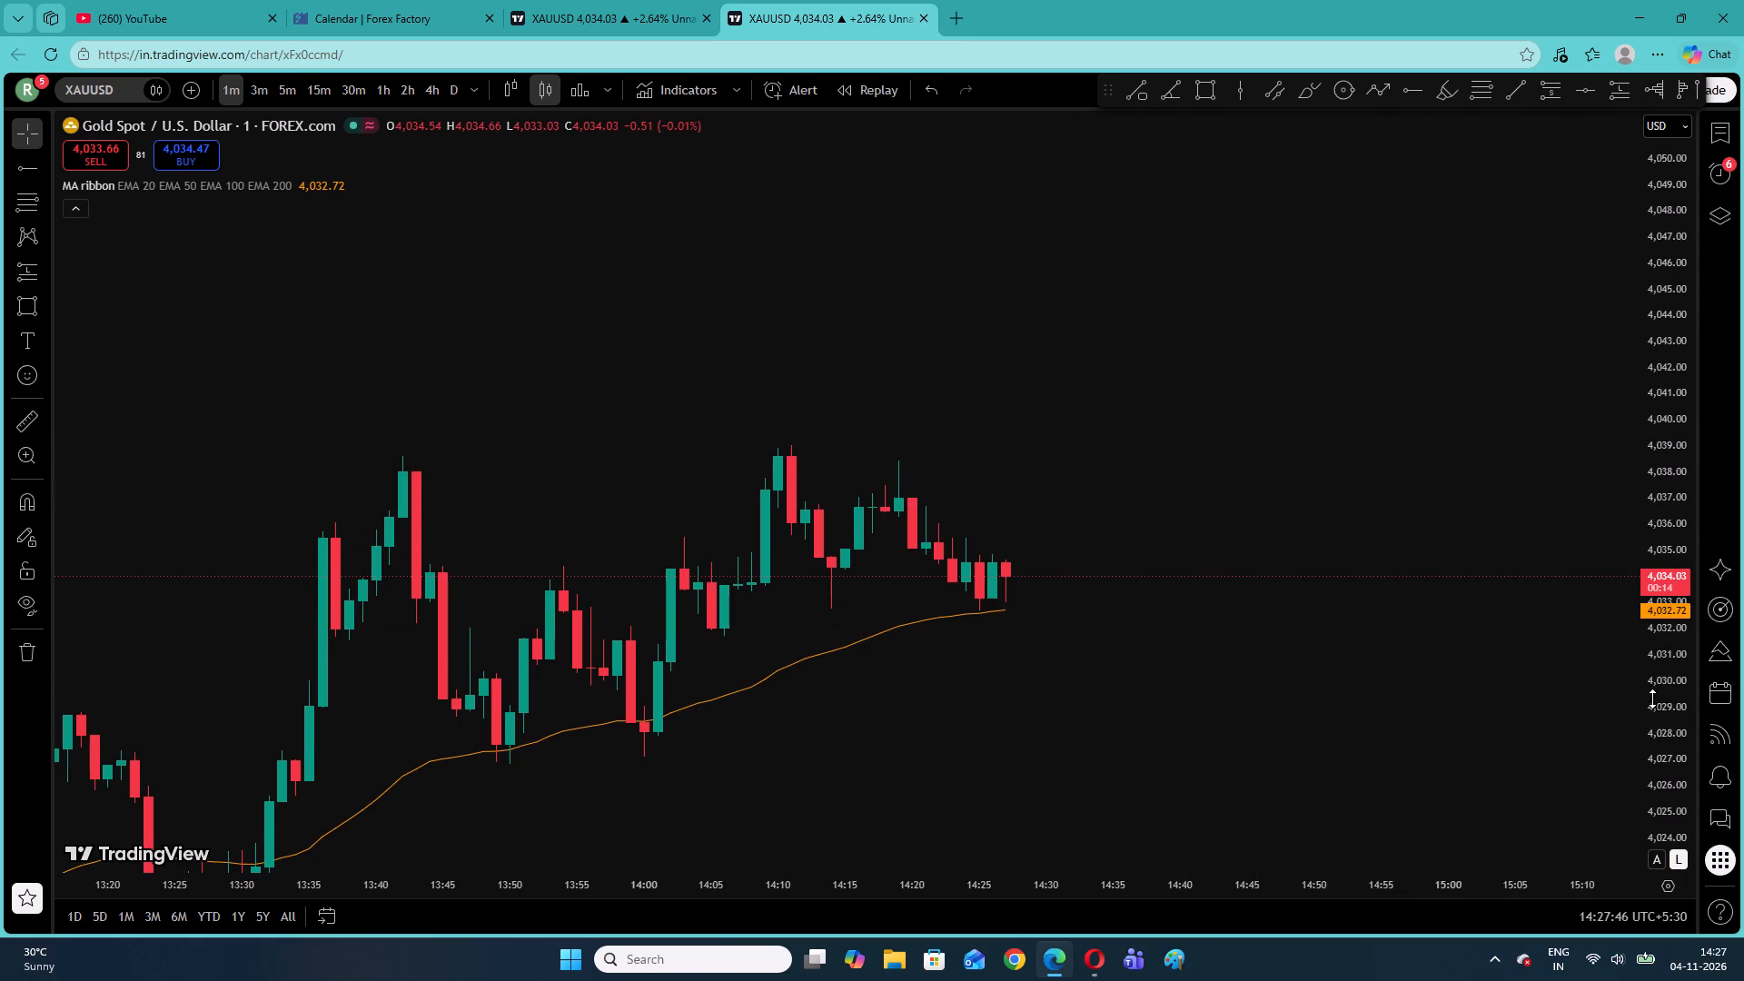
pyautogui.moveTo(1670, 733); pyautogui.dragTo(1531, 253)
pyautogui.moveTo(1283, 633); pyautogui.dragTo(1128, 651)
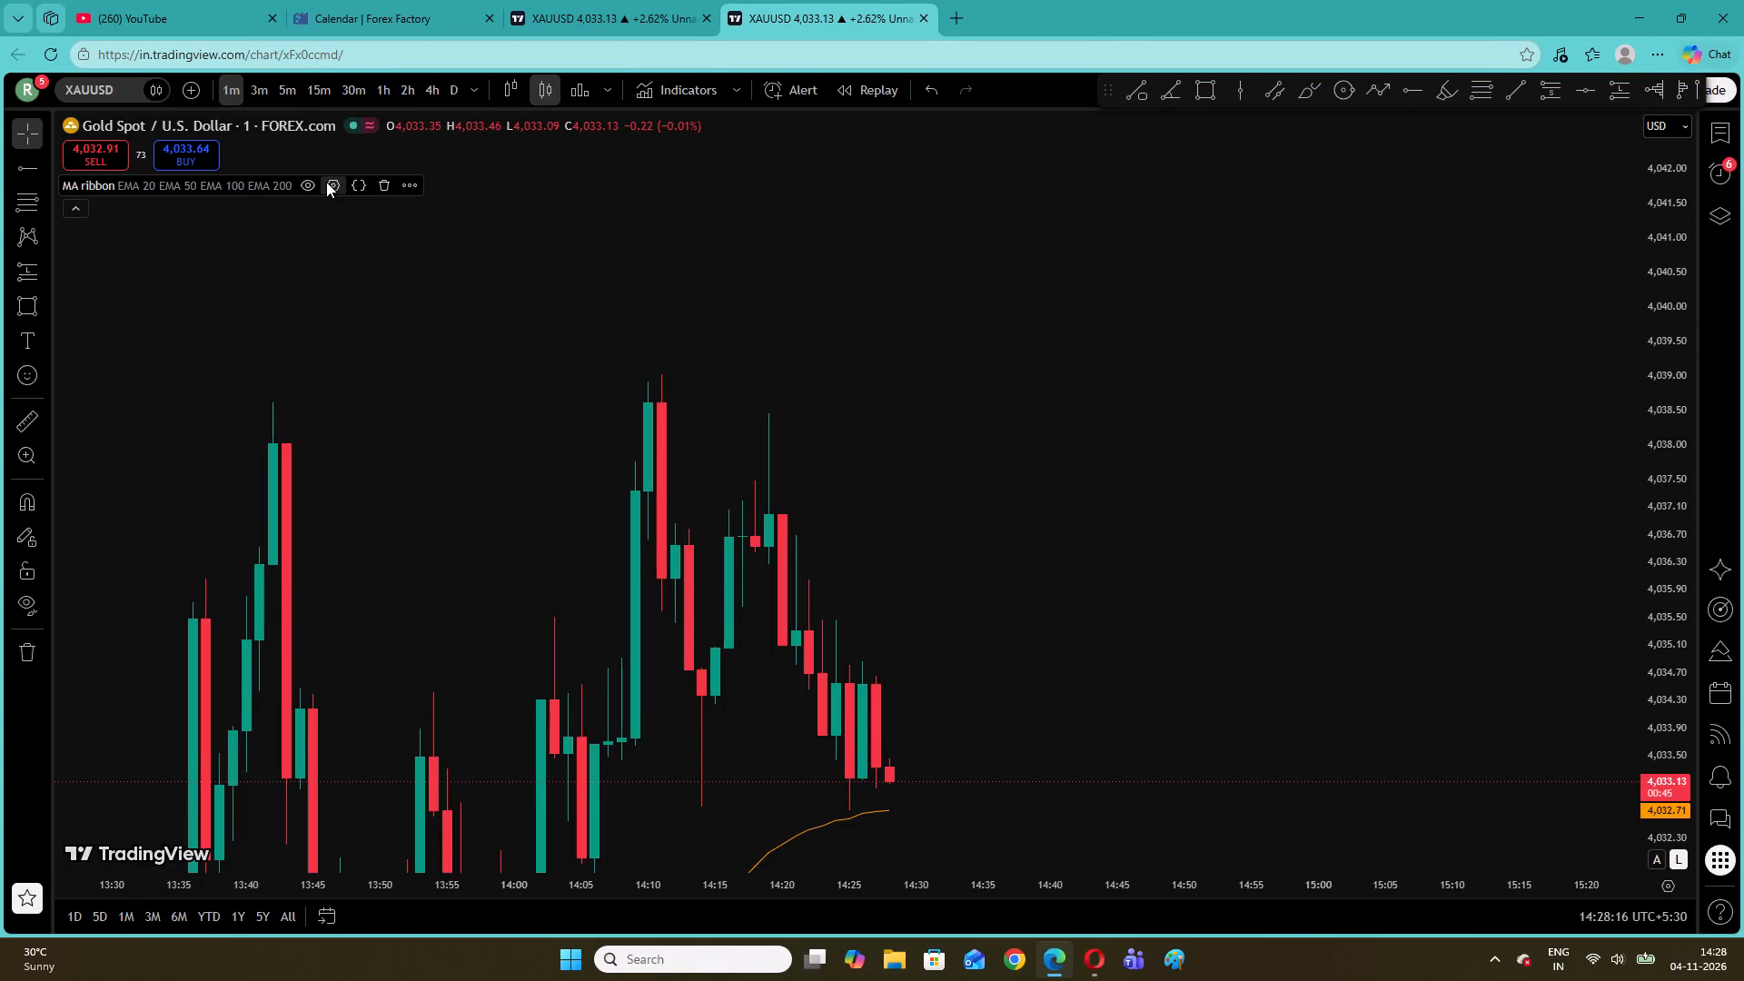
pyautogui.click(332, 182)
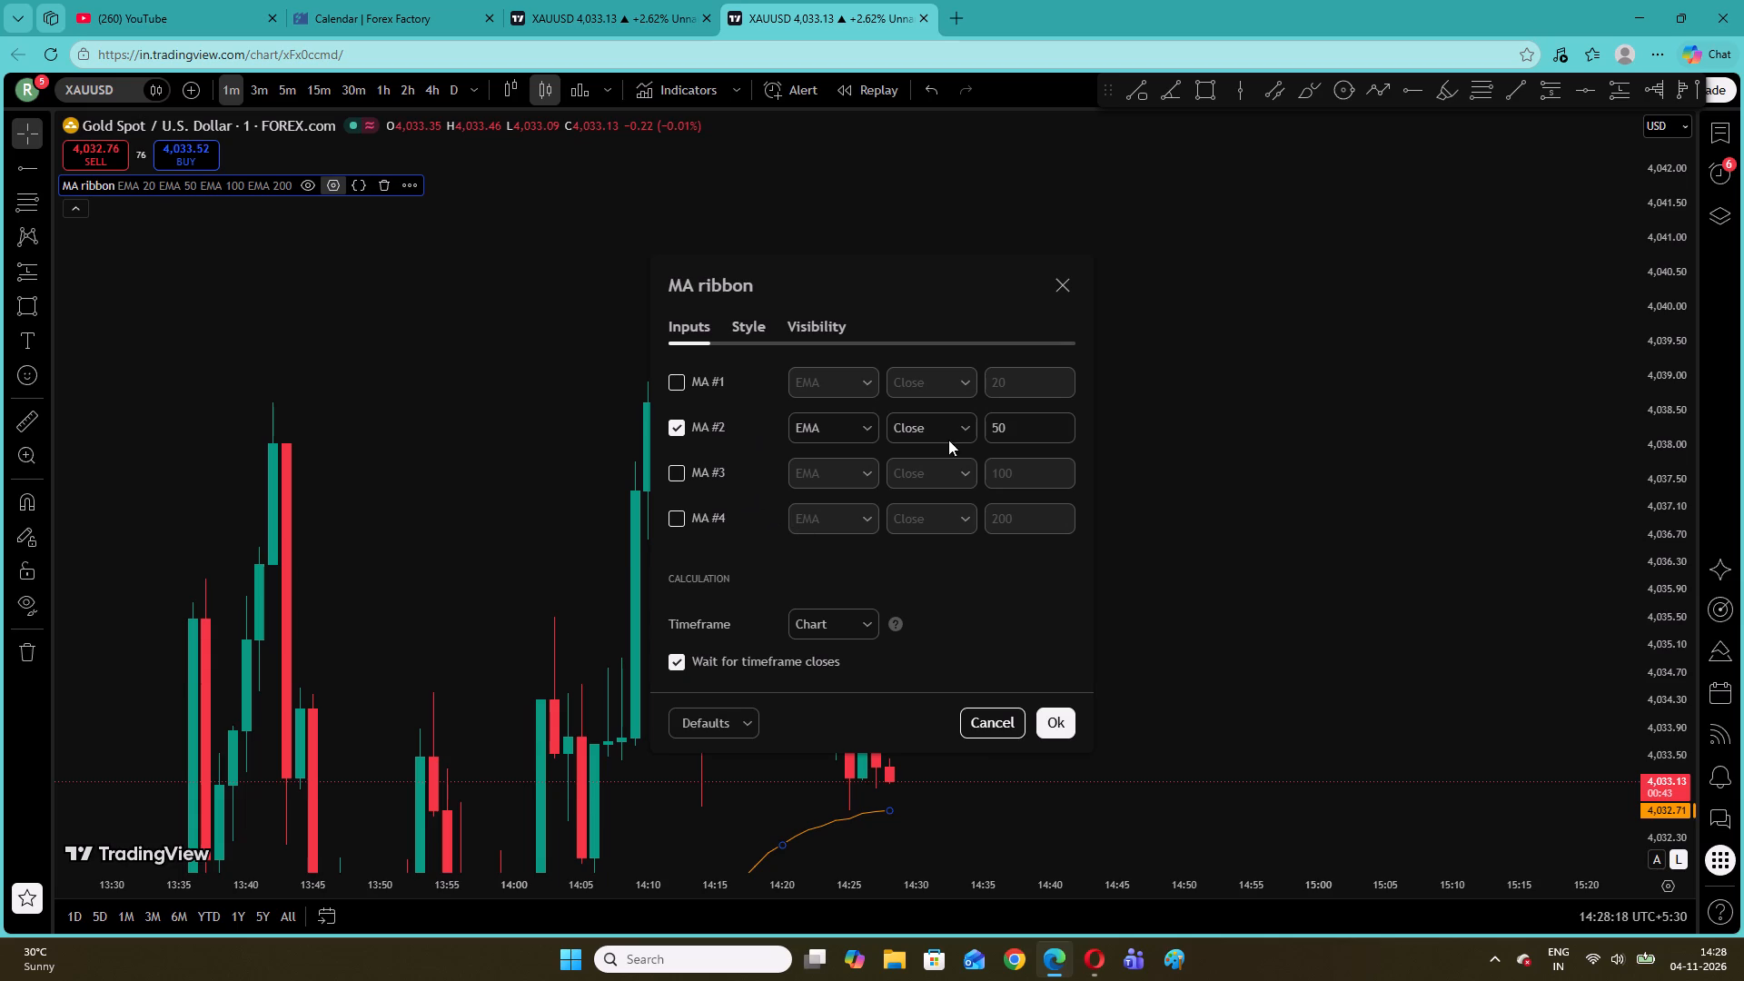
pyautogui.click(684, 423)
pyautogui.click(679, 379)
pyautogui.click(1015, 385)
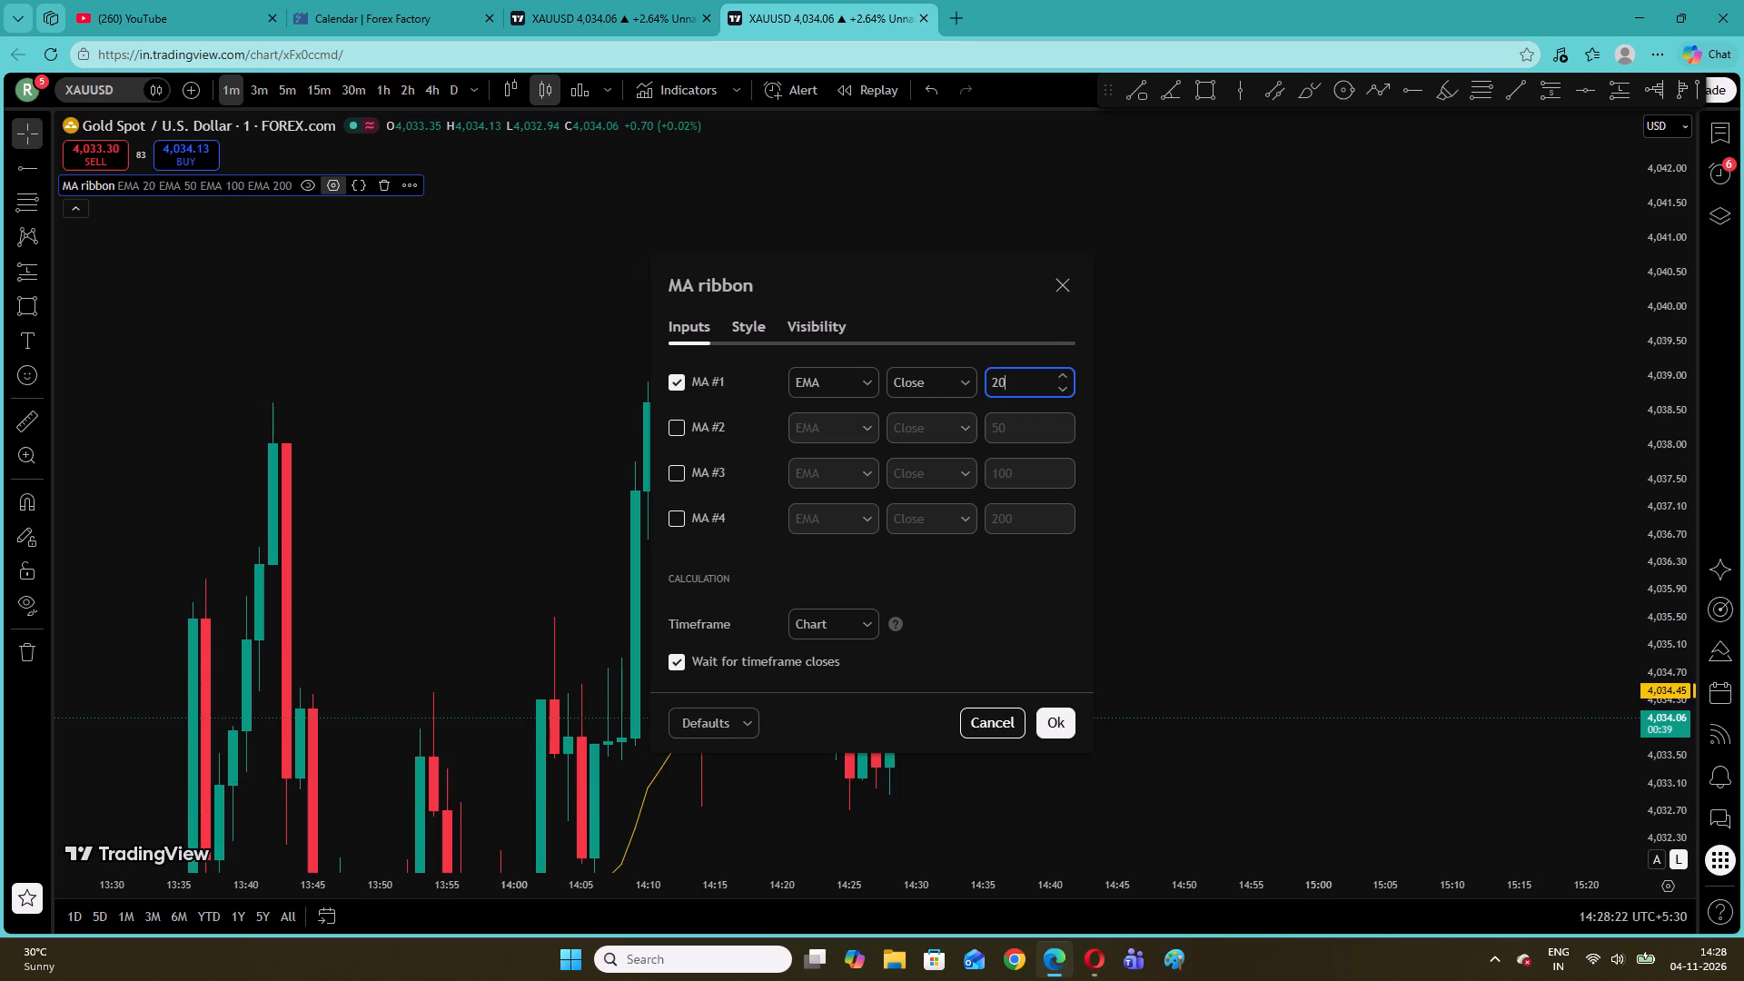
pyautogui.click(1015, 385)
pyautogui.press('BackSpace')
pyautogui.press('BackSpace')
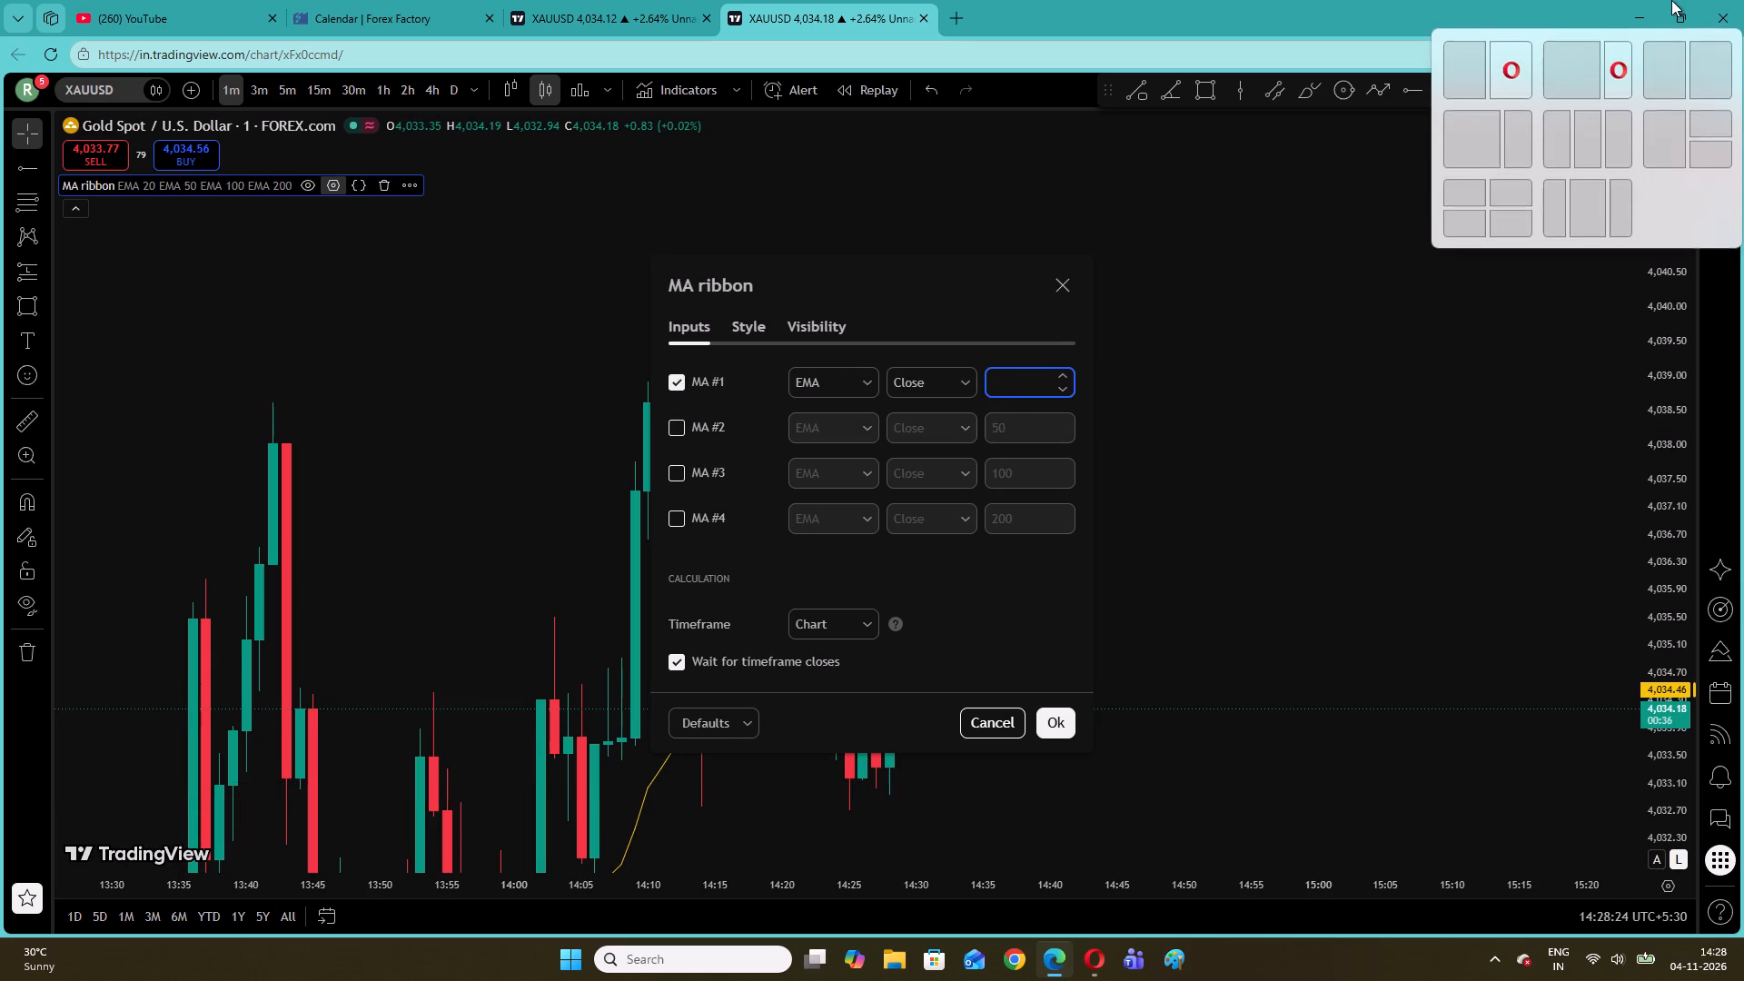
pyautogui.press('3')
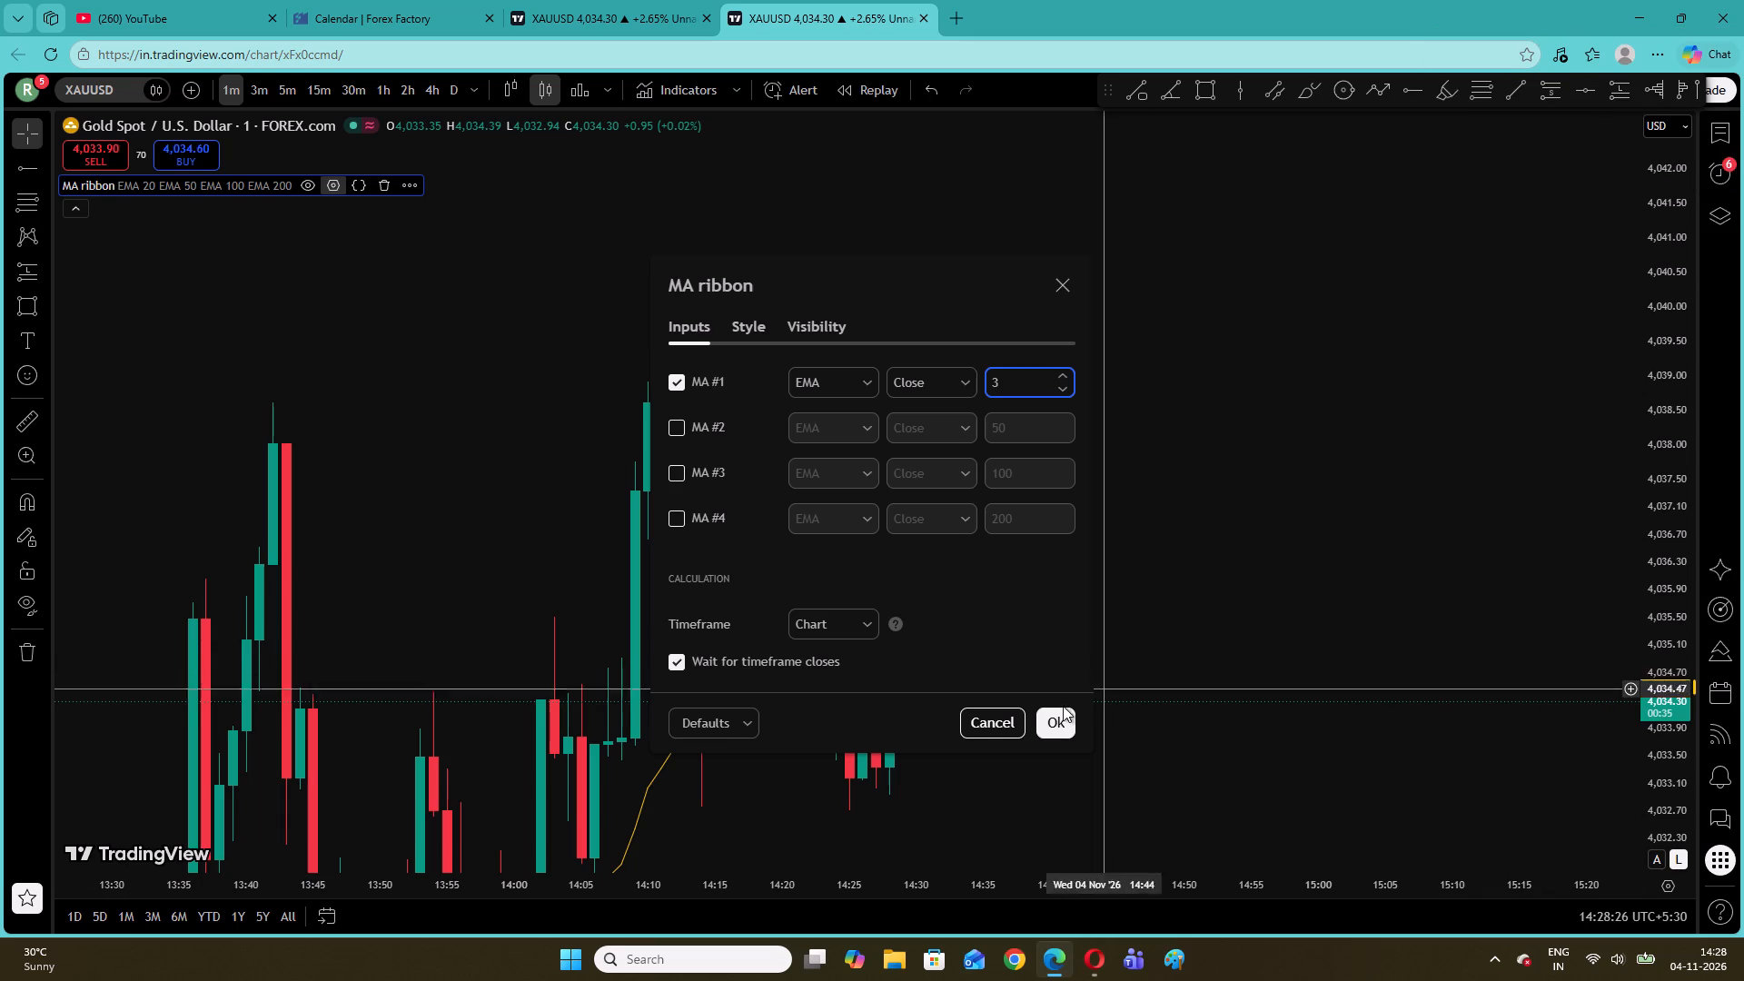
pyautogui.click(1057, 721)
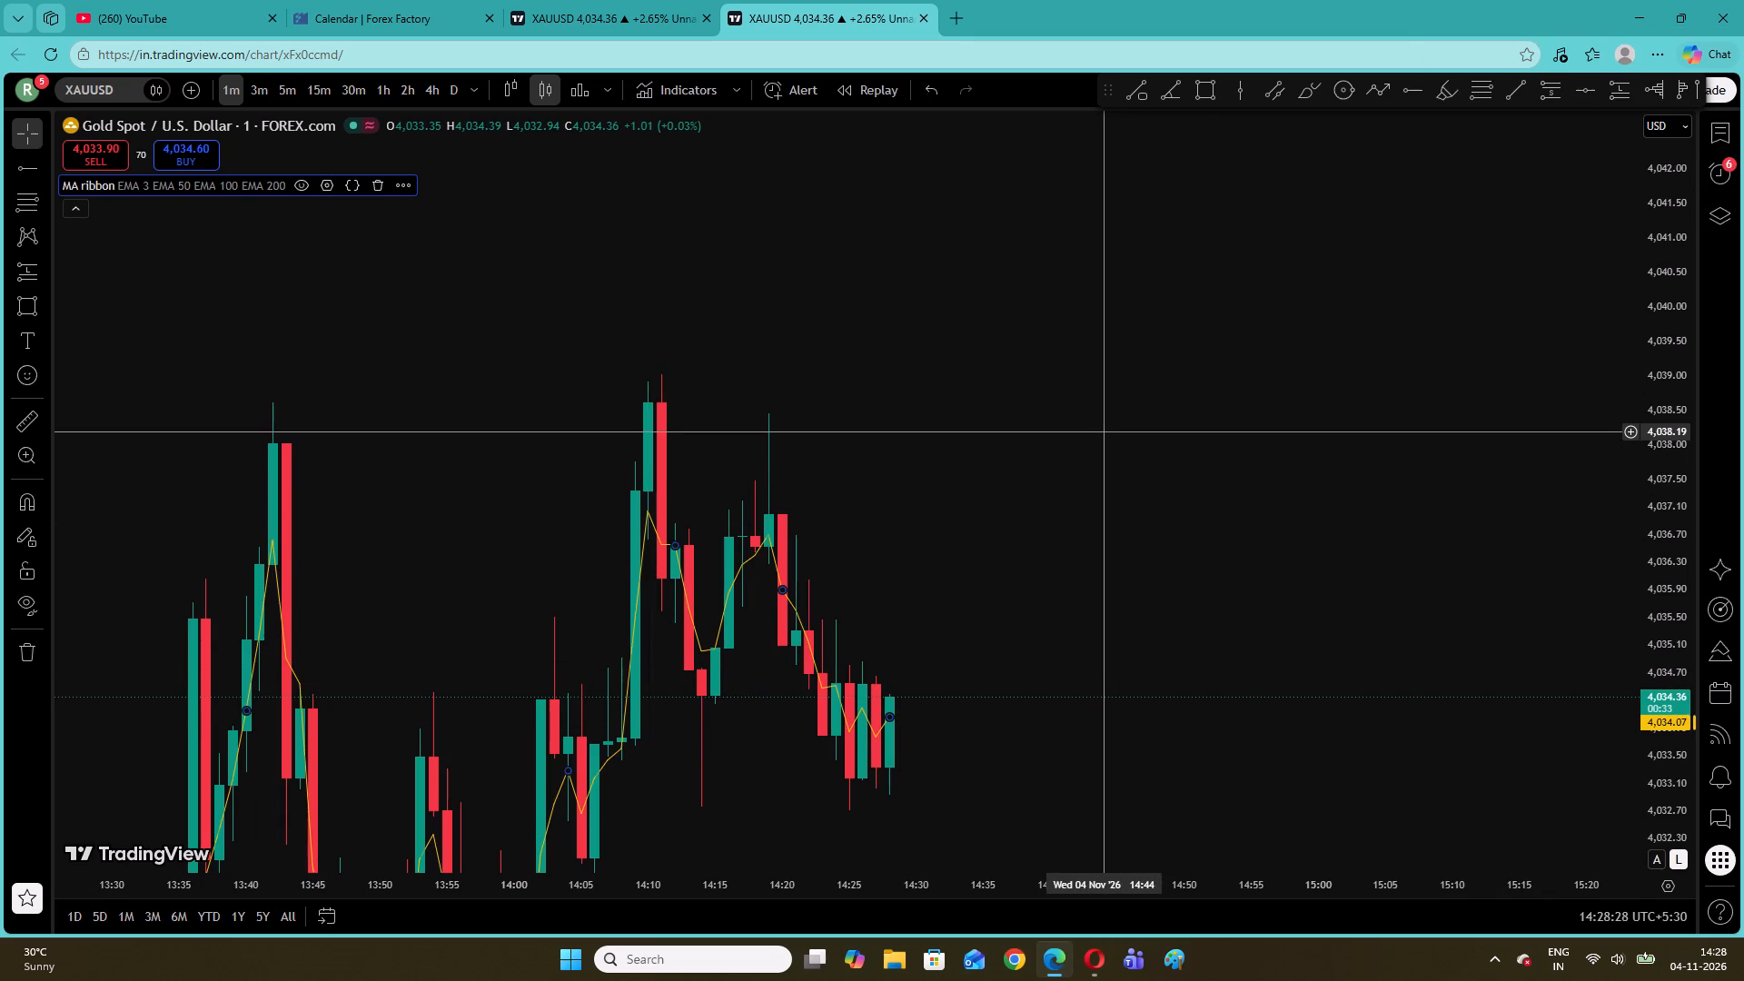
pyautogui.click(1106, 431)
# Examine how the recent 1-minute candles move around the 3 EMA at different price scales.
pyautogui.moveTo(987, 525); pyautogui.dragTo(1205, 448)
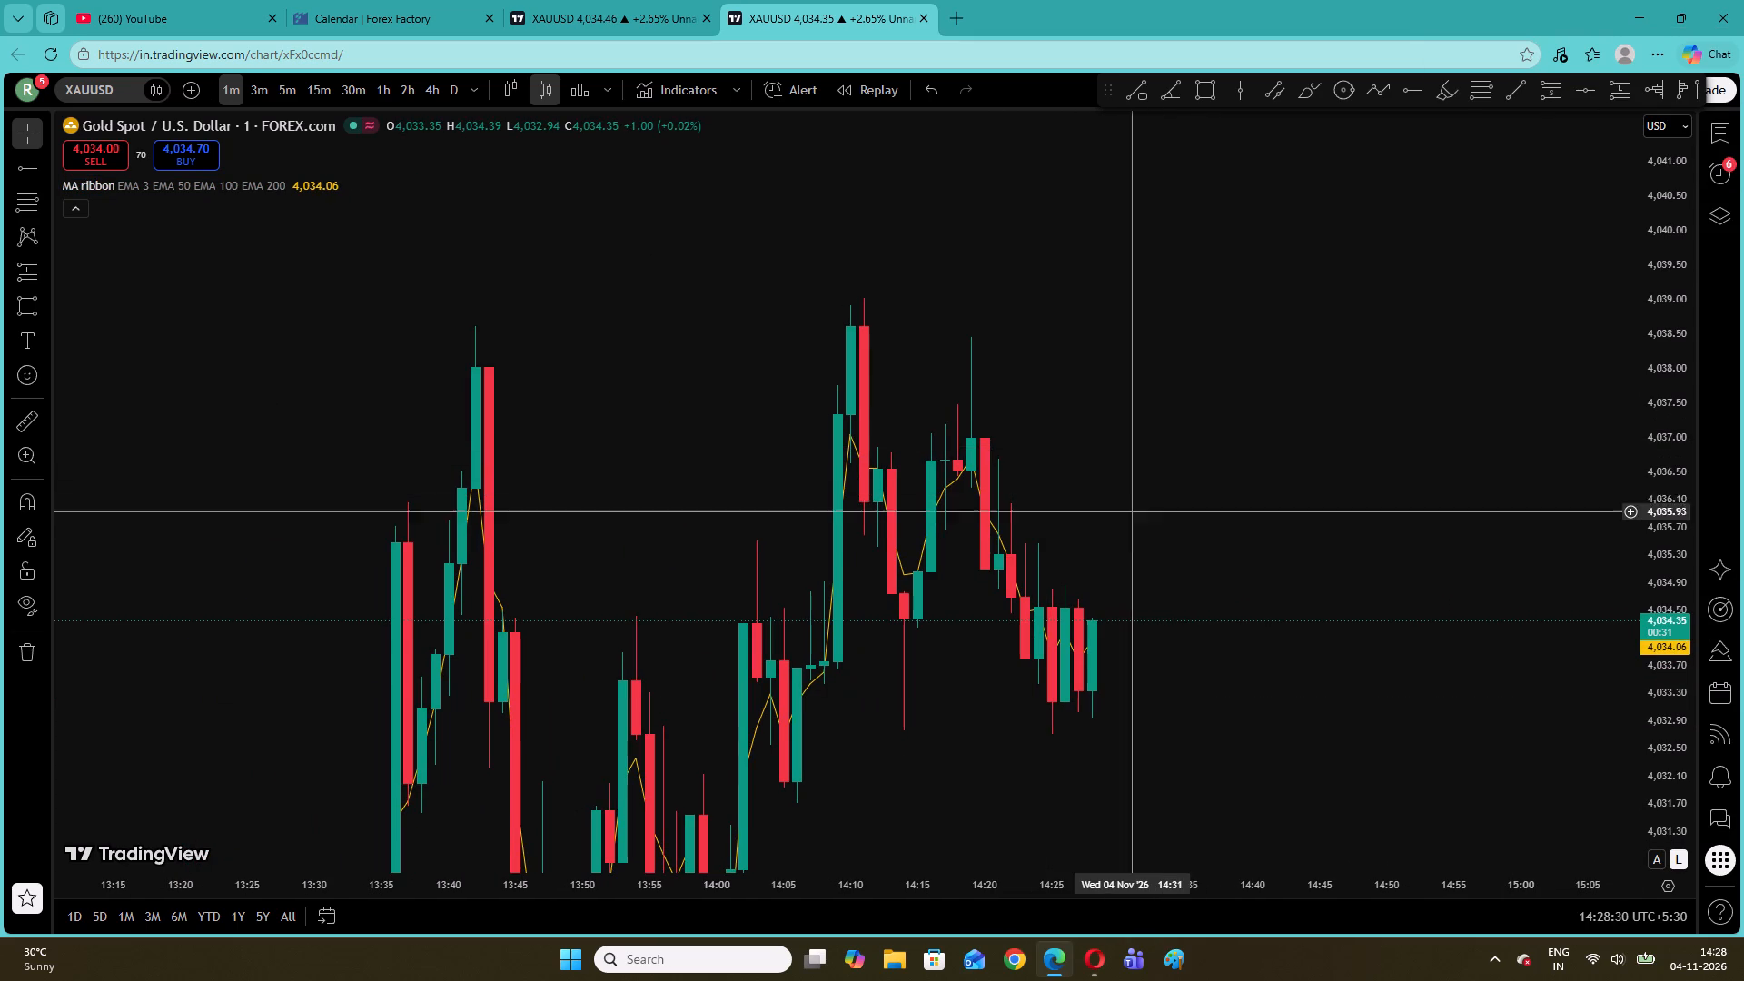
pyautogui.moveTo(1162, 599); pyautogui.dragTo(836, 491)
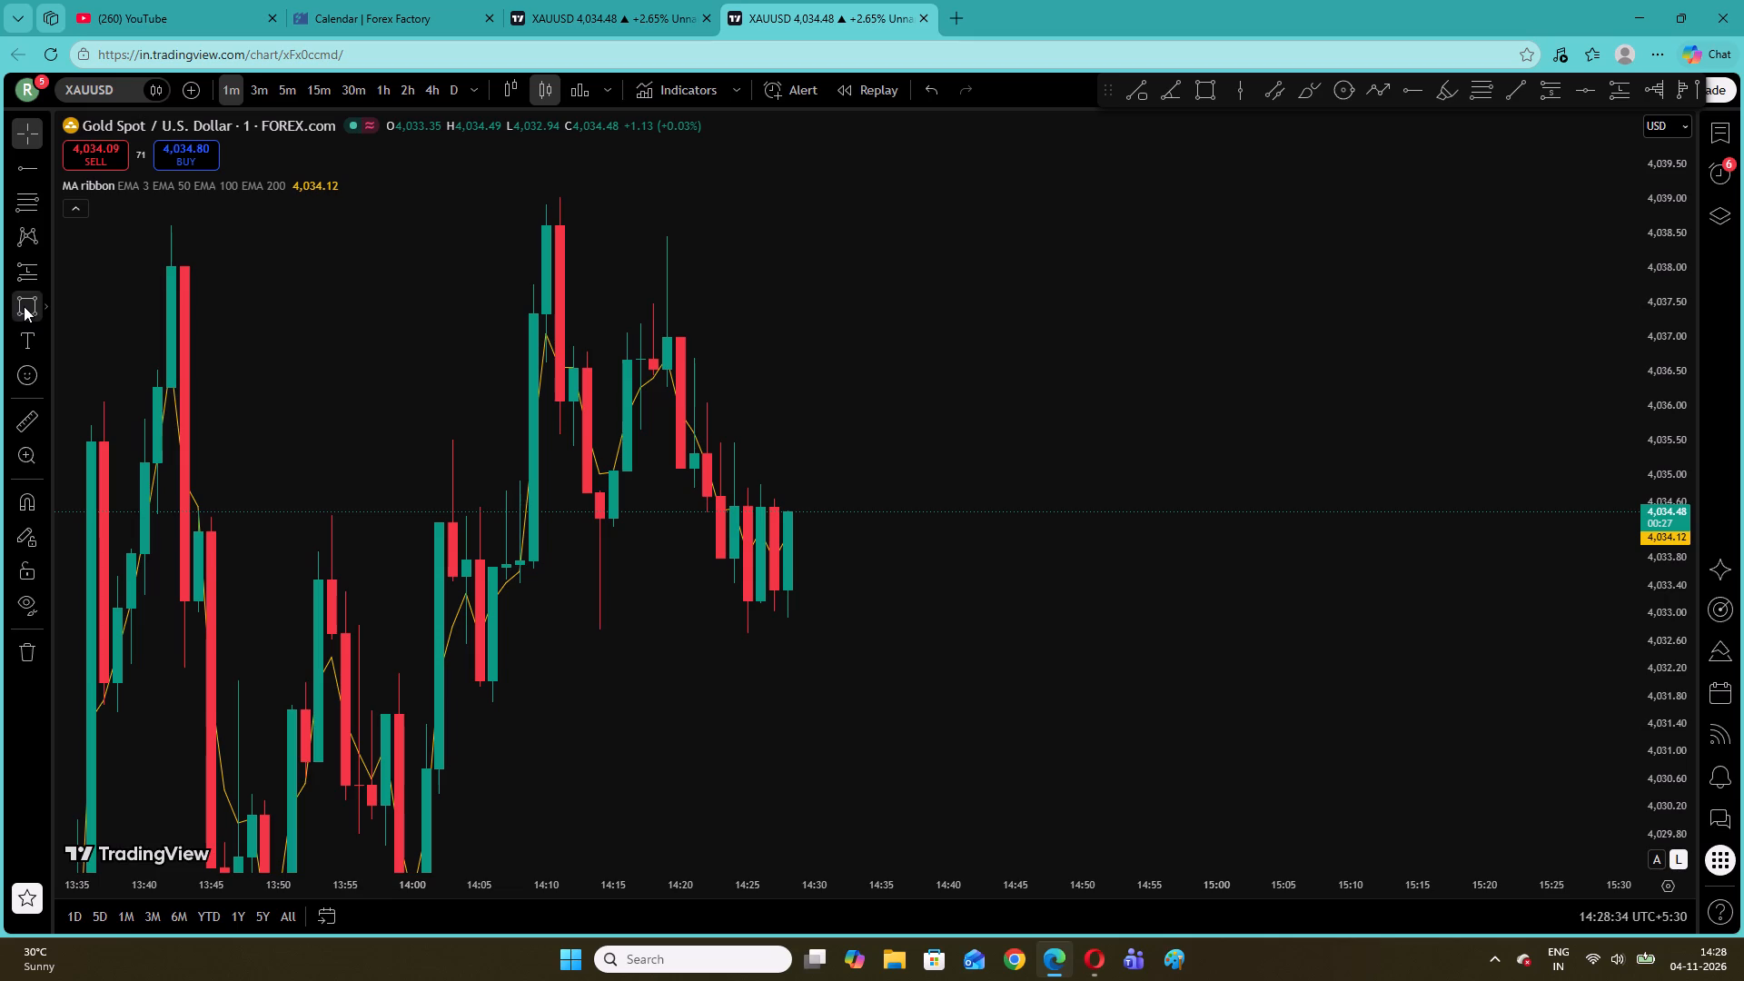
pyautogui.moveTo(1086, 453); pyautogui.dragTo(1191, 525)
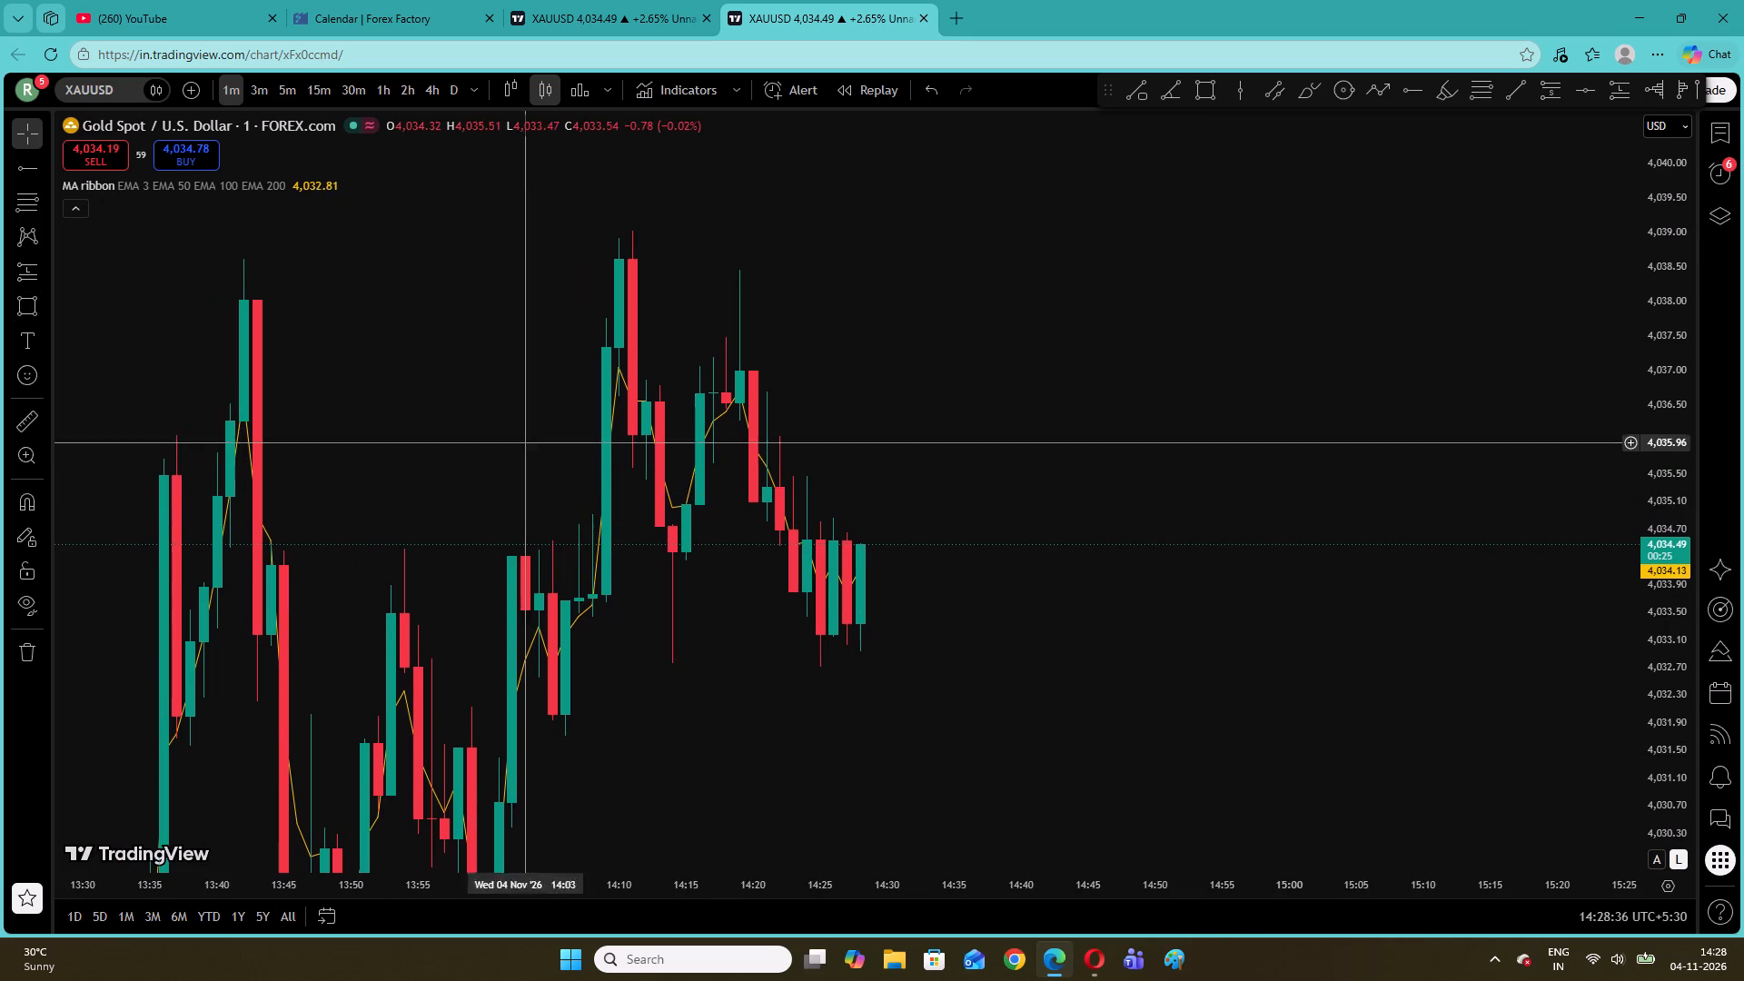
pyautogui.moveTo(421, 489); pyautogui.dragTo(598, 281)
pyautogui.moveTo(967, 680); pyautogui.dragTo(1039, 580)
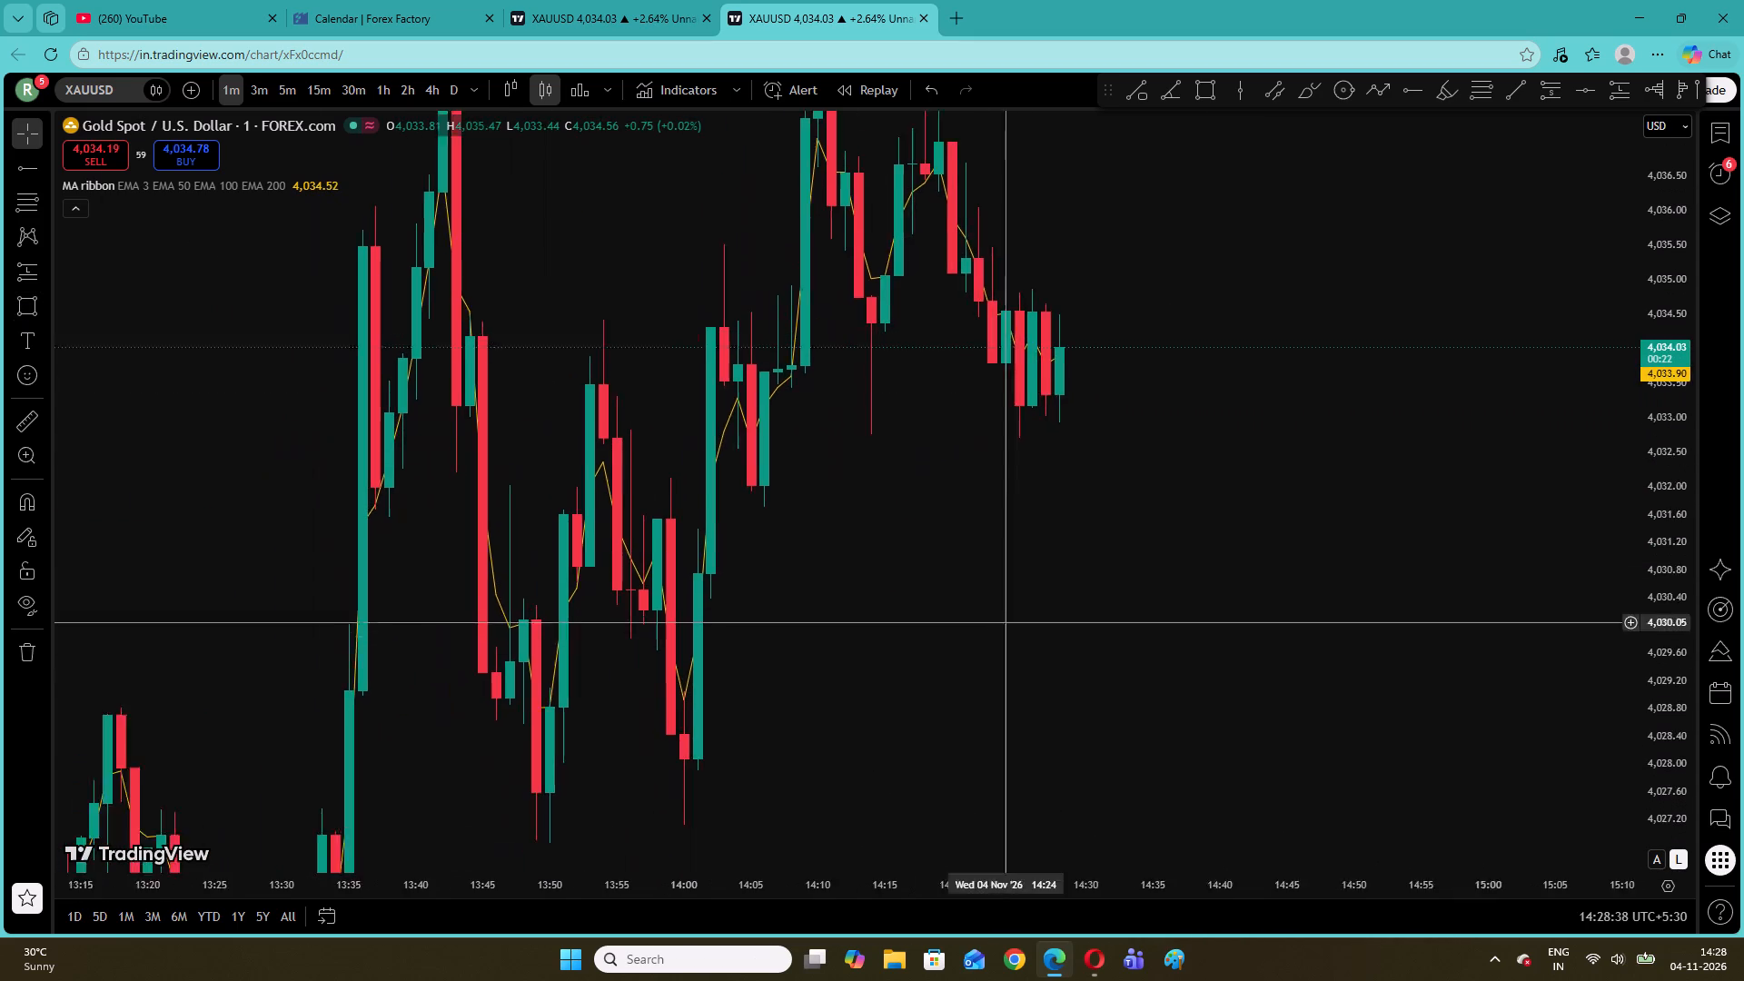
pyautogui.moveTo(1039, 580); pyautogui.dragTo(1046, 568)
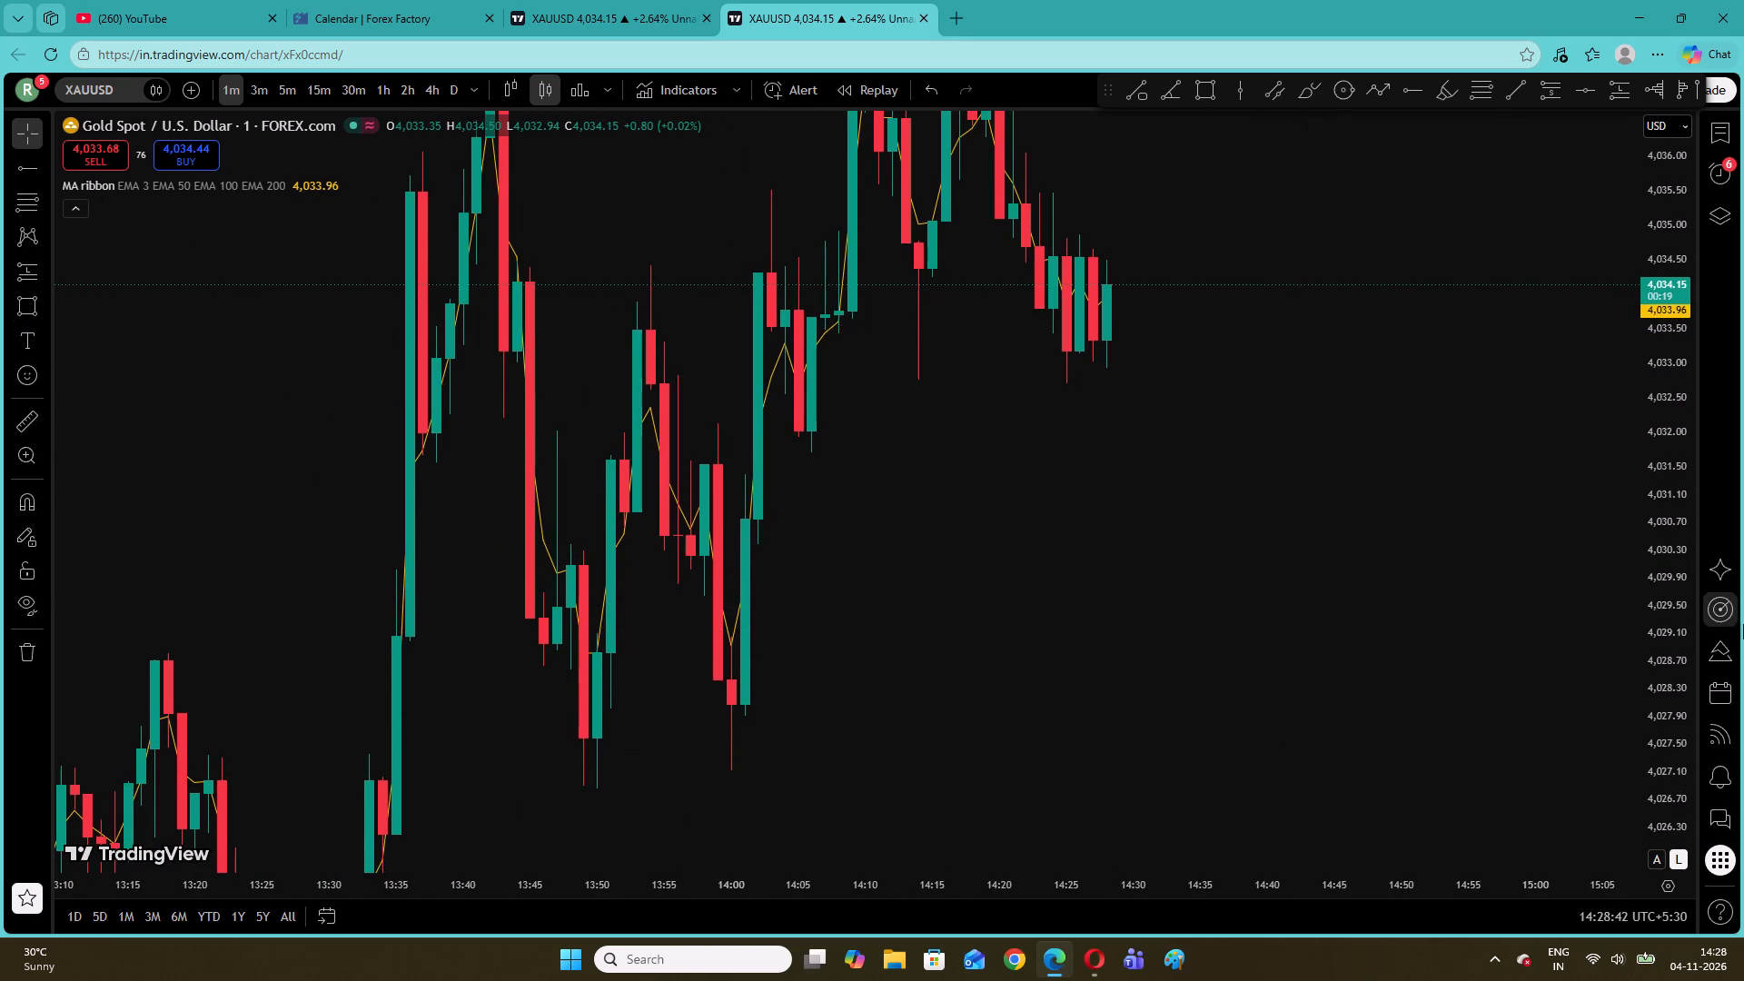
pyautogui.moveTo(1650, 594); pyautogui.dragTo(1680, 882)
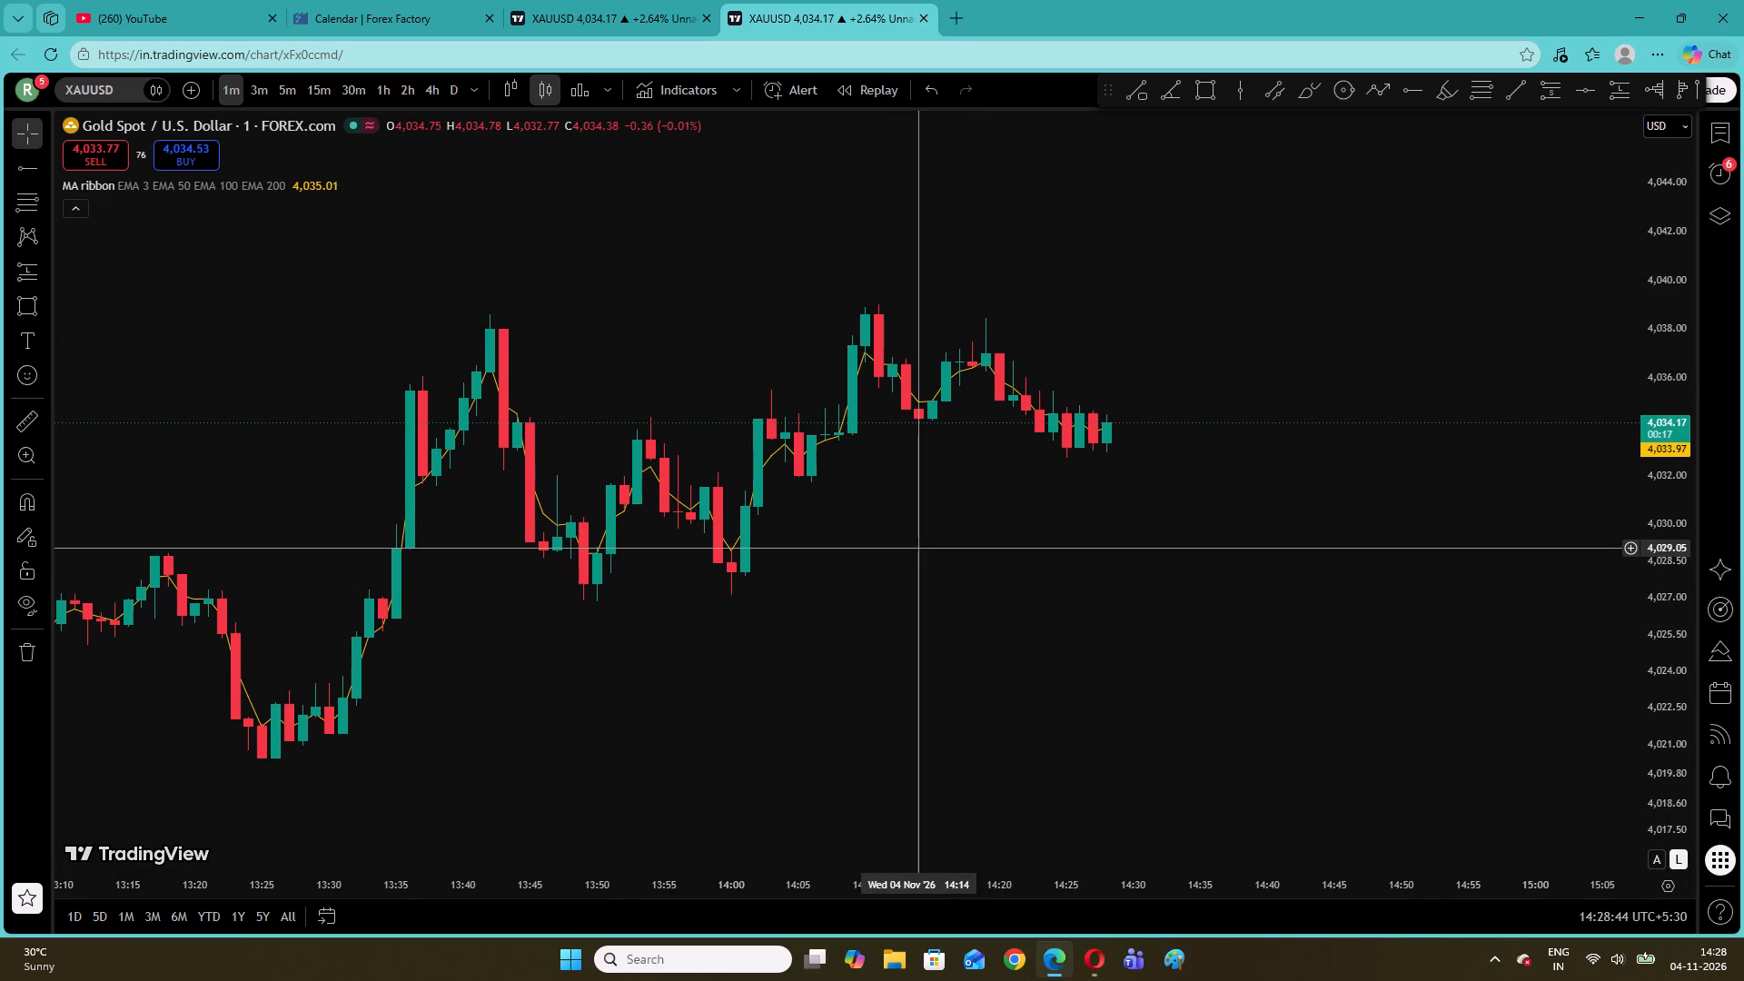
pyautogui.moveTo(945, 578); pyautogui.dragTo(1009, 669)
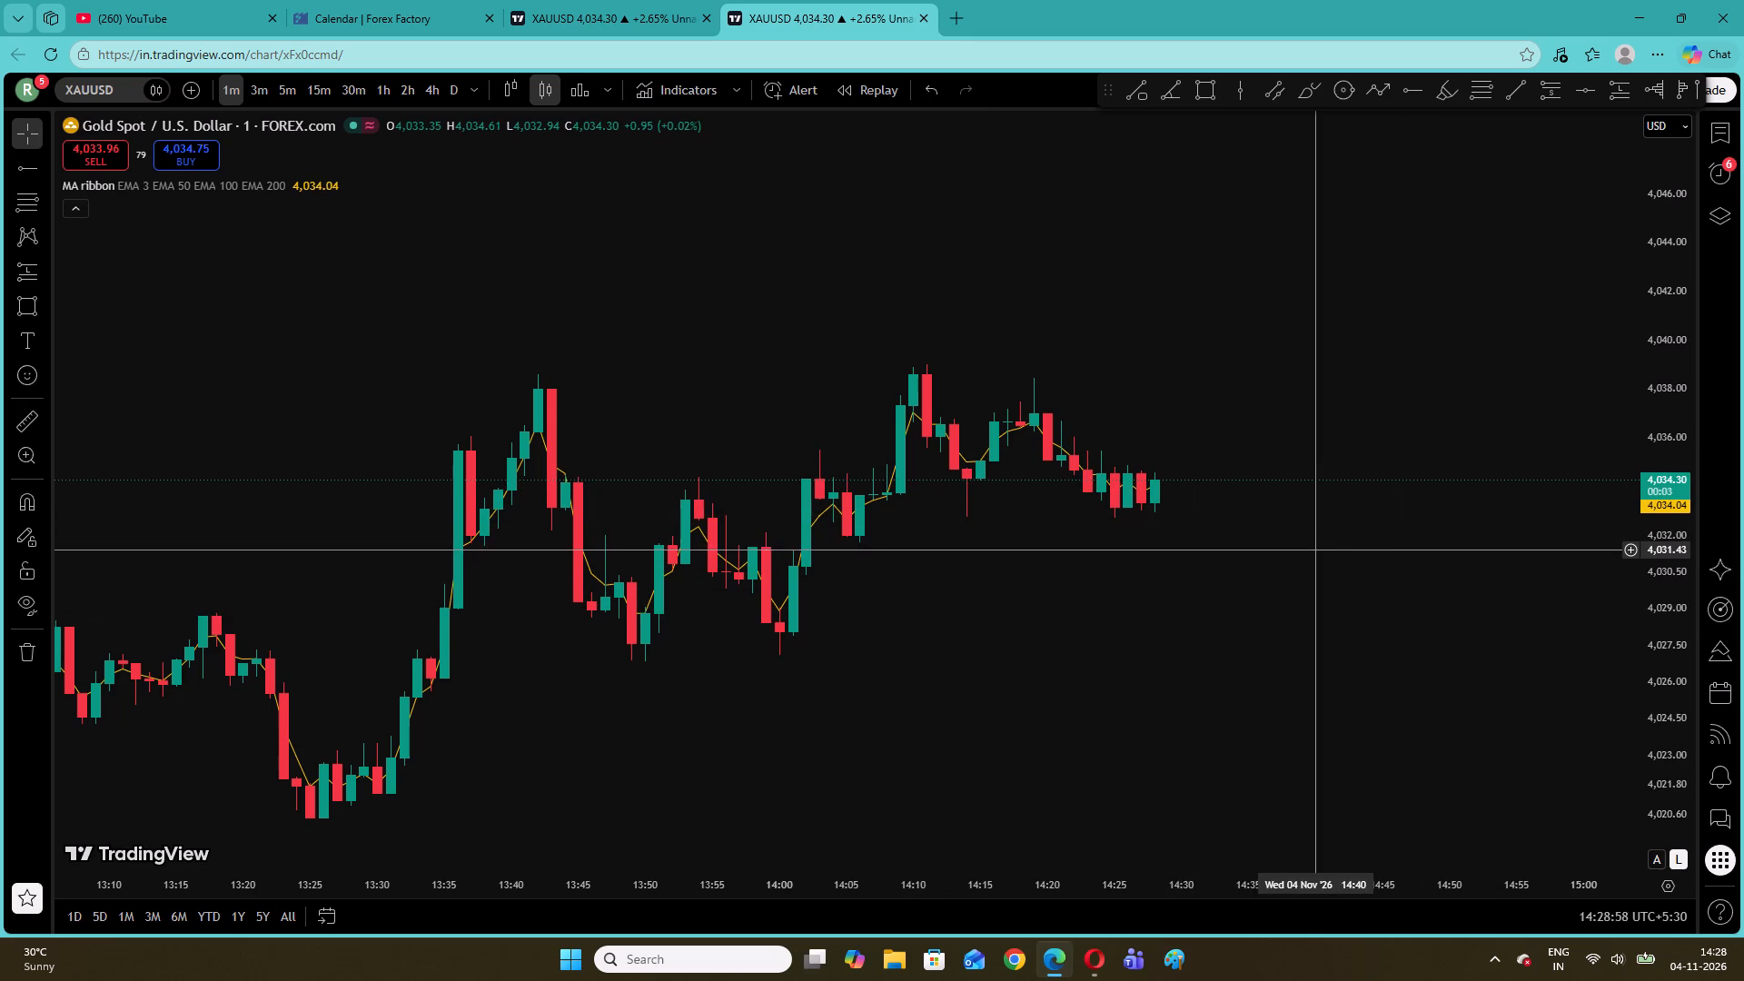
# Draw a descending trend line above the latest 1-minute candles, from about 4,034.90 at 14:26 to about 4,033.75 at 14:34.
pyautogui.moveTo(1313, 552); pyautogui.dragTo(1221, 647)
pyautogui.moveTo(1674, 644); pyautogui.dragTo(1634, 278)
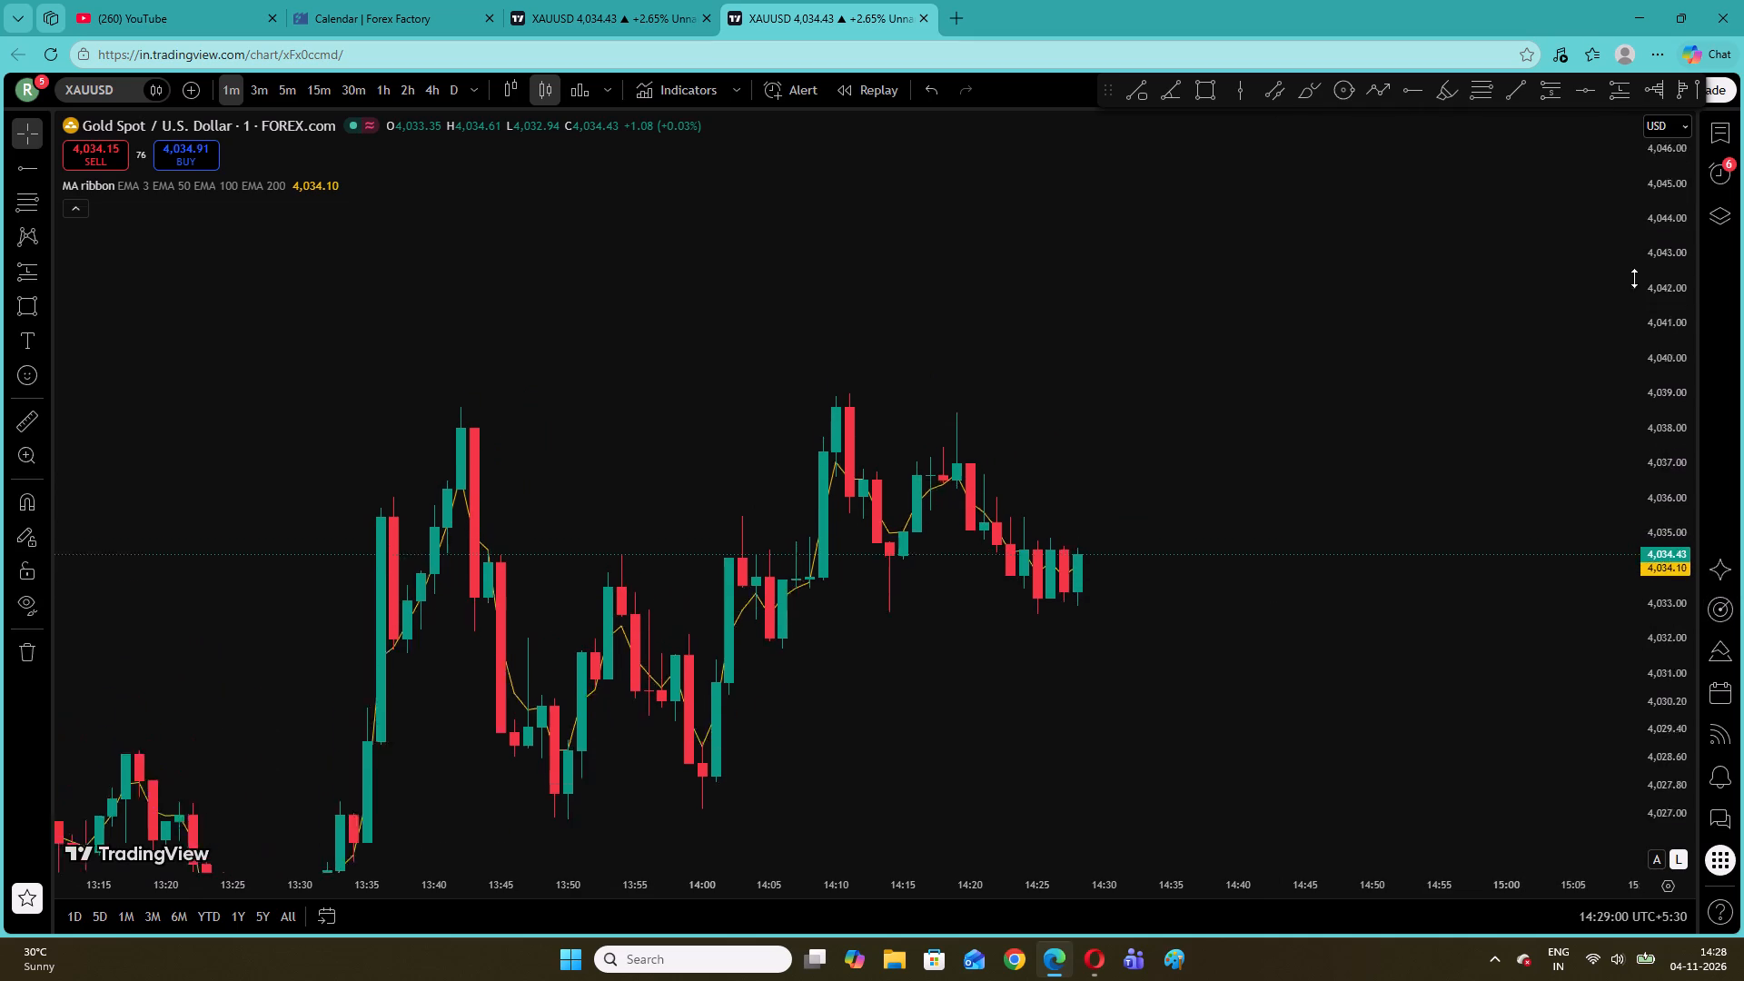
pyautogui.moveTo(1634, 278); pyautogui.dragTo(1596, 0)
pyautogui.moveTo(1410, 553); pyautogui.dragTo(1154, 608)
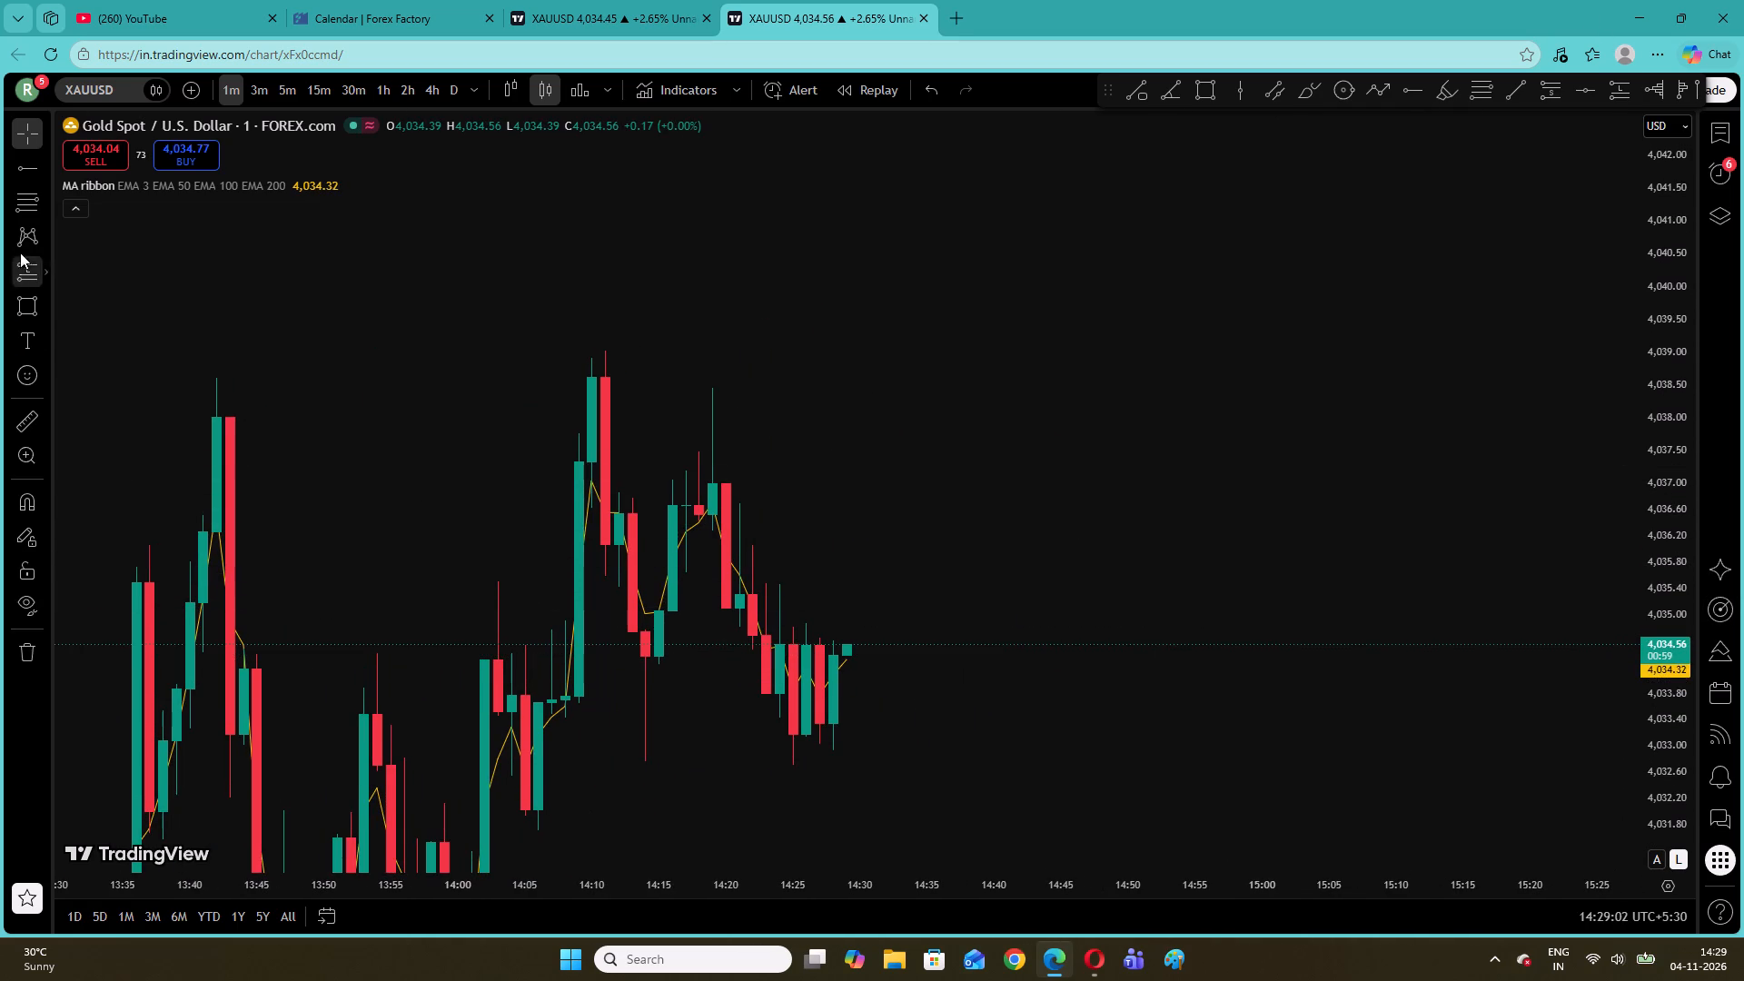
pyautogui.click(43, 164)
pyautogui.click(72, 183)
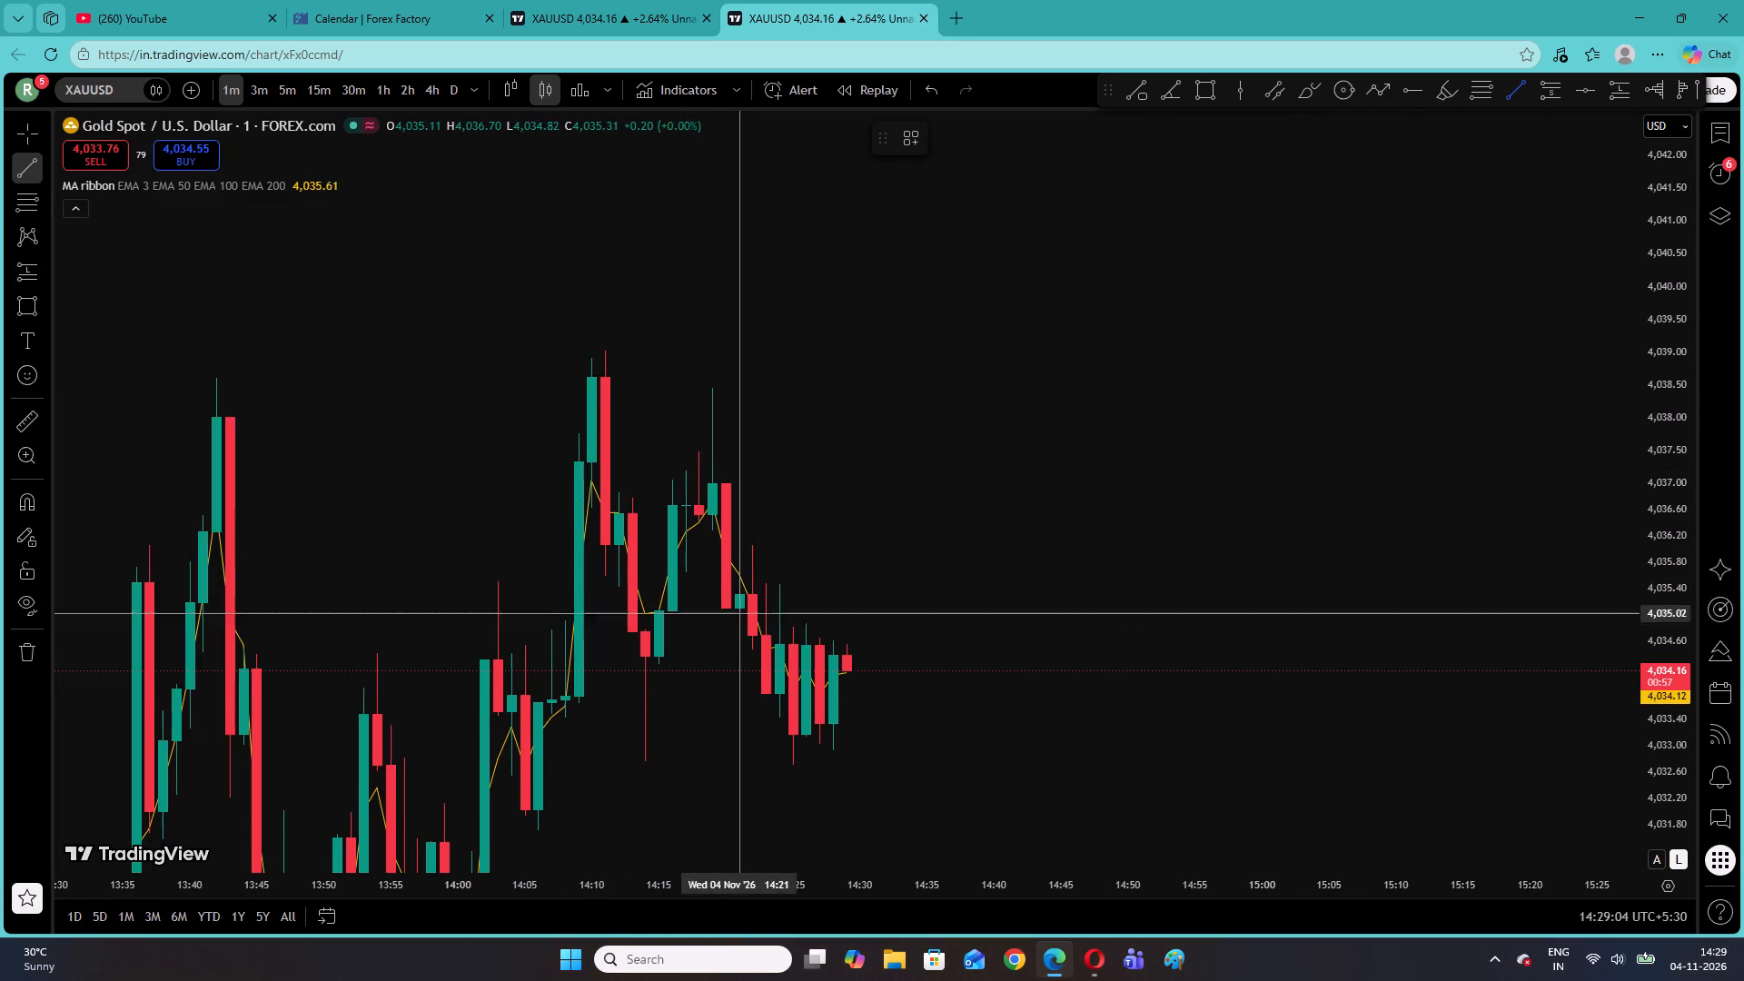
pyautogui.click(805, 621)
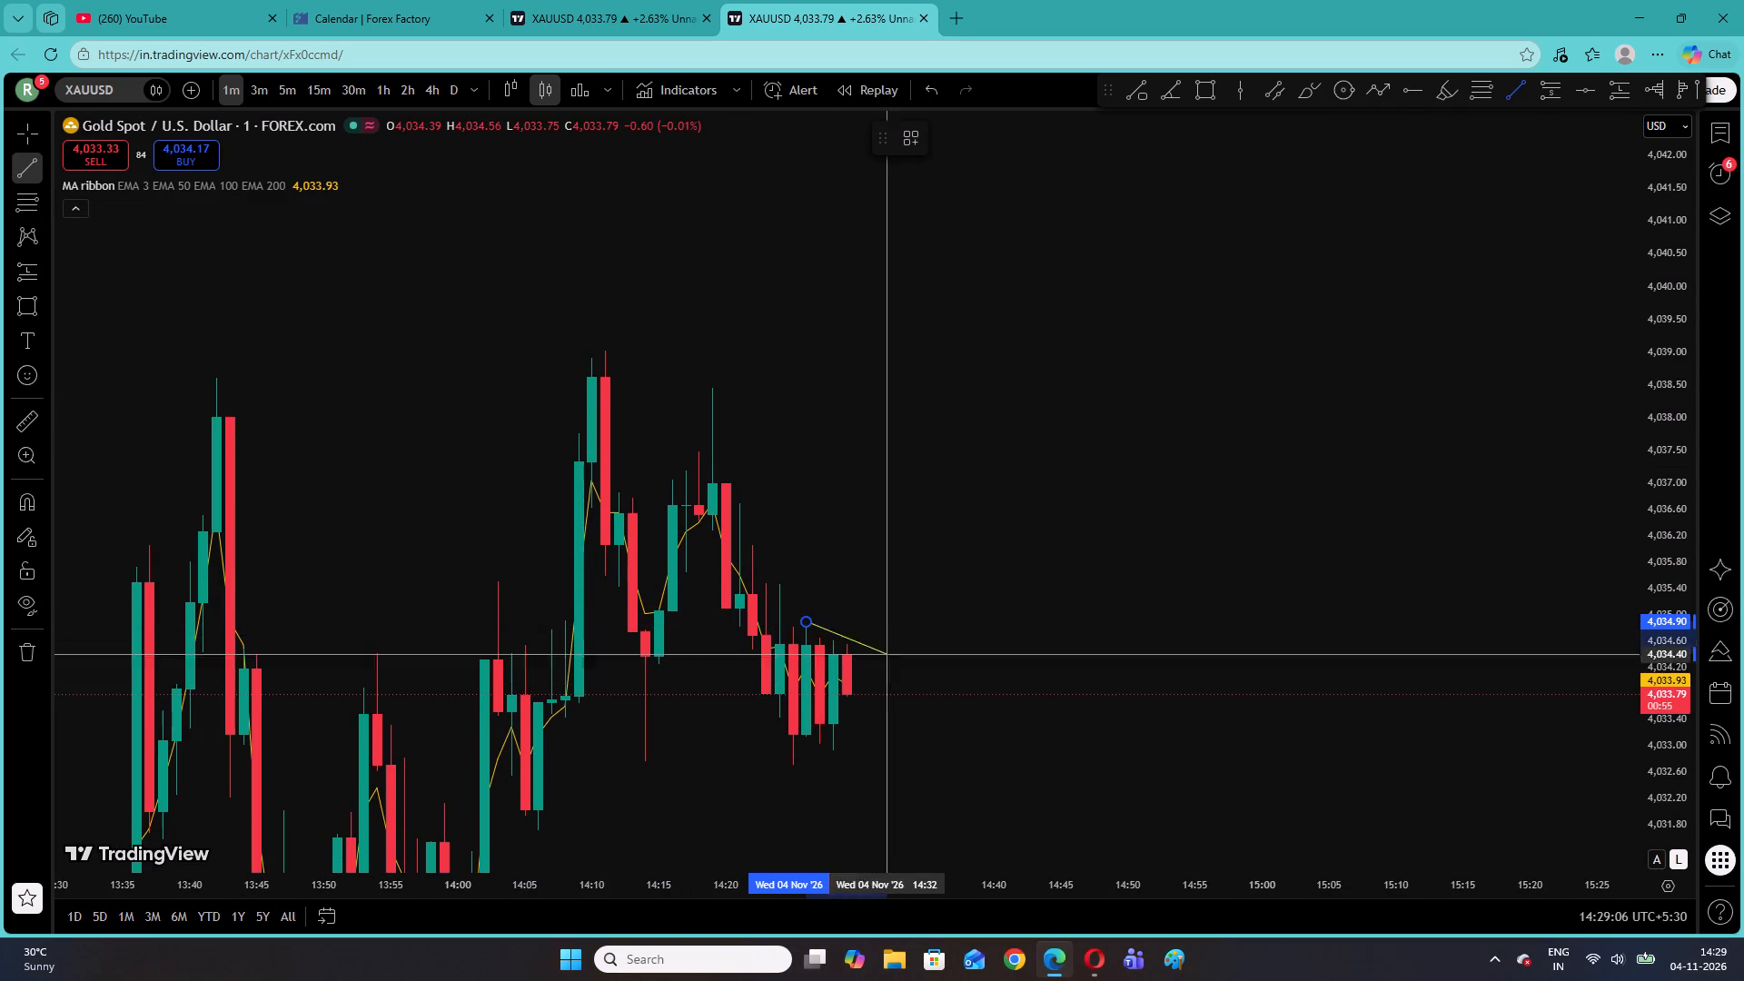
pyautogui.click(917, 697)
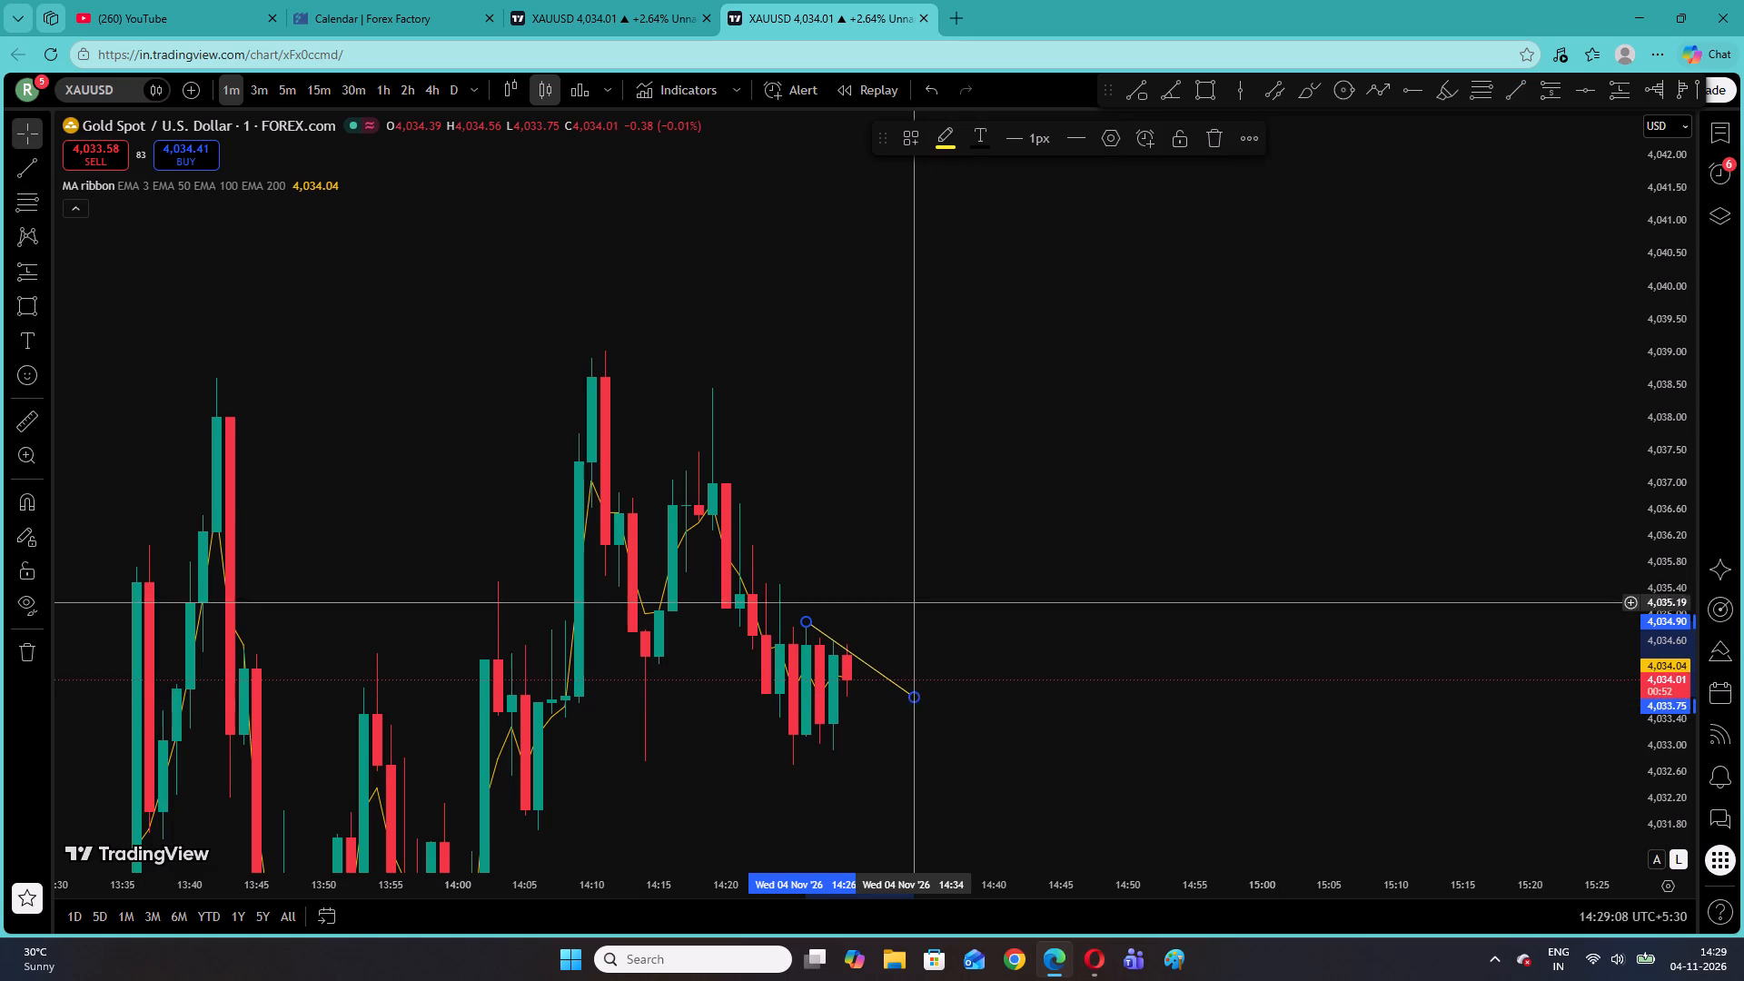
pyautogui.click(897, 550)
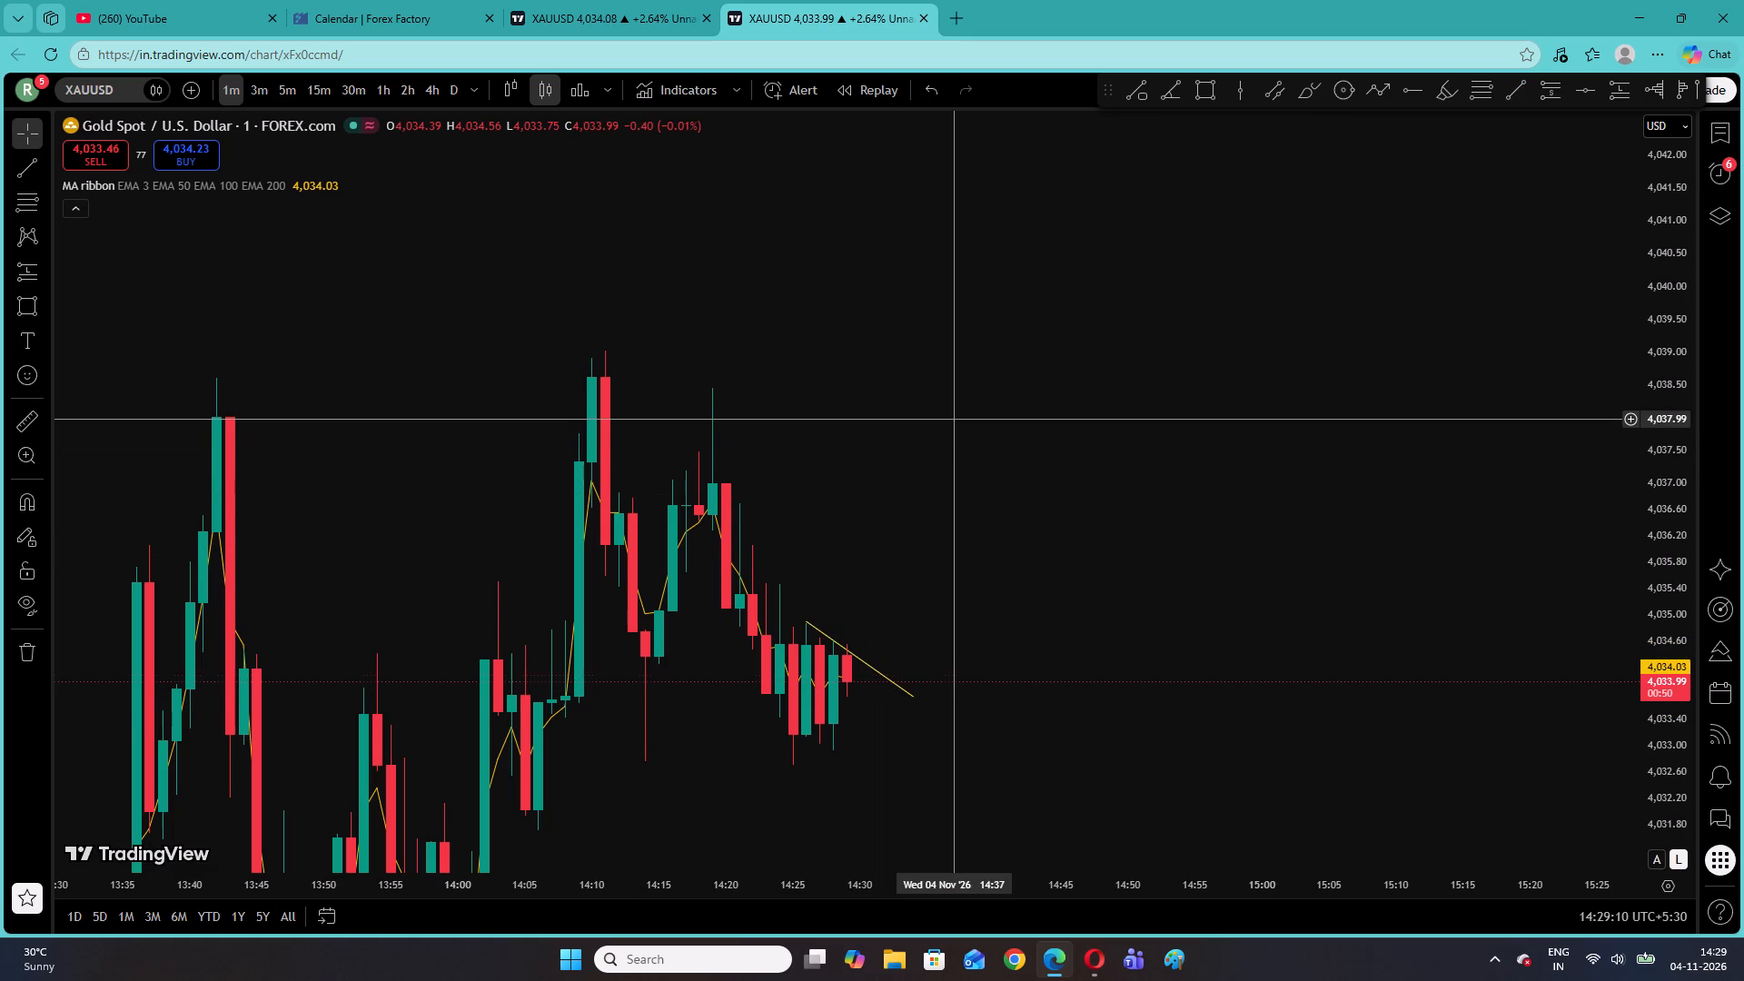
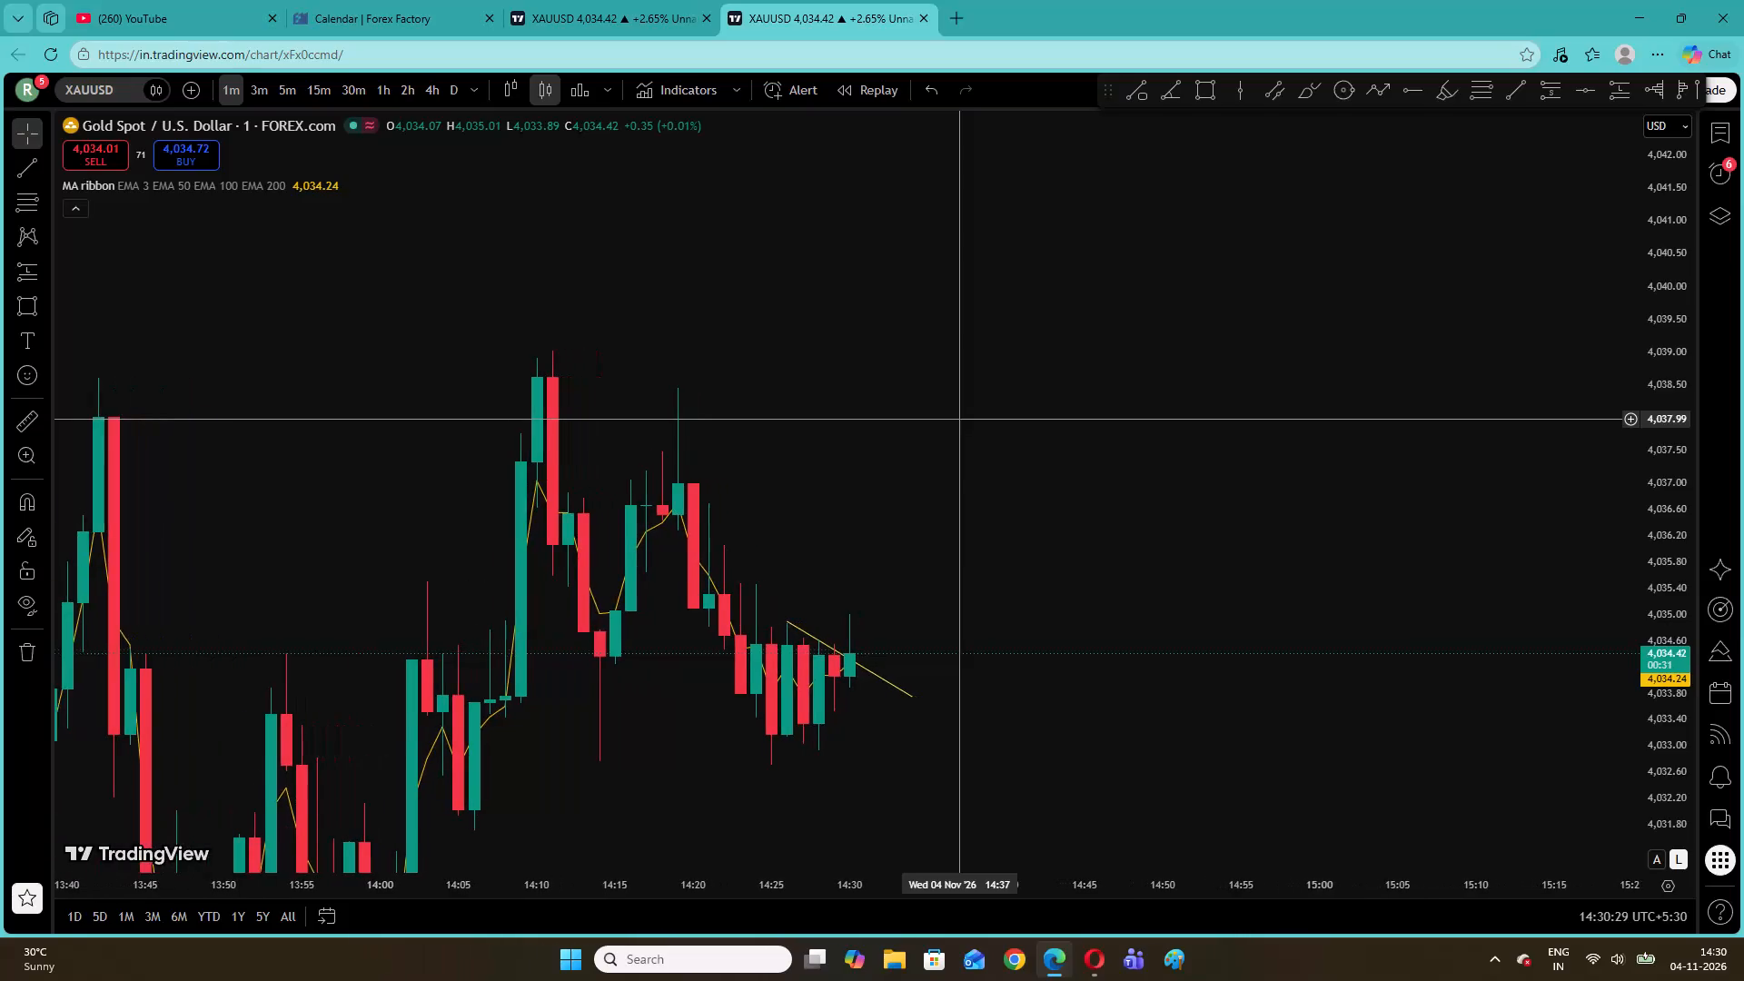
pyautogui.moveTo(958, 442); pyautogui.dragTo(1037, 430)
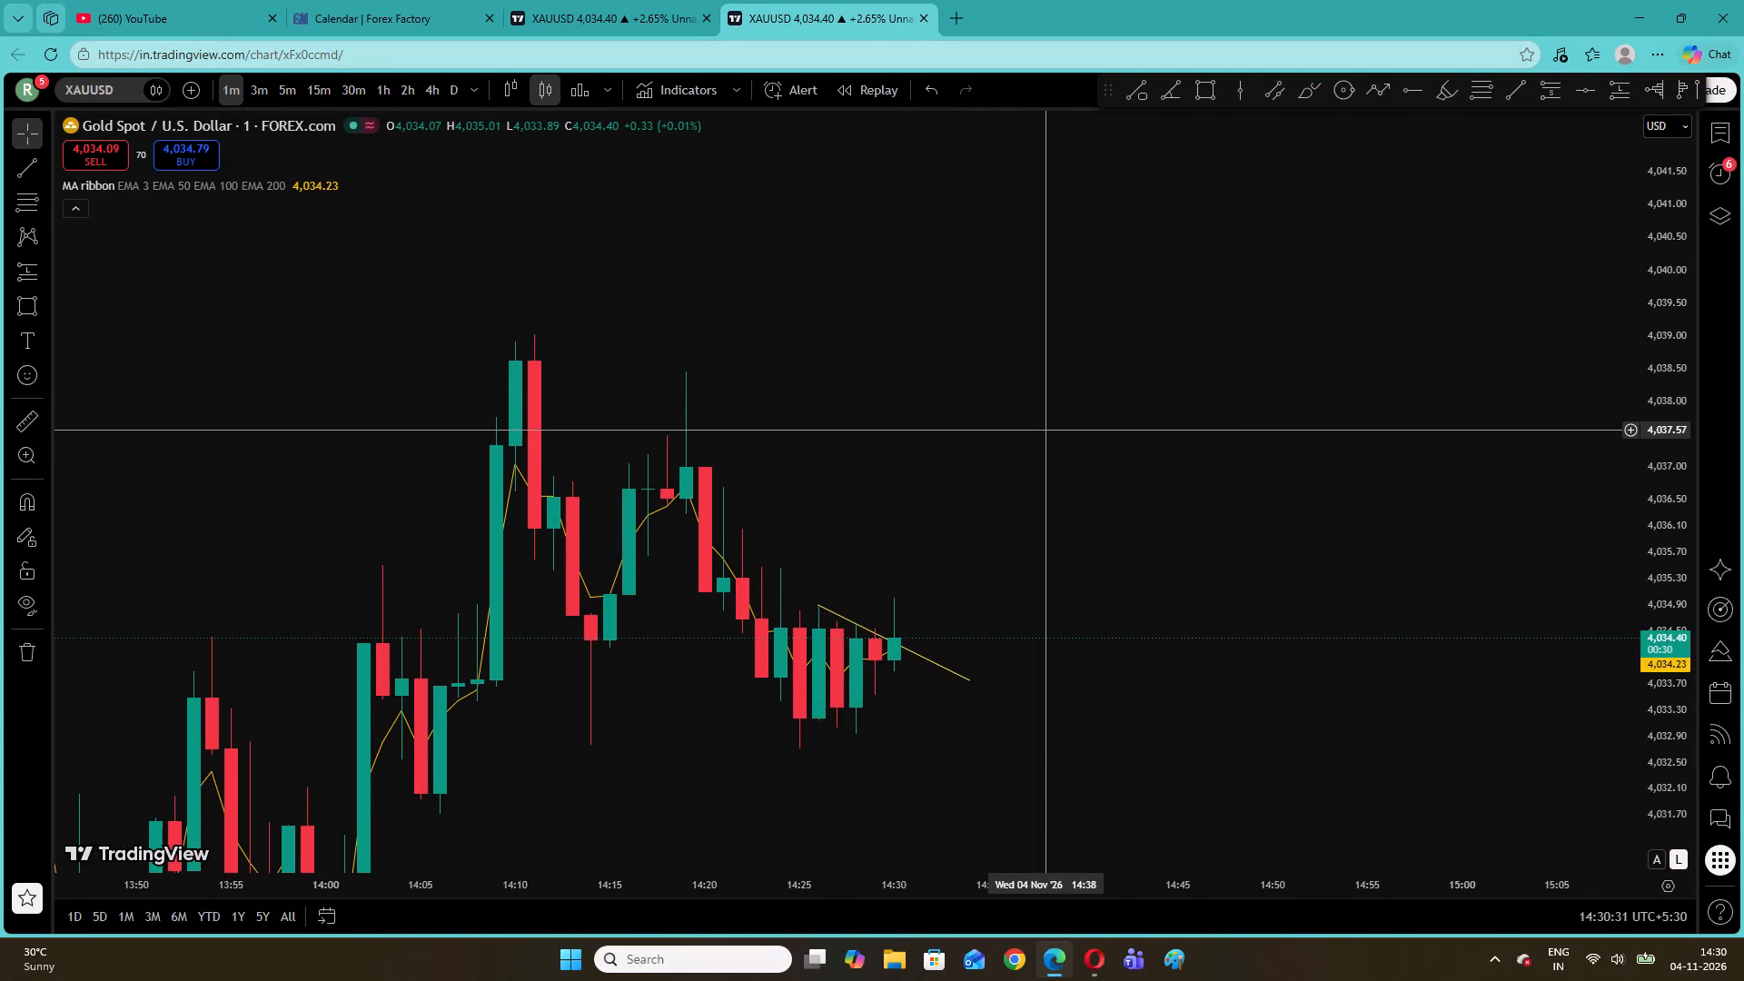
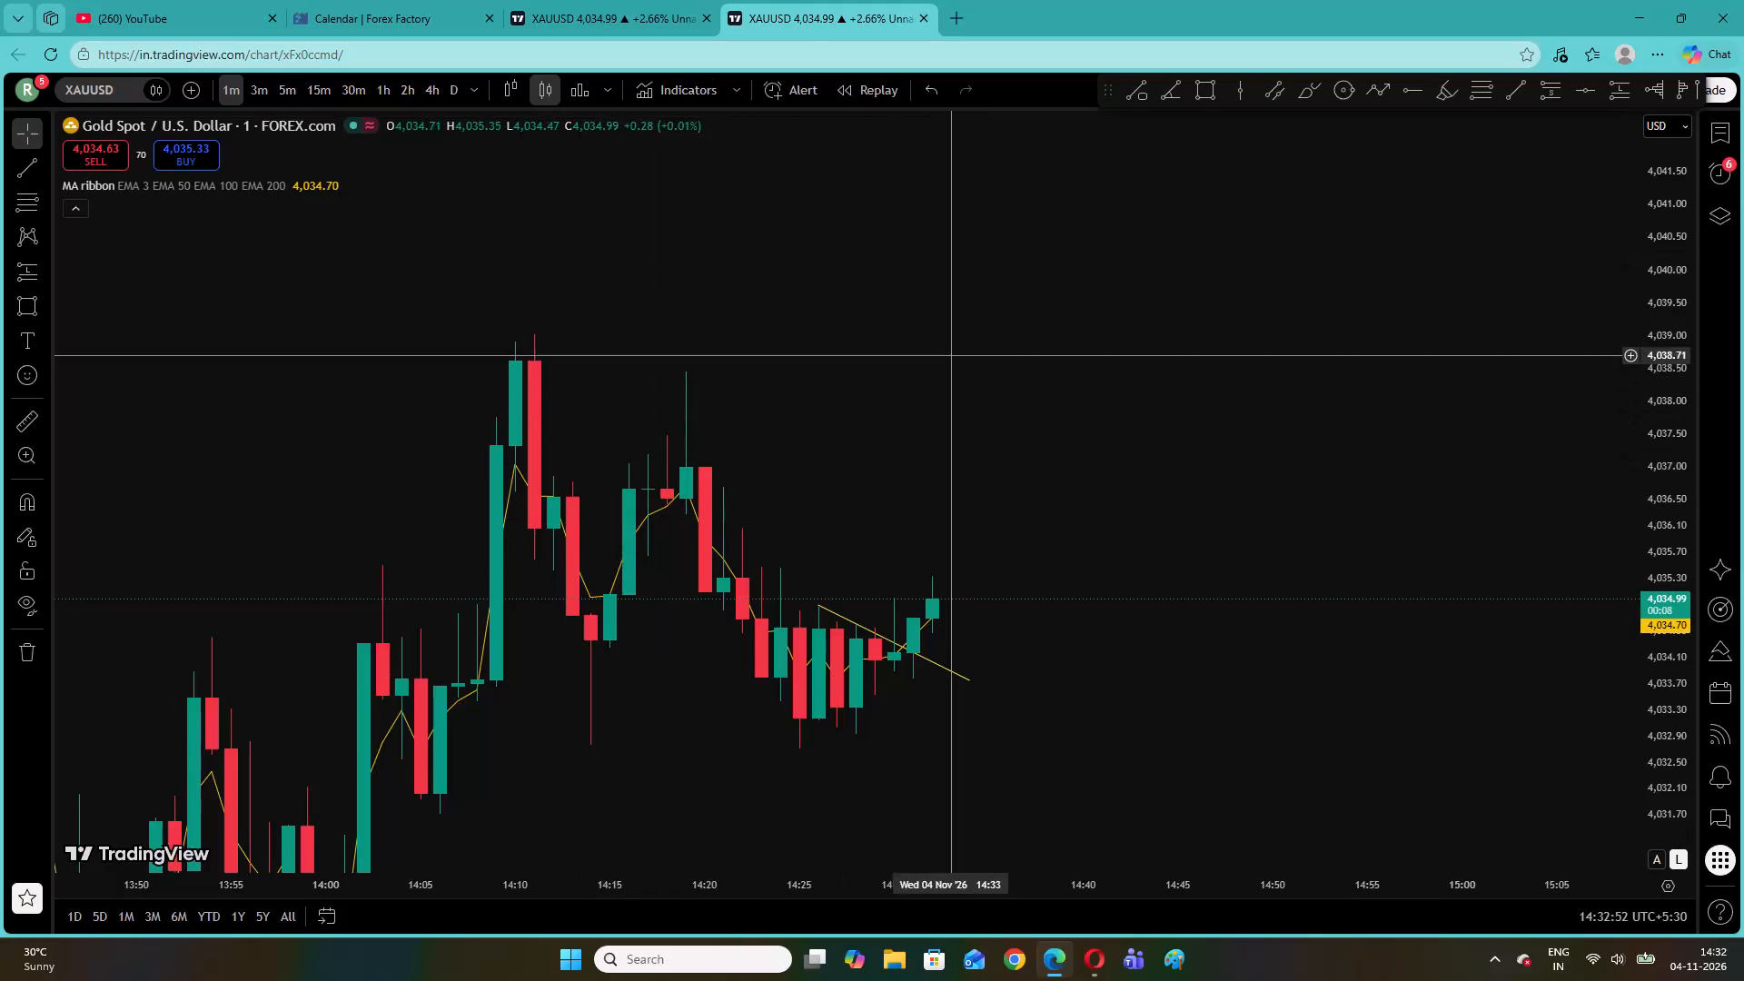
# Remove the trend line drawing from the 1-minute XAUUSD chart.
pyautogui.rightClick(944, 345)
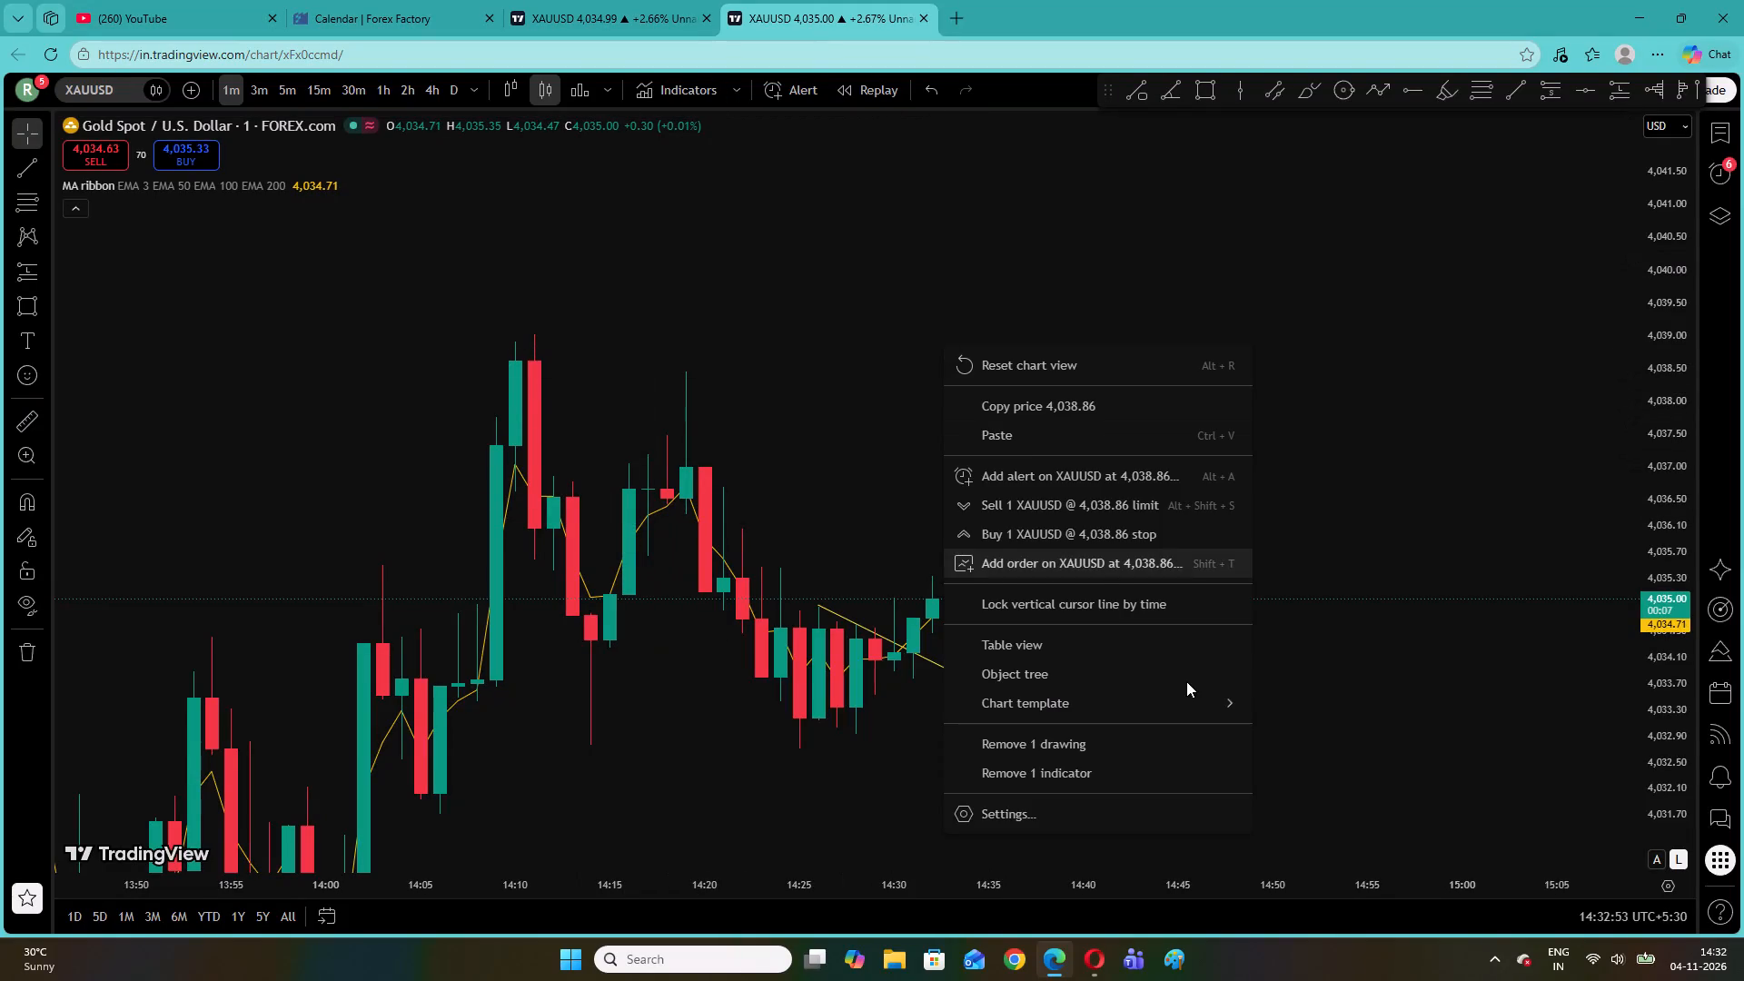
pyautogui.click(1089, 738)
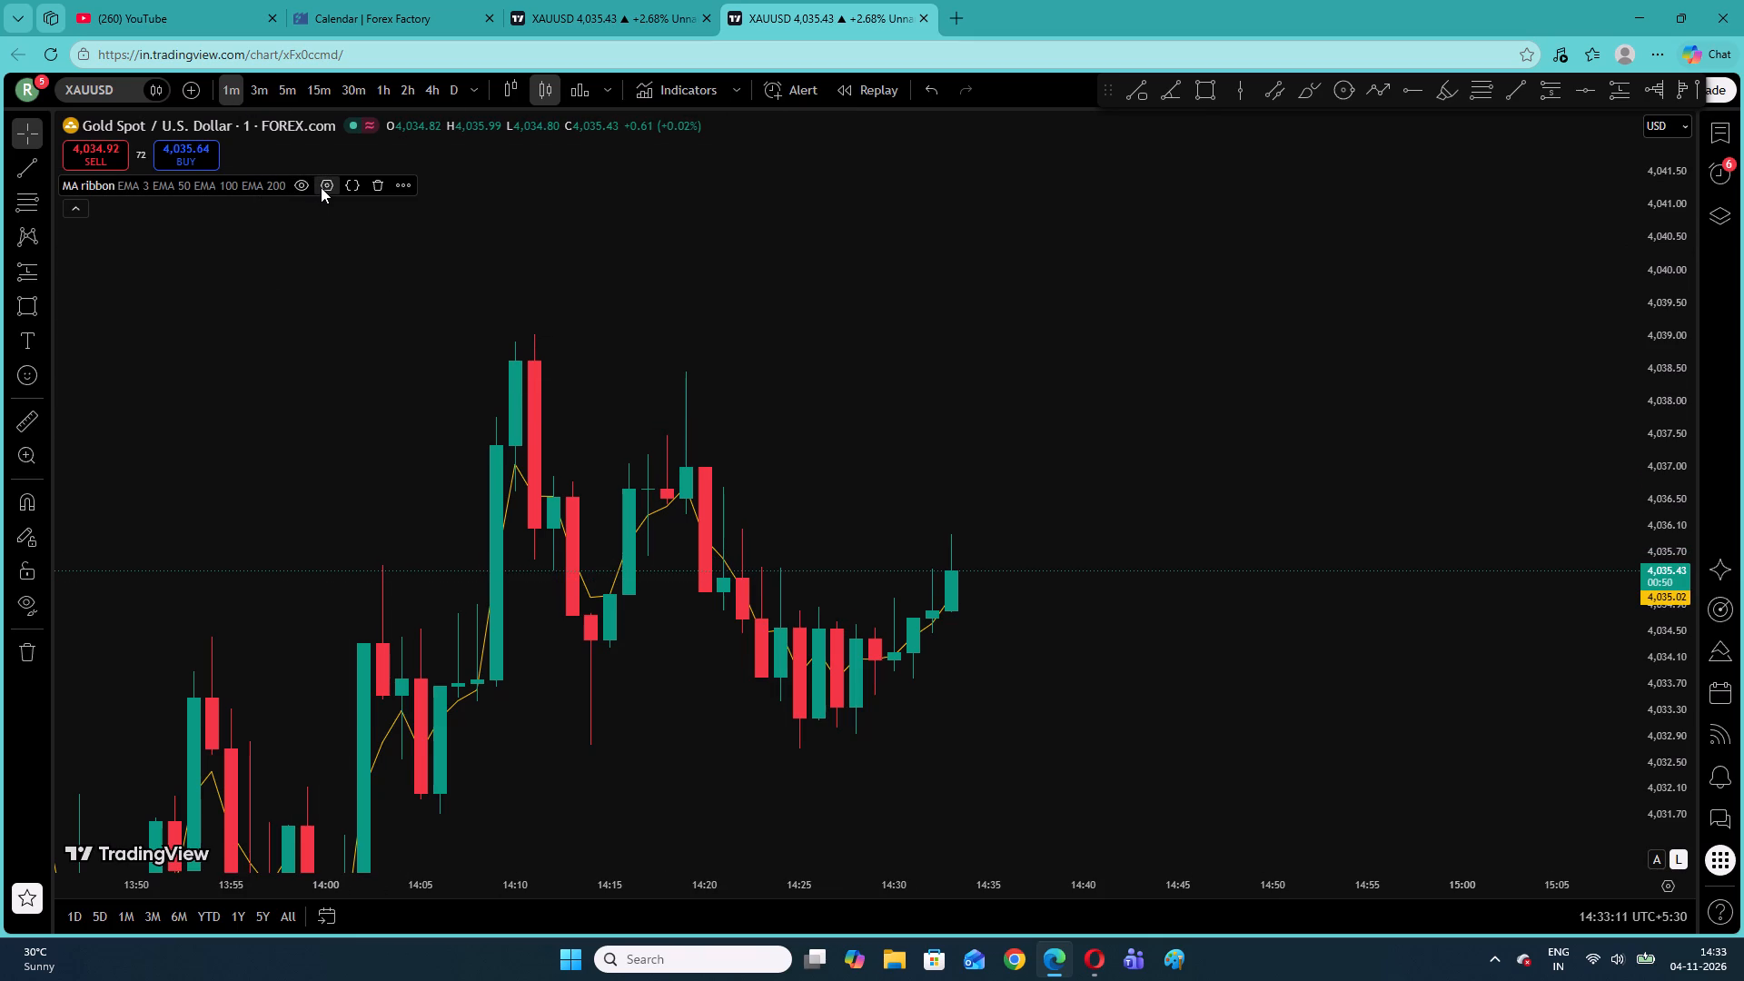
# Enable MA #2 in the MA ribbon as an EMA on close and set its length to 9.
pyautogui.click(322, 187)
pyautogui.click(668, 422)
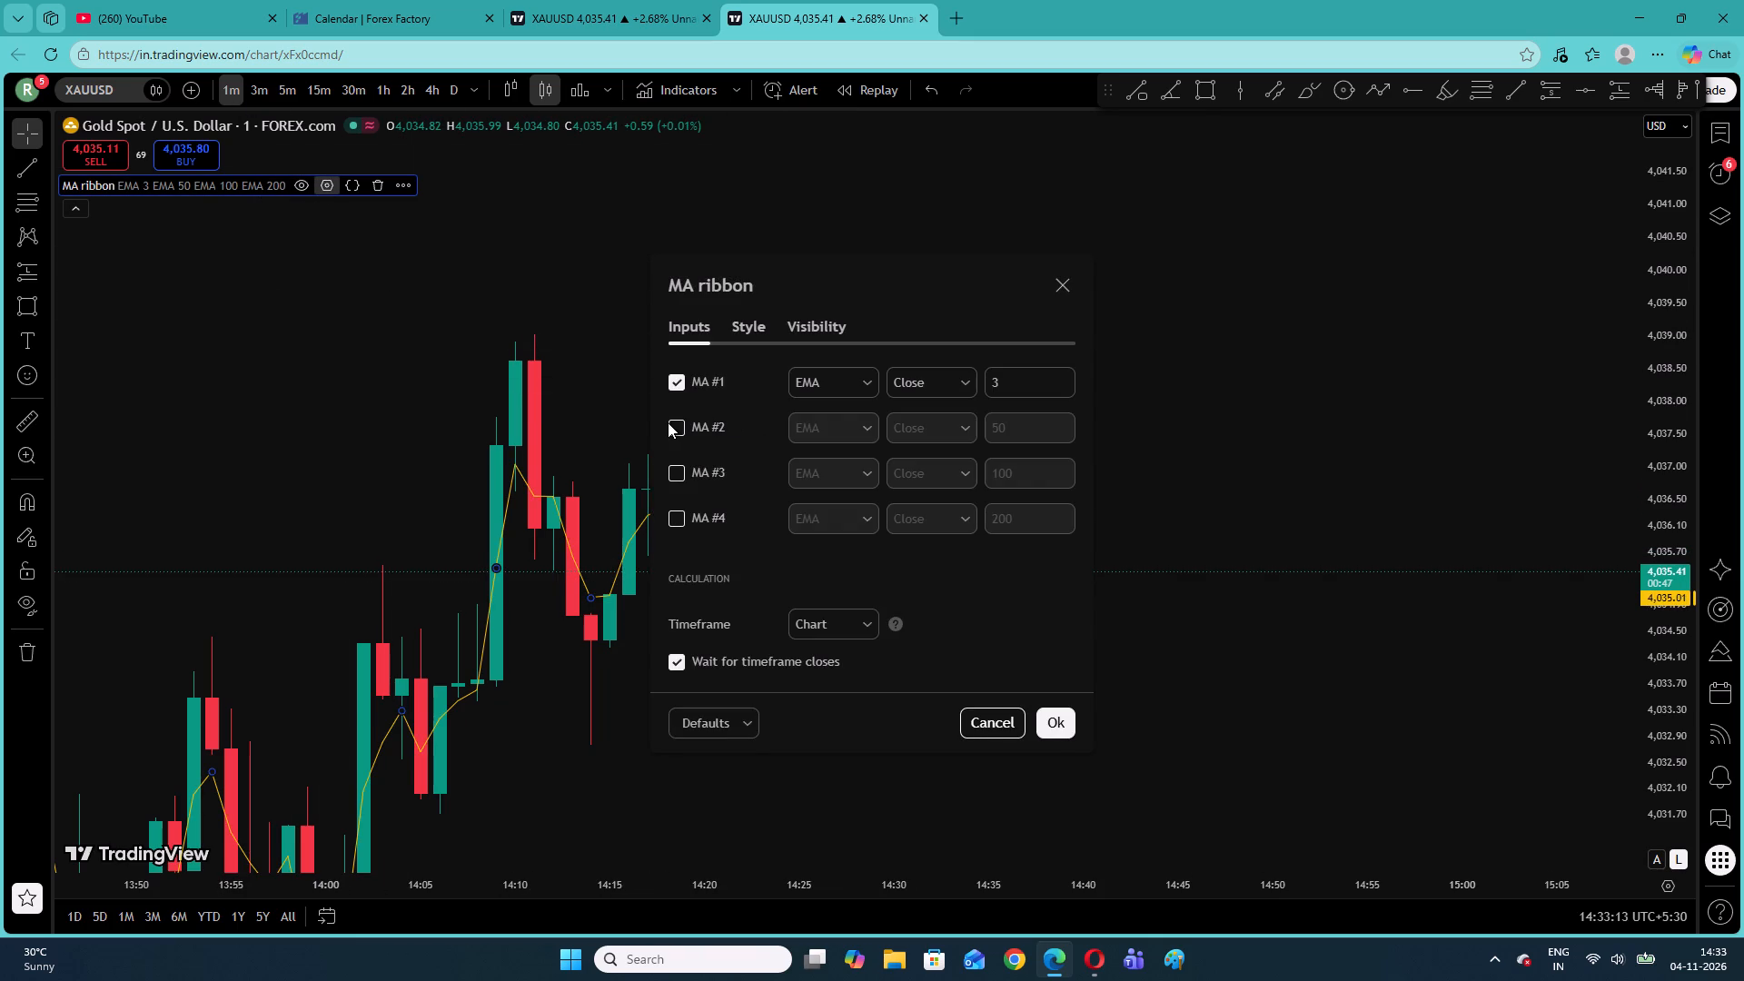
pyautogui.click(672, 424)
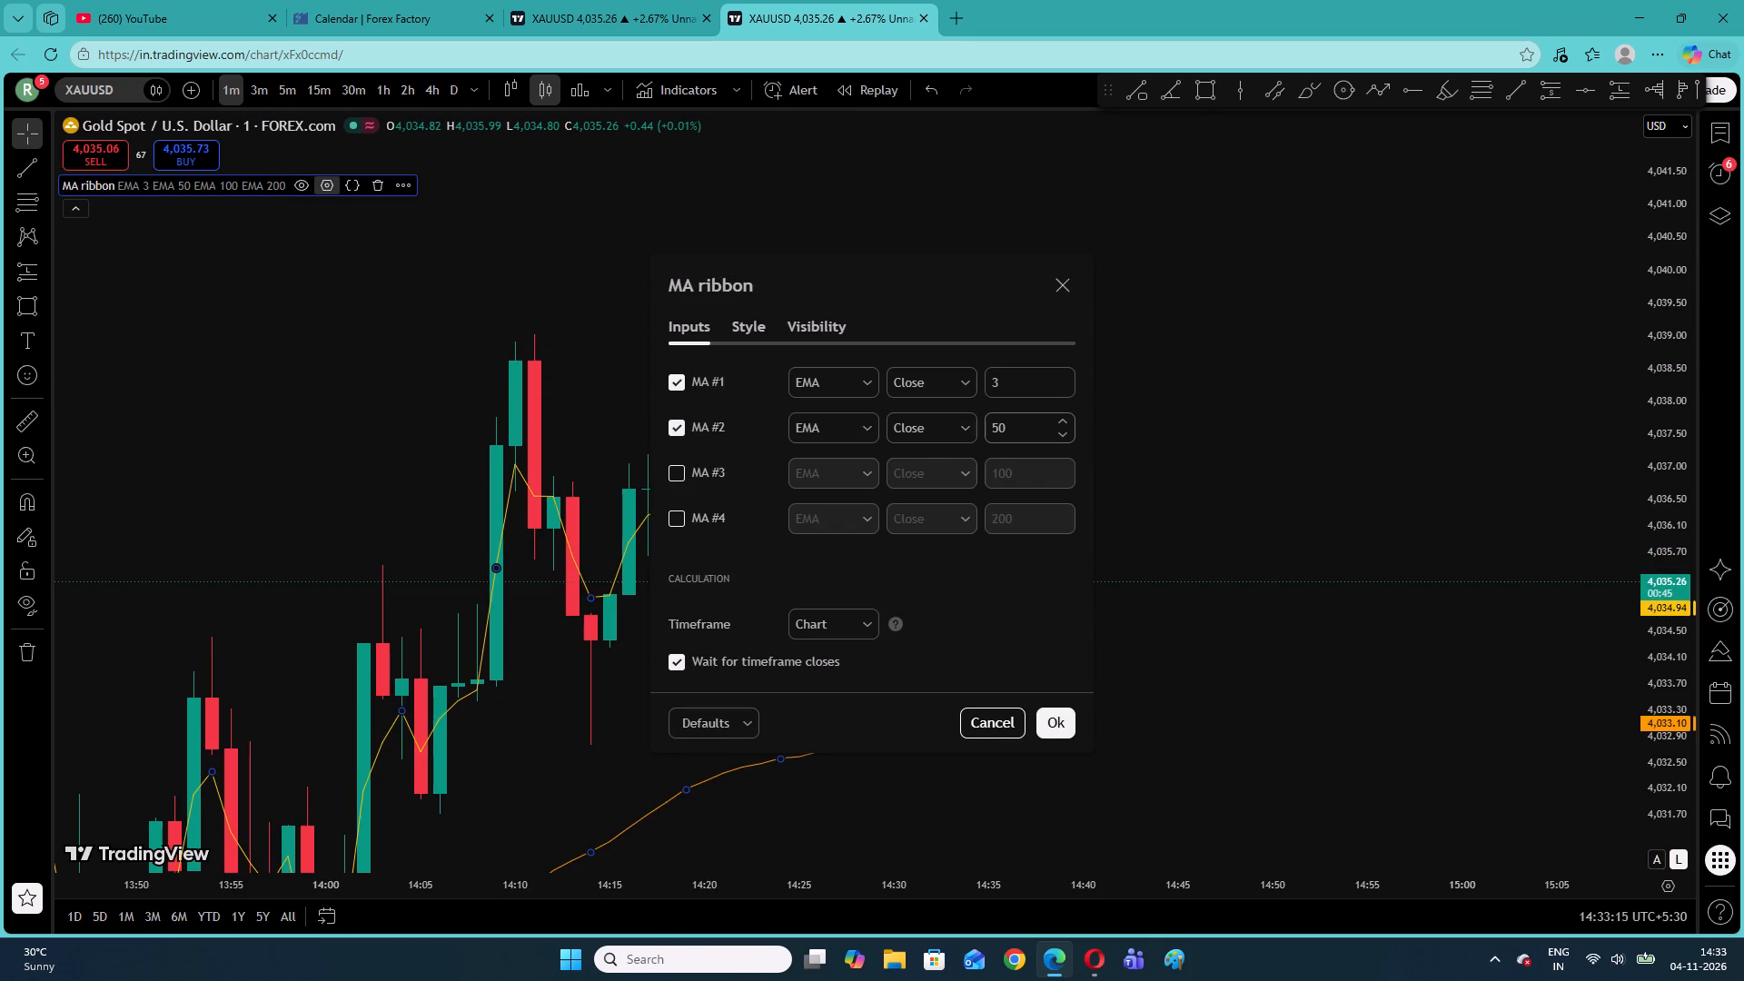
pyautogui.click(1018, 425)
pyautogui.click(1016, 425)
pyautogui.press('BackSpace')
pyautogui.press('BackSpace')
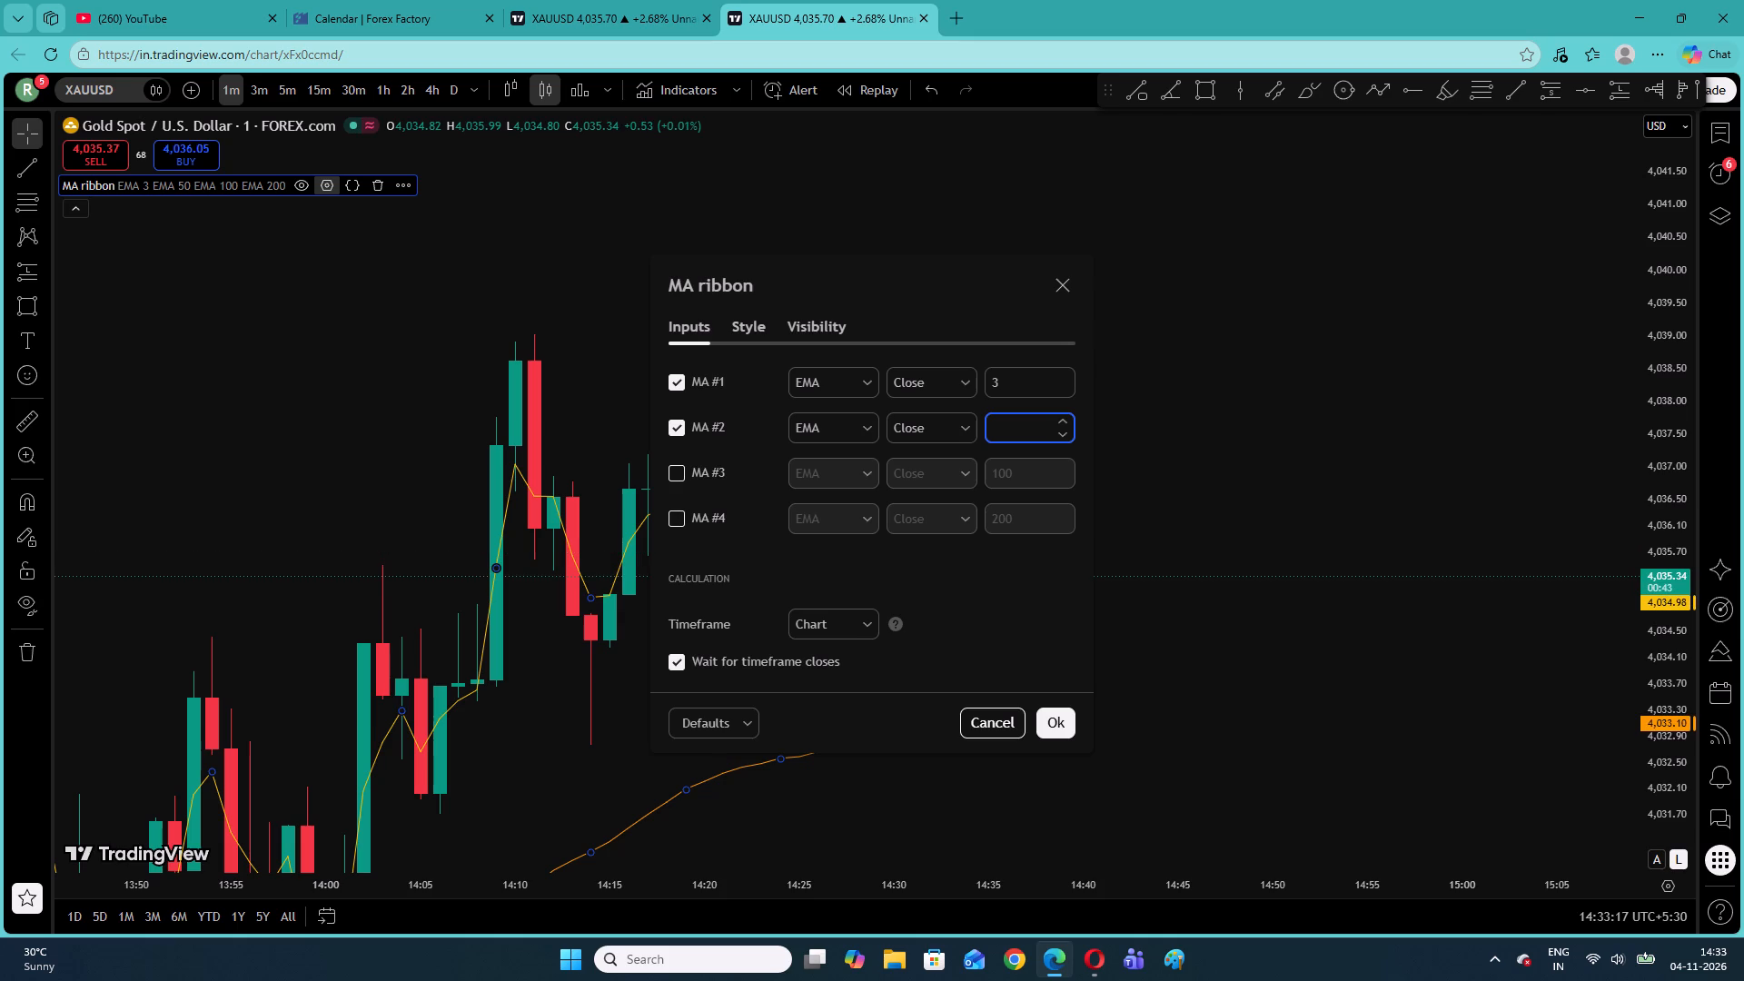
pyautogui.press('9')
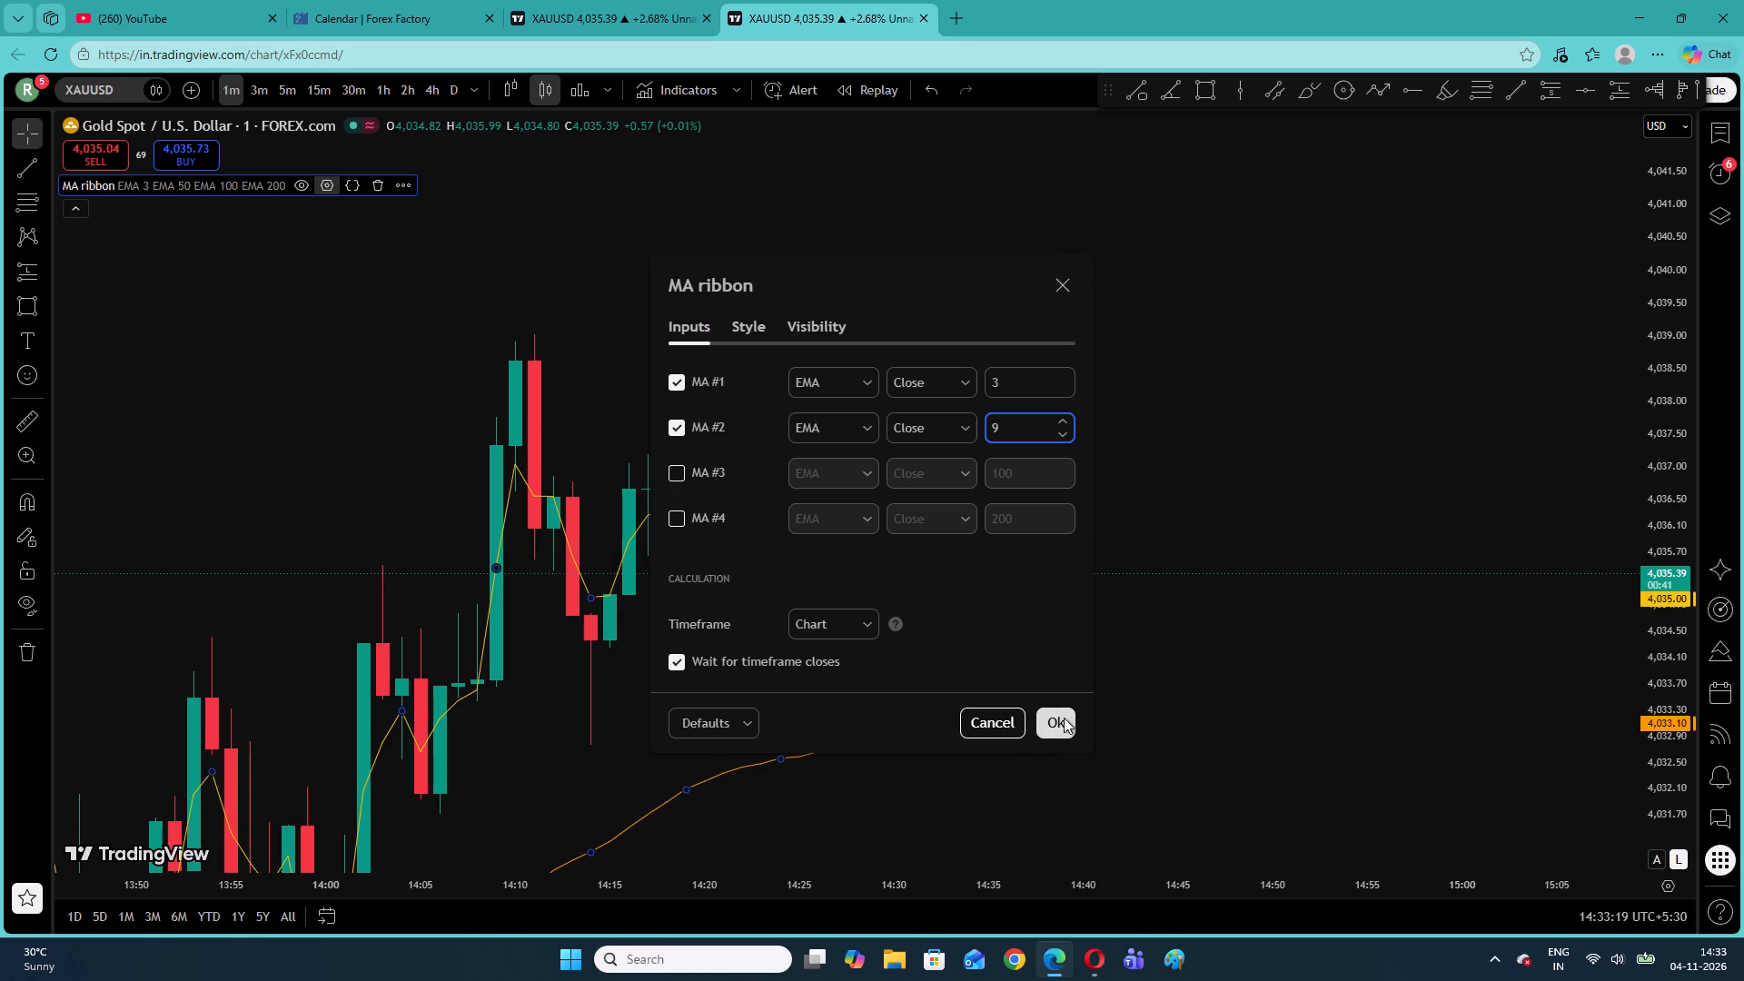
pyautogui.click(1063, 716)
pyautogui.click(927, 448)
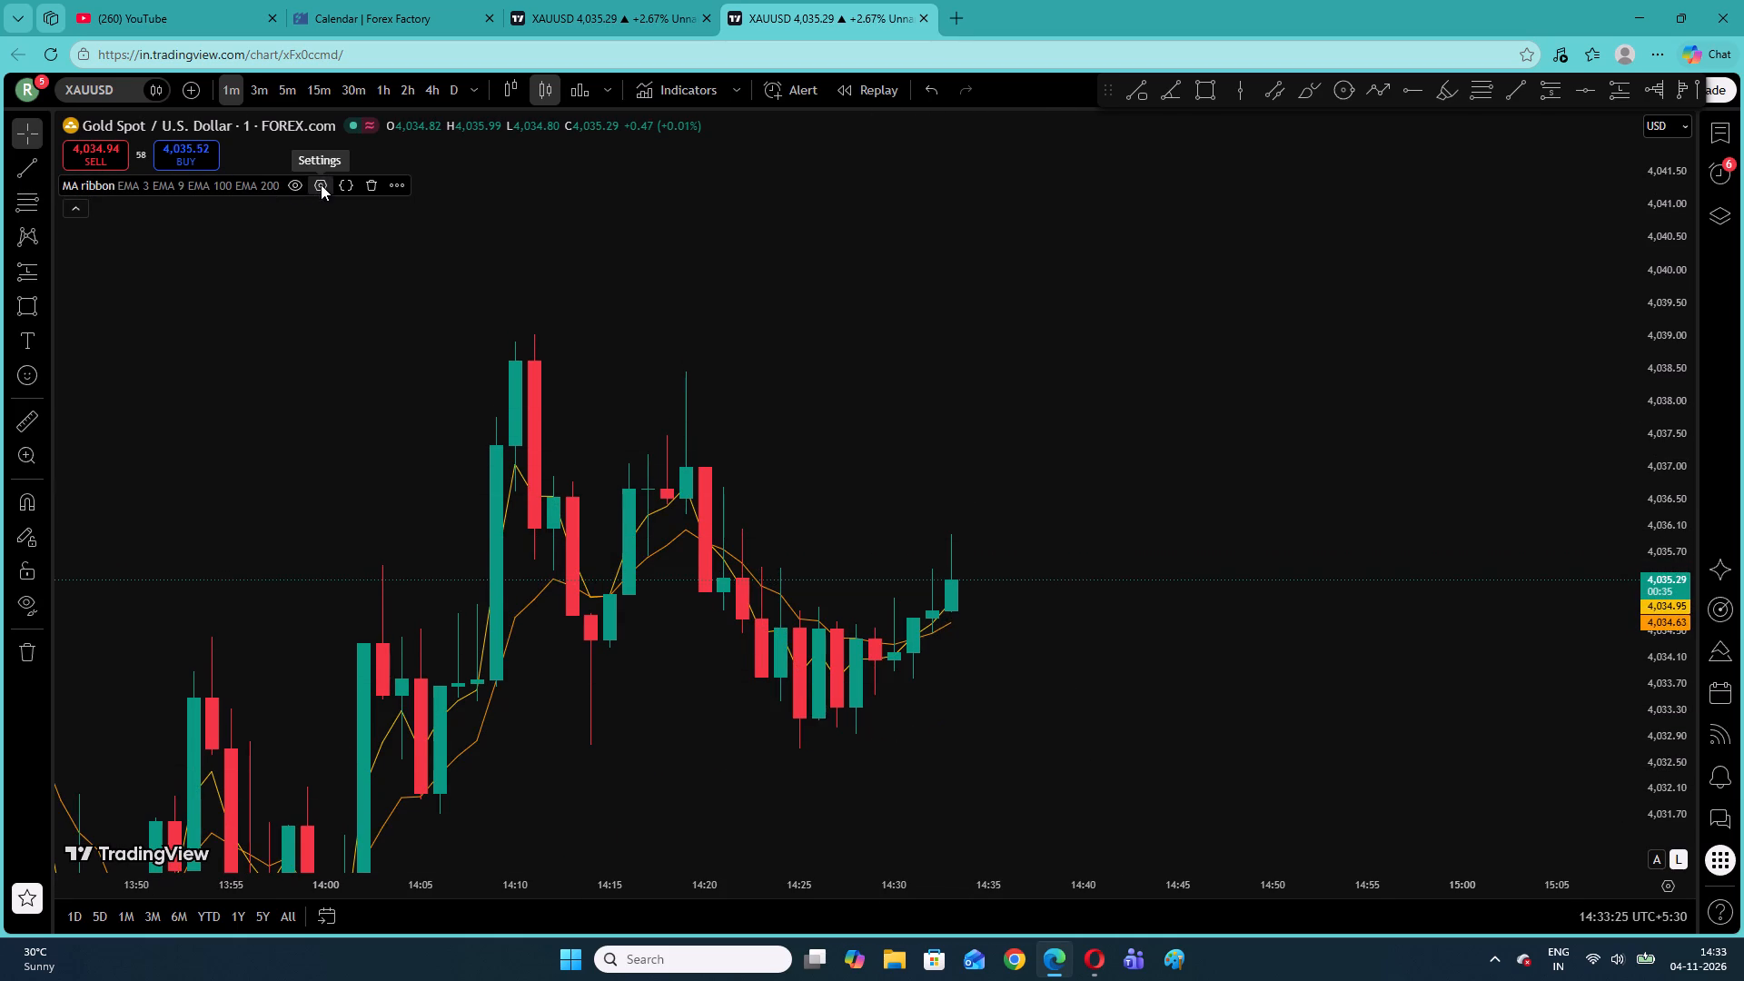
# Disable MA #1, the 3-period EMA, in the MA ribbon settings.
pyautogui.click(321, 184)
pyautogui.click(411, 374)
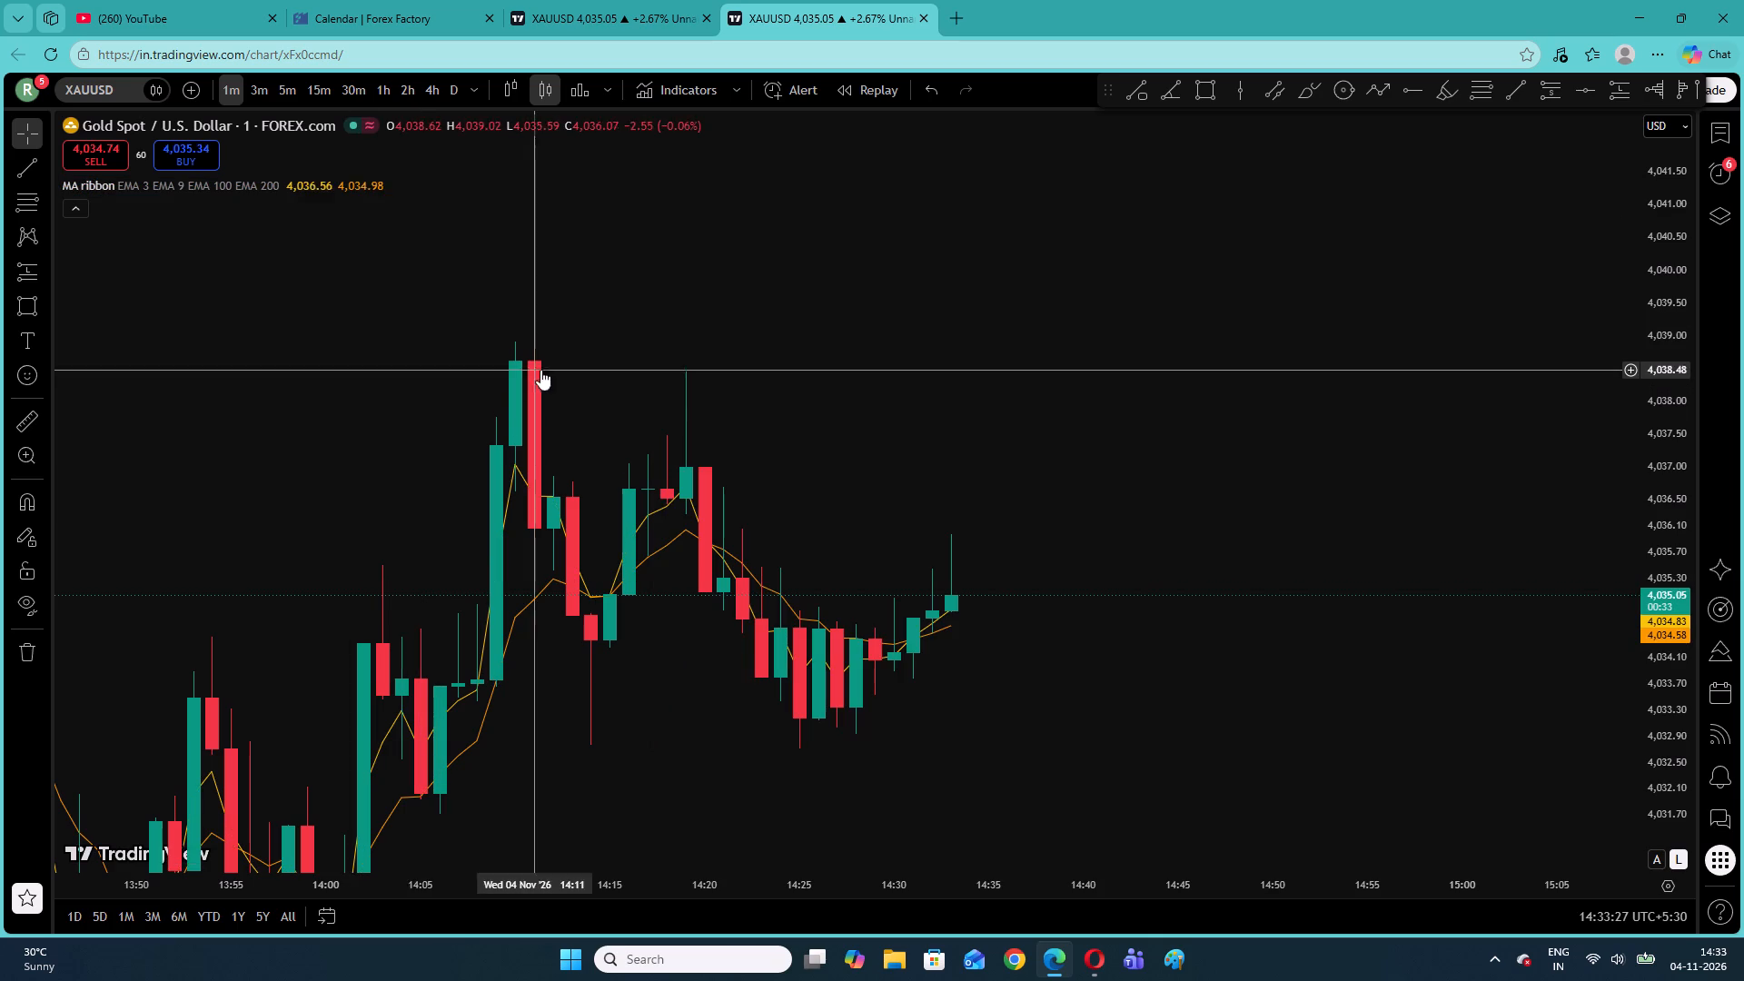
pyautogui.click(322, 191)
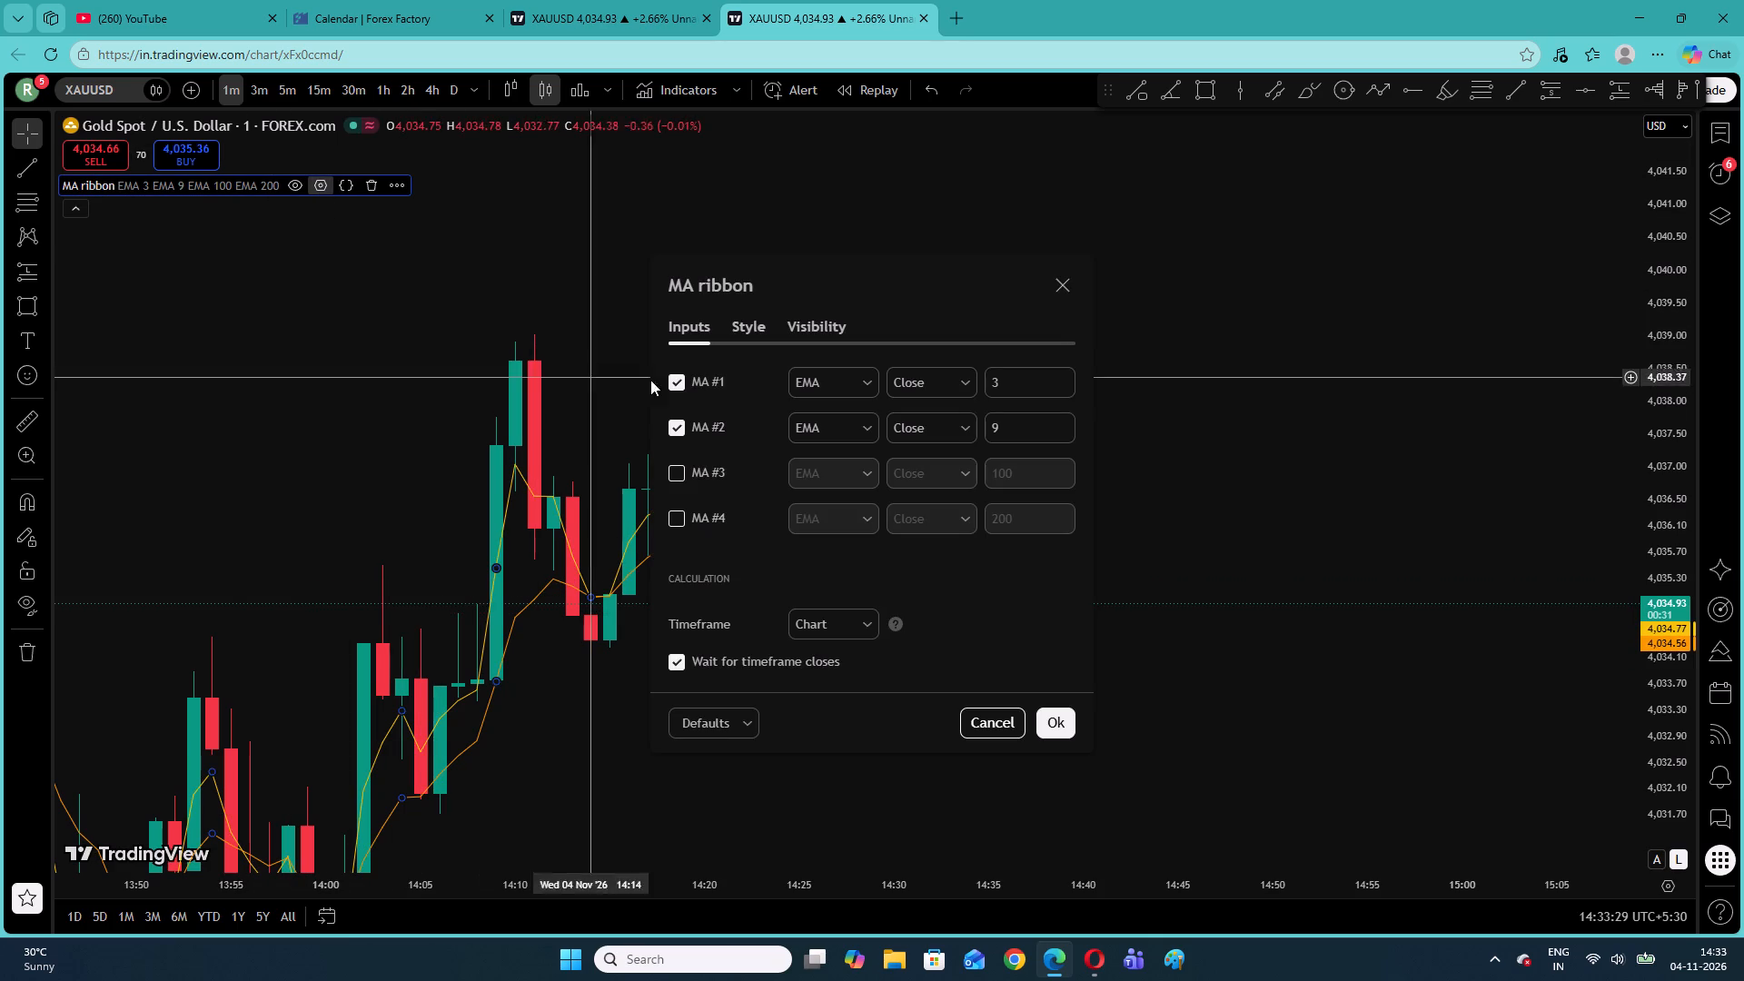
pyautogui.click(683, 380)
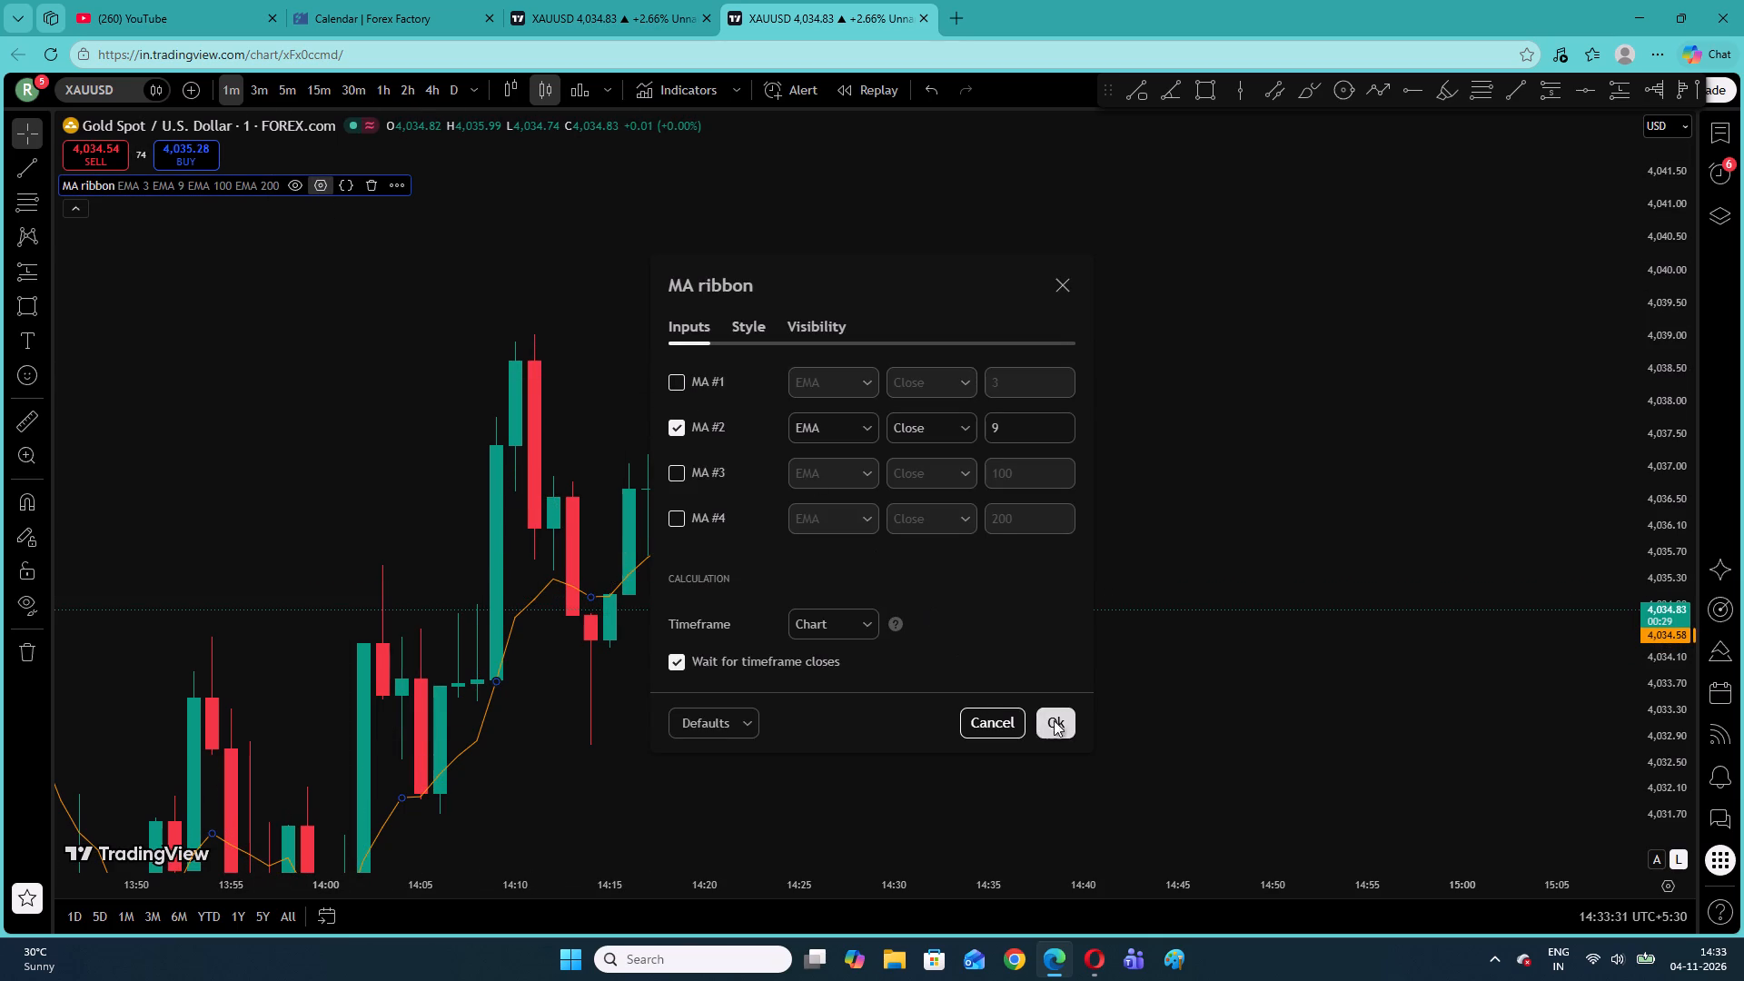
pyautogui.click(1061, 712)
pyautogui.click(1107, 219)
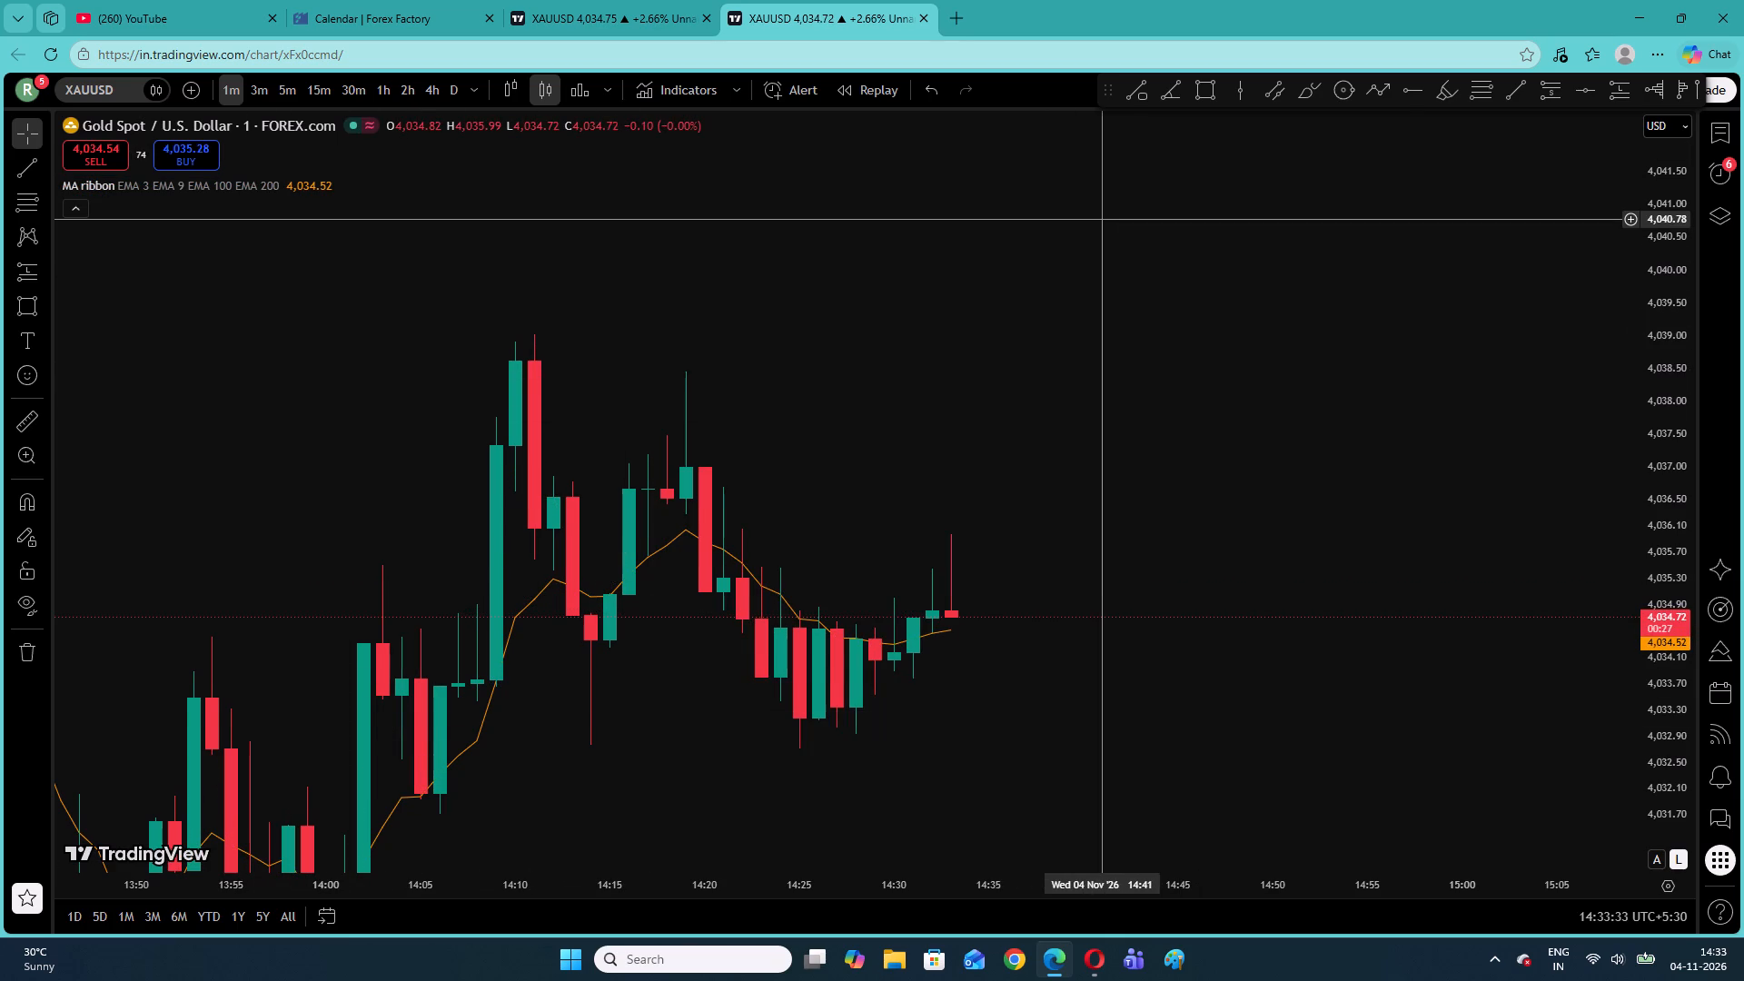
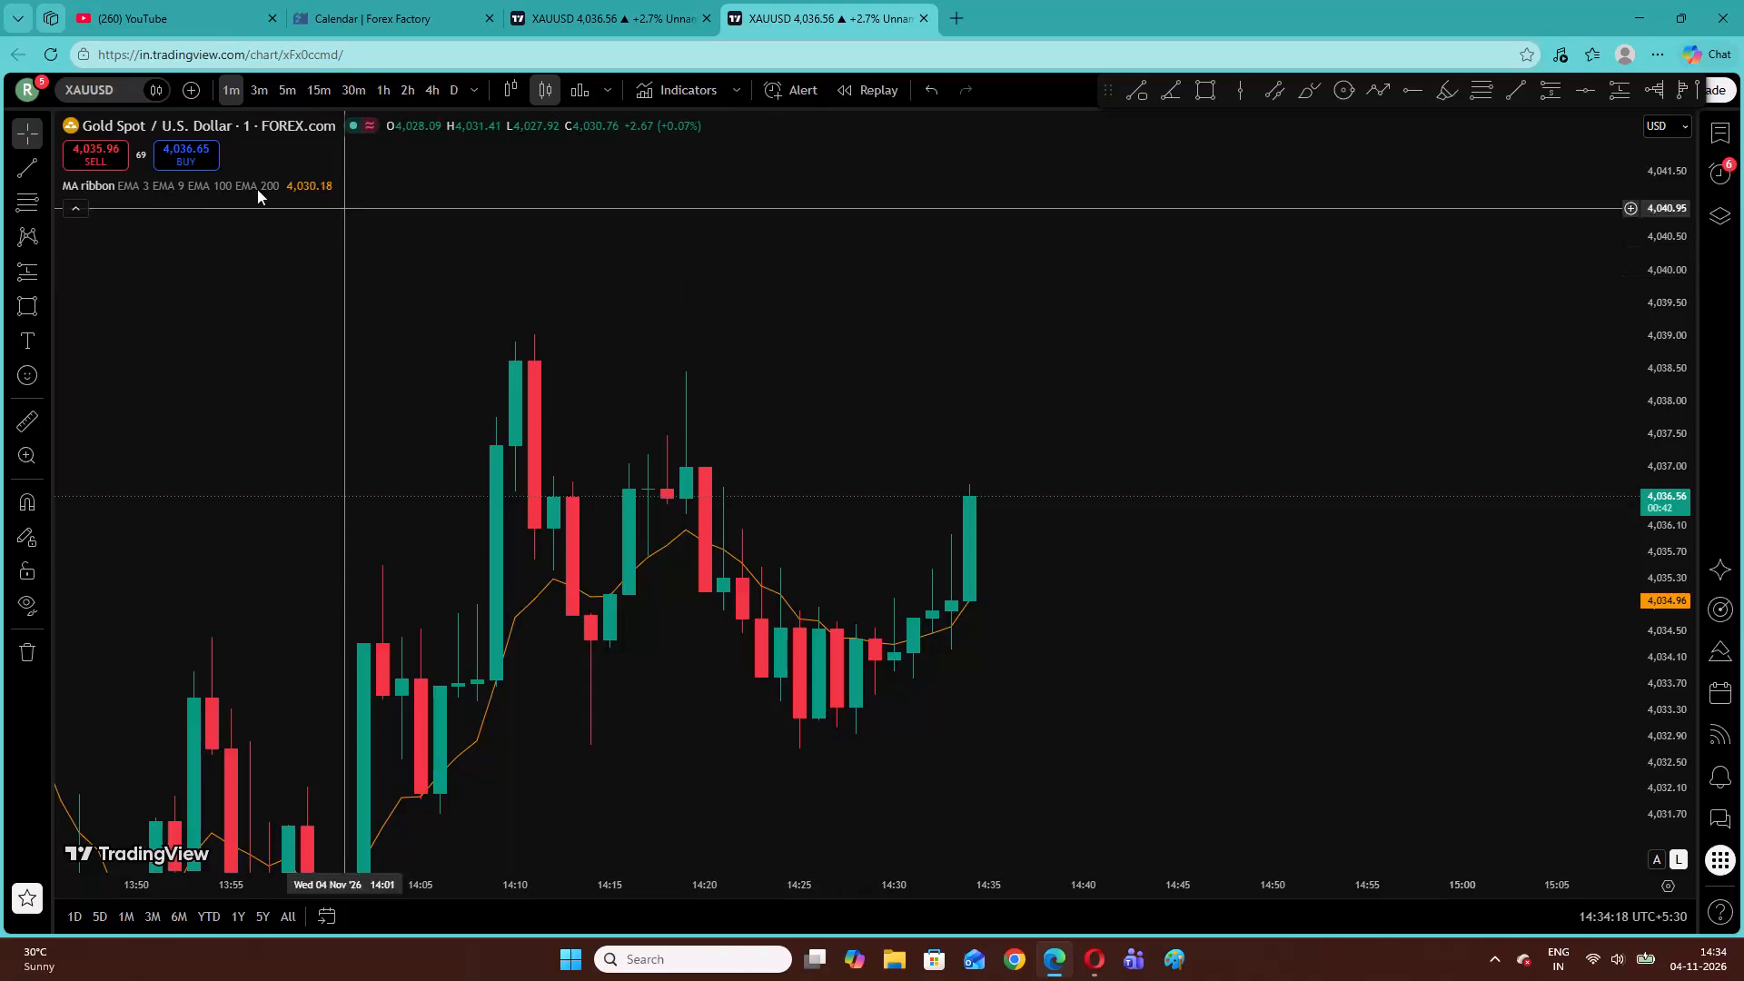
# Switch the XAUUSD chart to the 5-minute timeframe and compress its price scale.
pyautogui.click(286, 77)
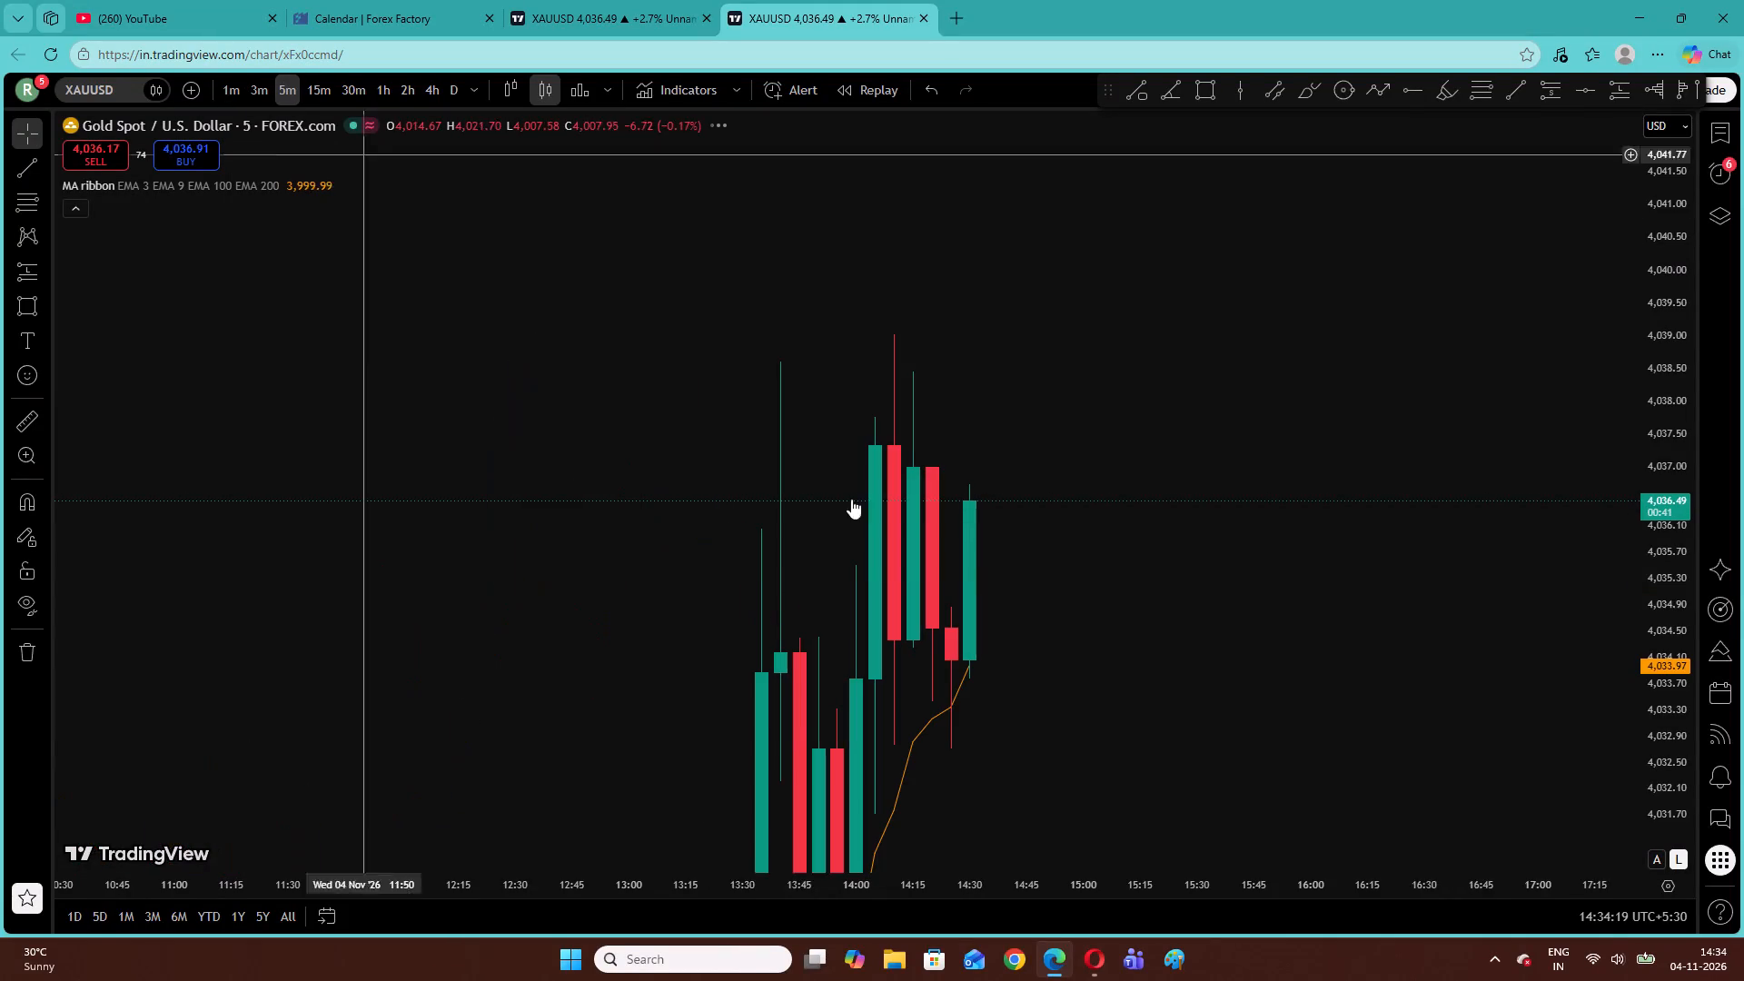
pyautogui.moveTo(1657, 565); pyautogui.dragTo(1651, 821)
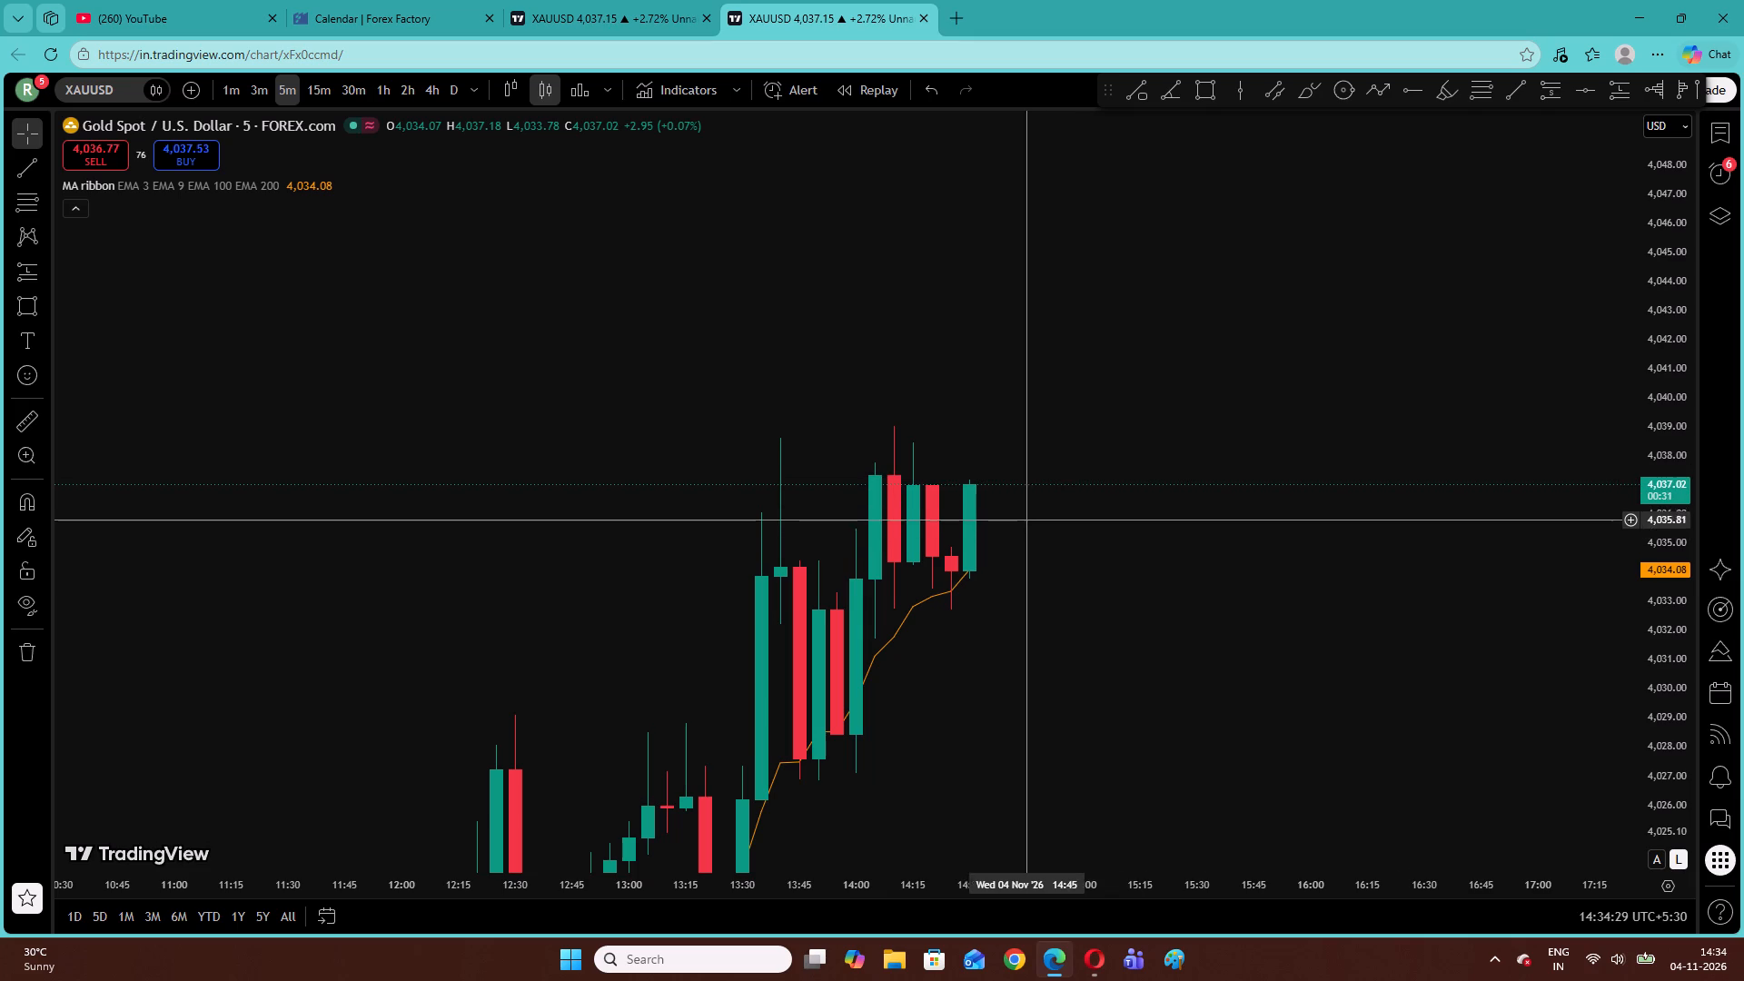
# Examine how the 5-minute candles behave around the 9 EMA, from the latest prices back to the early-morning swings on 4 November.
pyautogui.moveTo(1007, 653); pyautogui.dragTo(839, 487)
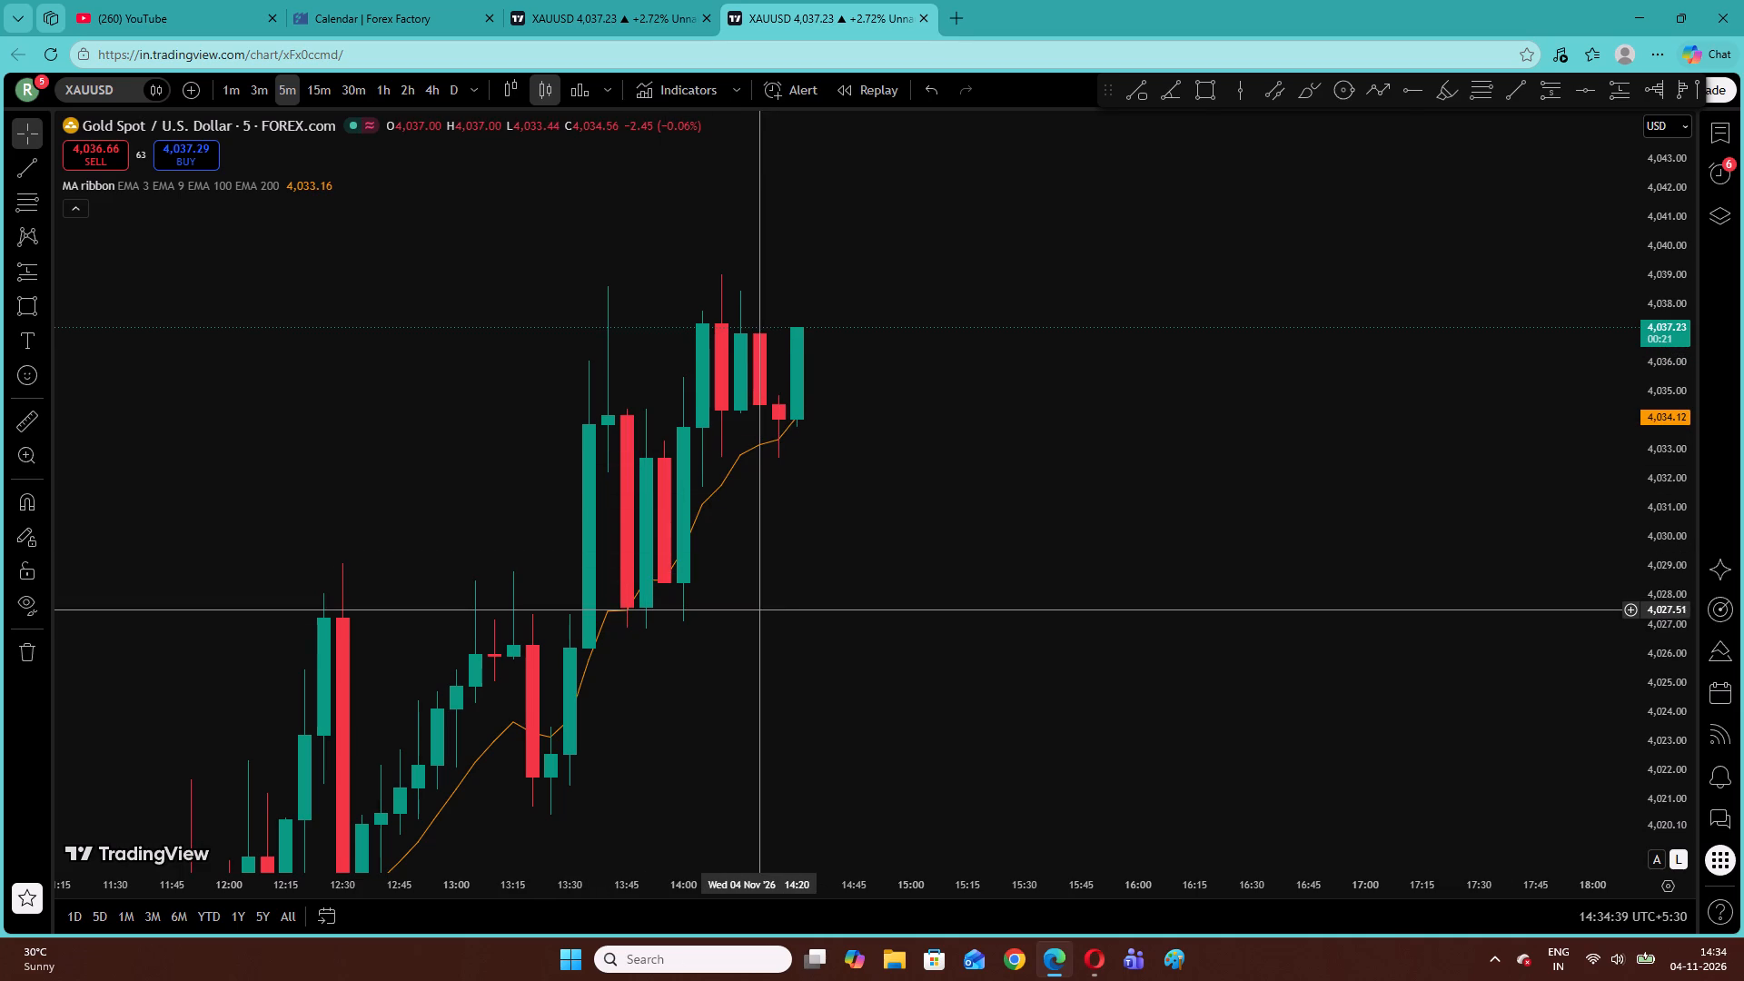
pyautogui.moveTo(737, 627); pyautogui.dragTo(960, 476)
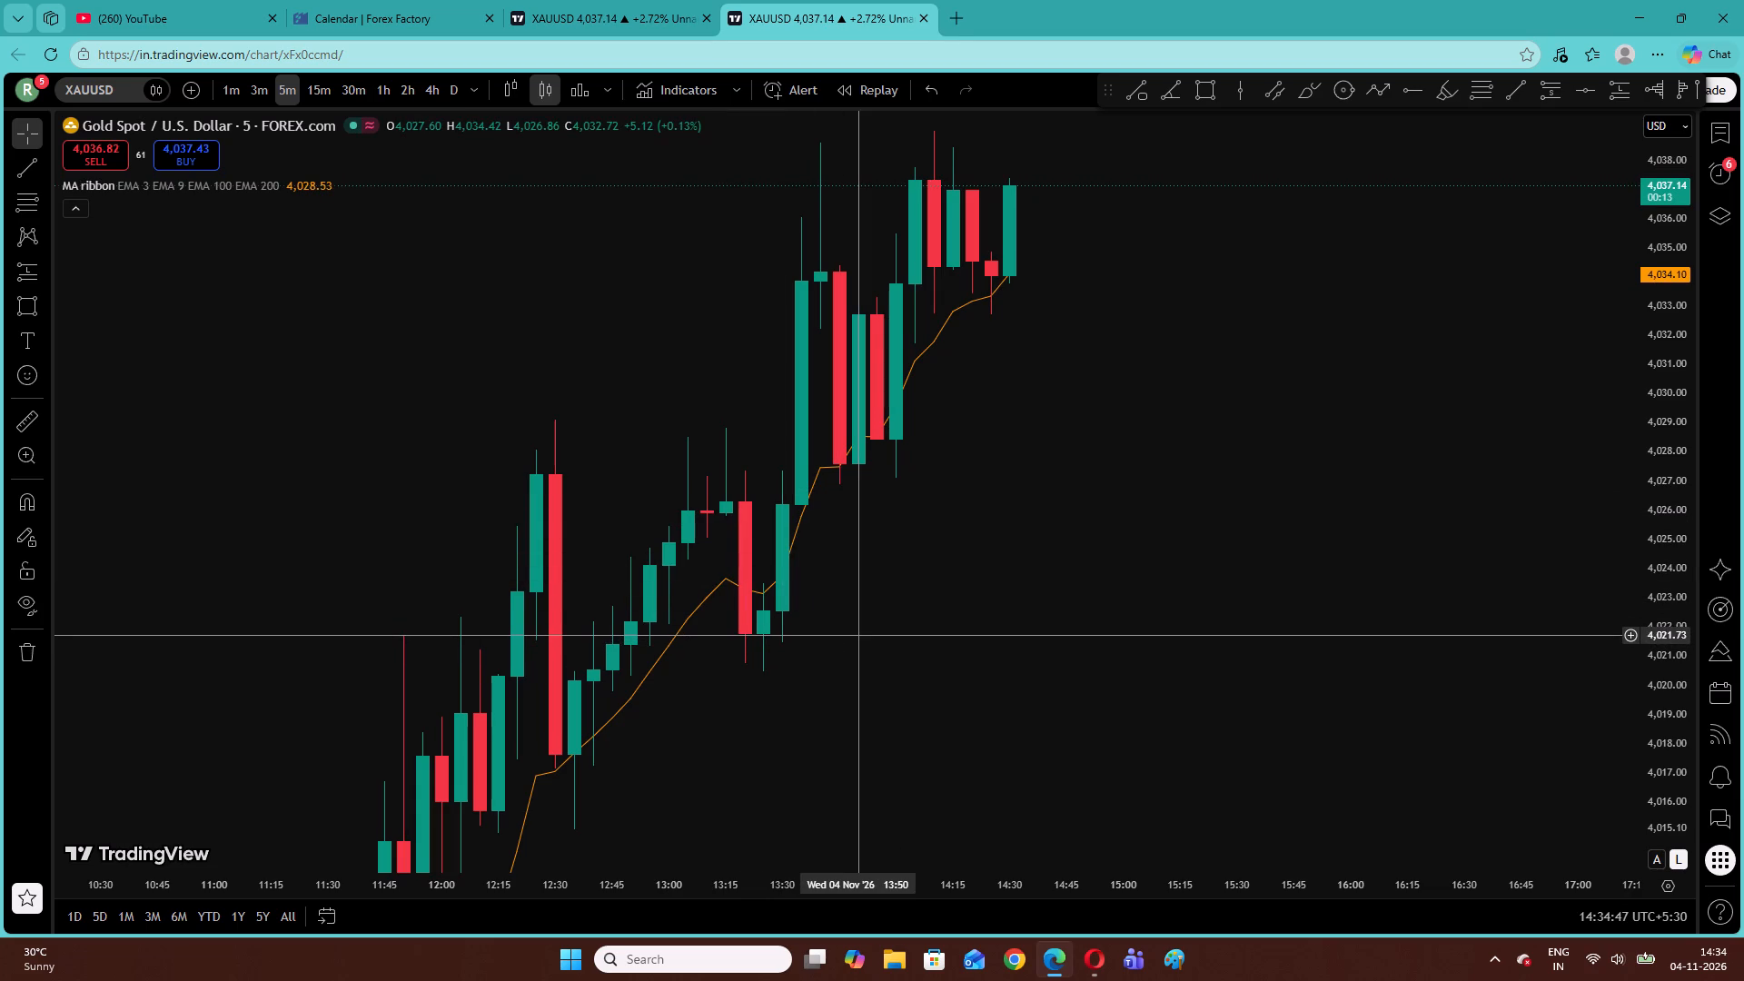
pyautogui.moveTo(841, 654); pyautogui.dragTo(996, 518)
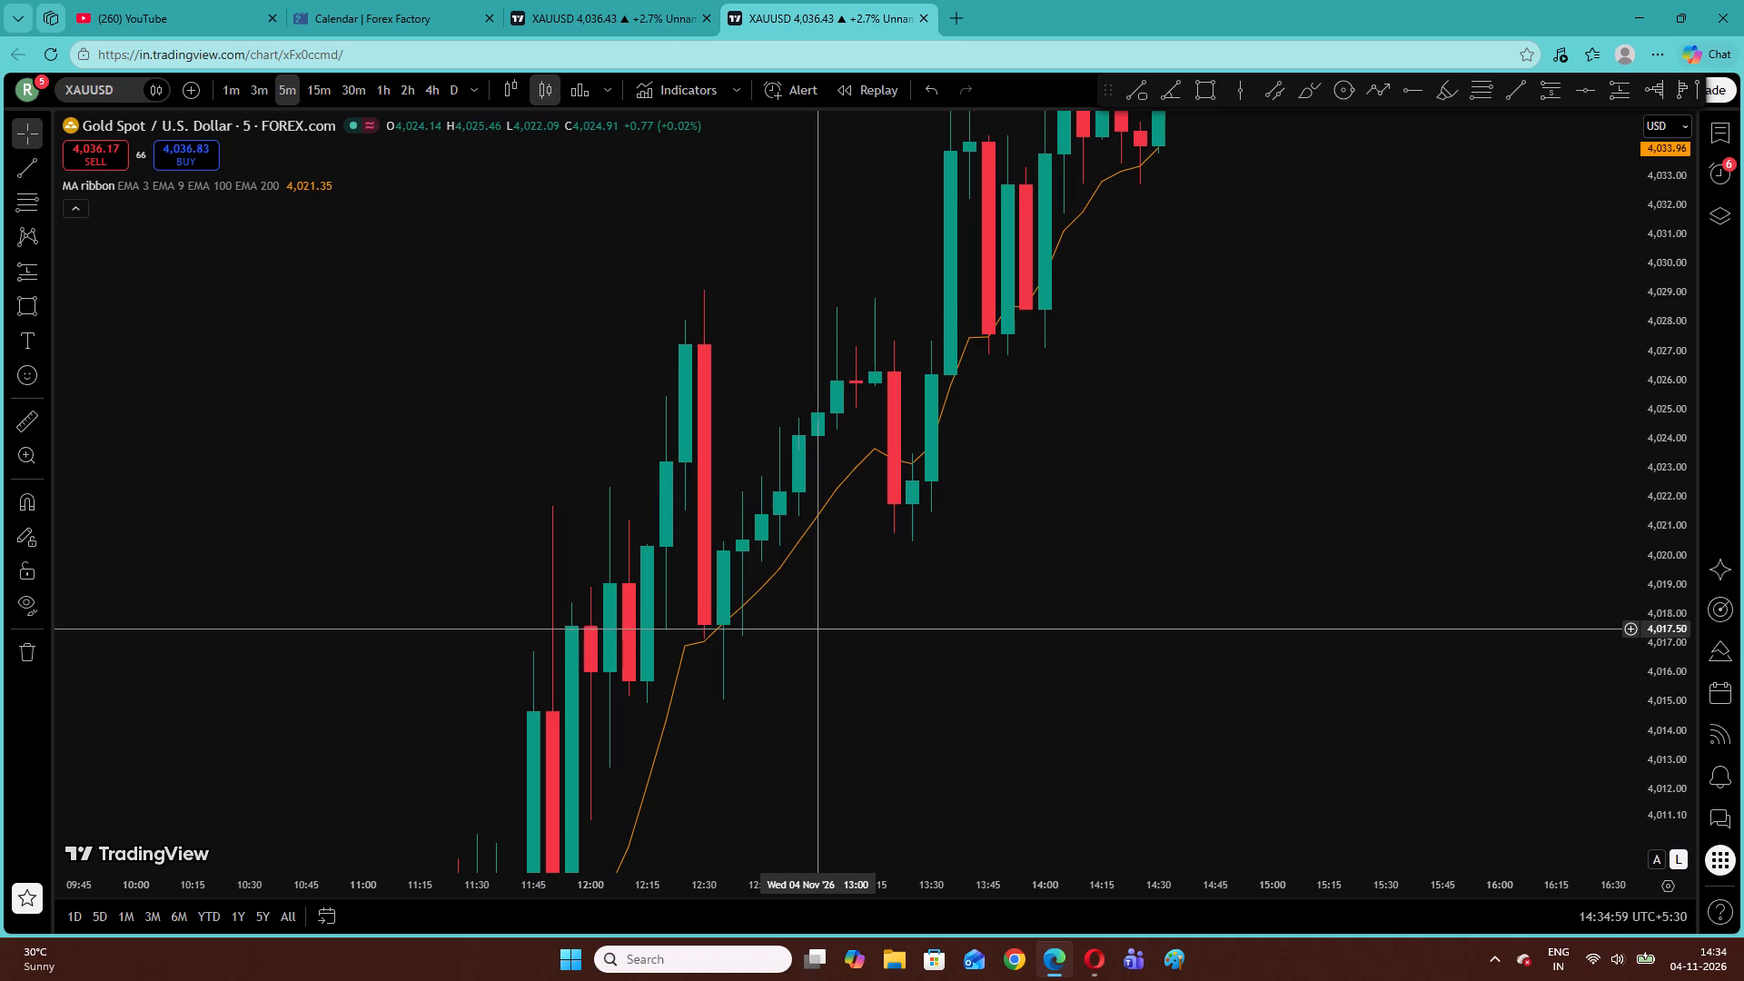
pyautogui.moveTo(756, 663); pyautogui.dragTo(1003, 441)
pyautogui.moveTo(953, 785); pyautogui.dragTo(1163, 416)
pyautogui.moveTo(991, 708); pyautogui.dragTo(1257, 371)
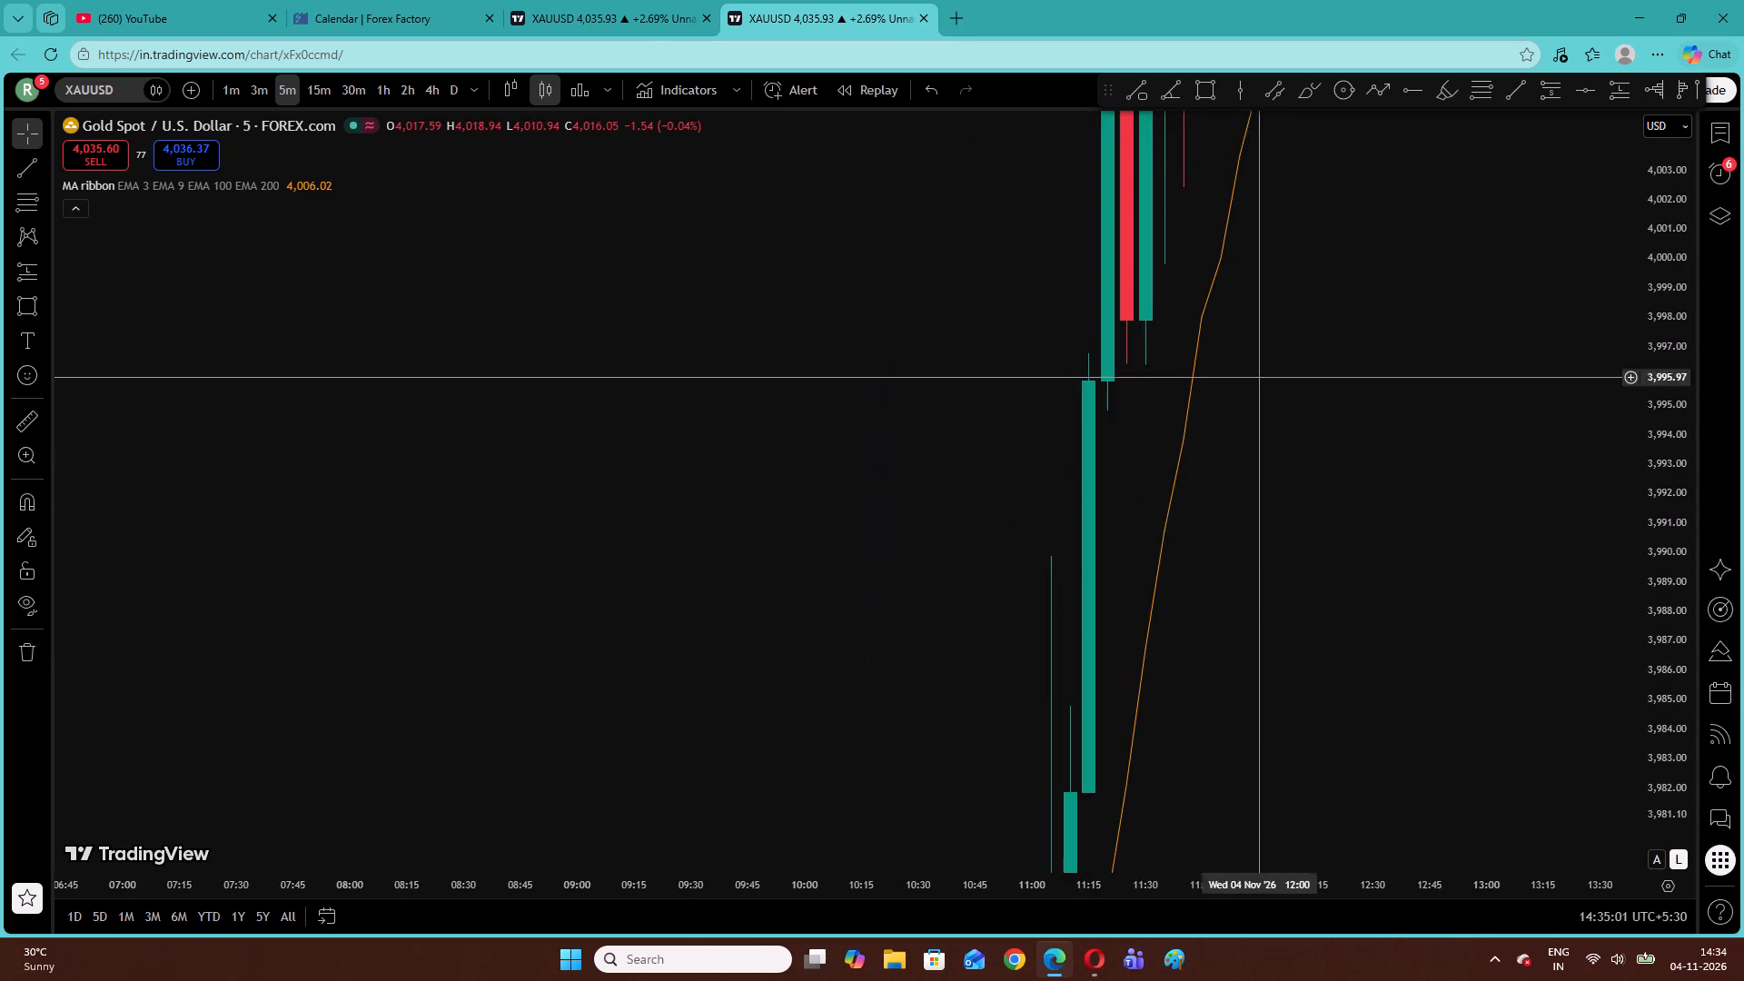
pyautogui.moveTo(1257, 371); pyautogui.dragTo(1257, 370)
pyautogui.moveTo(1092, 730); pyautogui.dragTo(882, 296)
pyautogui.moveTo(934, 705); pyautogui.dragTo(1194, 404)
pyautogui.moveTo(1097, 726); pyautogui.dragTo(1086, 639)
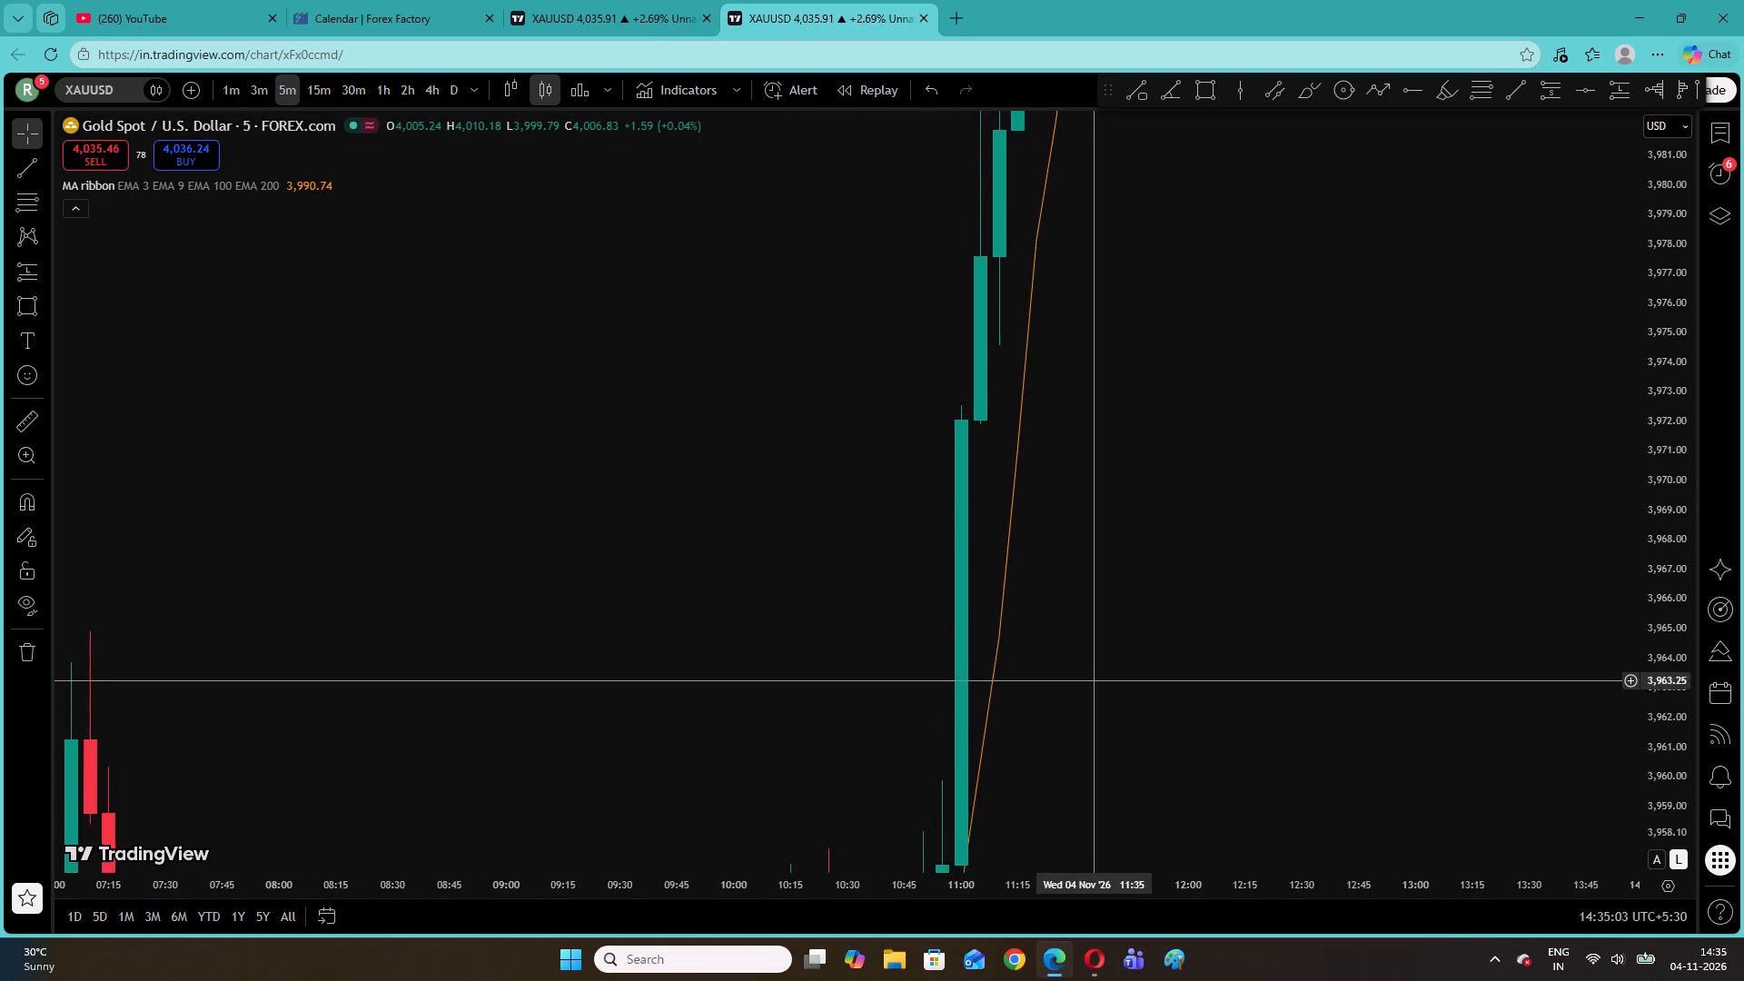
pyautogui.moveTo(1086, 639); pyautogui.dragTo(1038, 182)
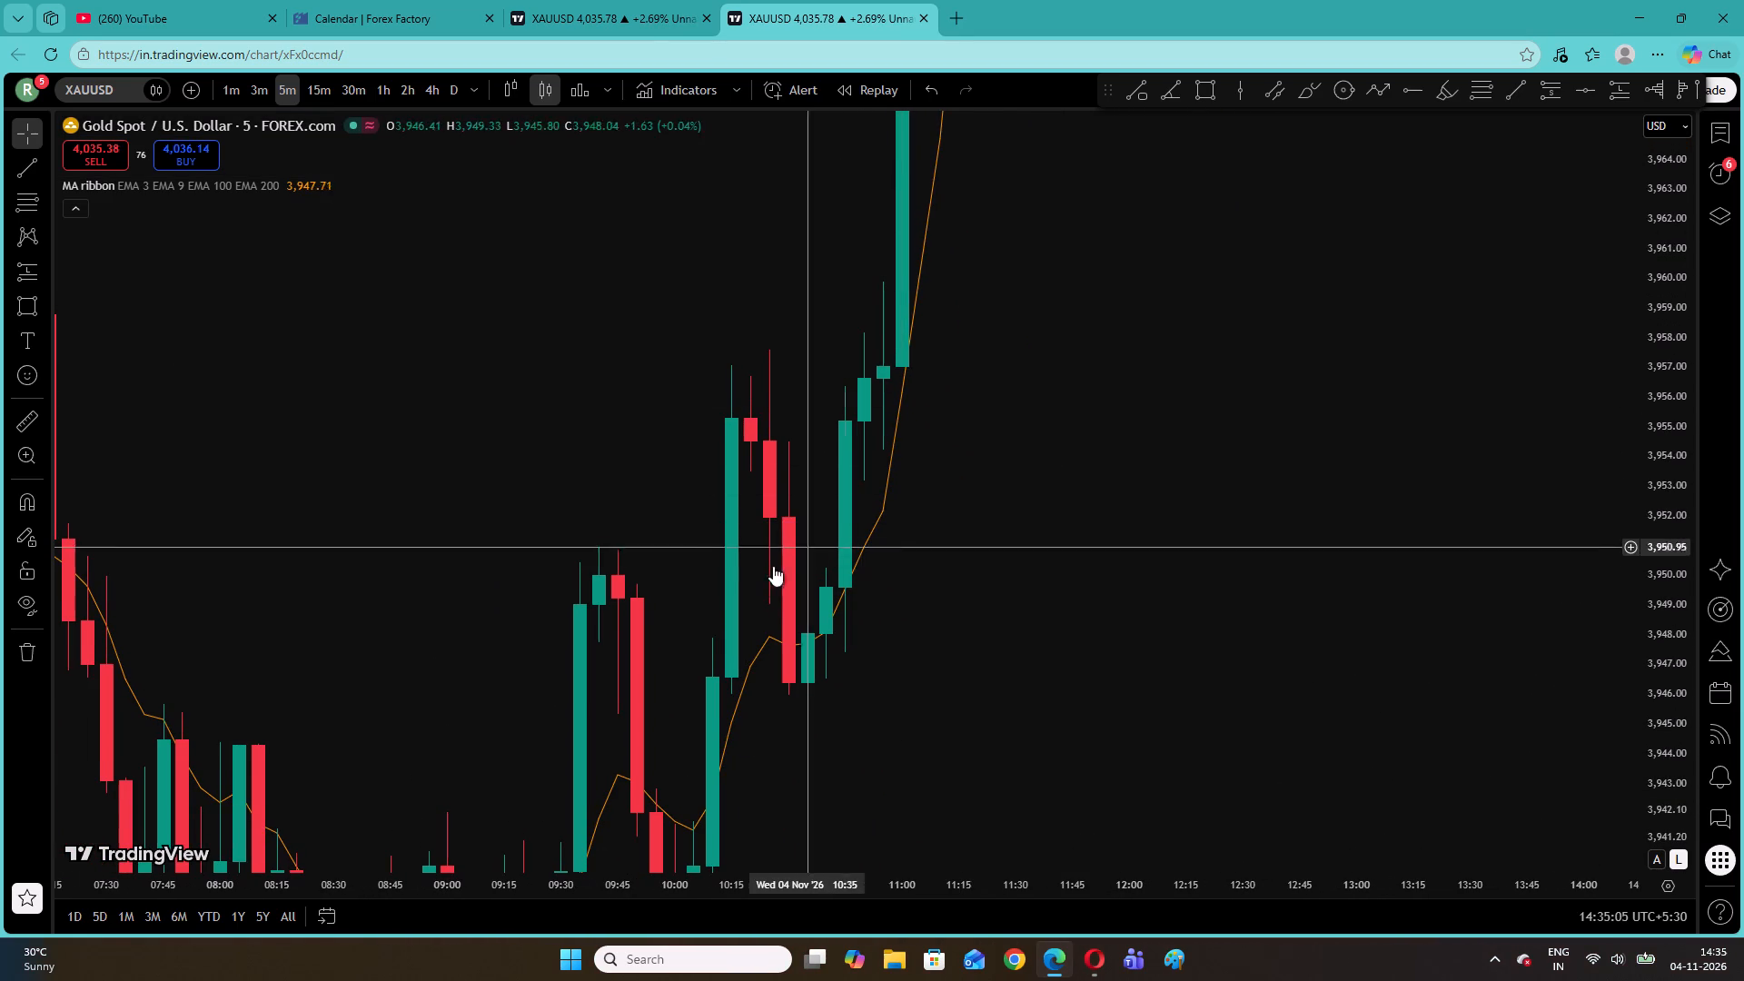
pyautogui.moveTo(1017, 580); pyautogui.dragTo(1119, 342)
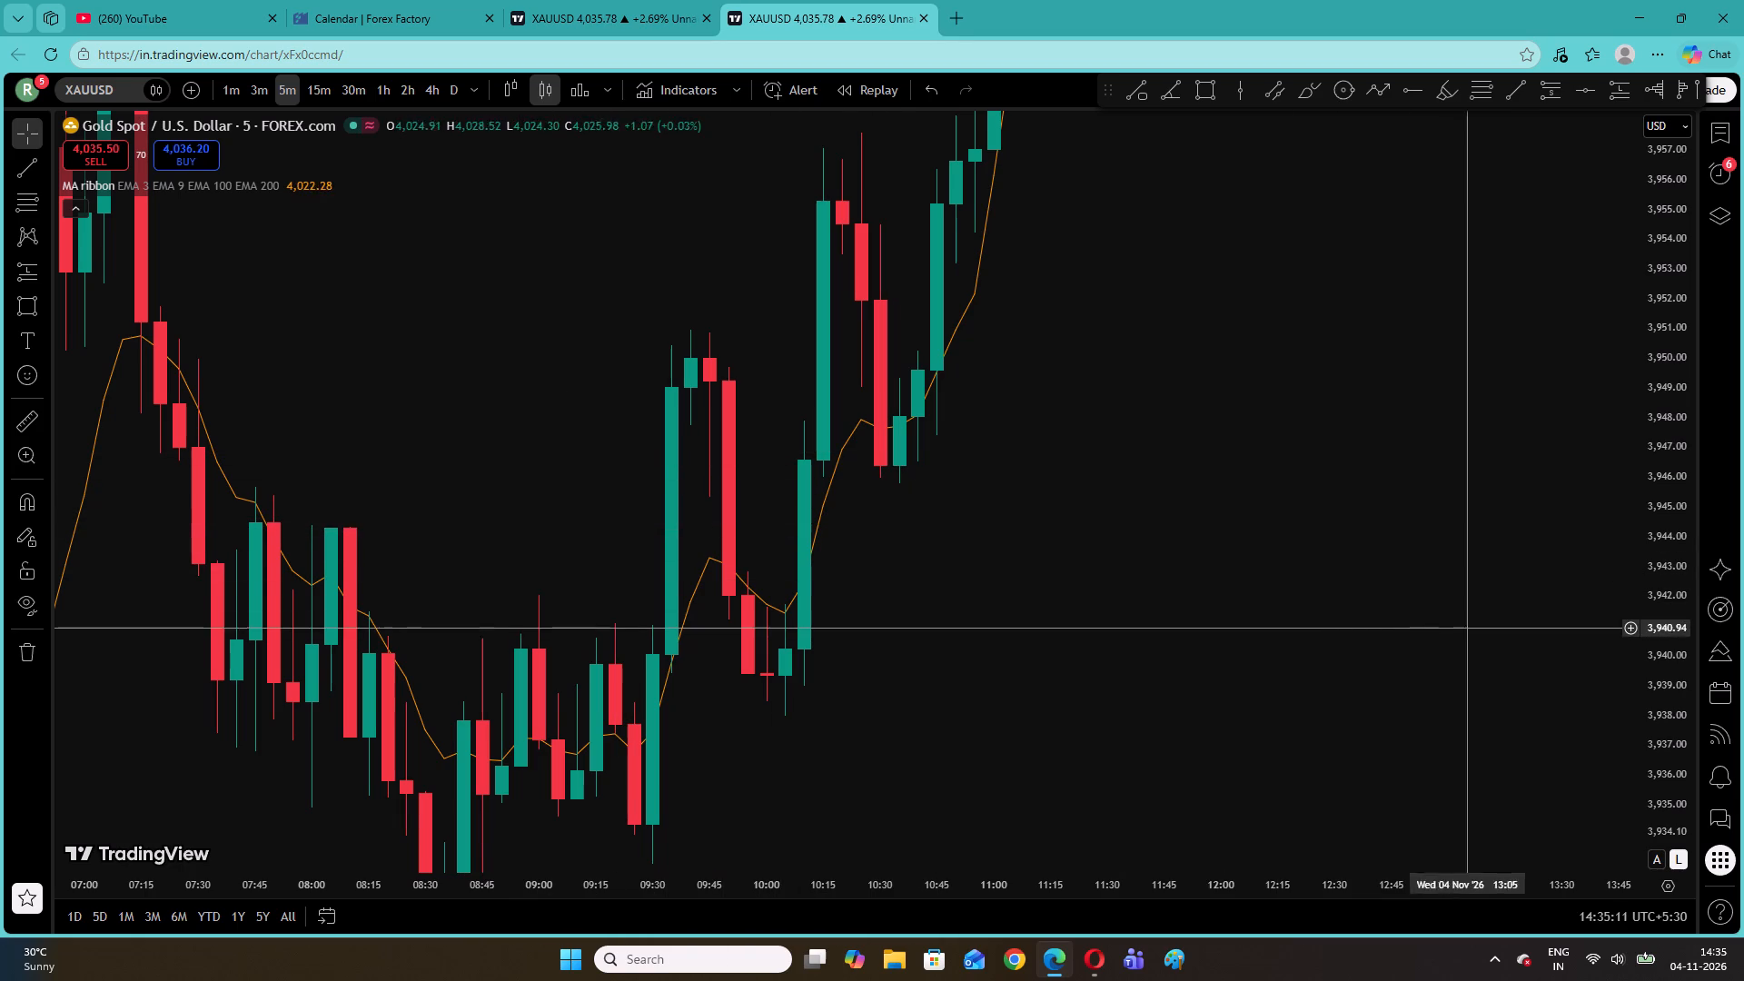
pyautogui.moveTo(1683, 523); pyautogui.dragTo(1651, 724)
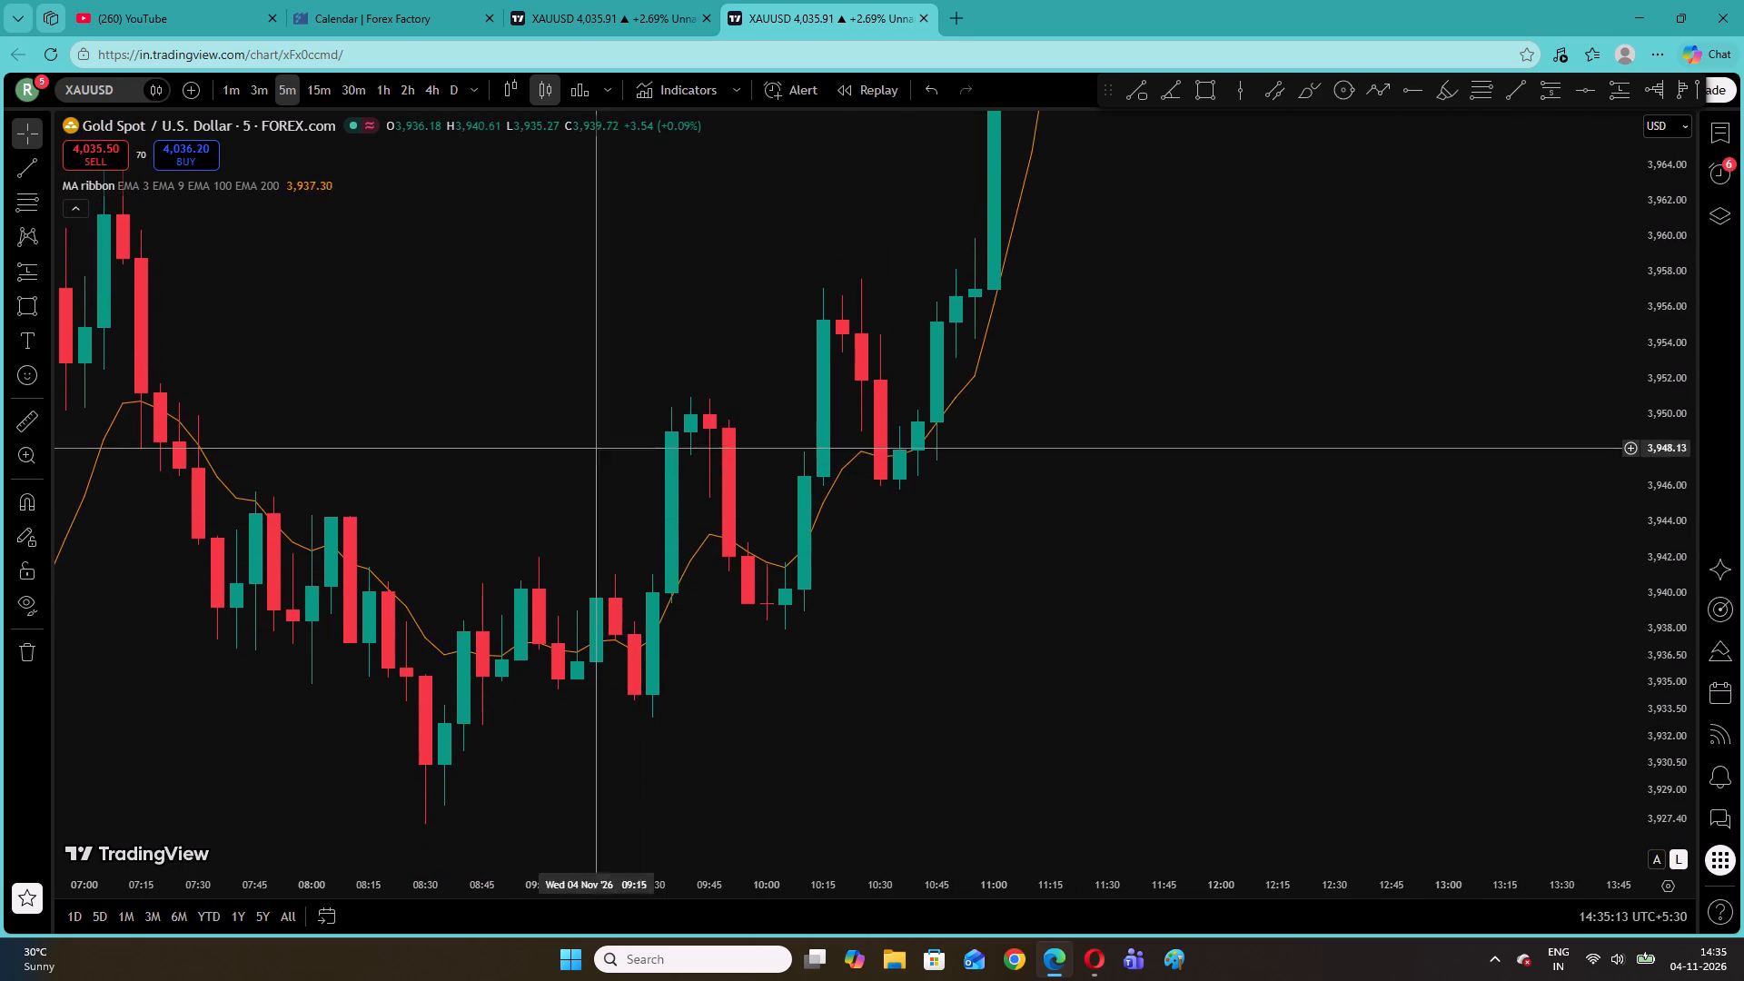
pyautogui.moveTo(481, 421); pyautogui.dragTo(879, 561)
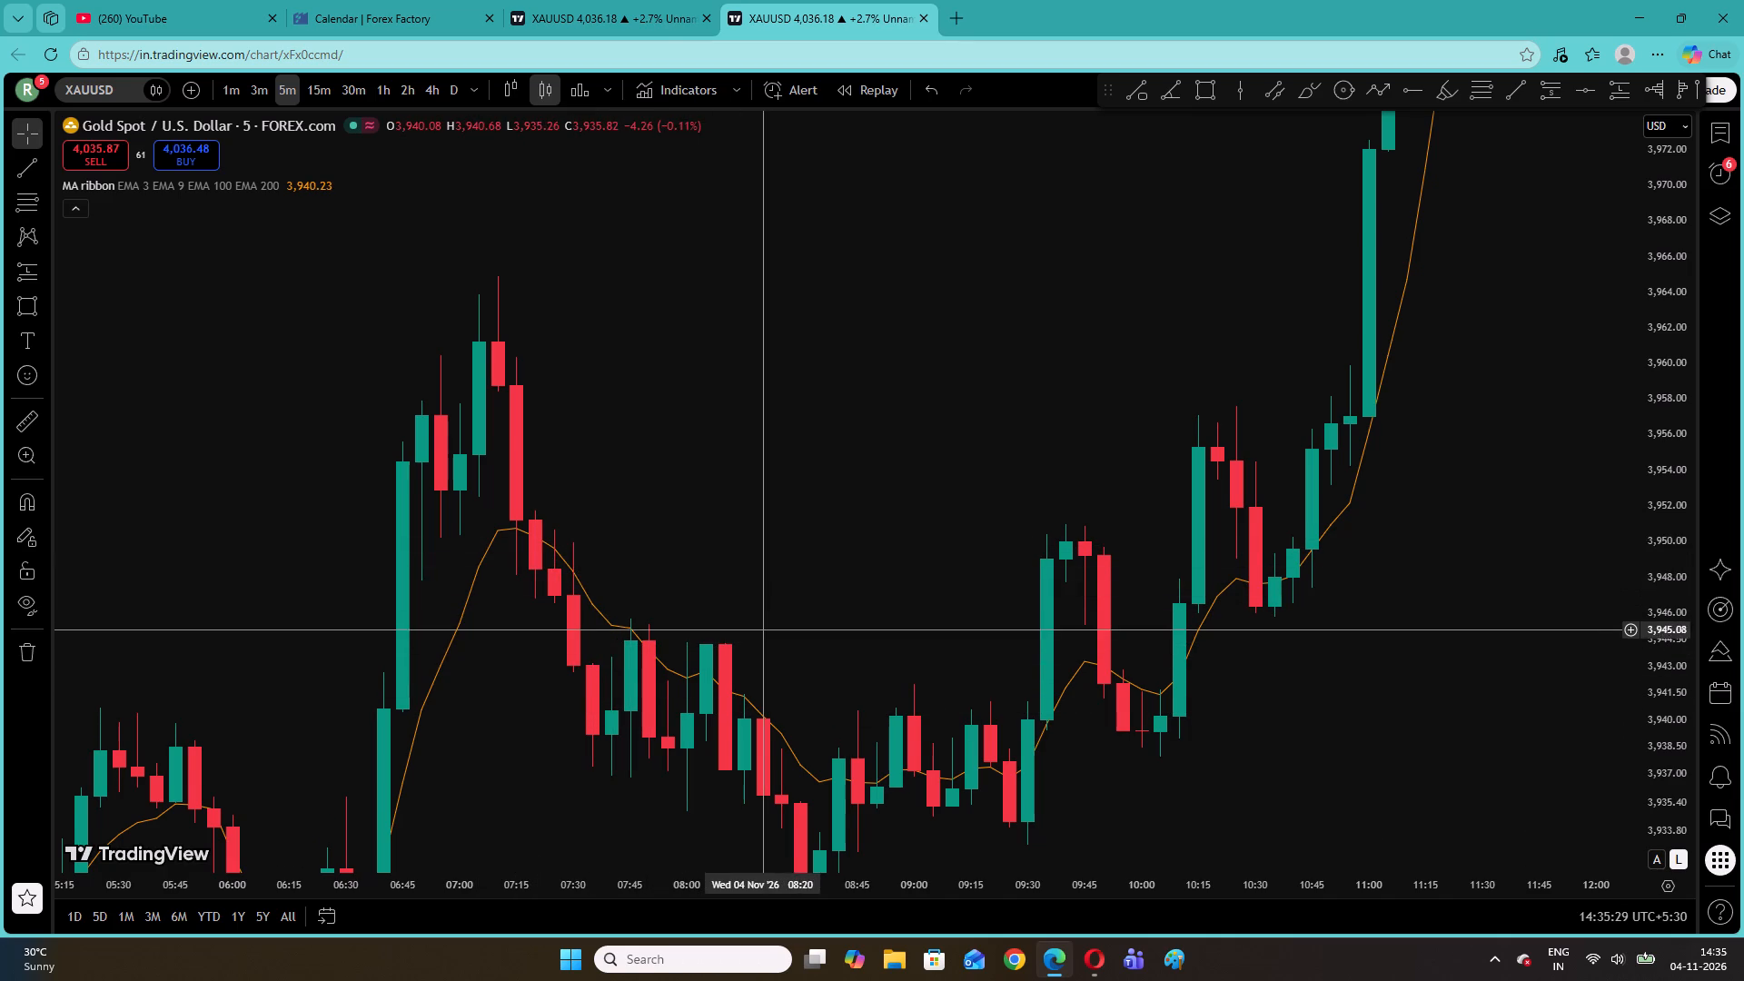
pyautogui.moveTo(765, 630); pyautogui.dragTo(544, 570)
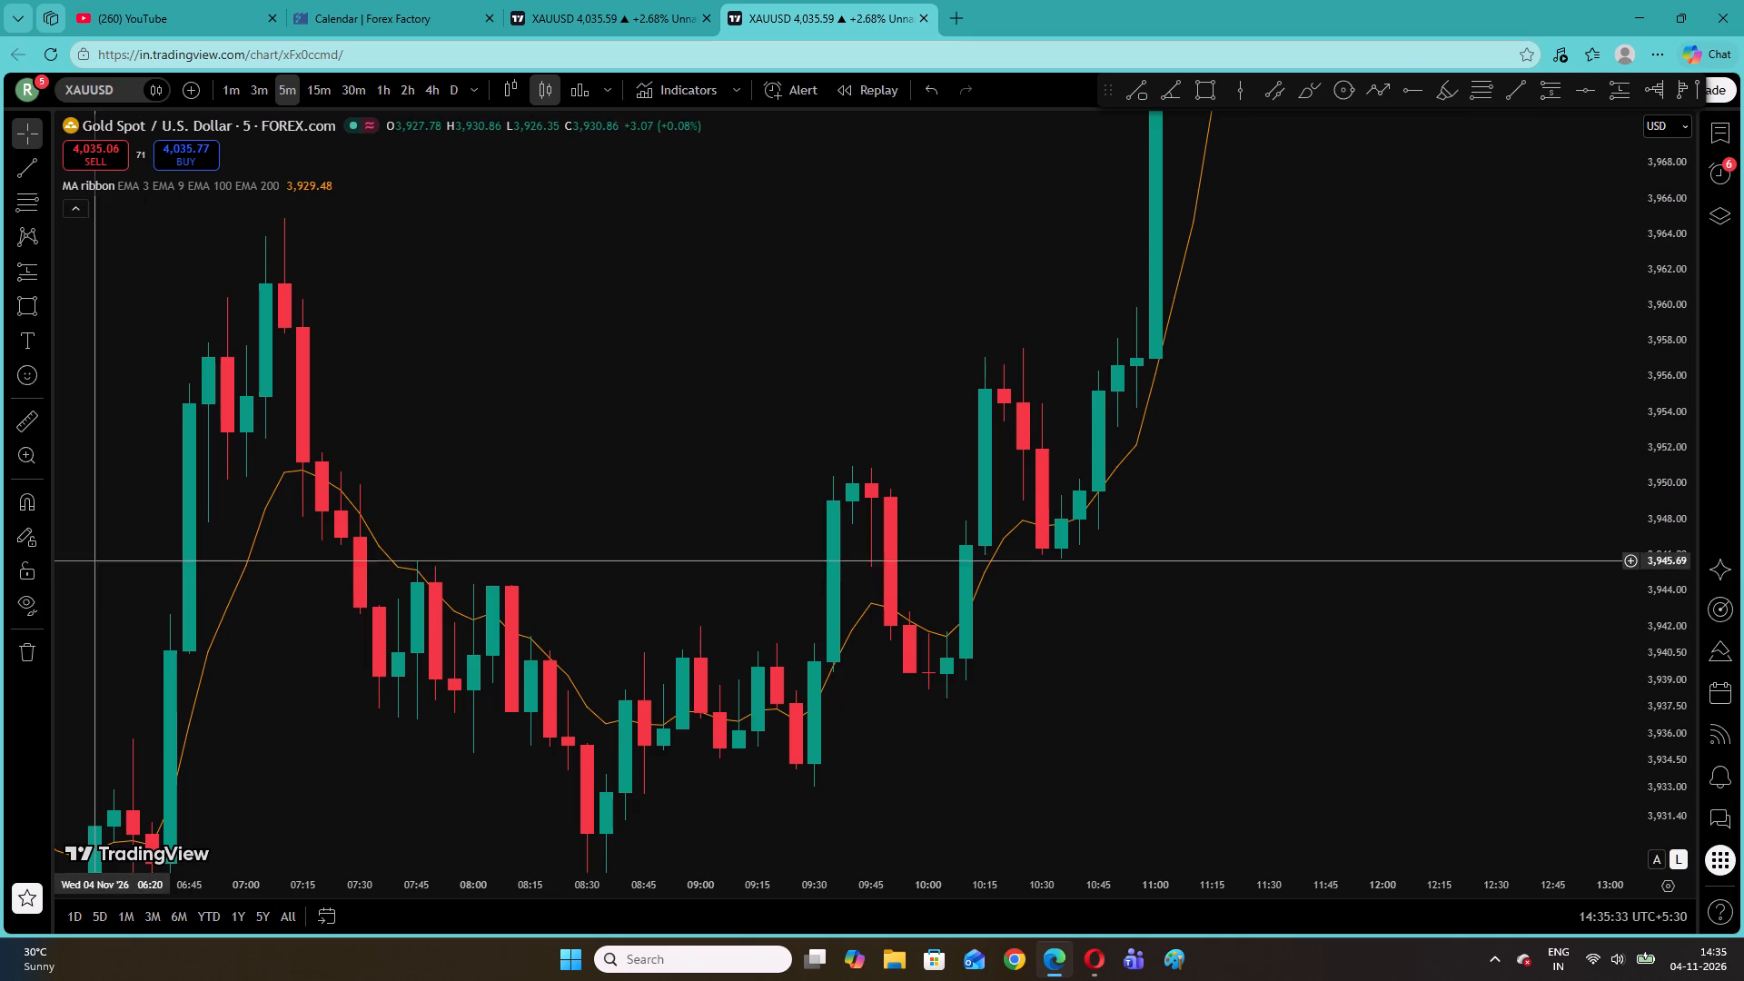
# Draw a small rectangle where price meets the 9 EMA at 07:45–07:50, from about 3,945.9 to 3,944.4.
pyautogui.click(17, 308)
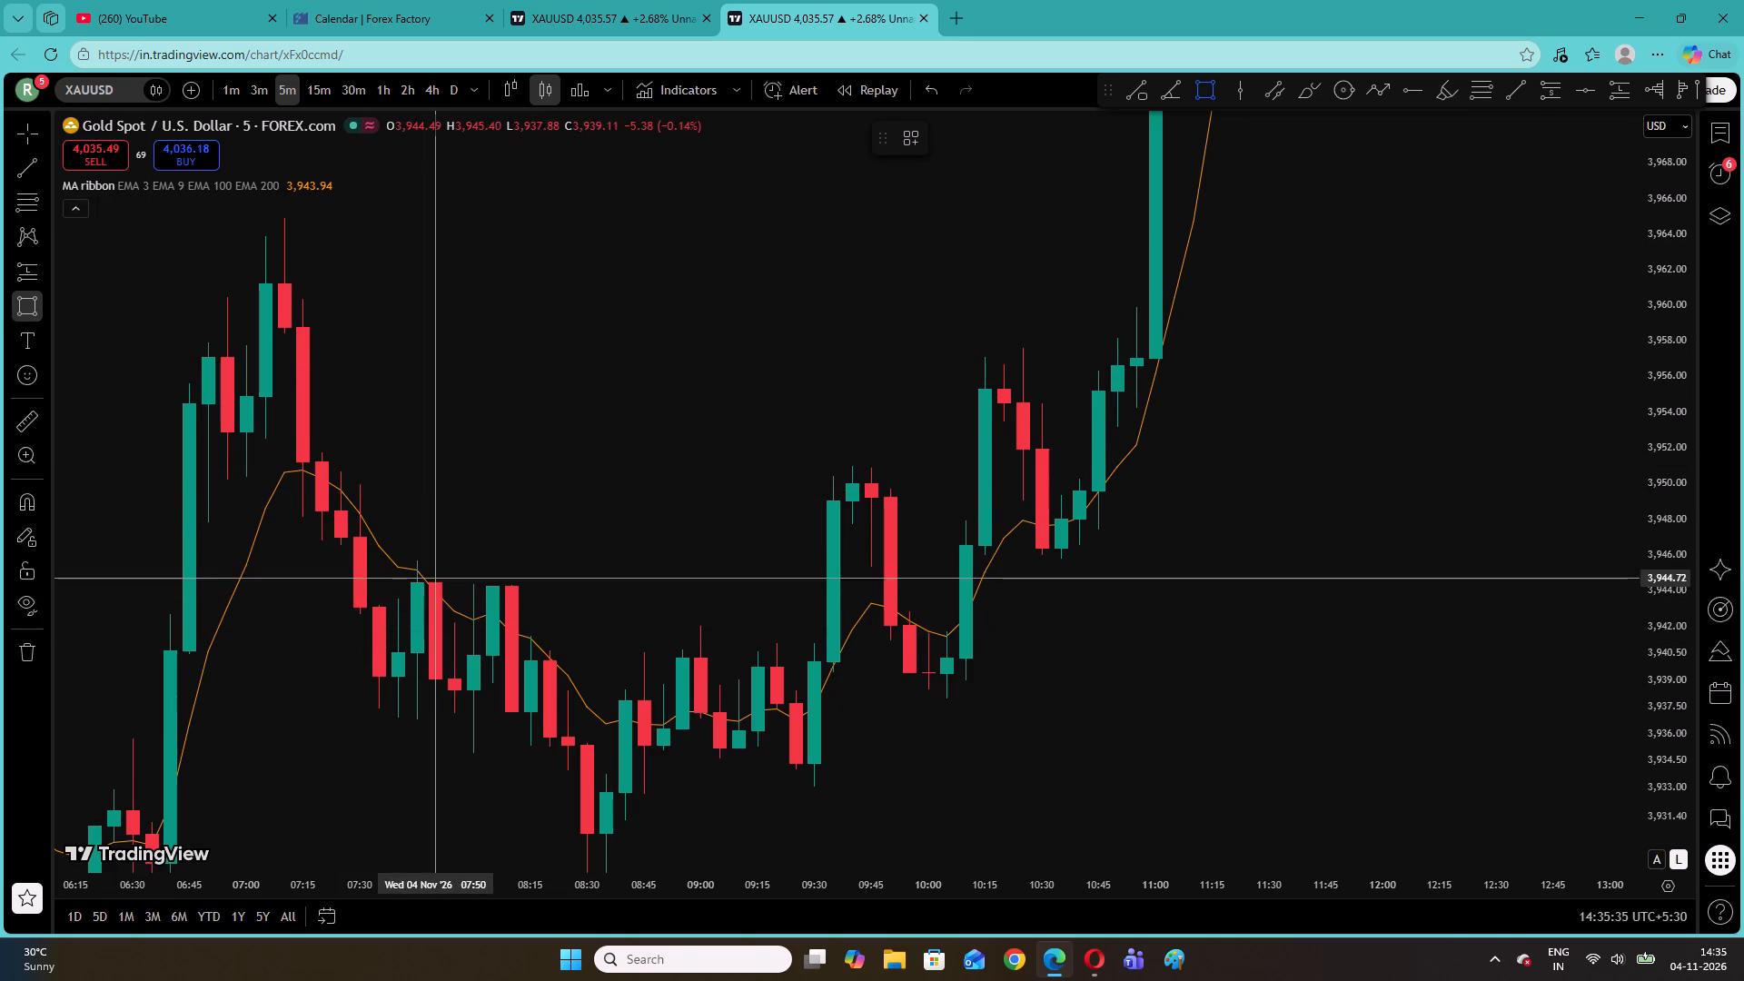
pyautogui.click(417, 556)
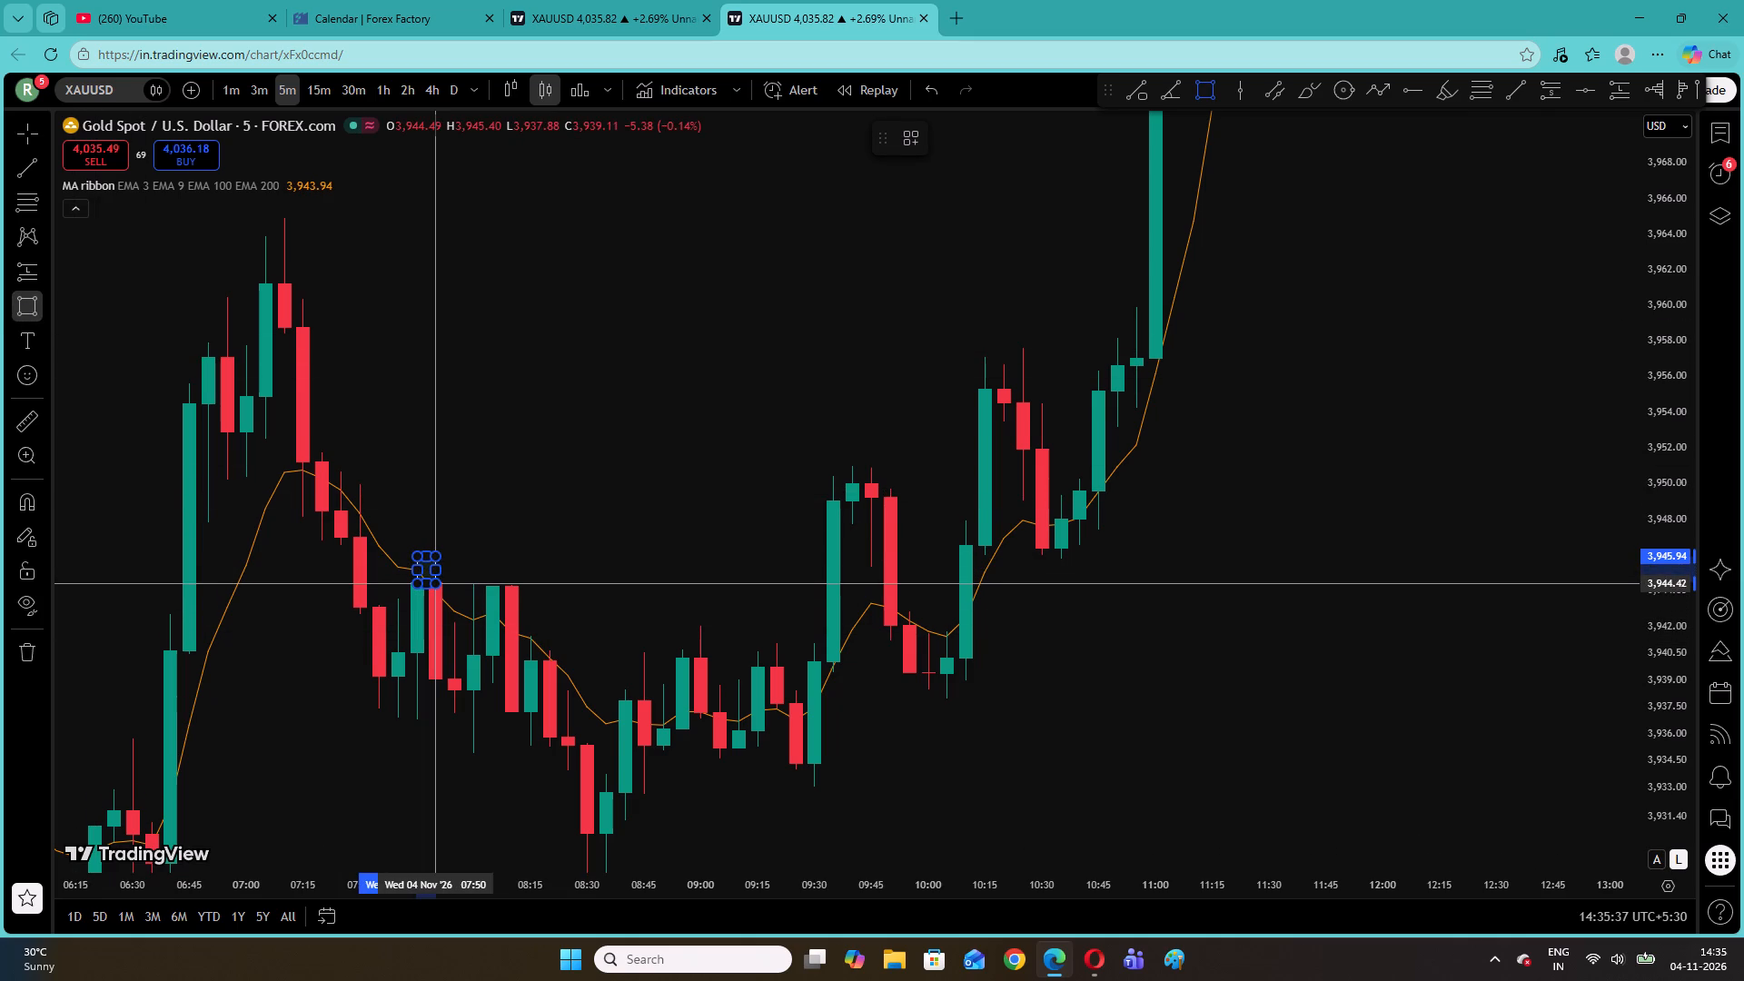
pyautogui.click(442, 583)
pyautogui.click(482, 567)
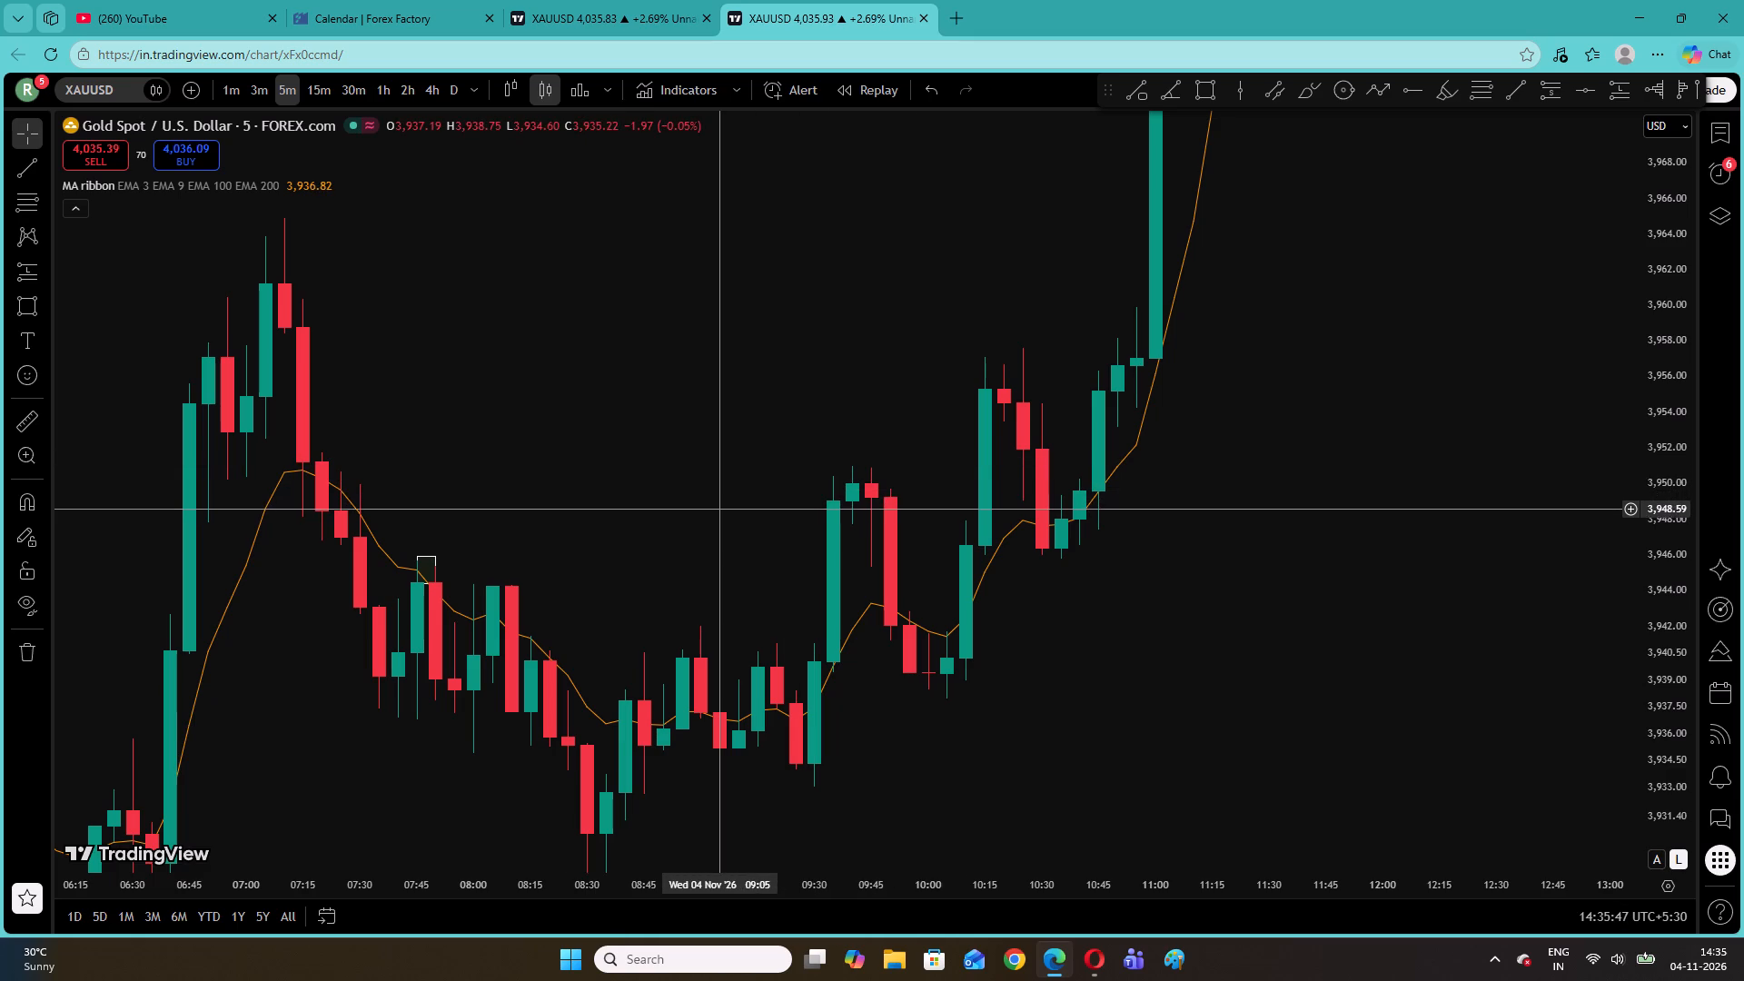
# Draw a second rectangle over the 9 EMA touch at 08:00–08:05, from about 3,944.4 down to 3,940.4.
pyautogui.moveTo(710, 528); pyautogui.dragTo(508, 450)
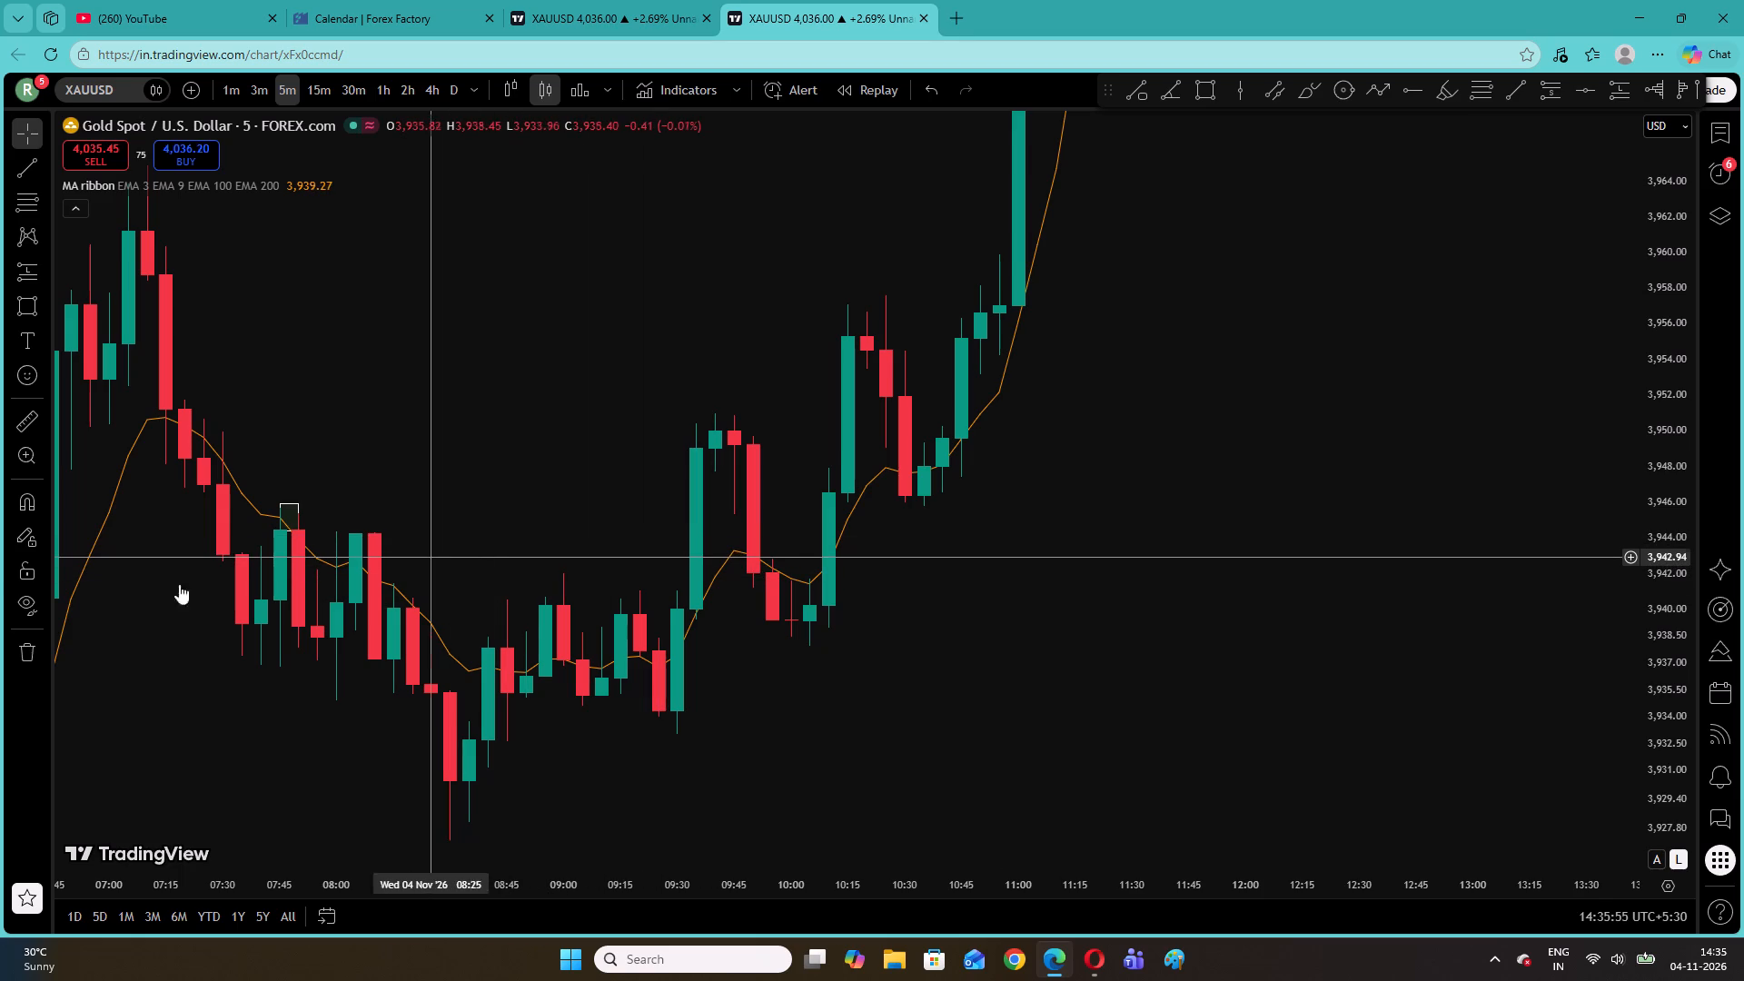
pyautogui.click(17, 302)
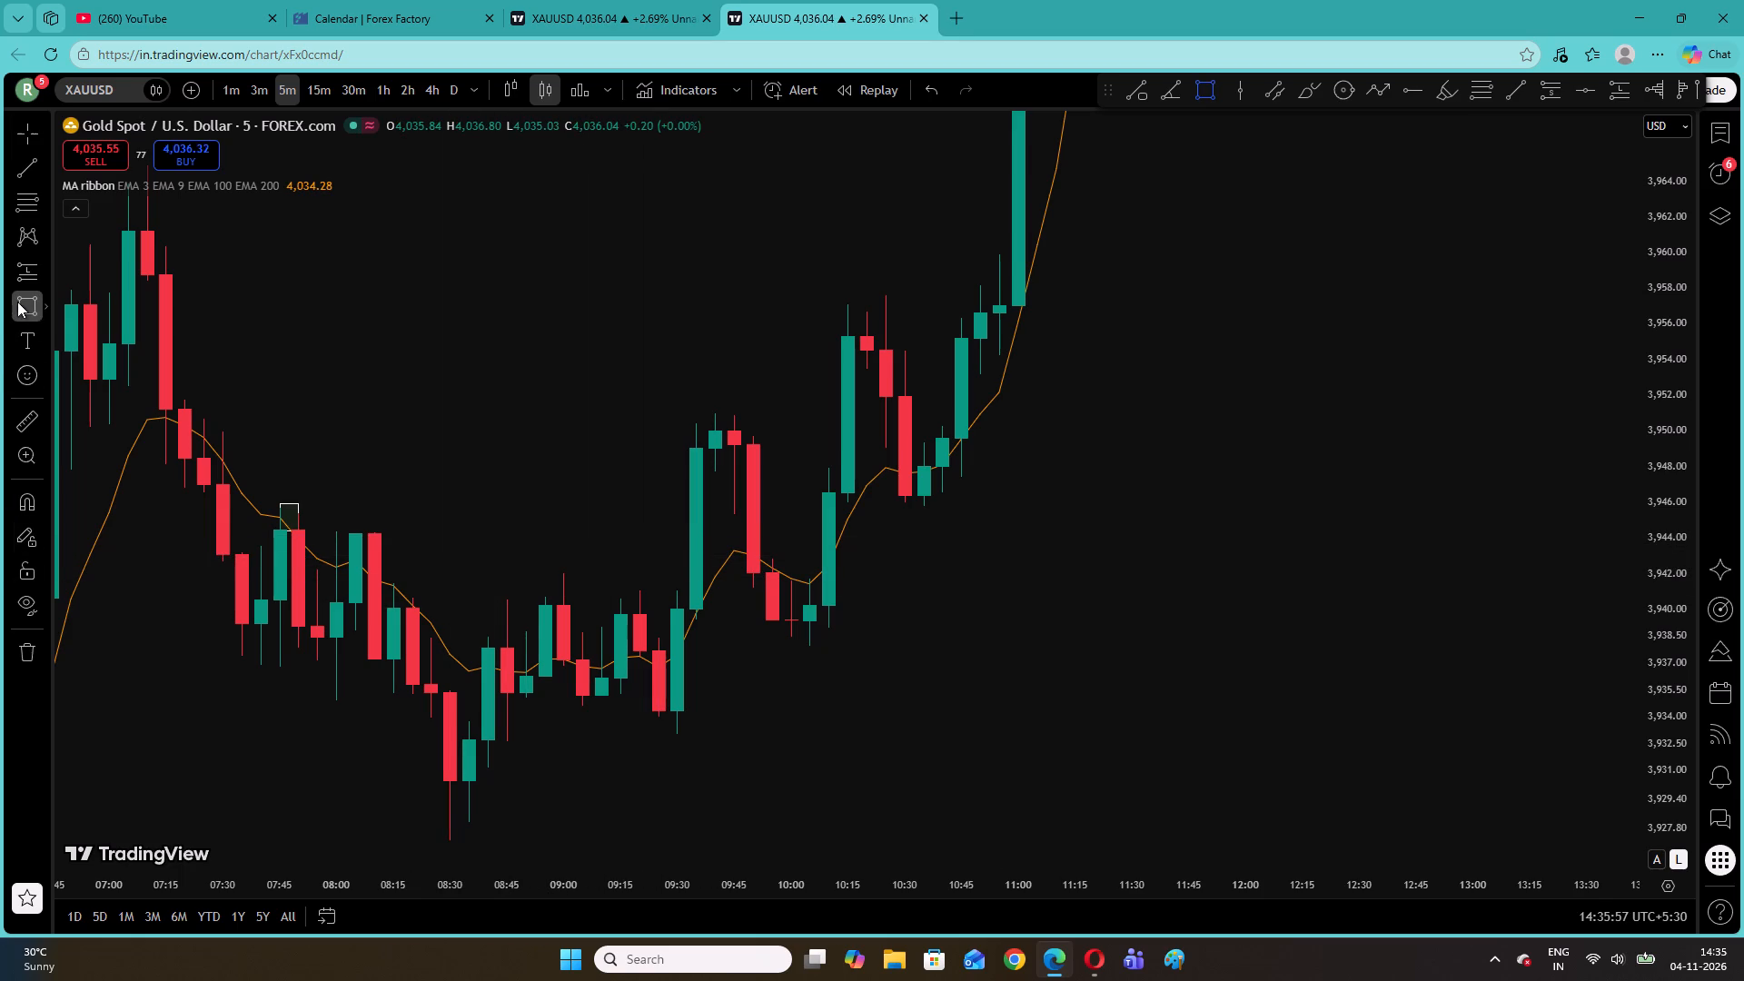
pyautogui.click(333, 531)
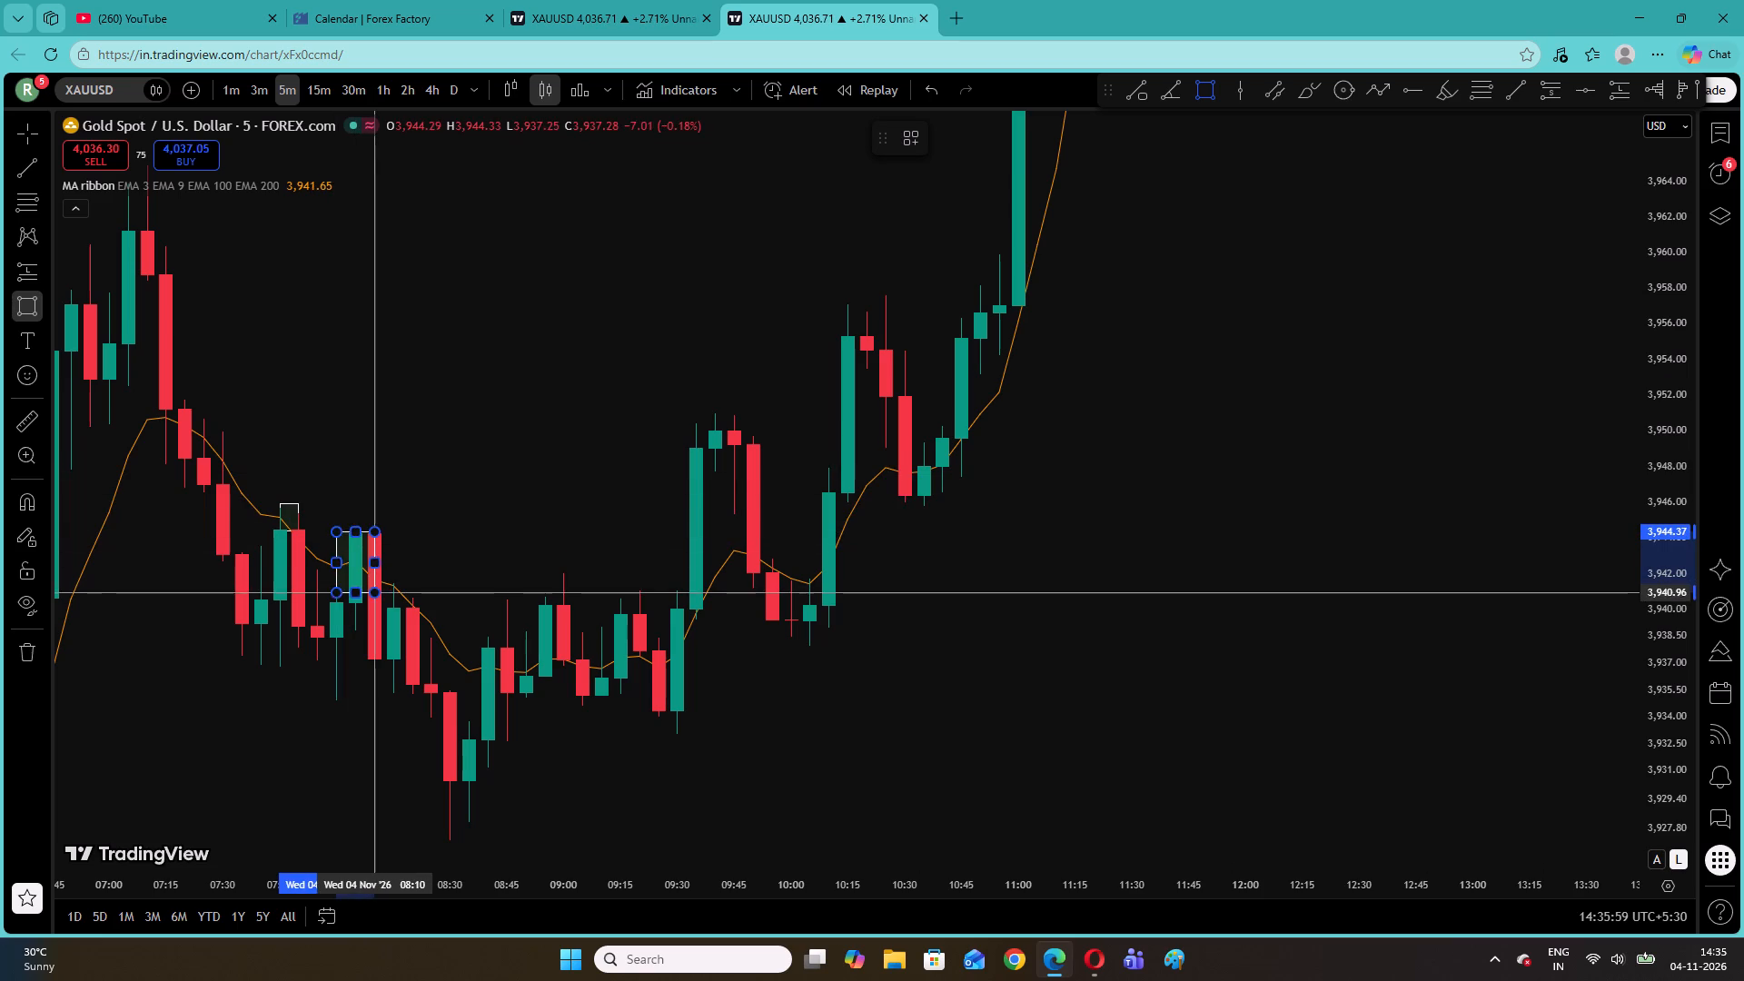
pyautogui.click(355, 603)
pyautogui.click(500, 514)
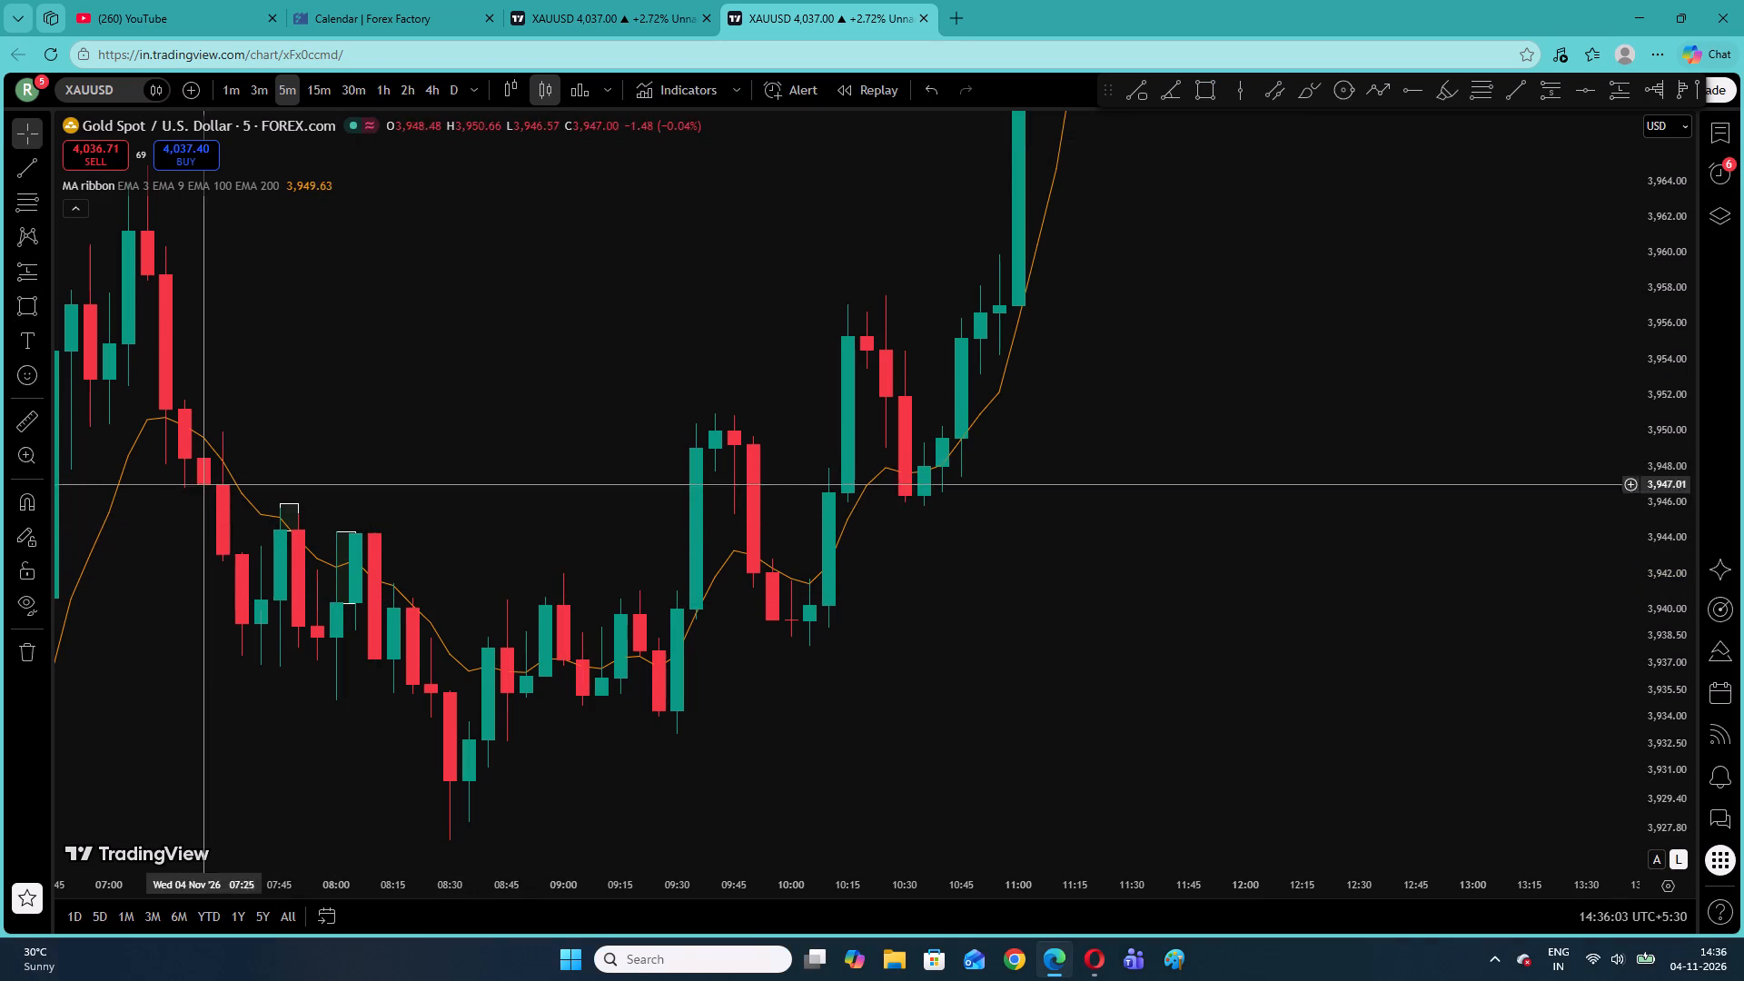
# Draw a third rectangle on the 9 EMA at 08:15–08:25, from about 3,941.6 down to 3,940.2.
pyautogui.click(14, 294)
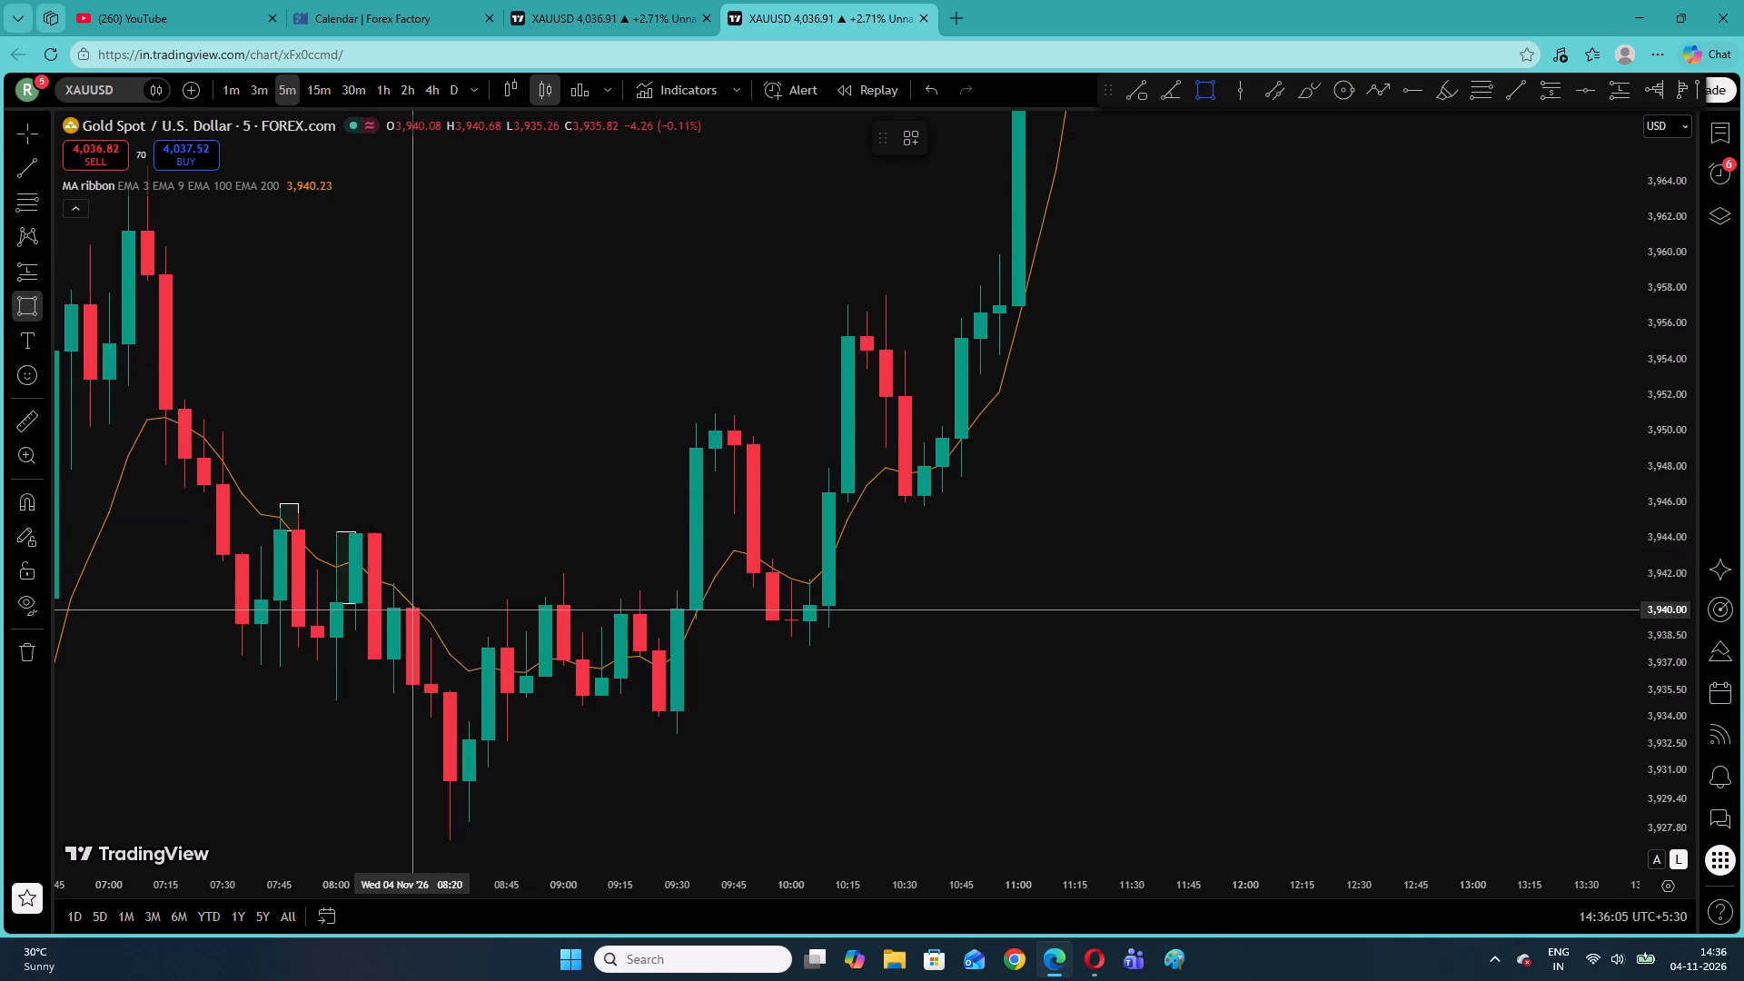
pyautogui.click(392, 580)
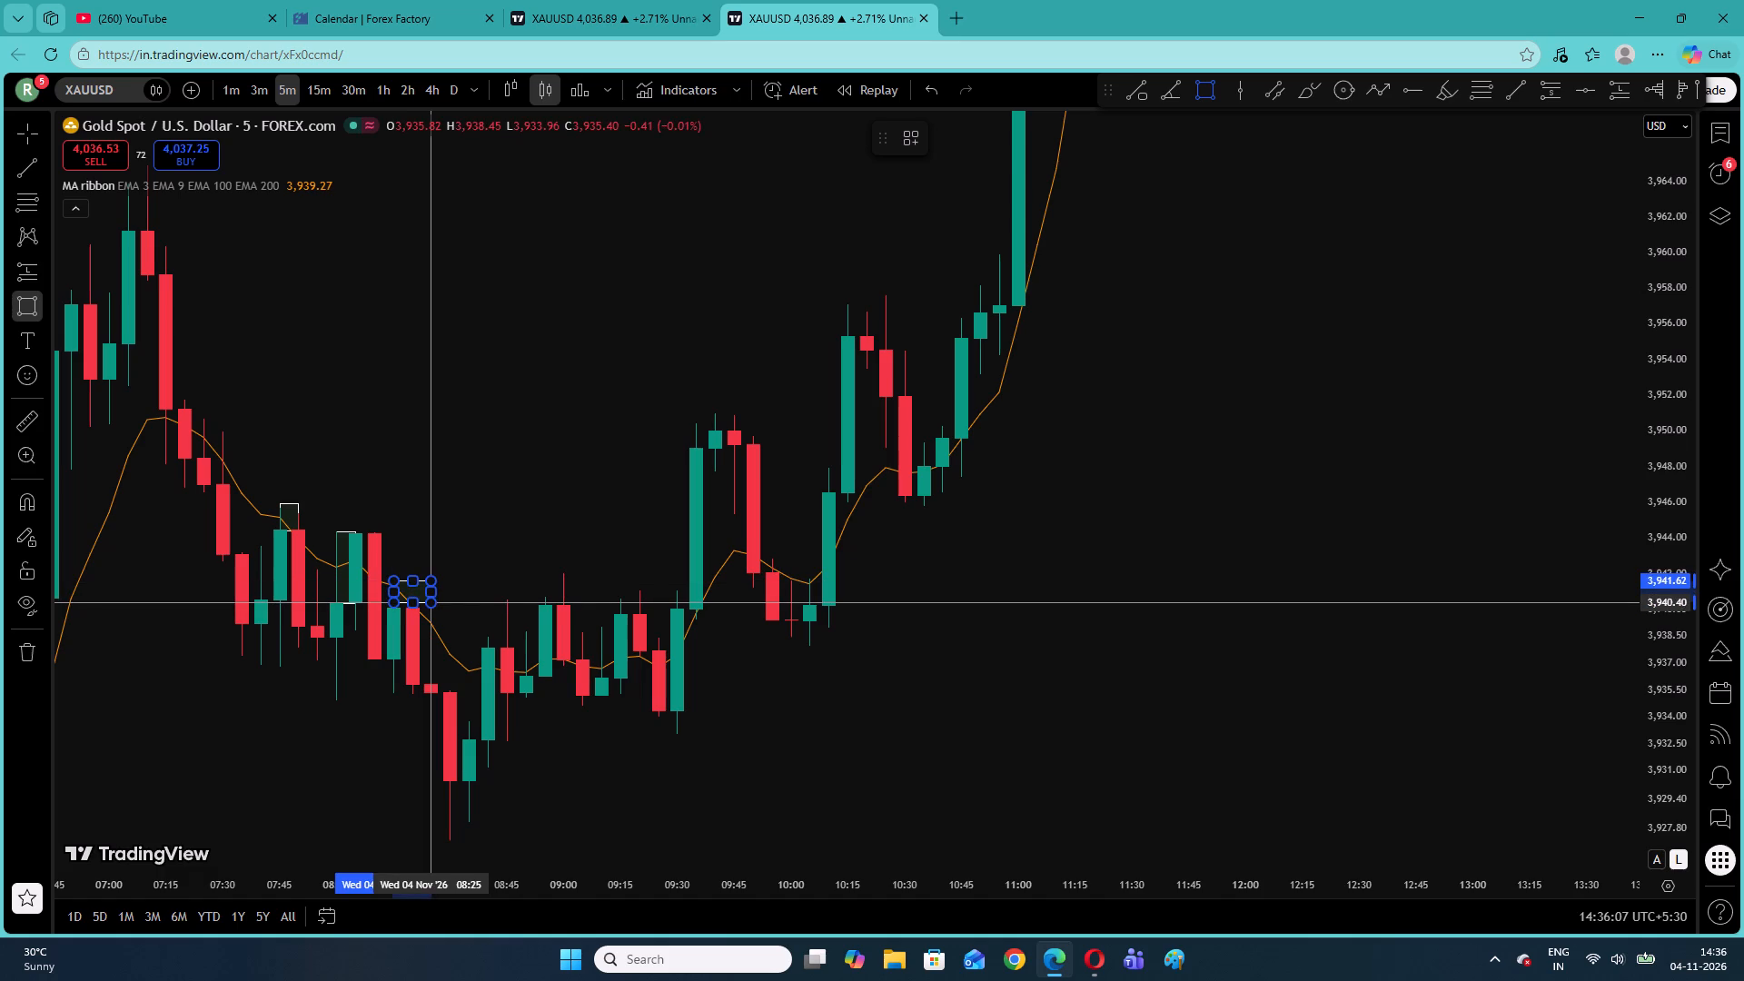
pyautogui.click(422, 606)
pyautogui.click(491, 547)
# Draw a rectangle around the 9 EMA crossing at 09:10–09:15, from about 3,939.1 down to 3,936.6.
pyautogui.moveTo(529, 543); pyautogui.dragTo(405, 515)
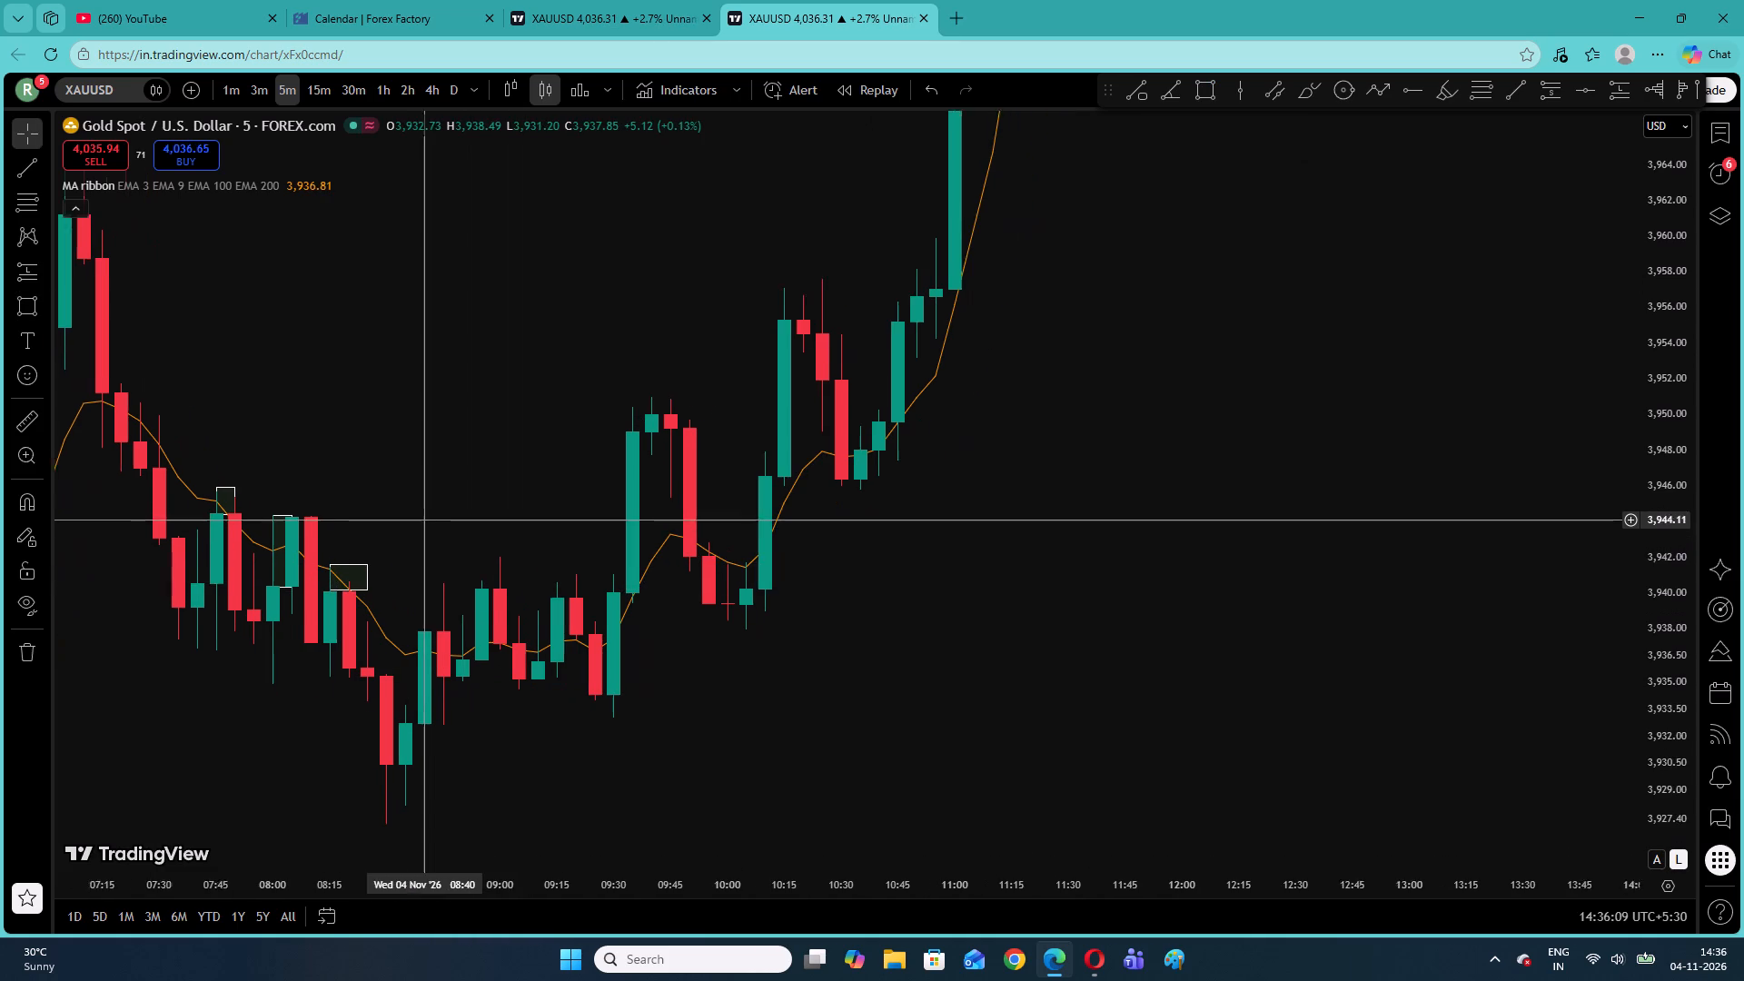
pyautogui.moveTo(405, 515); pyautogui.dragTo(381, 511)
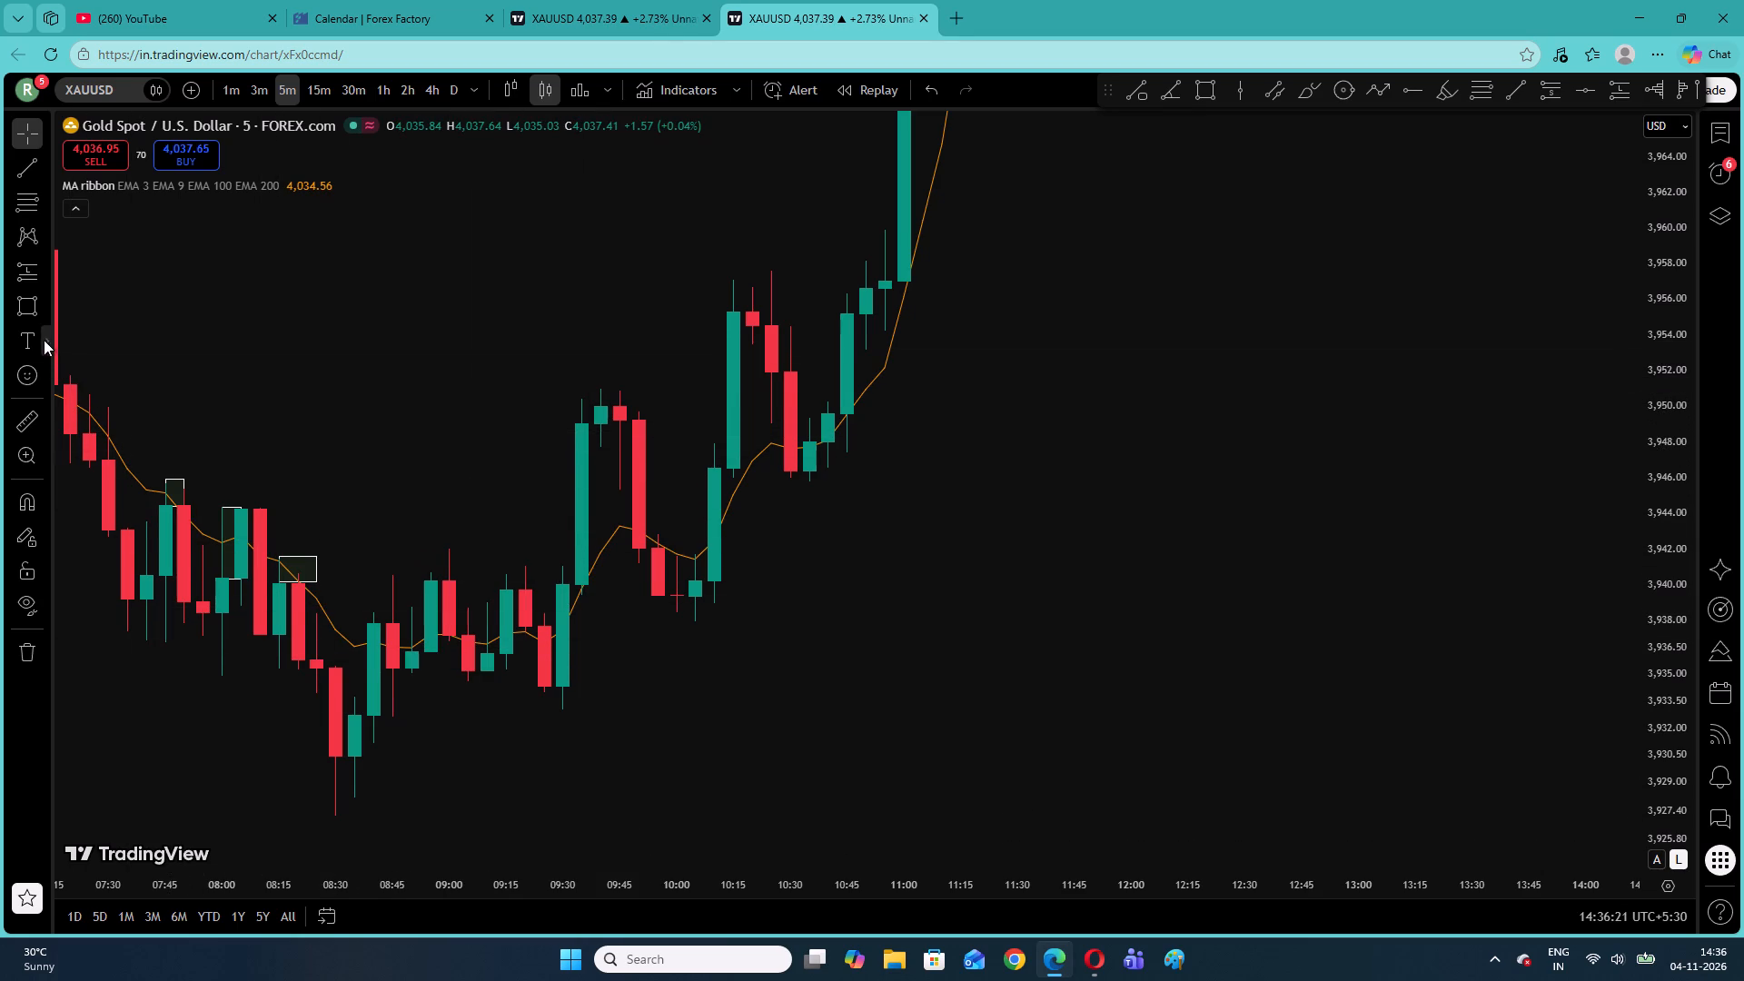
pyautogui.click(24, 301)
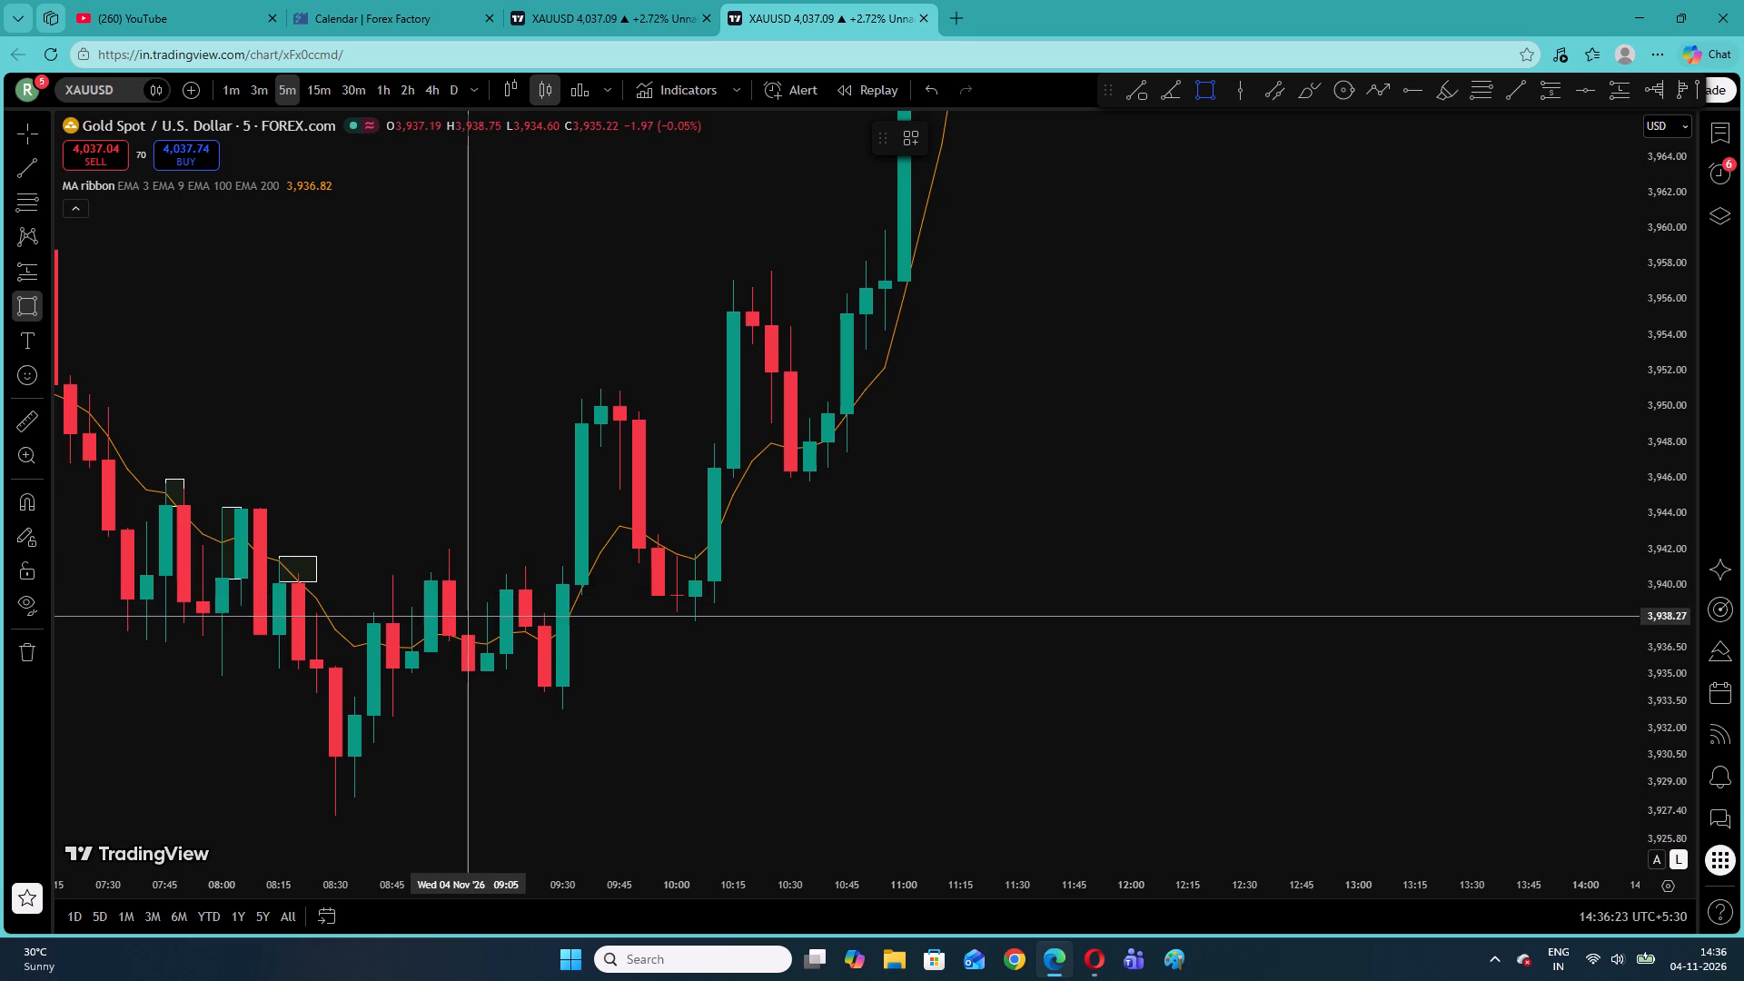
pyautogui.click(484, 601)
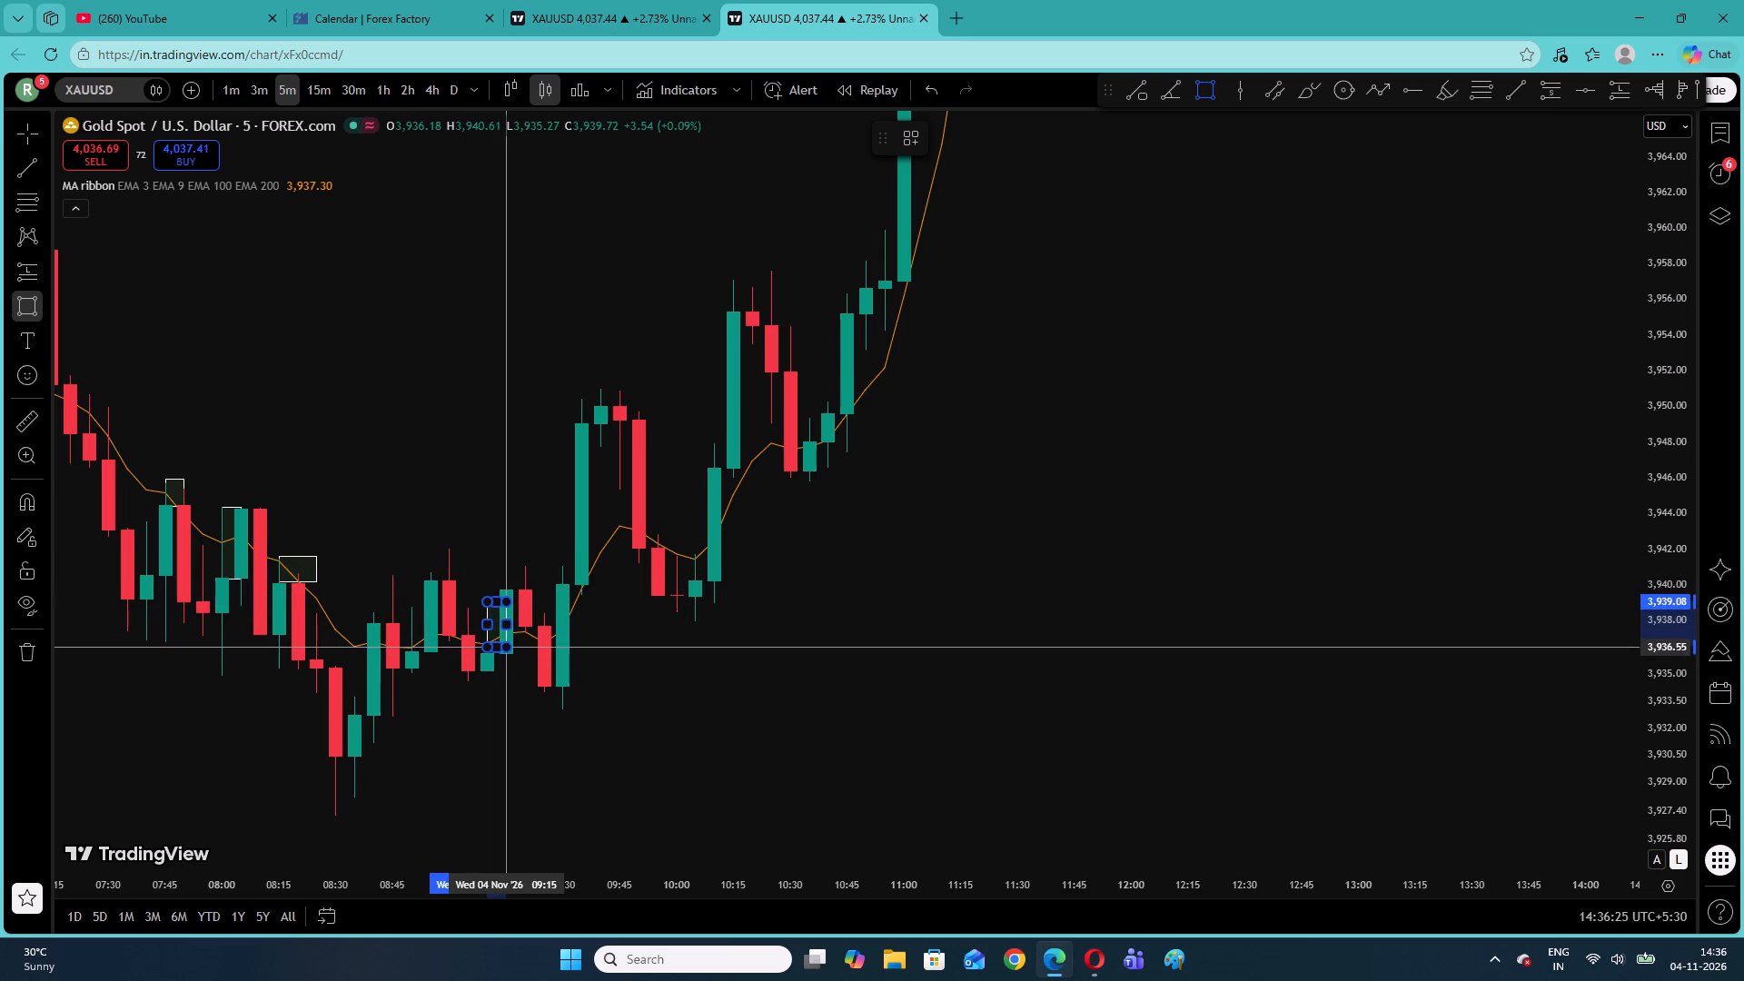
pyautogui.click(501, 647)
pyautogui.click(451, 474)
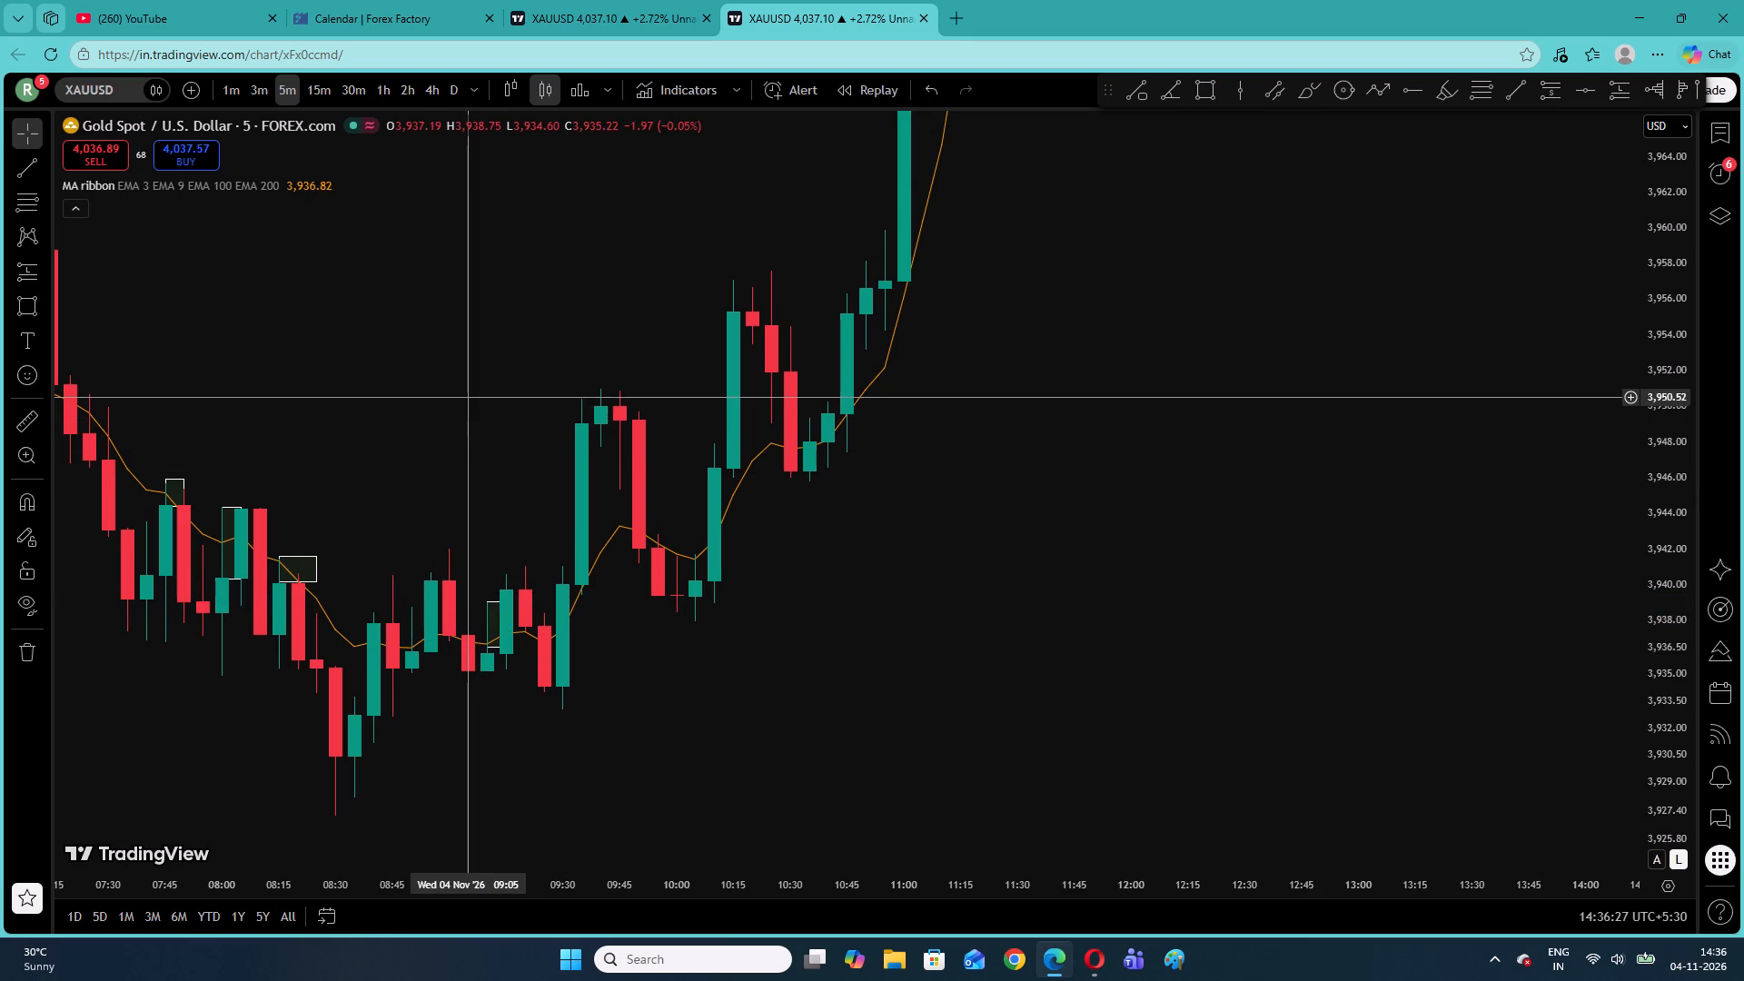
# Review the 5-minute rally along the 9 EMA up to the latest candles, and return to the marked rectangles between 07:45 and 09:15.
pyautogui.moveTo(471, 396); pyautogui.dragTo(191, 523)
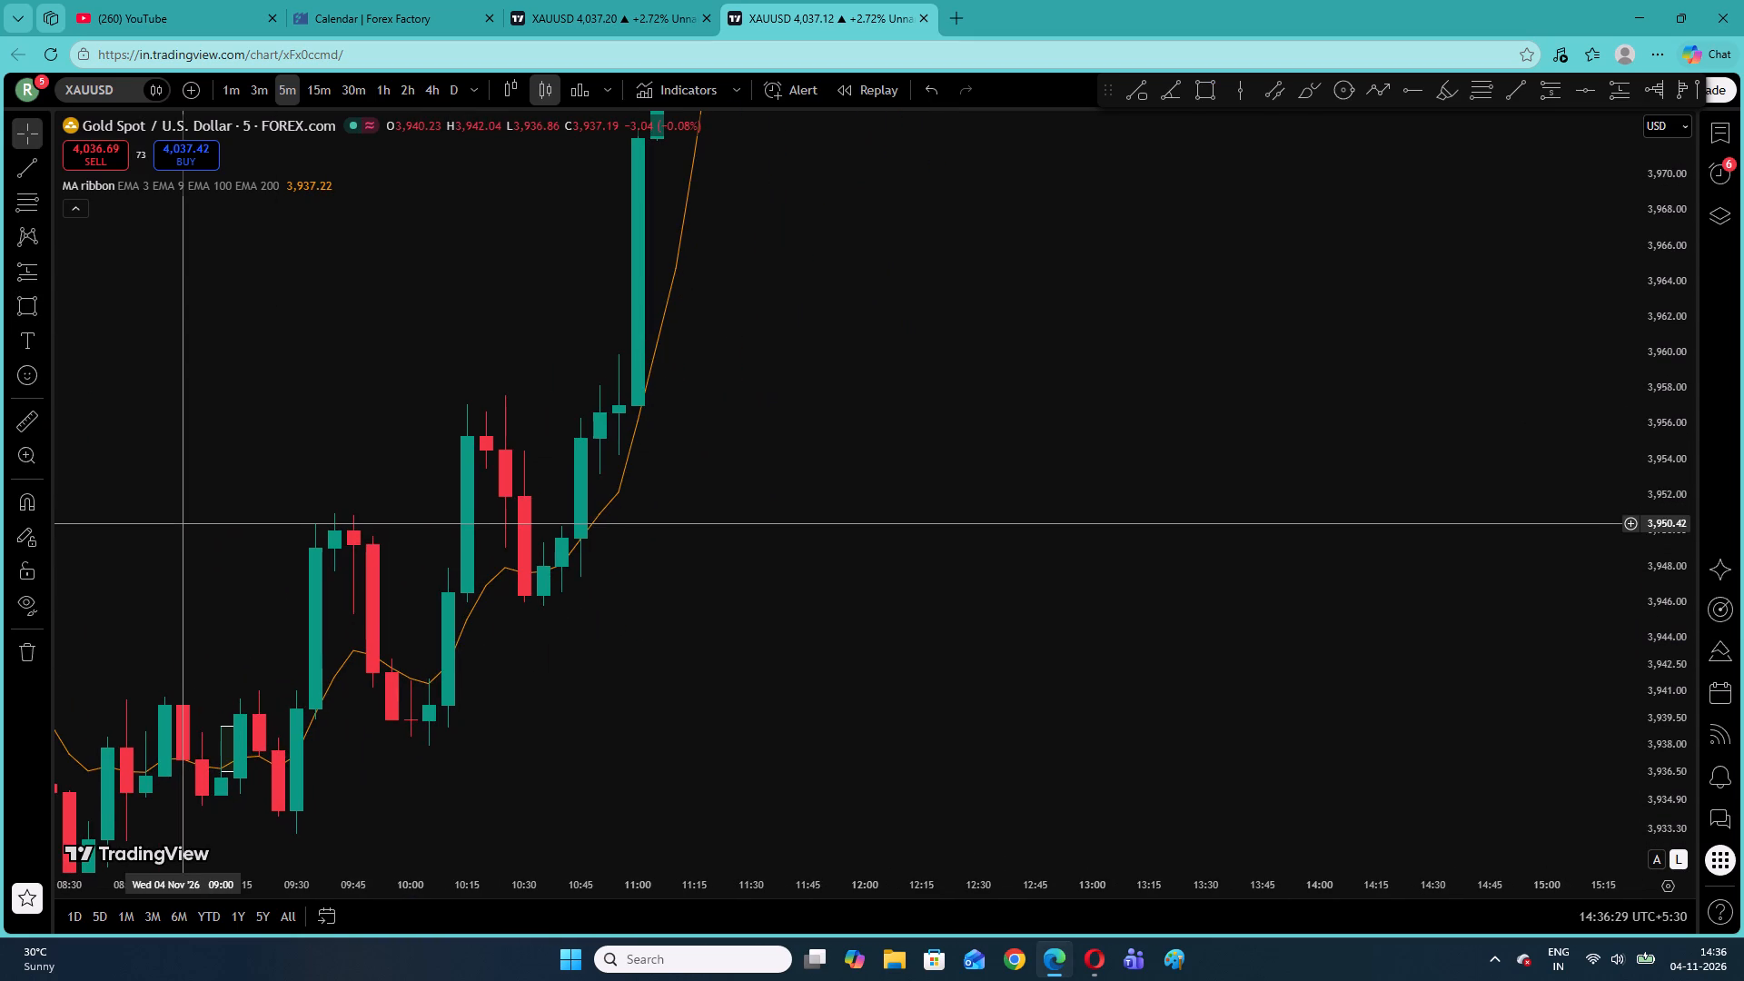
pyautogui.moveTo(191, 523); pyautogui.dragTo(198, 749)
pyautogui.moveTo(1050, 348); pyautogui.dragTo(620, 897)
pyautogui.moveTo(807, 383); pyautogui.dragTo(698, 810)
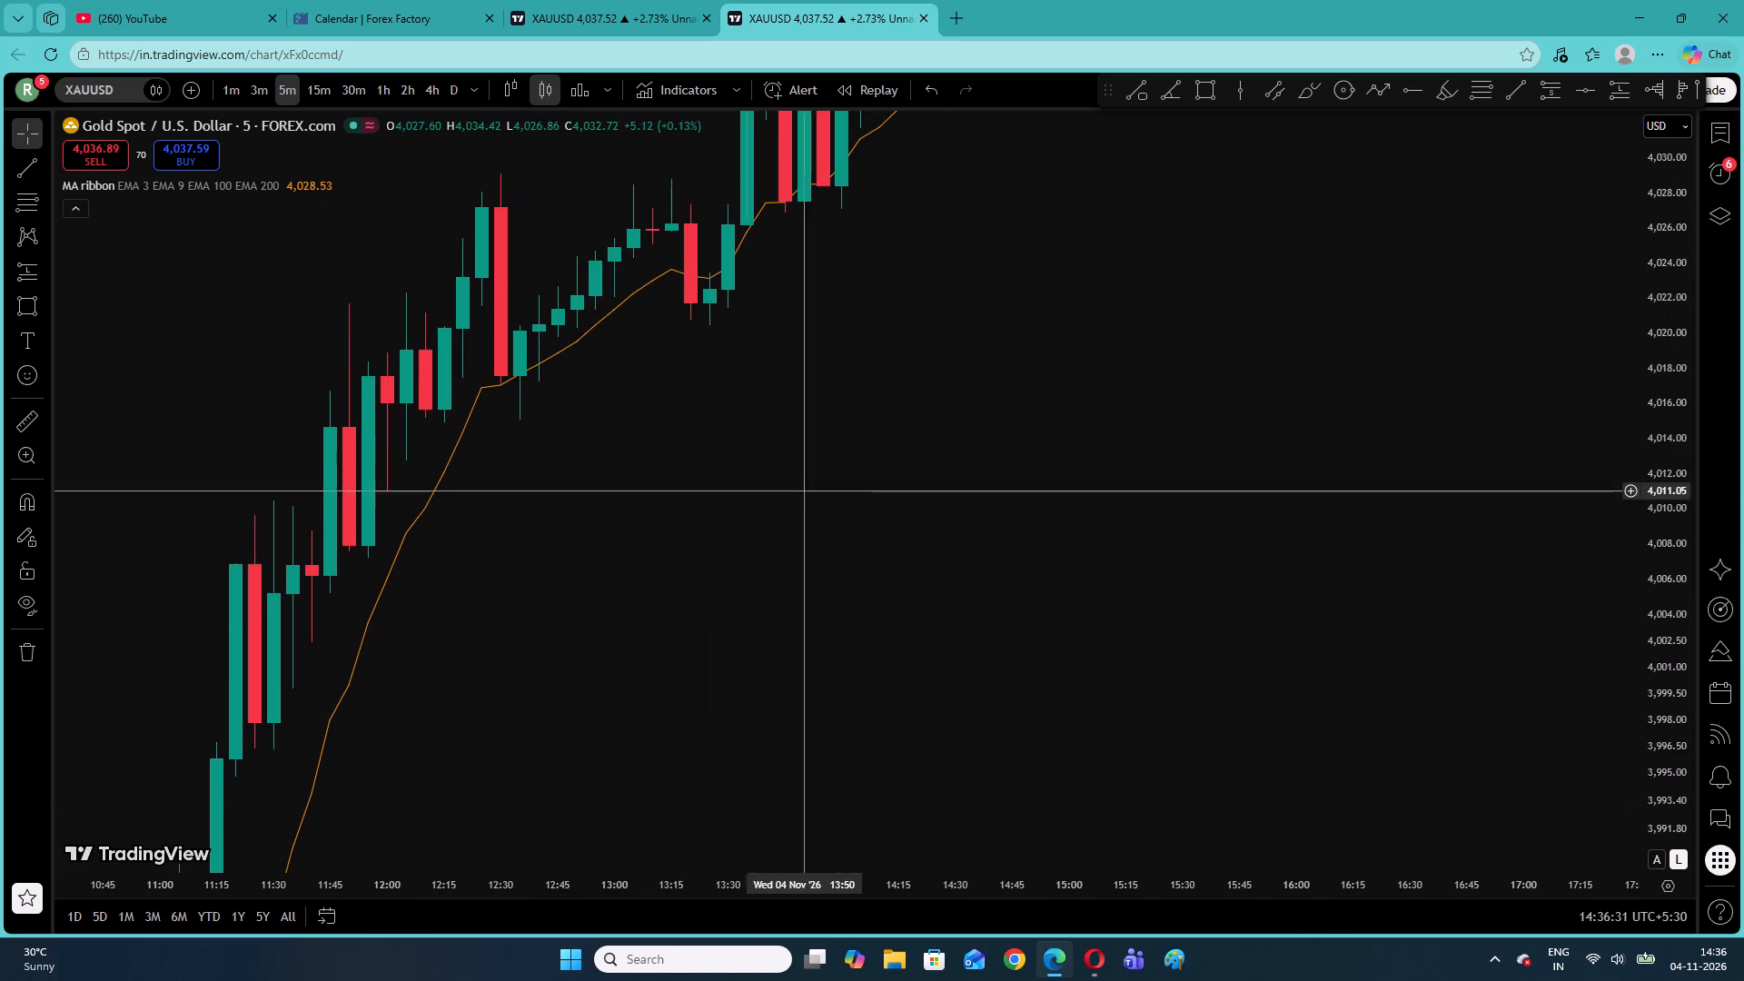
pyautogui.moveTo(833, 440); pyautogui.dragTo(669, 593)
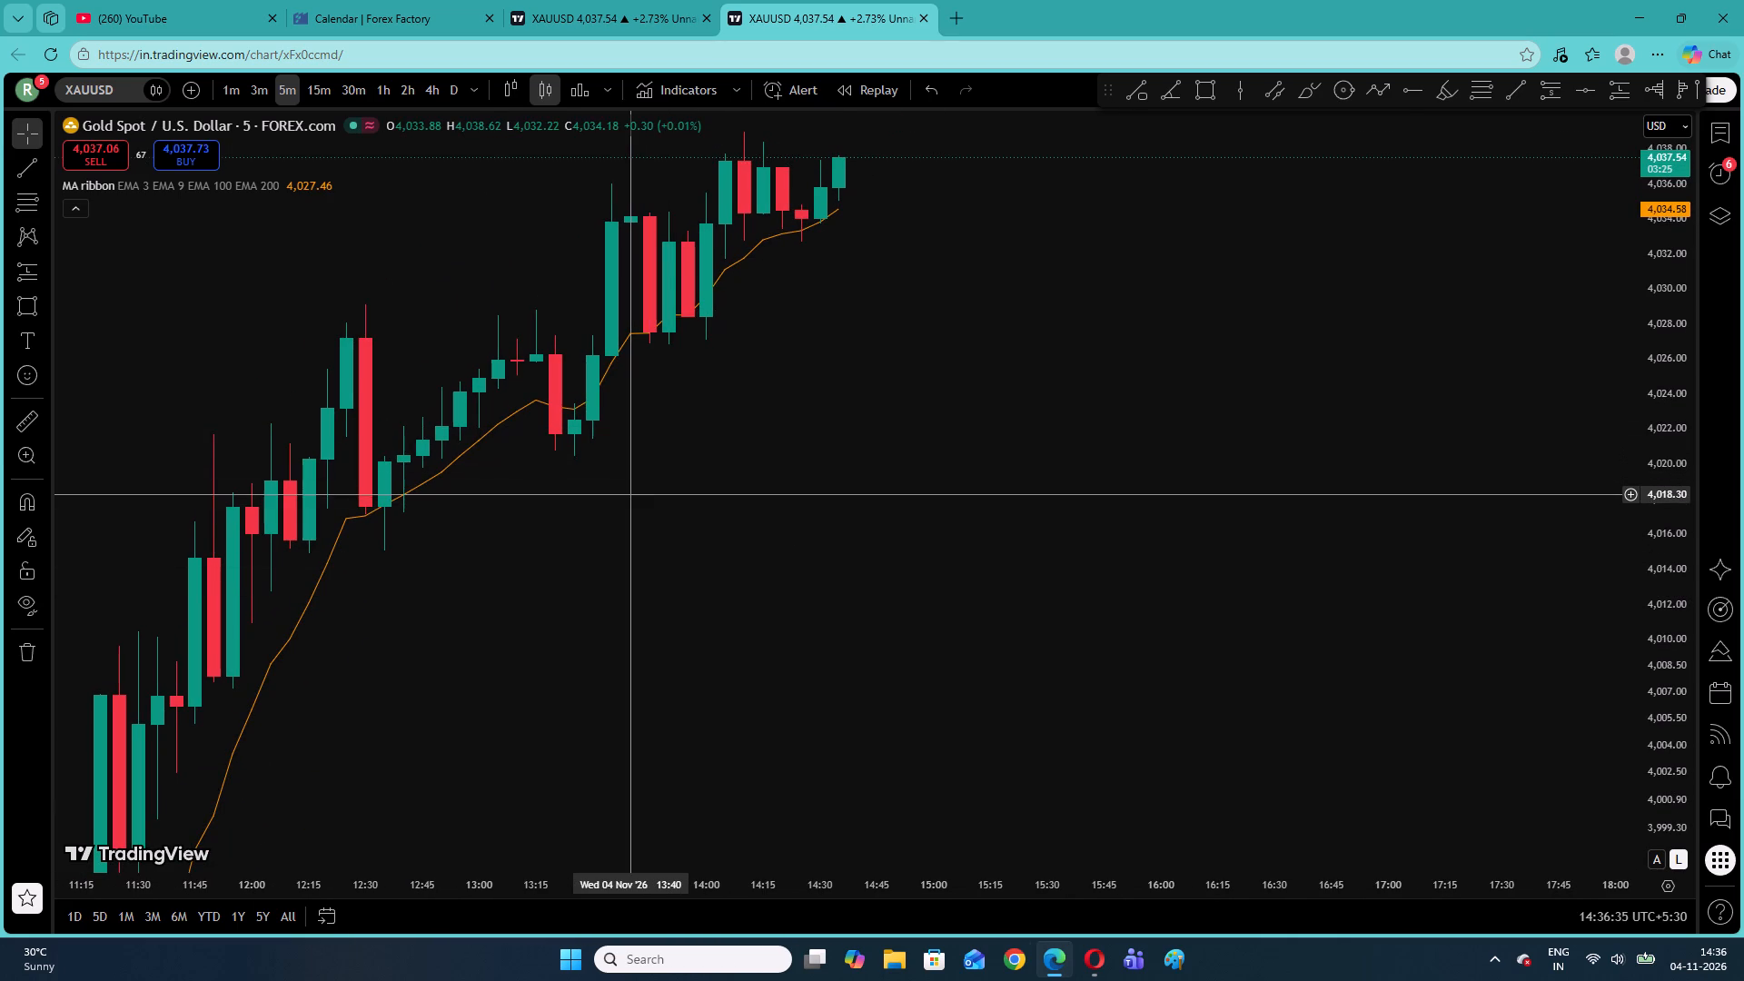
pyautogui.moveTo(671, 470); pyautogui.dragTo(568, 655)
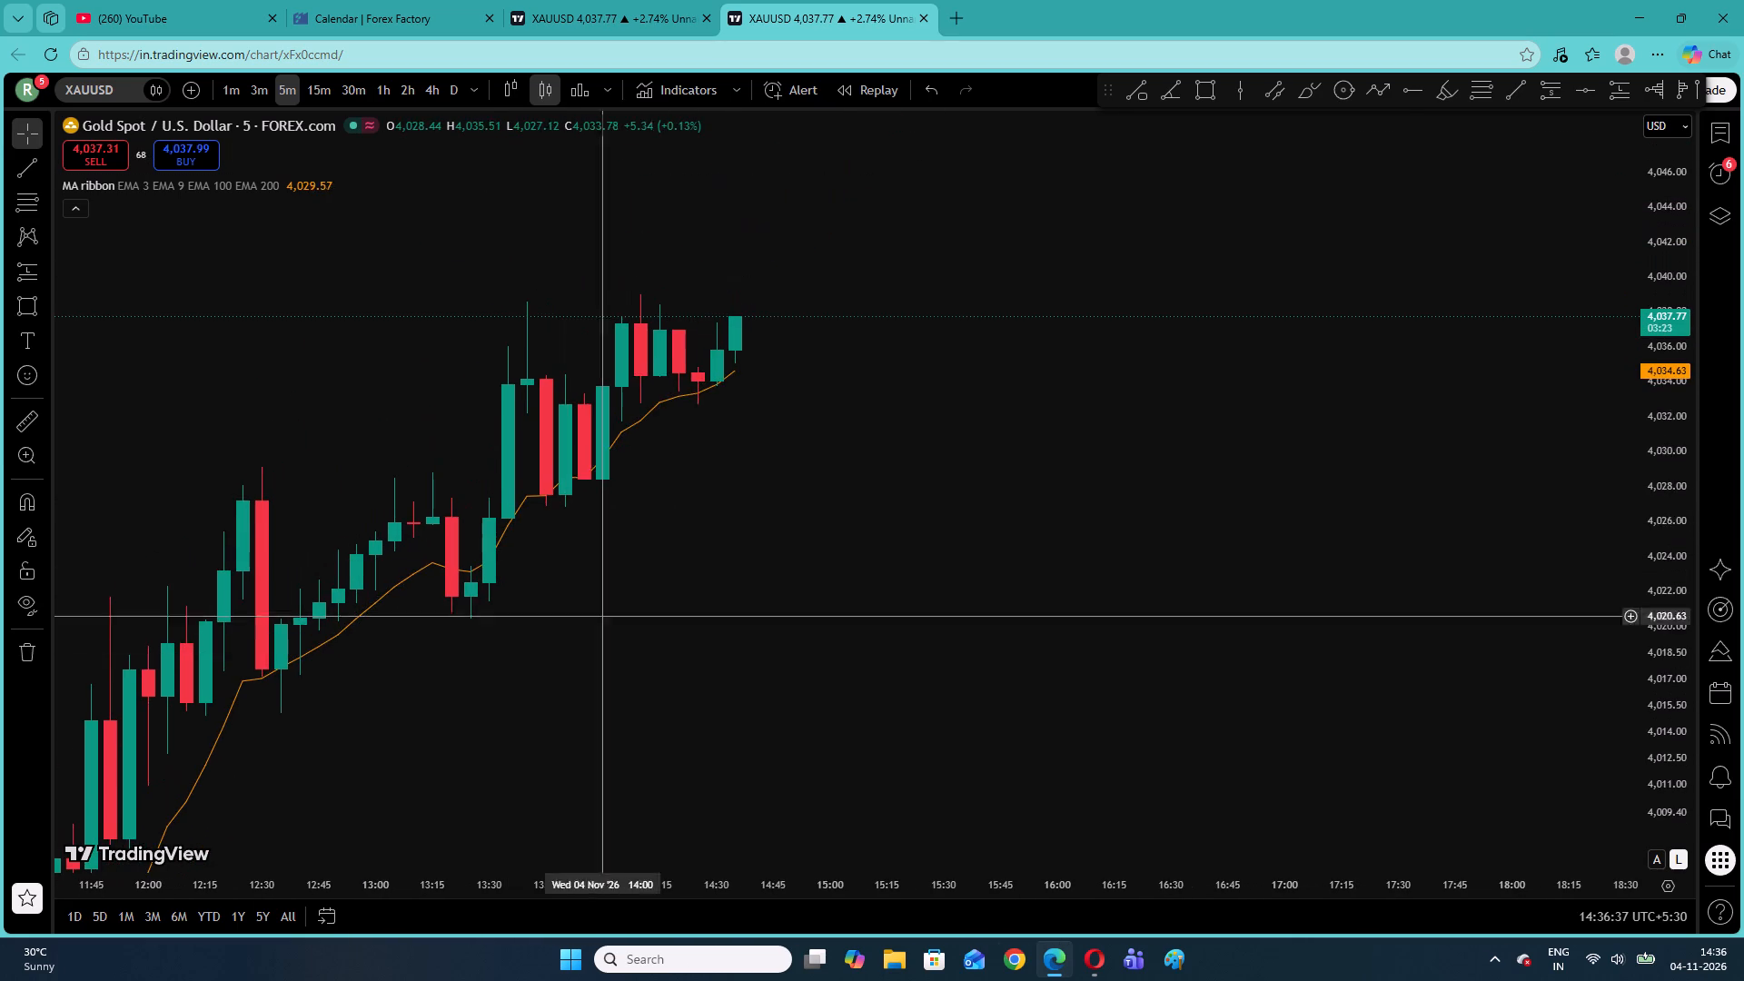
pyautogui.moveTo(819, 415); pyautogui.dragTo(608, 550)
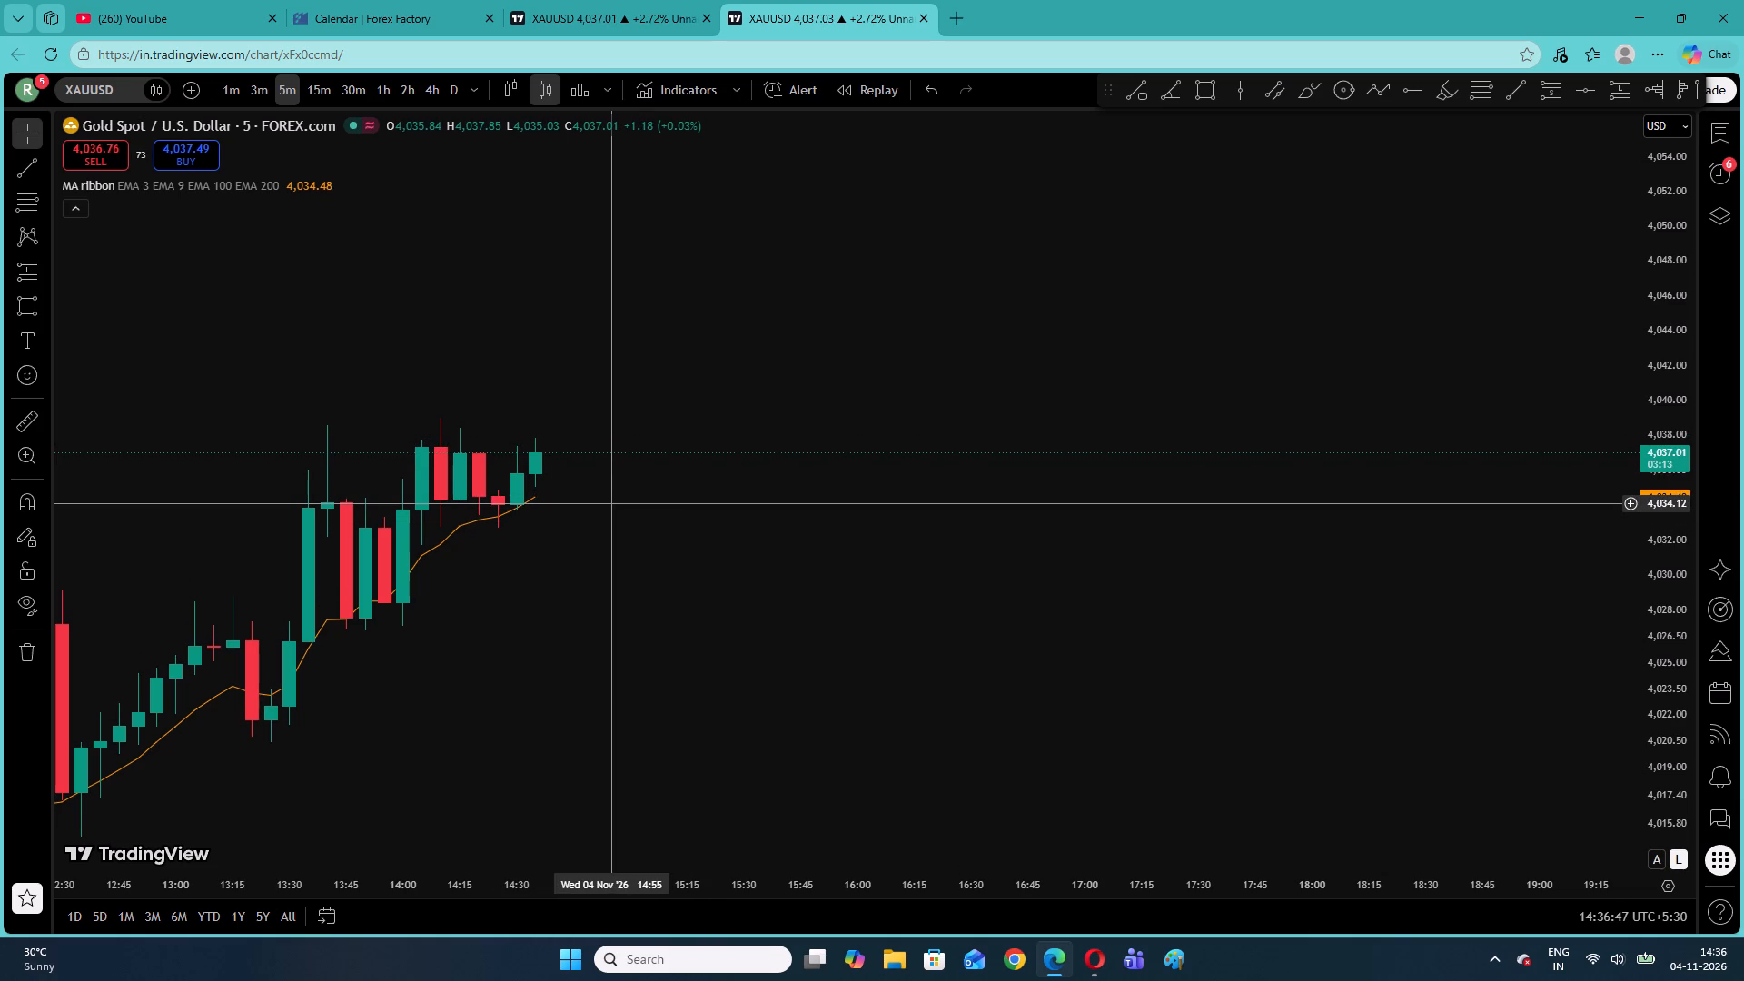
pyautogui.moveTo(538, 594); pyautogui.dragTo(978, 378)
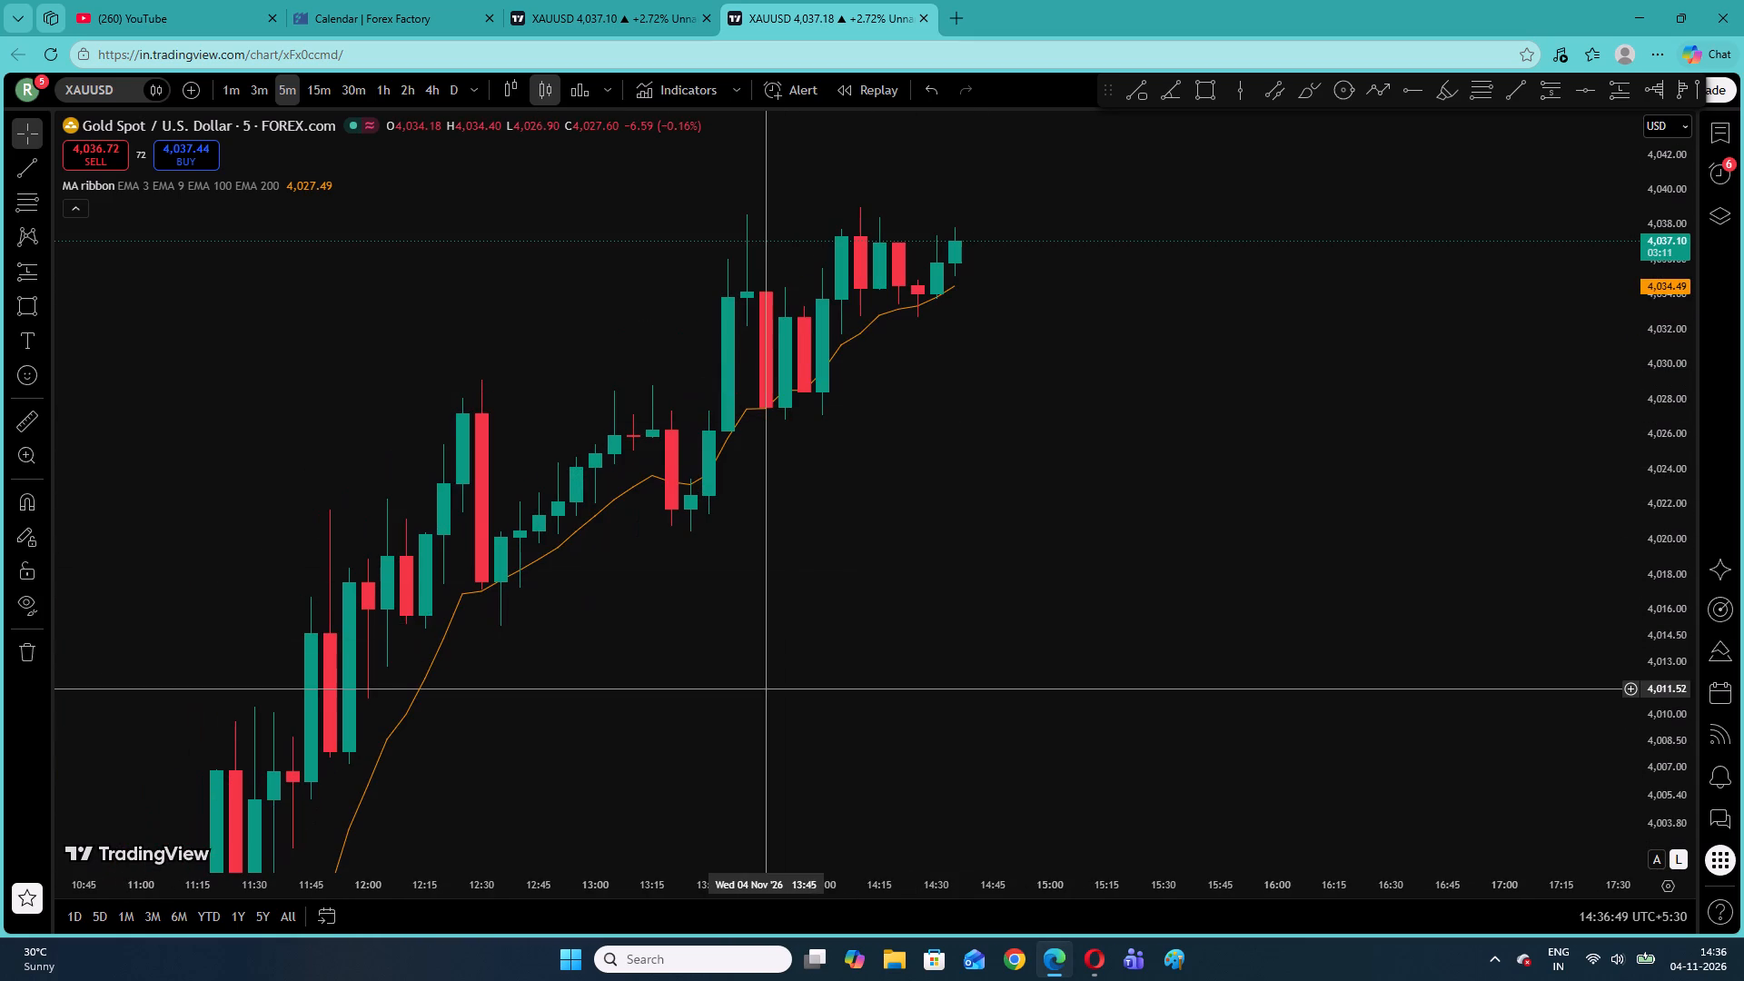
pyautogui.moveTo(809, 638); pyautogui.dragTo(1011, 450)
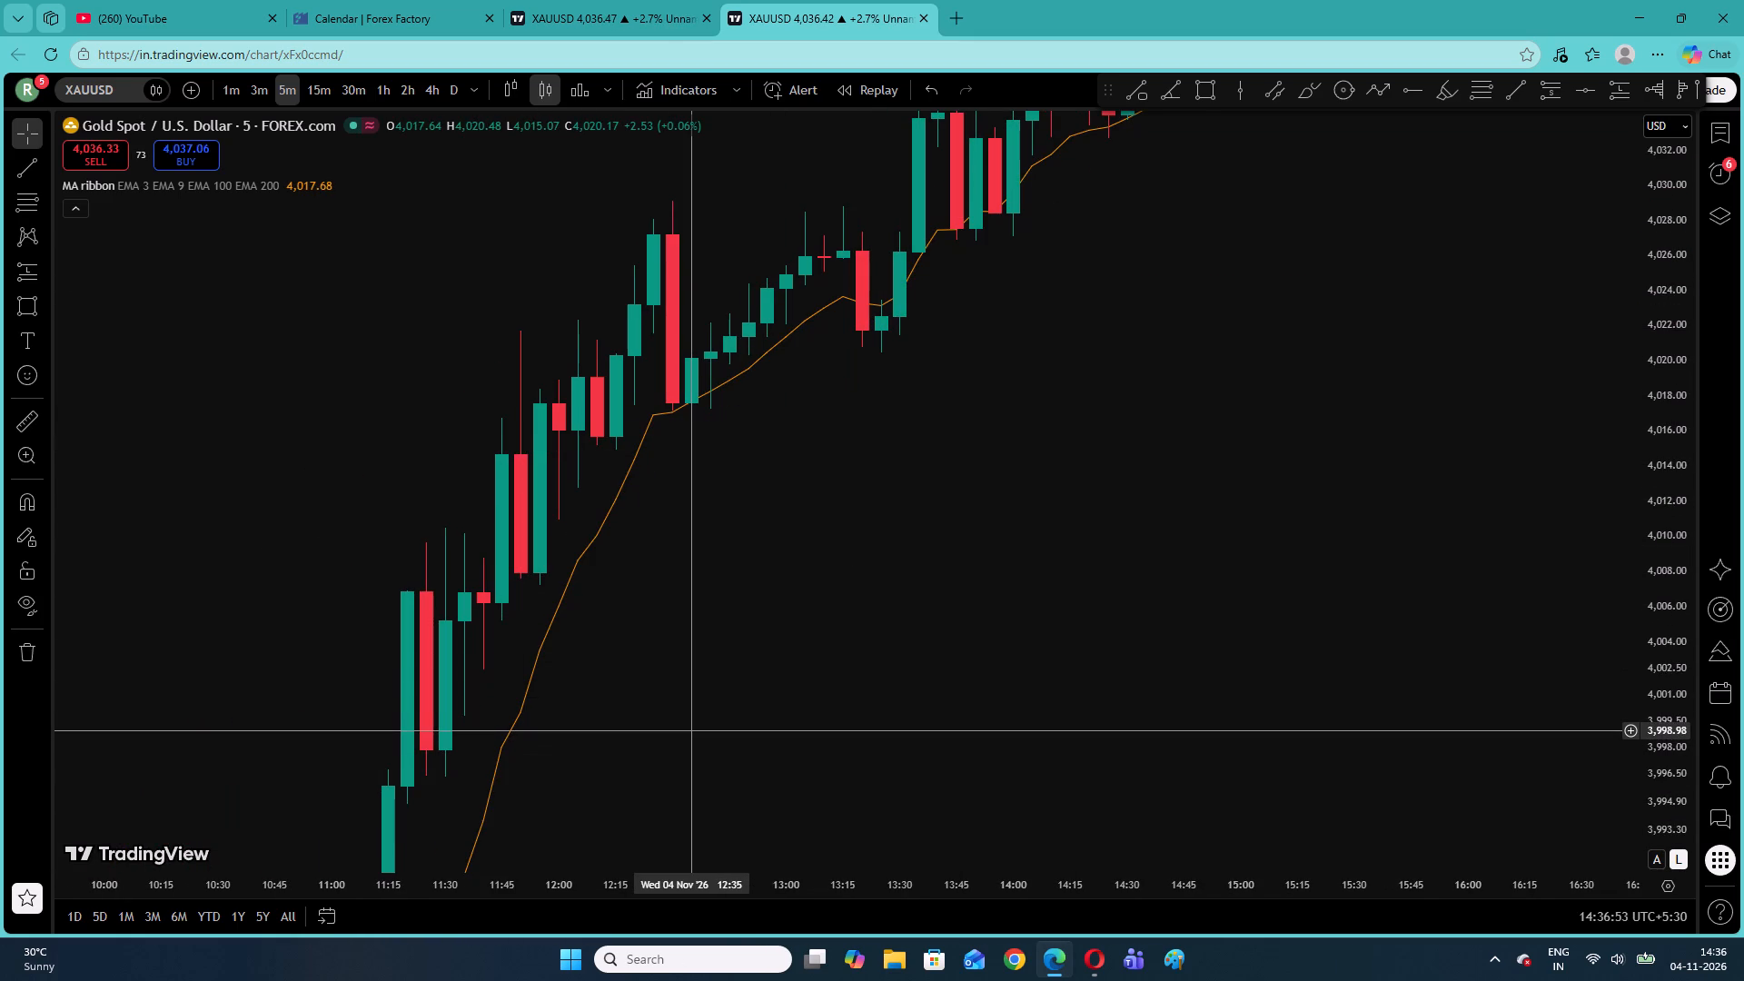
pyautogui.moveTo(681, 740); pyautogui.dragTo(870, 500)
pyautogui.moveTo(766, 781); pyautogui.dragTo(913, 512)
pyautogui.moveTo(877, 674); pyautogui.dragTo(877, 505)
pyautogui.moveTo(817, 742); pyautogui.dragTo(1025, 233)
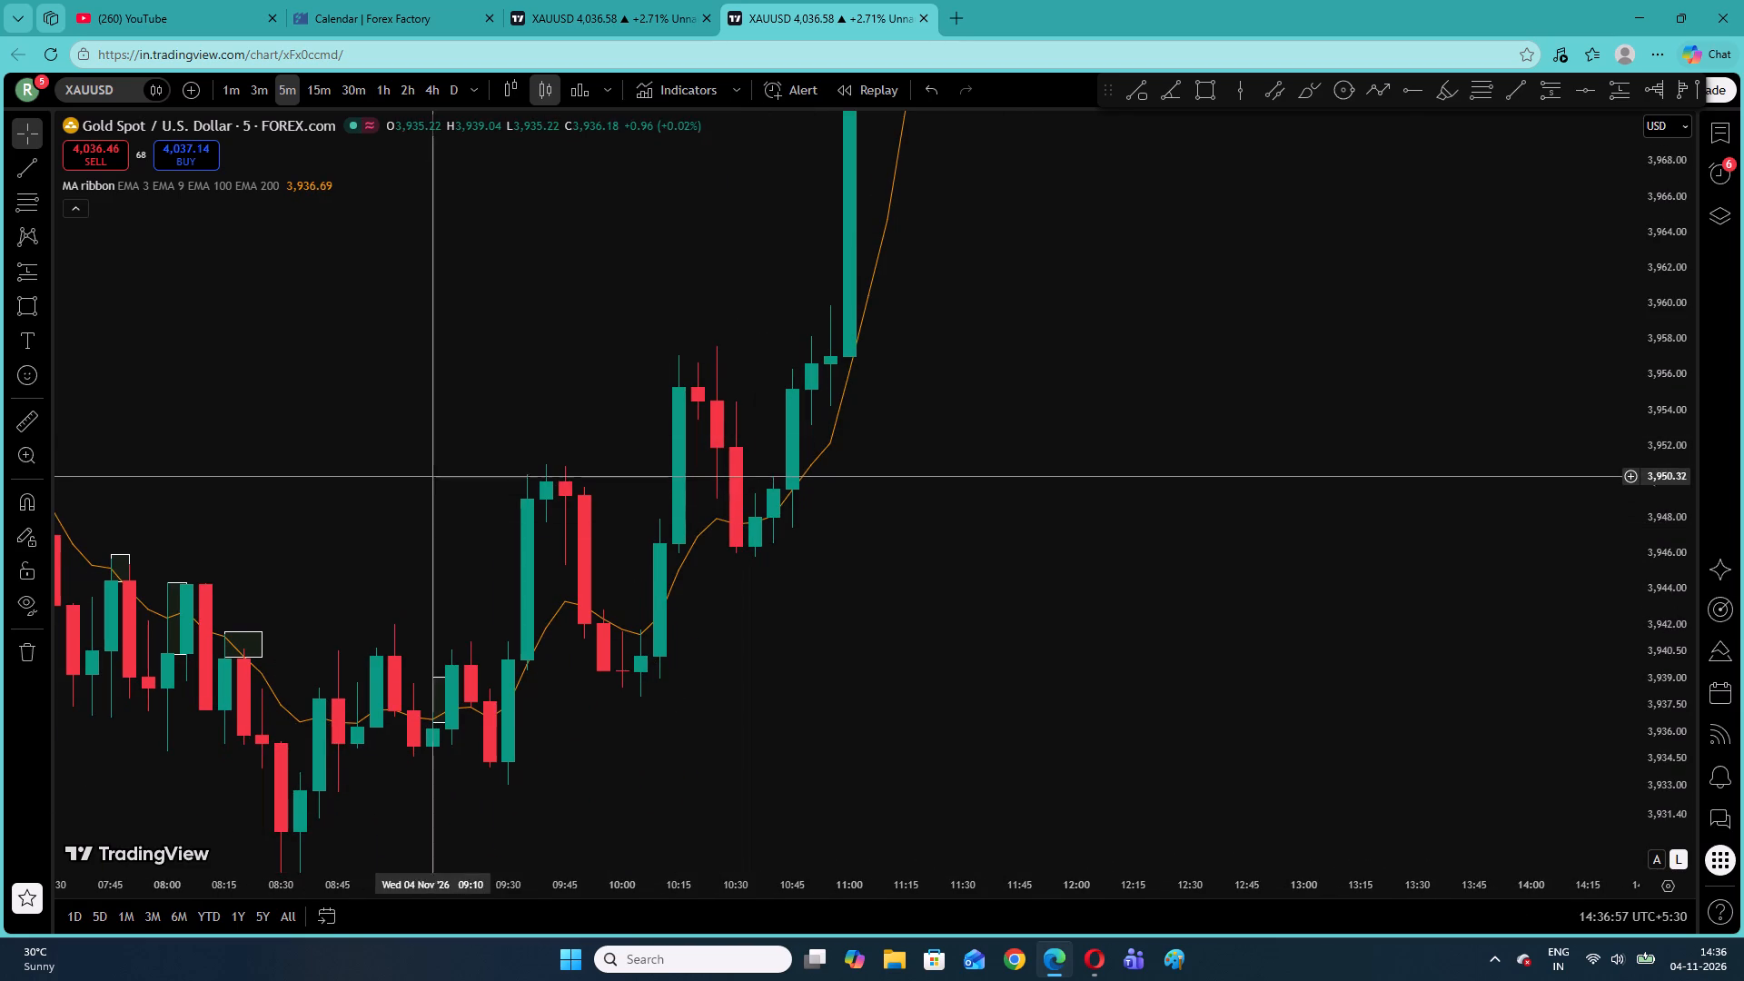
pyautogui.moveTo(448, 474); pyautogui.dragTo(523, 475)
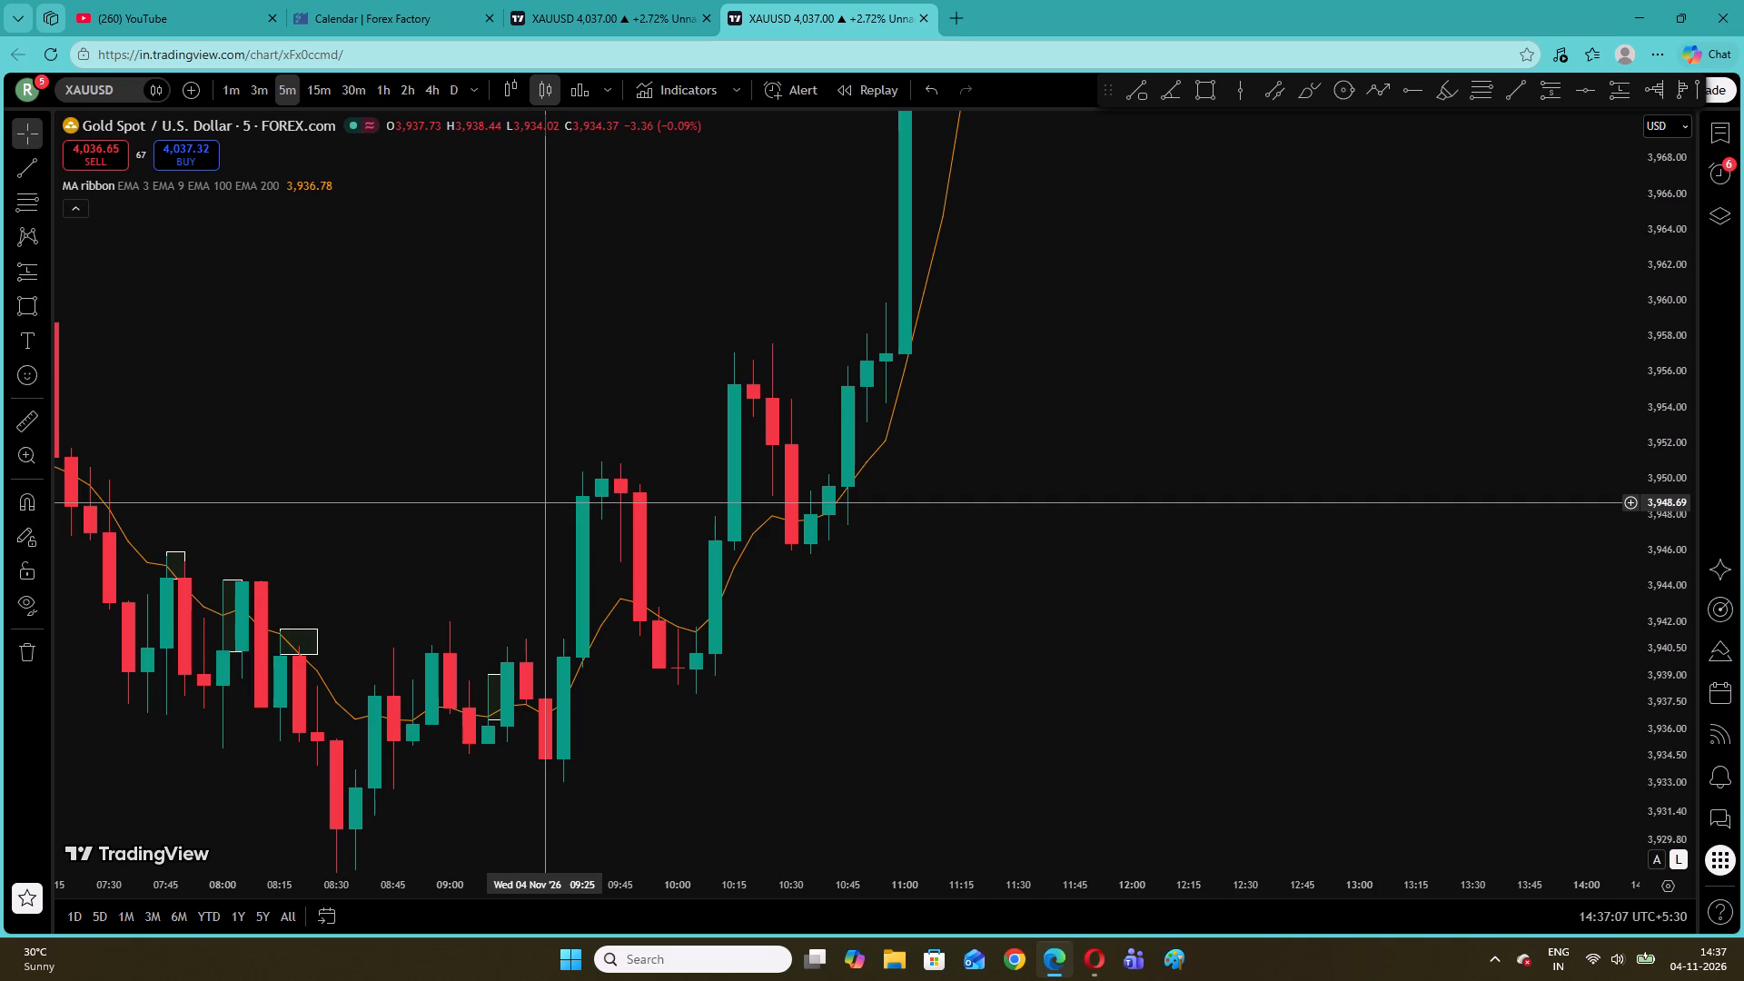
# Remove all four rectangle drawings from the 5-minute XAUUSD chart.
pyautogui.moveTo(408, 500); pyautogui.dragTo(968, 627)
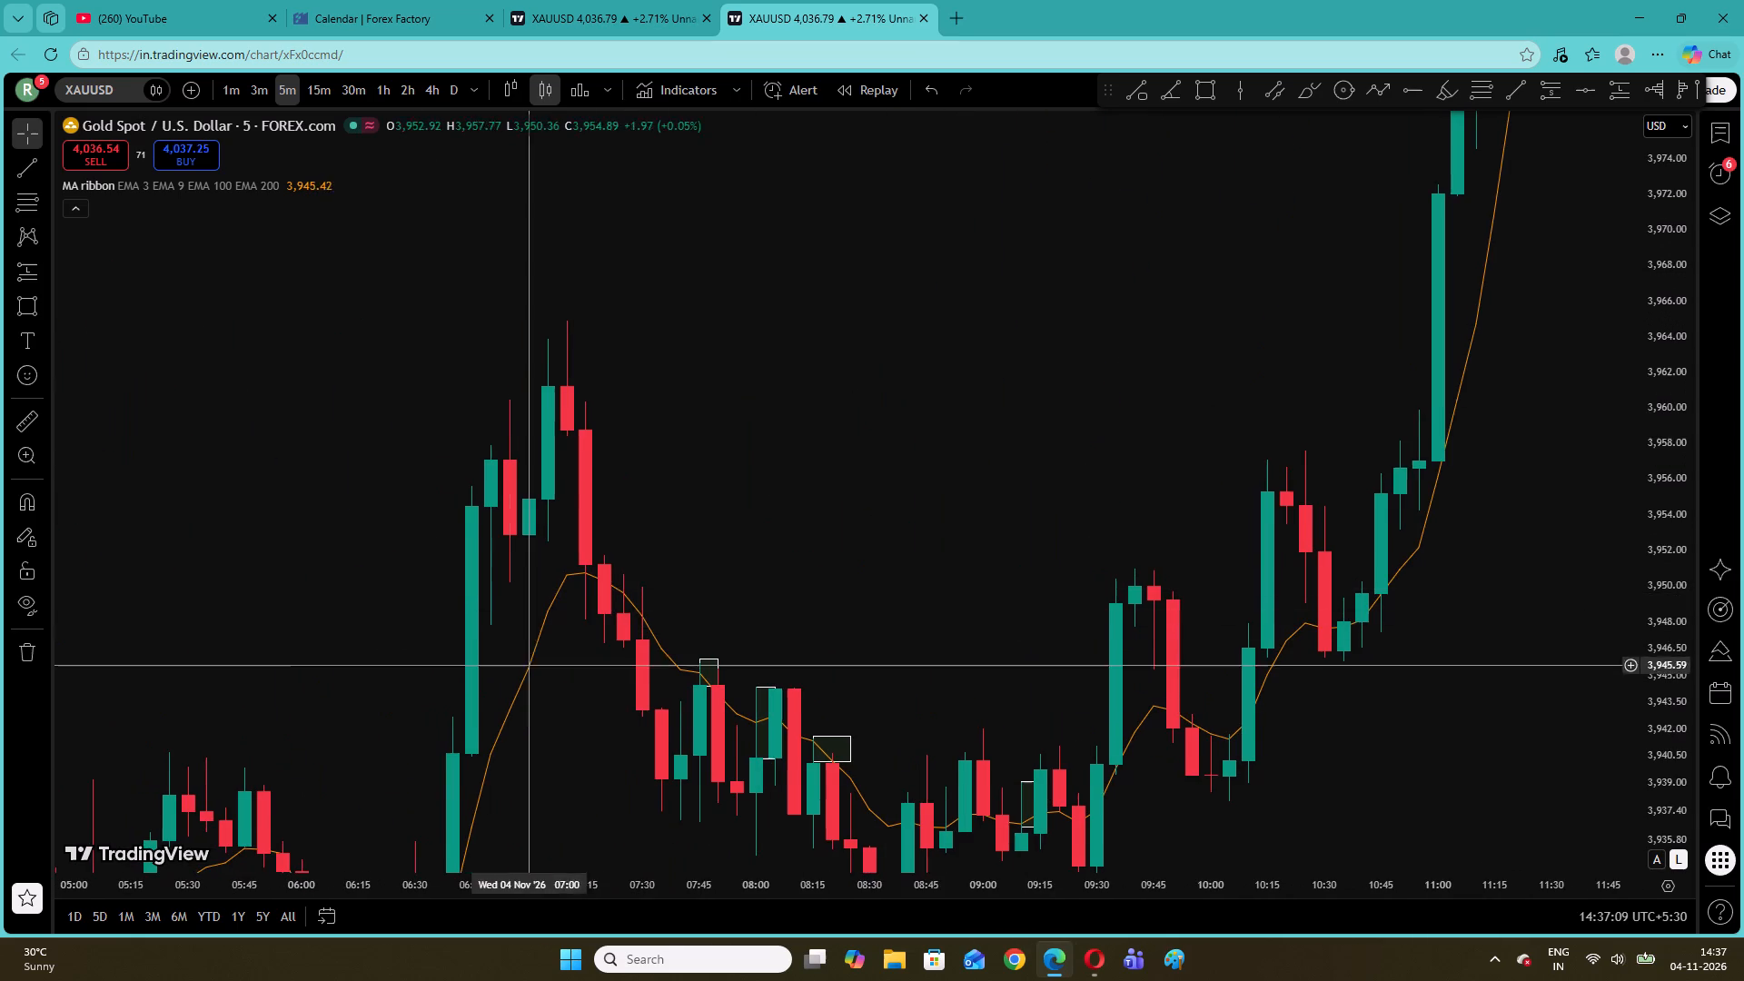
pyautogui.moveTo(535, 721); pyautogui.dragTo(791, 421)
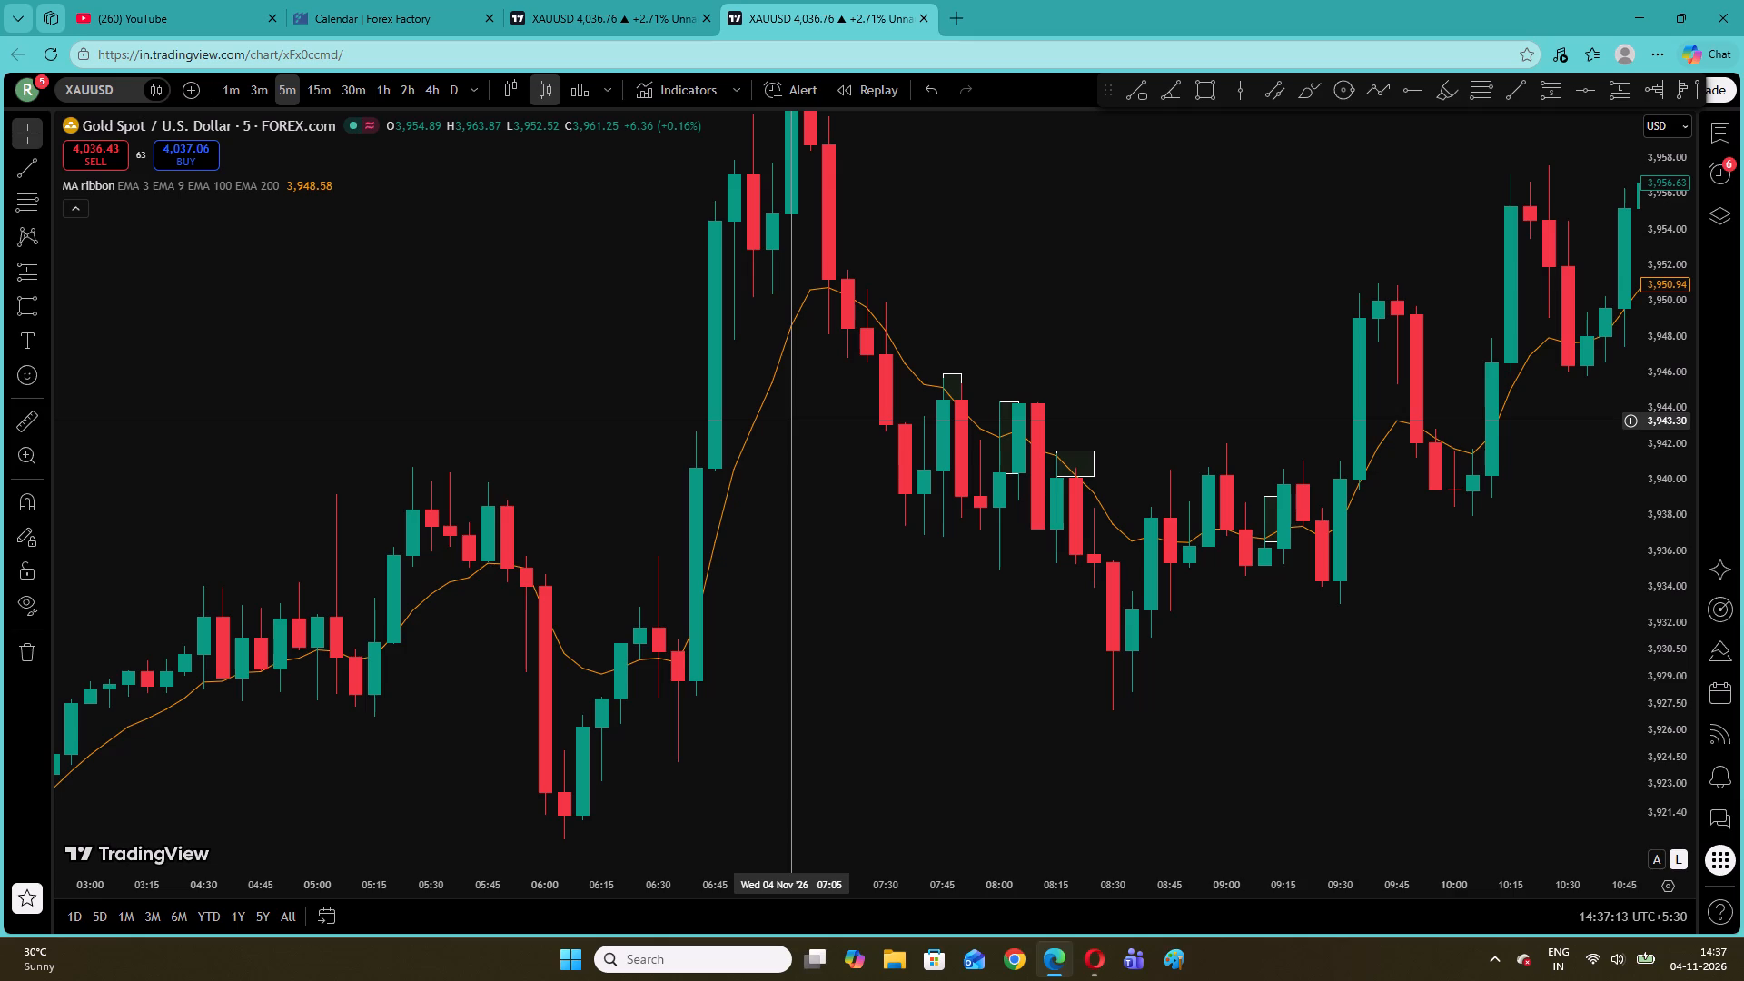
pyautogui.rightClick(852, 429)
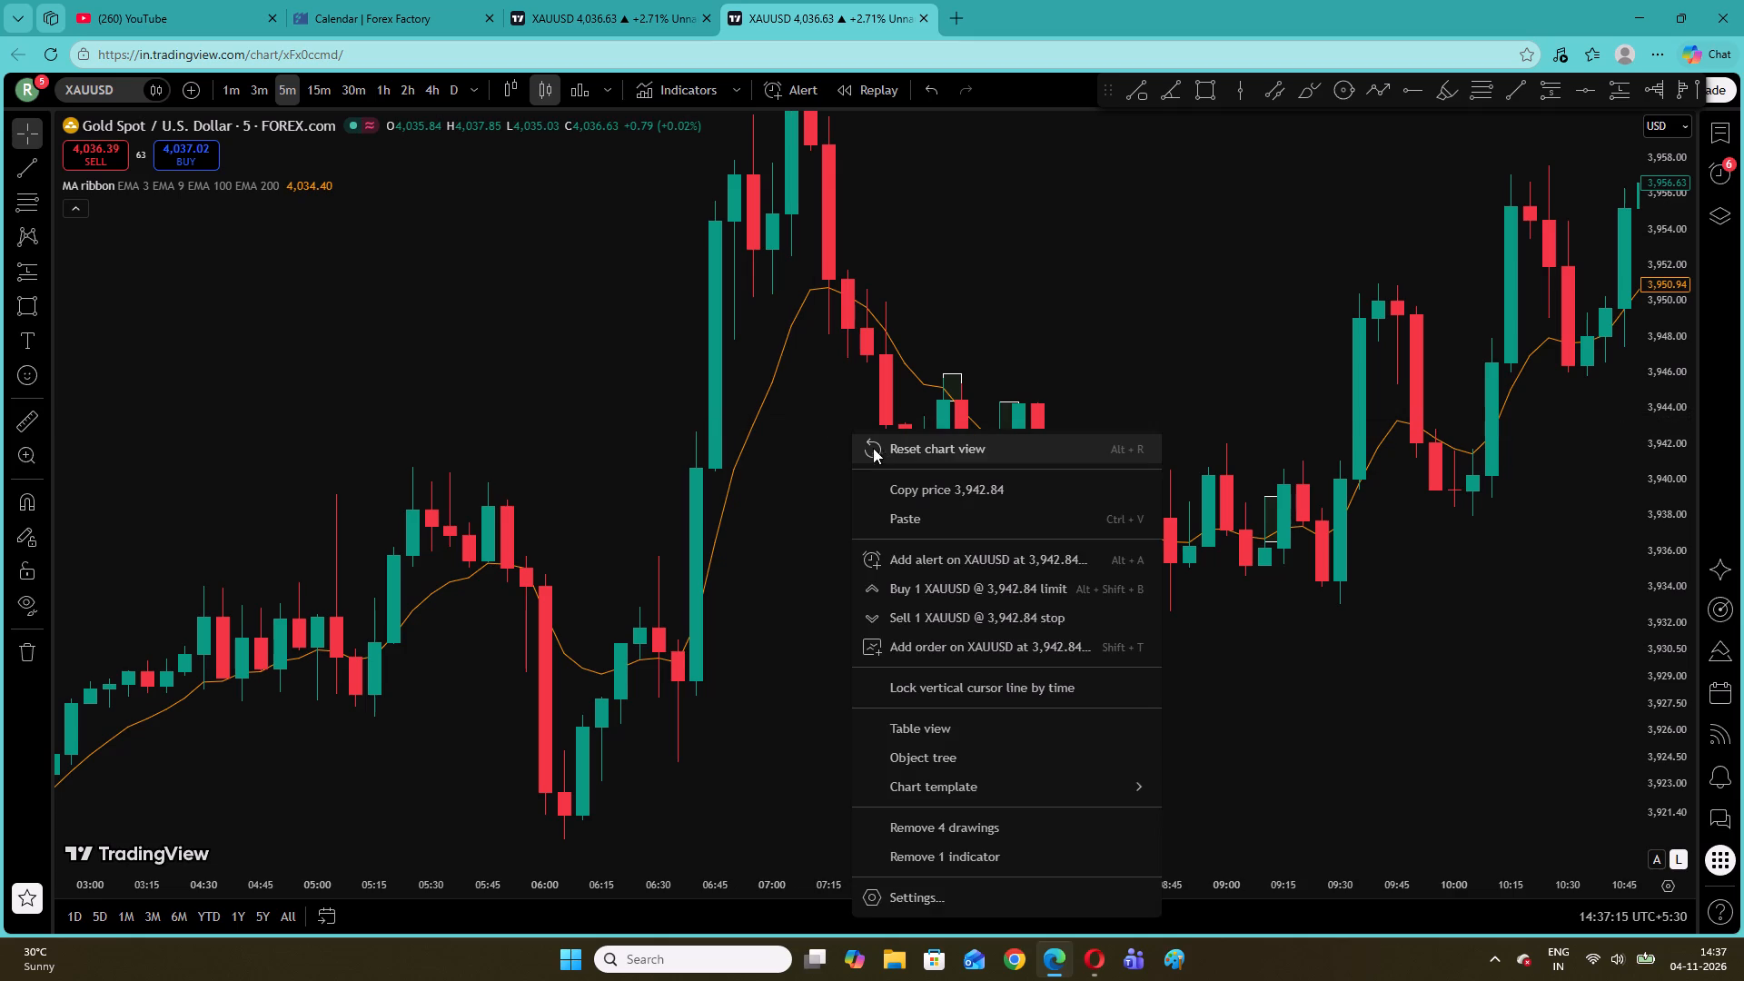
pyautogui.click(975, 824)
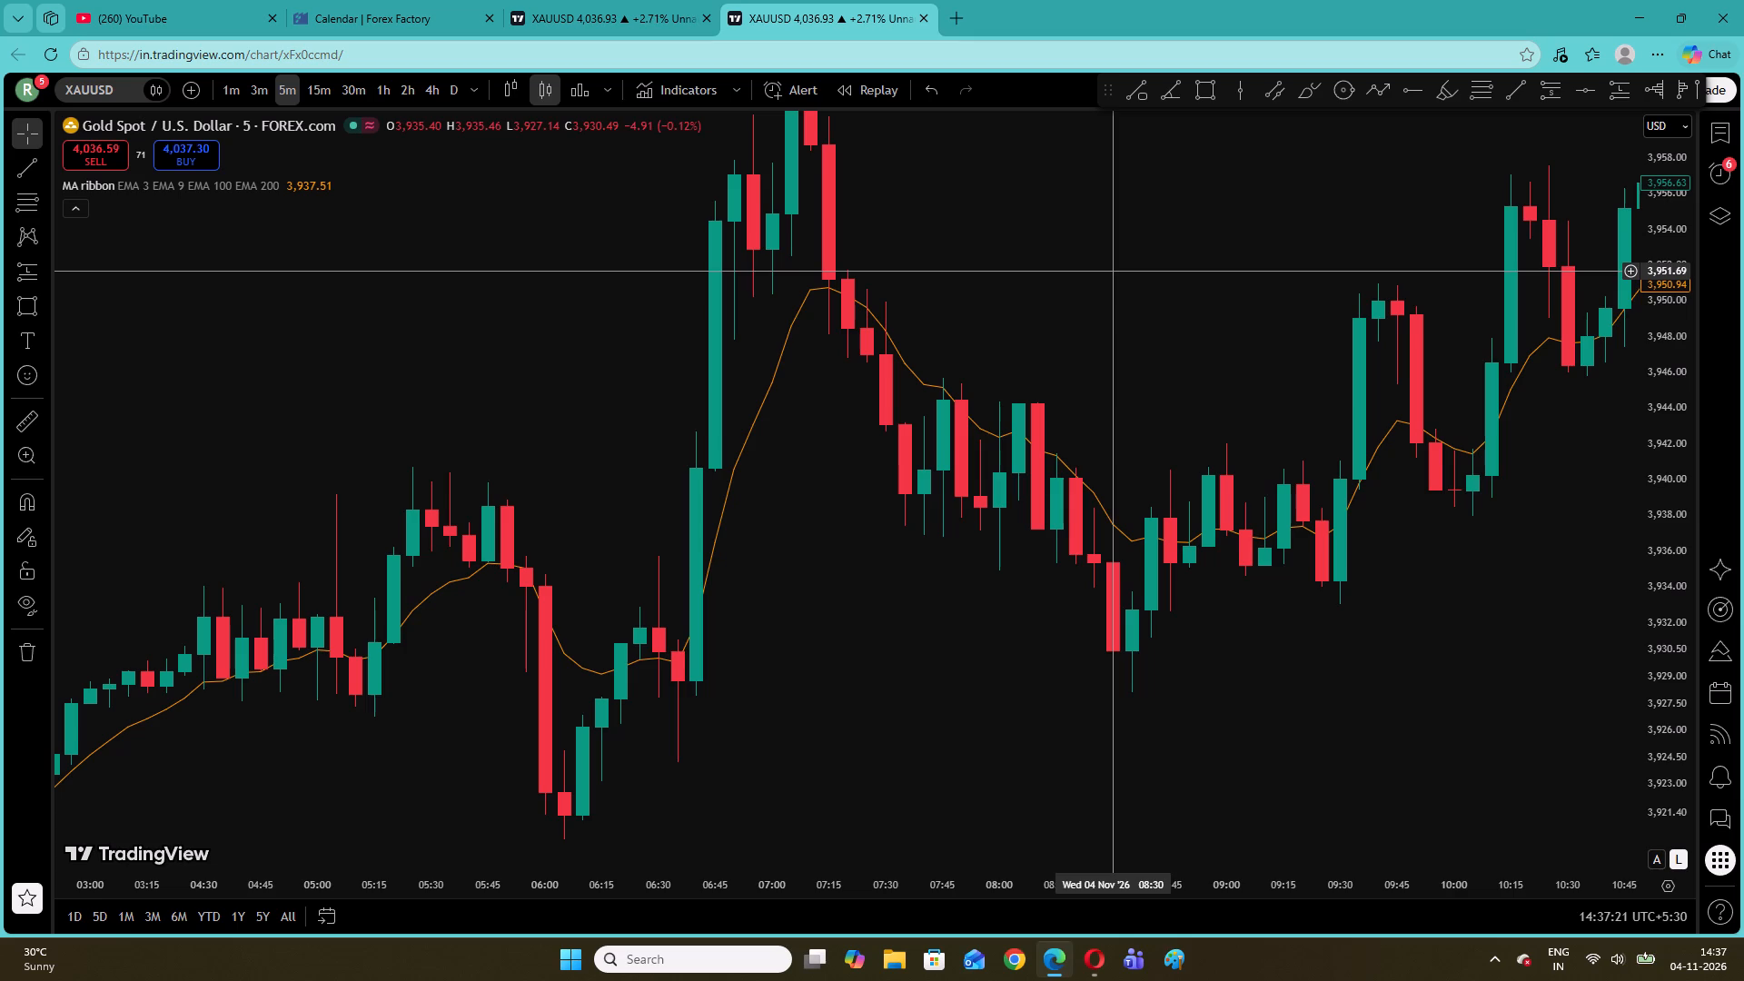
# In the MA ribbon's inputs, disable the 9-period MA #2 and enable the 3-period MA #1 so only the 3 EMA is plotted.
pyautogui.moveTo(1674, 593); pyautogui.dragTo(1640, 735)
pyautogui.moveTo(1089, 334); pyautogui.dragTo(676, 441)
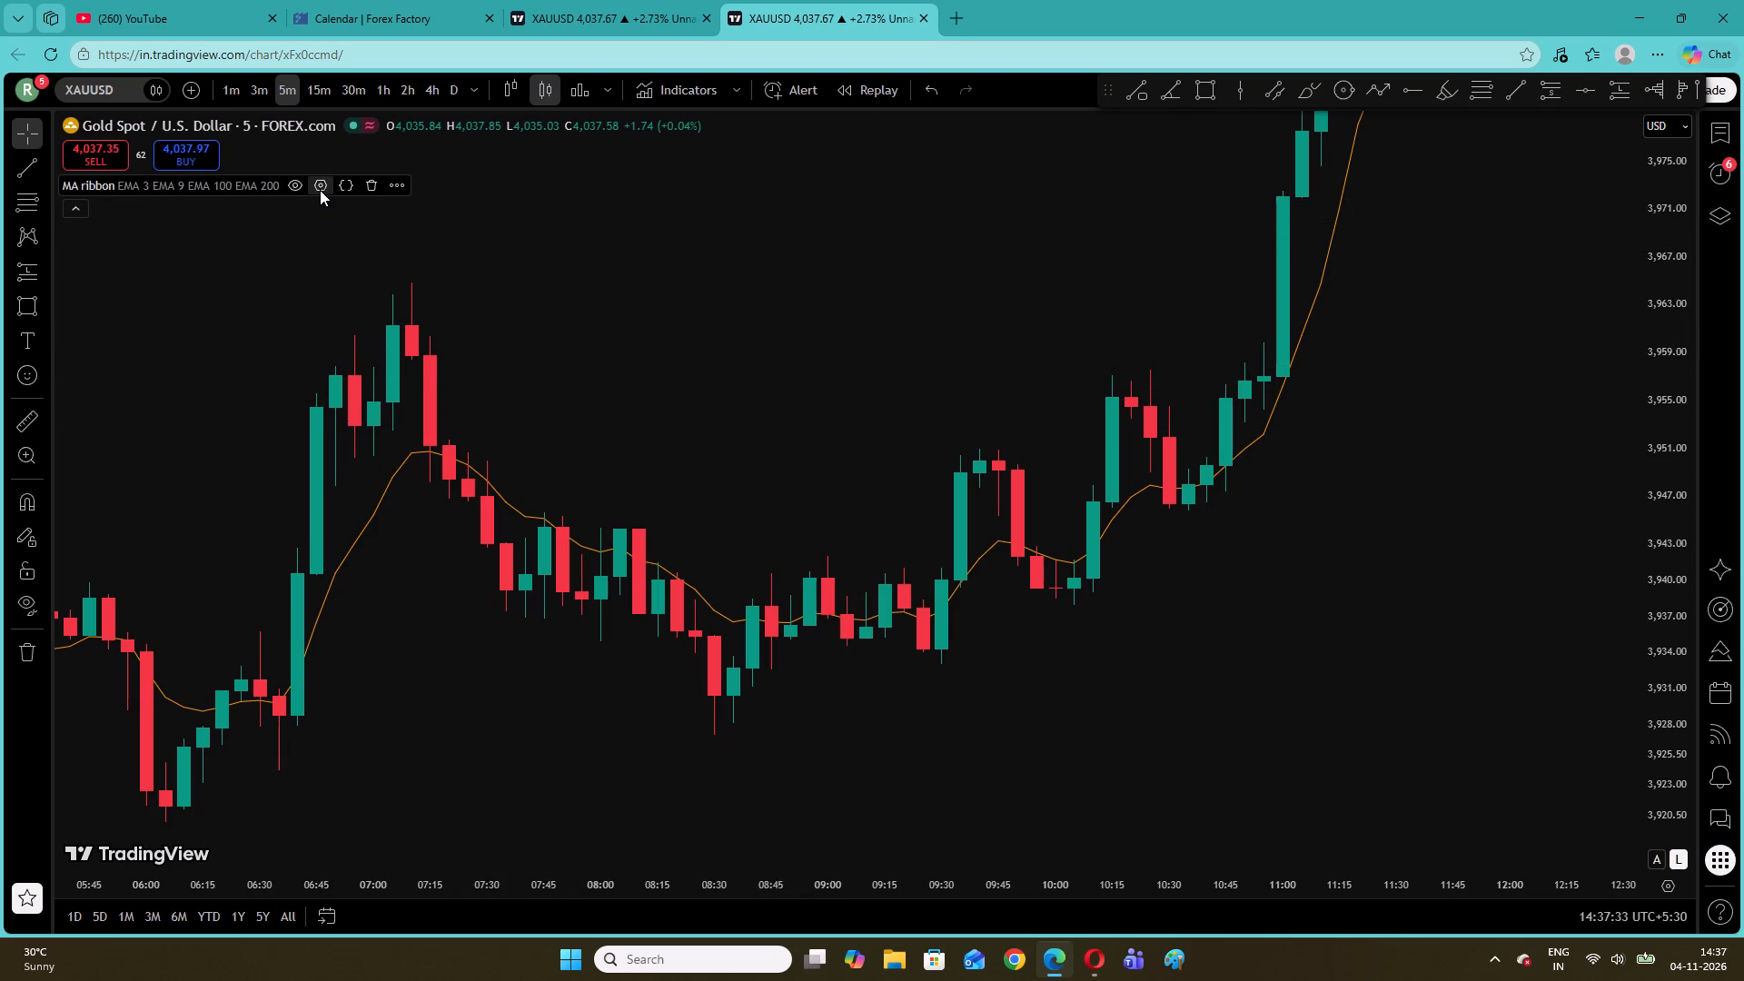
pyautogui.click(319, 189)
pyautogui.click(673, 432)
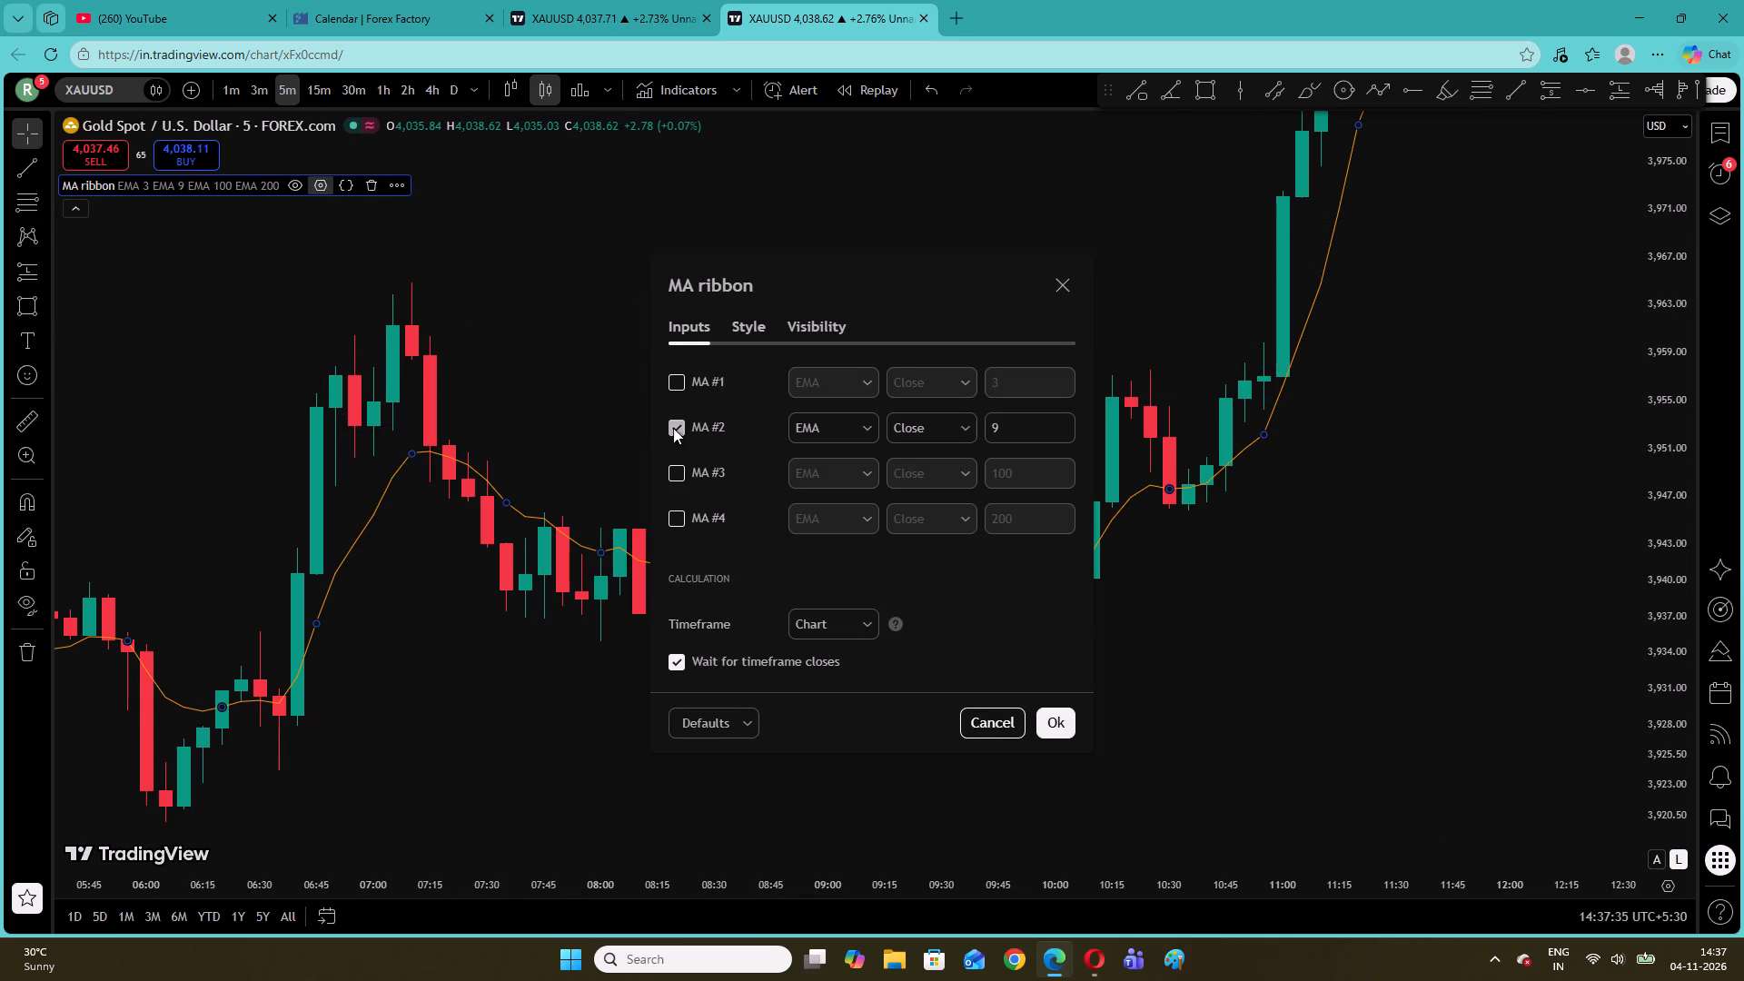
pyautogui.click(679, 376)
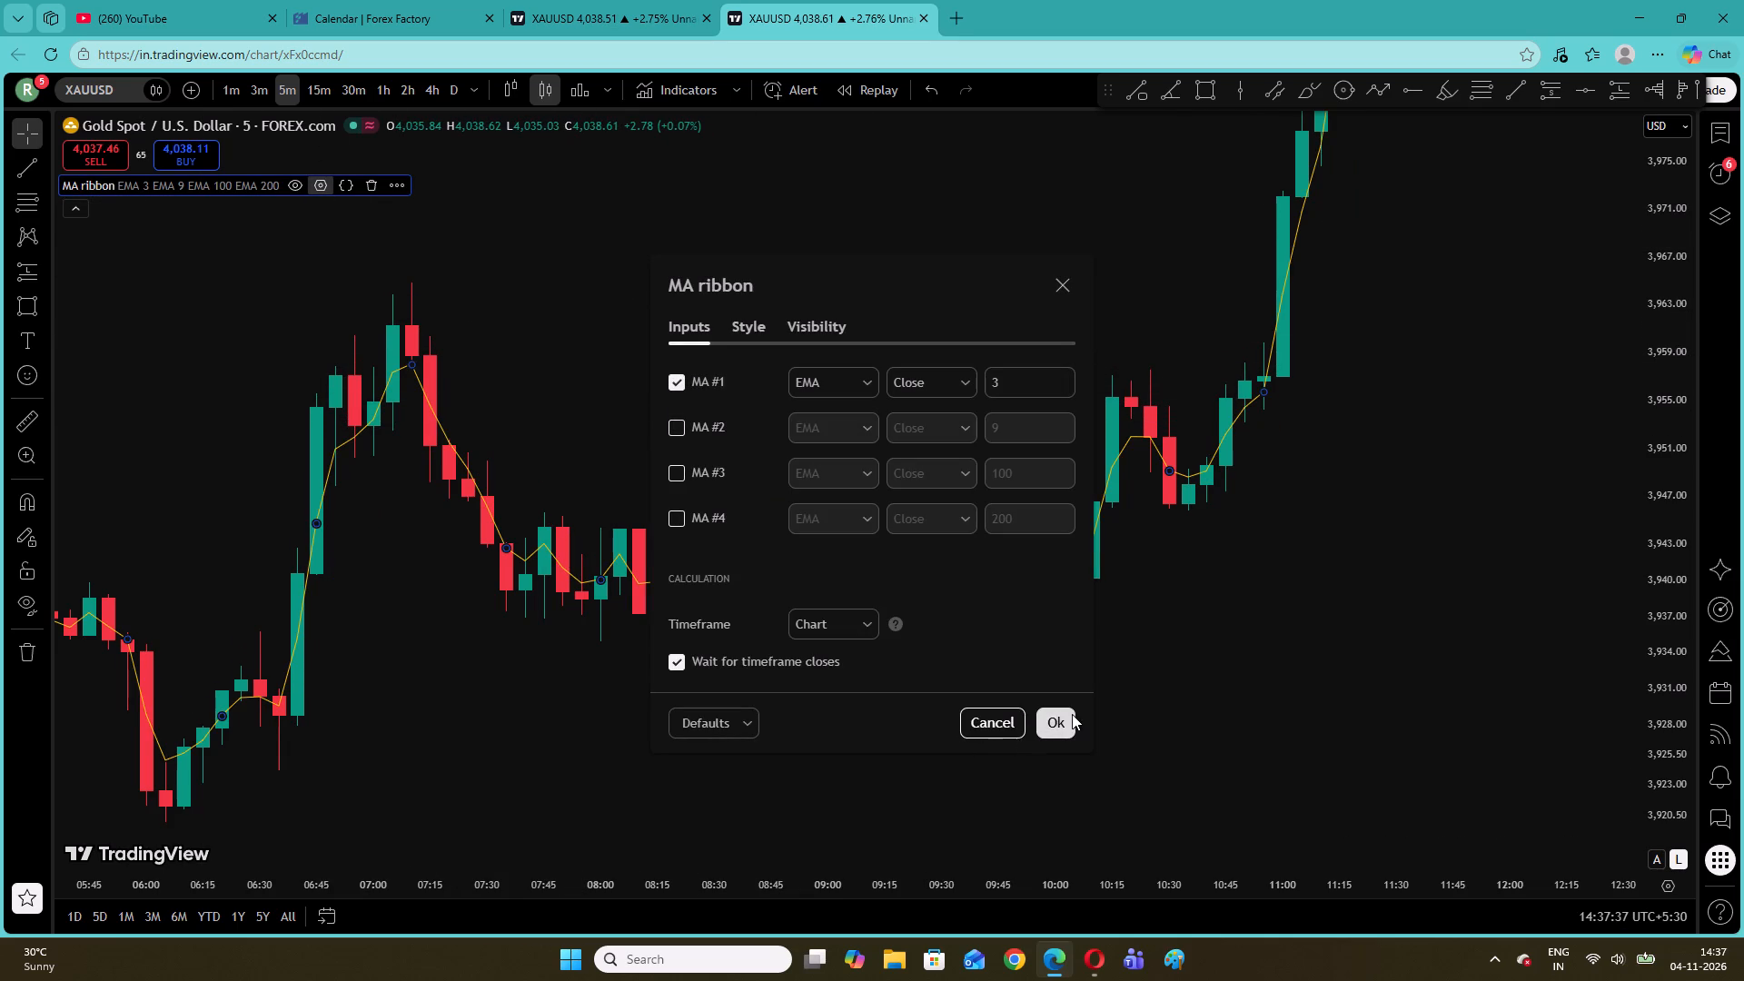
pyautogui.click(1055, 718)
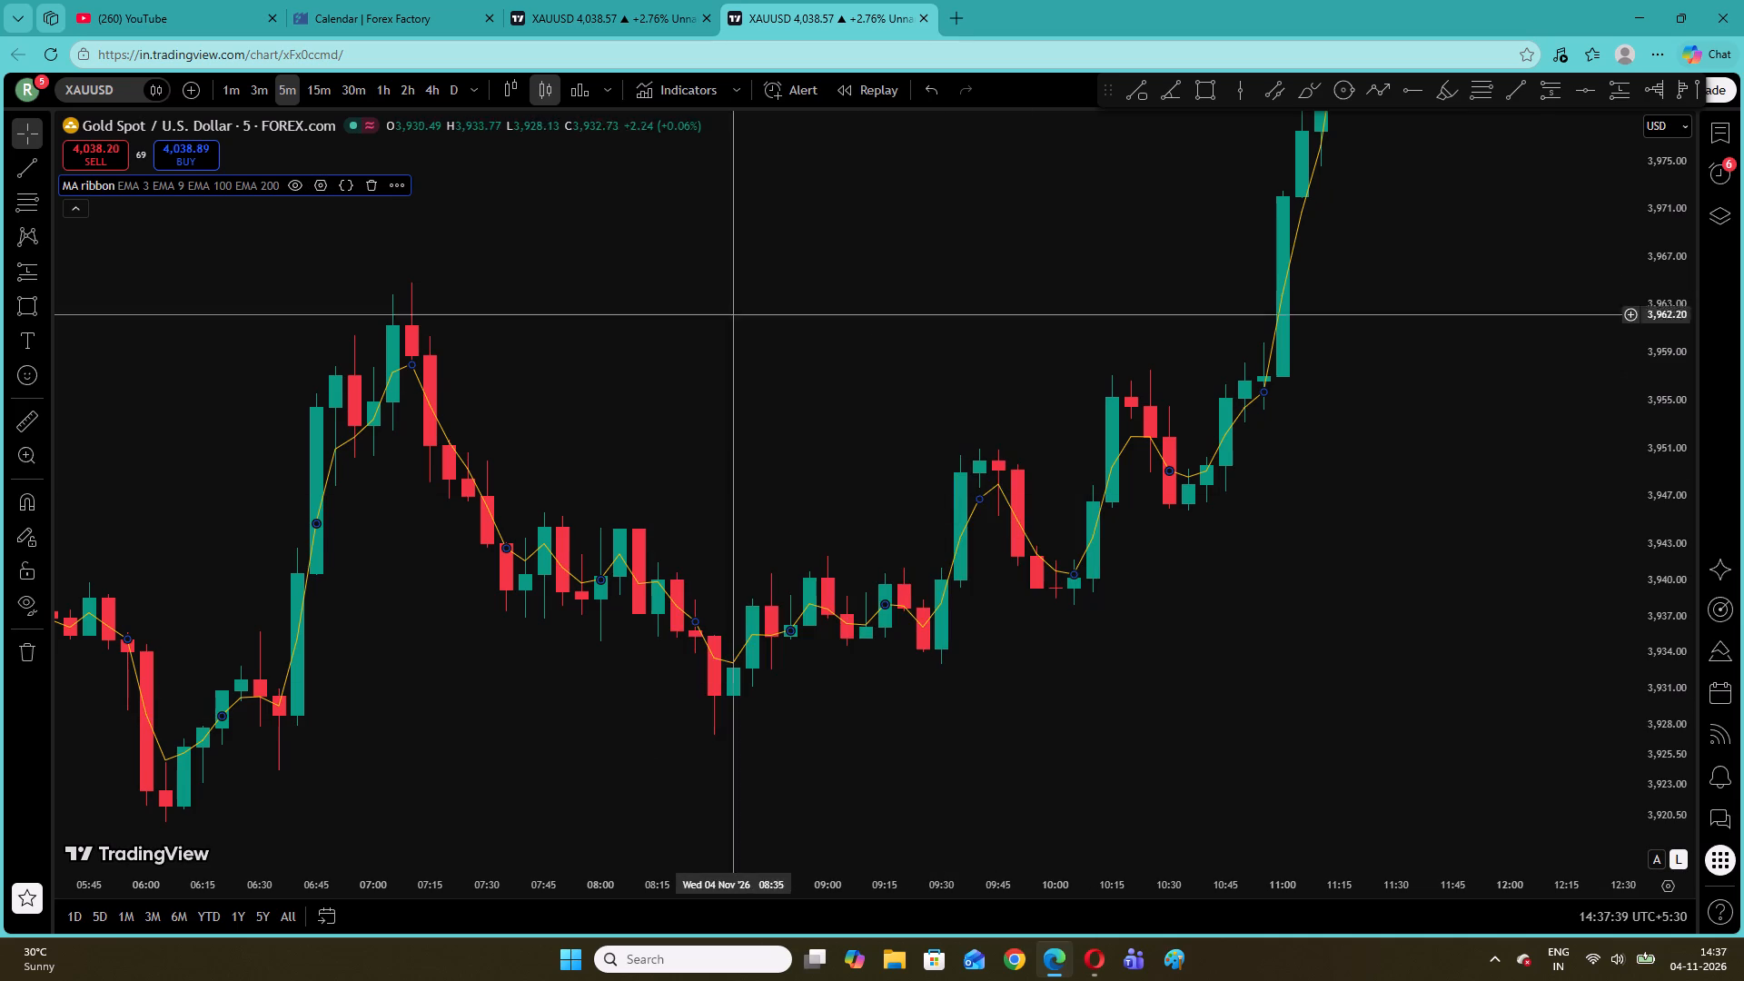
pyautogui.click(712, 345)
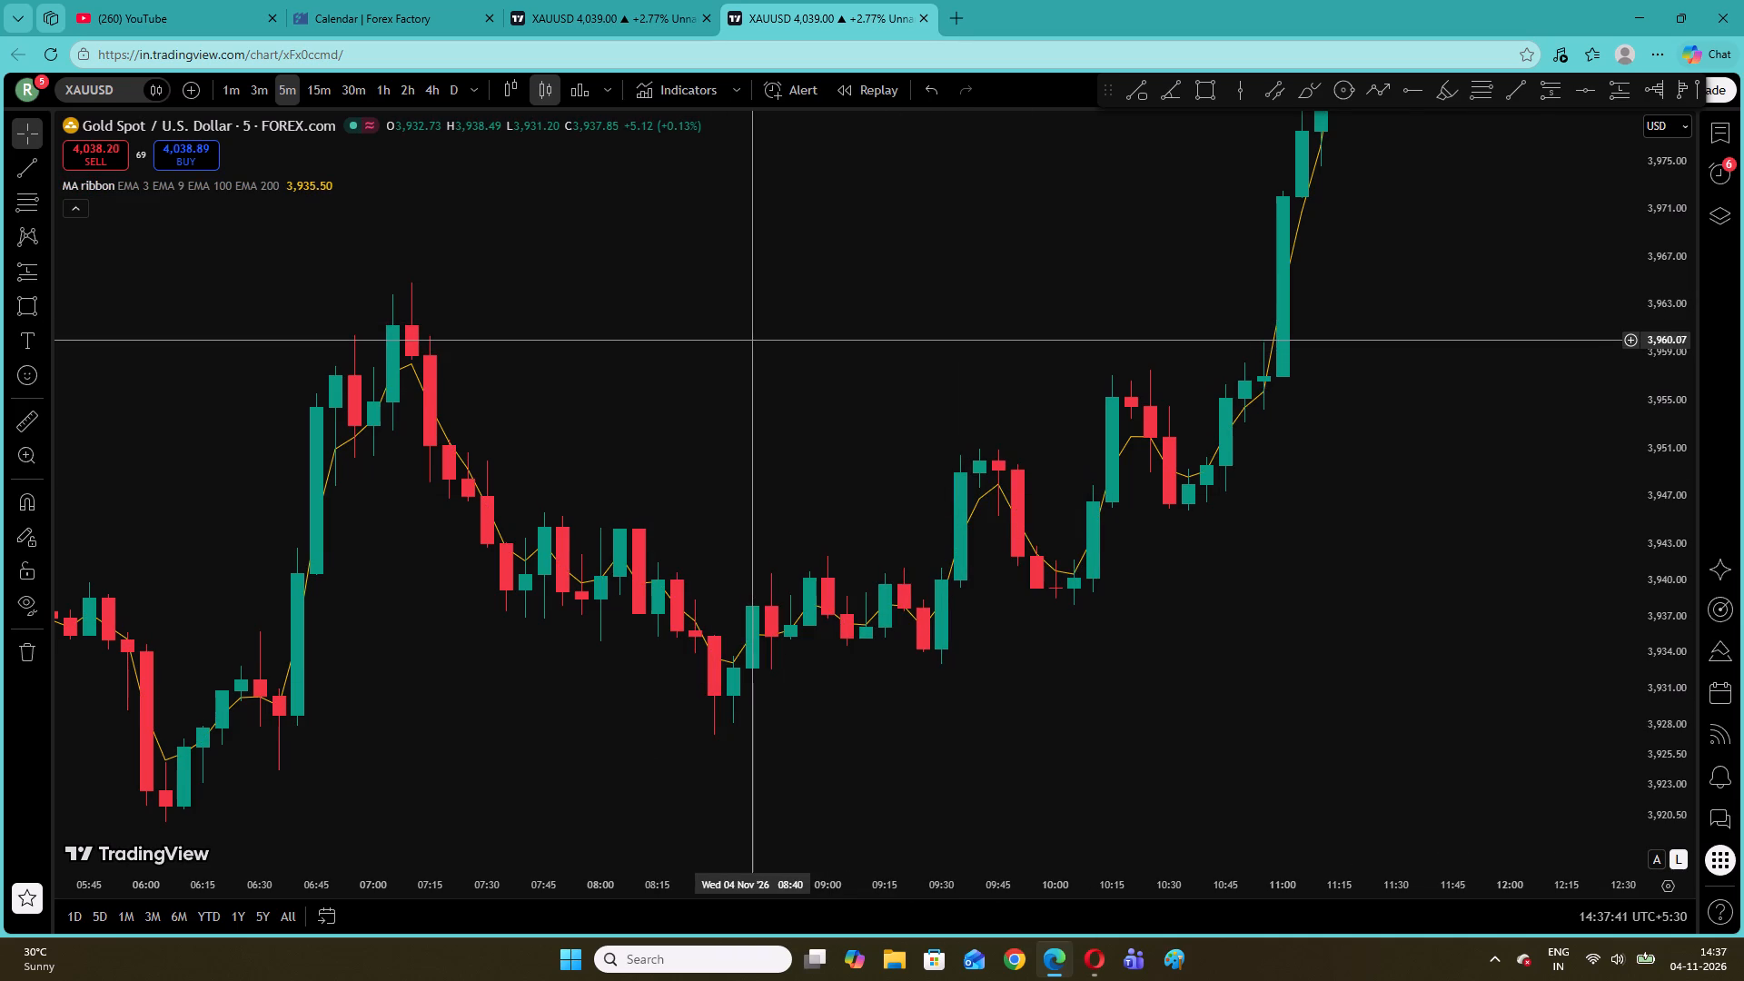
# Examine how the 5-minute candles follow the 3 EMA, from the early-morning swings through the 11:00 rally to the latest candles.
pyautogui.moveTo(1006, 286); pyautogui.dragTo(528, 643)
pyautogui.moveTo(1094, 302); pyautogui.dragTo(952, 730)
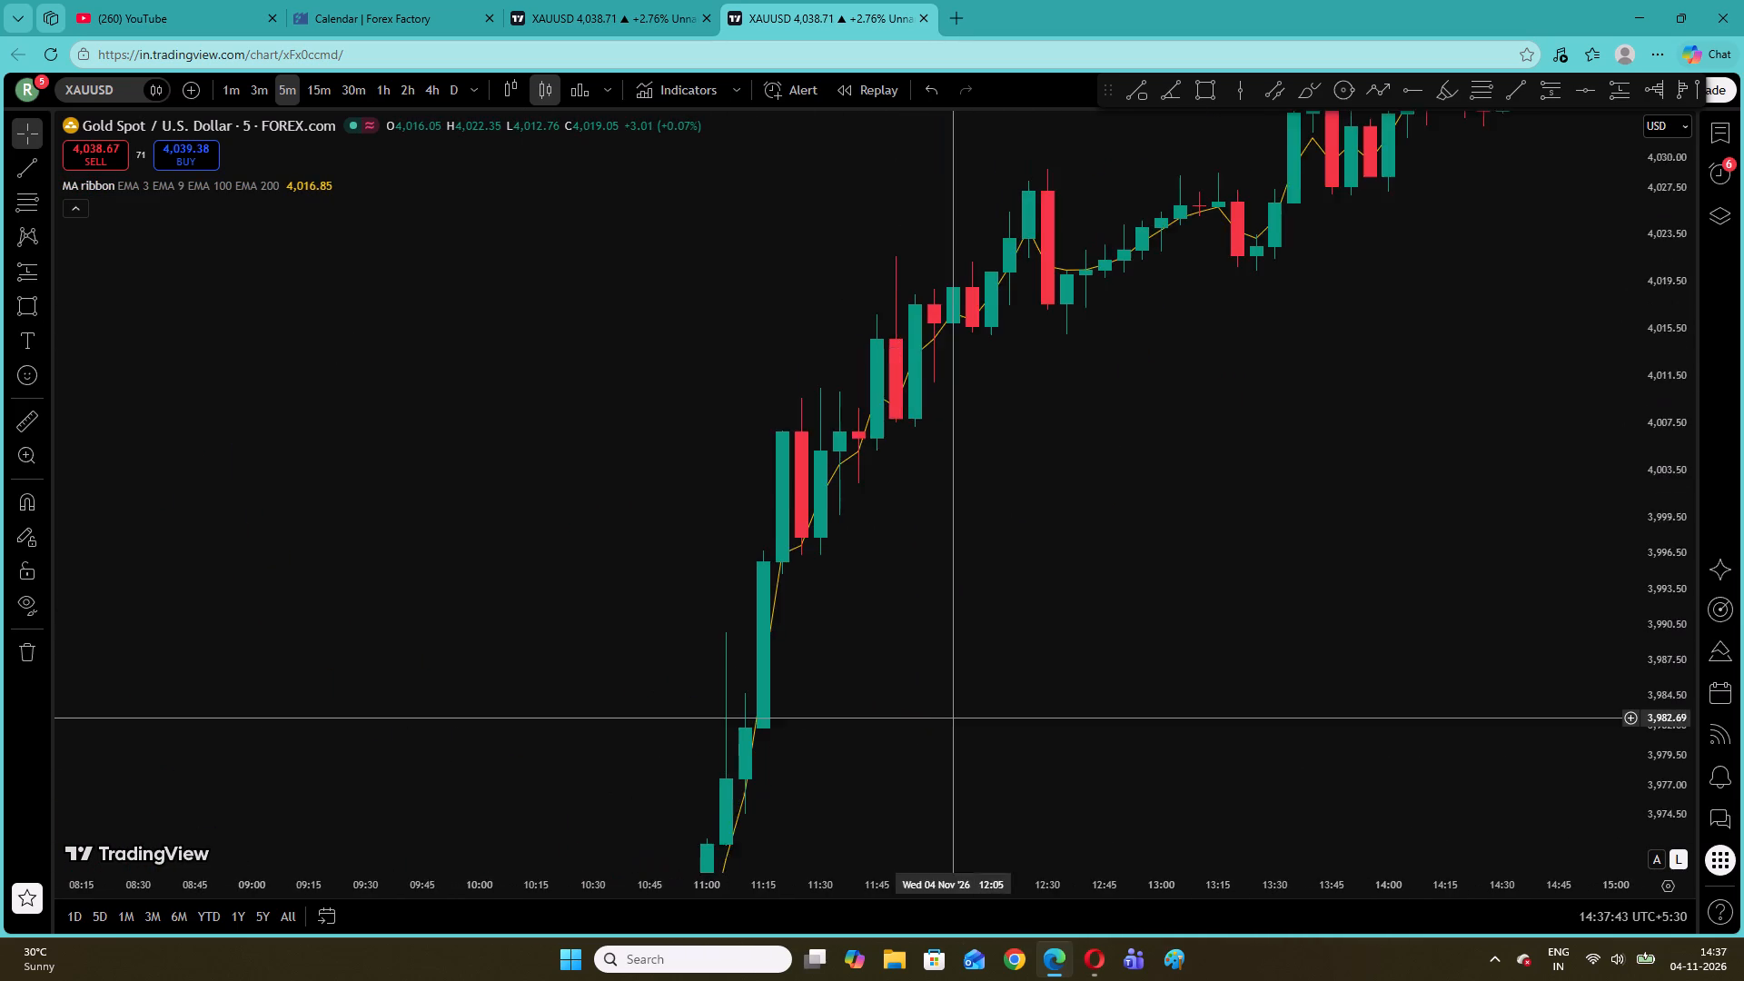
pyautogui.moveTo(952, 730); pyautogui.dragTo(948, 732)
pyautogui.moveTo(1204, 426); pyautogui.dragTo(663, 712)
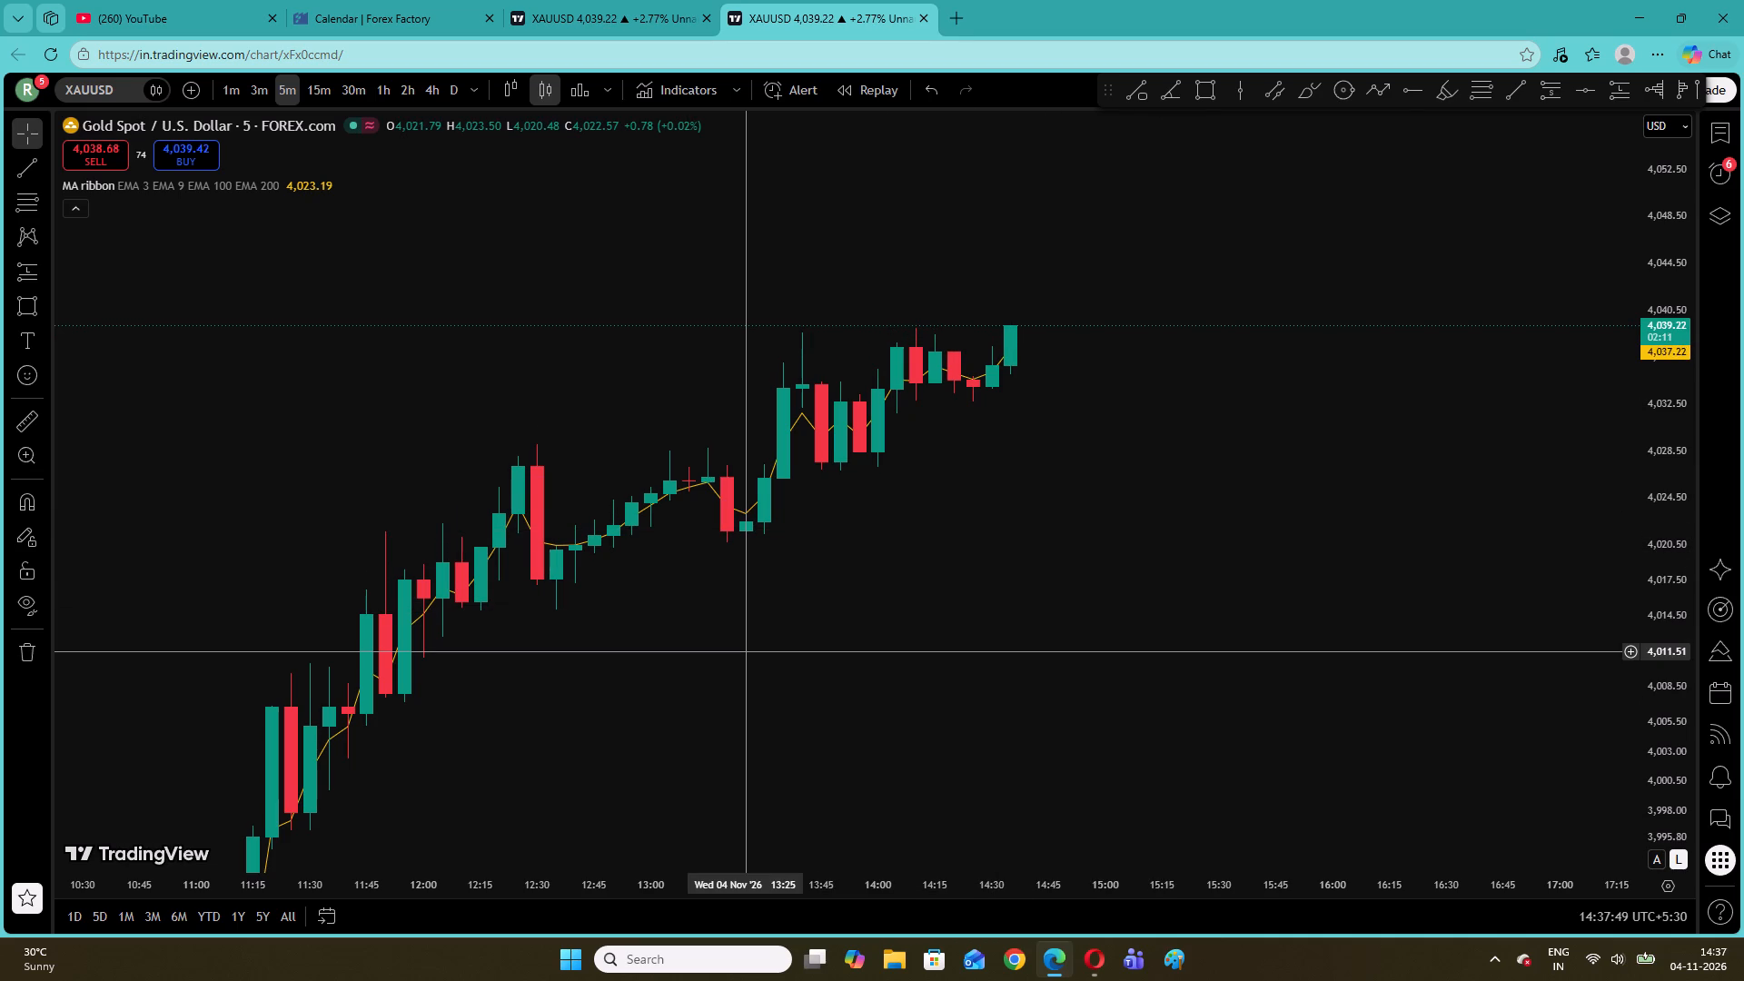
pyautogui.moveTo(741, 651); pyautogui.dragTo(1303, 308)
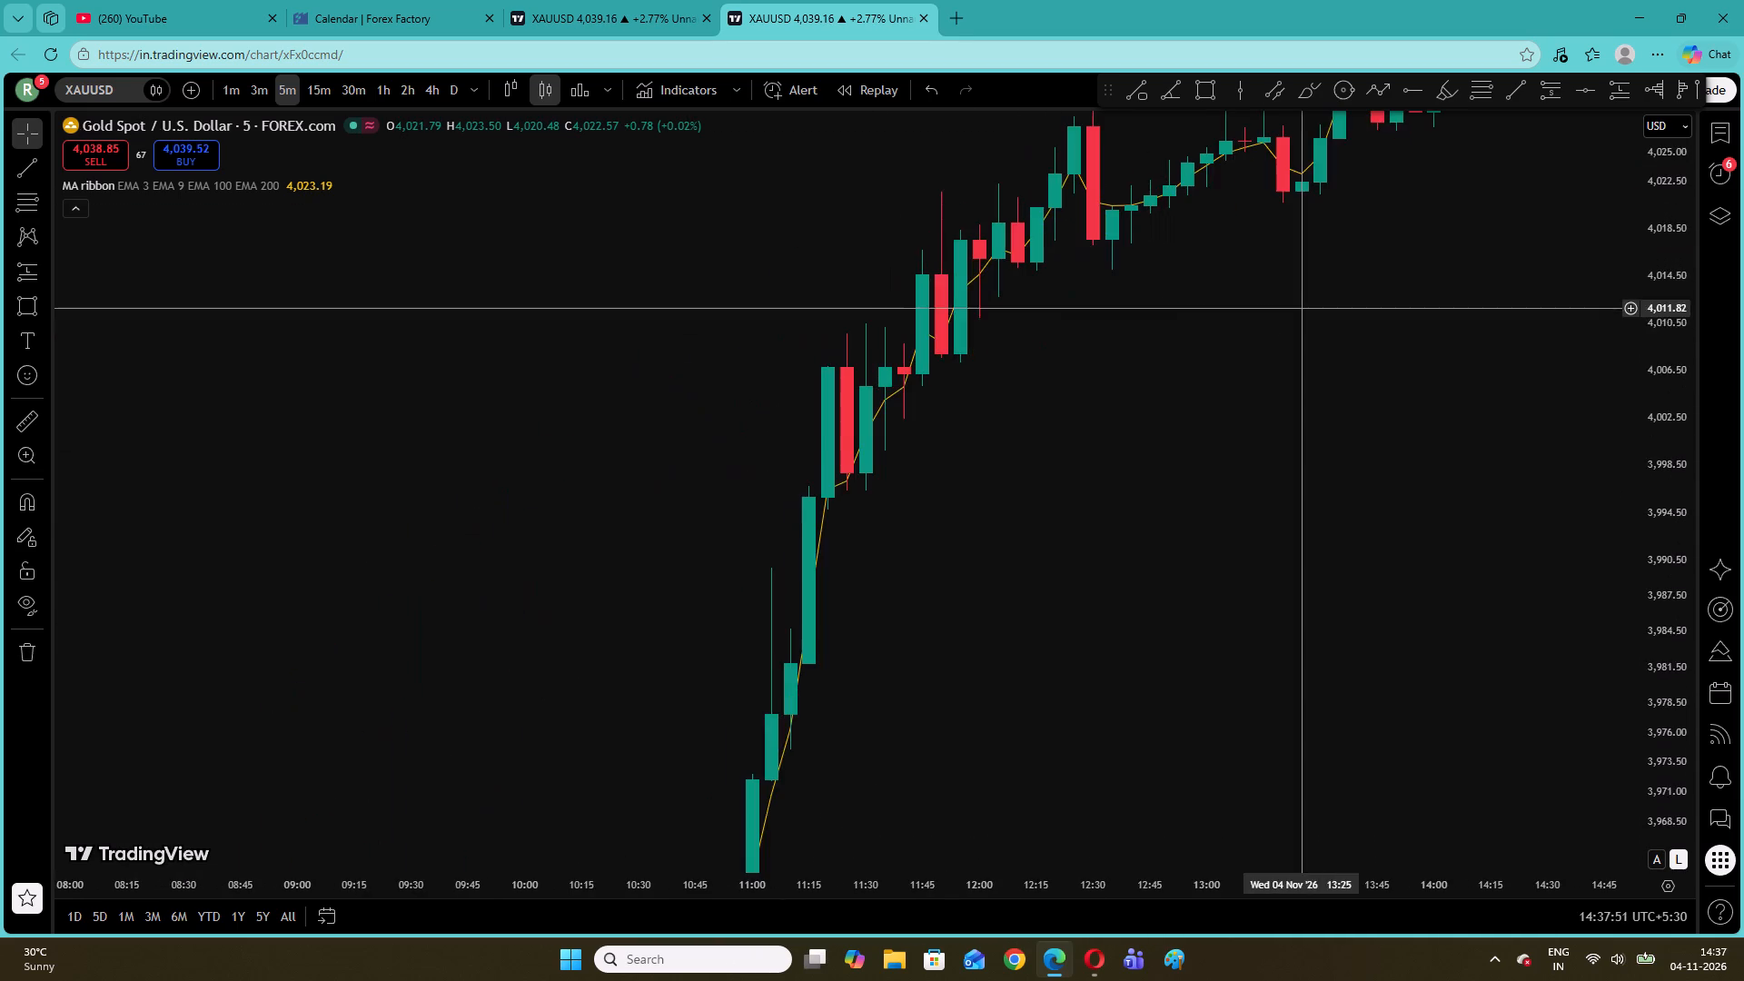
pyautogui.moveTo(1081, 673); pyautogui.dragTo(1261, 312)
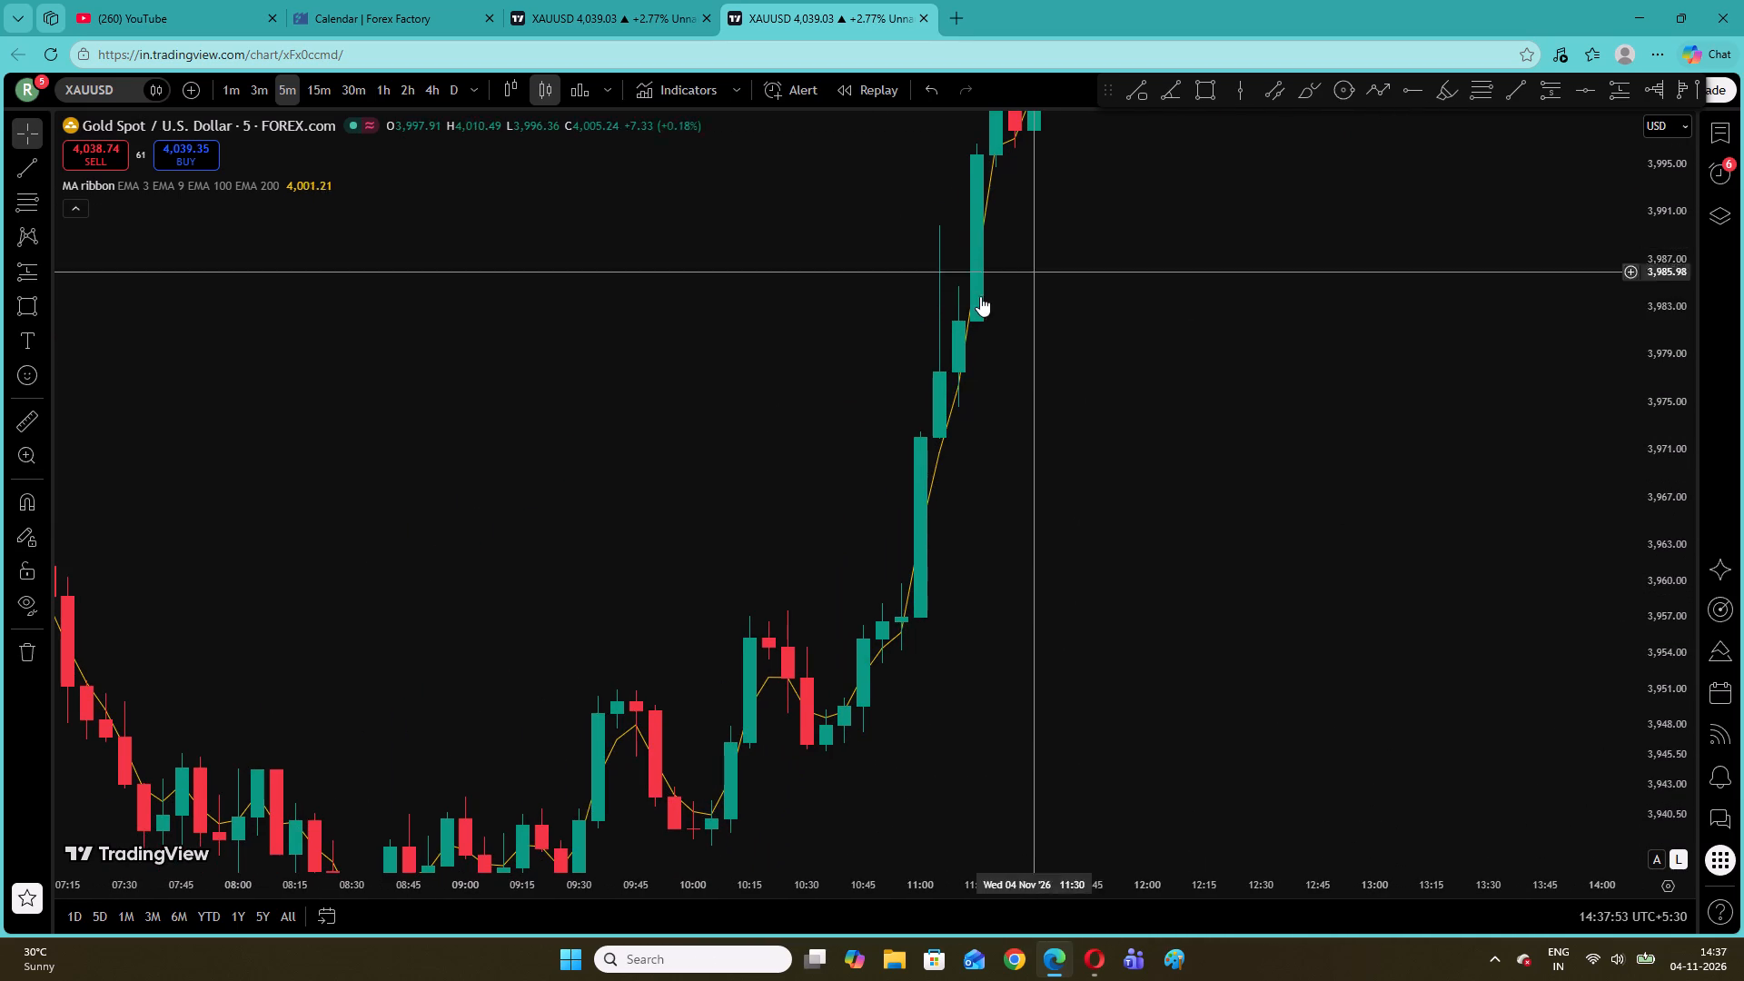
pyautogui.moveTo(1062, 298); pyautogui.dragTo(990, 168)
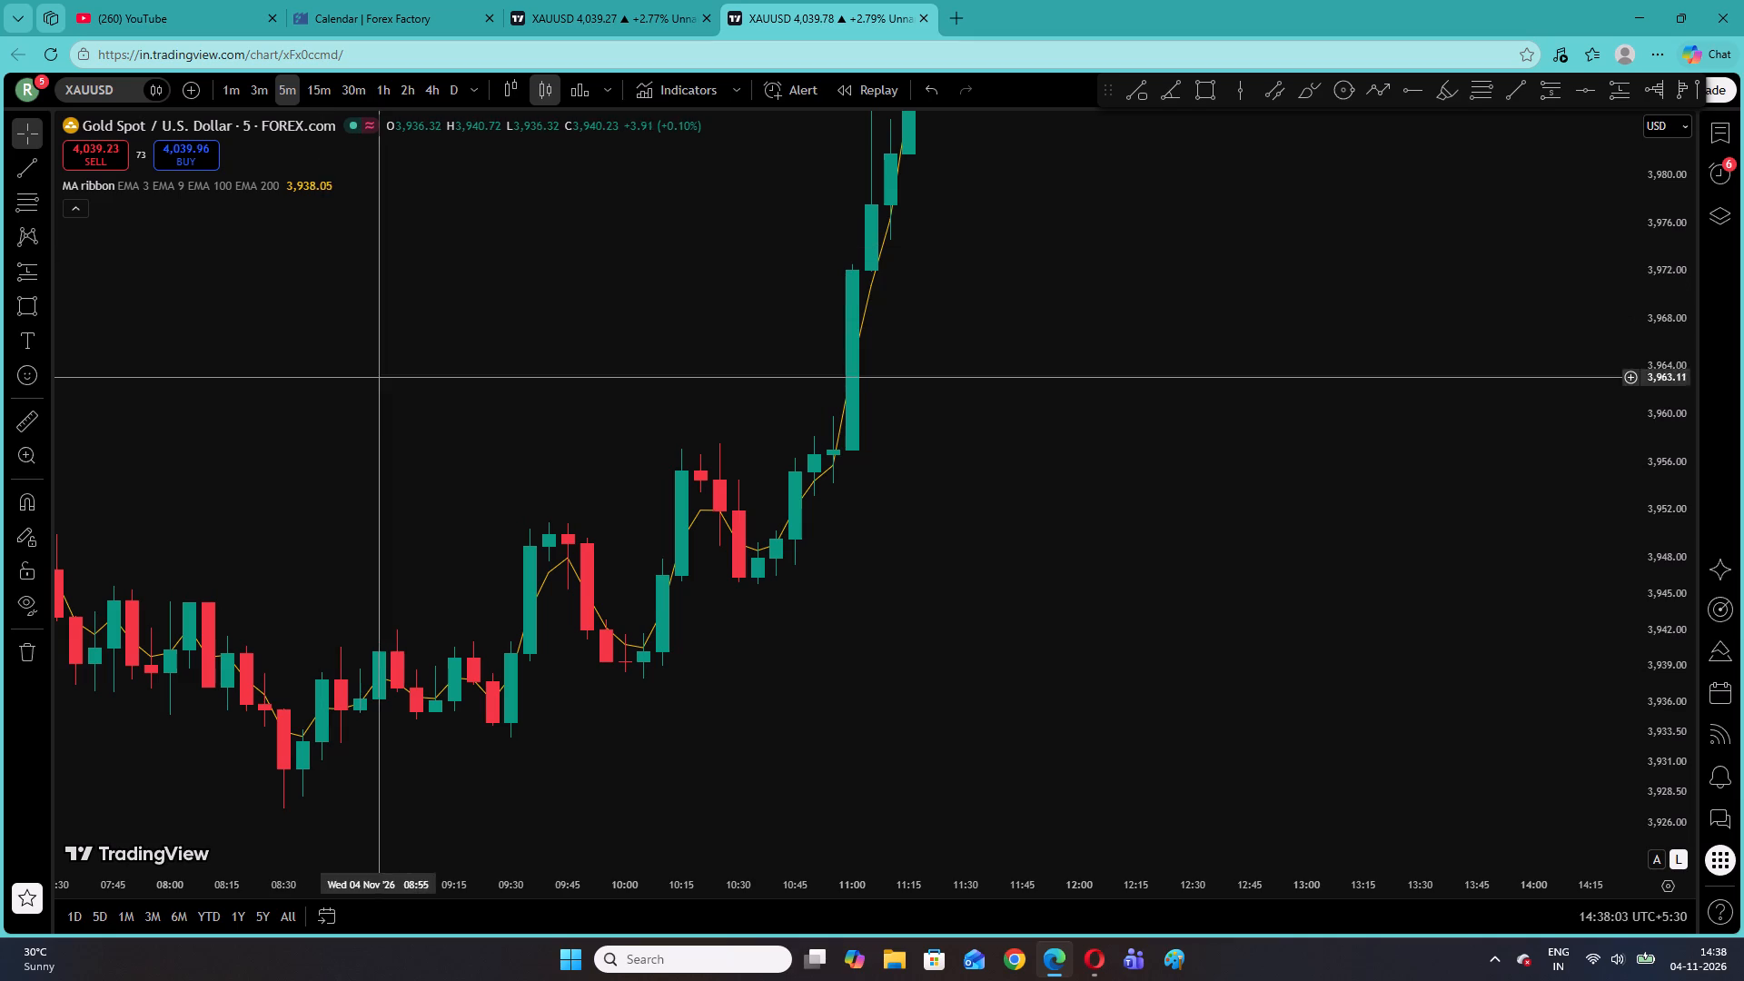
pyautogui.moveTo(302, 413); pyautogui.dragTo(716, 329)
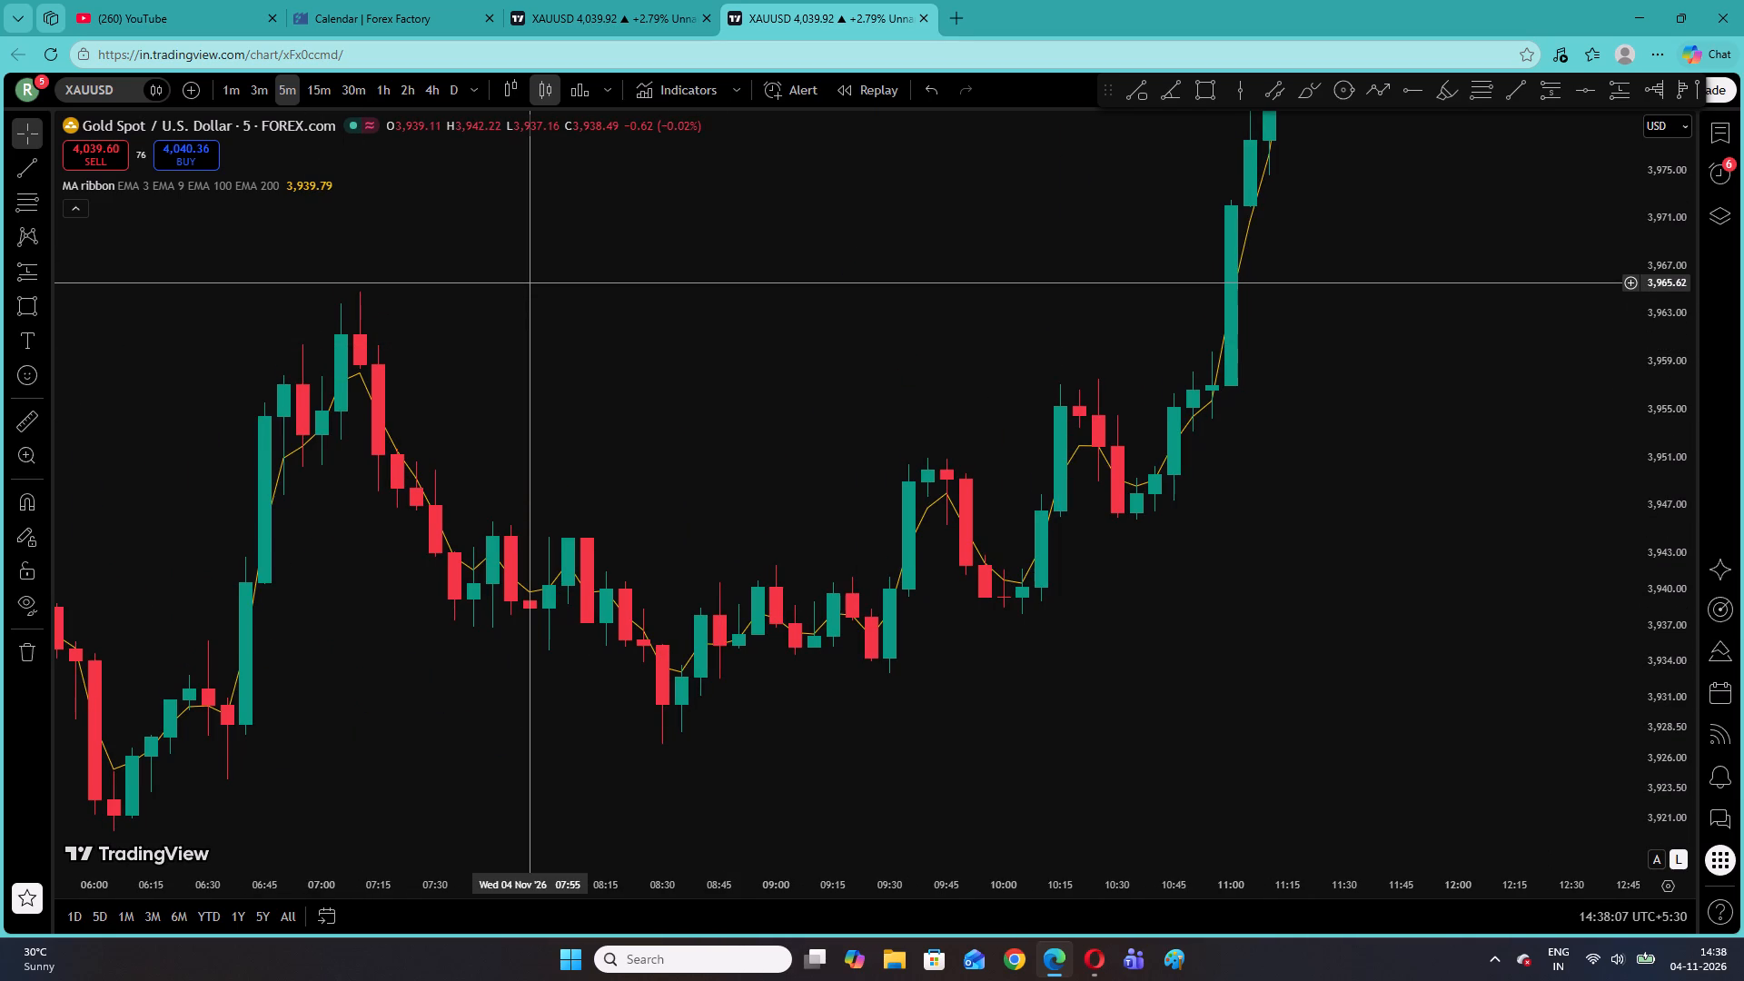
pyautogui.moveTo(513, 363); pyautogui.dragTo(776, 345)
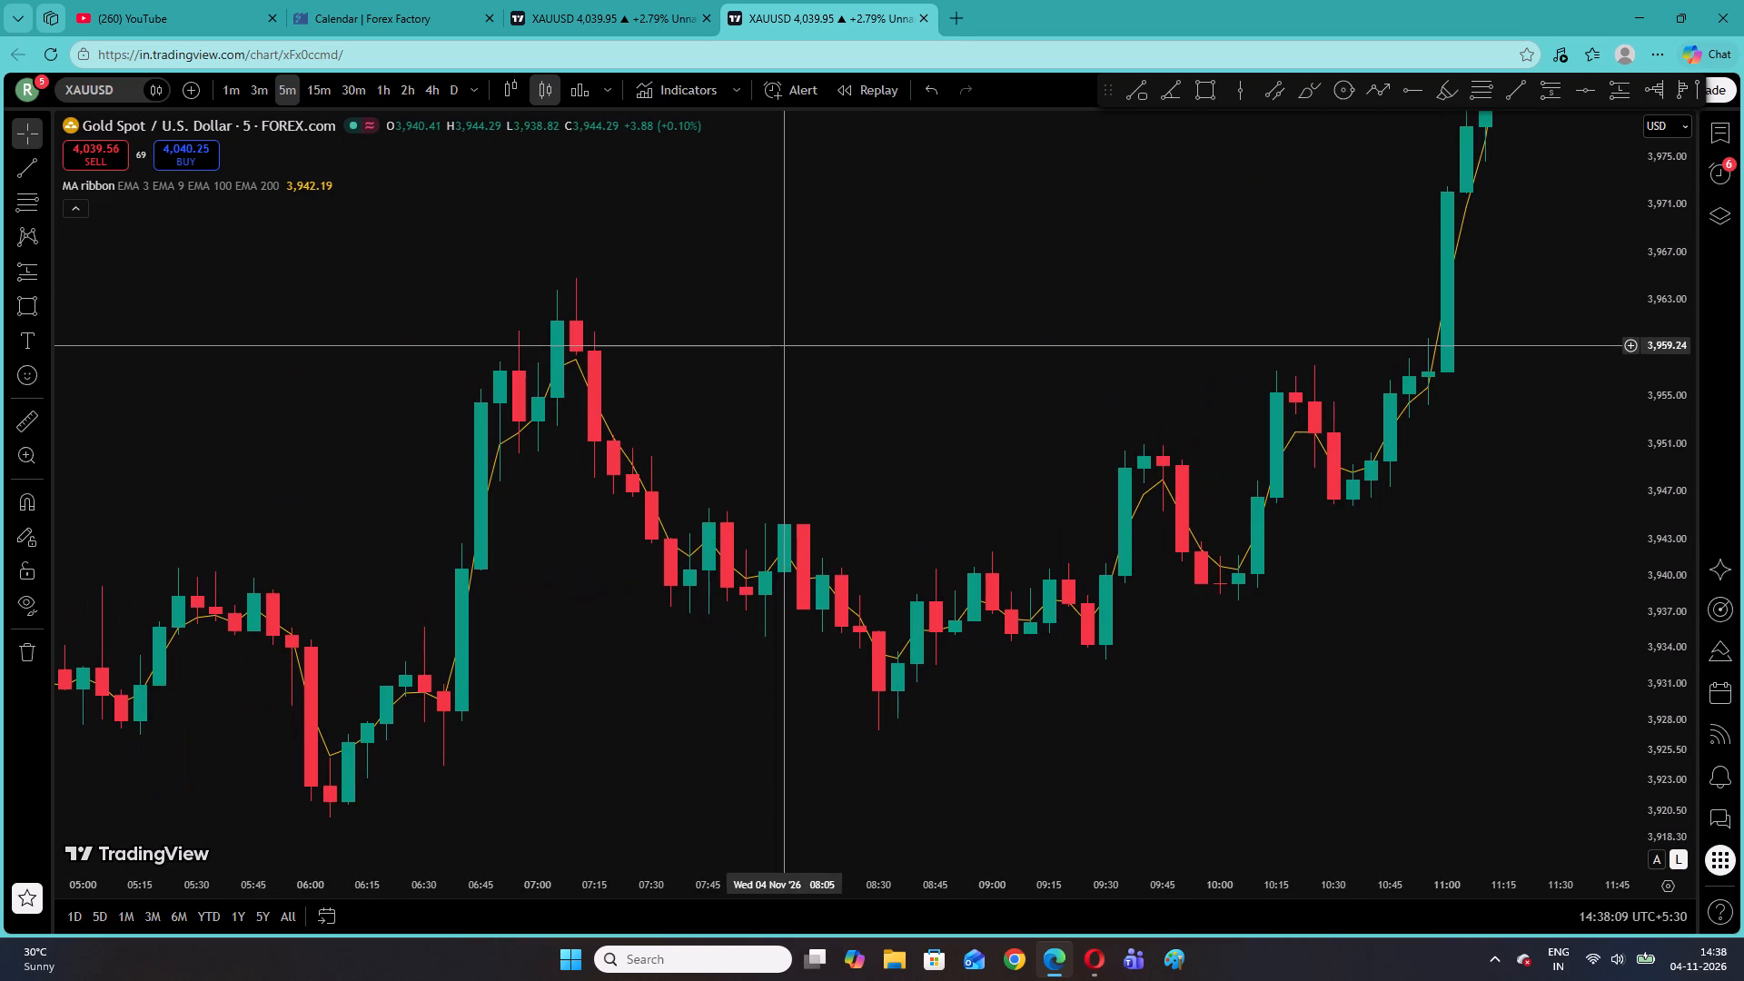
pyautogui.moveTo(471, 437); pyautogui.dragTo(623, 319)
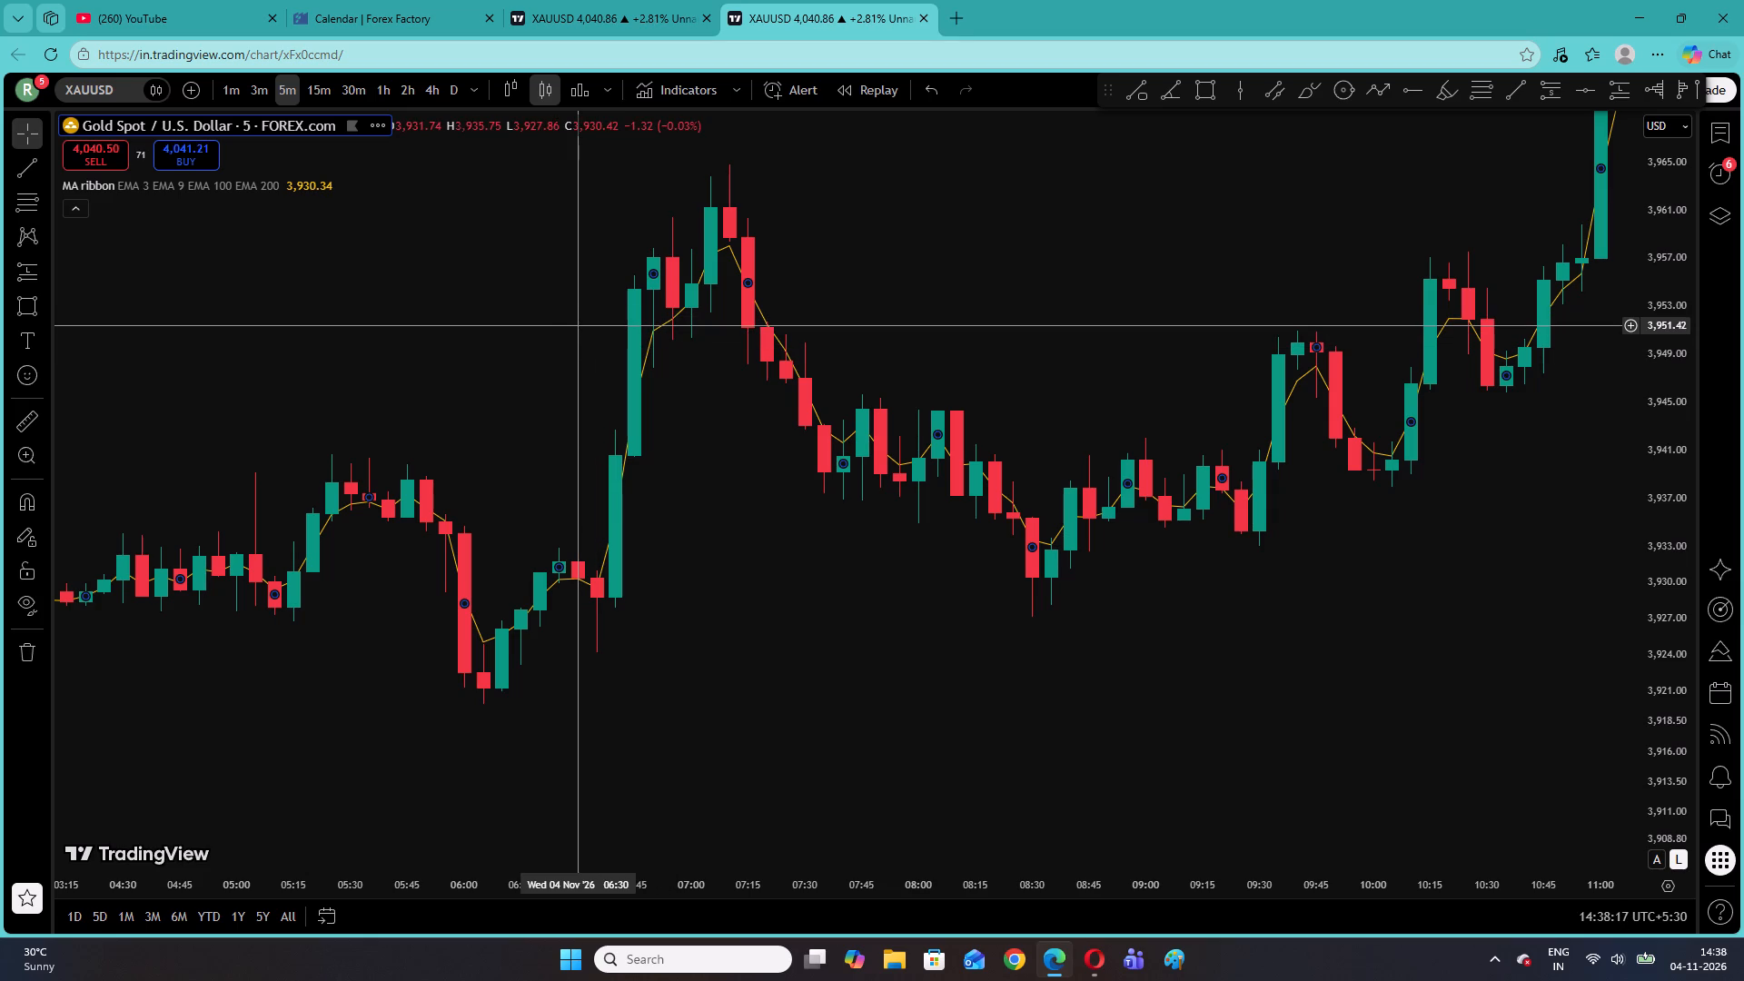
pyautogui.click(513, 332)
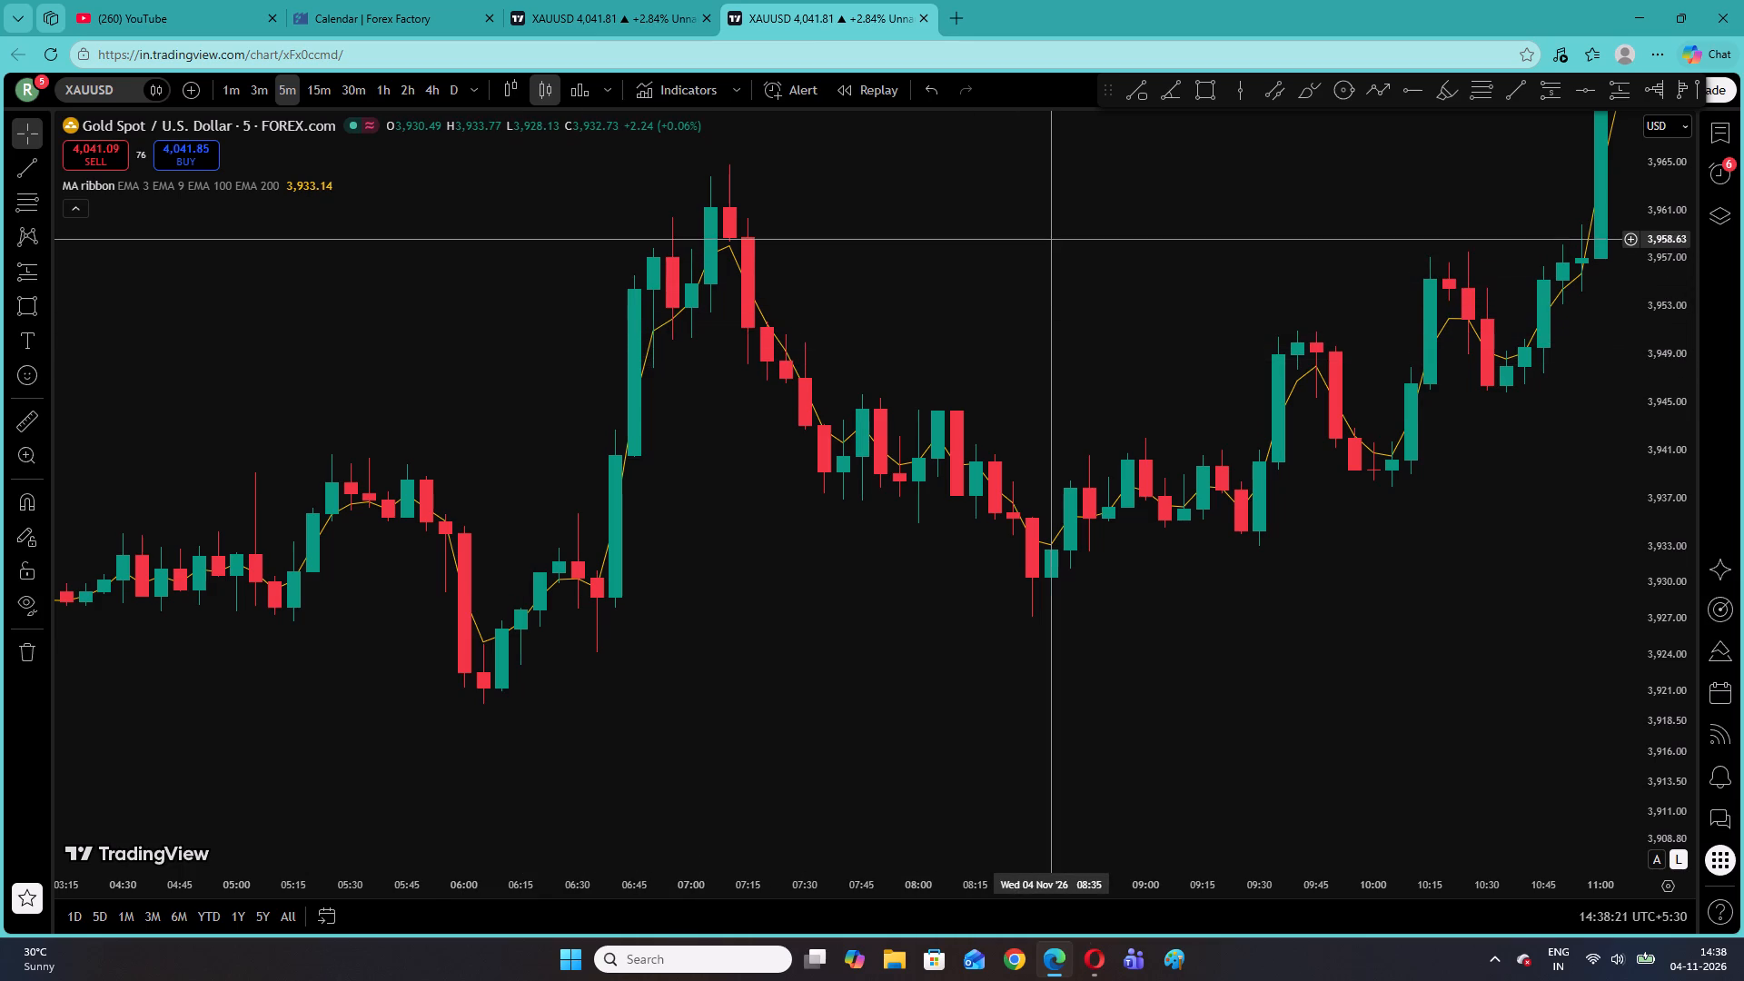
pyautogui.moveTo(834, 213); pyautogui.dragTo(678, 354)
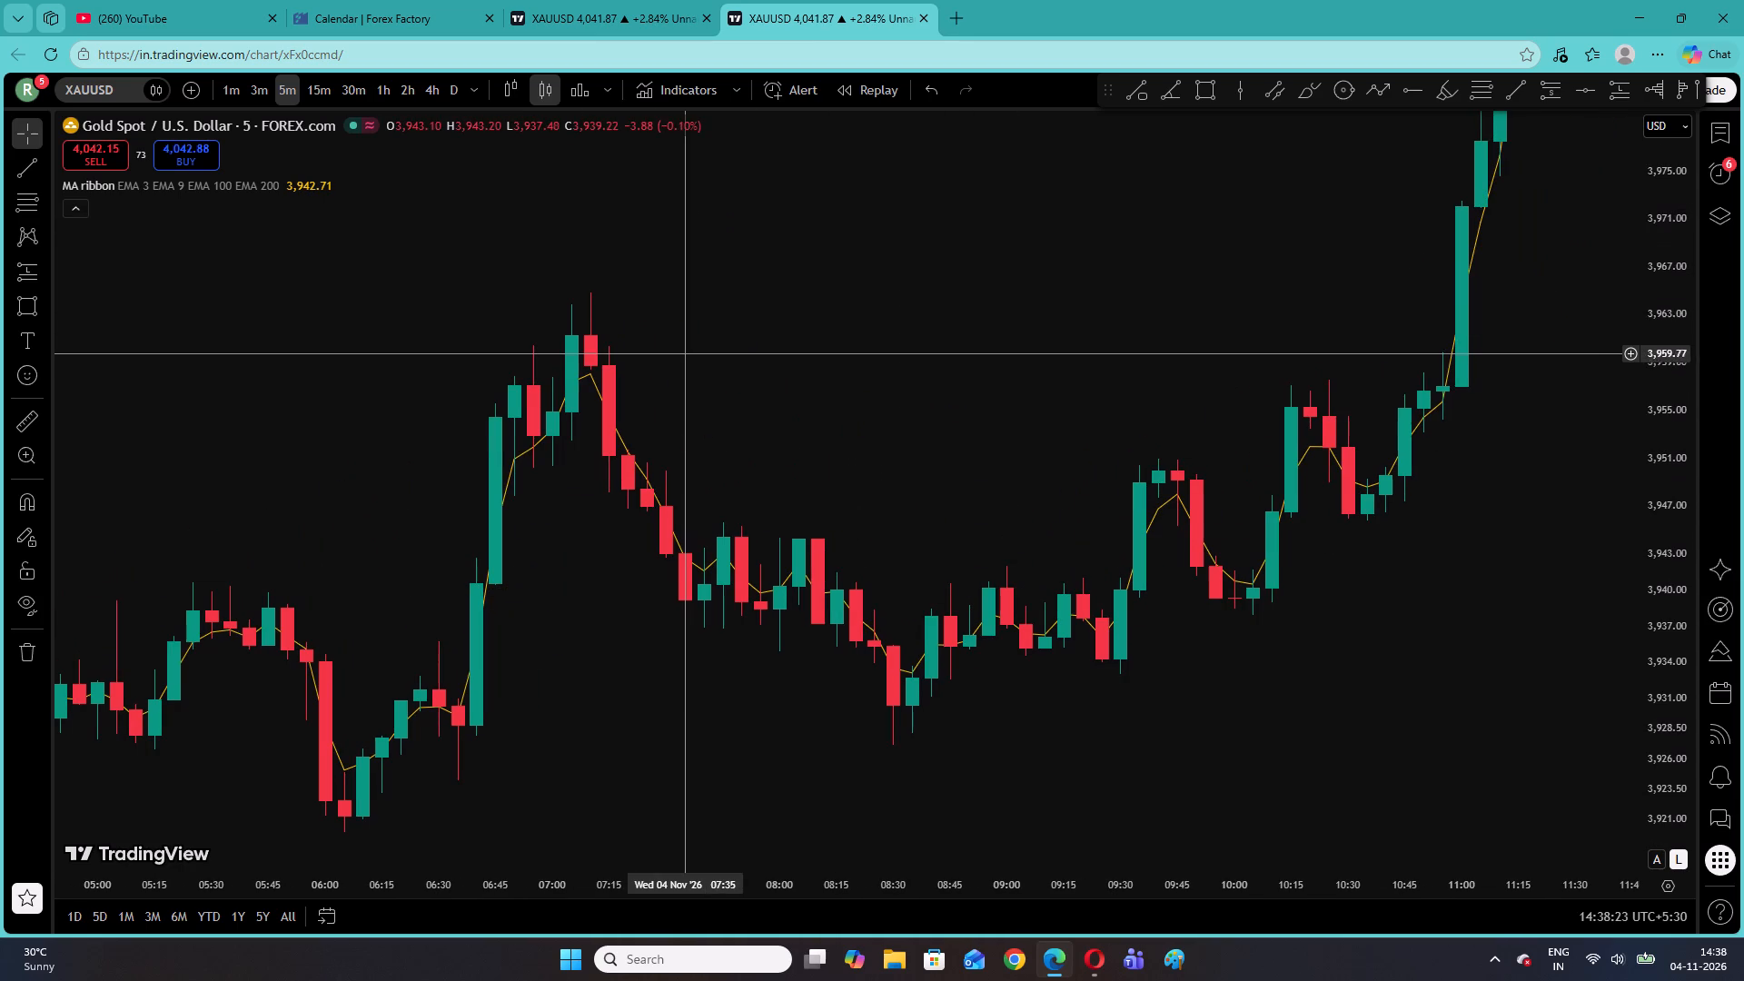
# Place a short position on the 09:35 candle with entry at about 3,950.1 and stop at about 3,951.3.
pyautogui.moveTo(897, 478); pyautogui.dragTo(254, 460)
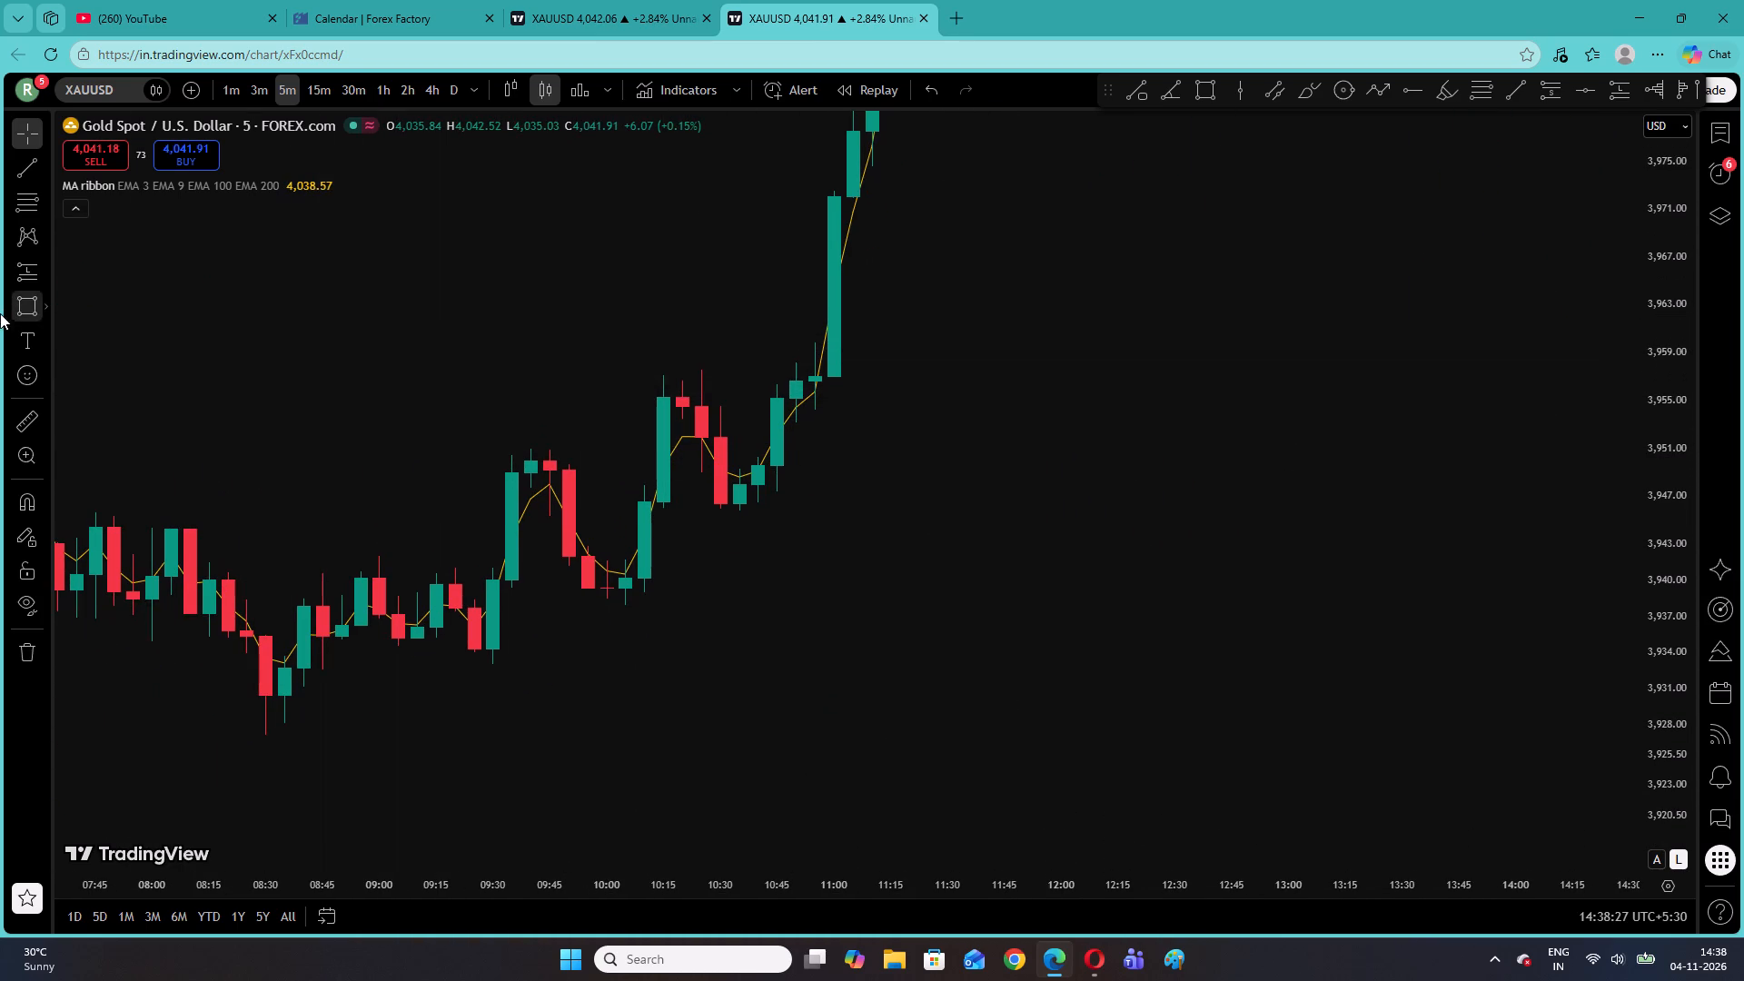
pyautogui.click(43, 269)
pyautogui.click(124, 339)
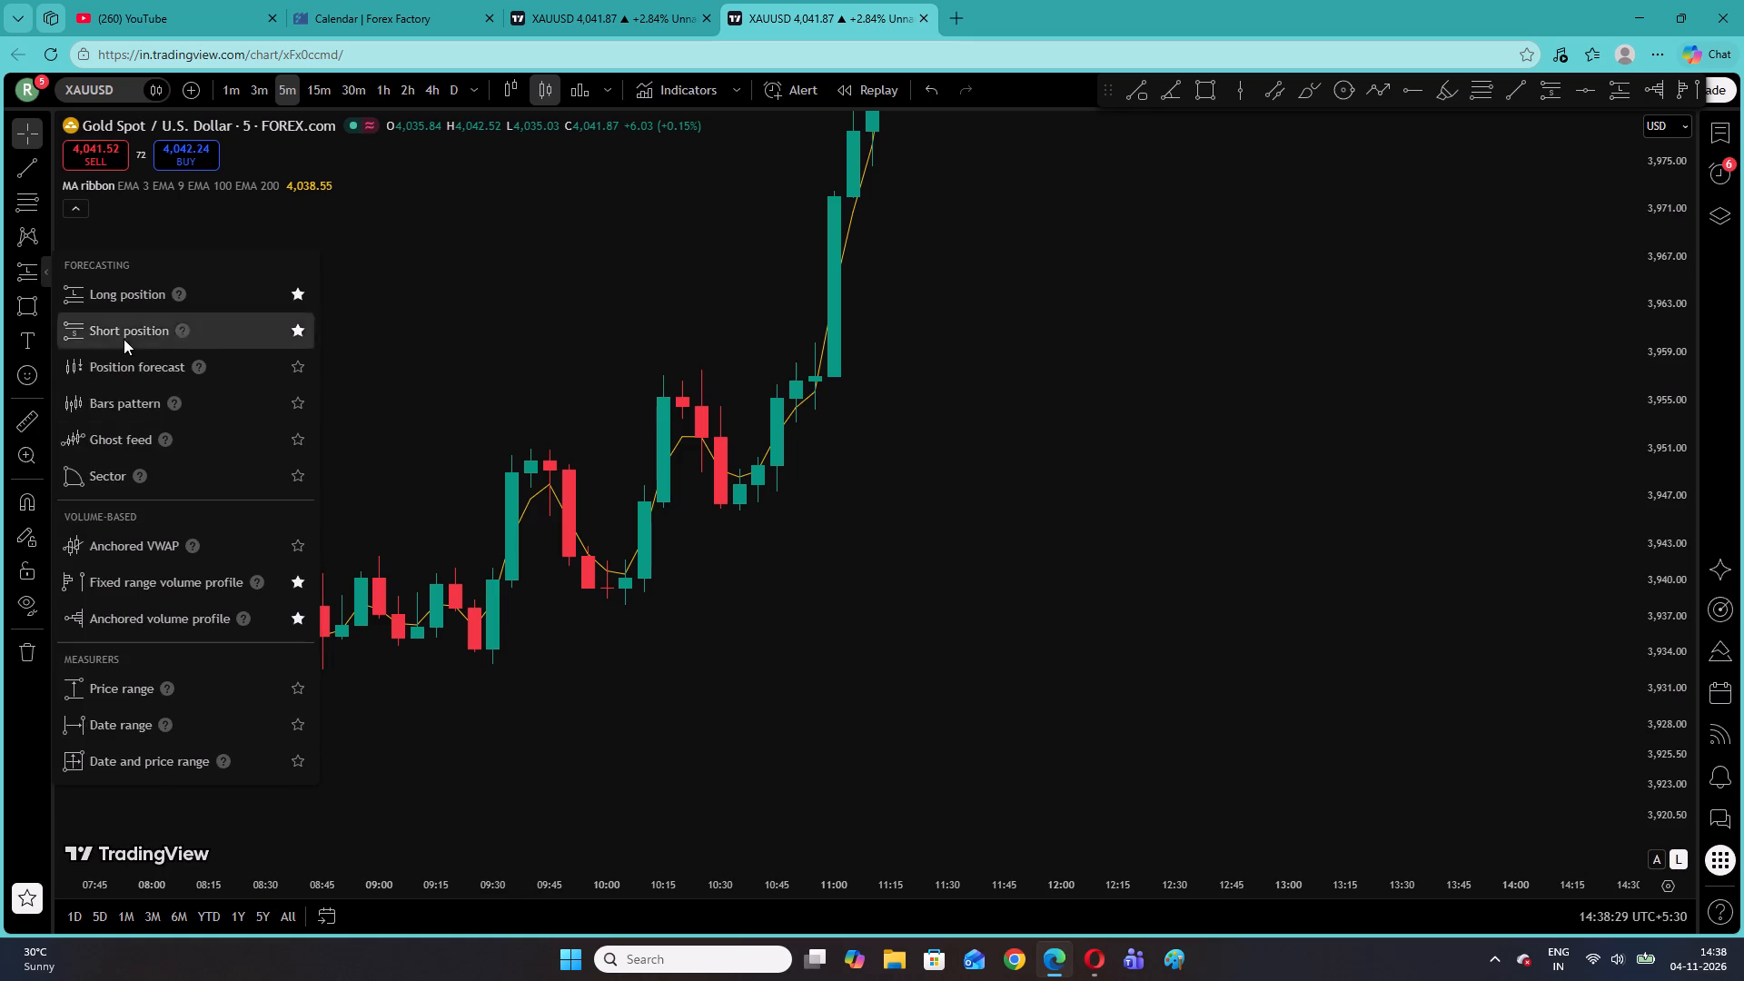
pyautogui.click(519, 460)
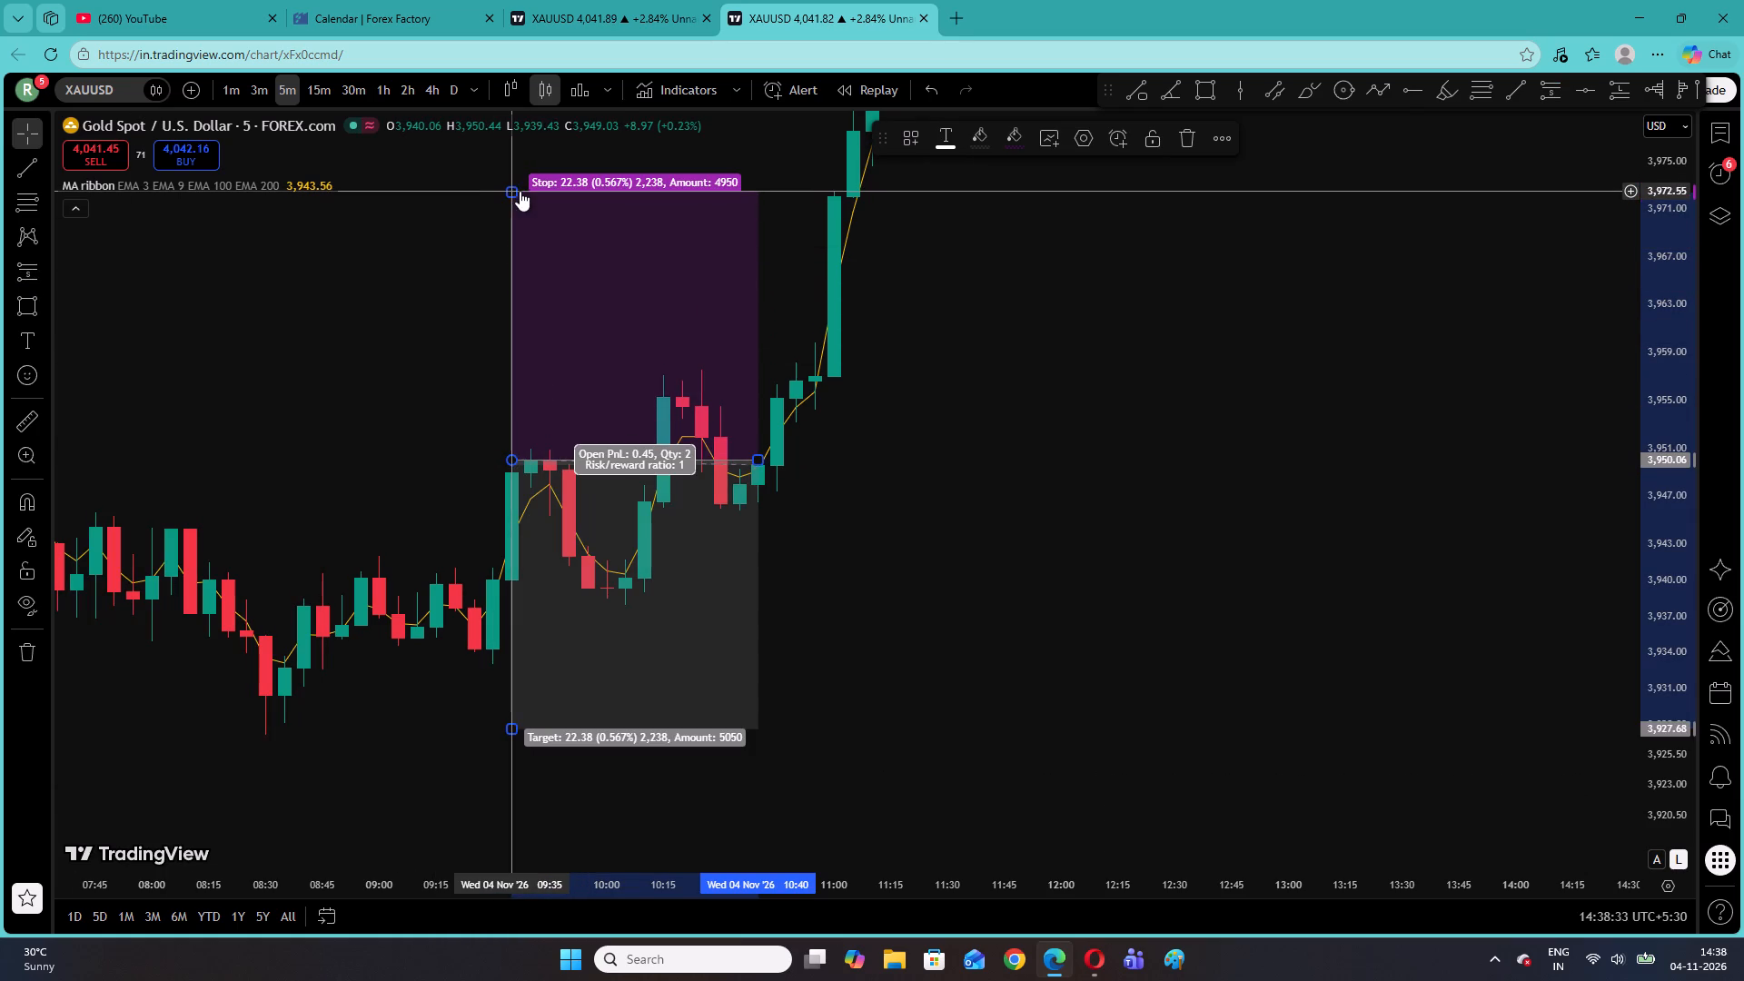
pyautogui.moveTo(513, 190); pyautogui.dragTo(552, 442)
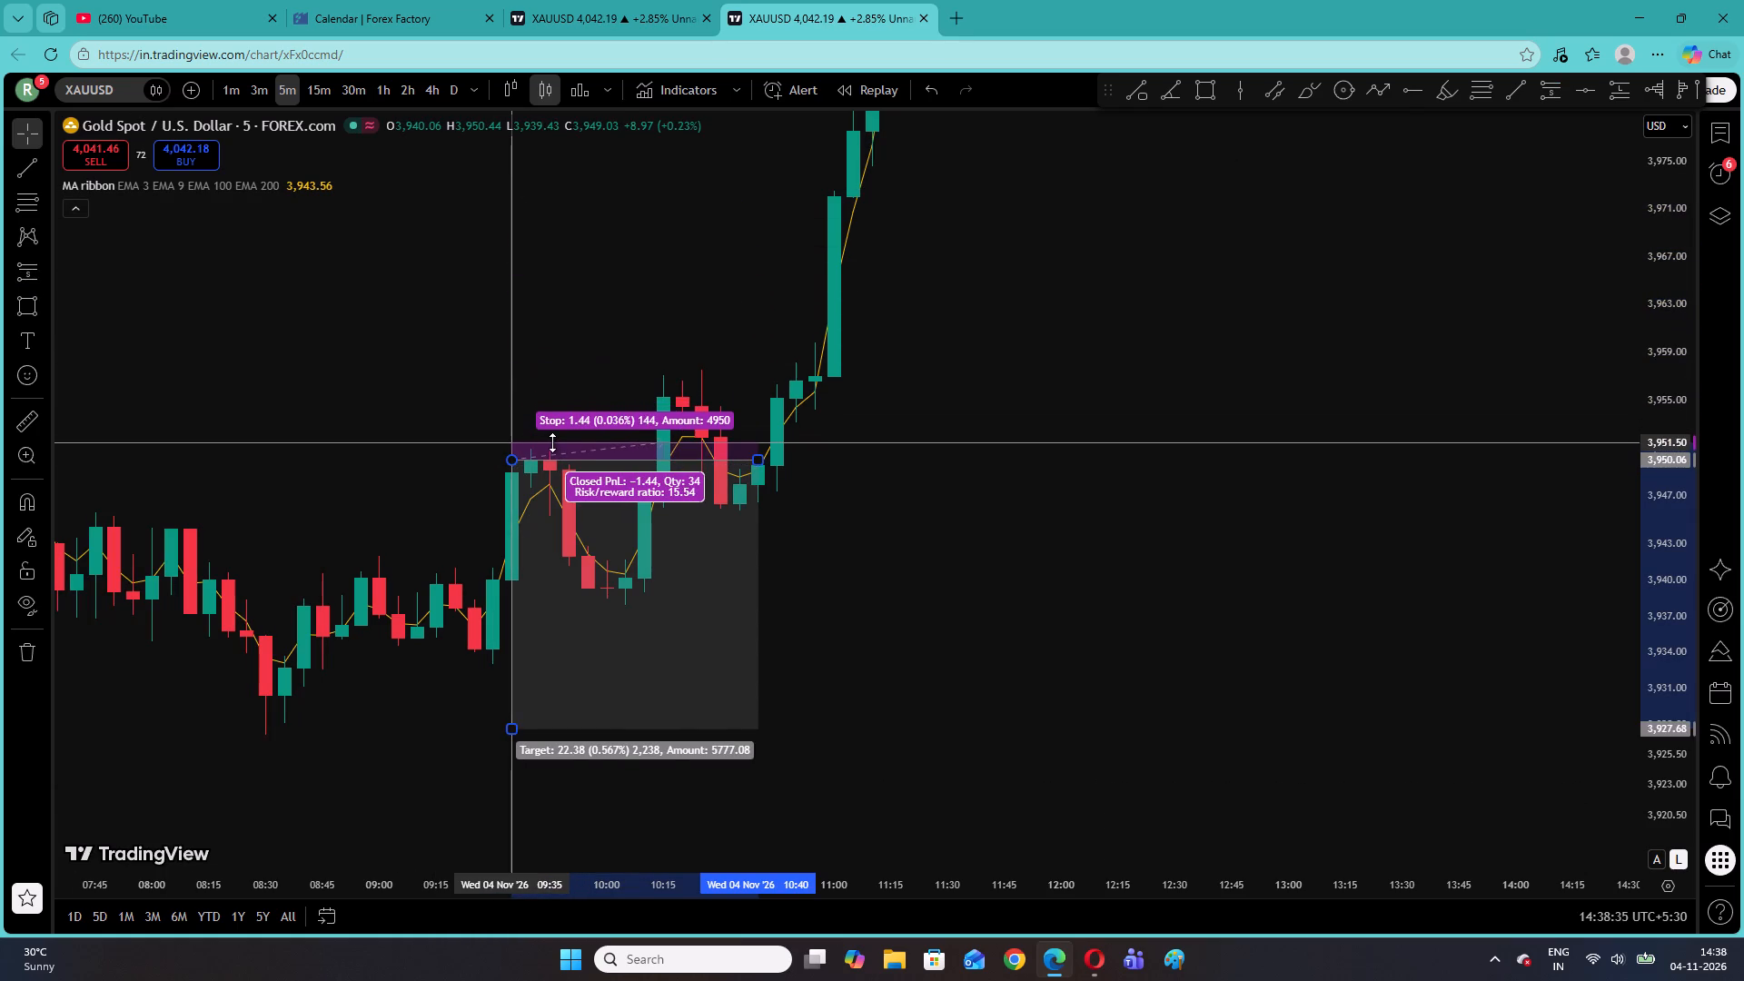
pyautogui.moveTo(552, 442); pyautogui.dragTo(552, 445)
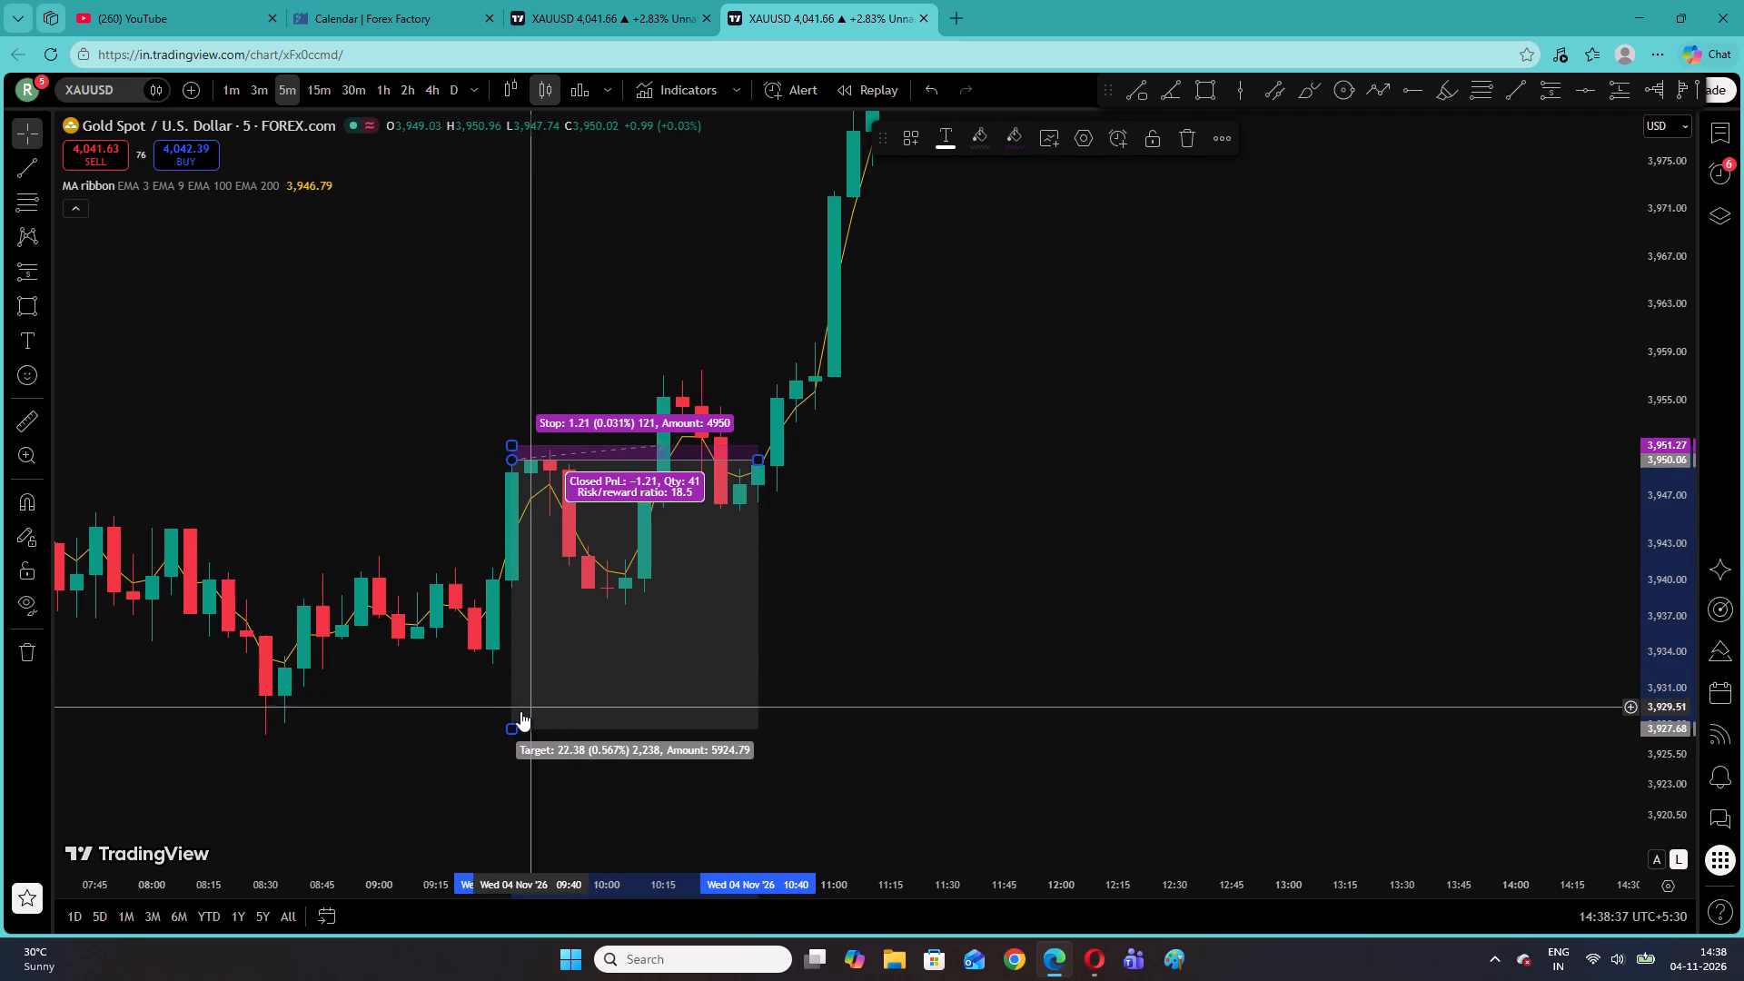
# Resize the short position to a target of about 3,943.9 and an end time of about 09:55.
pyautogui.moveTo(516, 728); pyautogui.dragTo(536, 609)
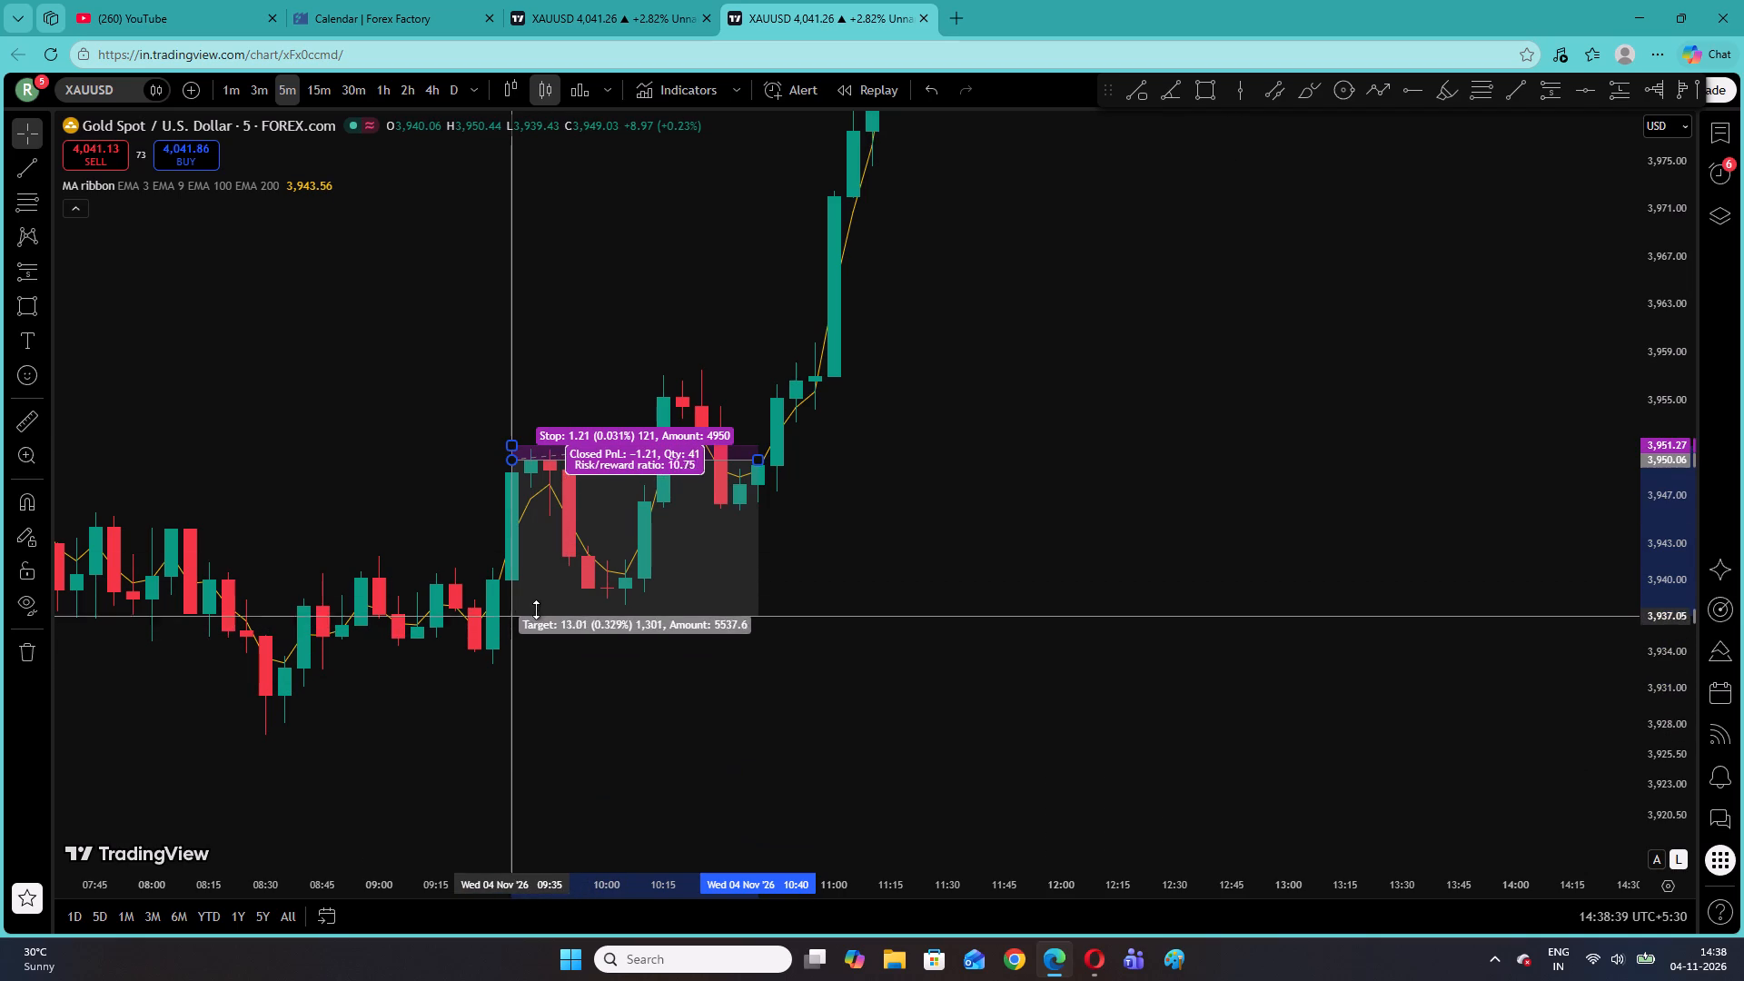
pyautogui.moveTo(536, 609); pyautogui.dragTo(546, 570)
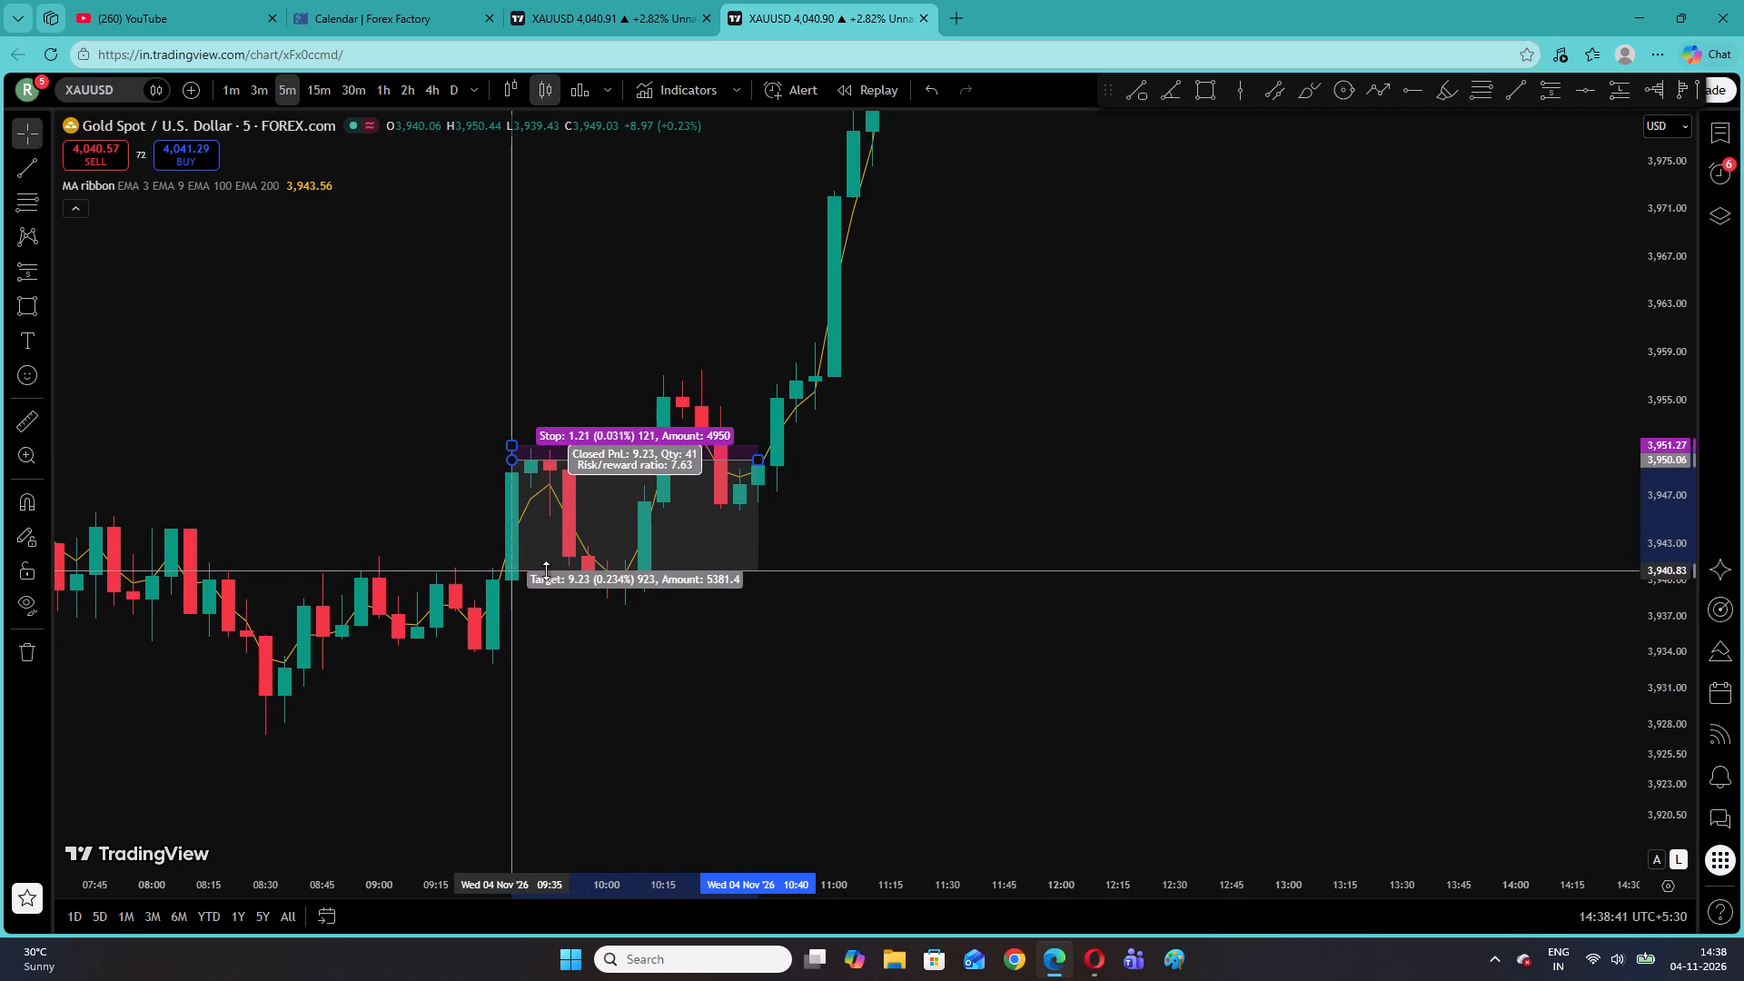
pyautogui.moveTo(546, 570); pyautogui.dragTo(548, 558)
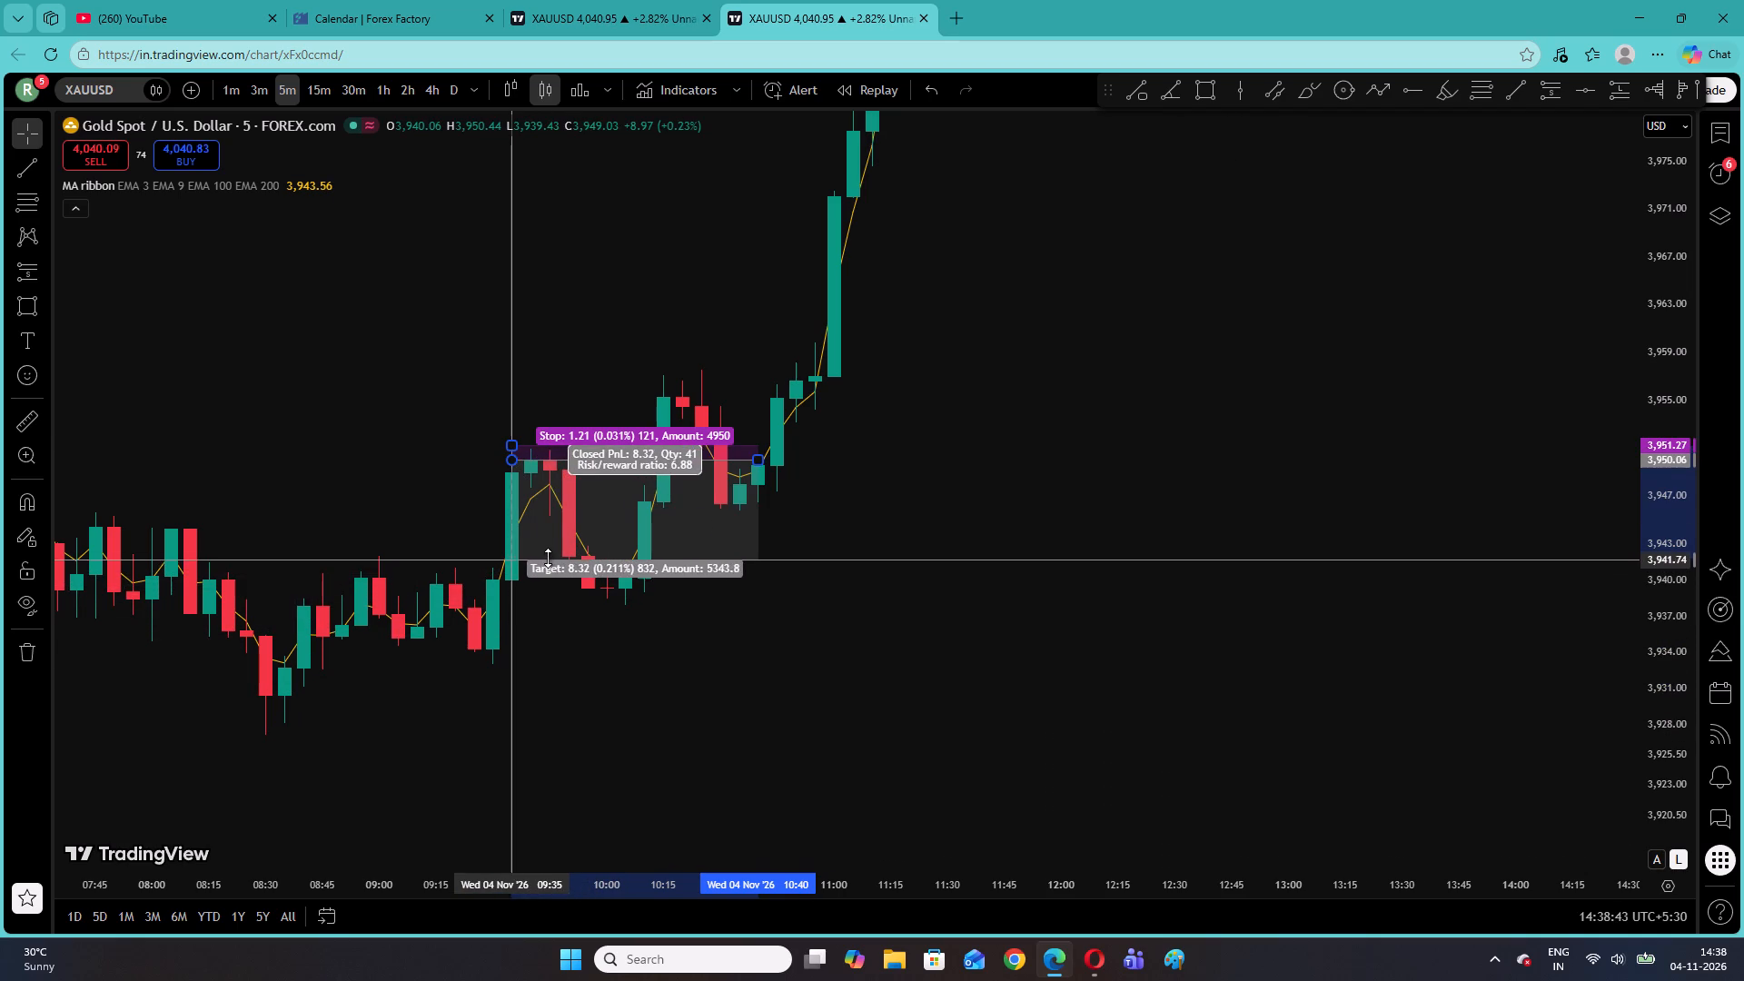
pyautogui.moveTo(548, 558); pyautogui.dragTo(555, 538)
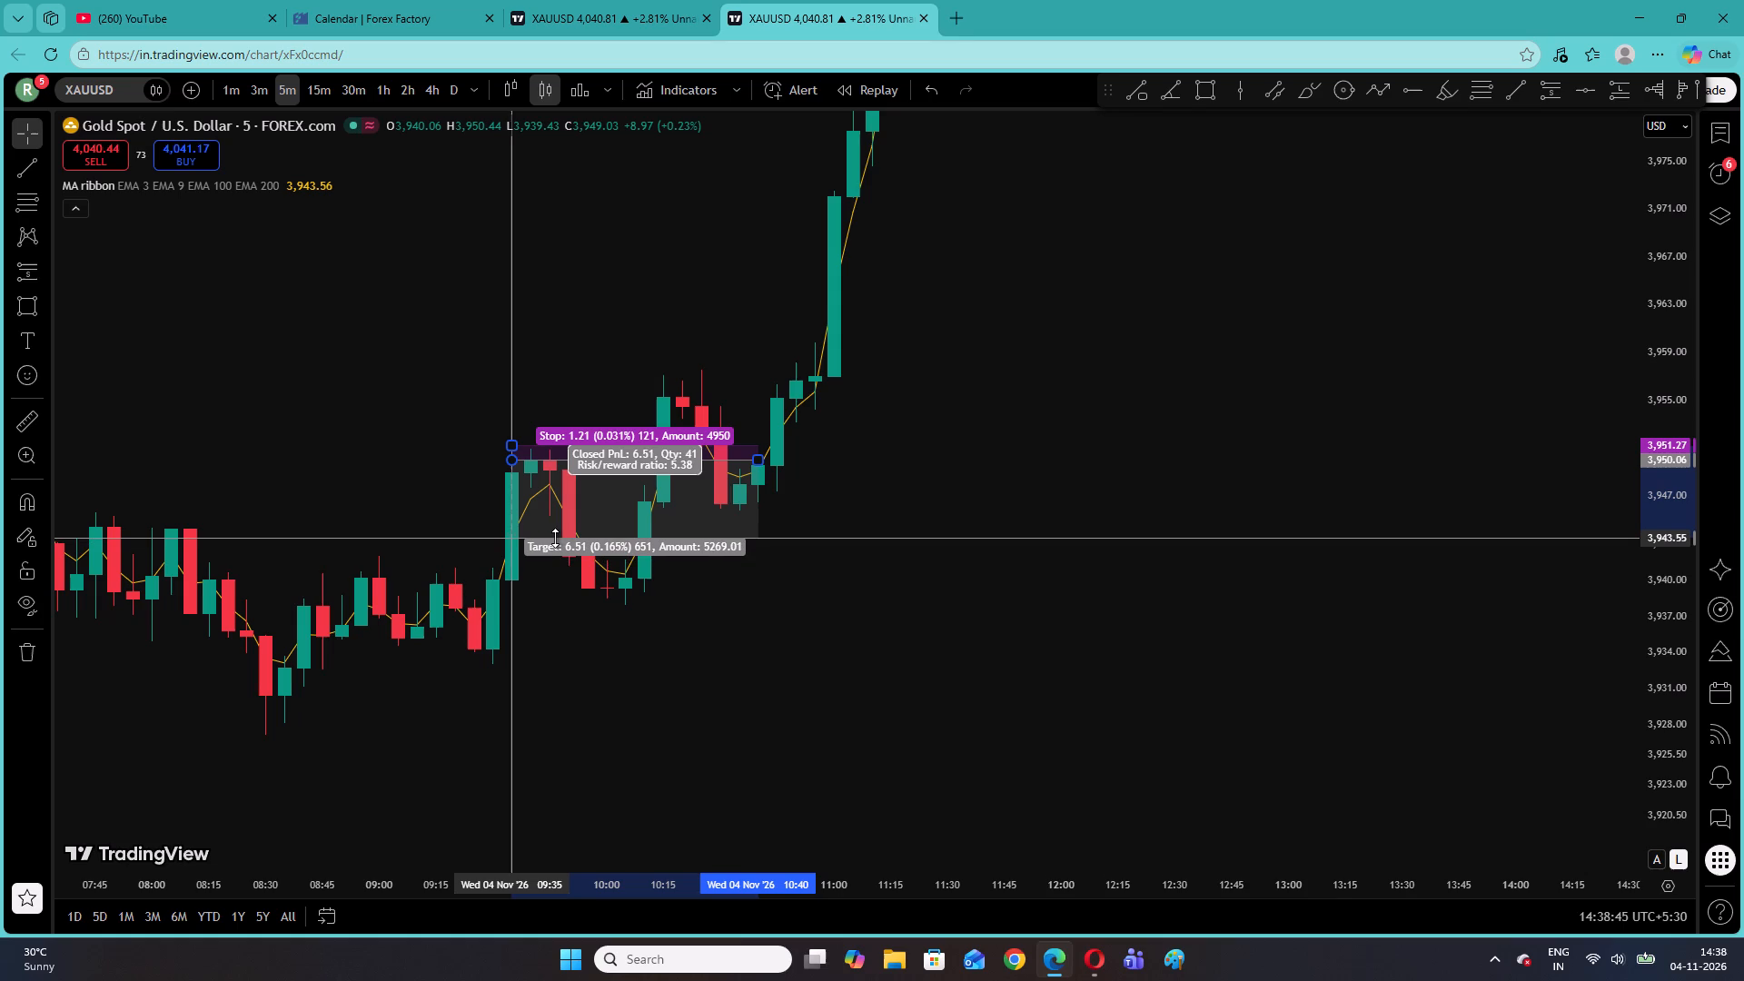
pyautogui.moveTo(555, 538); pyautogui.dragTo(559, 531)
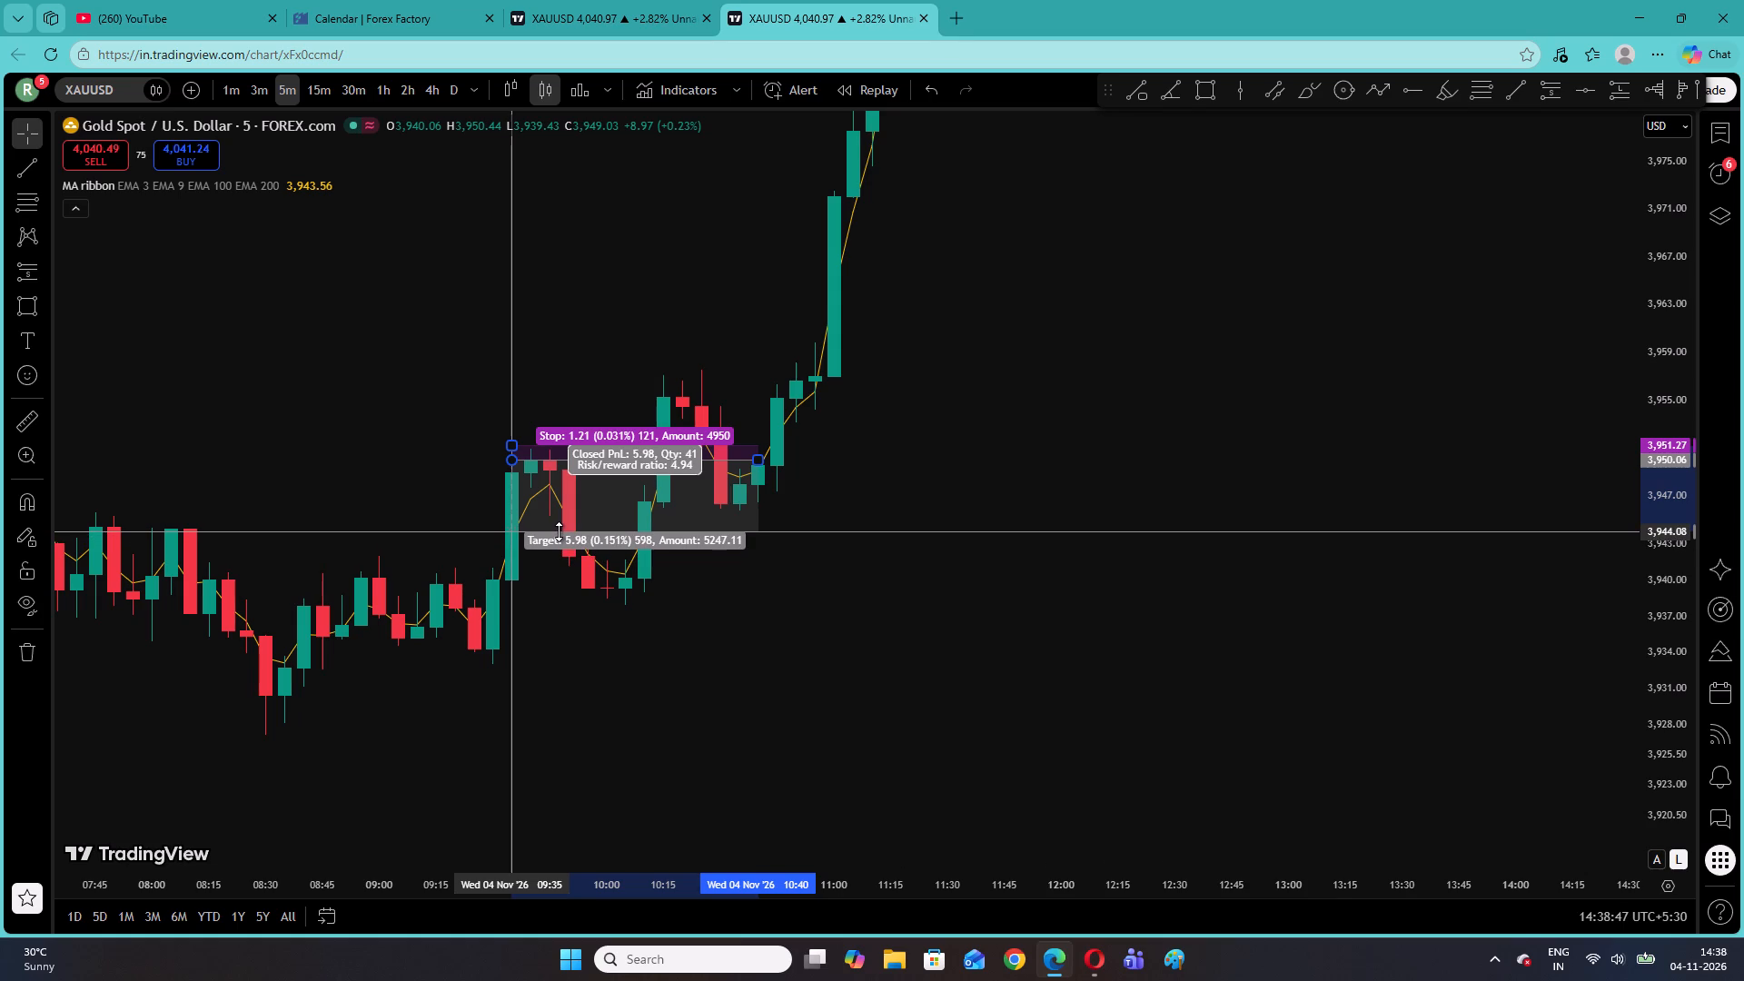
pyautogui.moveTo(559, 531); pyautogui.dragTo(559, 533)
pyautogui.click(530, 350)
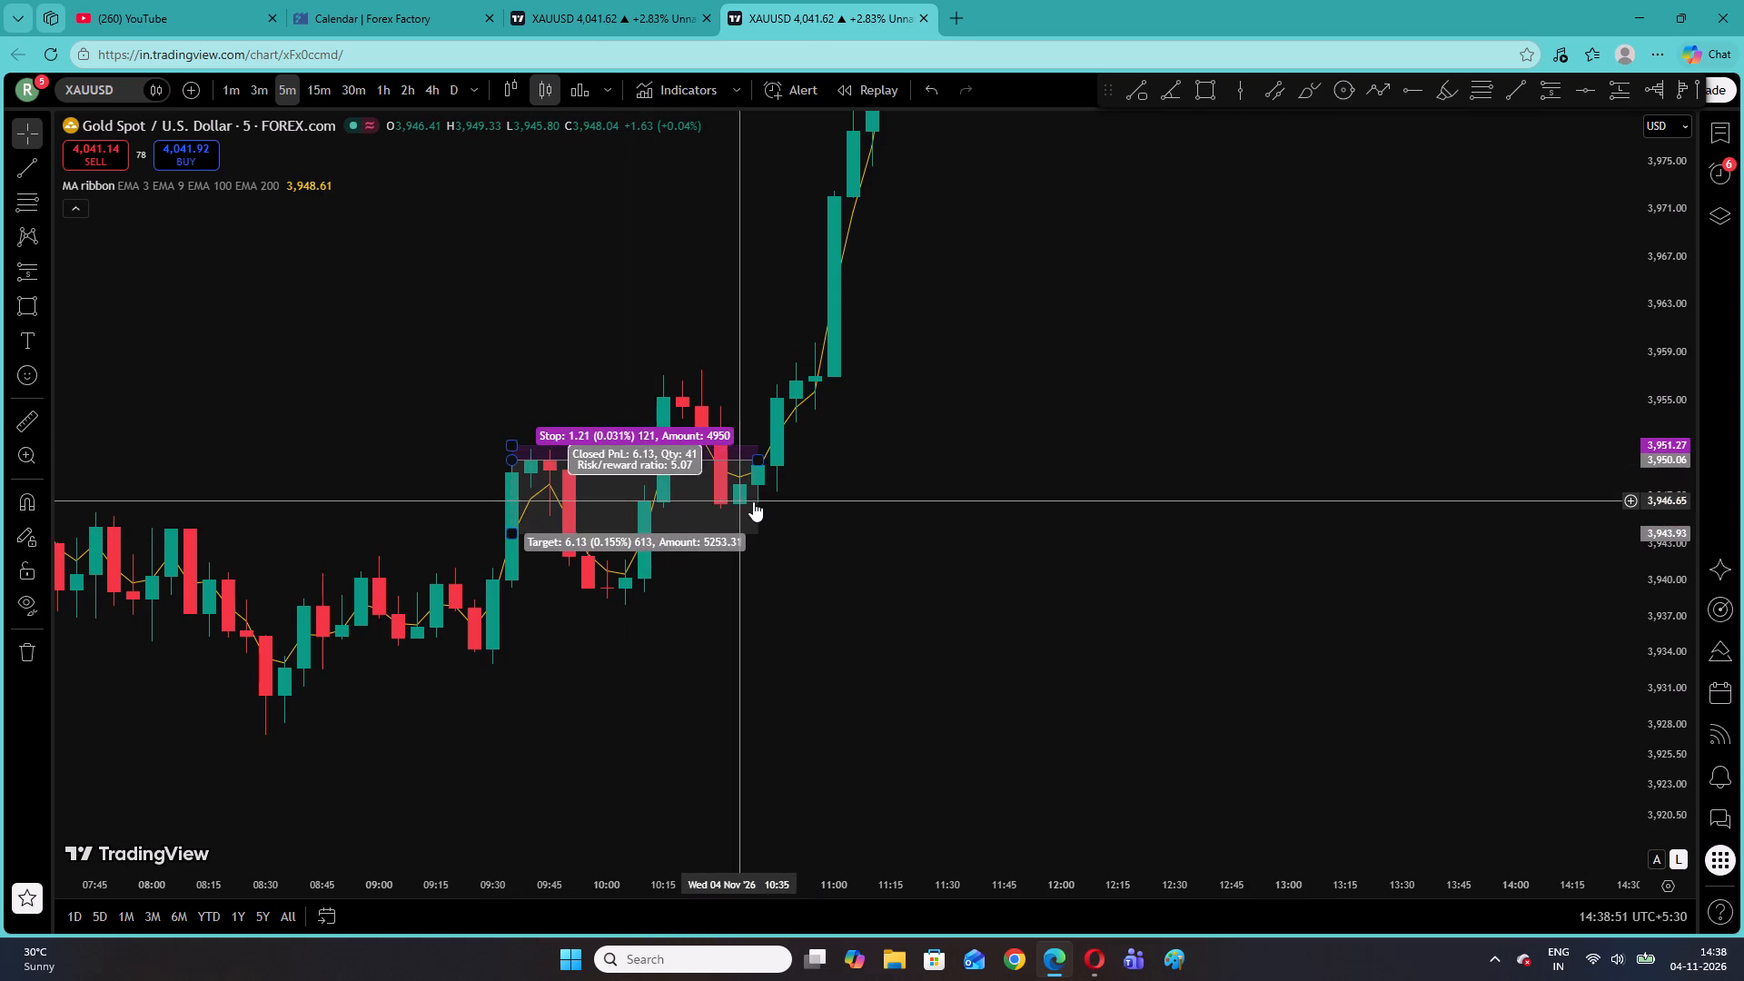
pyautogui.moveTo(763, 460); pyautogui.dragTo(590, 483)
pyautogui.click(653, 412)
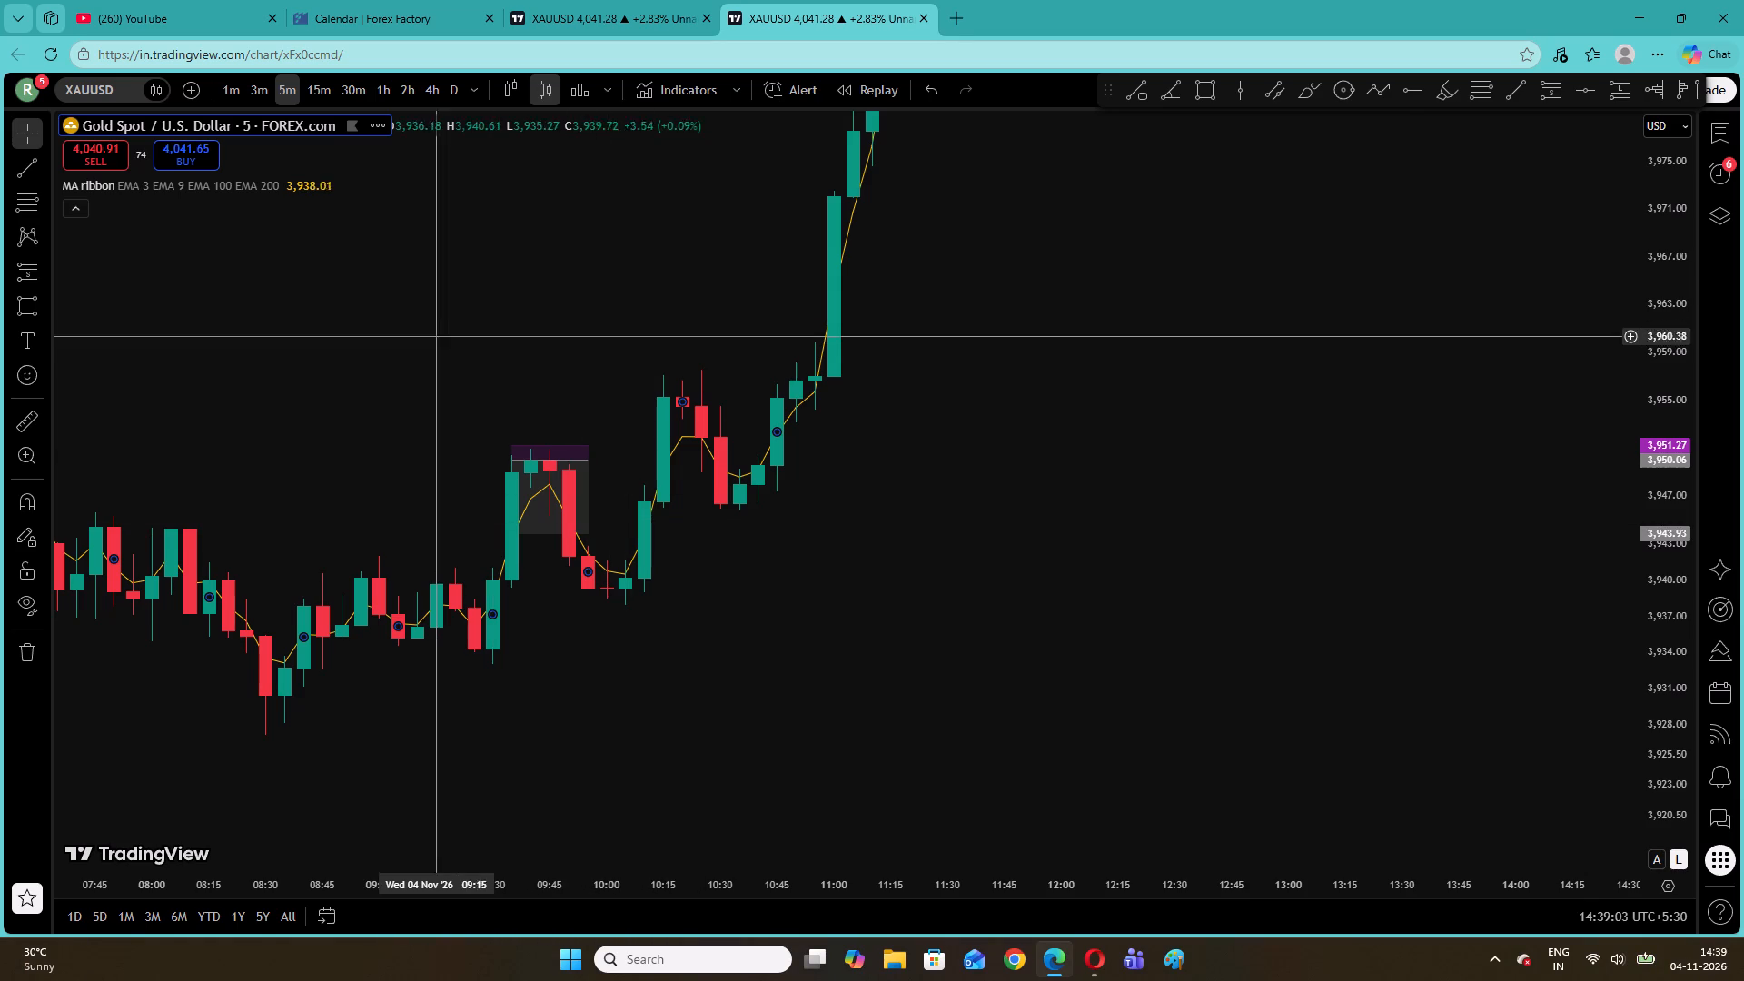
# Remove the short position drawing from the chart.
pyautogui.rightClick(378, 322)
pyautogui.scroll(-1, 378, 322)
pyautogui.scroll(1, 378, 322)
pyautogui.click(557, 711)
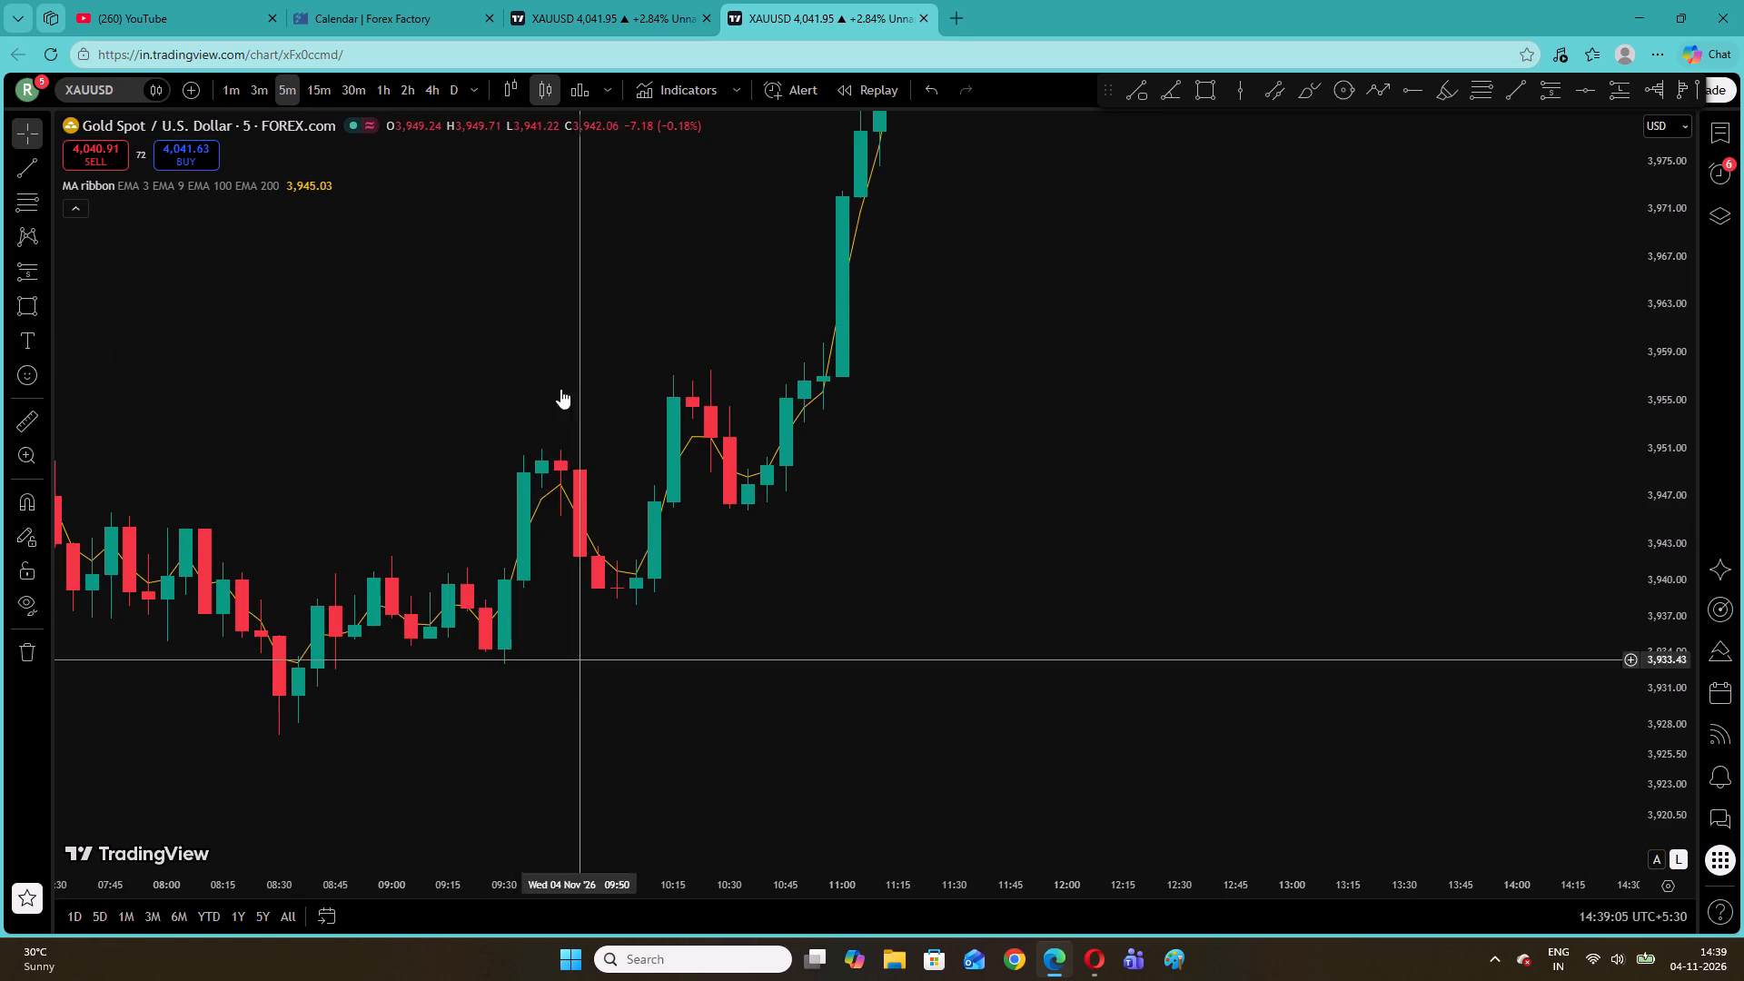
# Place a long position on the 06:05 candle of 4 Nov with entry about 3,921.4, stop about 3,919.9 and target about 3,931.0.
pyautogui.moveTo(472, 363); pyautogui.dragTo(1047, 308)
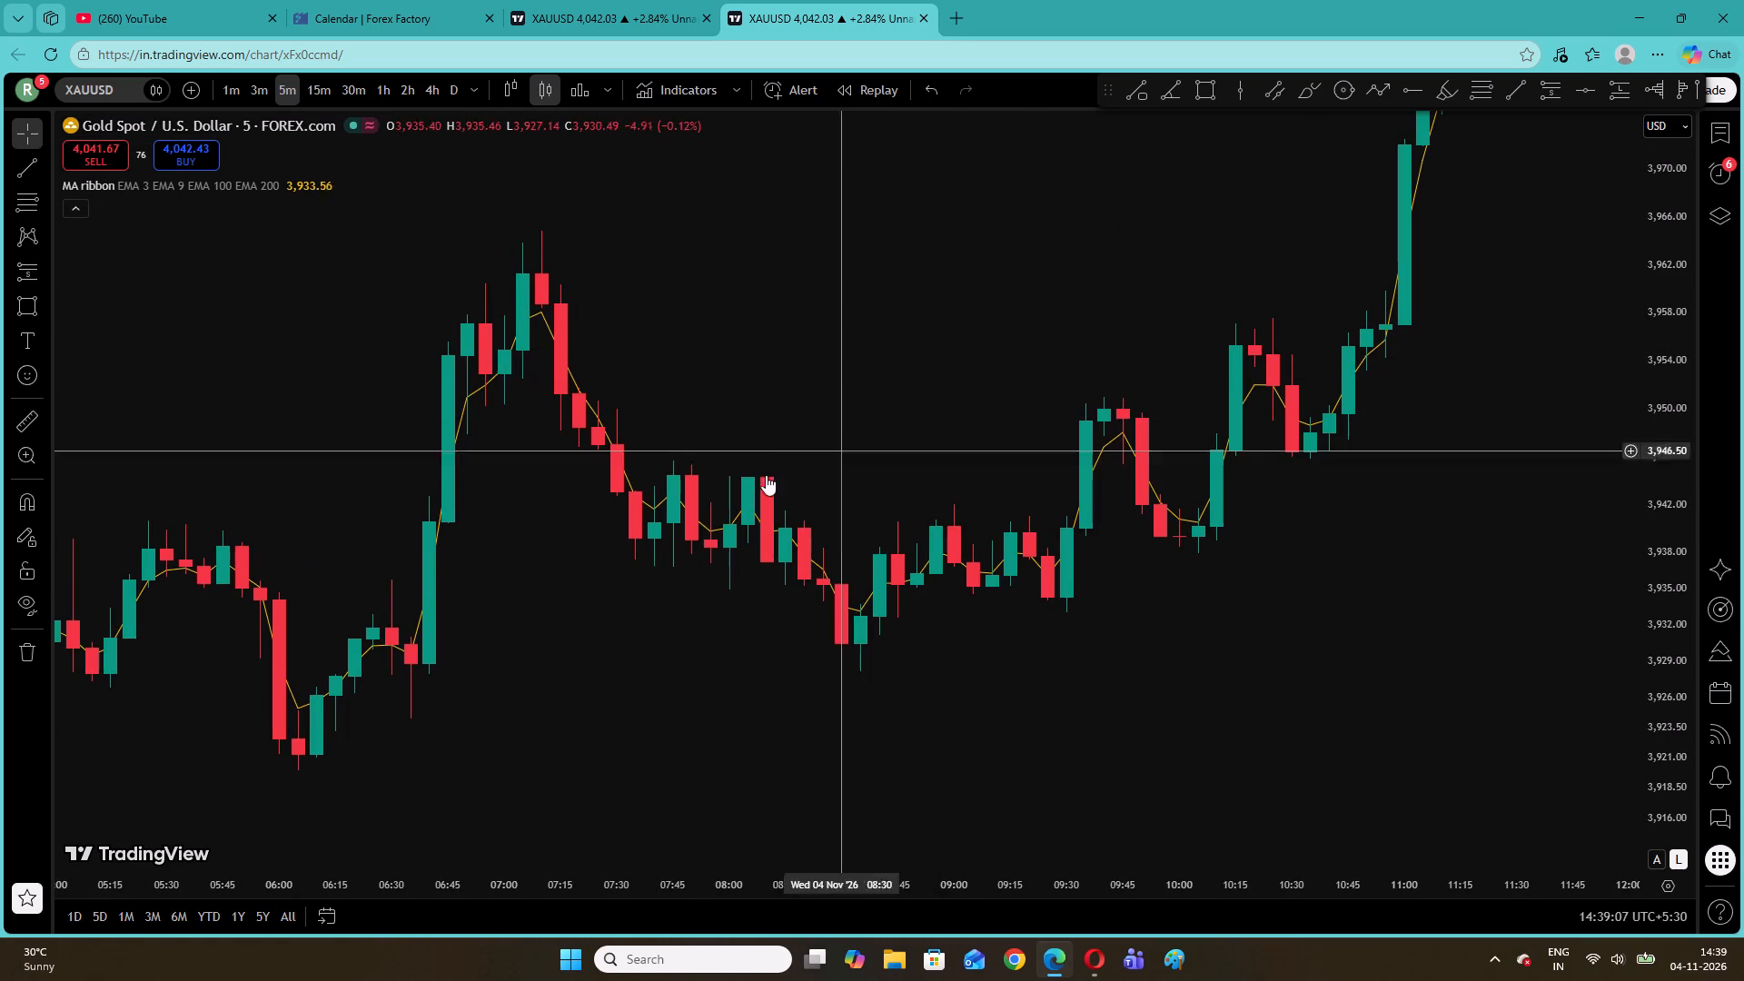
pyautogui.moveTo(679, 494); pyautogui.dragTo(712, 471)
pyautogui.click(748, 304)
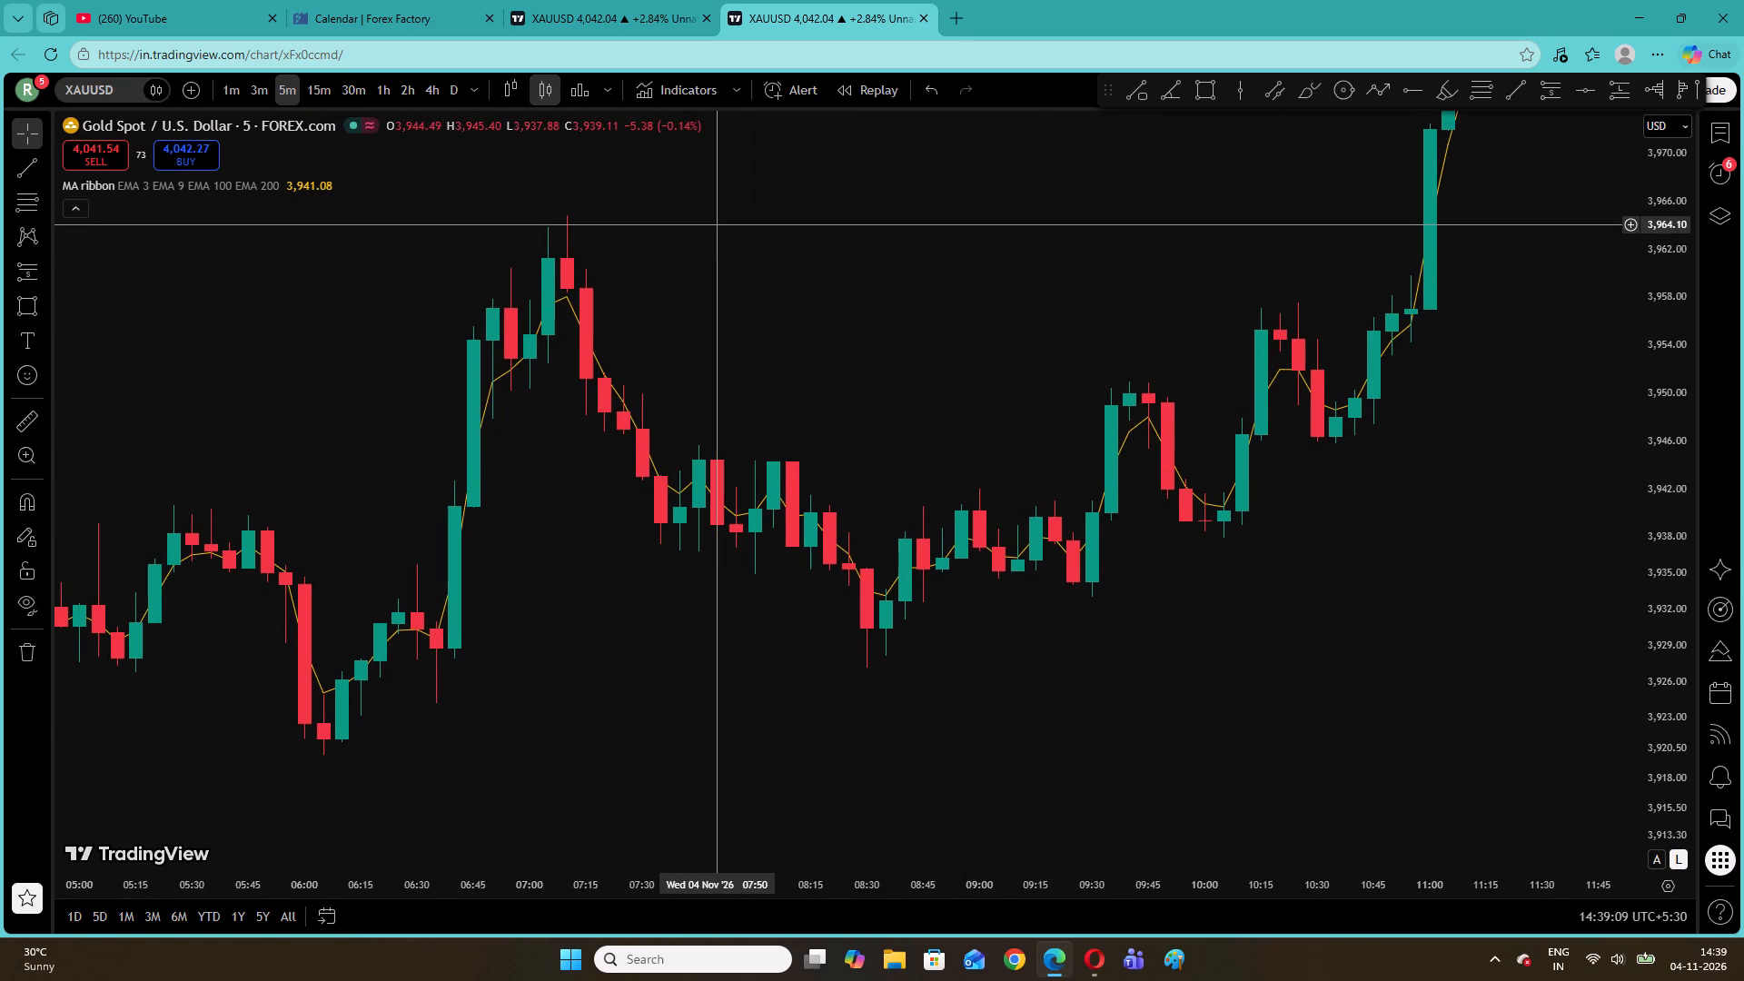
pyautogui.moveTo(651, 406); pyautogui.dragTo(775, 350)
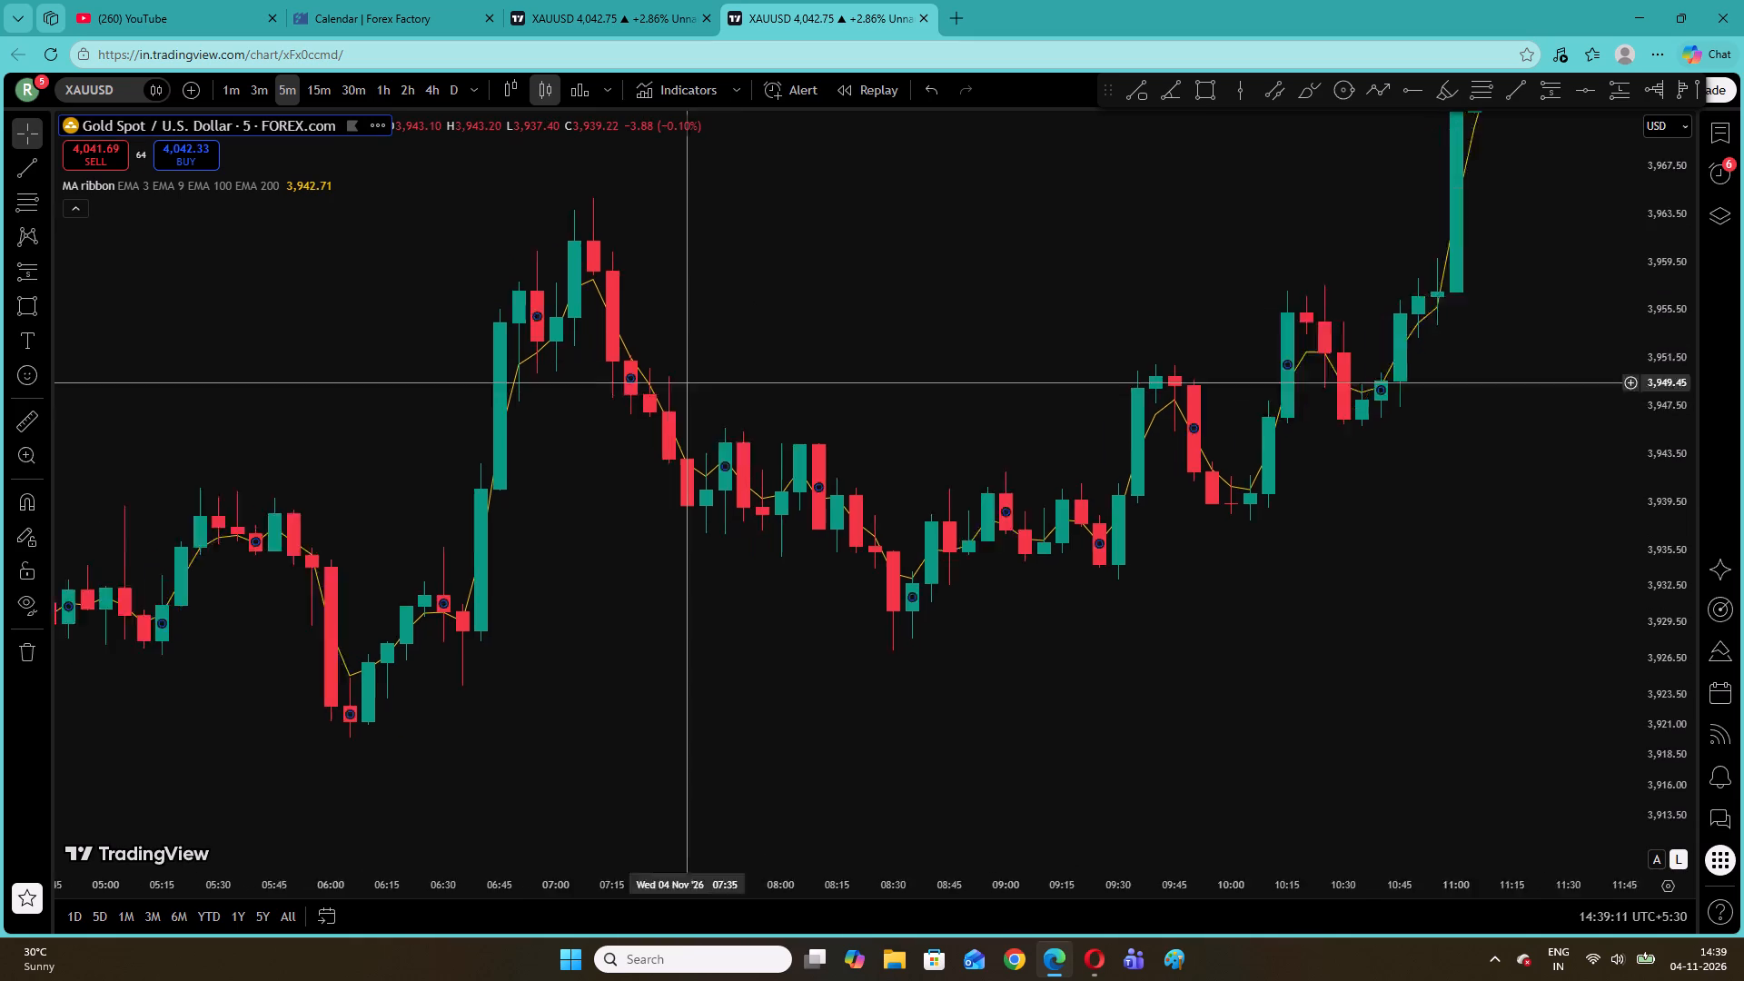
pyautogui.moveTo(775, 350); pyautogui.dragTo(940, 288)
pyautogui.click(845, 441)
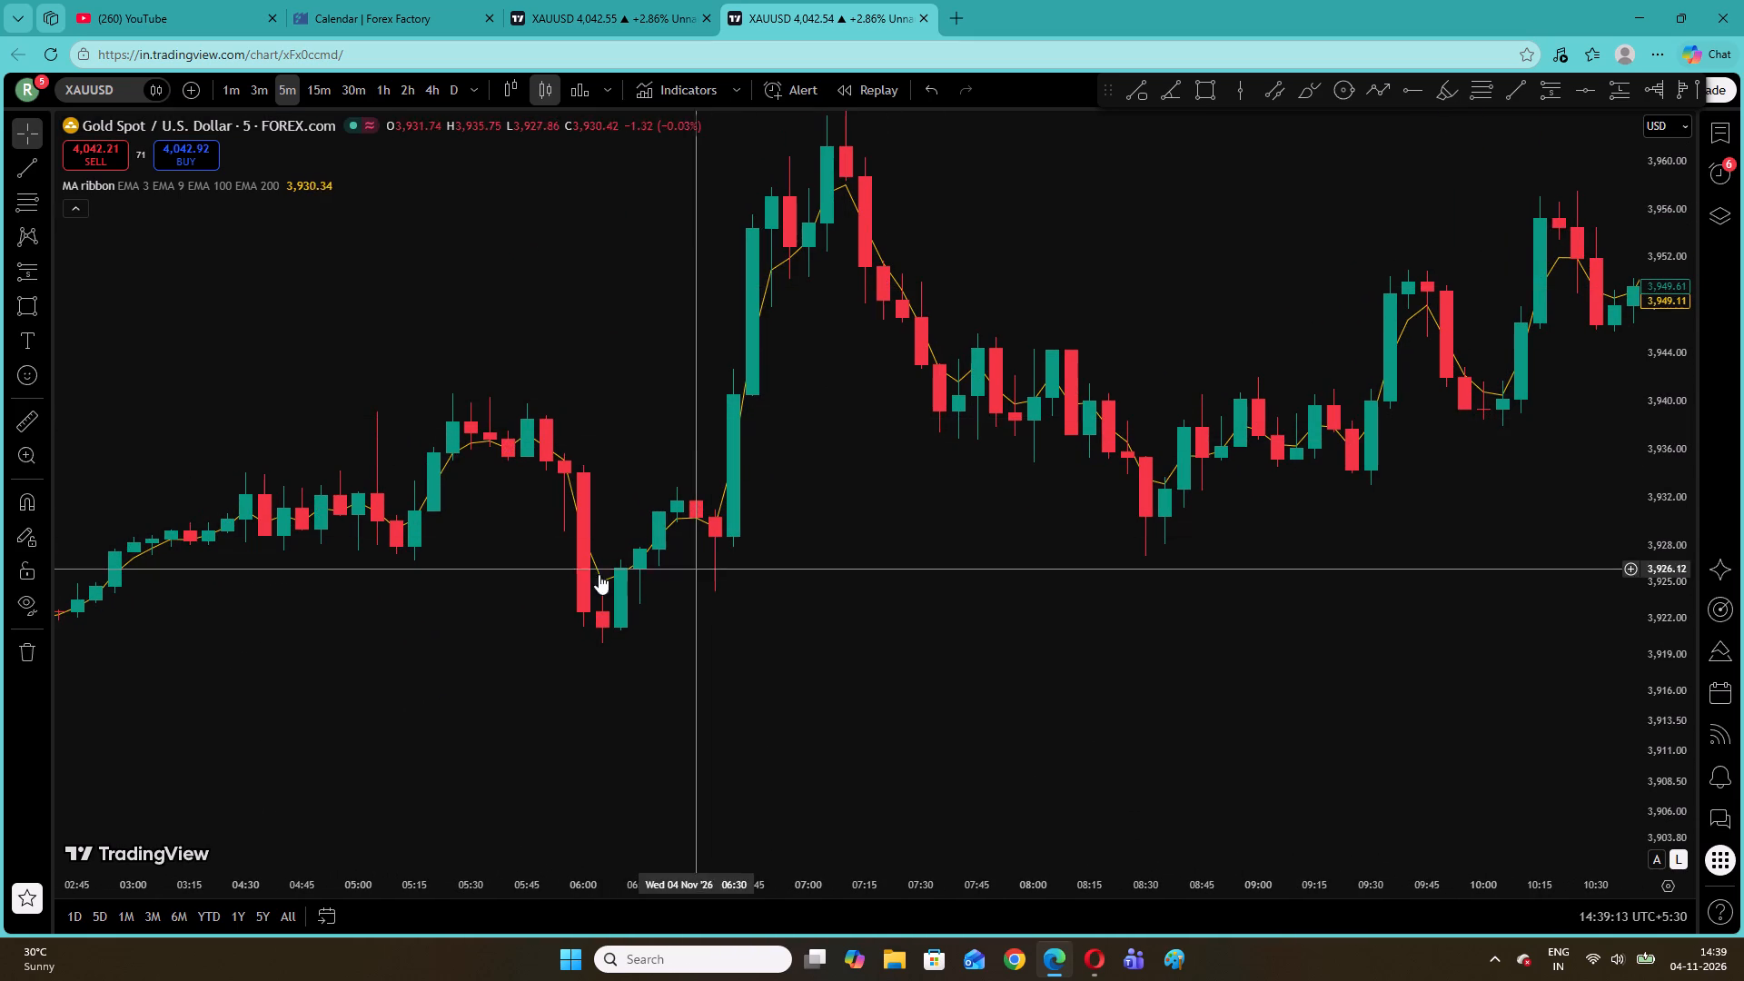
pyautogui.click(43, 272)
pyautogui.click(64, 295)
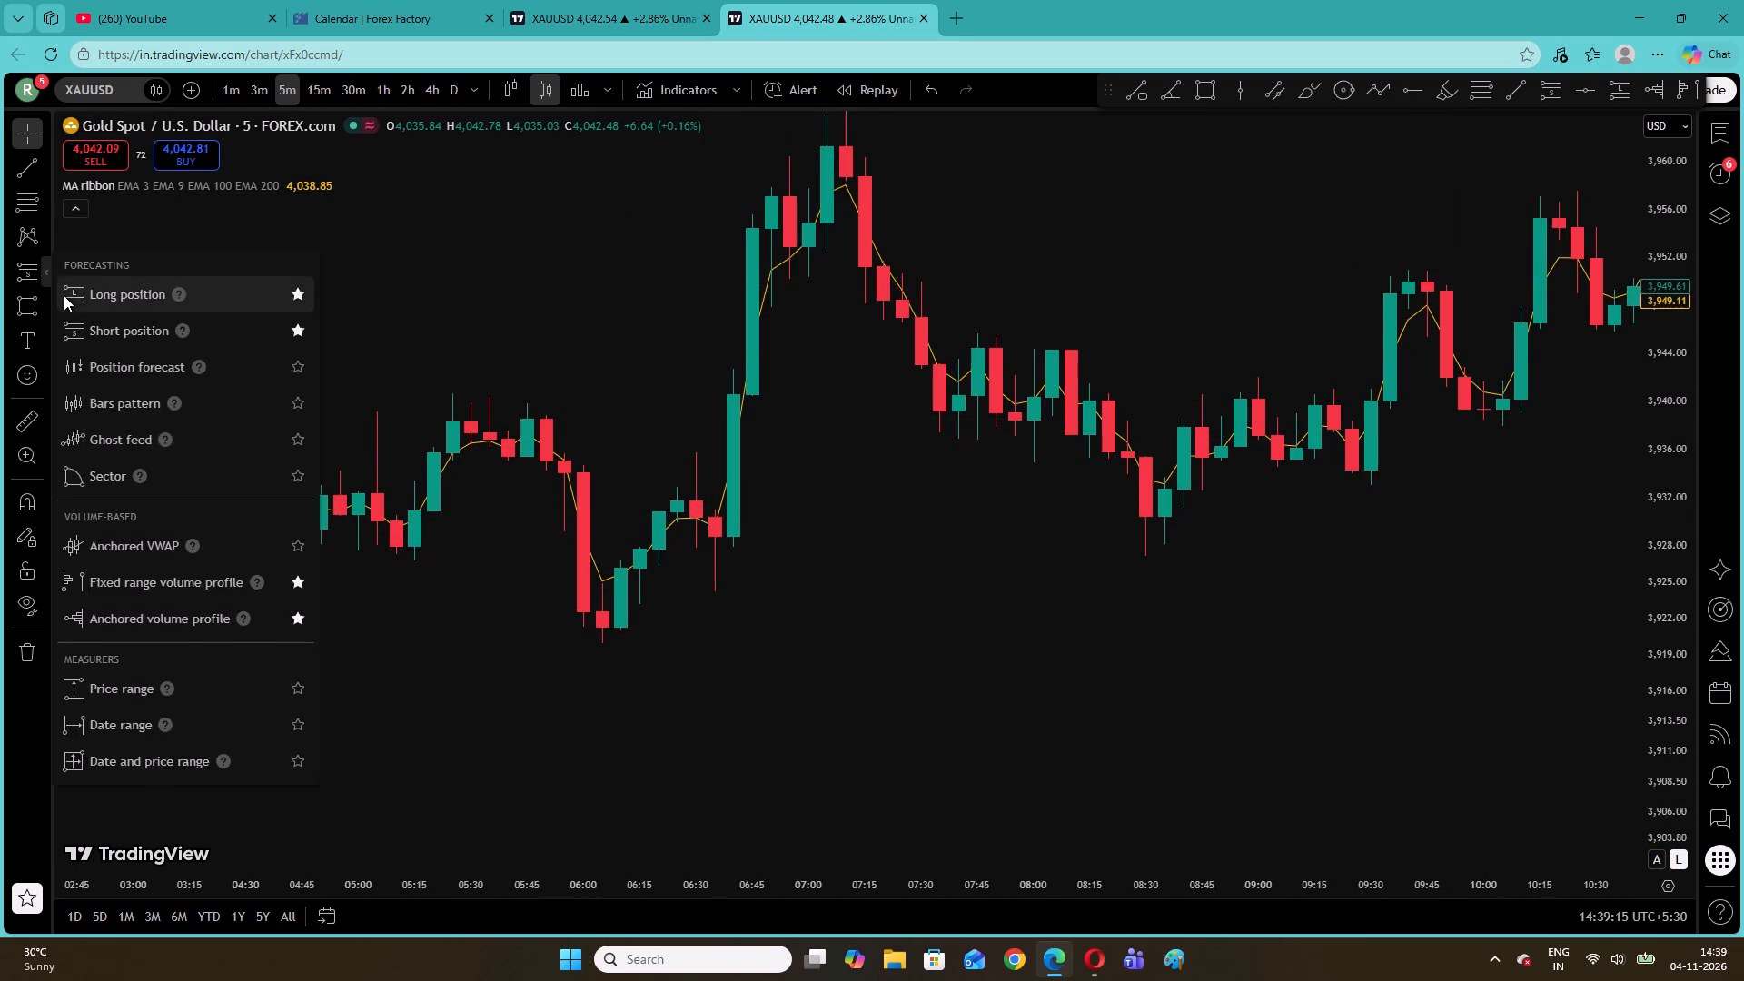
pyautogui.click(593, 626)
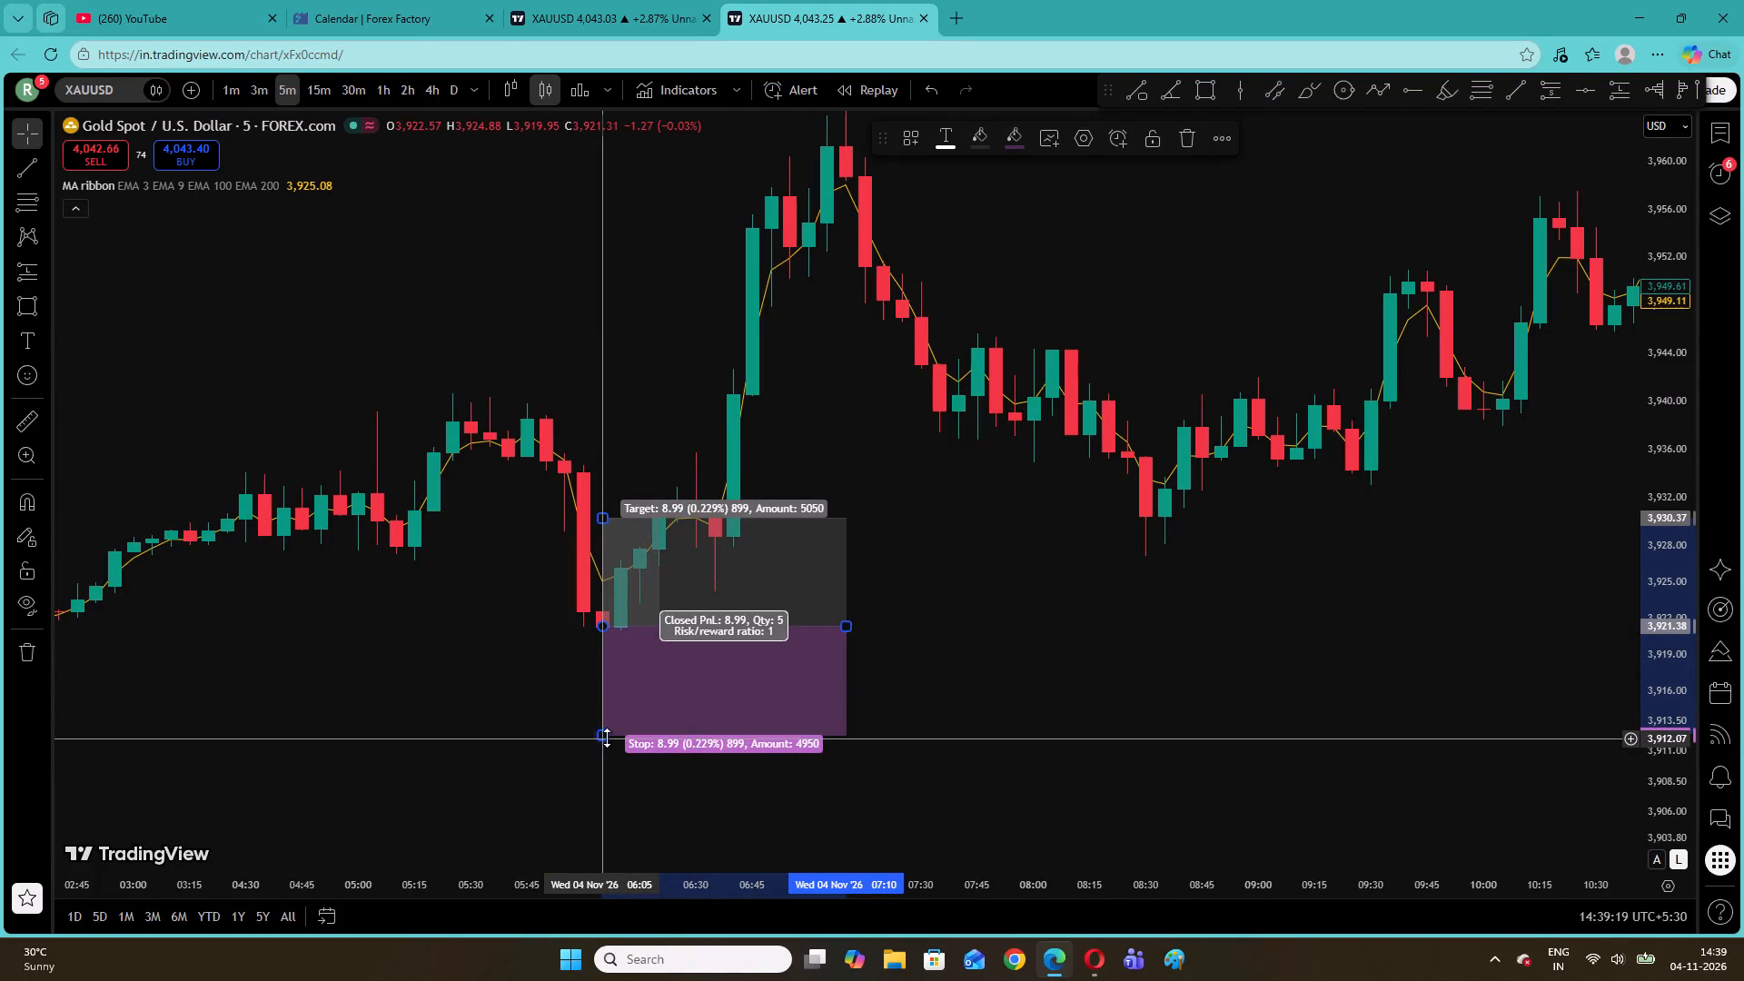
pyautogui.moveTo(605, 737); pyautogui.dragTo(632, 644)
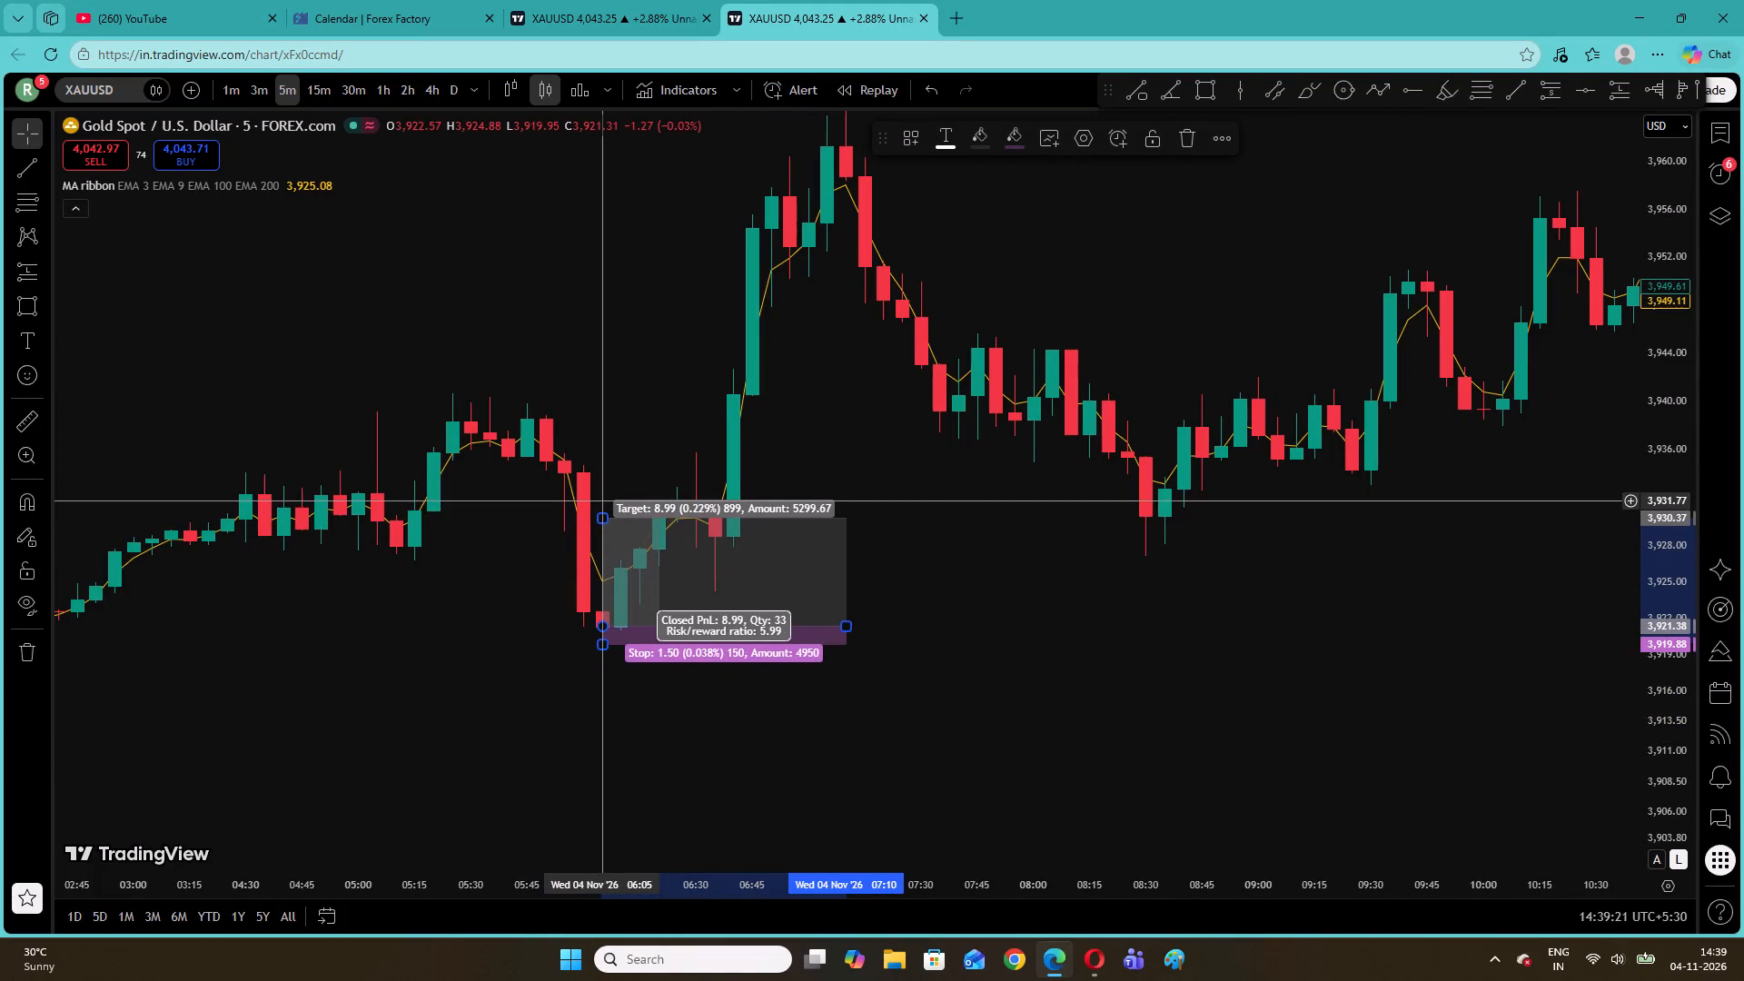
pyautogui.click(605, 516)
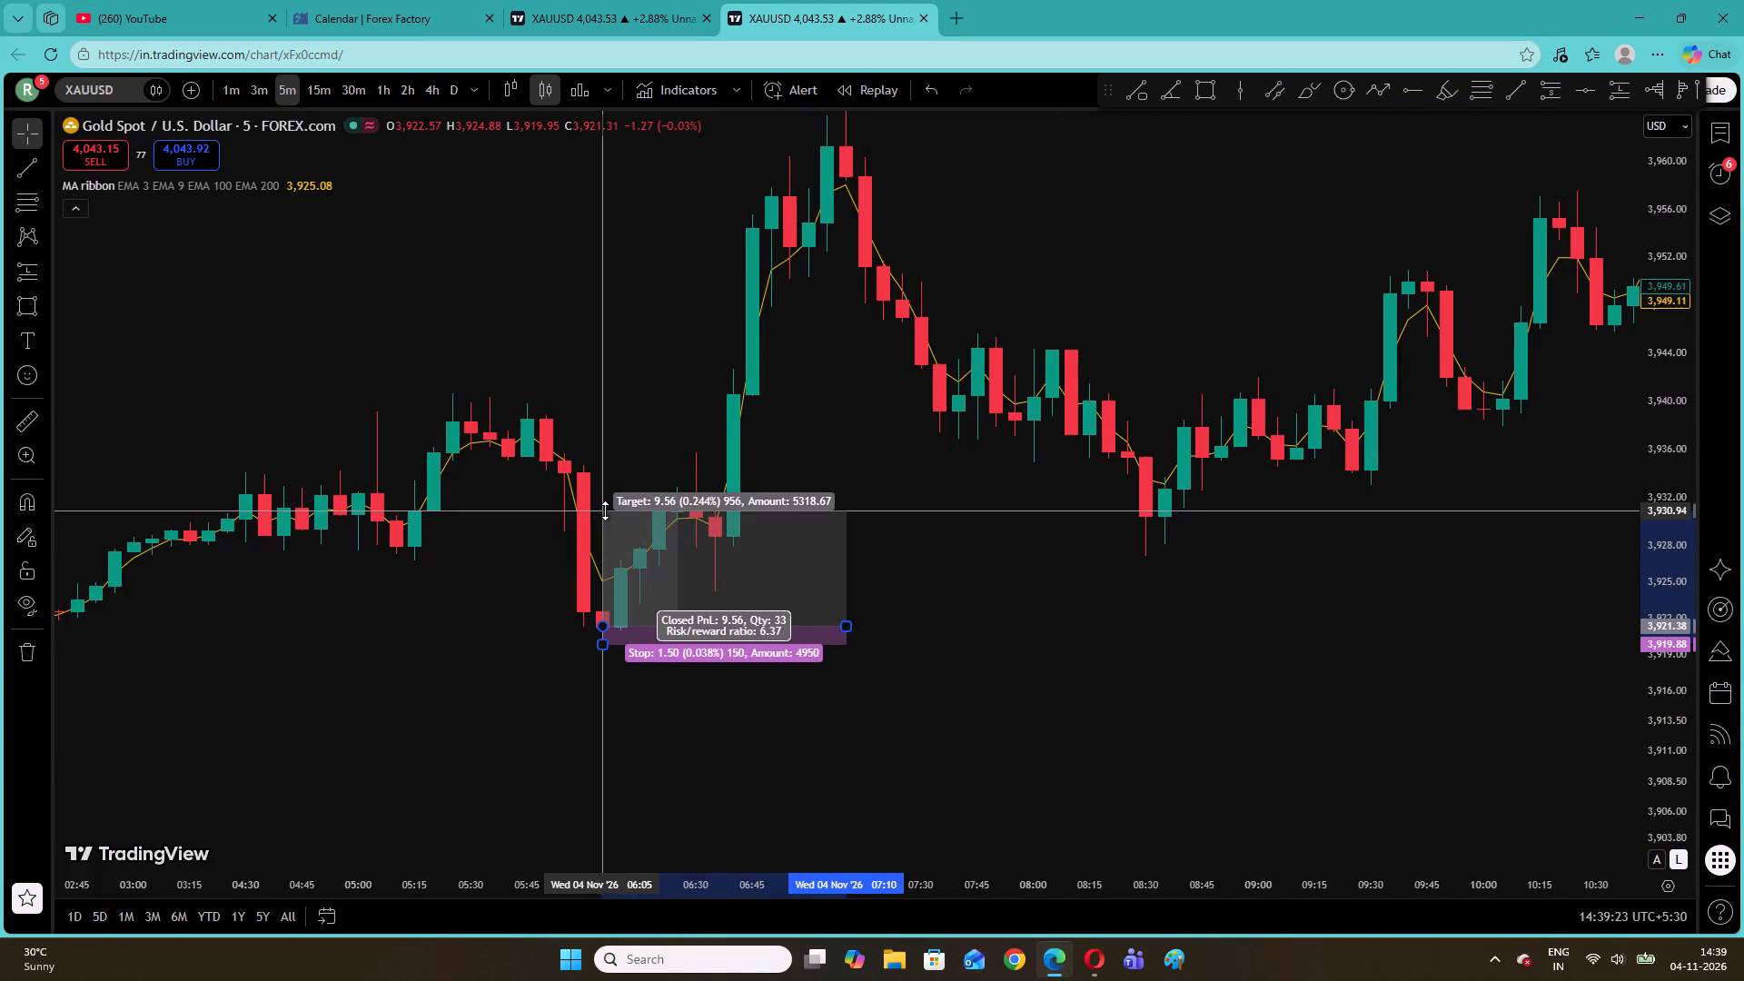
pyautogui.click(602, 474)
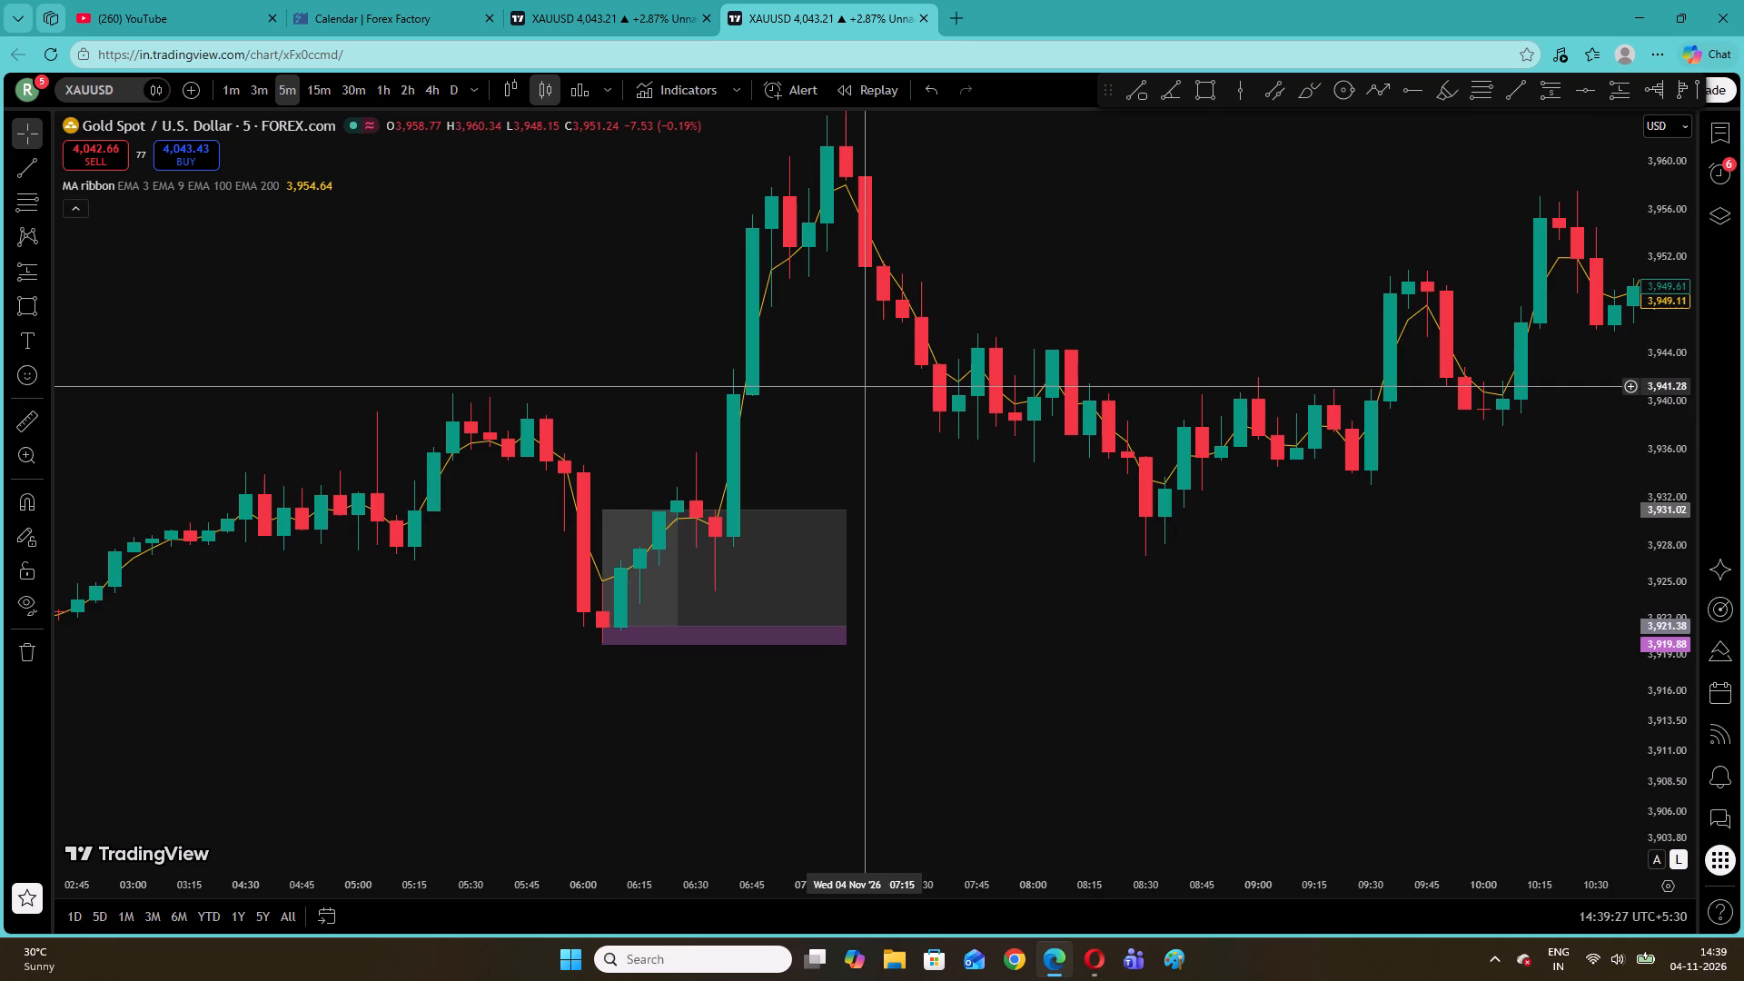
# Examine how the 5-minute candles follow the 3 EMA from early 4 Nov back through the 3 Nov evening spike and decline.
pyautogui.moveTo(256, 411); pyautogui.dragTo(973, 357)
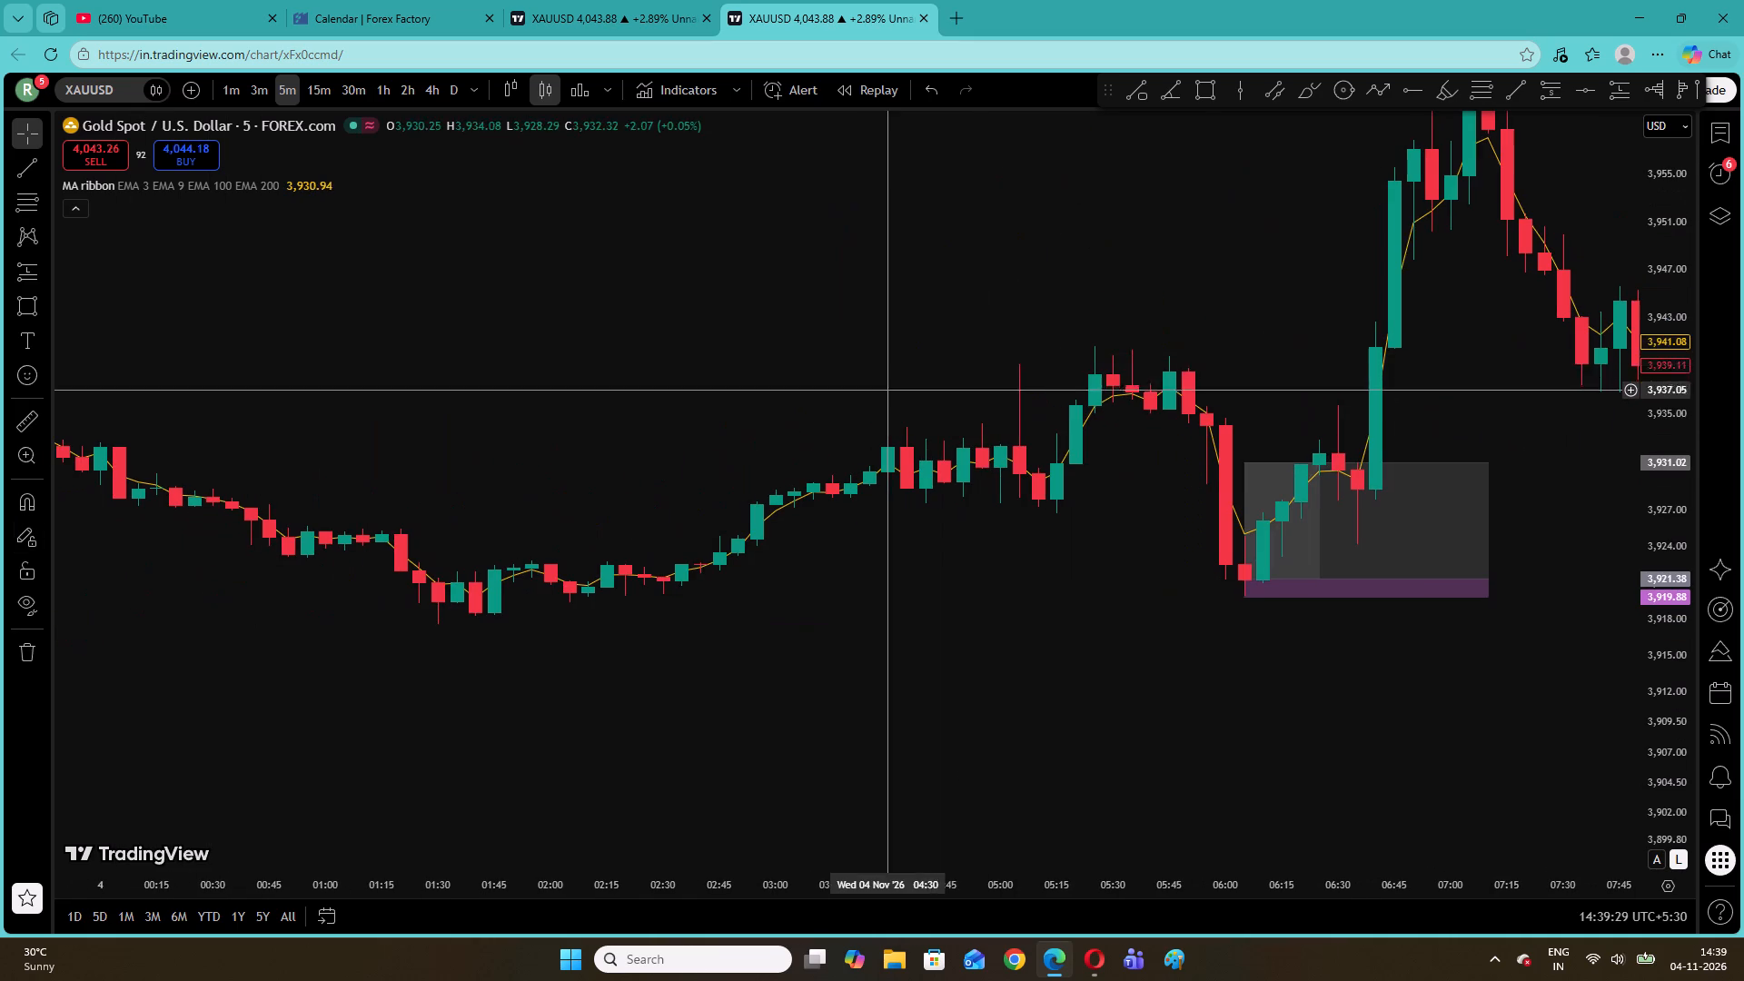
pyautogui.moveTo(1661, 736); pyautogui.dragTo(1677, 223)
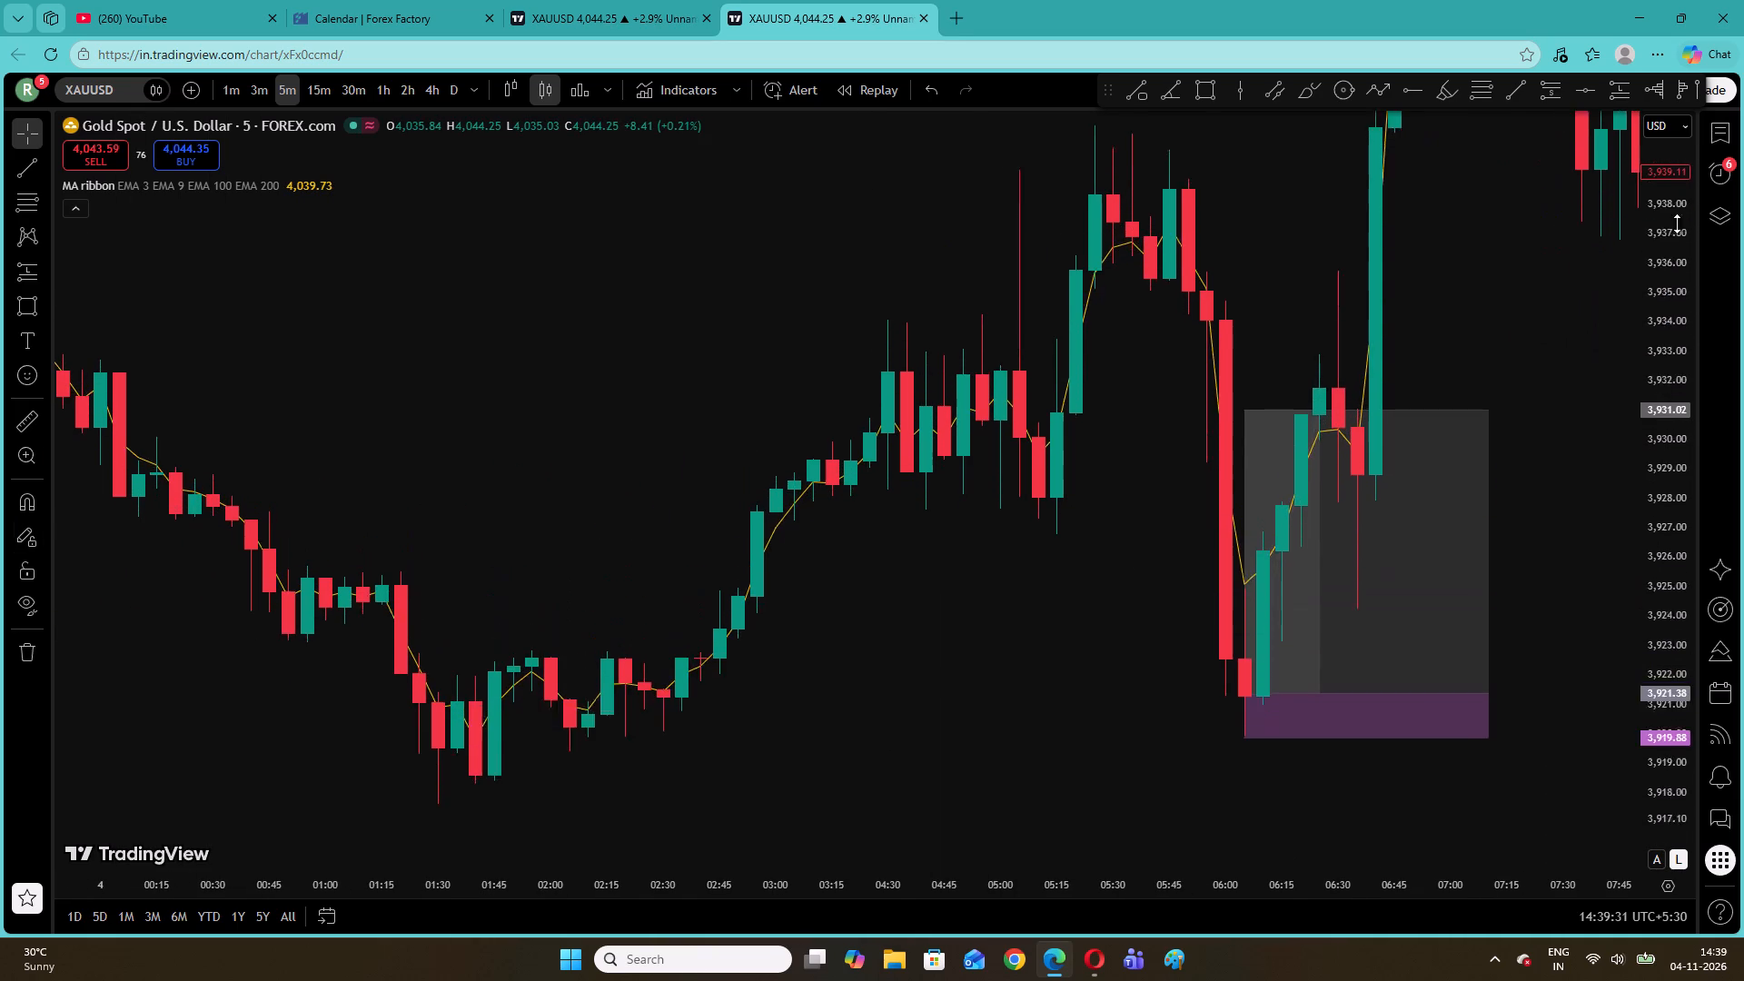
pyautogui.moveTo(1677, 223); pyautogui.dragTo(1702, 76)
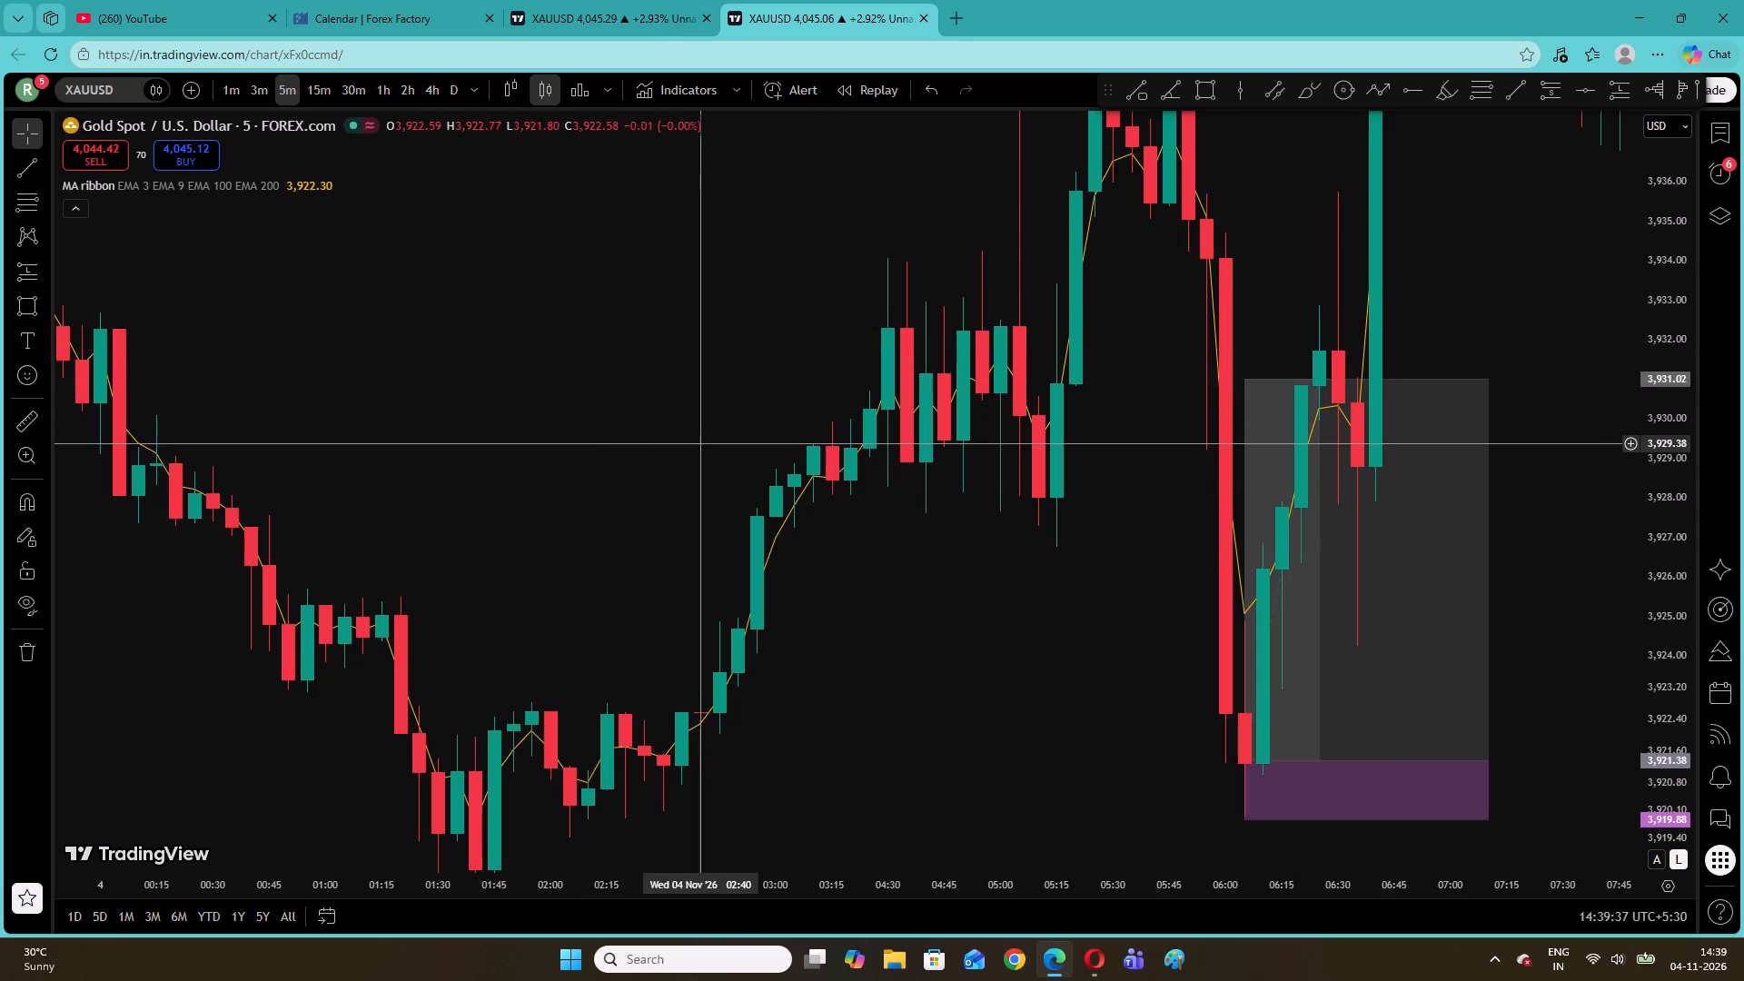
pyautogui.moveTo(572, 472); pyautogui.dragTo(1103, 549)
pyautogui.moveTo(742, 333); pyautogui.dragTo(1123, 458)
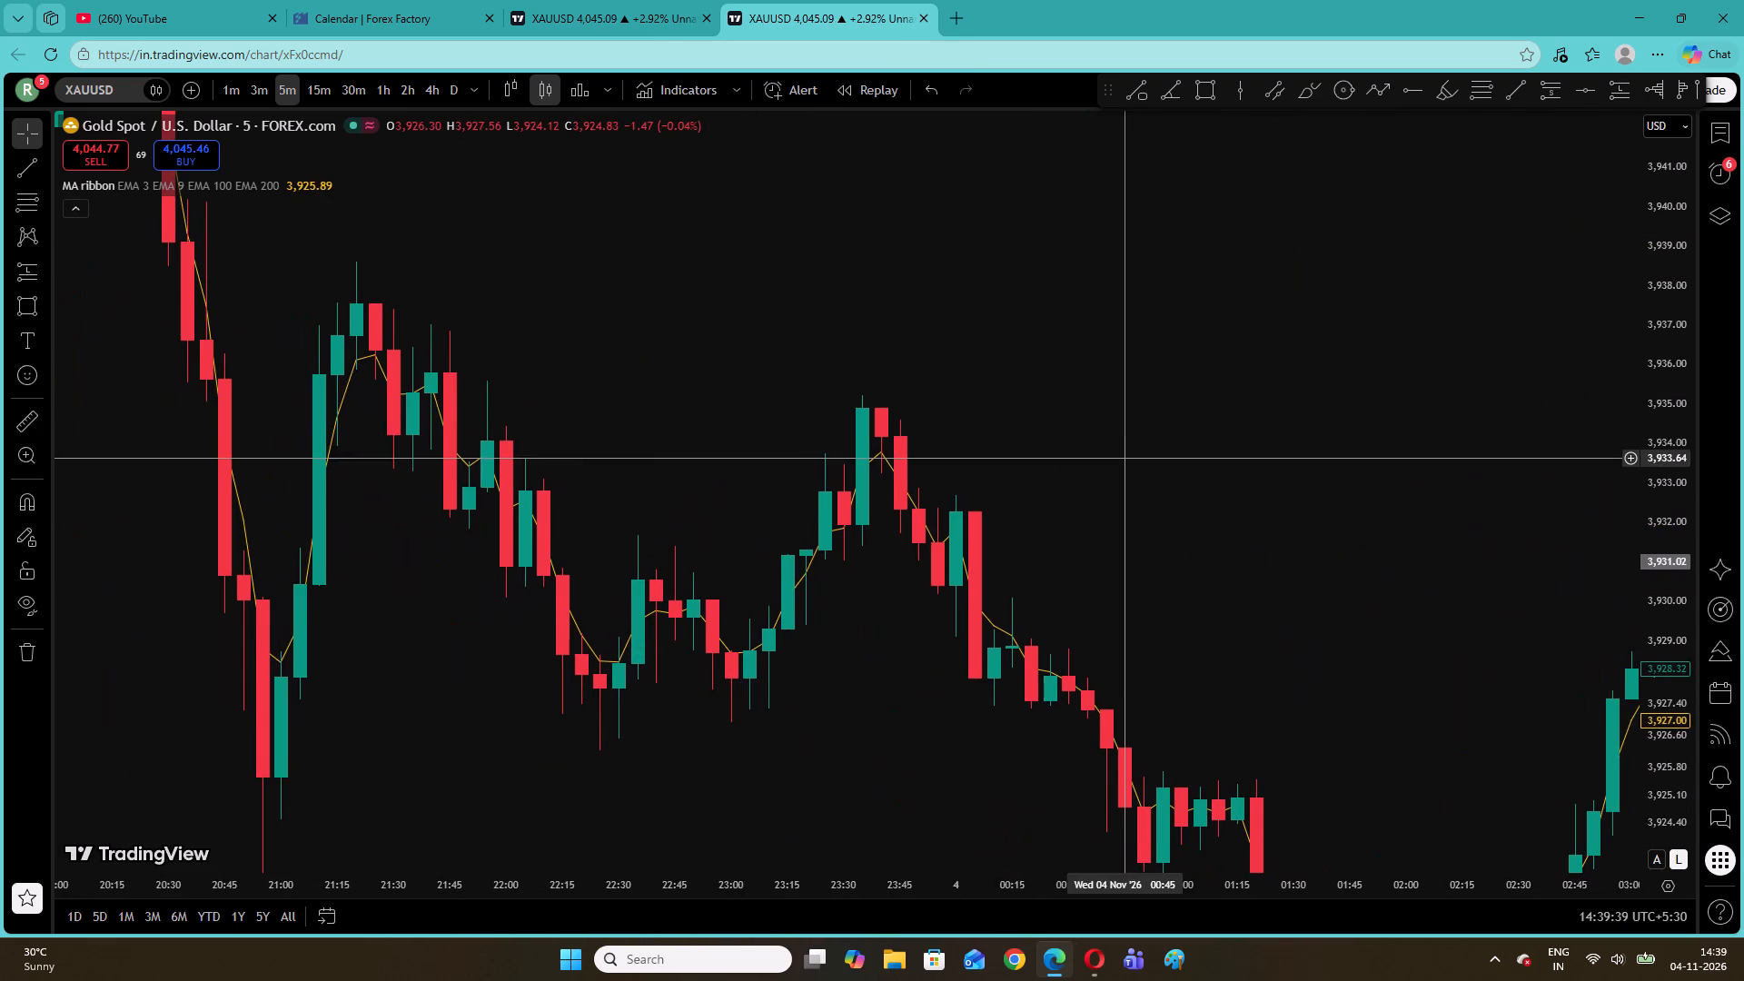
pyautogui.moveTo(790, 353); pyautogui.dragTo(940, 486)
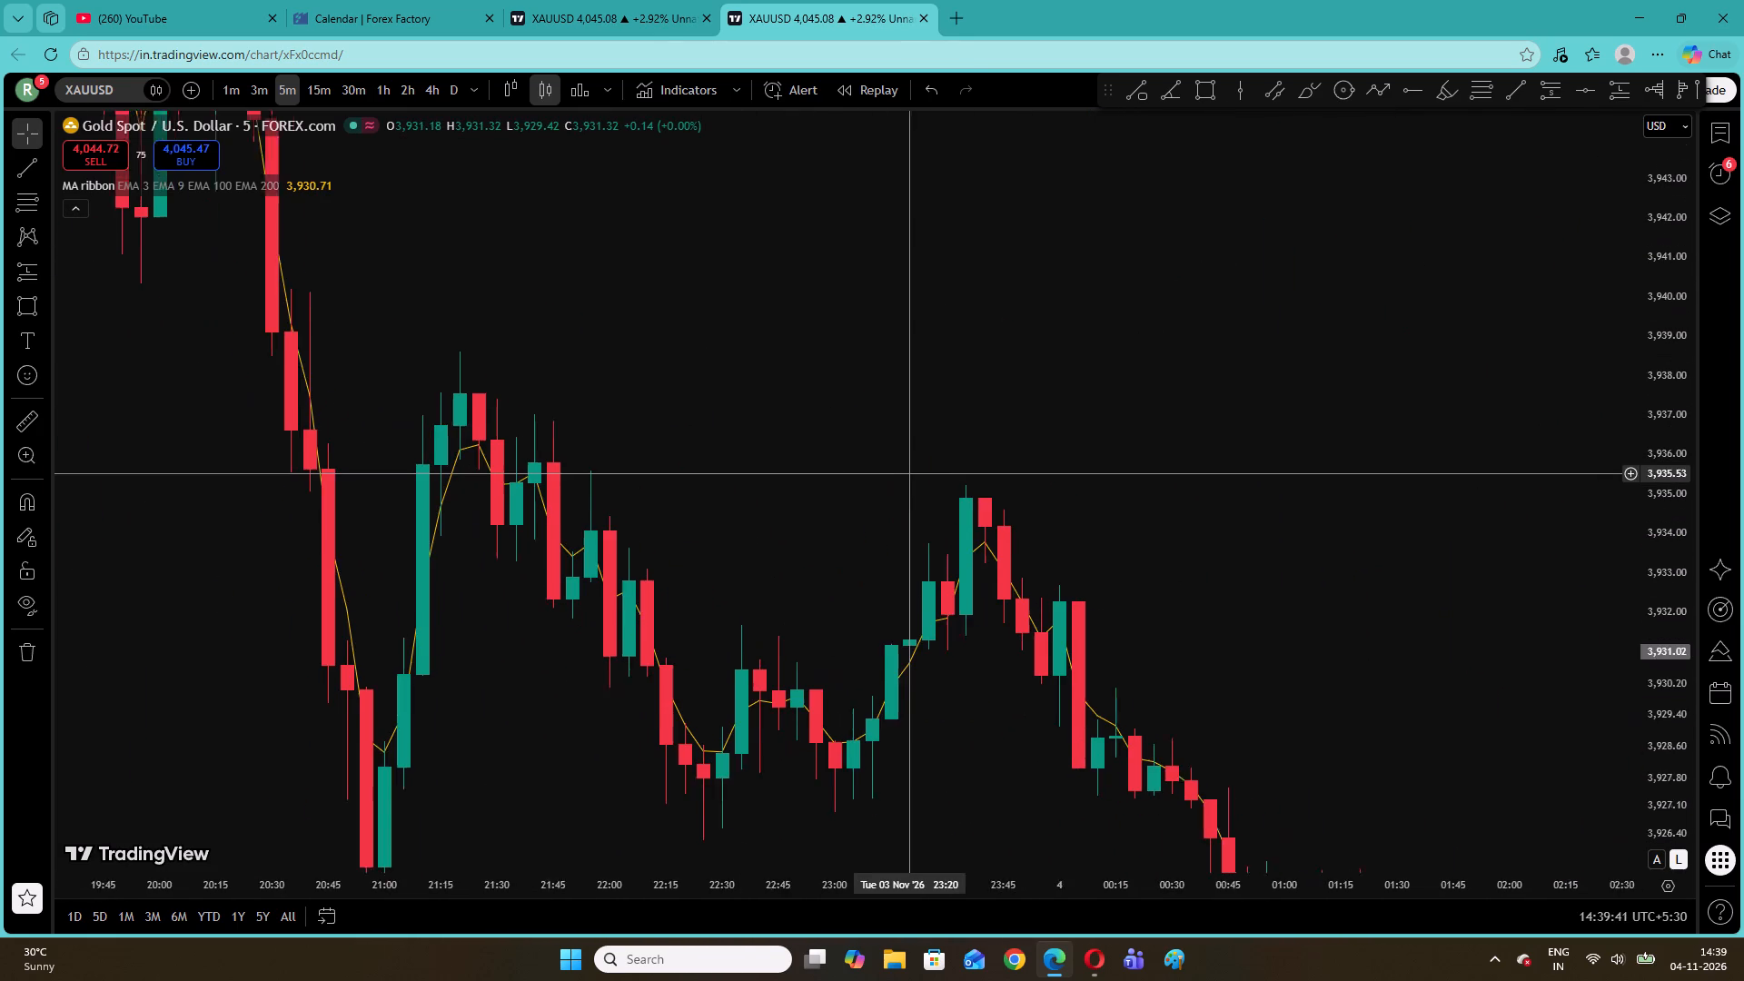
pyautogui.moveTo(940, 486); pyautogui.dragTo(962, 504)
pyautogui.moveTo(625, 311); pyautogui.dragTo(835, 457)
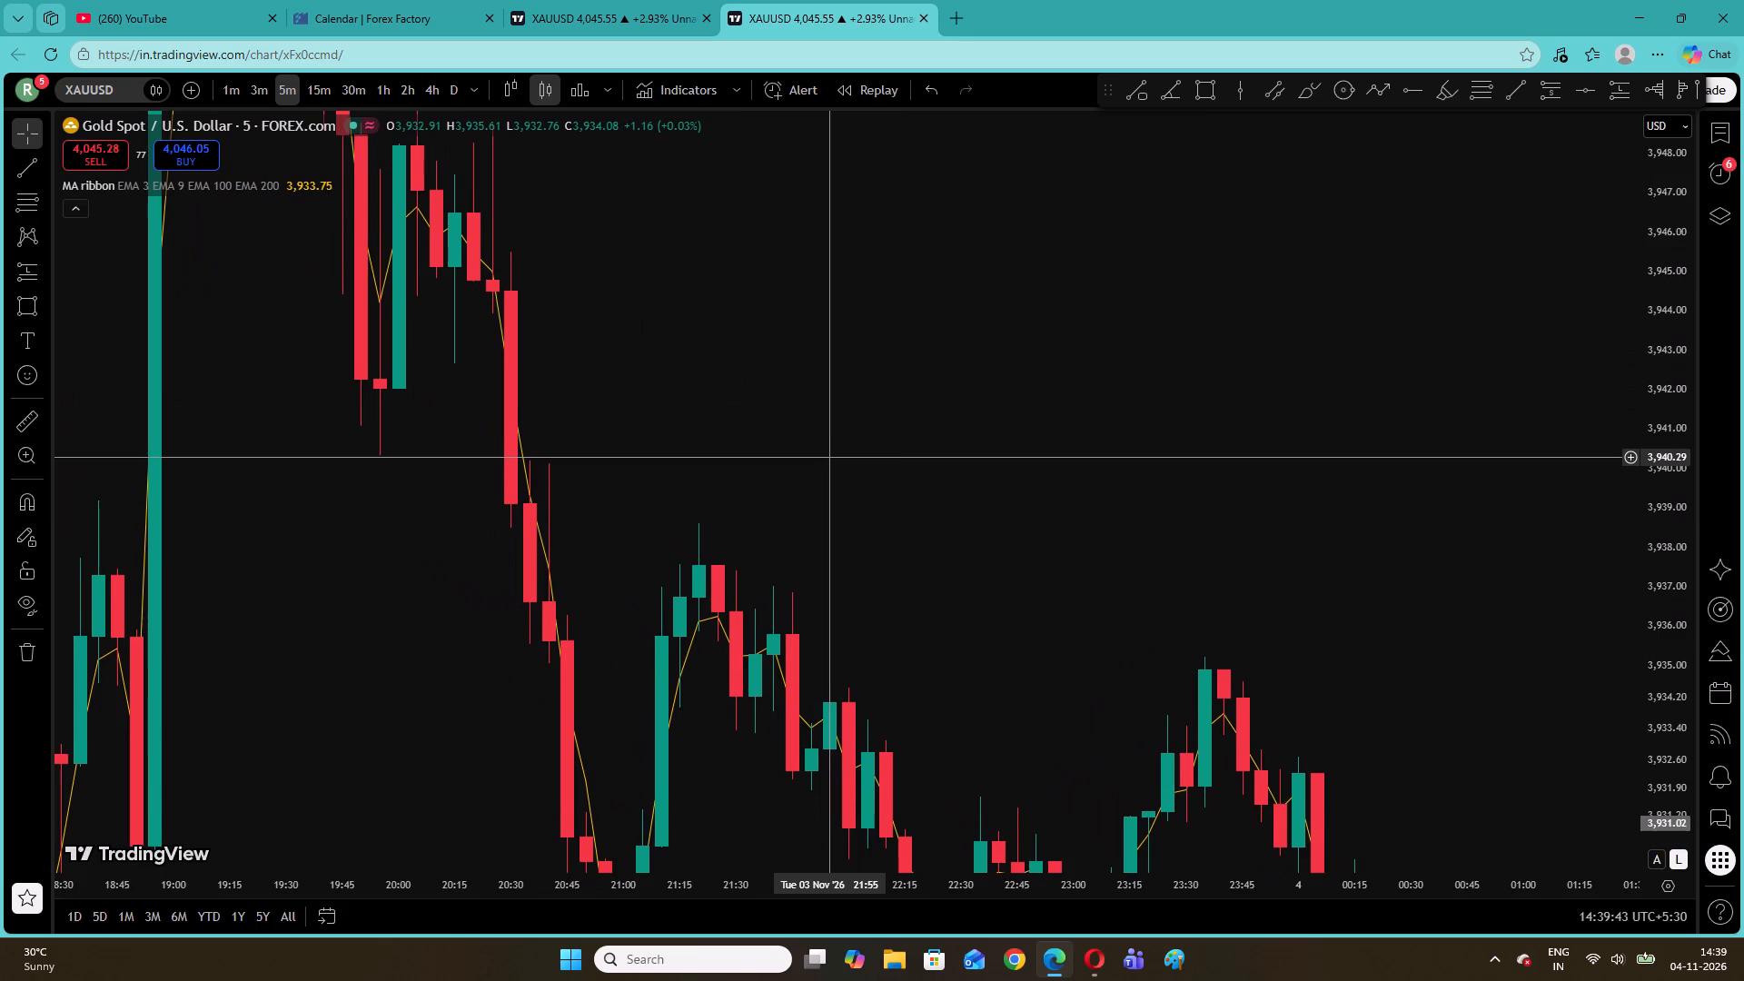
pyautogui.moveTo(835, 457); pyautogui.dragTo(894, 240)
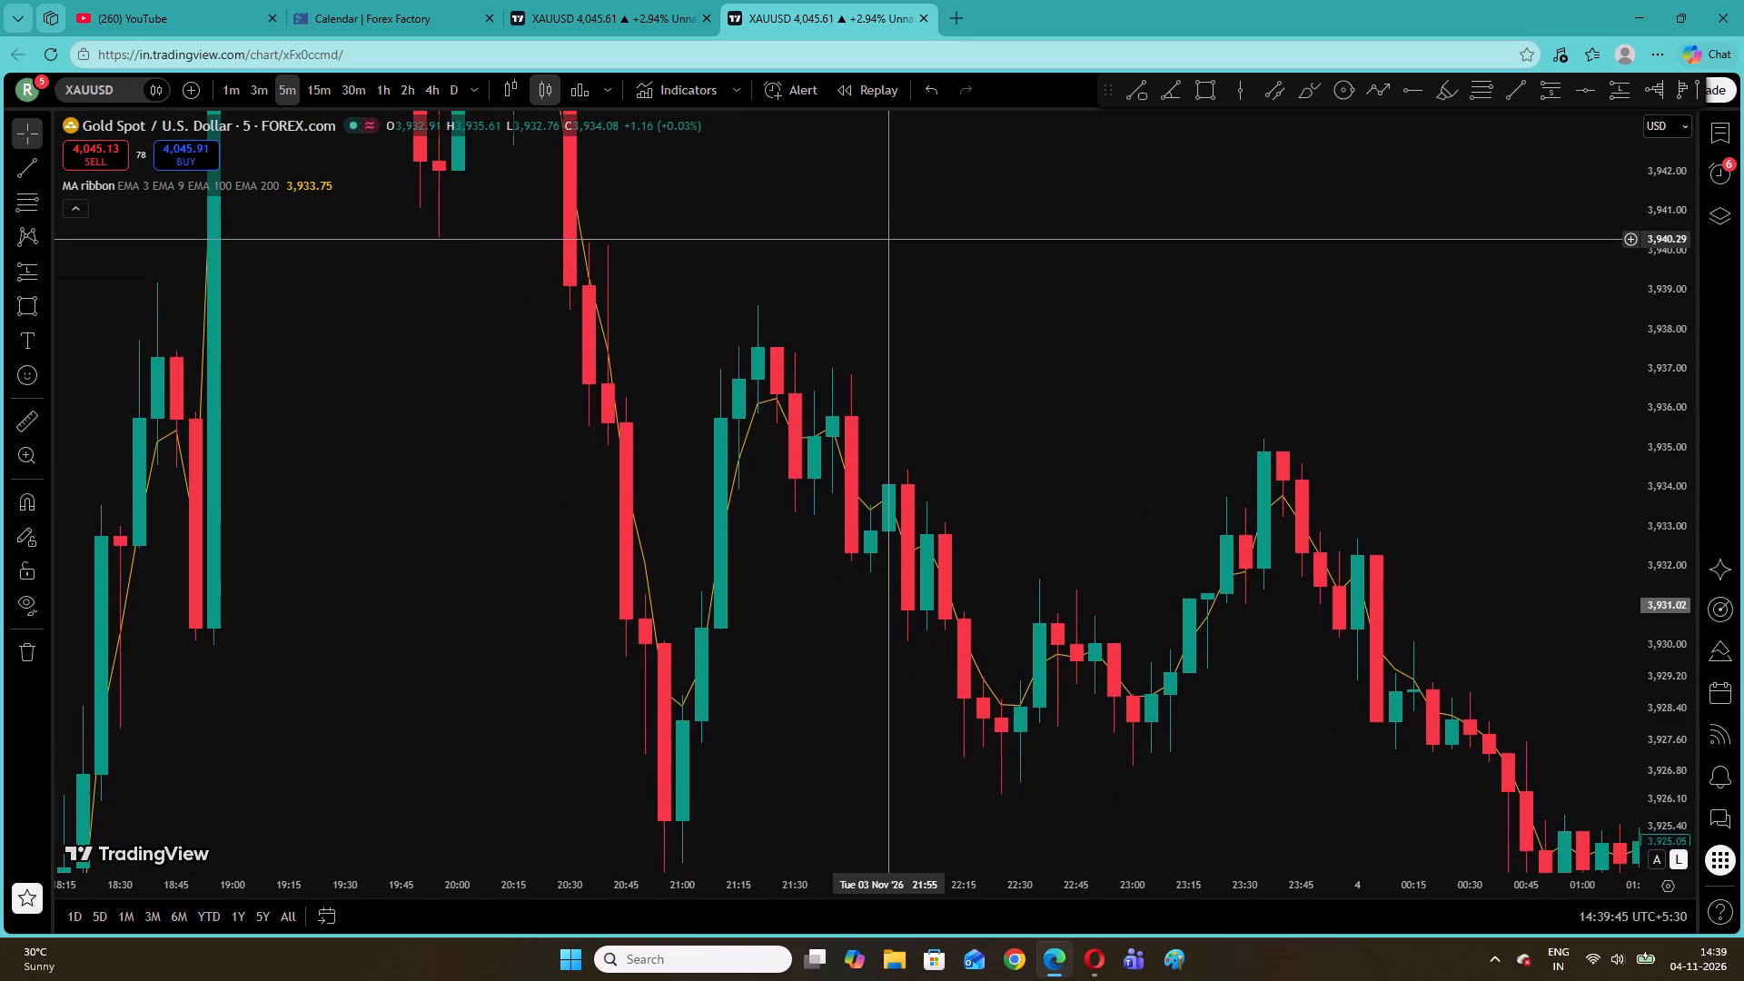
pyautogui.moveTo(894, 240); pyautogui.dragTo(1055, 624)
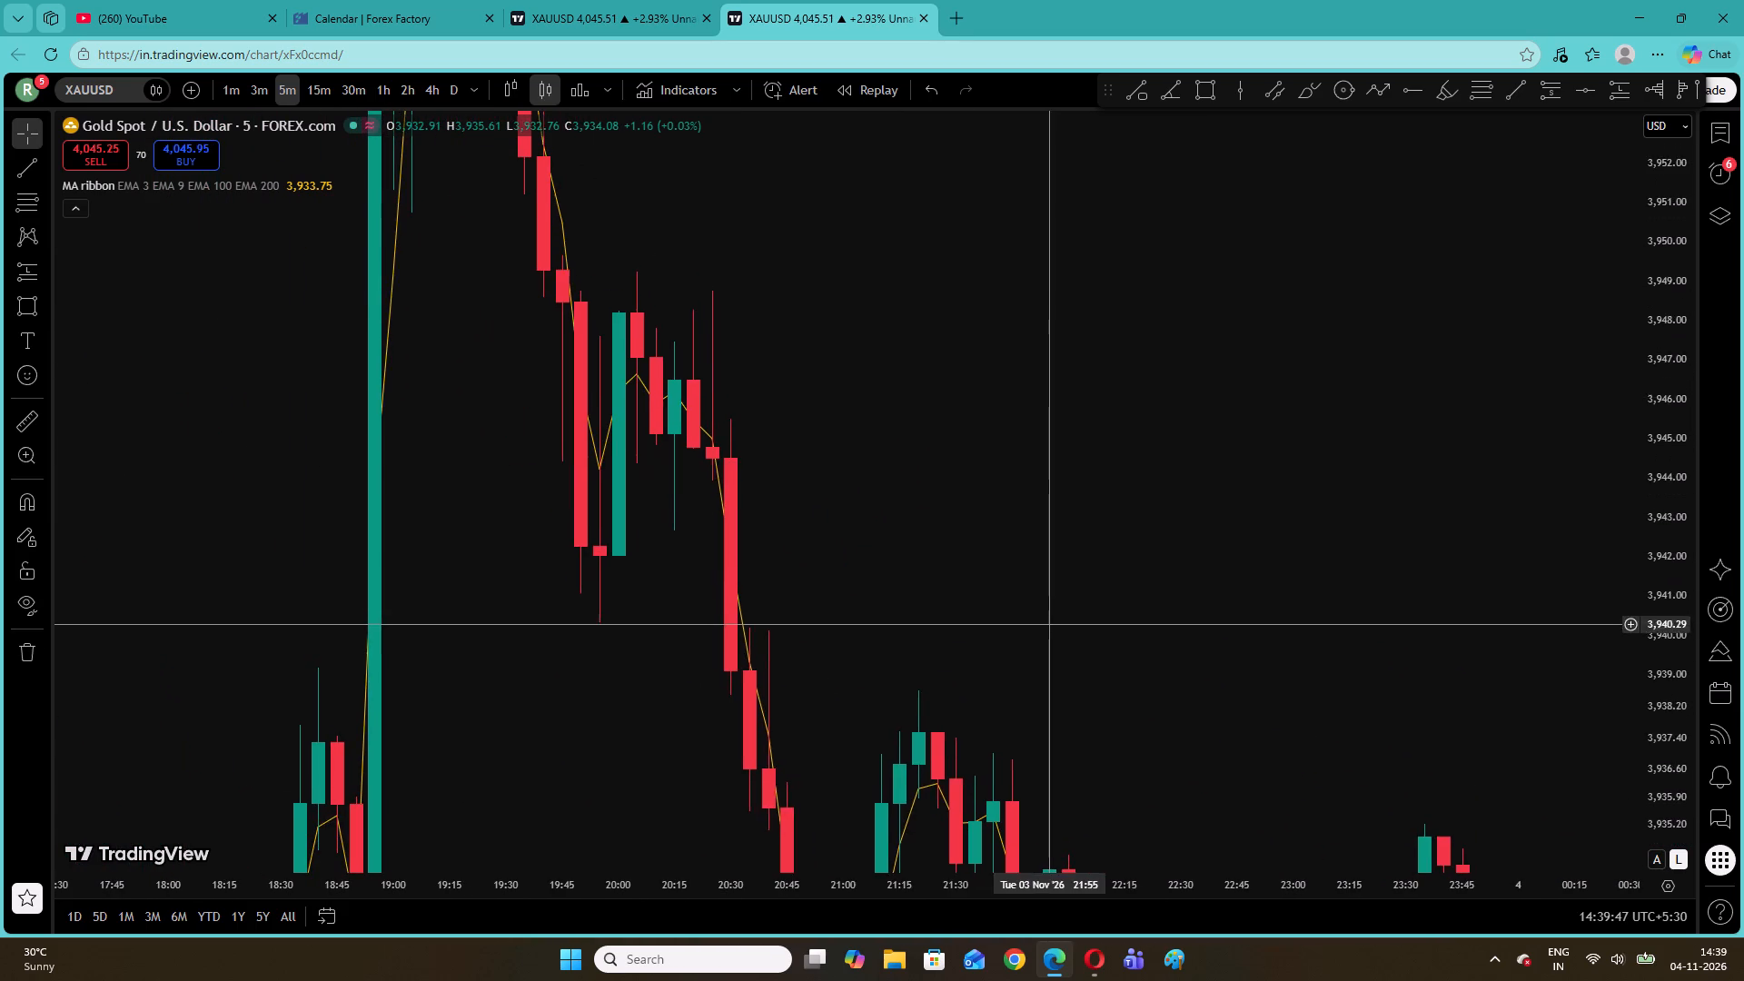
pyautogui.moveTo(778, 254); pyautogui.dragTo(1000, 380)
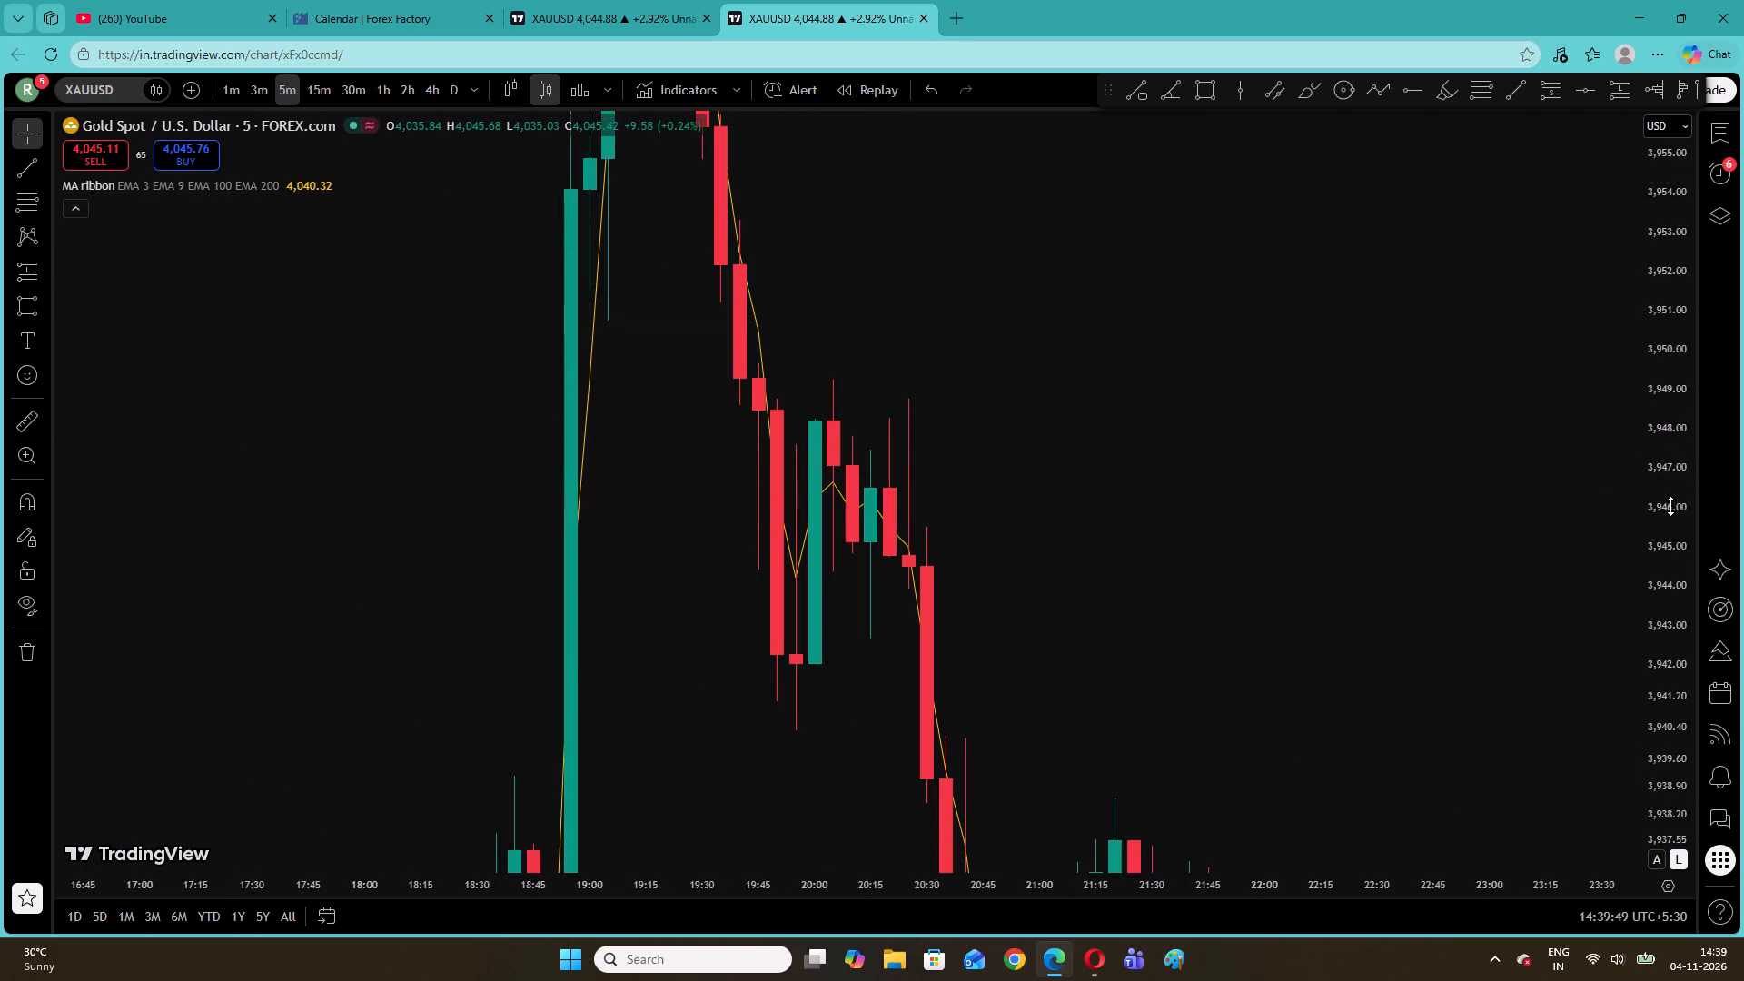
pyautogui.moveTo(1670, 438); pyautogui.dragTo(1668, 807)
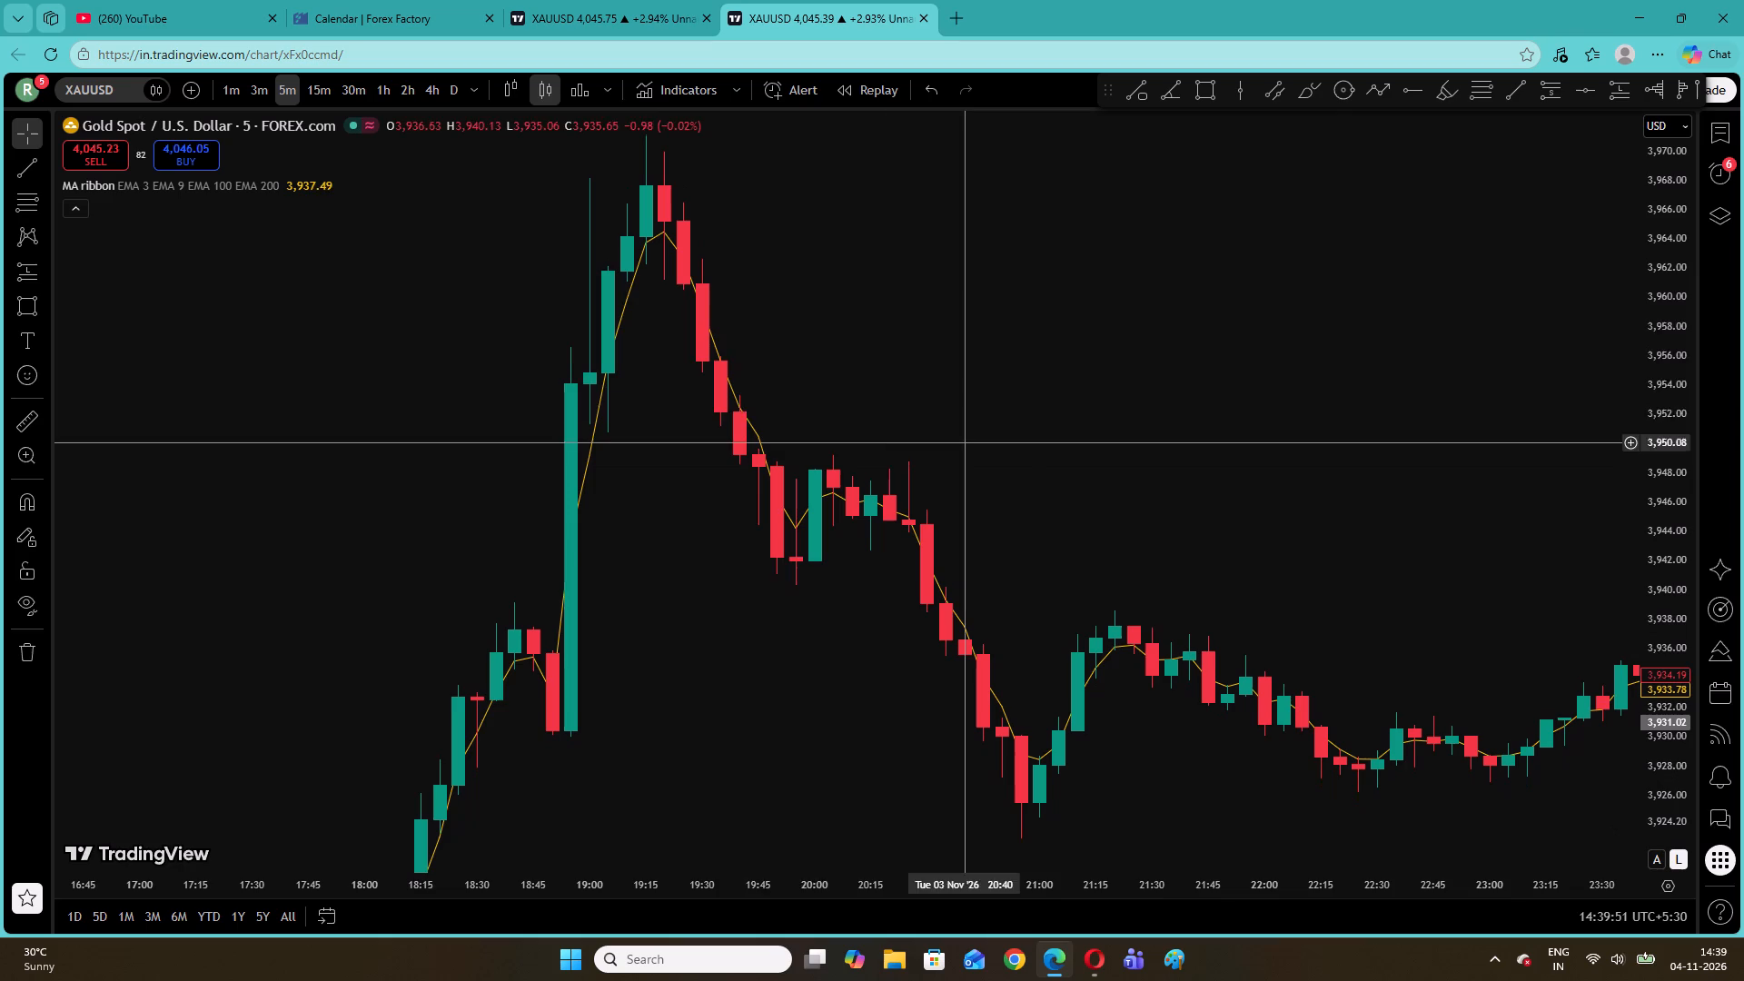
pyautogui.click(825, 173)
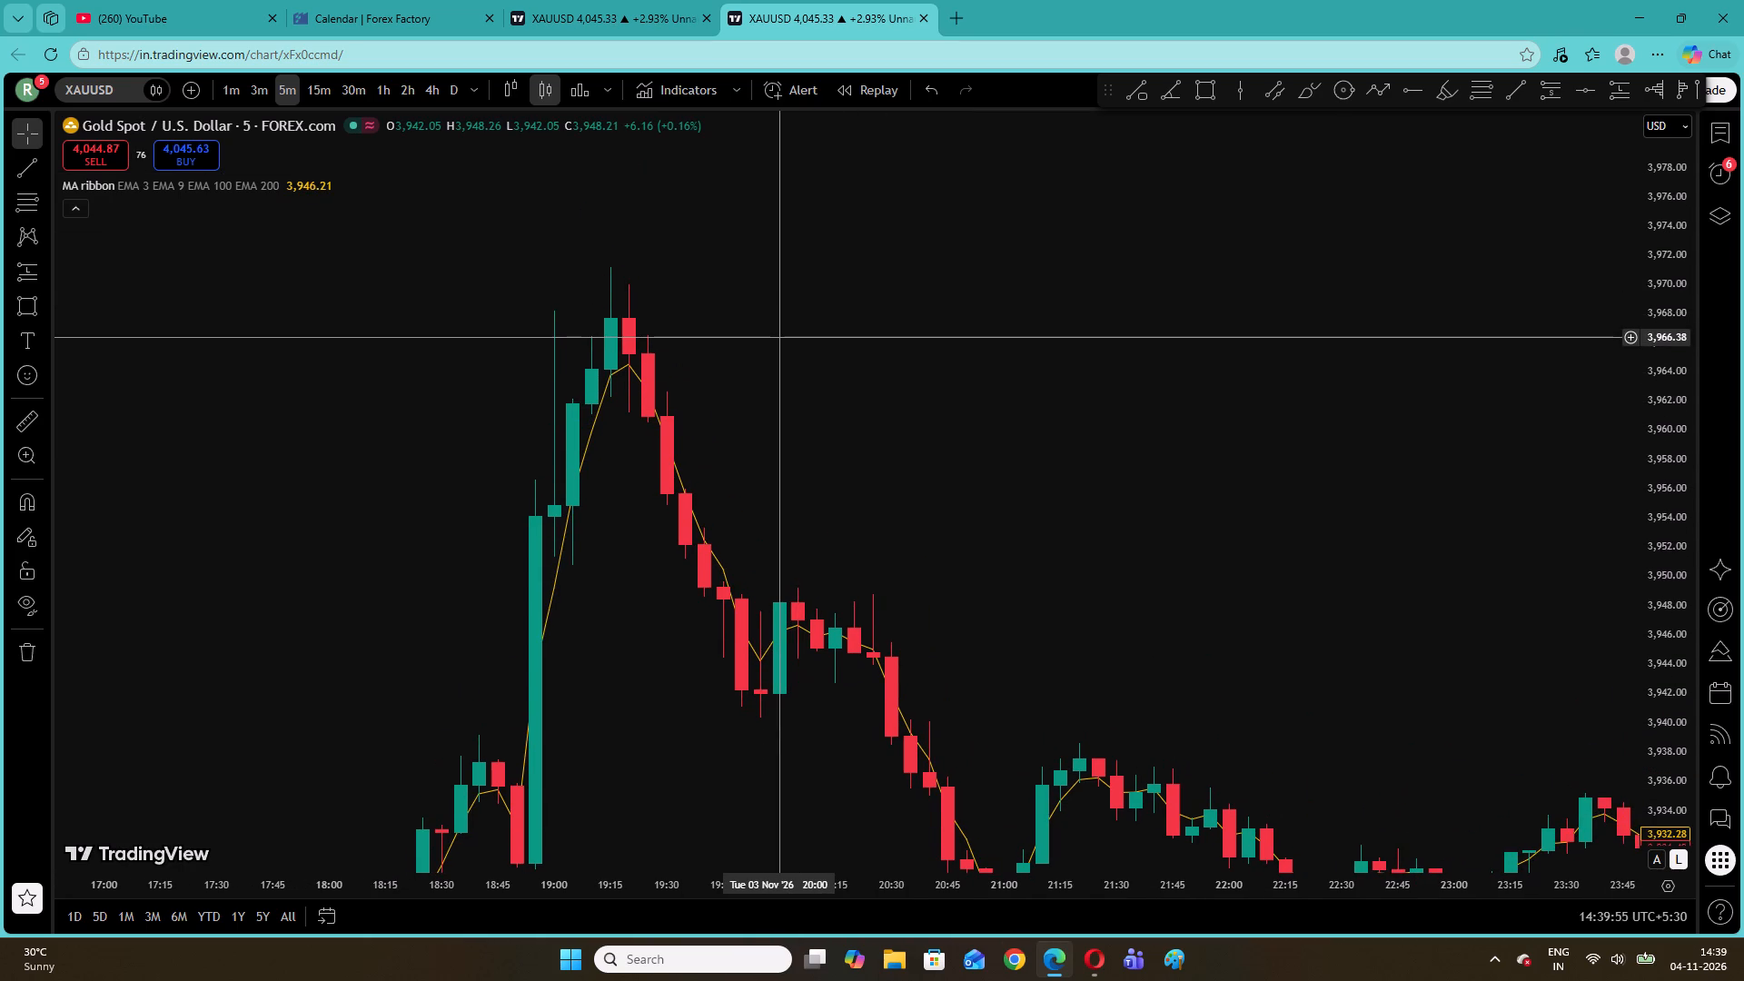
# Place a long position on the 17:30 candle of 3 Nov with entry about 3,901.2, stop about 3,899.0 and target about 3,913.6.
pyautogui.moveTo(672, 699); pyautogui.dragTo(828, 461)
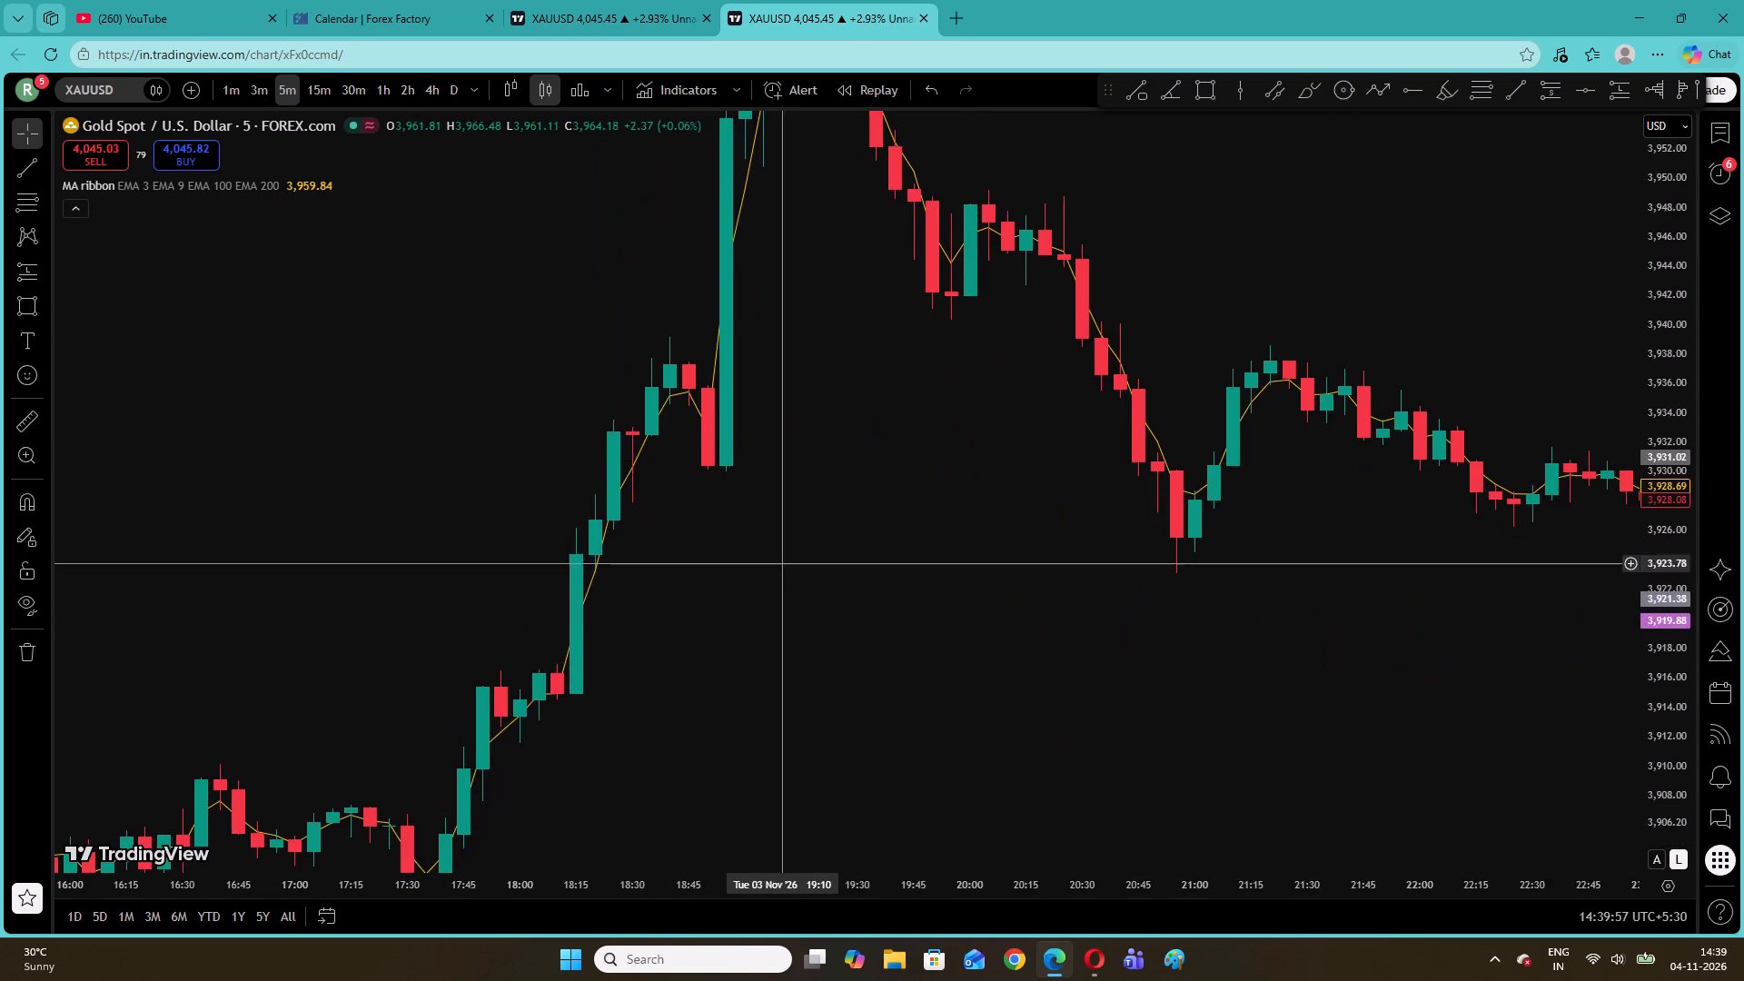
pyautogui.moveTo(752, 645); pyautogui.dragTo(919, 332)
pyautogui.moveTo(461, 384); pyautogui.dragTo(572, 381)
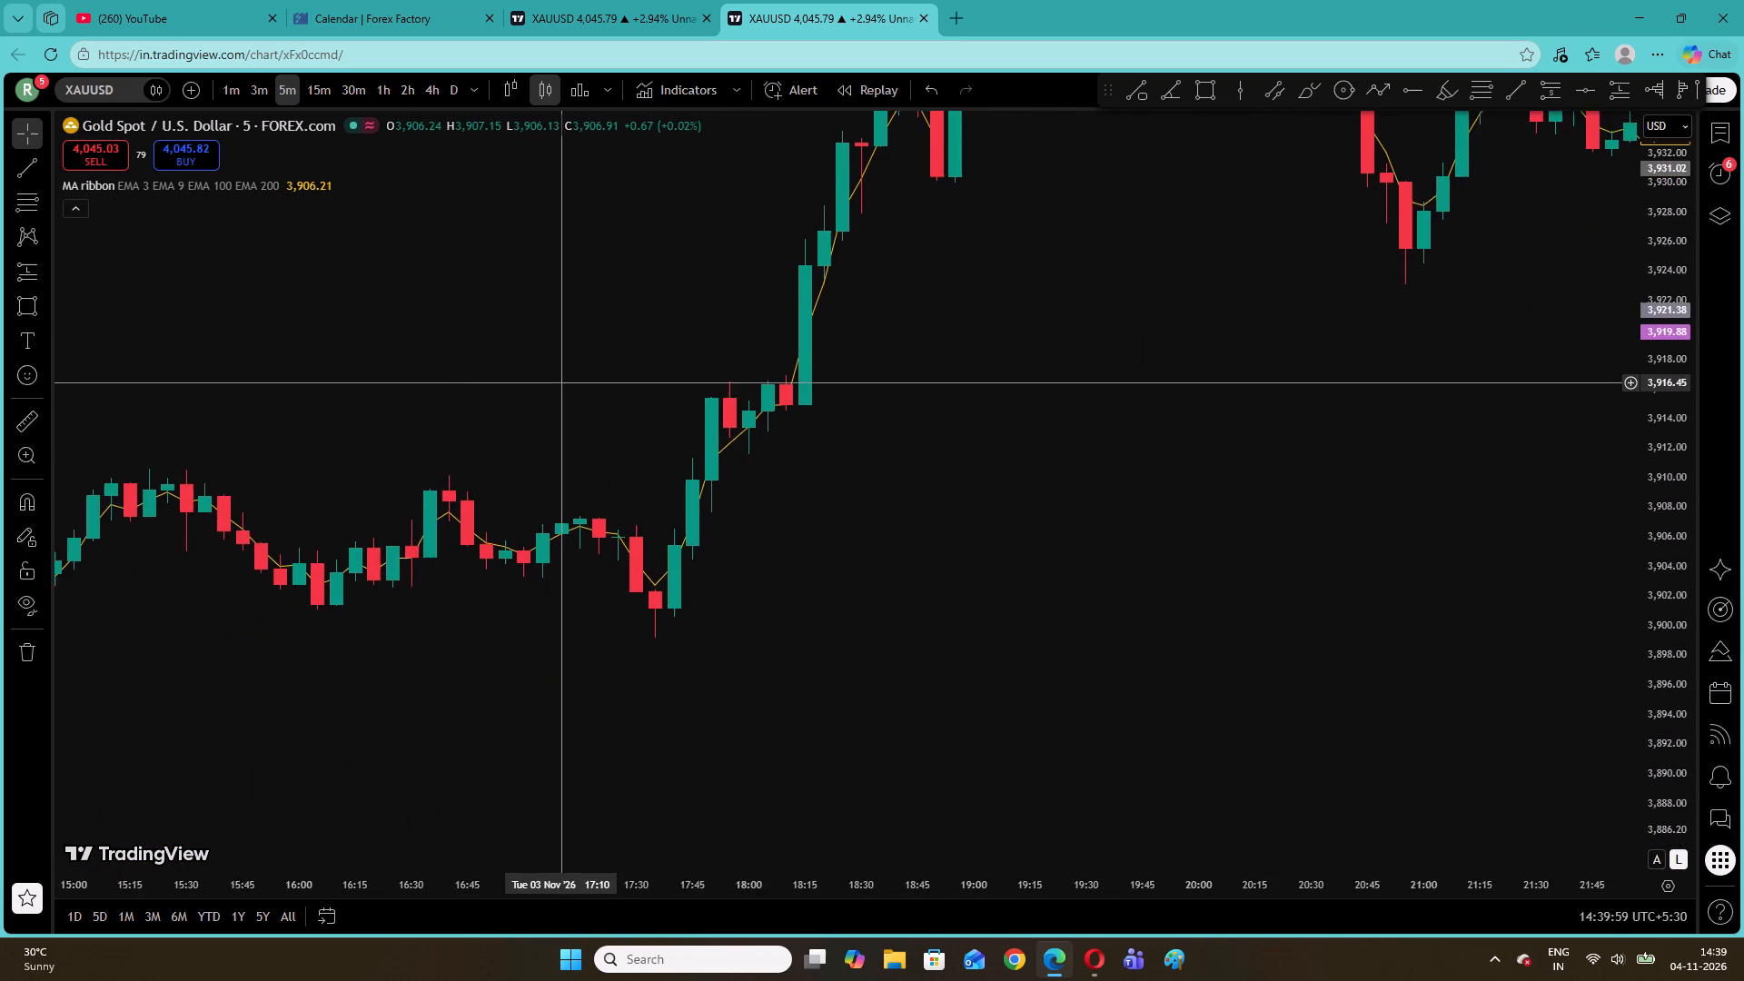
pyautogui.moveTo(572, 381); pyautogui.dragTo(590, 380)
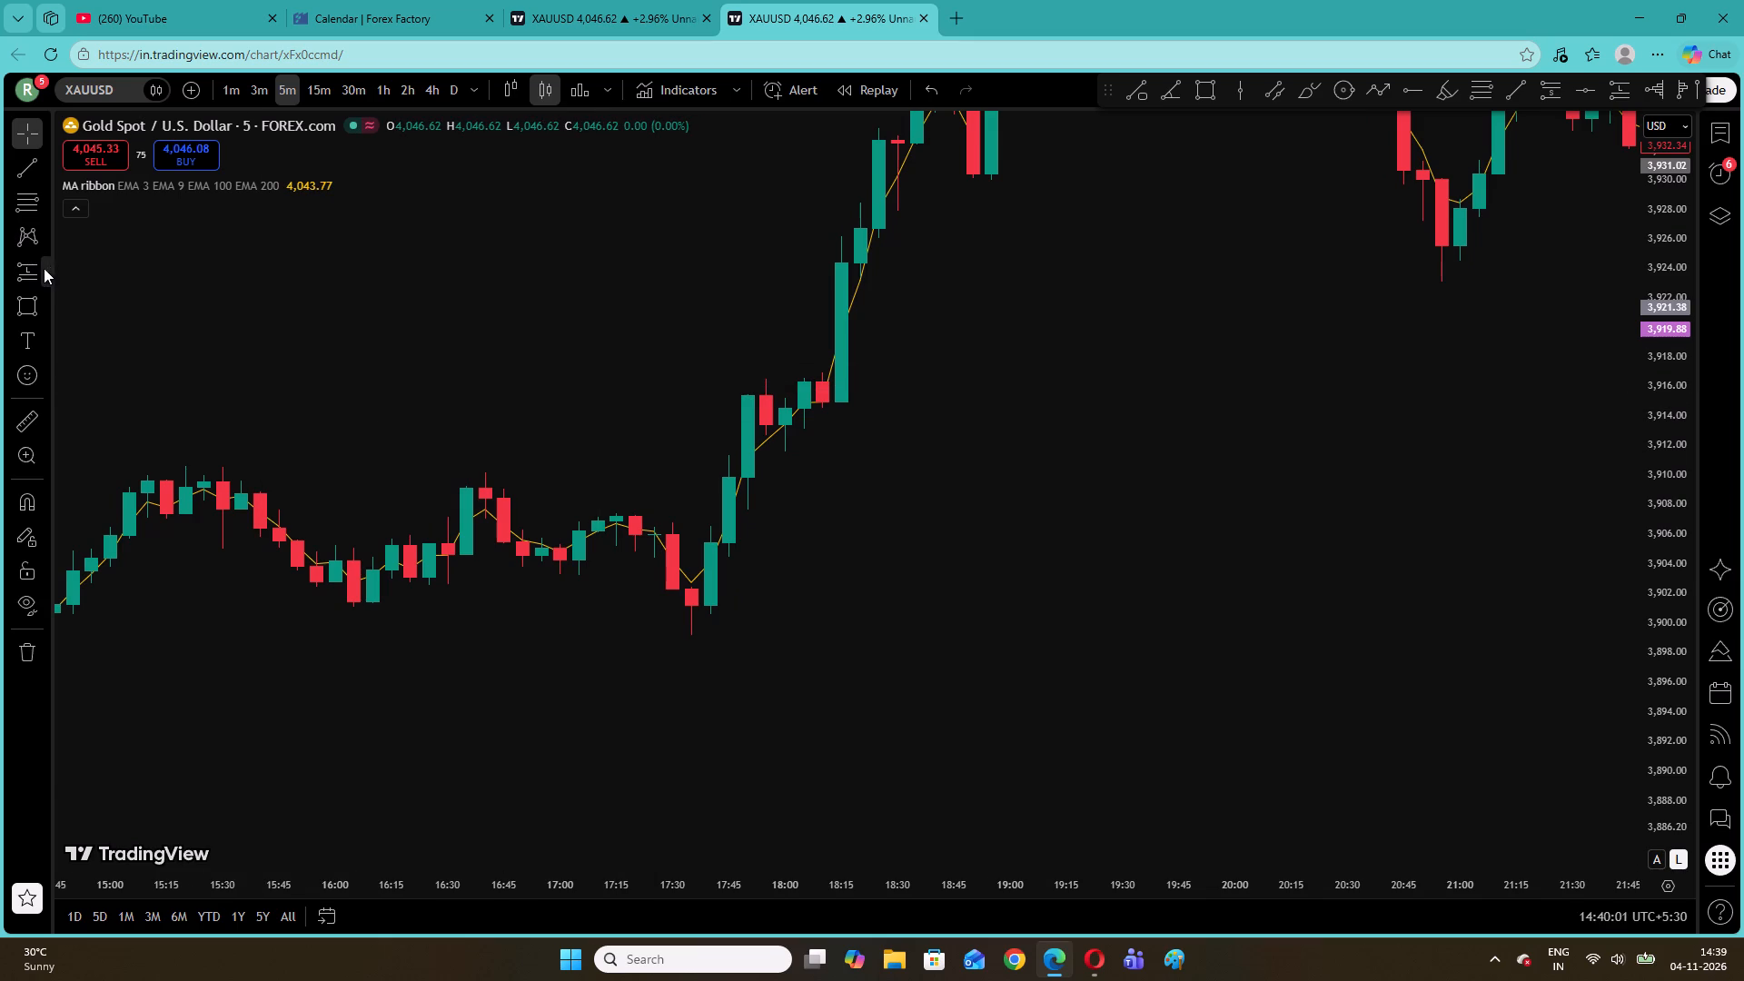
pyautogui.click(44, 268)
pyautogui.click(88, 293)
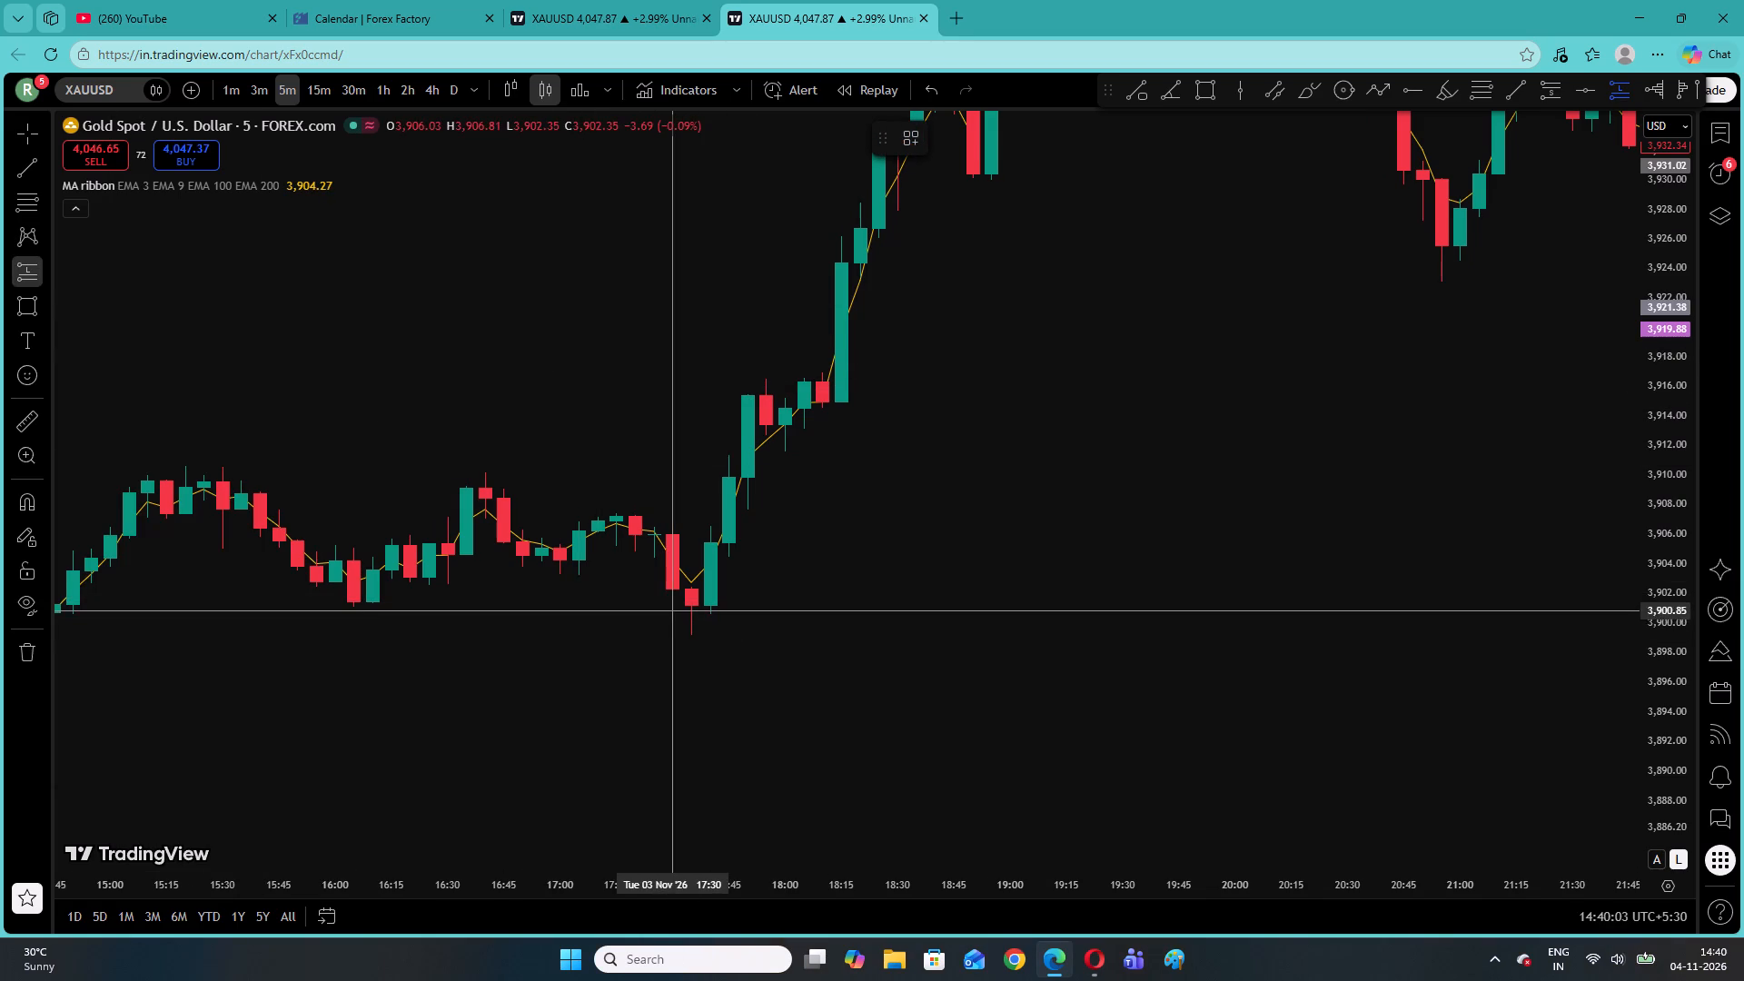
pyautogui.click(675, 606)
pyautogui.moveTo(669, 820); pyautogui.dragTo(748, 639)
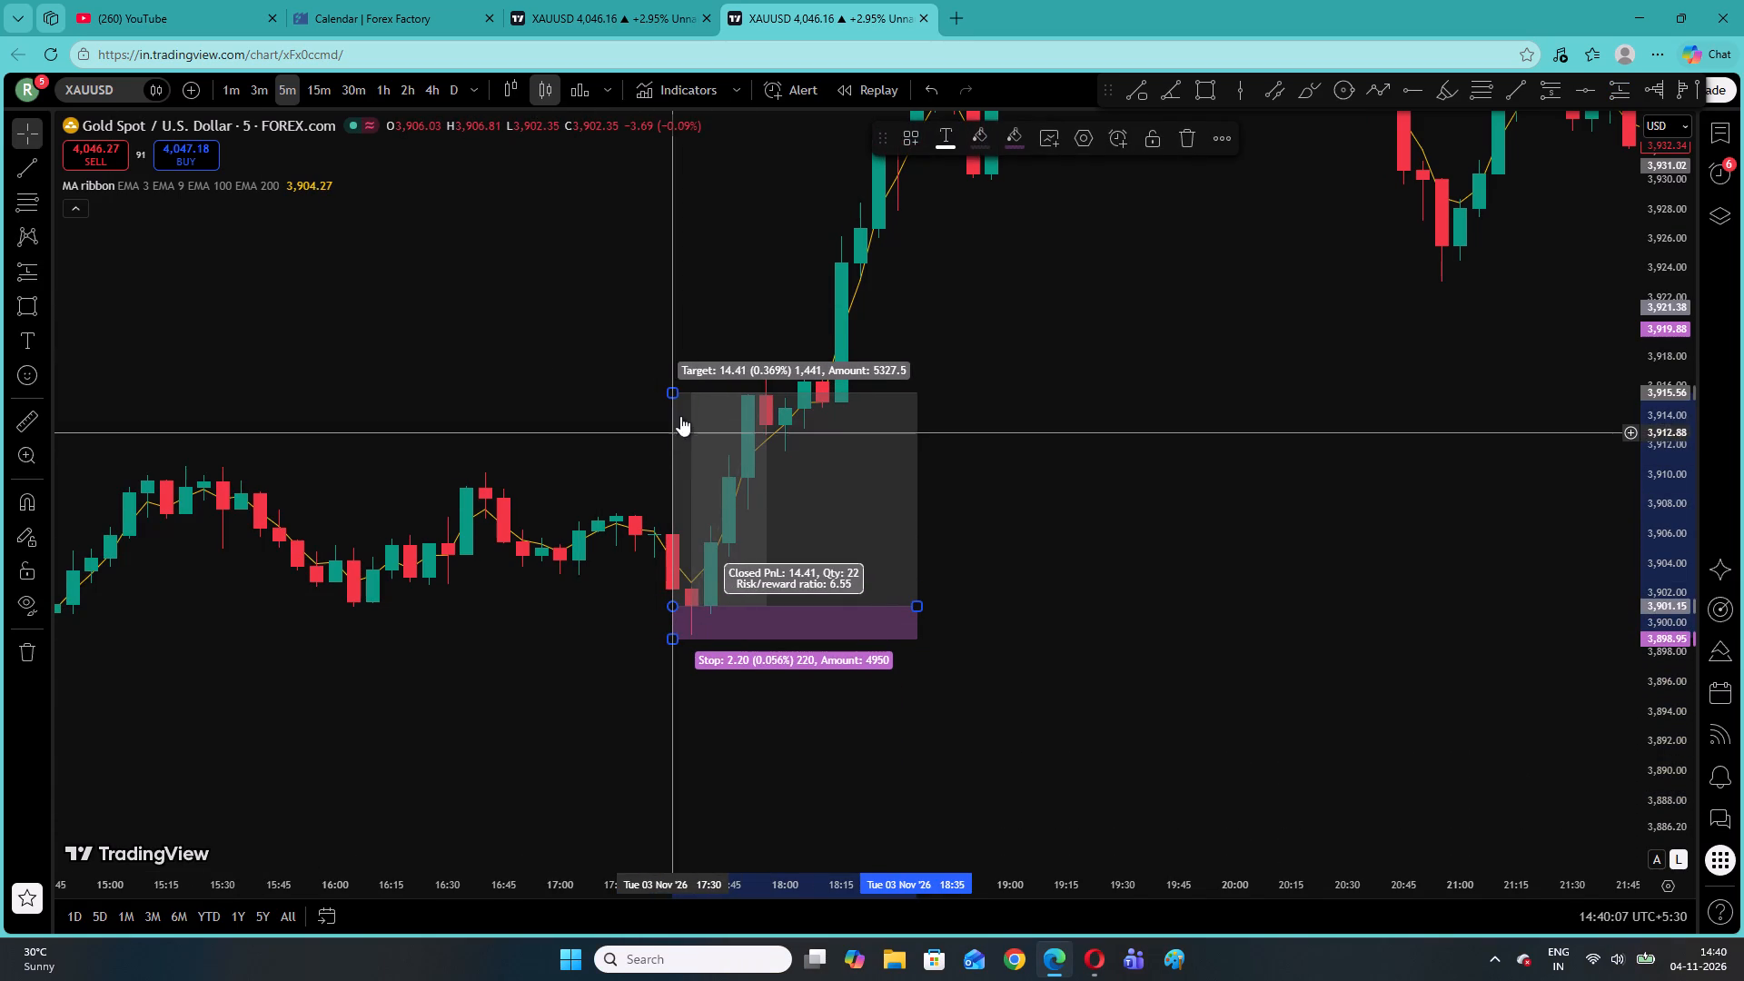
pyautogui.moveTo(673, 390); pyautogui.dragTo(674, 422)
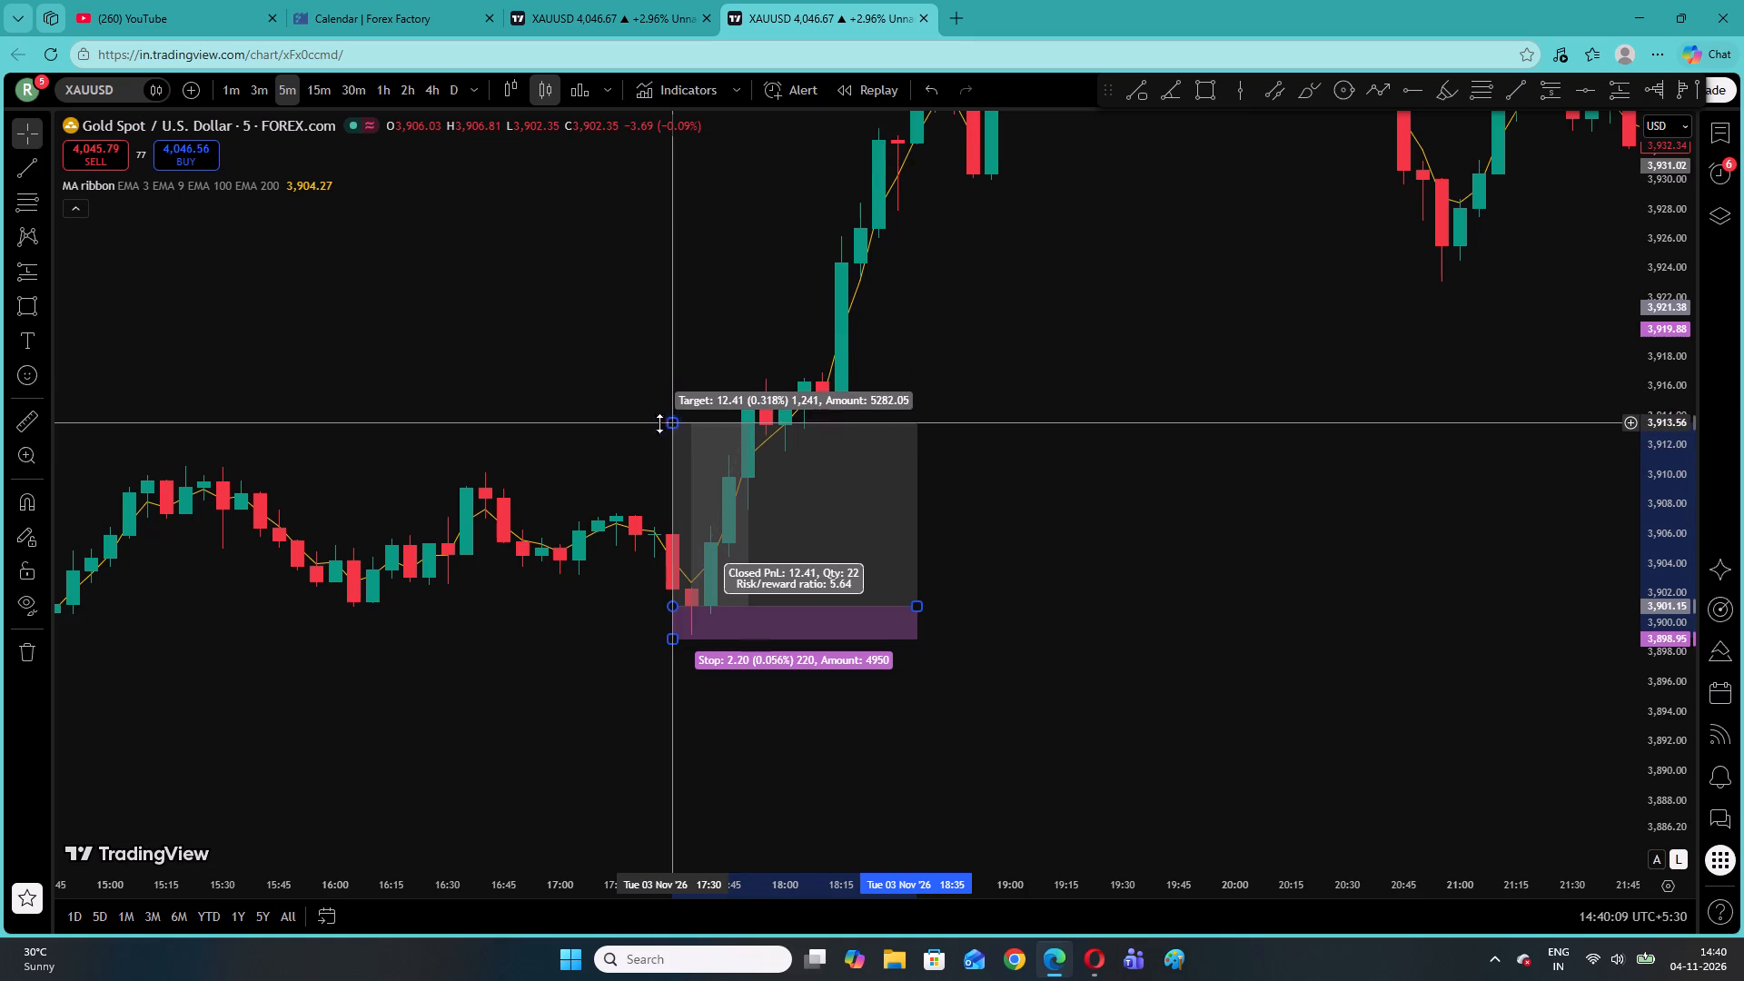
pyautogui.click(619, 422)
# Examine how the earlier 3 Nov candles follow the 3 EMA, from the afternoon range back to the morning decline.
pyautogui.moveTo(398, 404); pyautogui.dragTo(641, 374)
pyautogui.moveTo(496, 380); pyautogui.dragTo(771, 406)
pyautogui.moveTo(490, 419); pyautogui.dragTo(719, 382)
pyautogui.moveTo(602, 433); pyautogui.dragTo(823, 520)
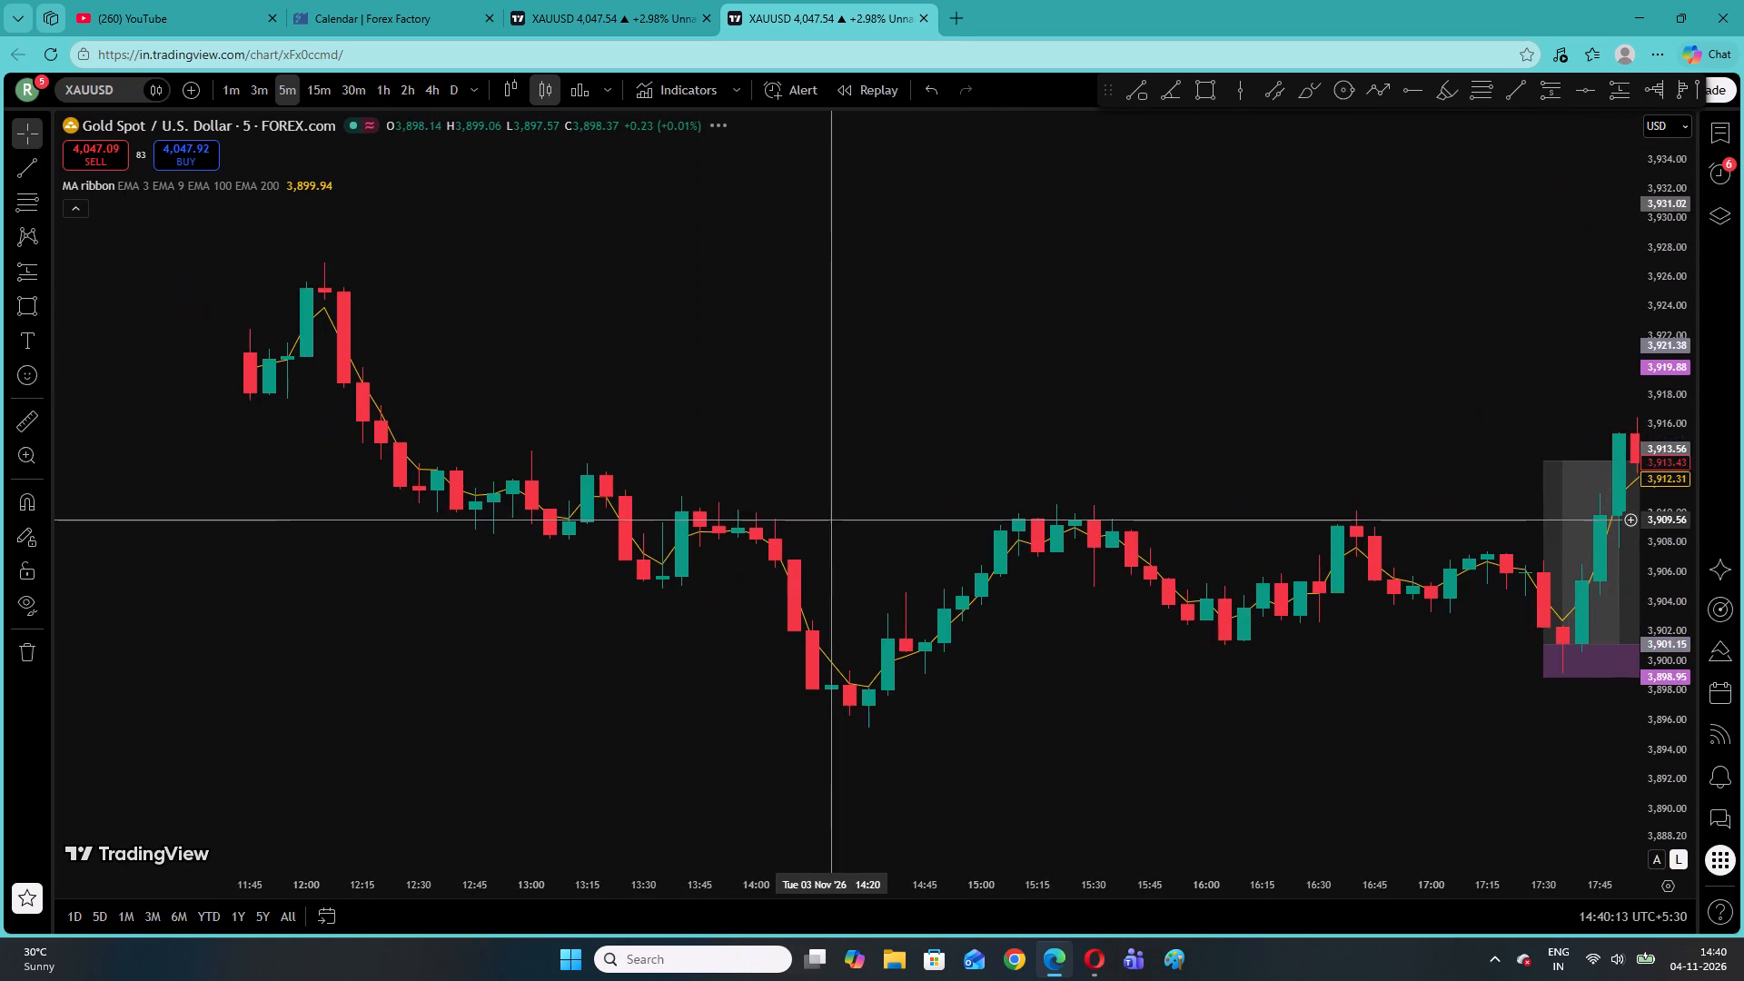
pyautogui.moveTo(709, 401); pyautogui.dragTo(845, 474)
pyautogui.moveTo(621, 404); pyautogui.dragTo(845, 526)
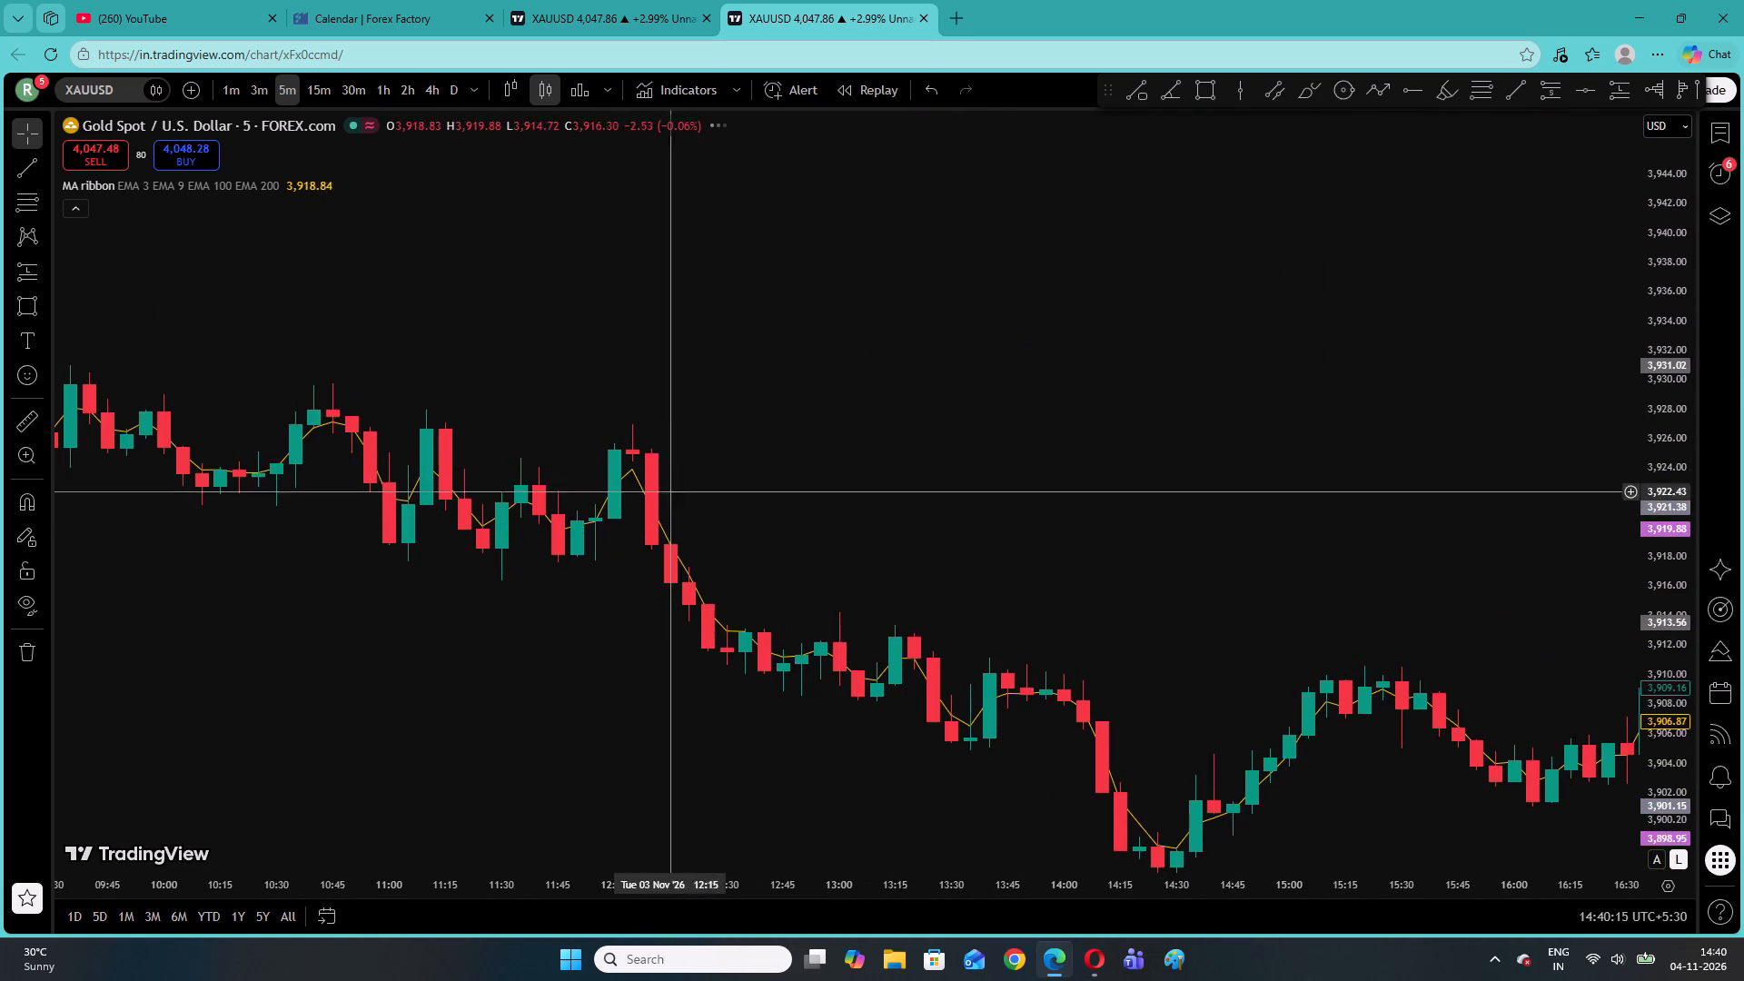
pyautogui.moveTo(604, 413); pyautogui.dragTo(912, 485)
pyautogui.moveTo(690, 439); pyautogui.dragTo(966, 469)
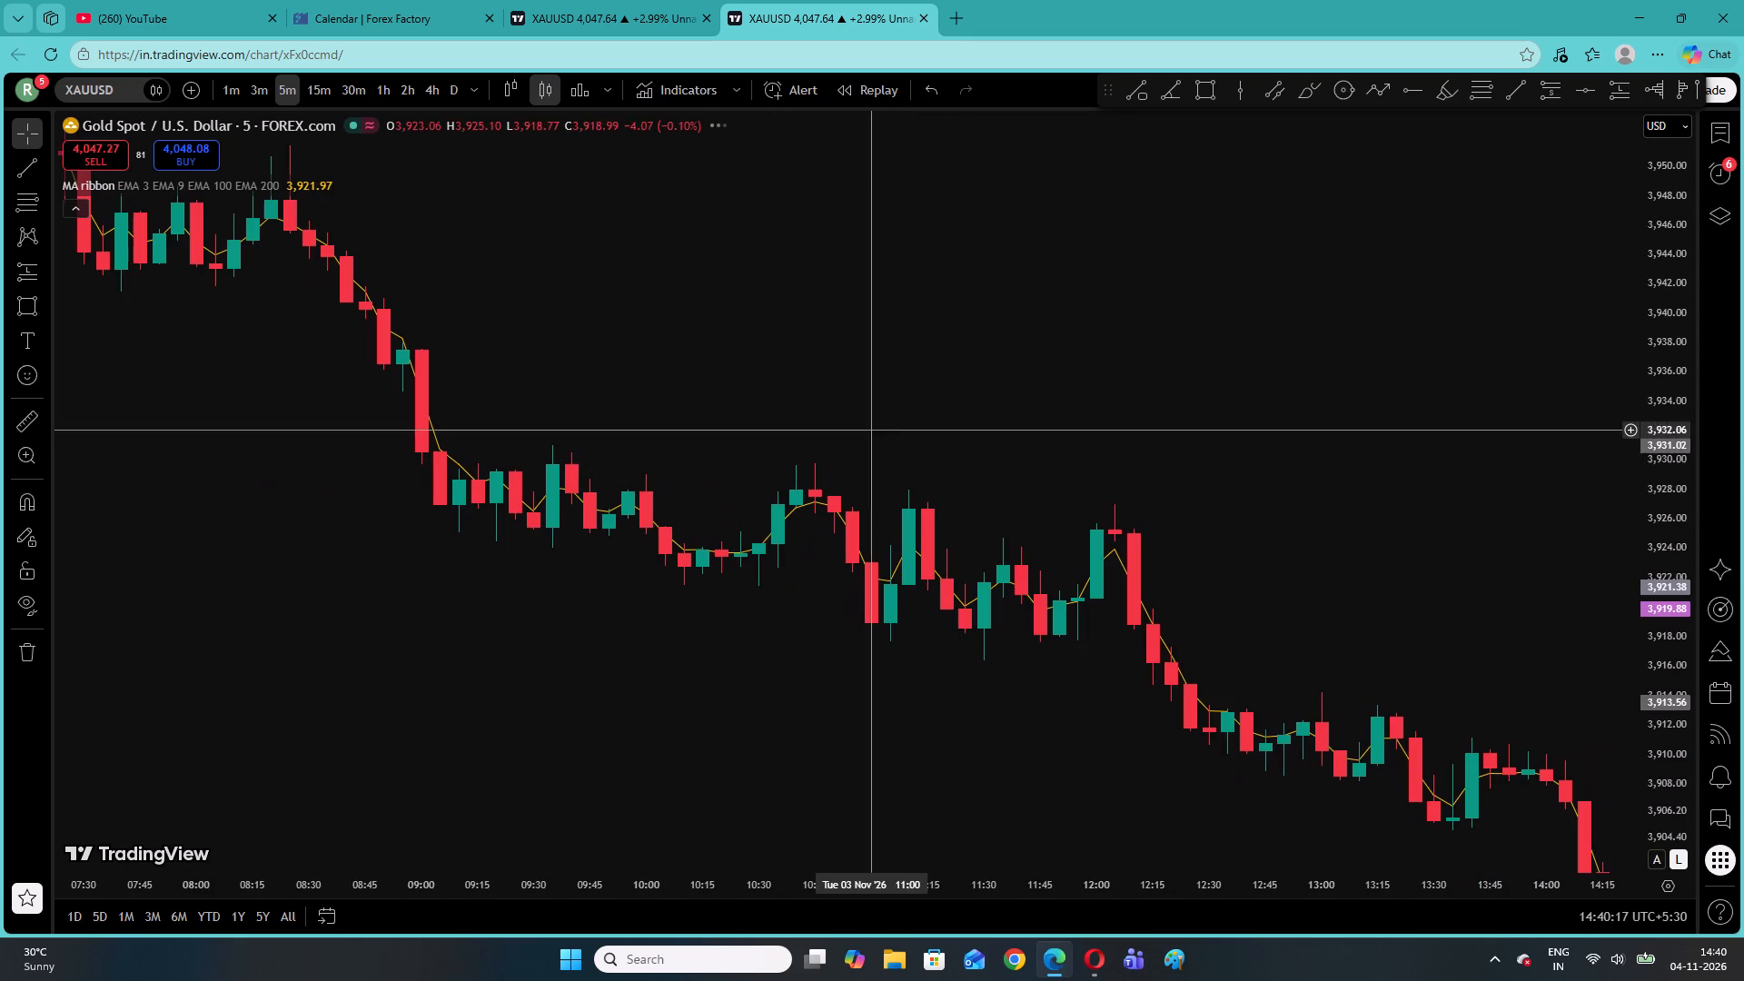
pyautogui.moveTo(857, 423); pyautogui.dragTo(770, 488)
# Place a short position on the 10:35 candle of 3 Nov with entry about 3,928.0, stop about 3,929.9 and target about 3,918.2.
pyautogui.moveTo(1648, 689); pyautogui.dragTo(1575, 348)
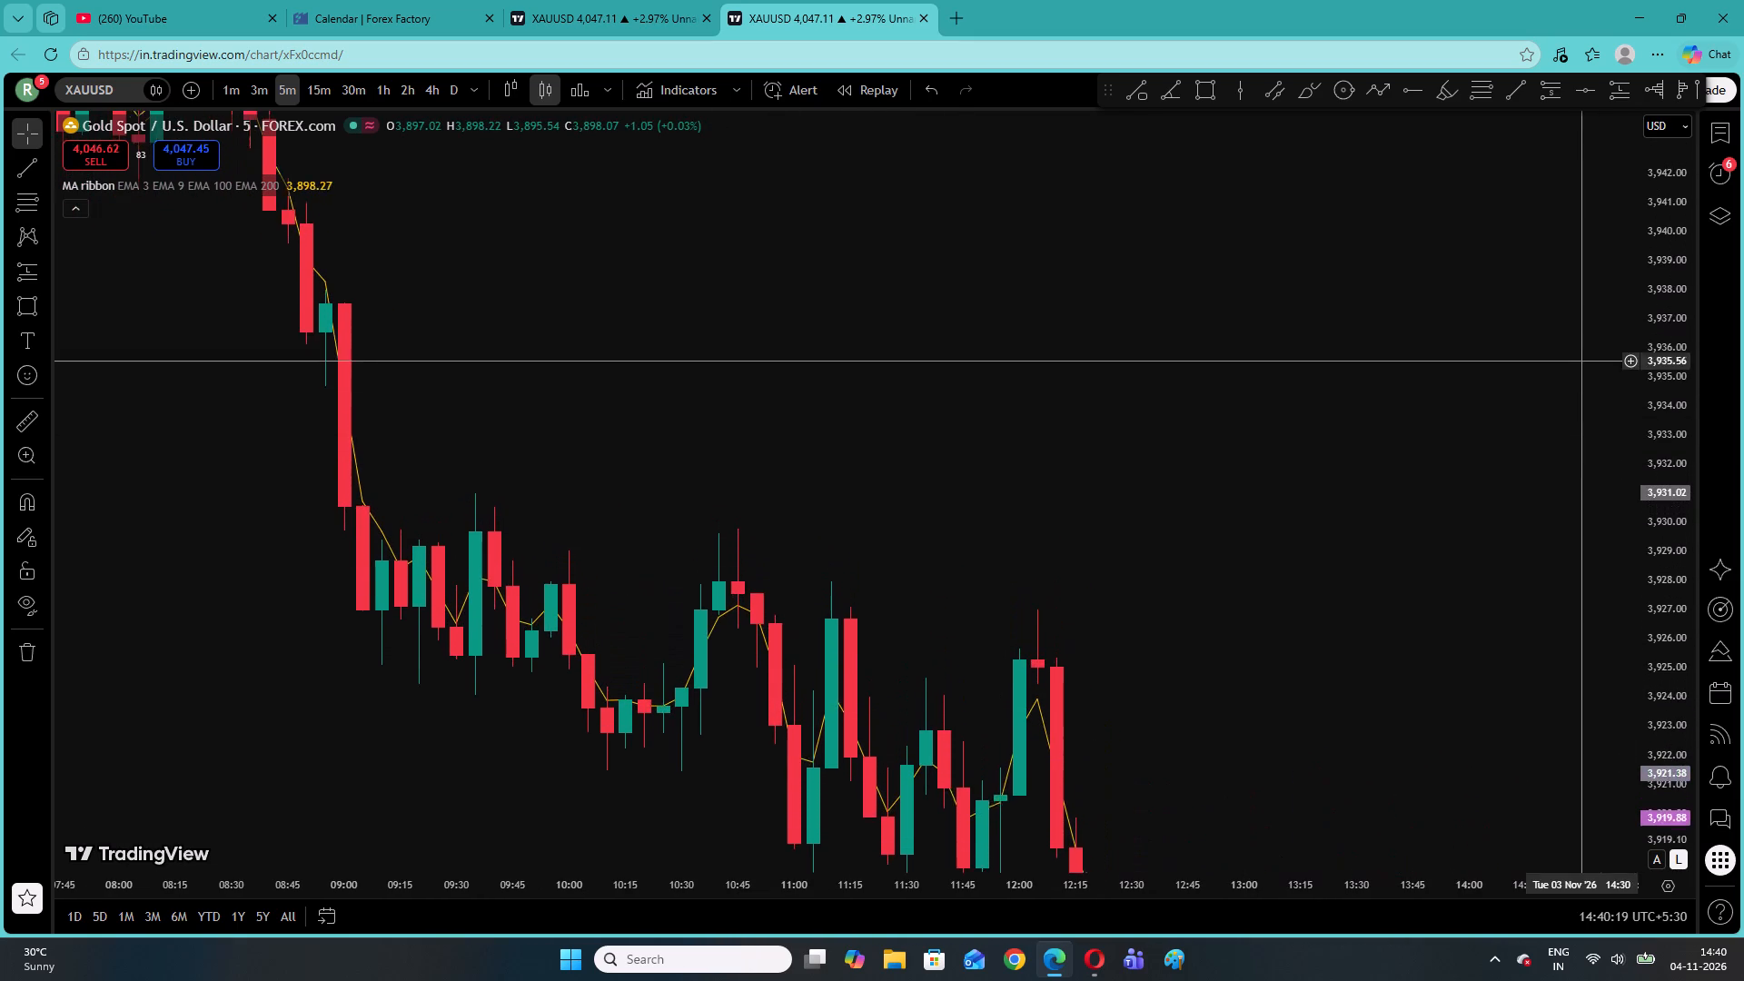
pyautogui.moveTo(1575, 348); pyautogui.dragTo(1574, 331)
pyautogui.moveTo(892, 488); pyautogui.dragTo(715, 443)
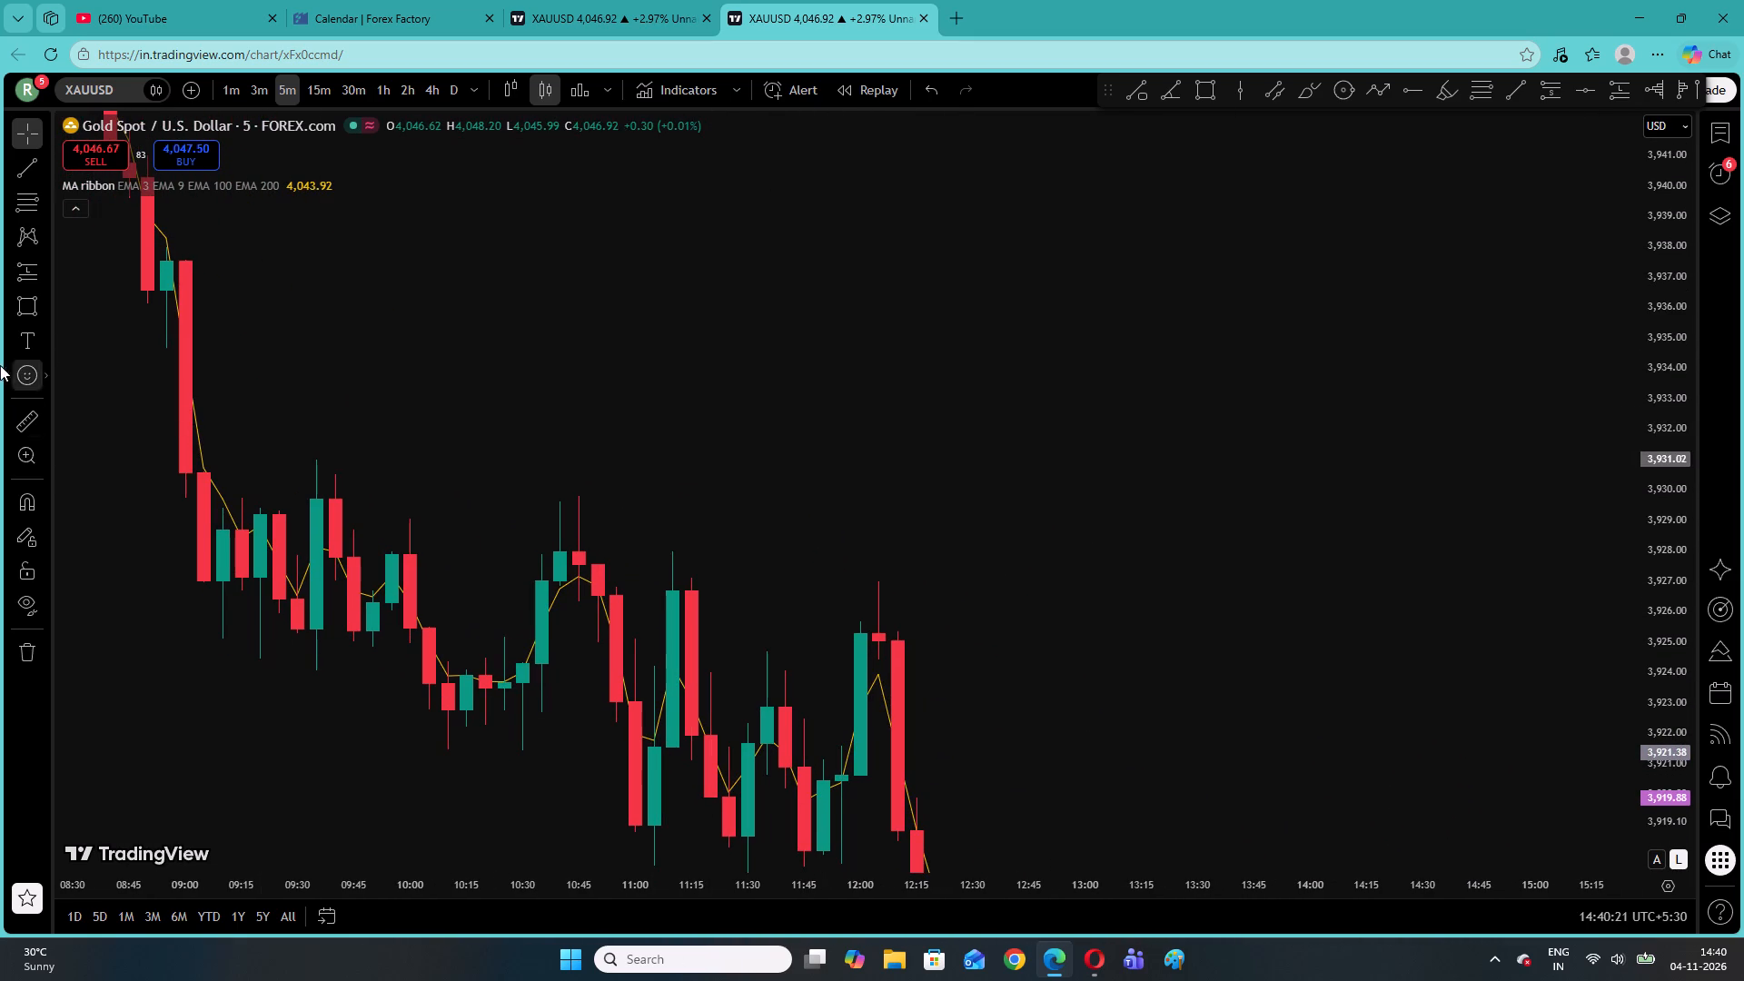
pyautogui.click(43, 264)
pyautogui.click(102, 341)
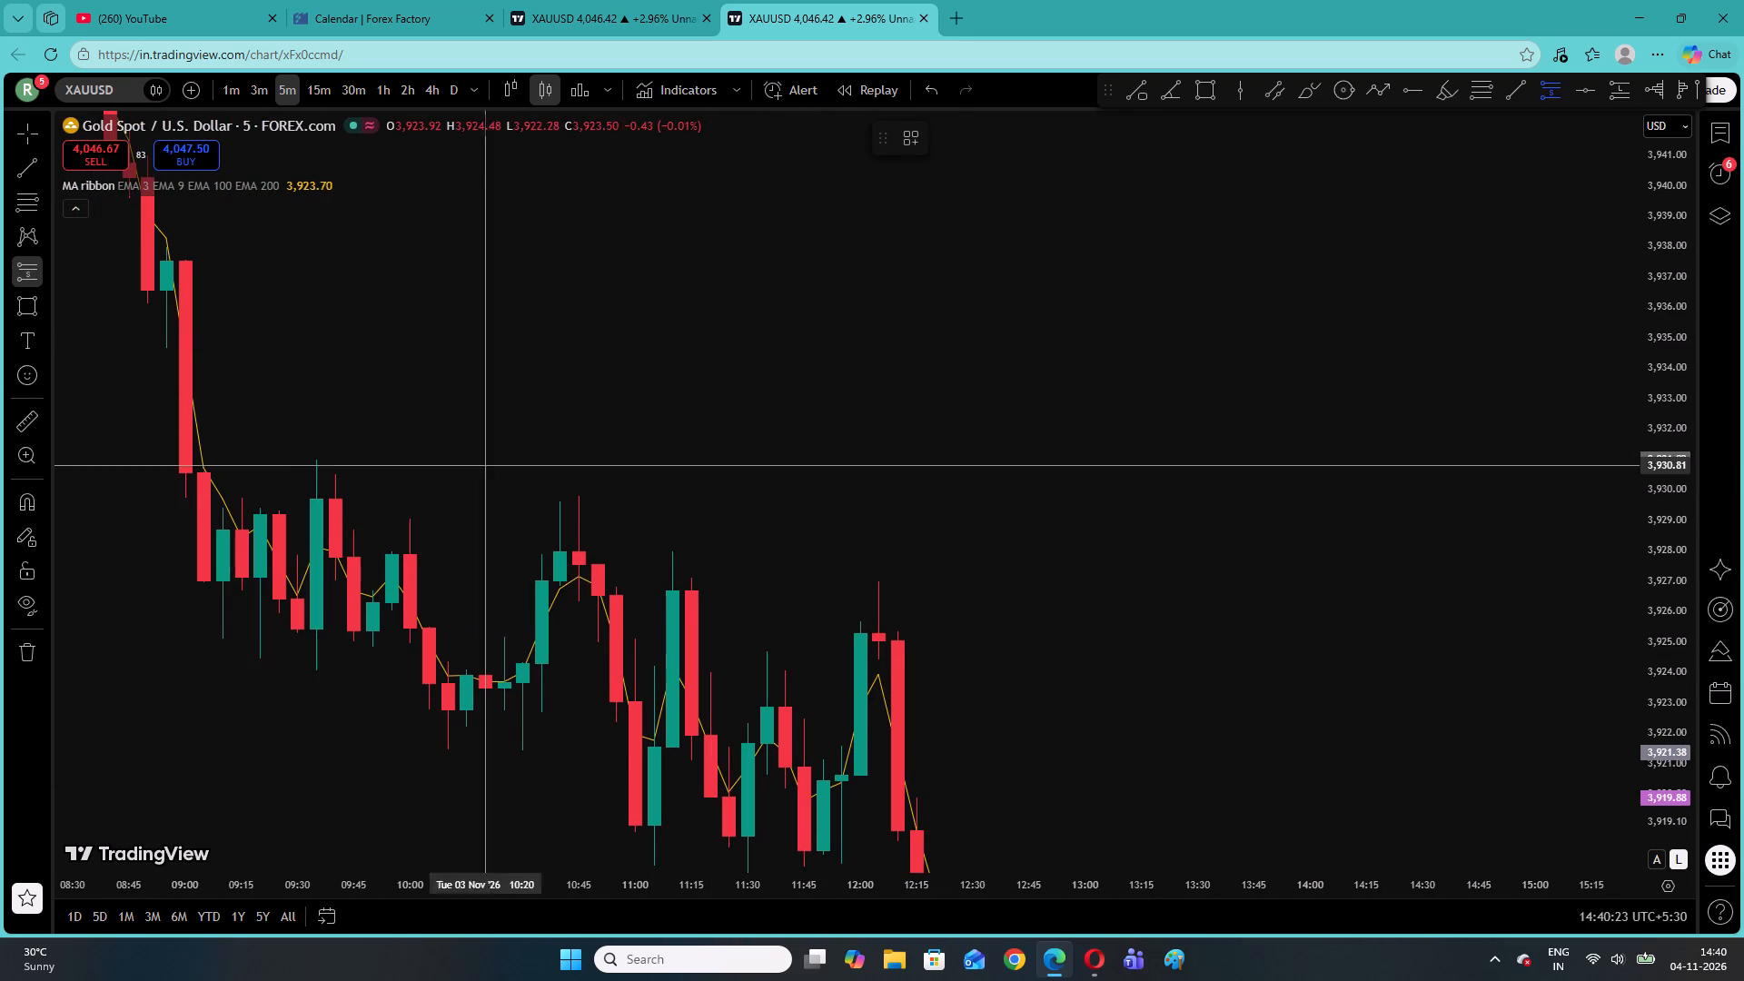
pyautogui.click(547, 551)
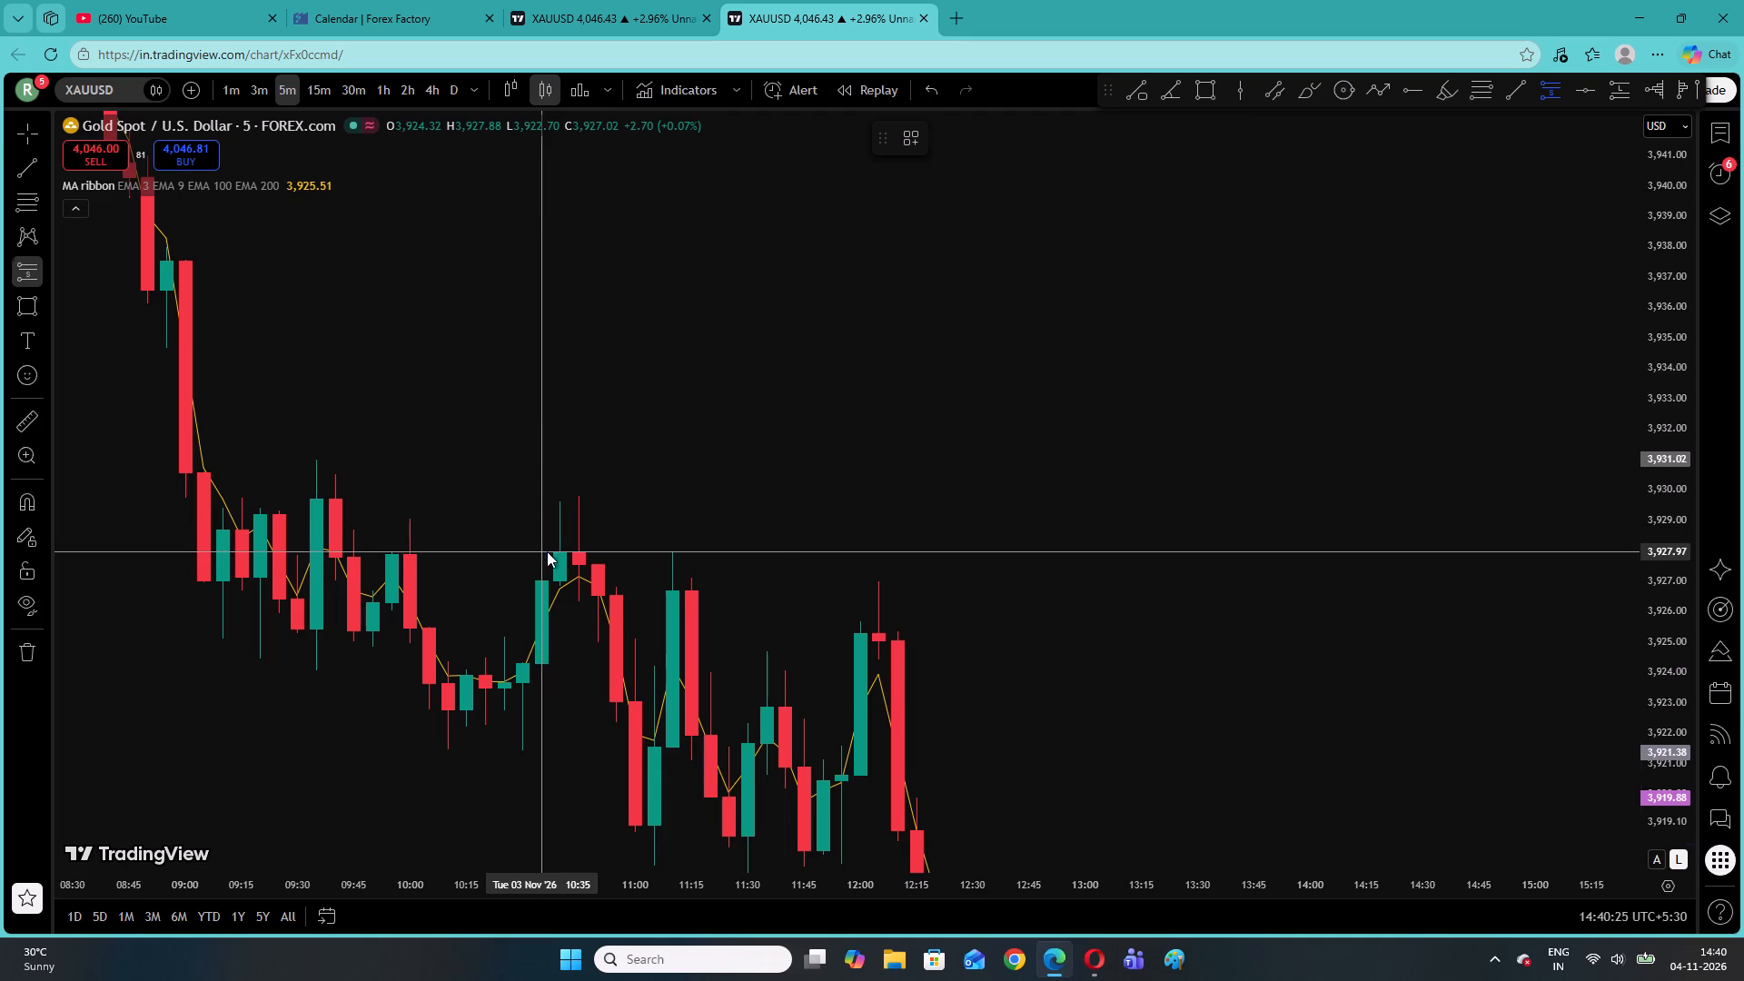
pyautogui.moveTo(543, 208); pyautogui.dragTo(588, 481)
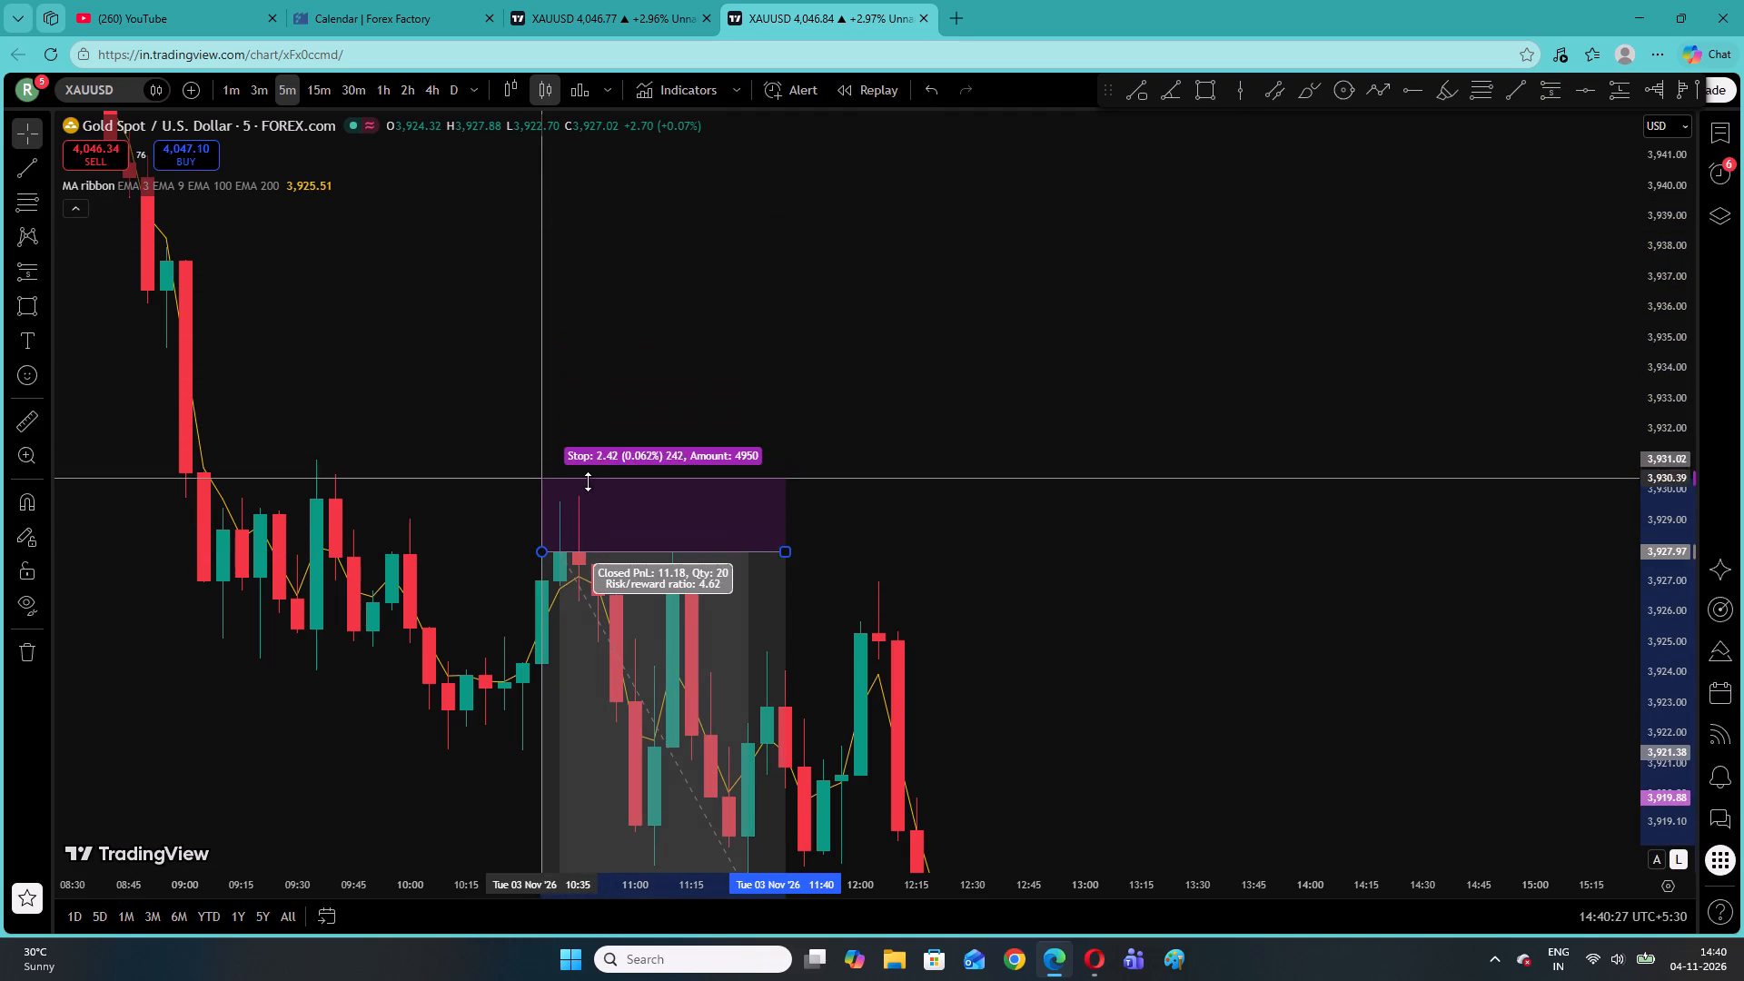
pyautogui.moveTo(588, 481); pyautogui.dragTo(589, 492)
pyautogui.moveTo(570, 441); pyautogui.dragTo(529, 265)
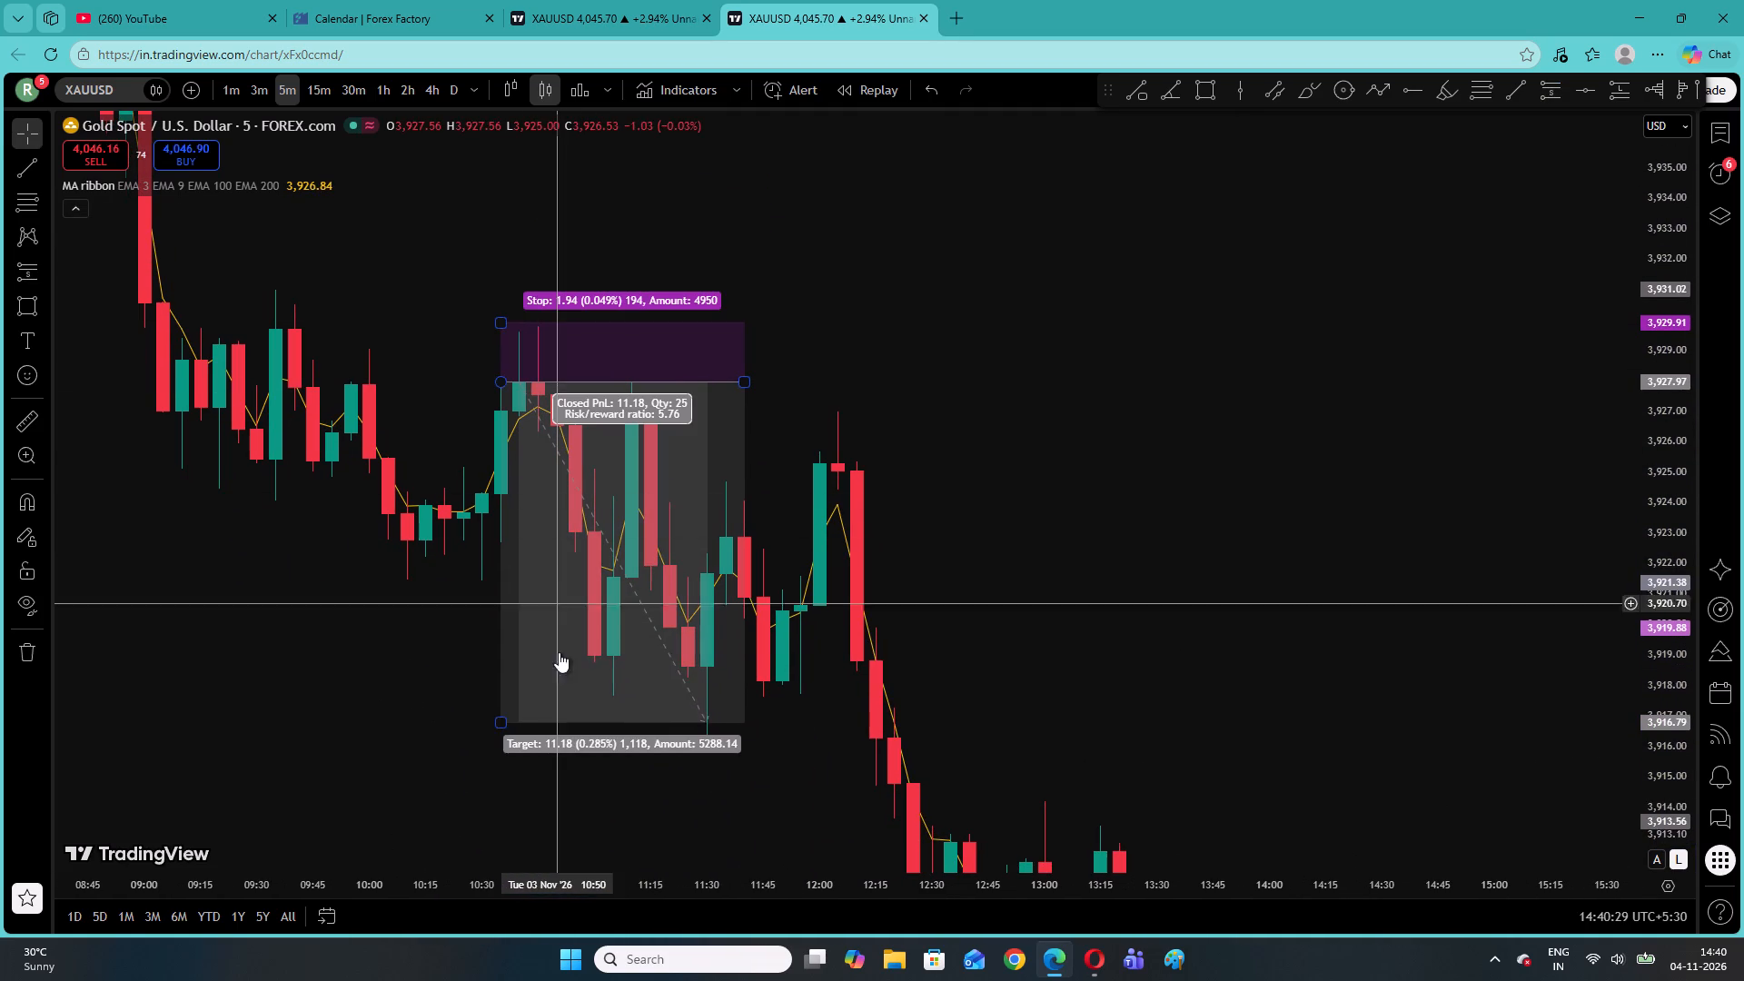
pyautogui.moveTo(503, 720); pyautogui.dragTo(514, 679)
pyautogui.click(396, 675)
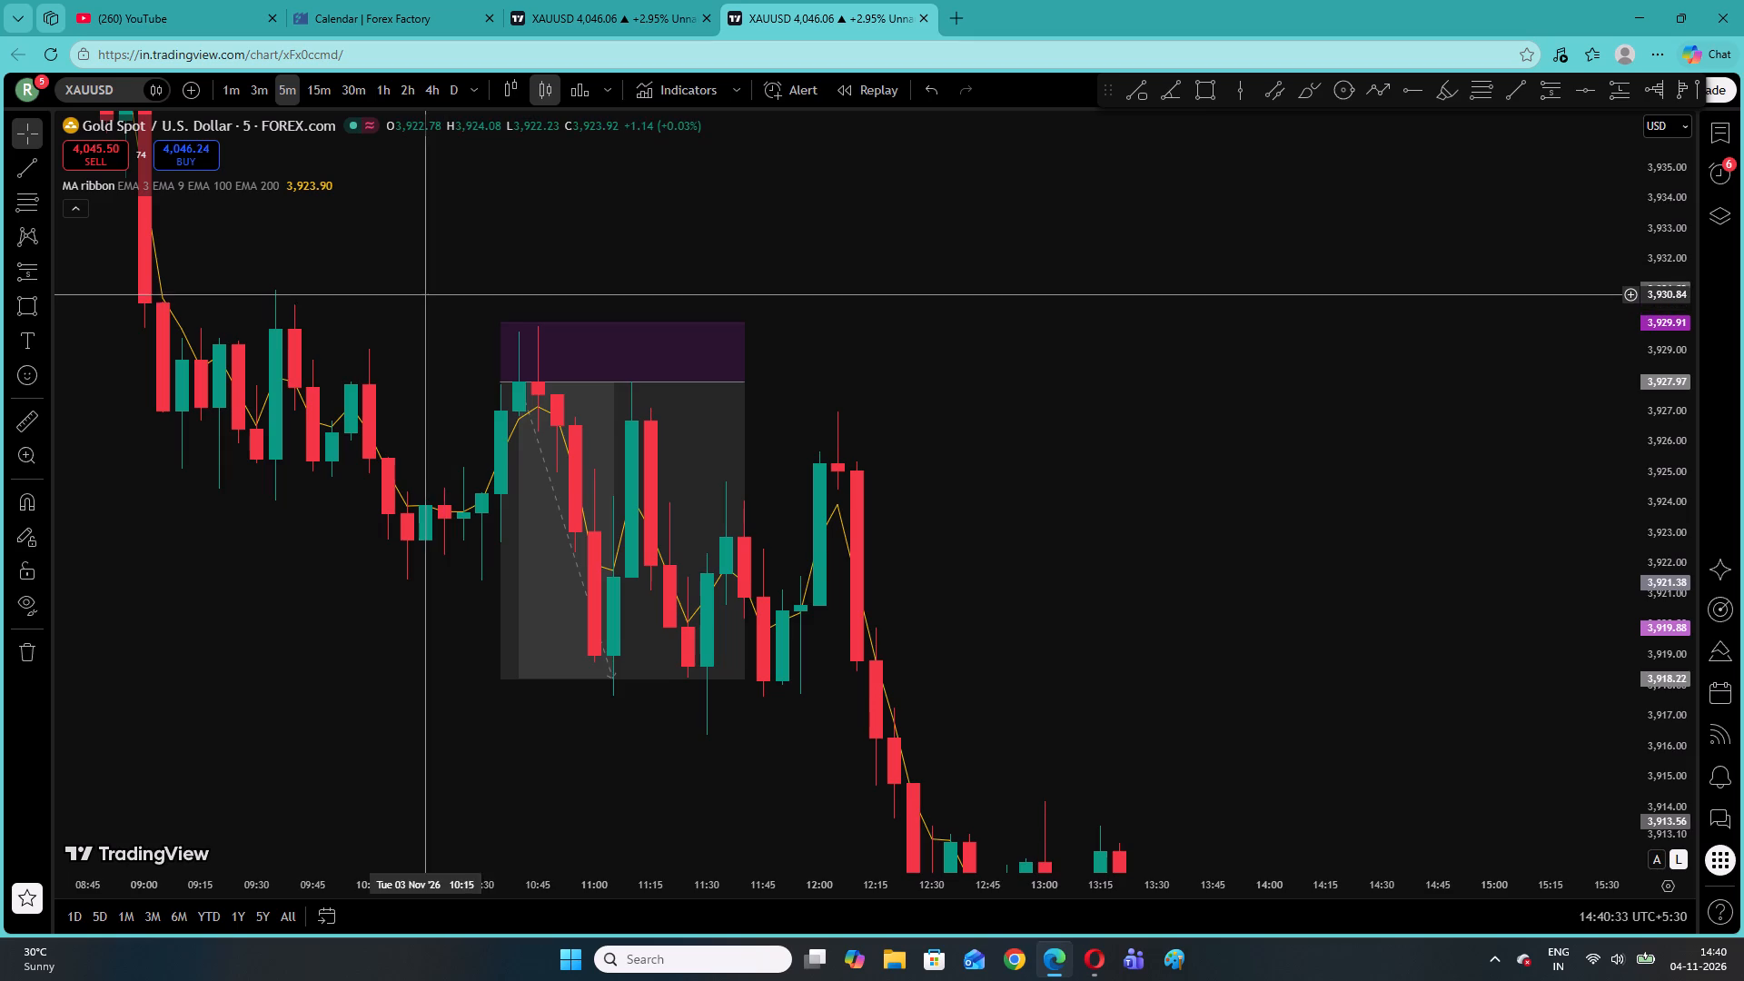
# Remove all three position drawings from the 5-minute chart.
pyautogui.moveTo(426, 294); pyautogui.dragTo(758, 622)
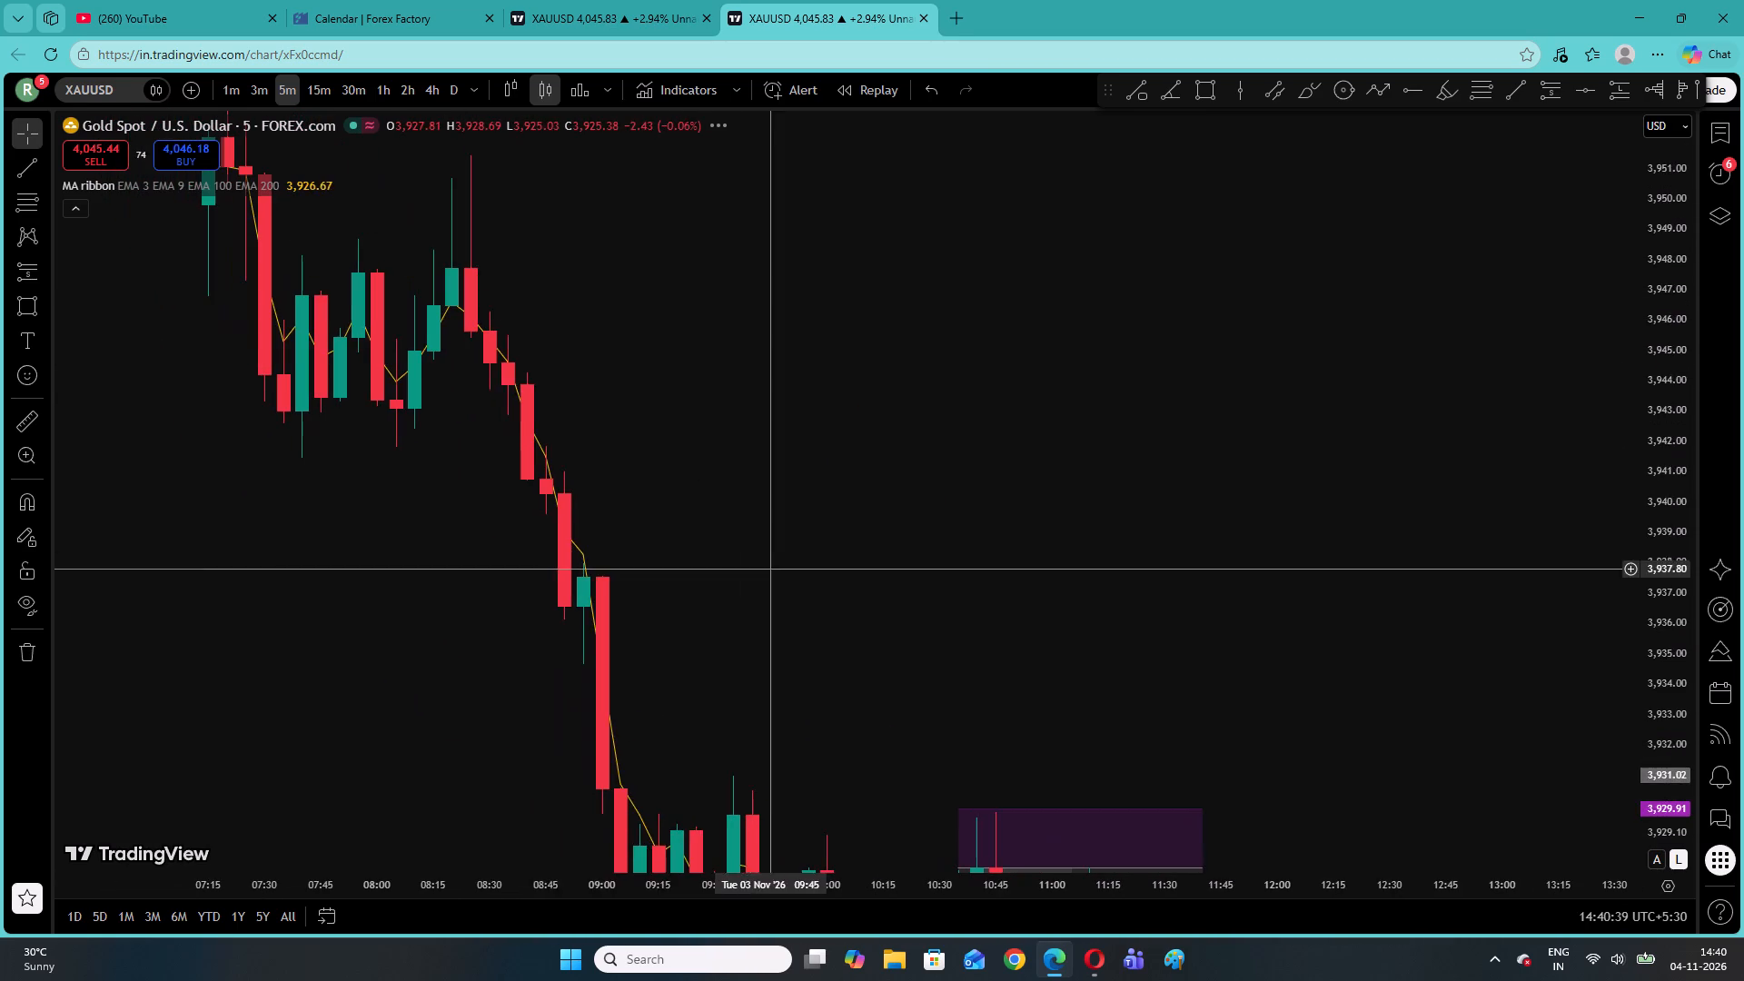
pyautogui.moveTo(570, 281); pyautogui.dragTo(987, 529)
pyautogui.moveTo(699, 285); pyautogui.dragTo(934, 635)
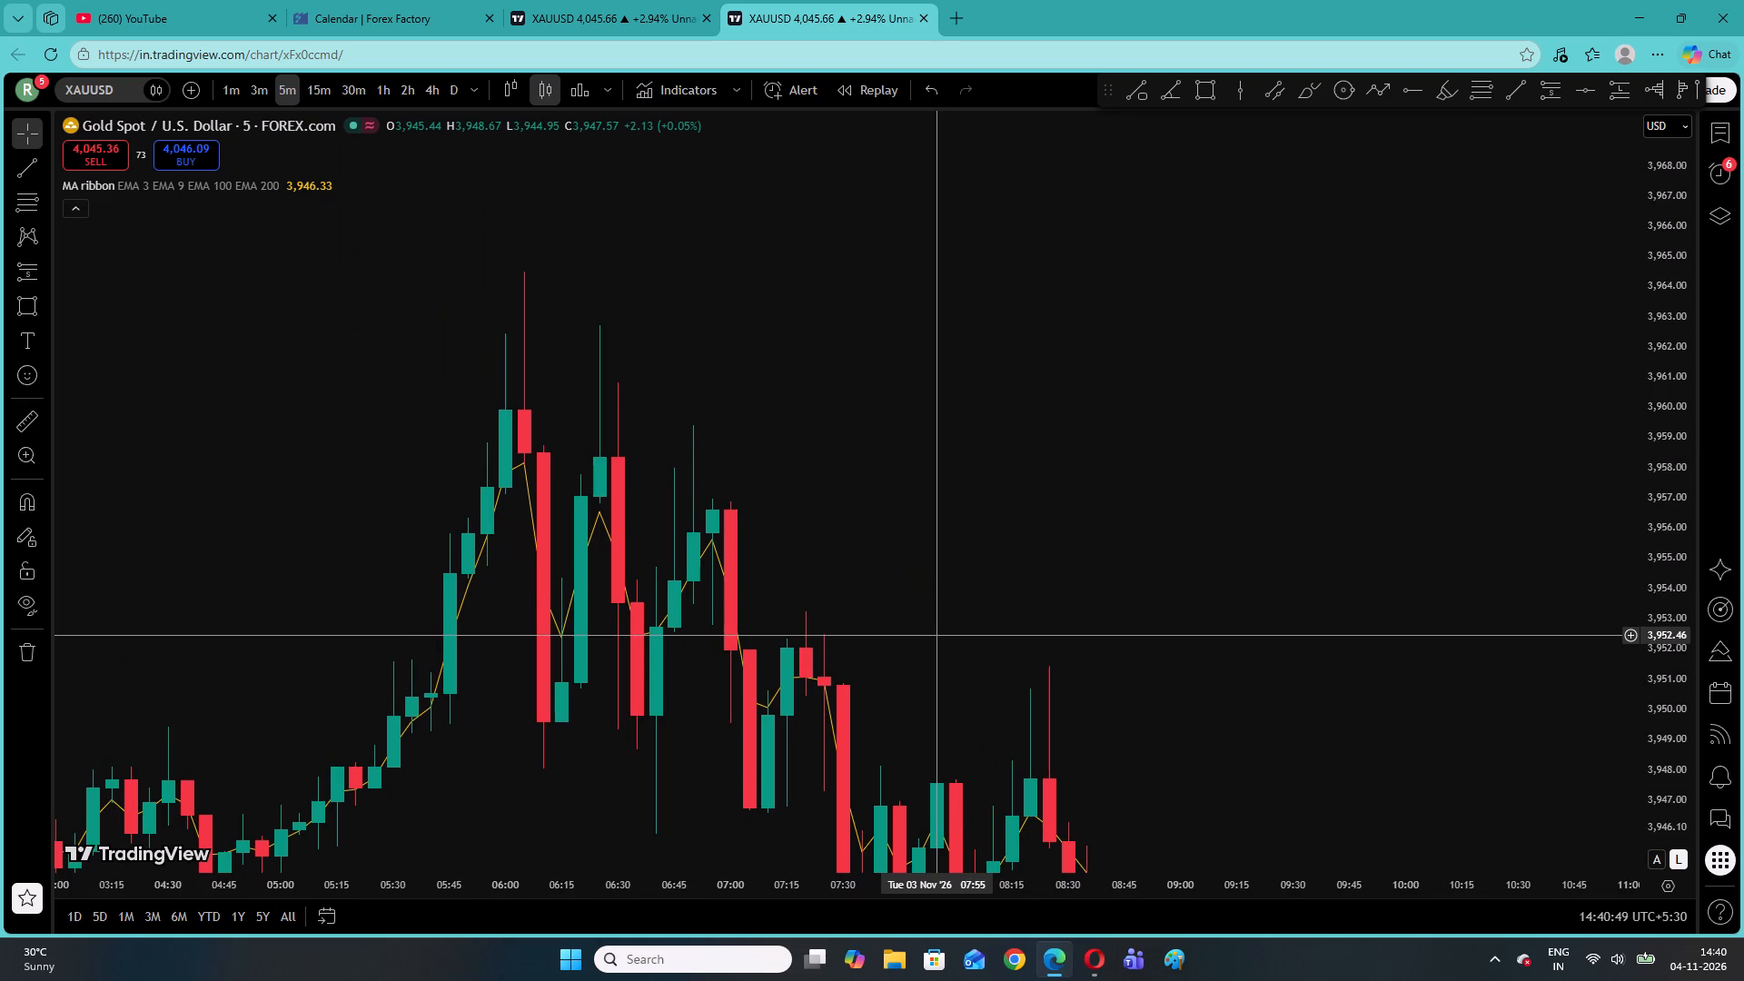
pyautogui.scroll(1, 934, 635)
pyautogui.rightClick(933, 195)
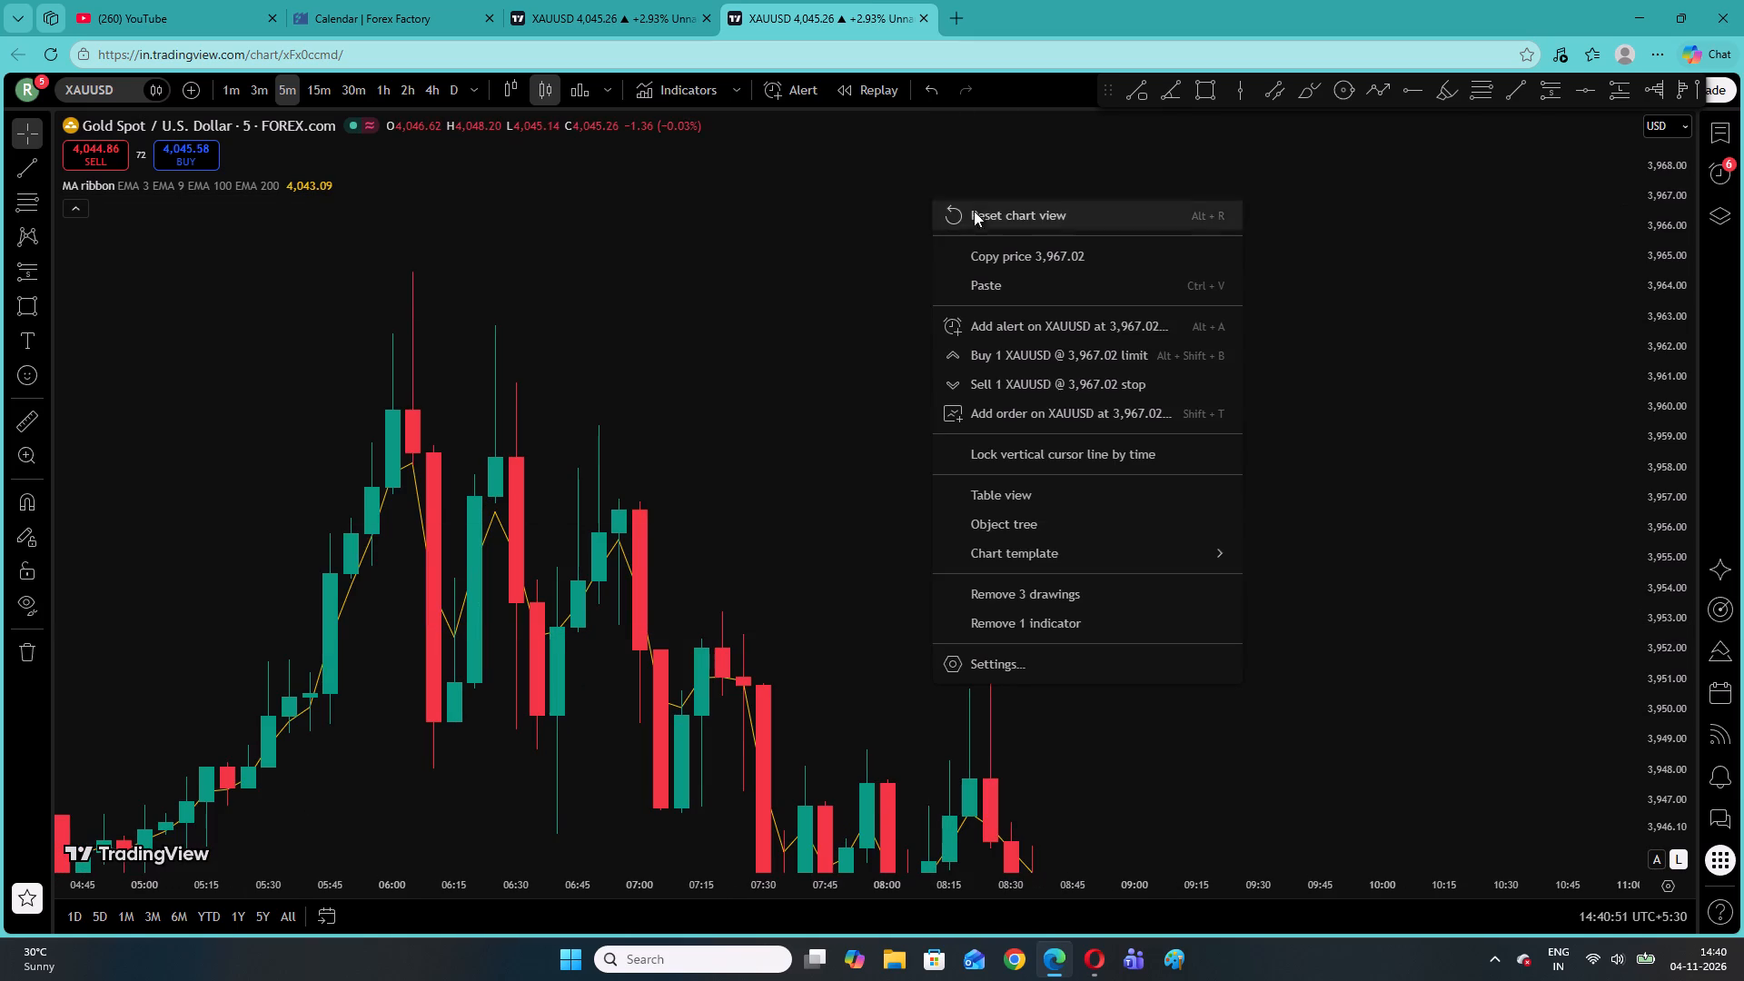
pyautogui.click(1058, 603)
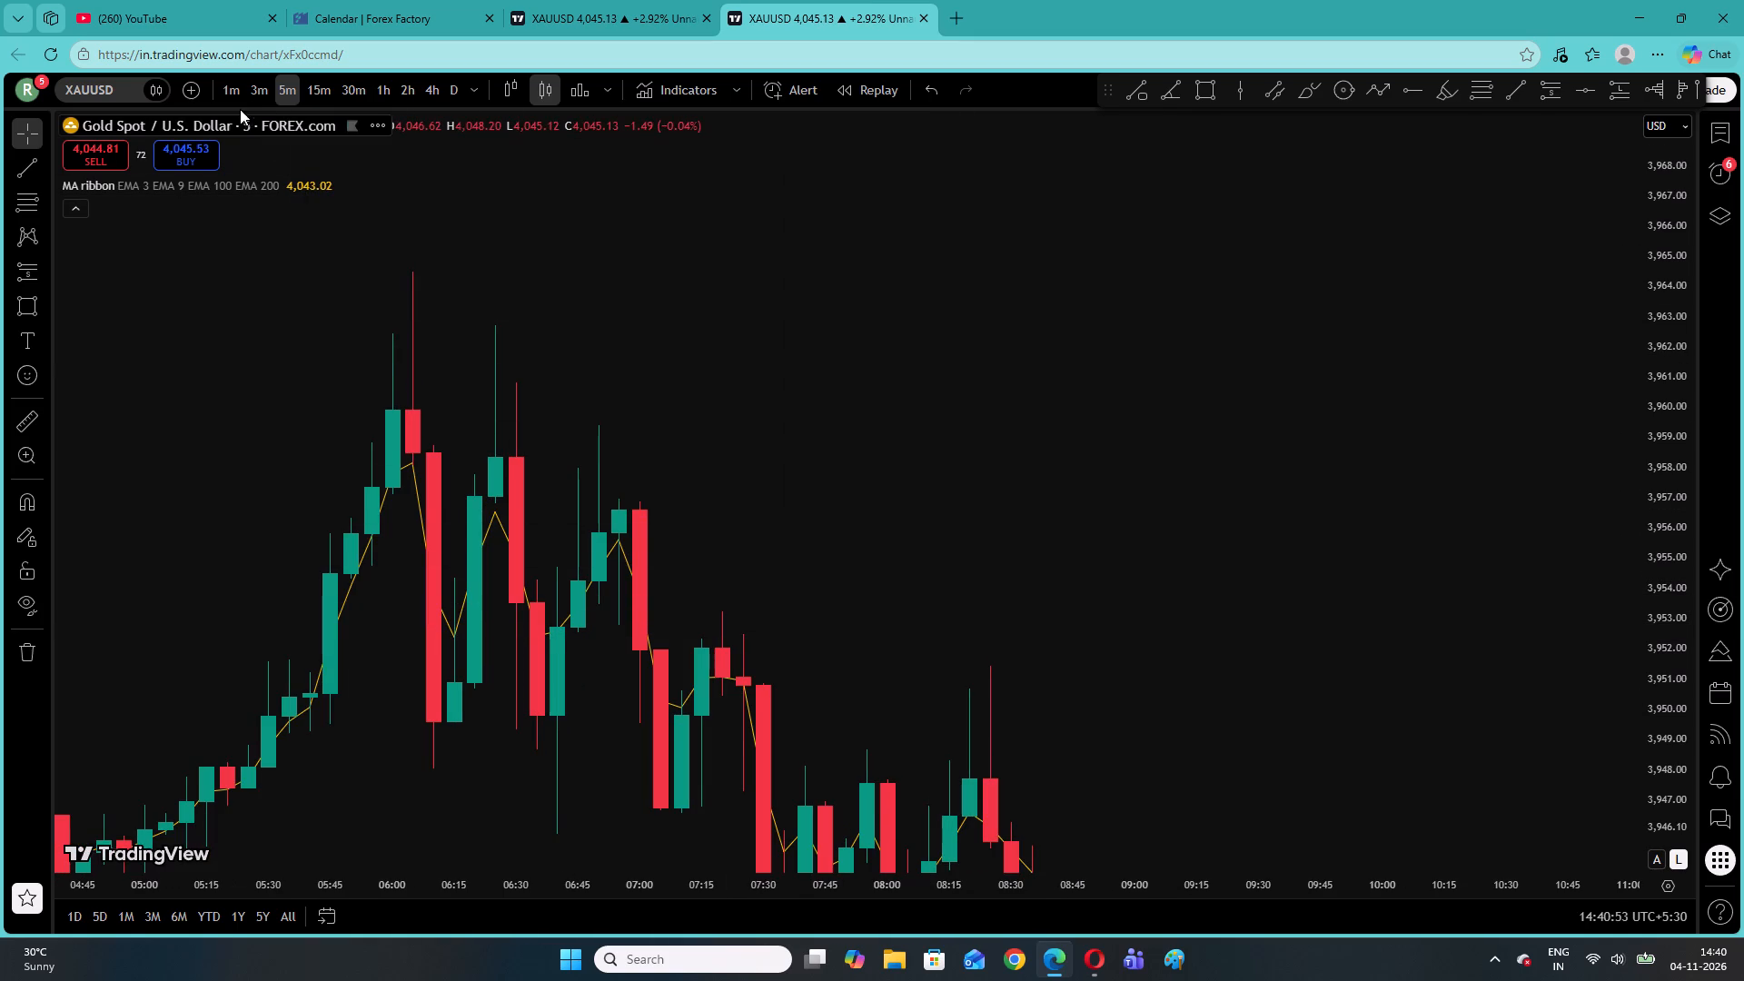
# Switch the XAUUSD chart to the 1-minute timeframe, showing the latest 4 Nov candles.
pyautogui.click(240, 86)
pyautogui.rightClick(662, 274)
pyautogui.click(689, 294)
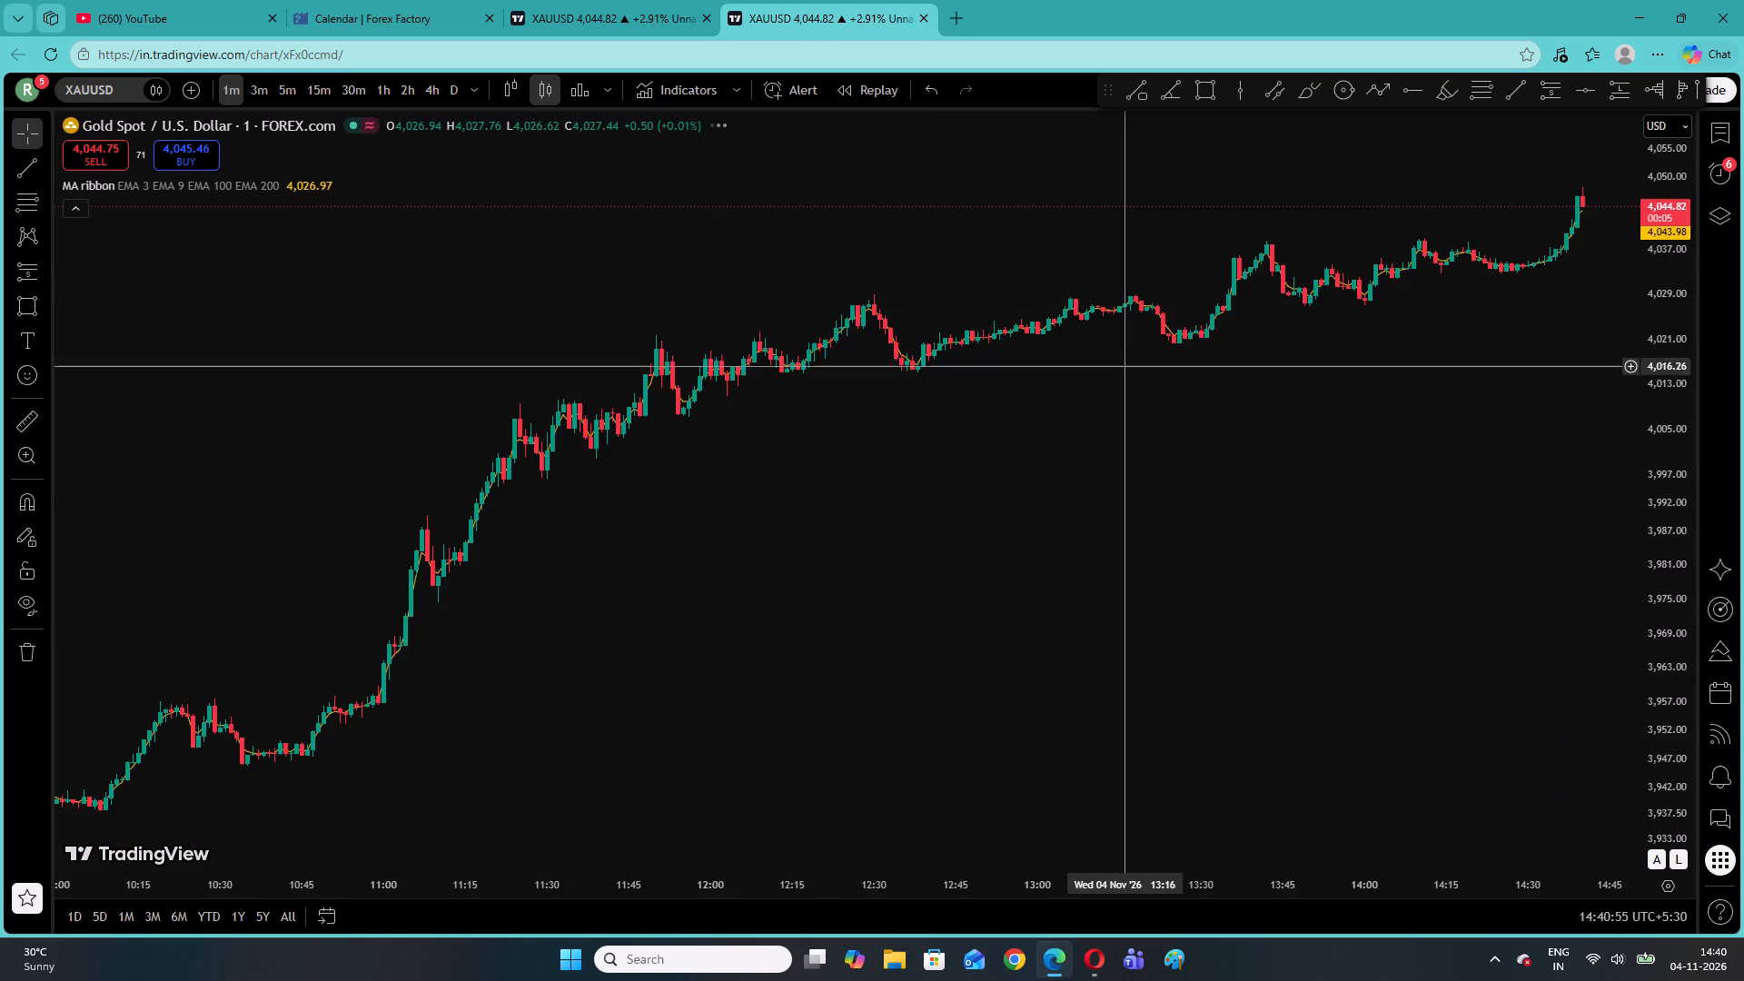
# Examine how the 1-minute candles follow the 3 EMA from the latest 4 Nov rally back to the early-morning range.
pyautogui.moveTo(1674, 705); pyautogui.dragTo(1603, 76)
pyautogui.moveTo(1493, 121); pyautogui.dragTo(1040, 874)
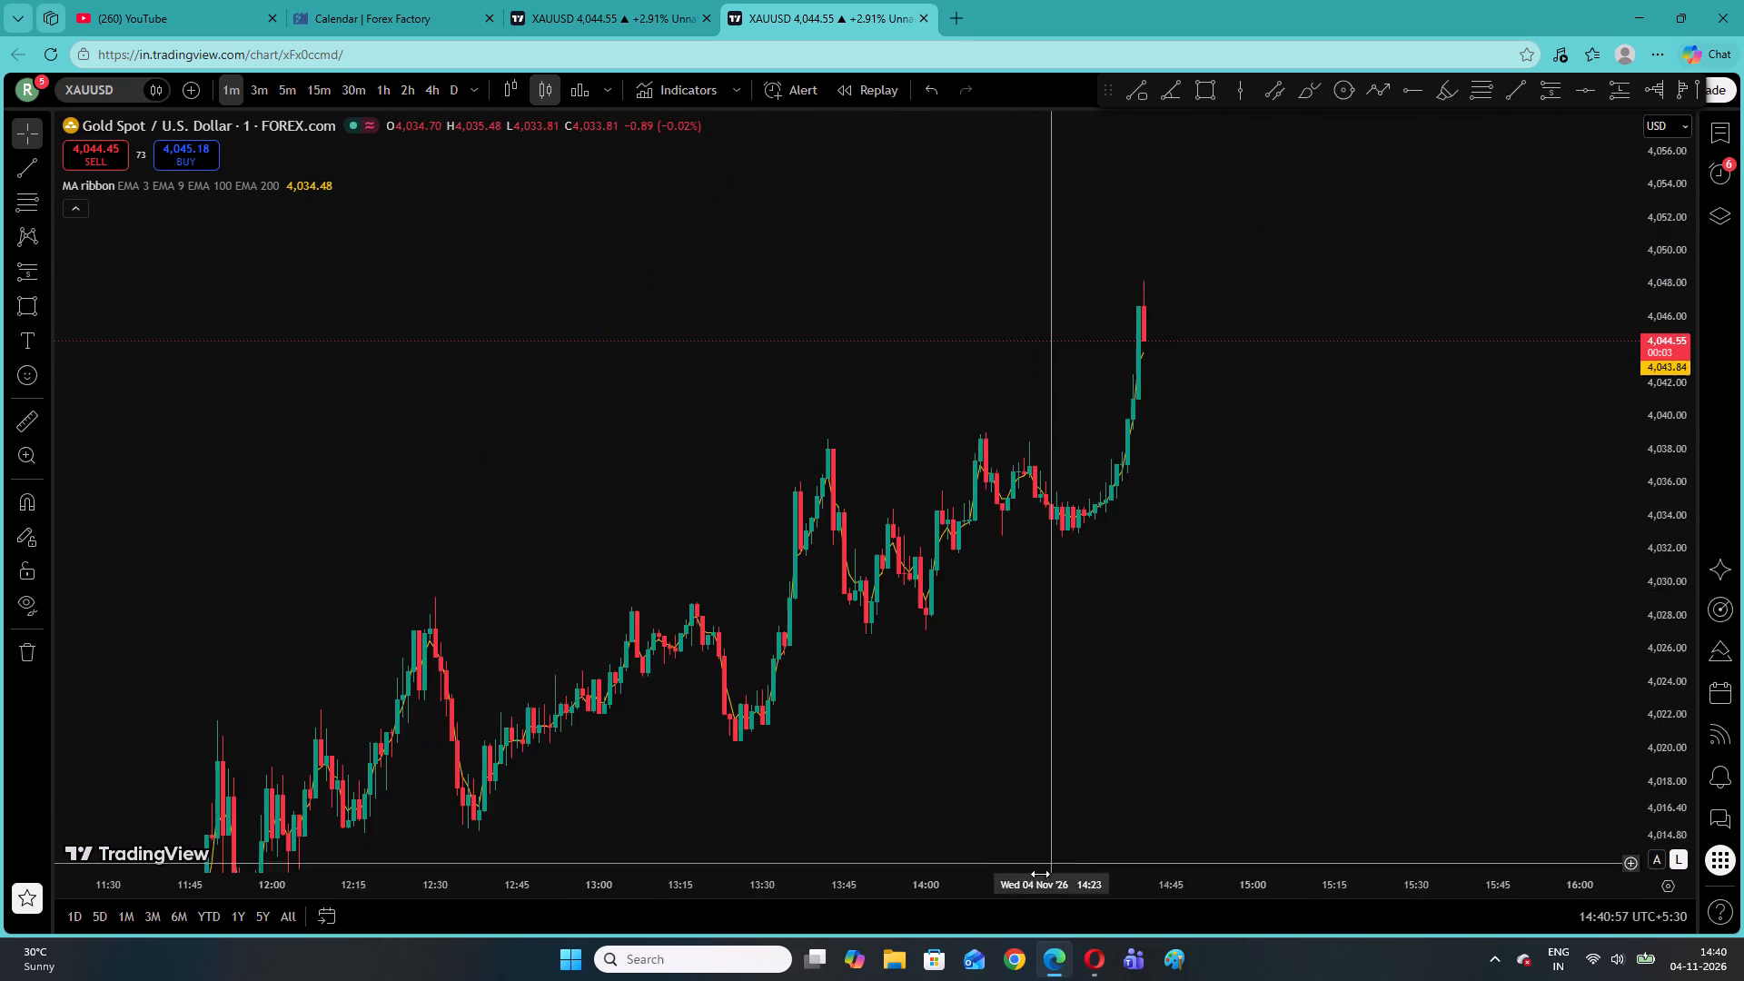
pyautogui.moveTo(1040, 874); pyautogui.dragTo(1045, 871)
pyautogui.moveTo(1420, 495); pyautogui.dragTo(1278, 665)
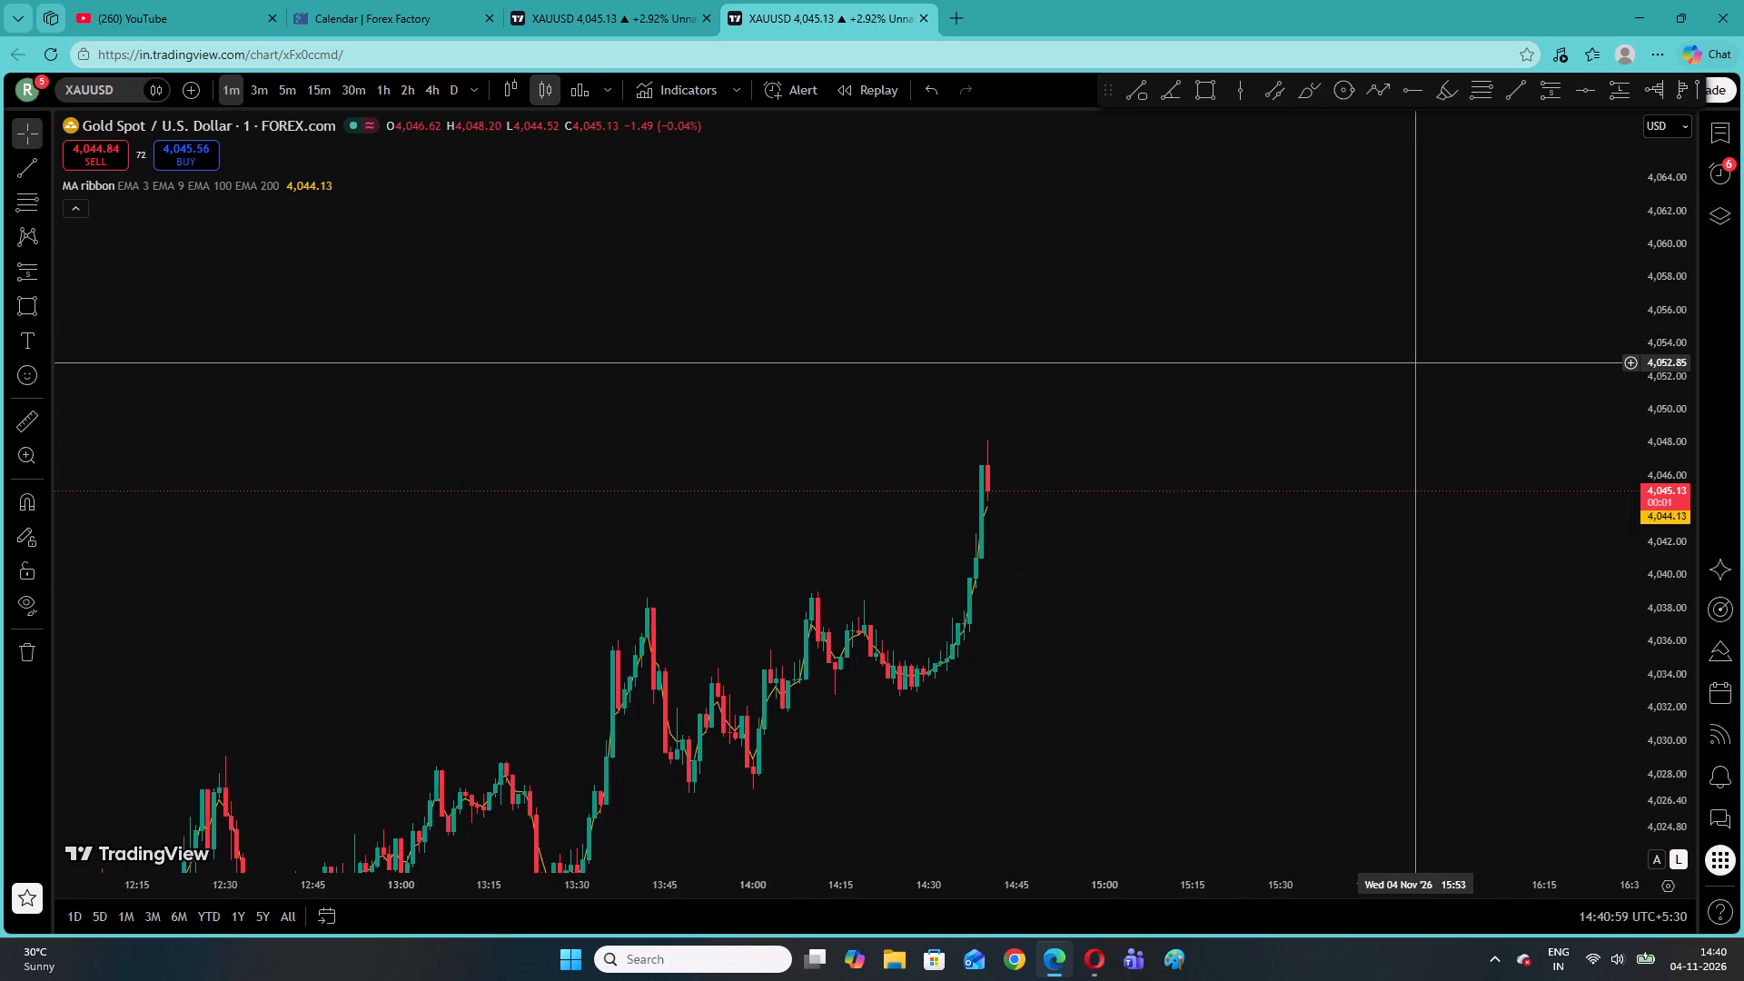
pyautogui.hscroll(-1, 1415, 362)
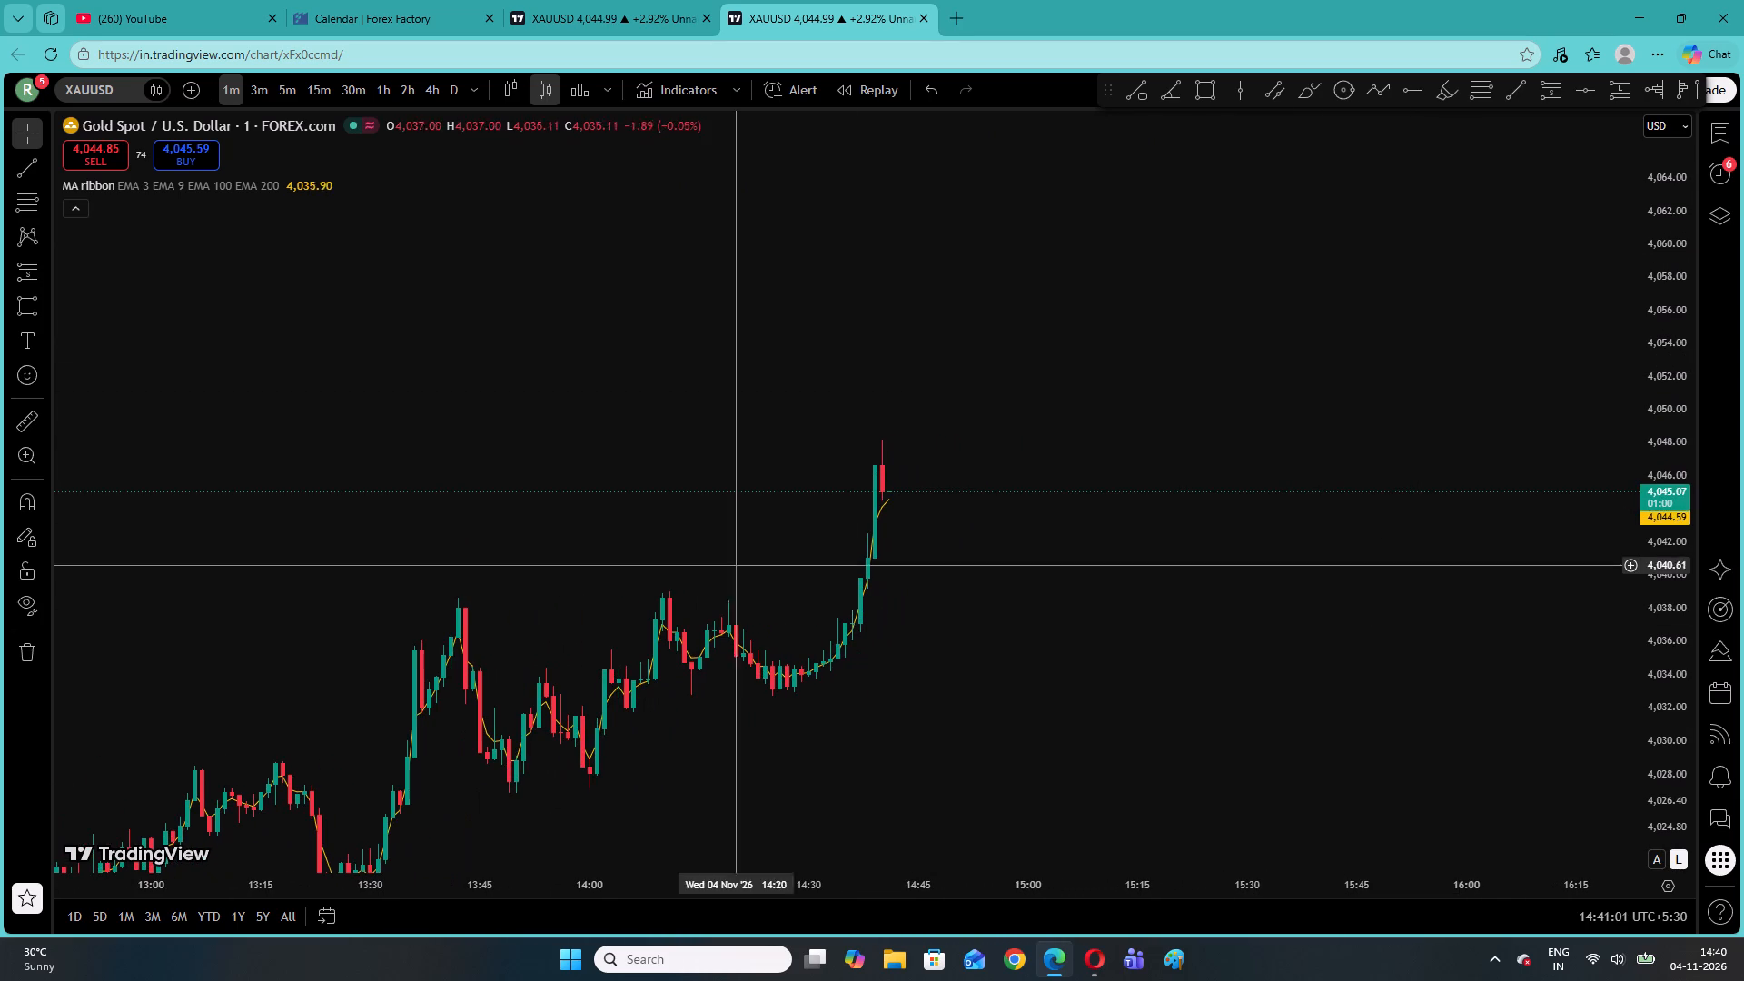
pyautogui.moveTo(719, 570); pyautogui.dragTo(1743, 319)
pyautogui.moveTo(968, 646); pyautogui.dragTo(1568, 343)
pyautogui.click(973, 588)
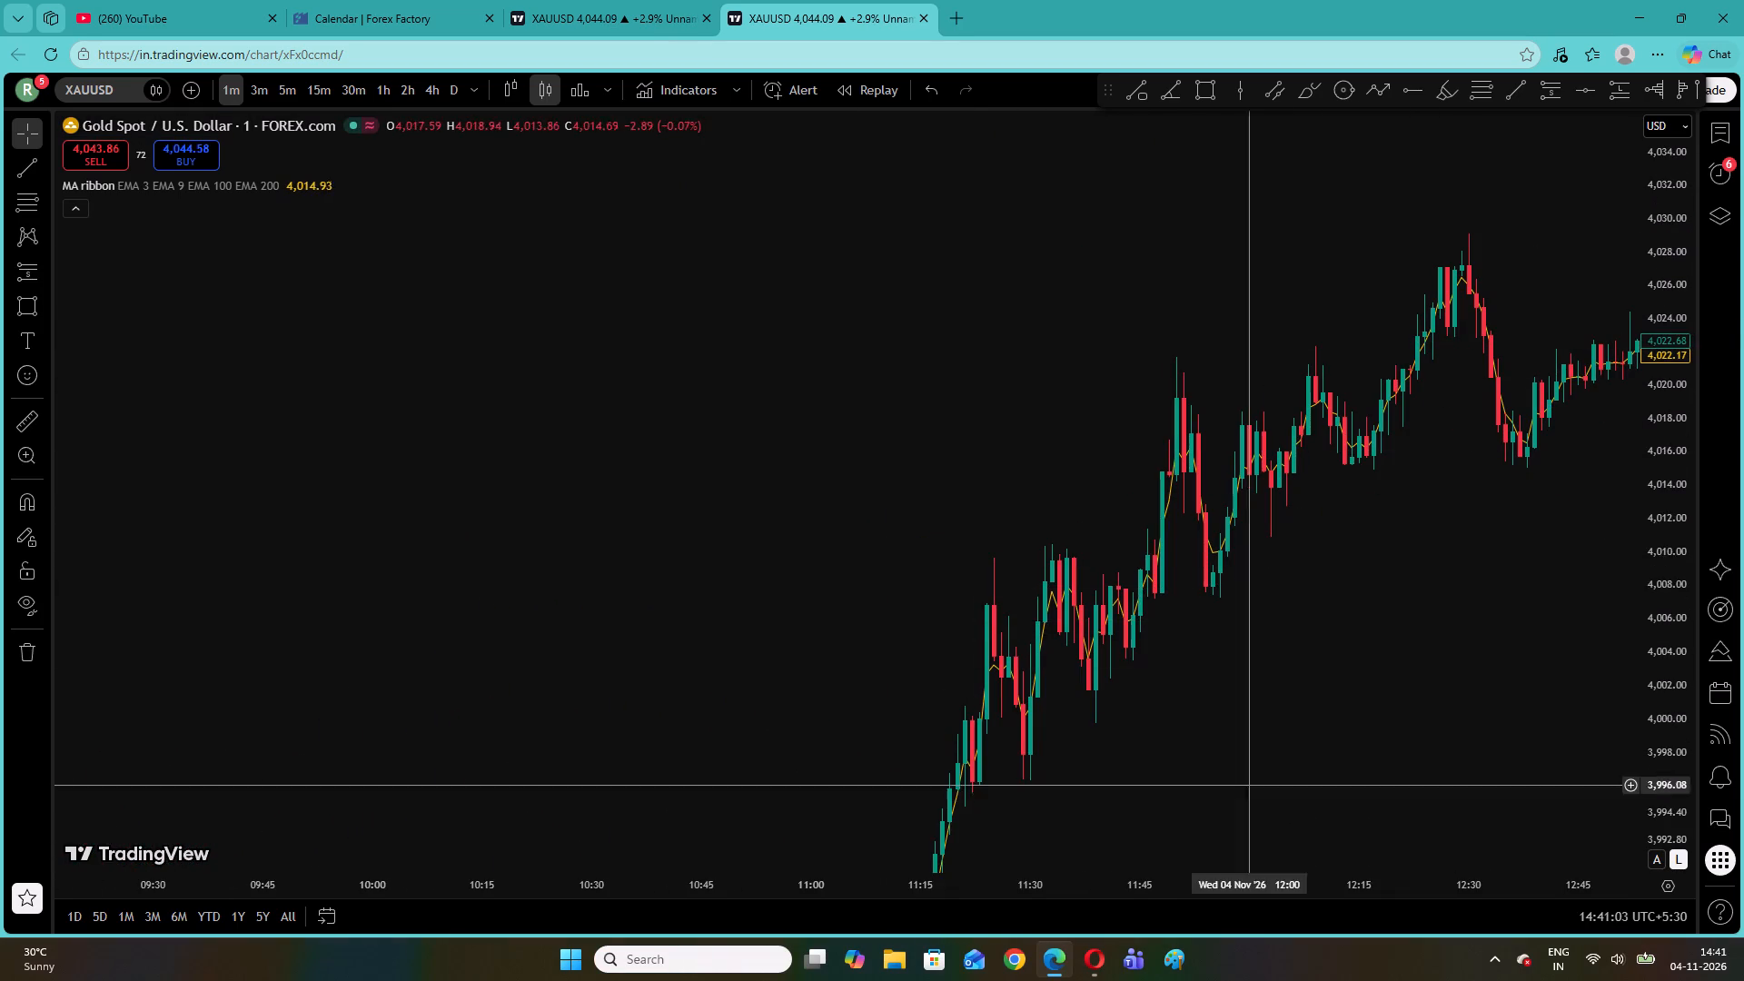
pyautogui.moveTo(1158, 768); pyautogui.dragTo(979, 281)
pyautogui.moveTo(926, 675); pyautogui.dragTo(1289, 292)
pyautogui.moveTo(1073, 708); pyautogui.dragTo(1114, 667)
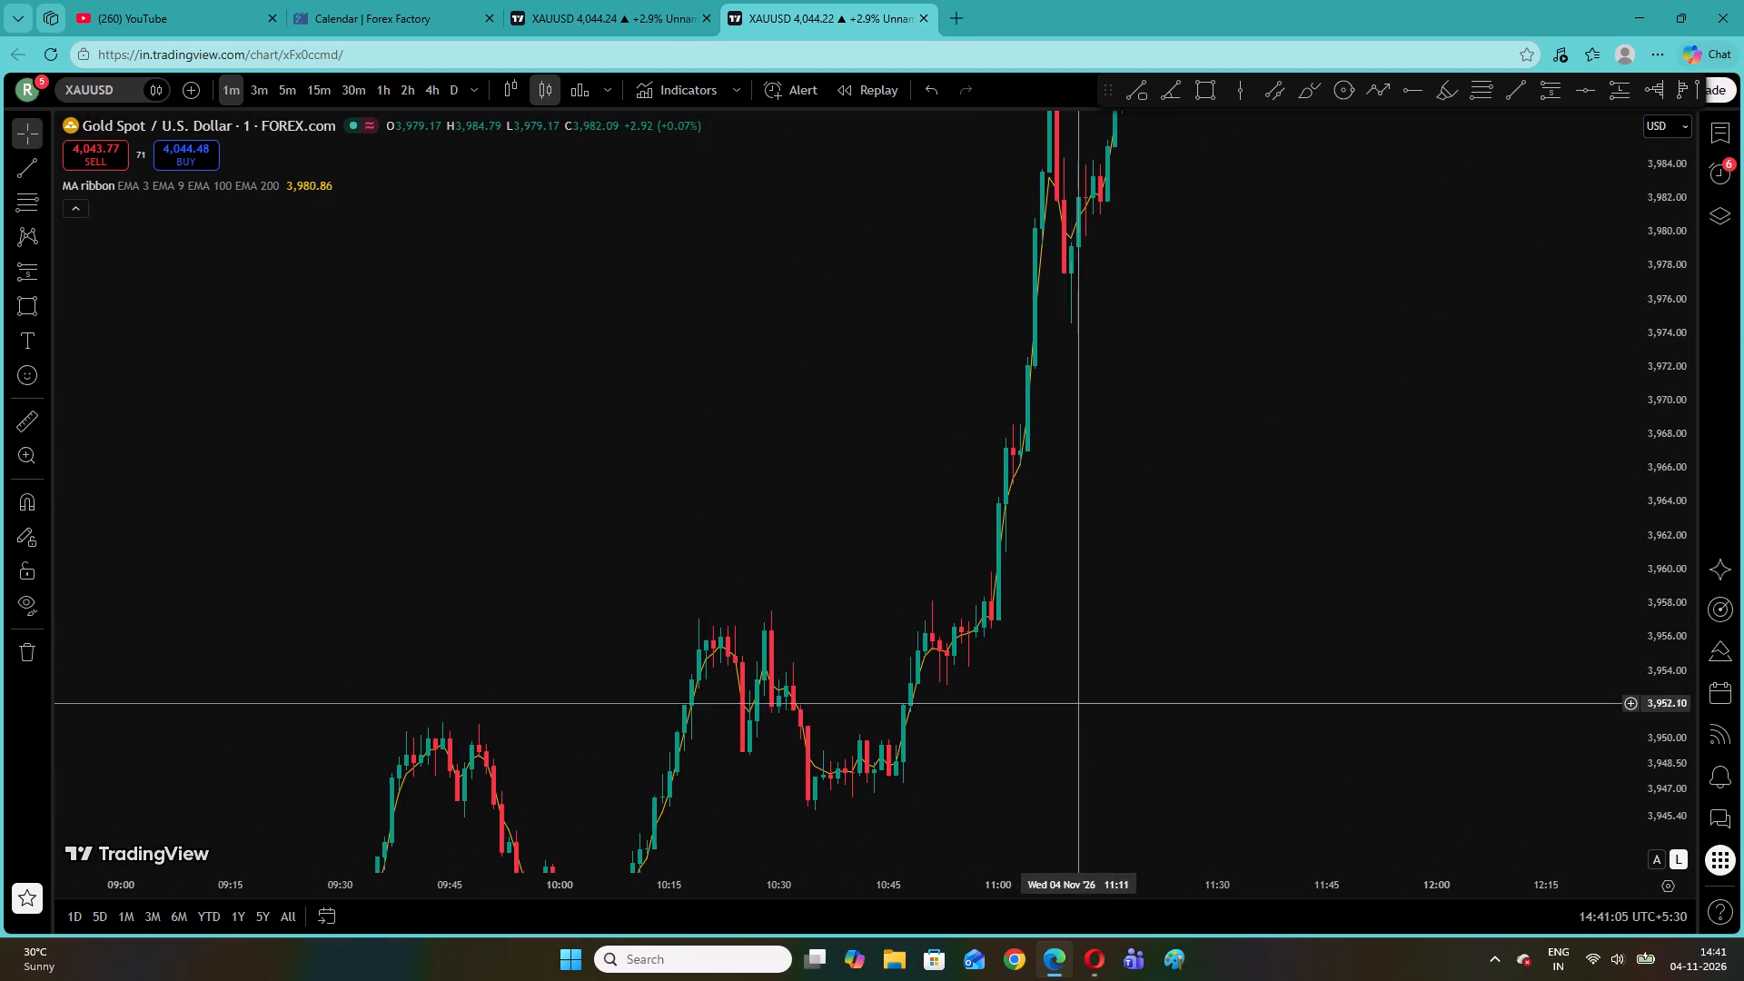
pyautogui.moveTo(1114, 667); pyautogui.dragTo(1410, 270)
pyautogui.moveTo(645, 562); pyautogui.dragTo(1532, 593)
pyautogui.click(910, 377)
pyautogui.moveTo(873, 374); pyautogui.dragTo(1743, 492)
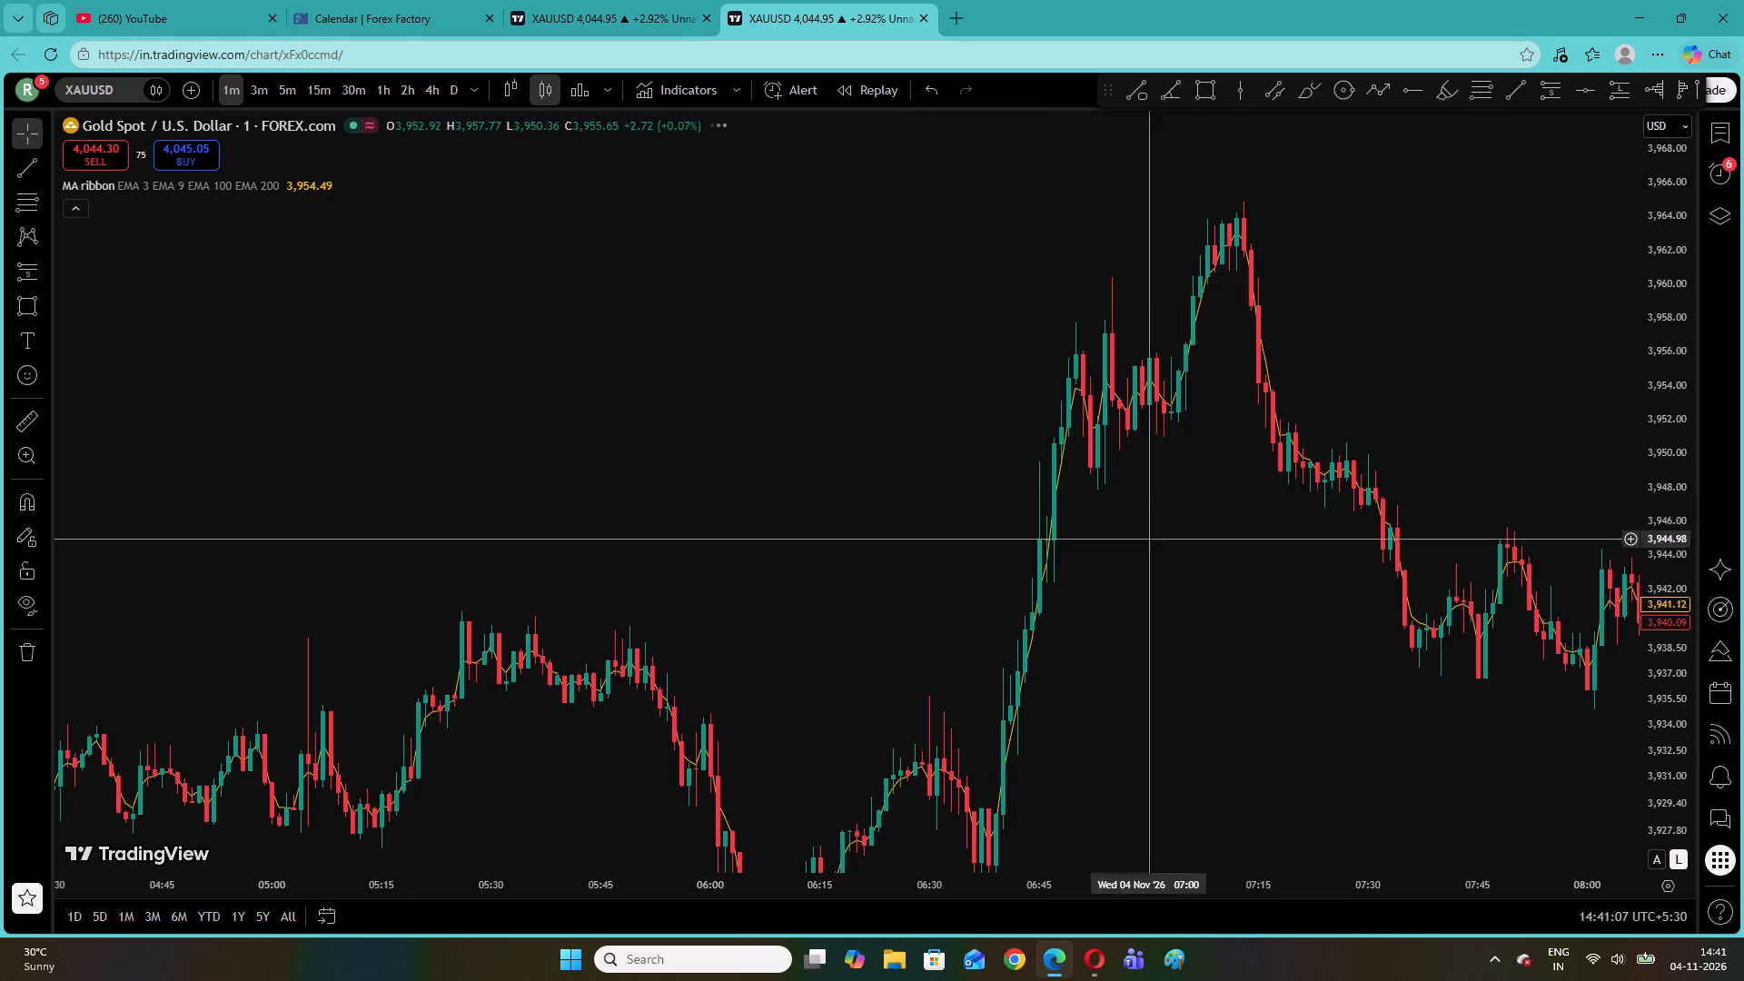
# Examine the 1-minute swings around the 3 EMA from the 4 Nov low after 06:05 through the 07:10 peak and following decline.
pyautogui.moveTo(1250, 670); pyautogui.dragTo(1120, 395)
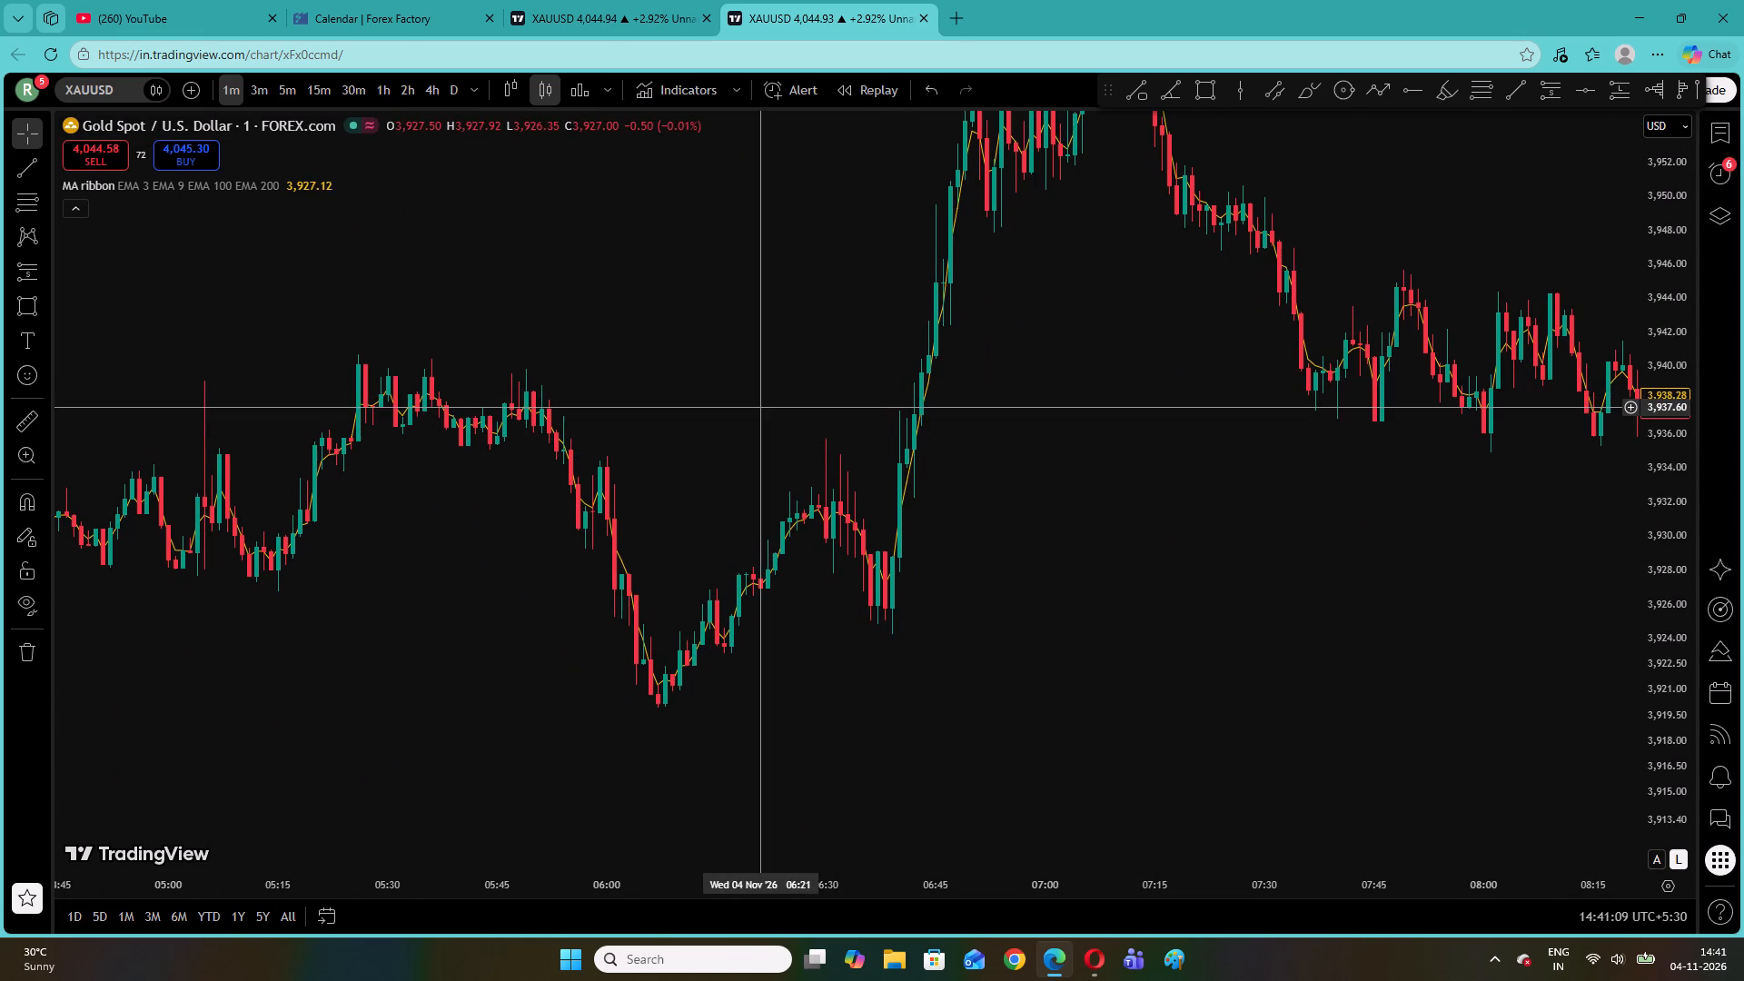
pyautogui.moveTo(758, 407); pyautogui.dragTo(980, 430)
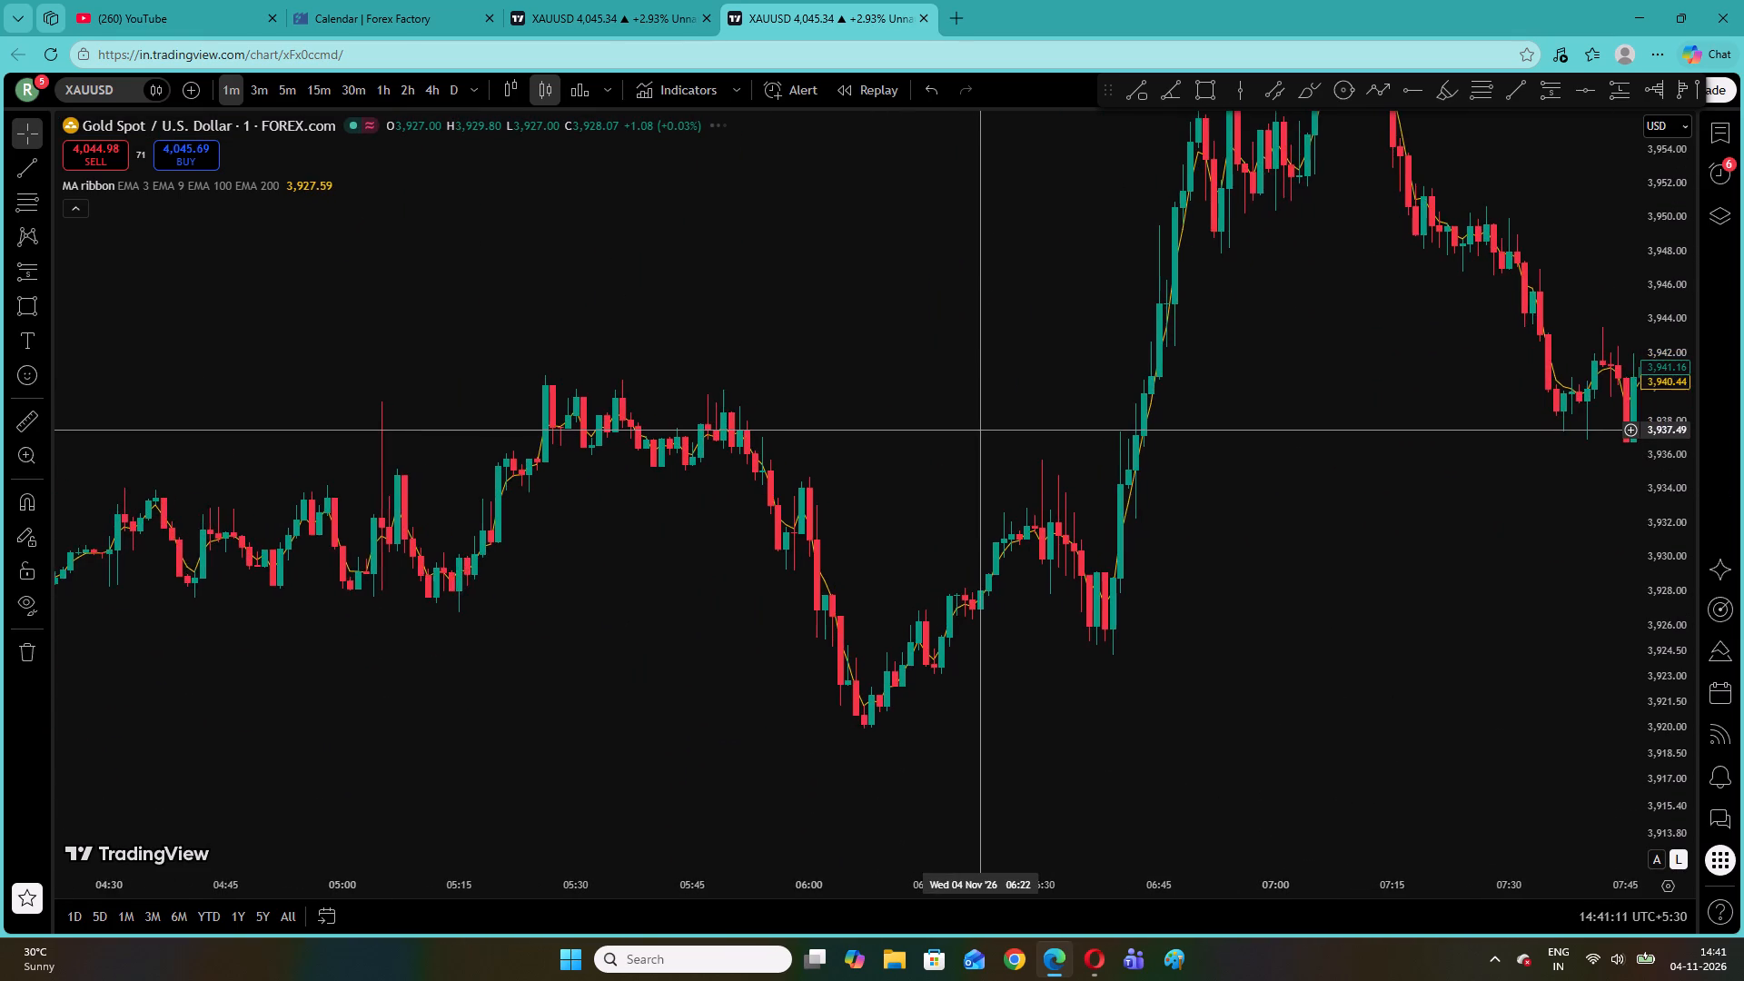
pyautogui.moveTo(881, 472); pyautogui.dragTo(924, 410)
pyautogui.moveTo(1680, 694); pyautogui.dragTo(1640, 327)
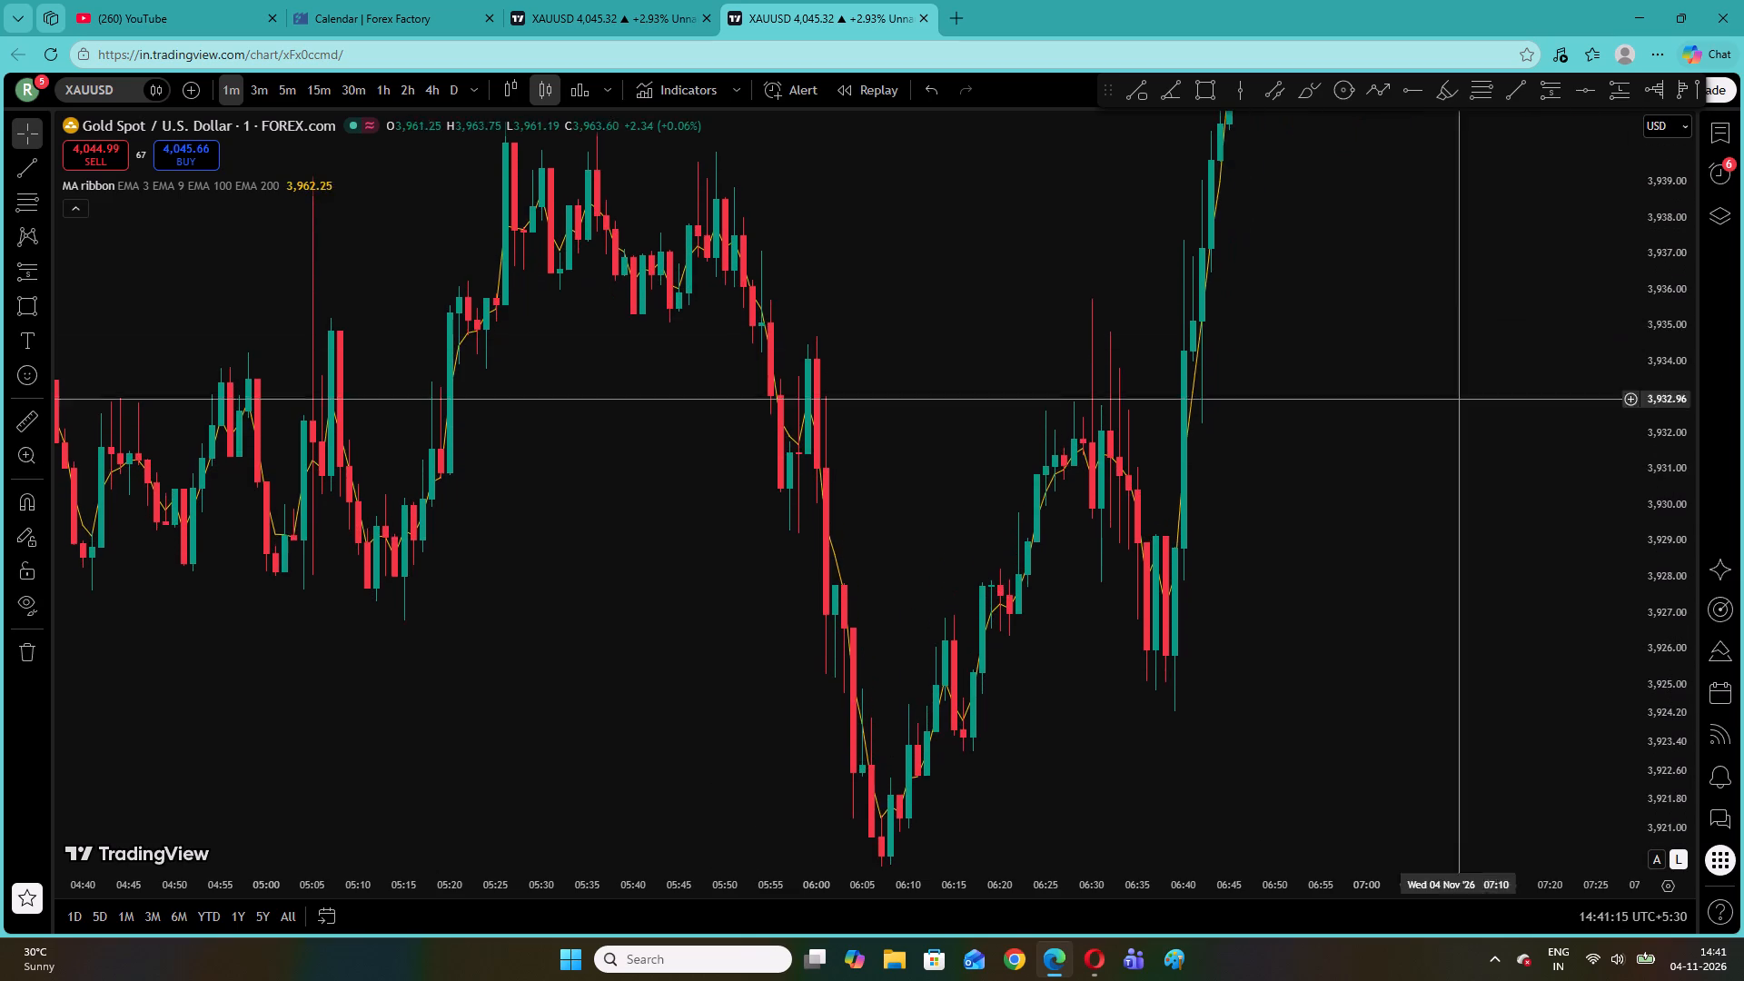
pyautogui.moveTo(1358, 586); pyautogui.dragTo(1160, 377)
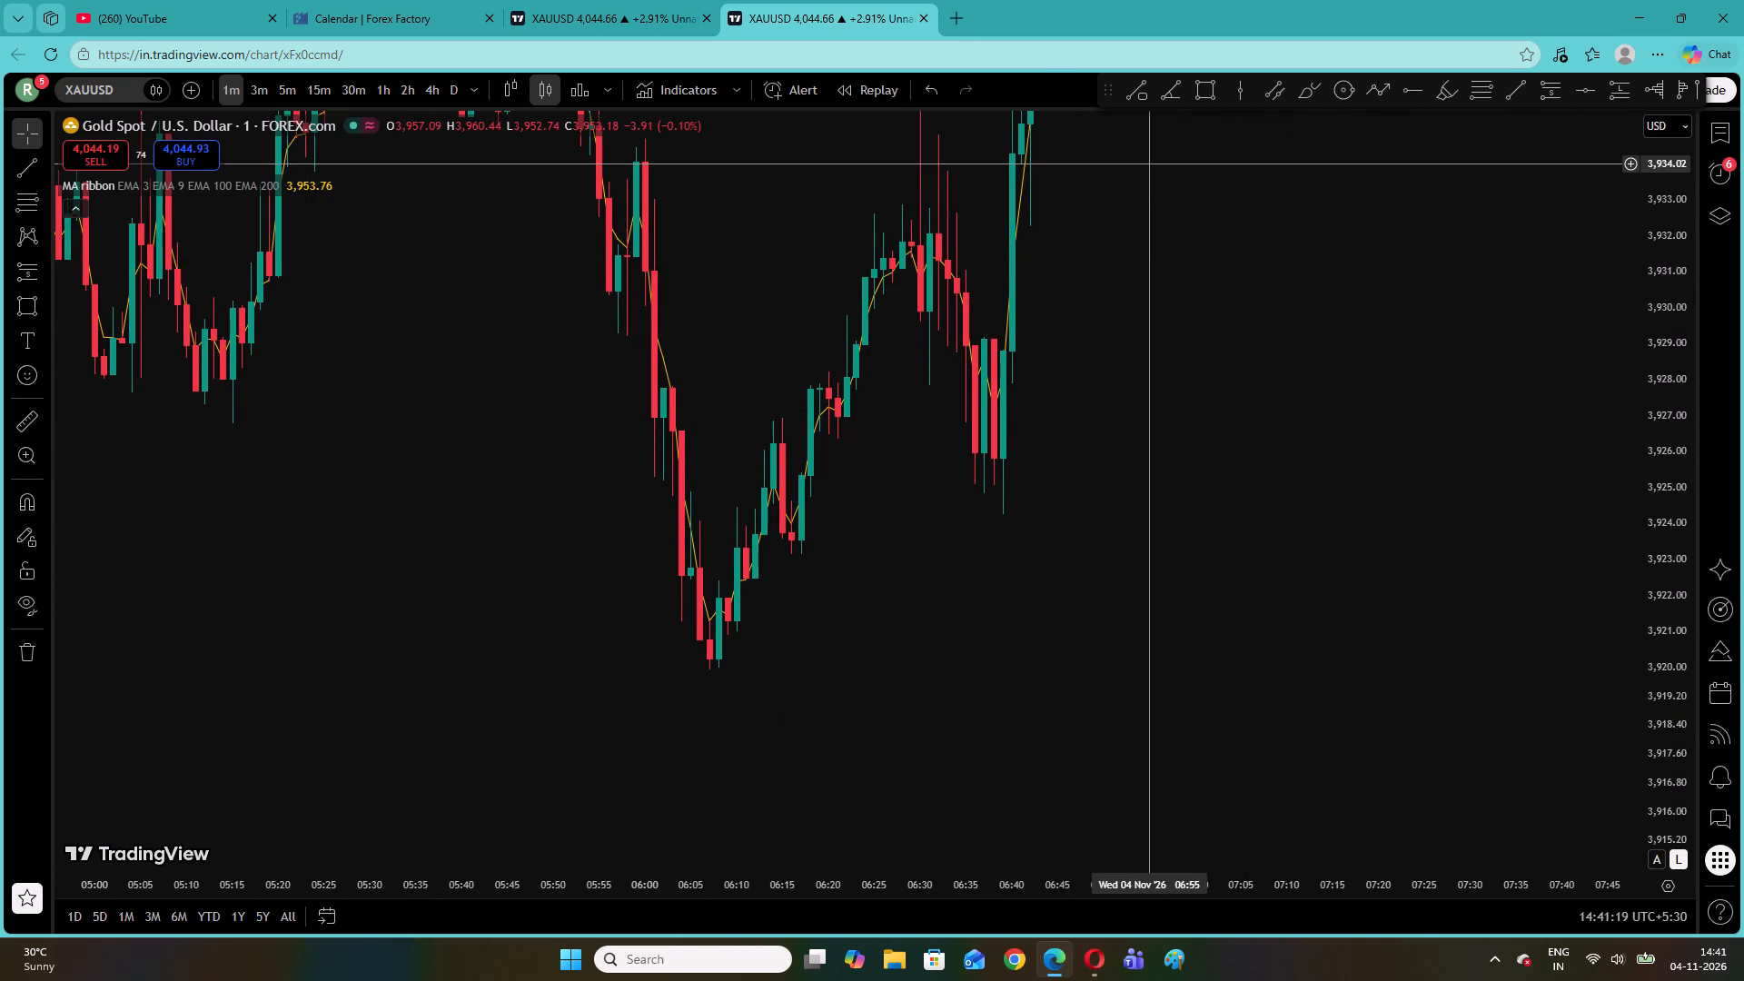
pyautogui.moveTo(1148, 163); pyautogui.dragTo(1027, 627)
pyautogui.moveTo(1229, 52); pyautogui.dragTo(879, 706)
pyautogui.moveTo(1234, 241); pyautogui.dragTo(851, 788)
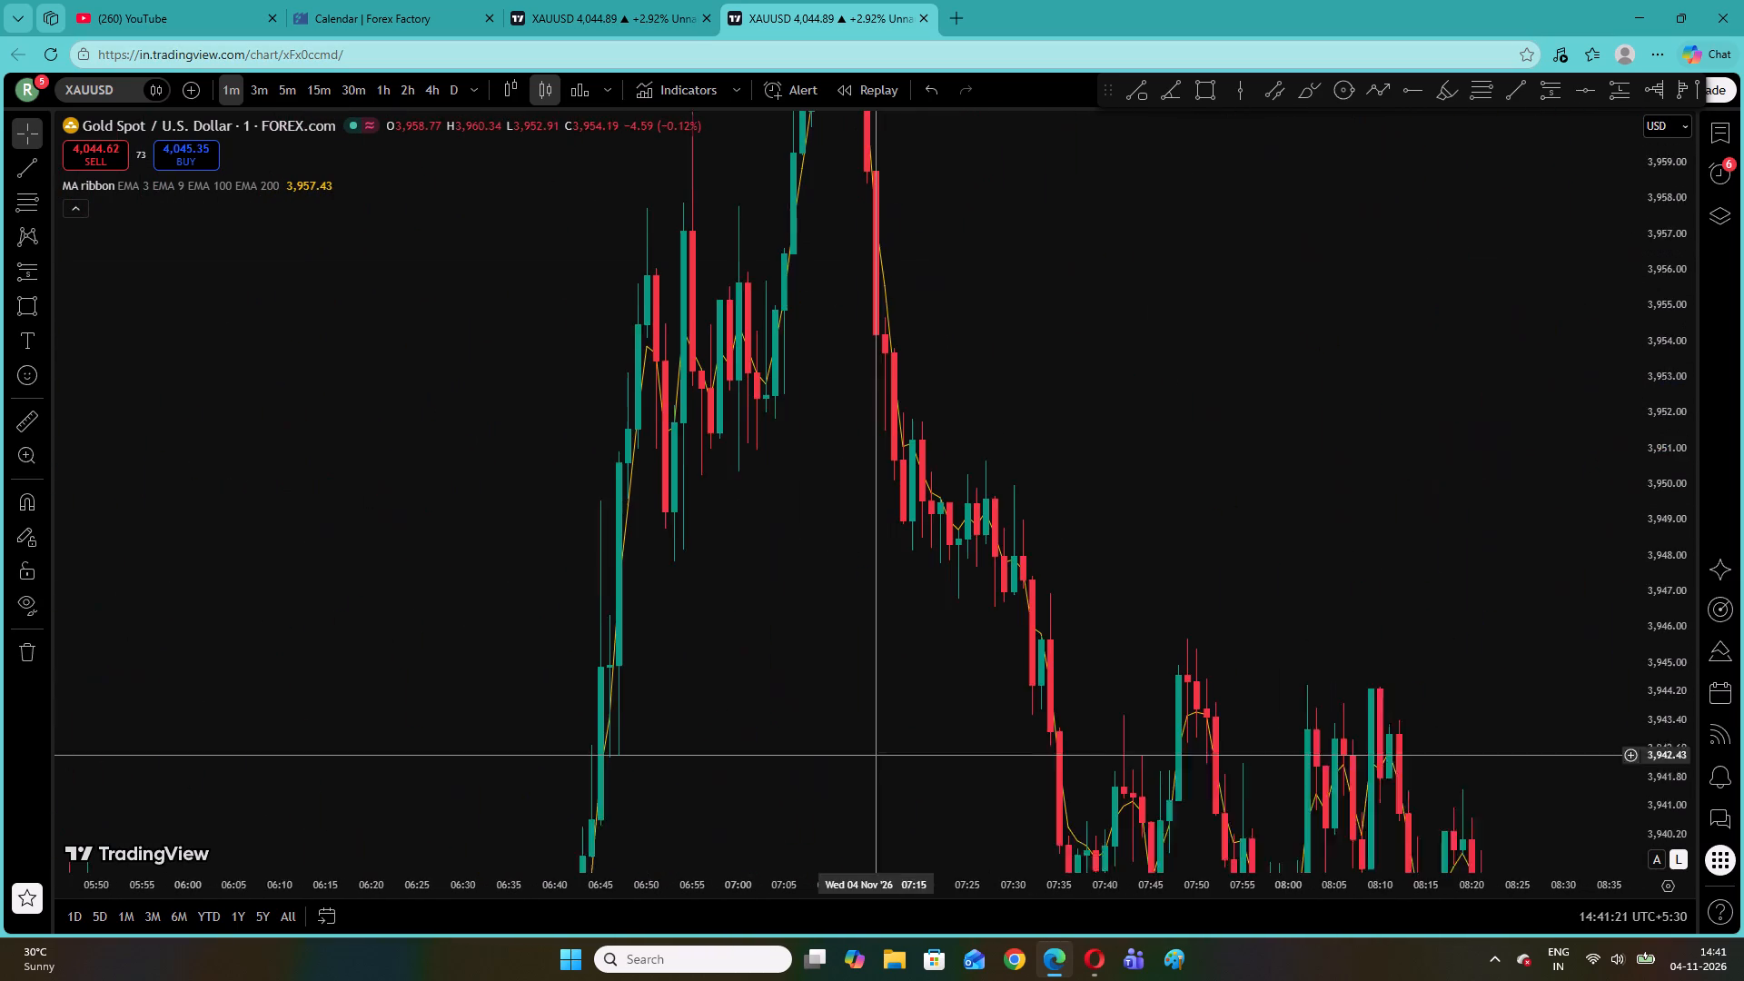
pyautogui.moveTo(851, 788); pyautogui.dragTo(848, 788)
pyautogui.moveTo(1336, 347); pyautogui.dragTo(1282, 580)
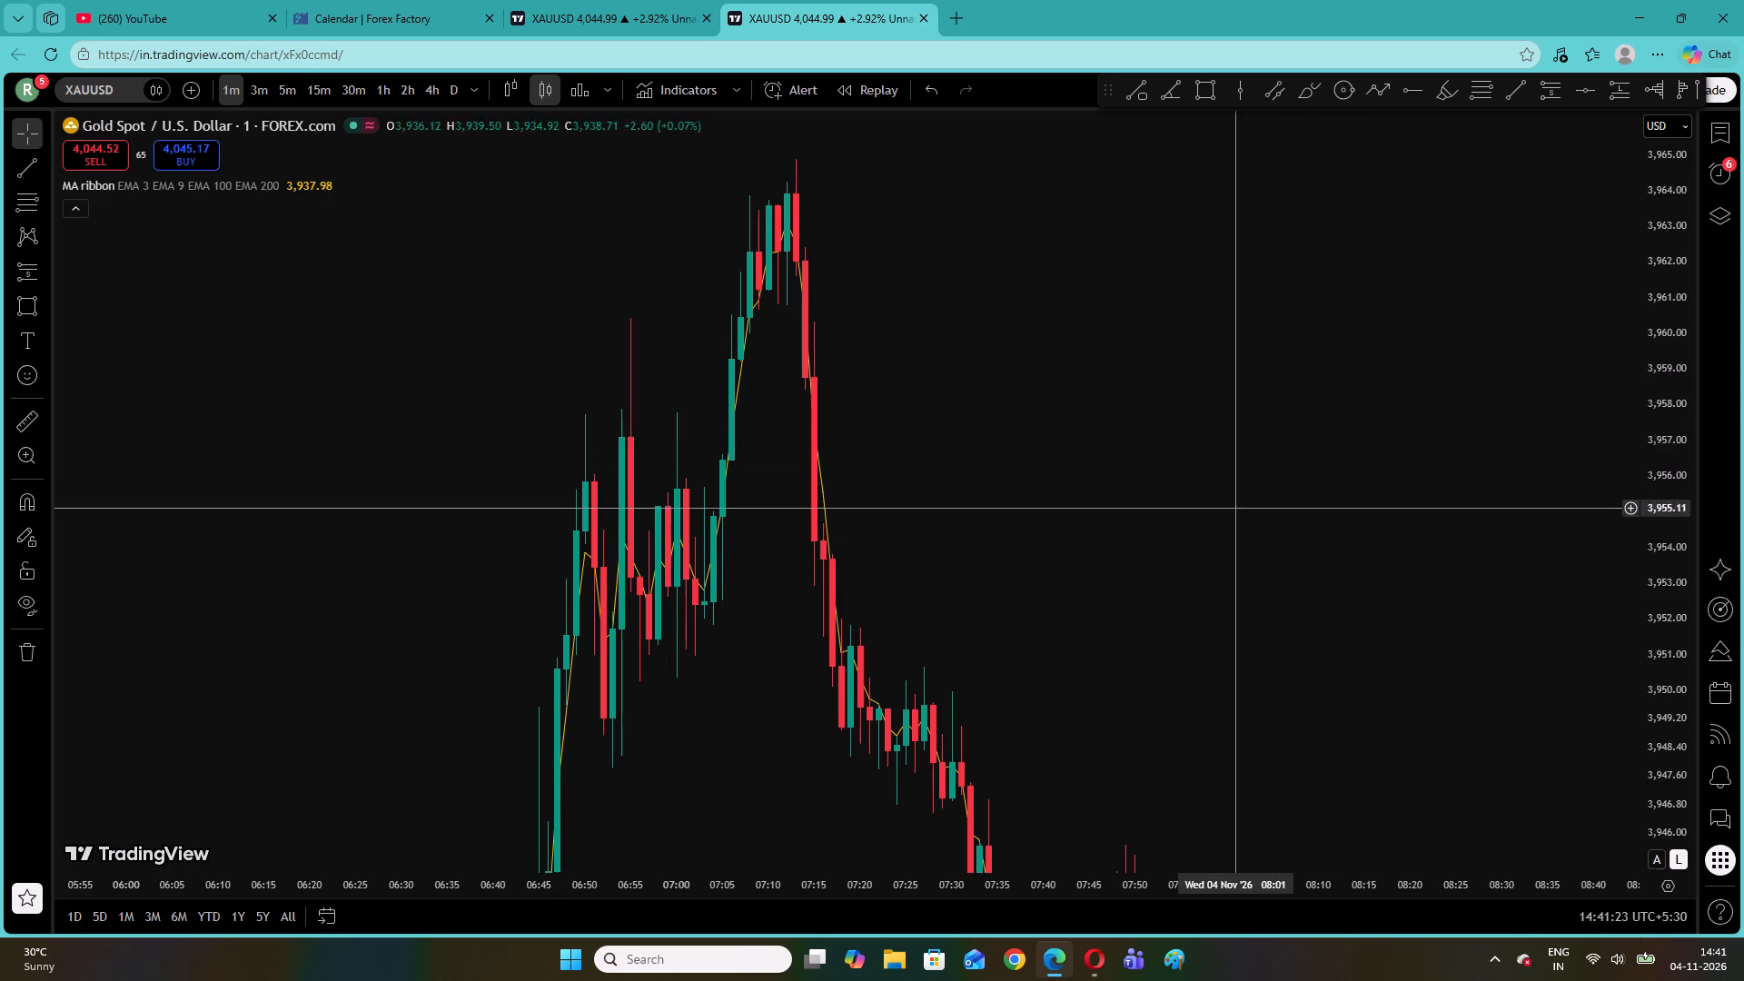
pyautogui.moveTo(1251, 586); pyautogui.dragTo(1144, 231)
pyautogui.moveTo(1284, 476); pyautogui.dragTo(1104, 408)
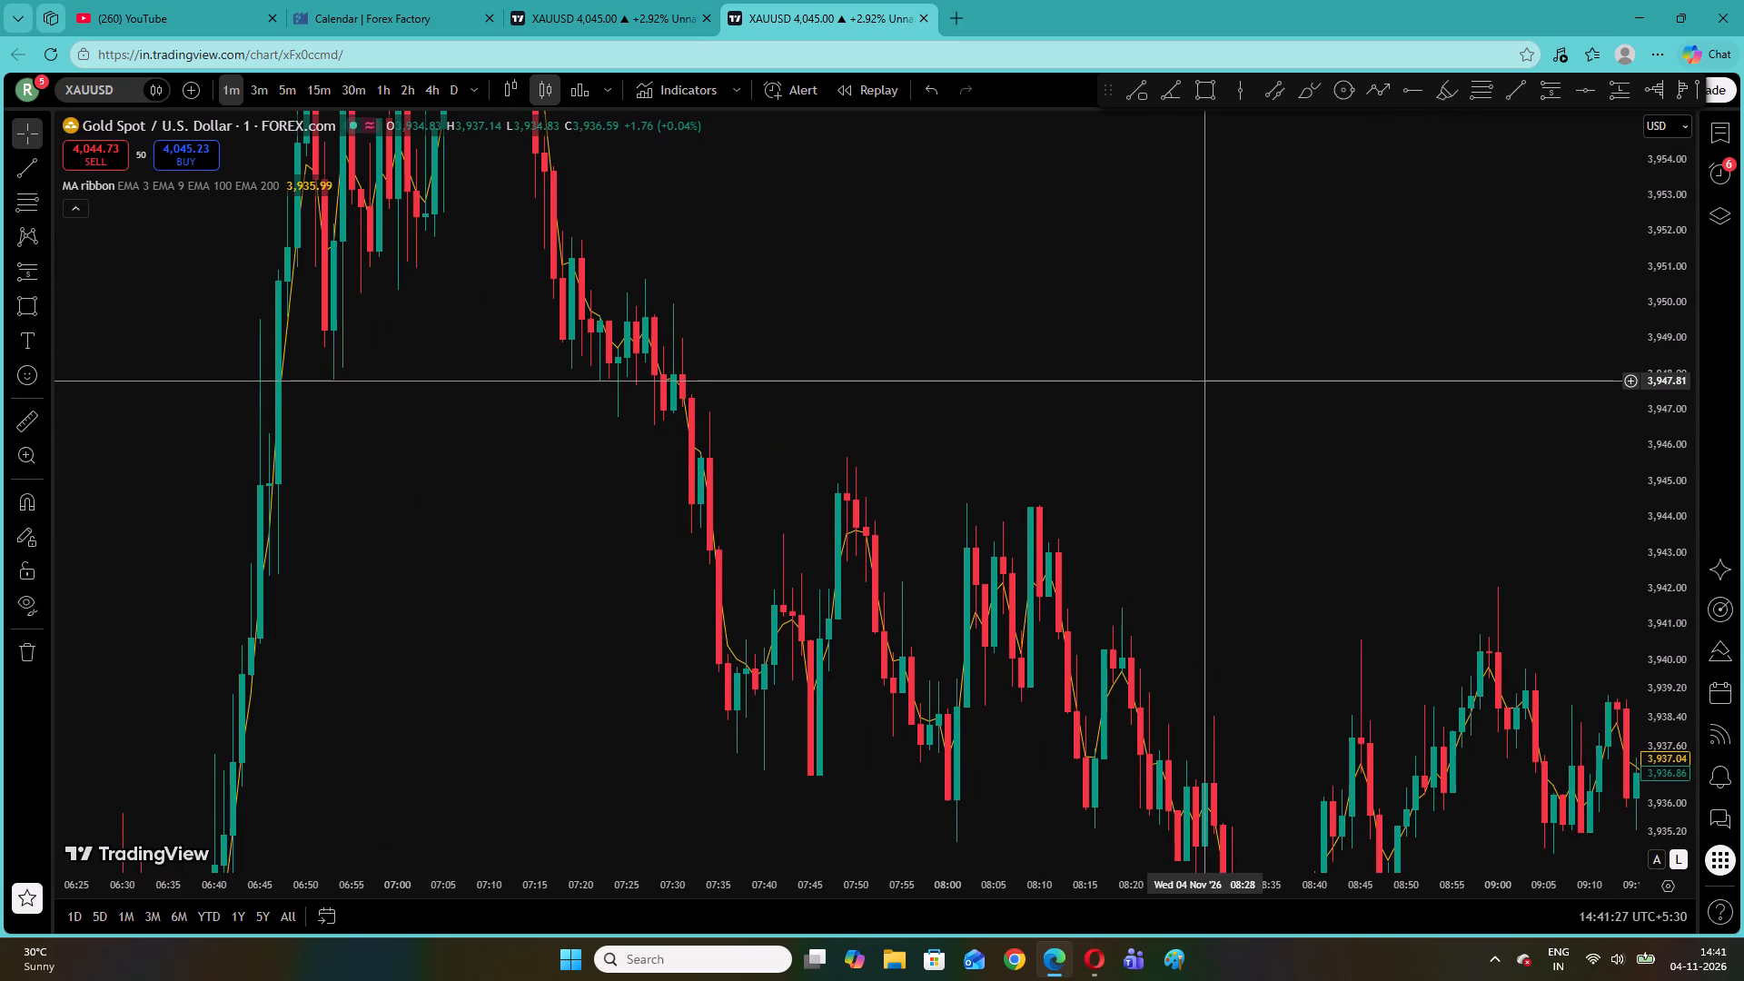
pyautogui.moveTo(1271, 491); pyautogui.dragTo(1072, 419)
pyautogui.moveTo(1149, 504); pyautogui.dragTo(1041, 425)
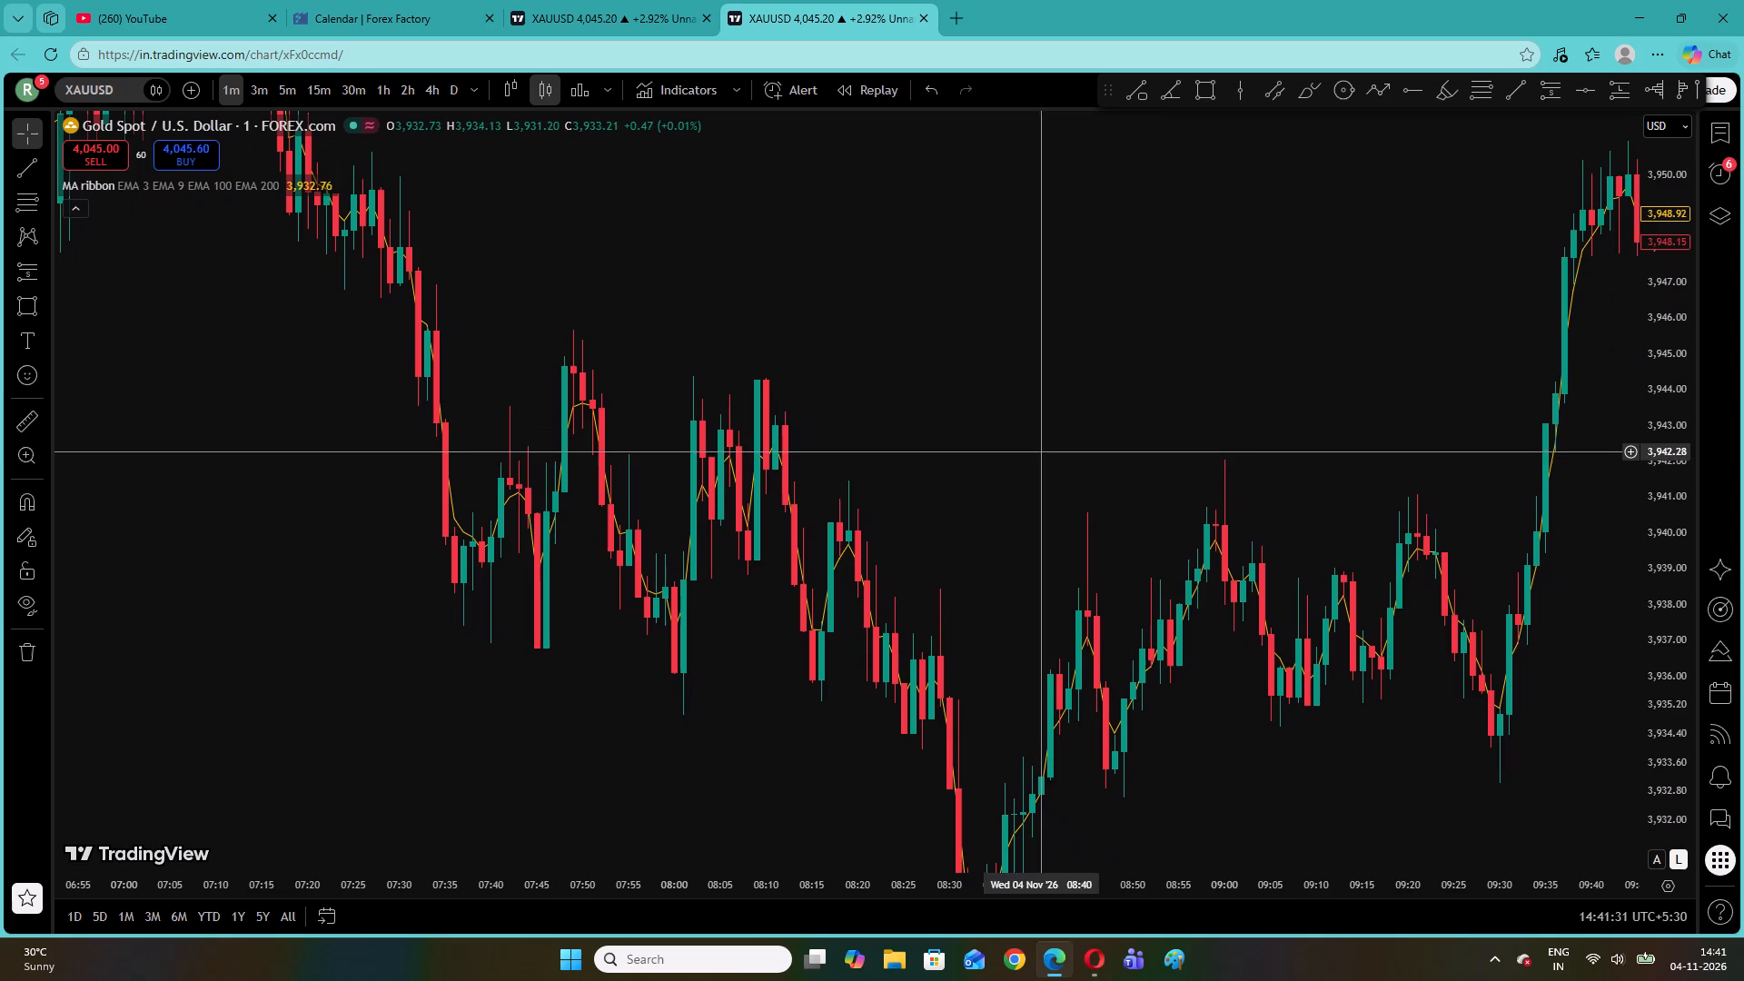
pyautogui.moveTo(1670, 721); pyautogui.dragTo(1653, 343)
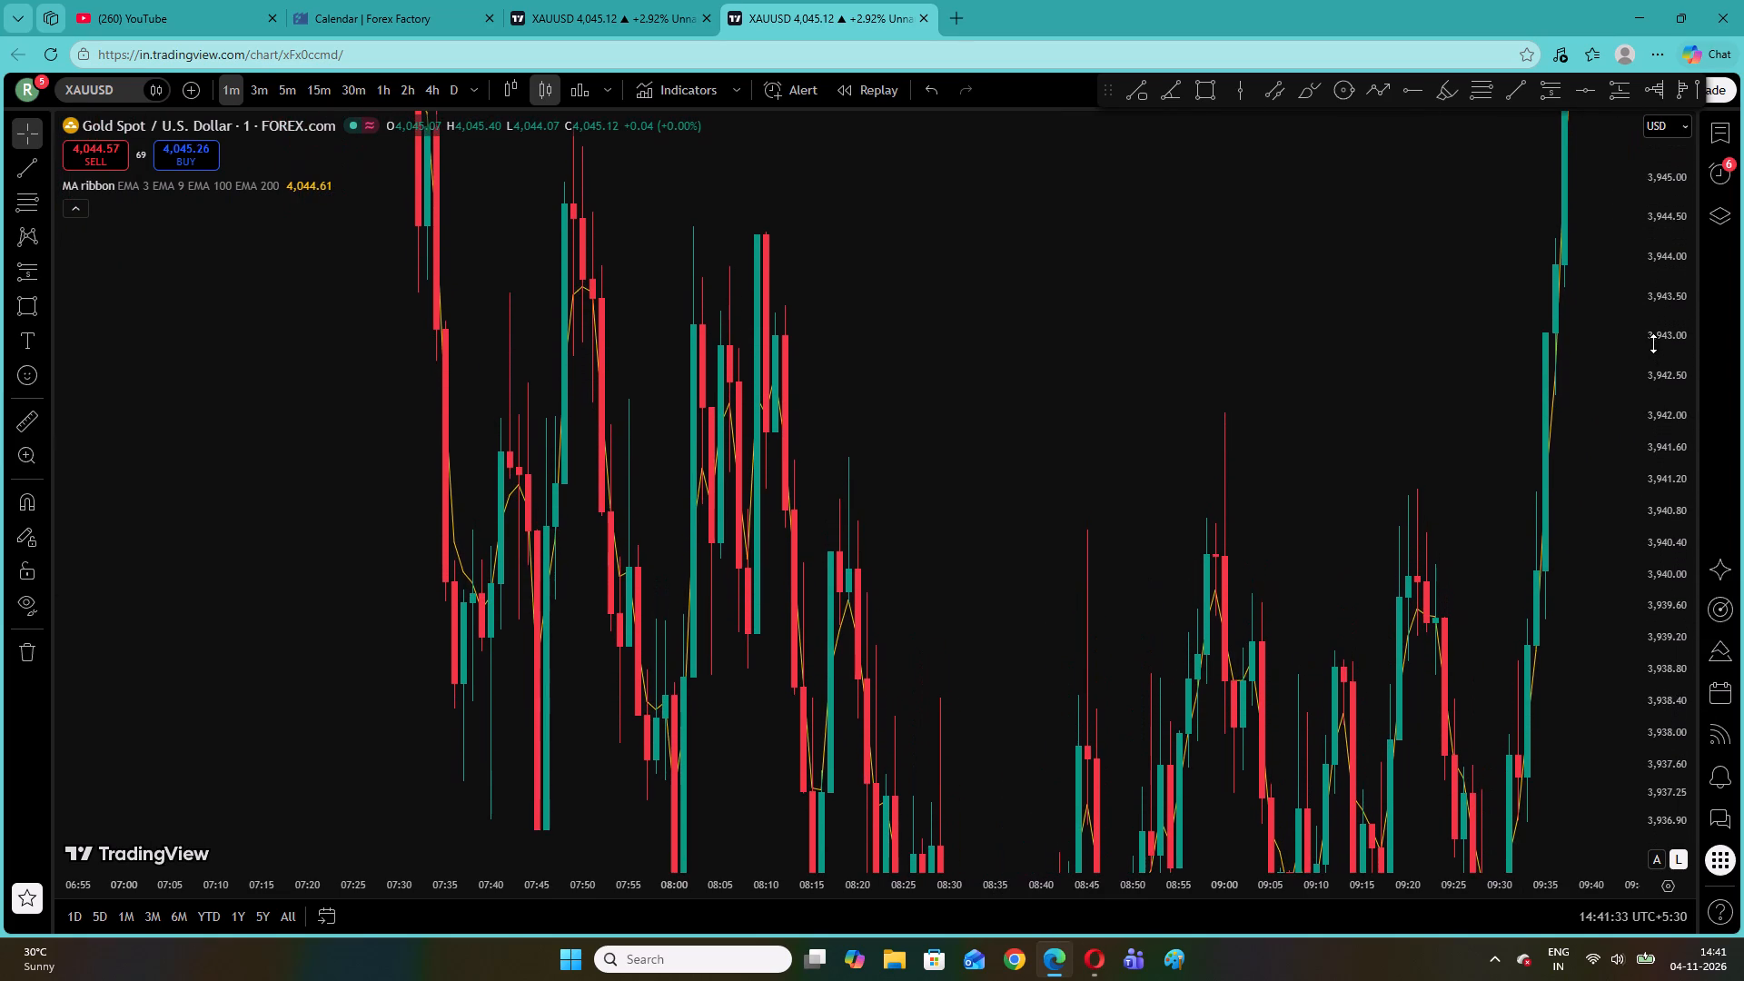
pyautogui.moveTo(1653, 343); pyautogui.dragTo(1661, 848)
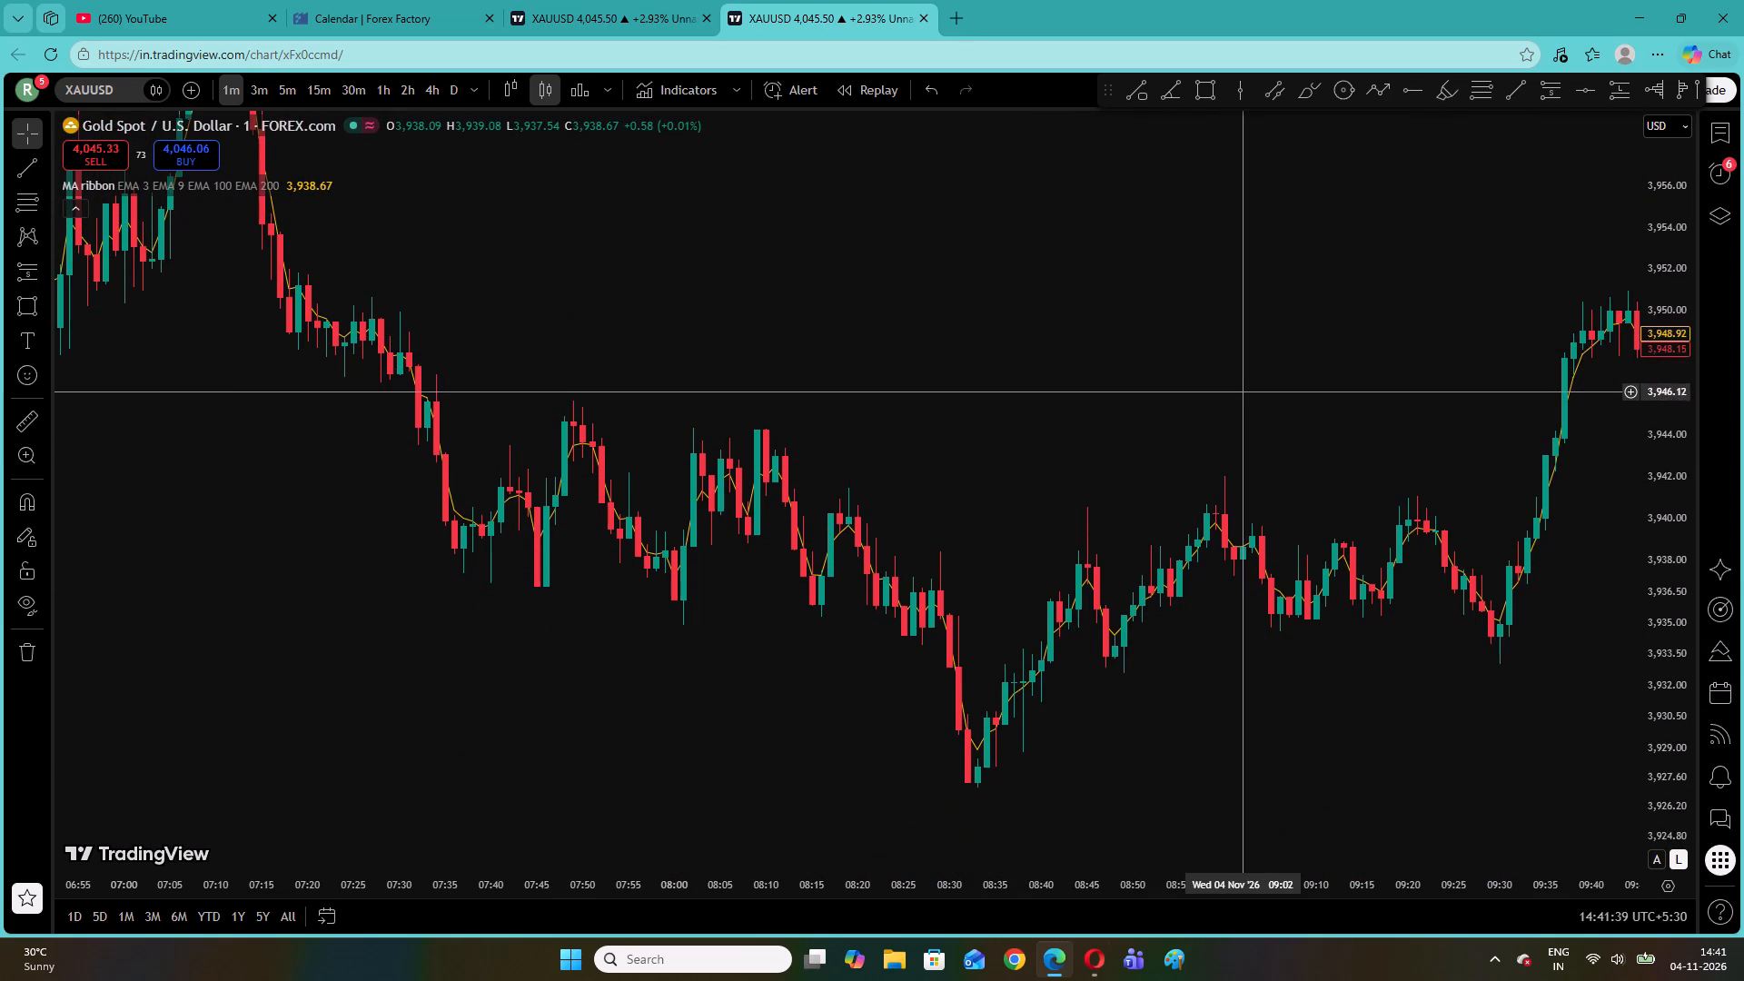
# Examine the 1-minute swings around the 3 EMA from the 4 Nov low near 08:30 to the sharp rally after 11:00.
pyautogui.moveTo(1286, 401); pyautogui.dragTo(915, 398)
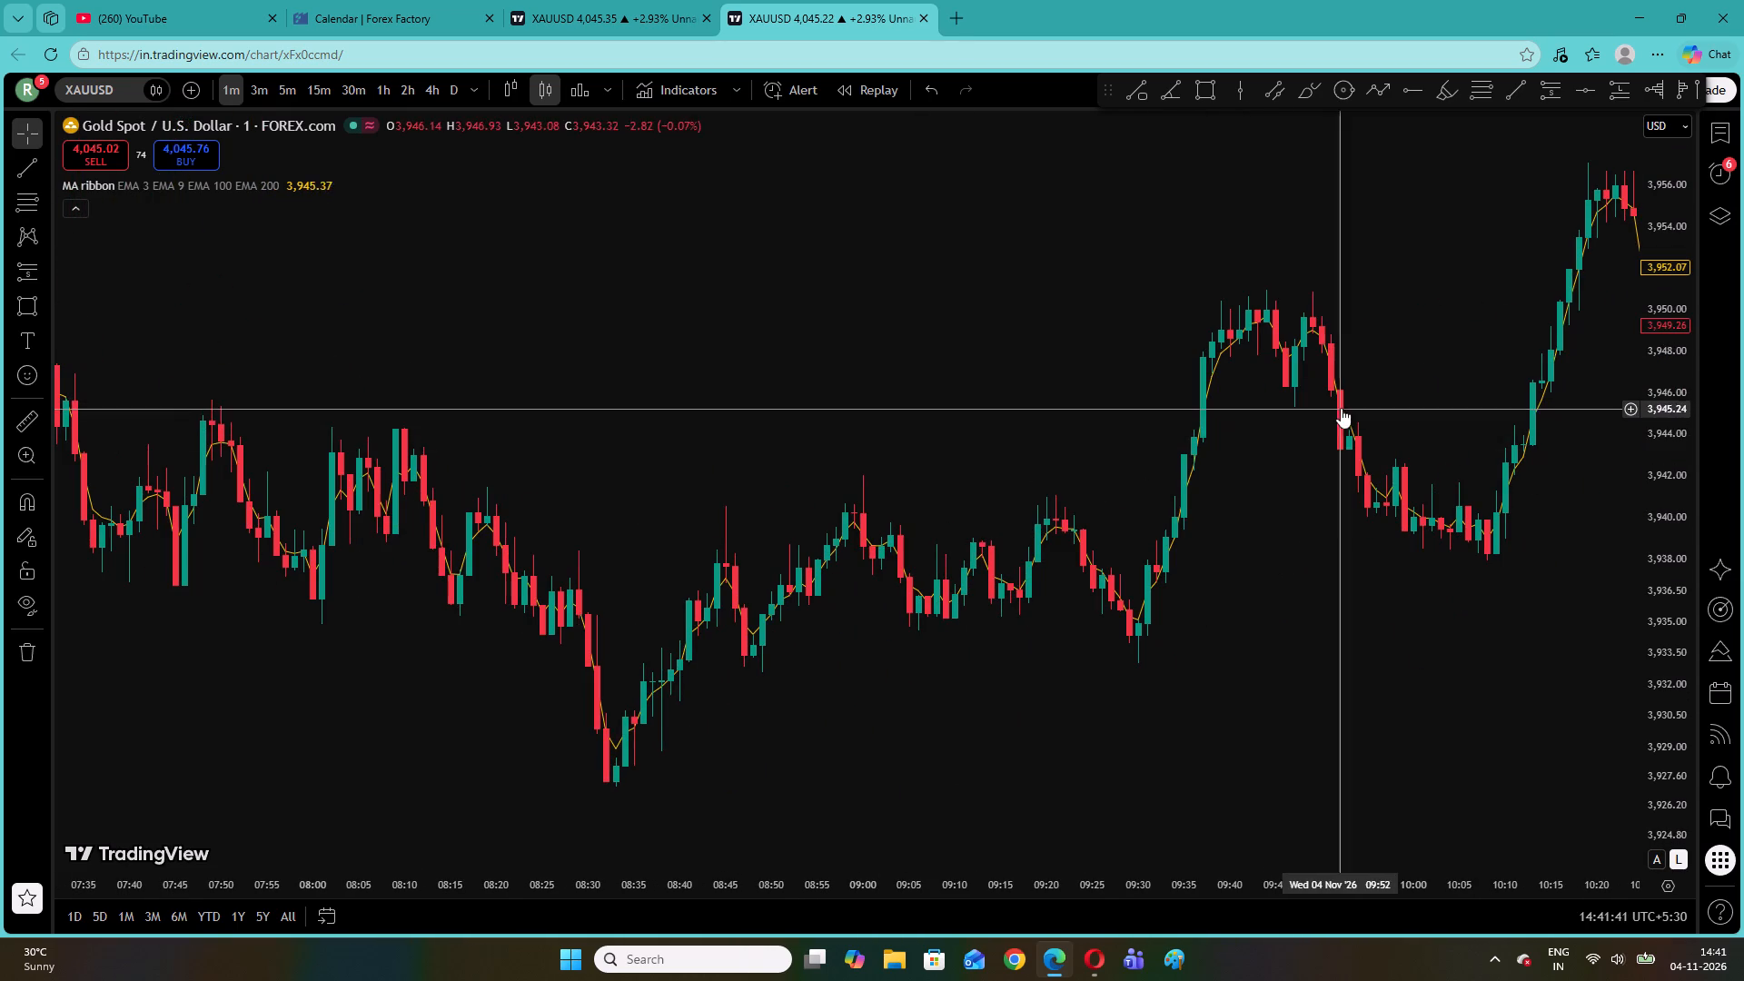
pyautogui.moveTo(1225, 531); pyautogui.dragTo(1011, 472)
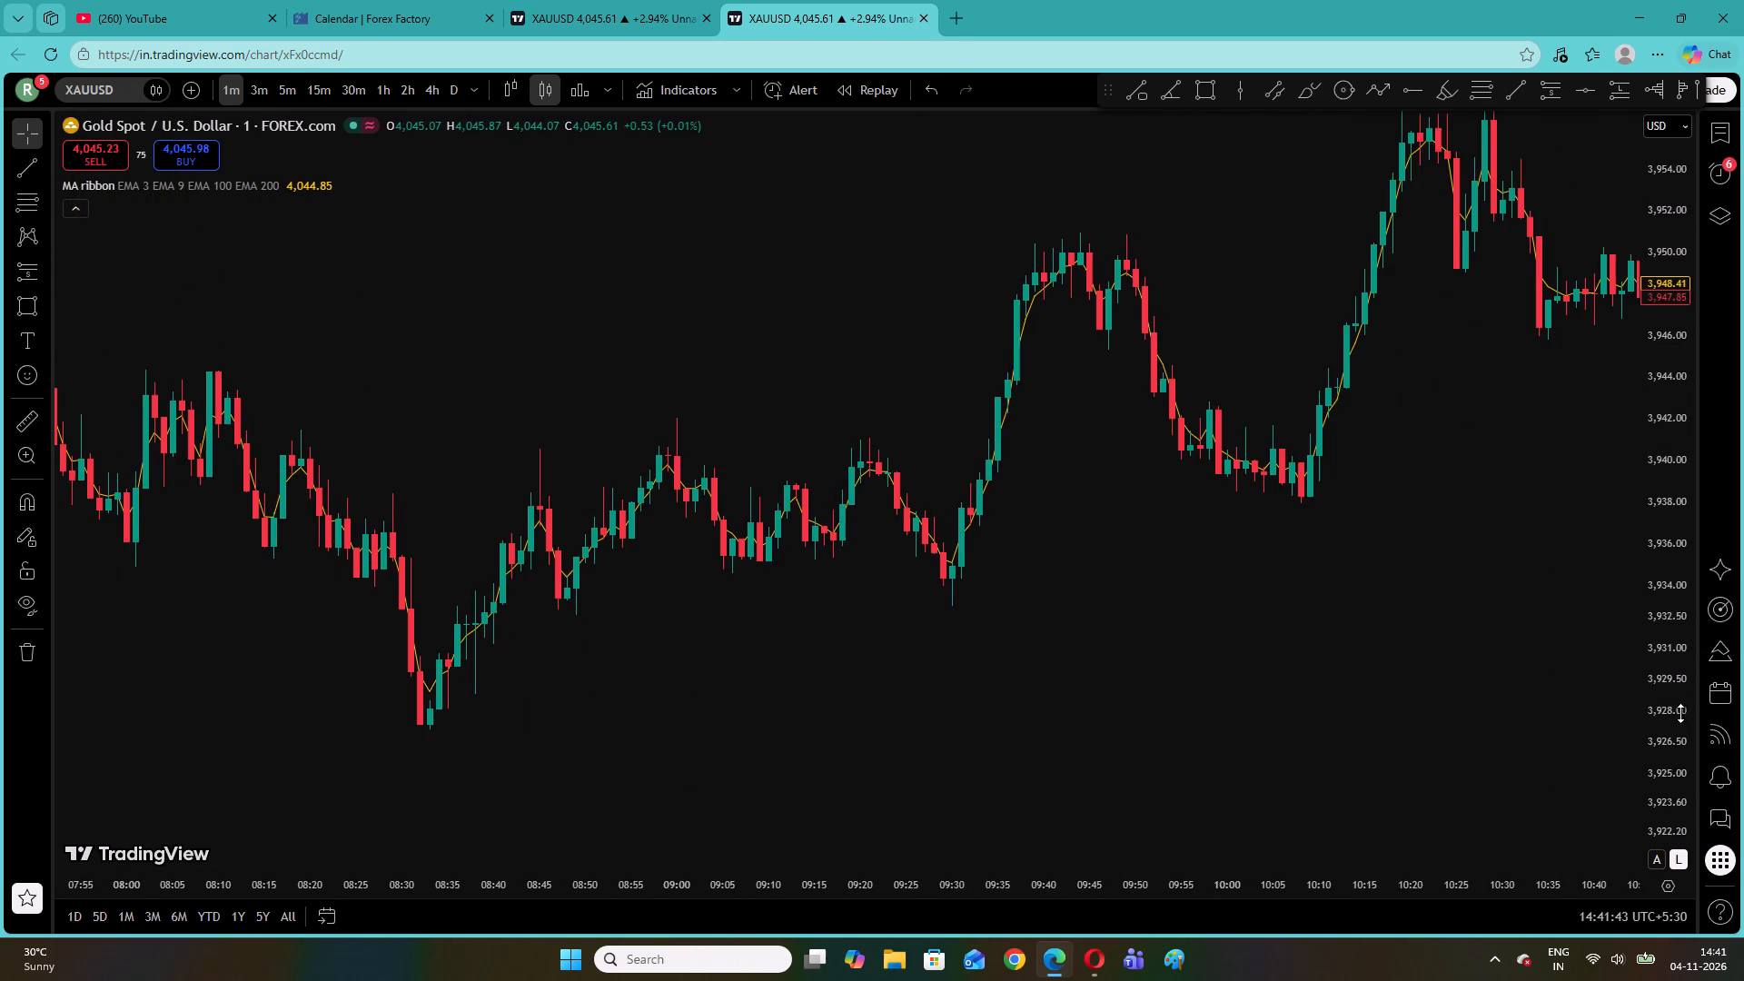
pyautogui.moveTo(1674, 719); pyautogui.dragTo(1685, 691)
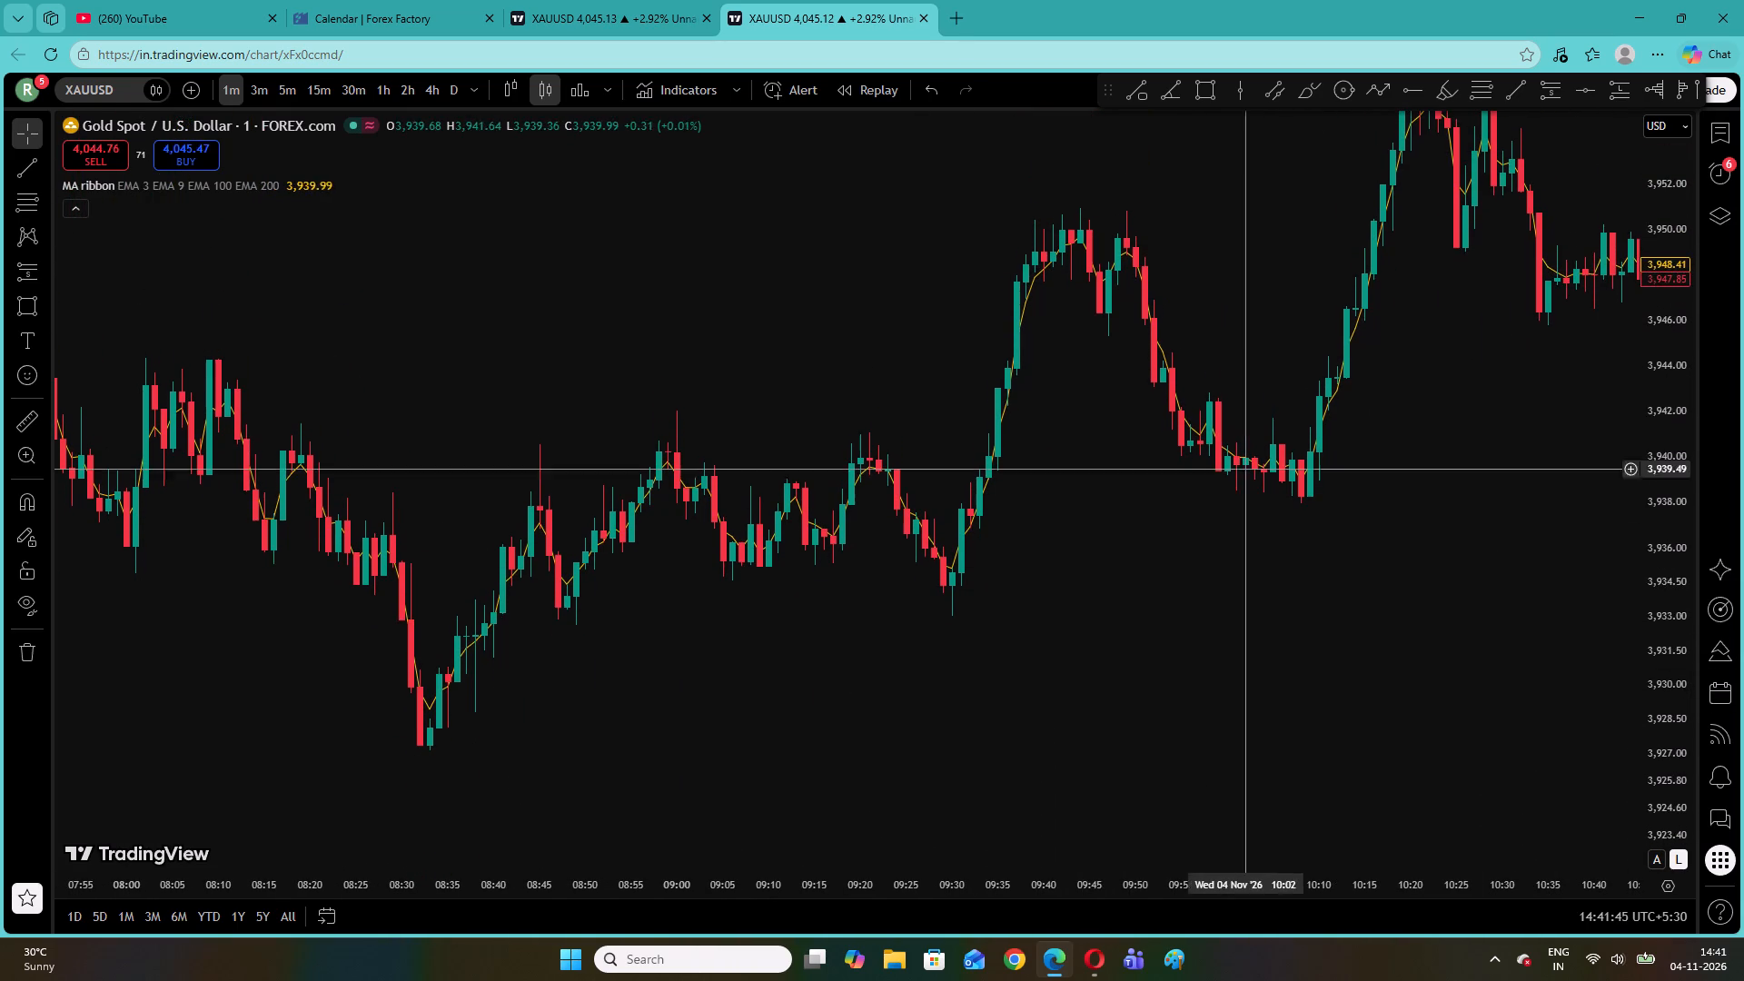
pyautogui.moveTo(1257, 248); pyautogui.dragTo(974, 513)
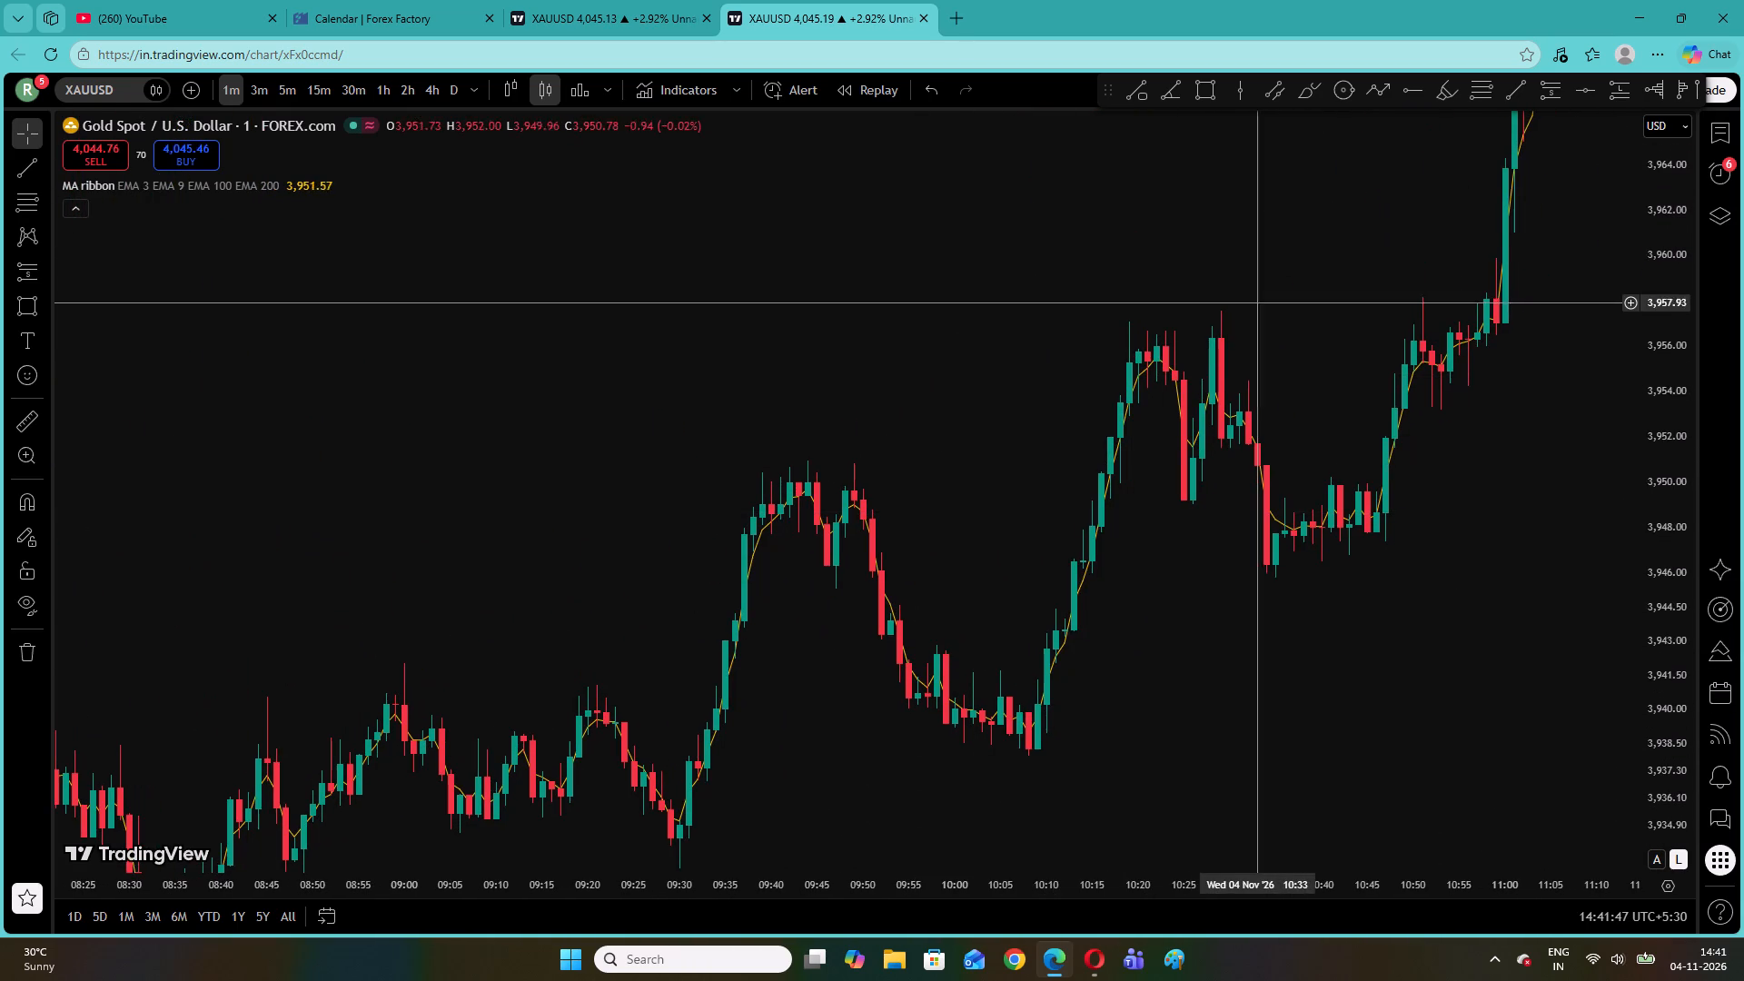
pyautogui.moveTo(1281, 282); pyautogui.dragTo(1031, 337)
pyautogui.moveTo(1393, 424); pyautogui.dragTo(1365, 448)
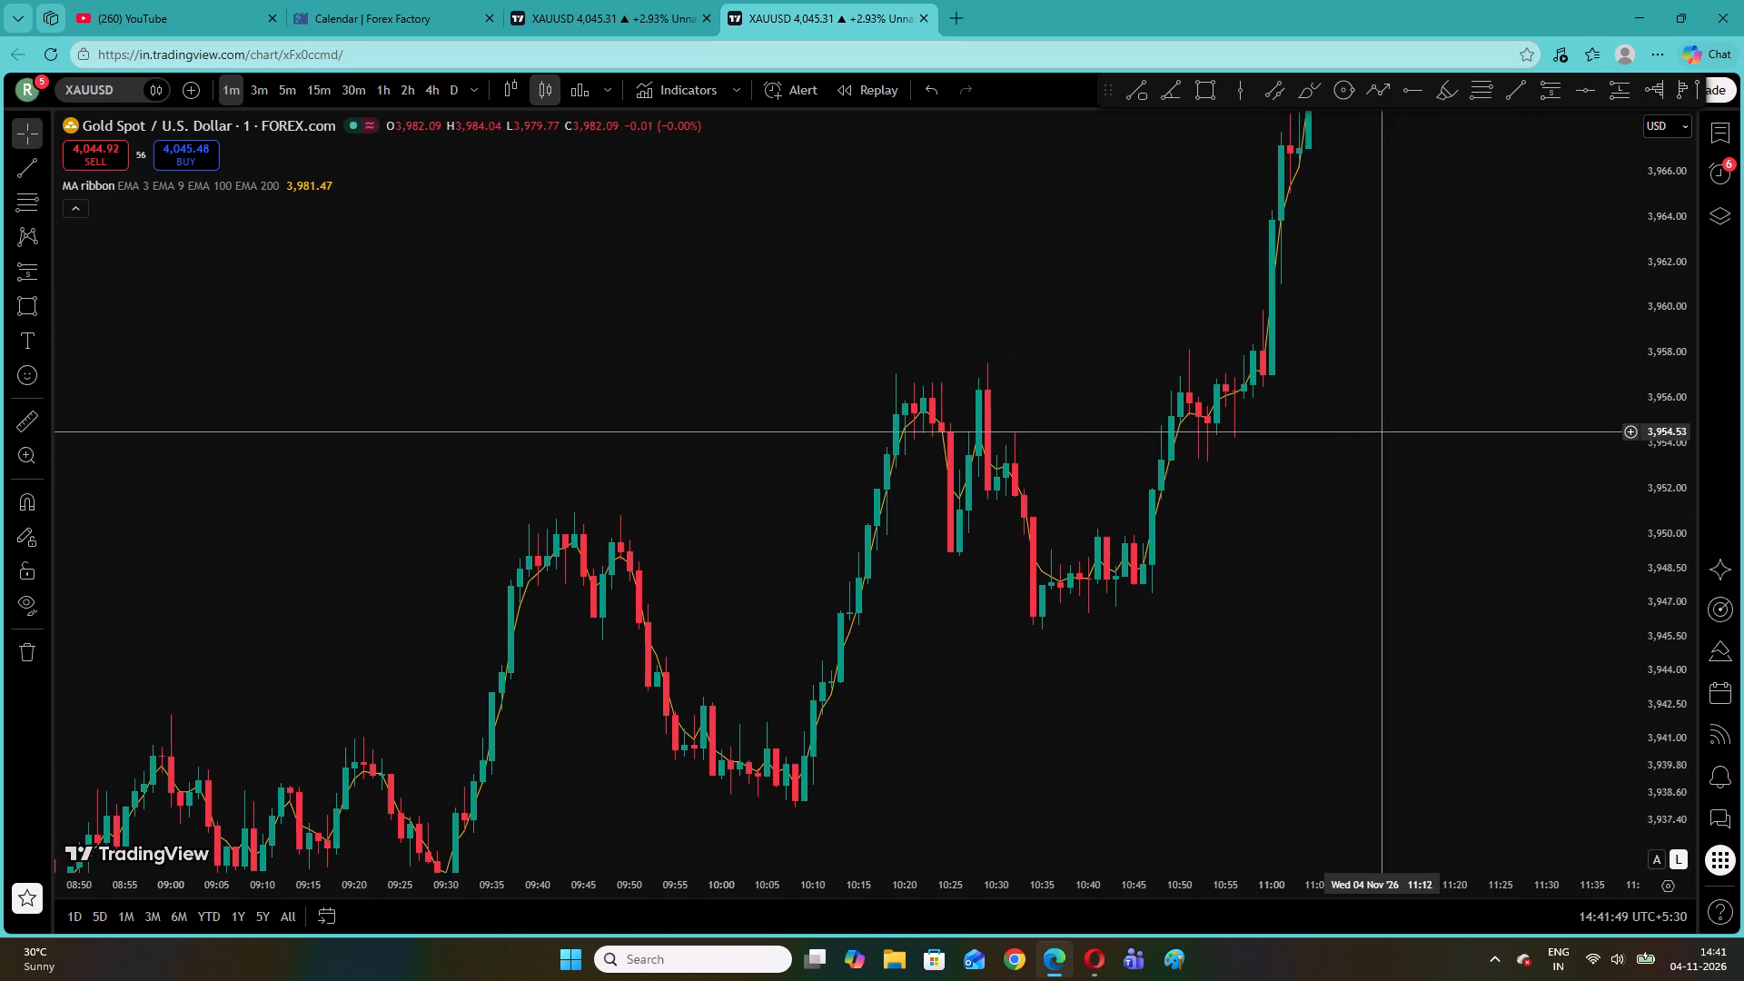
pyautogui.moveTo(1365, 448); pyautogui.dragTo(1099, 652)
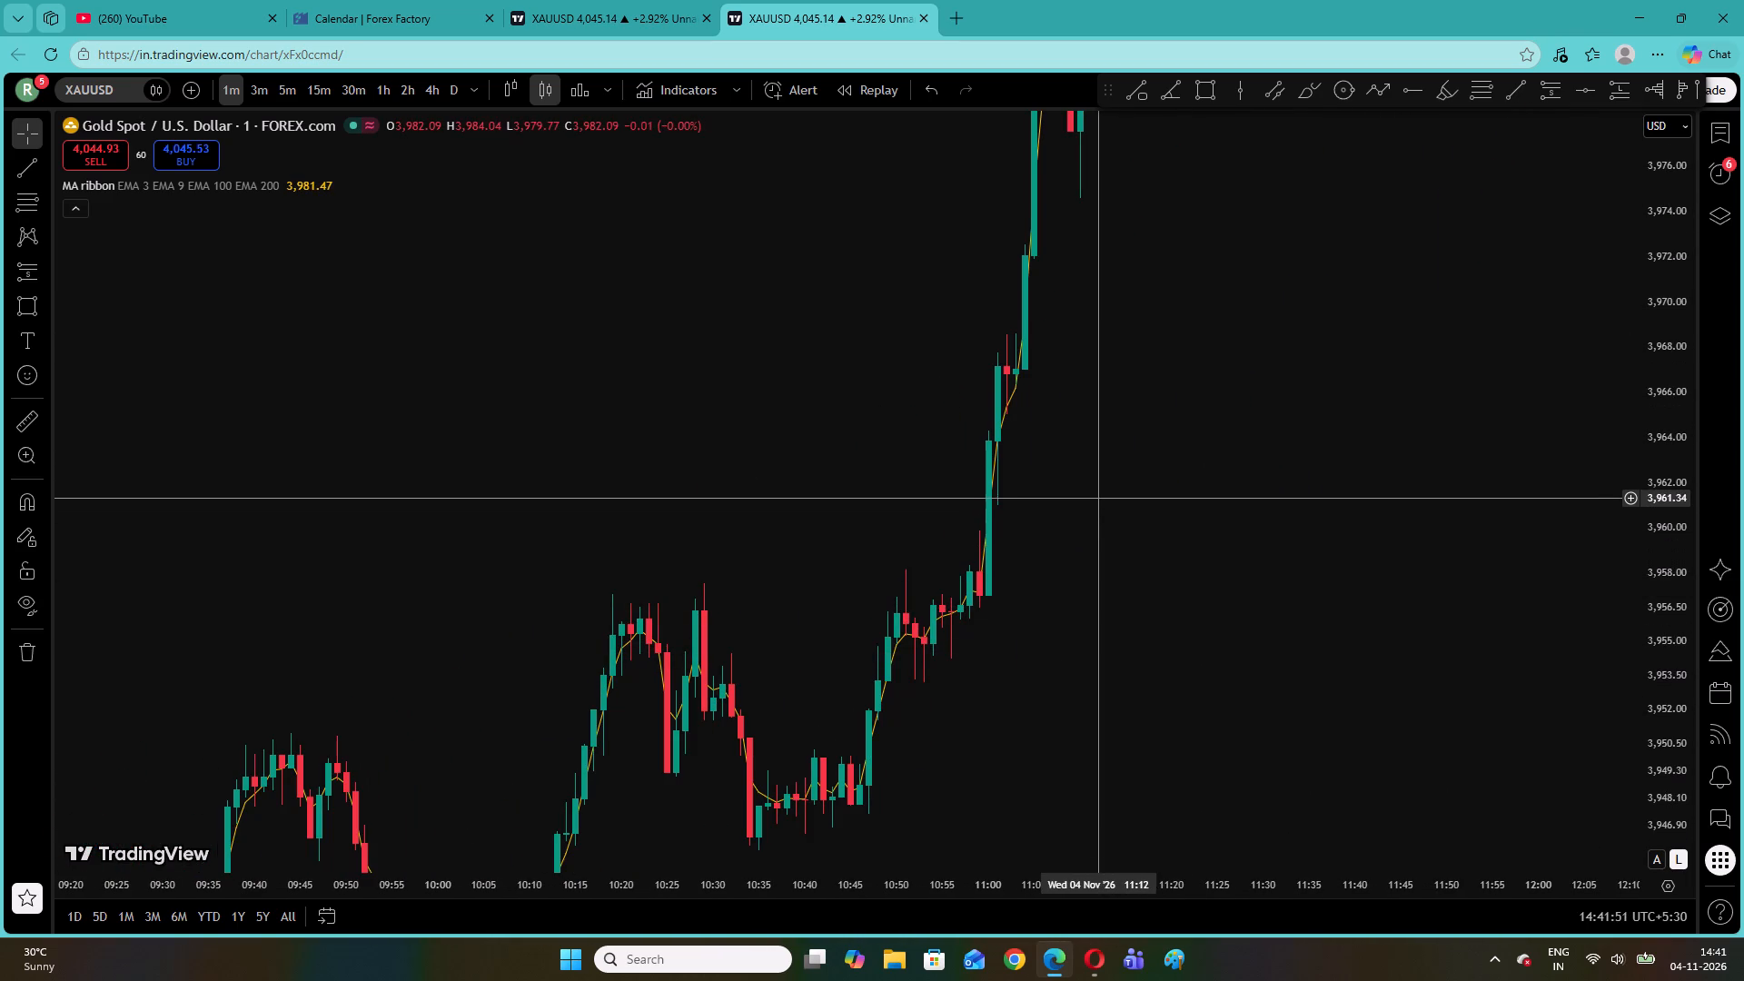
pyautogui.moveTo(1115, 475); pyautogui.dragTo(974, 705)
pyautogui.moveTo(1163, 345); pyautogui.dragTo(1088, 447)
# Examine how the 1-minute candles follow the 3 EMA from the 11:05 rally forward to the latest candles after 14:40.
pyautogui.moveTo(1244, 222); pyautogui.dragTo(1114, 377)
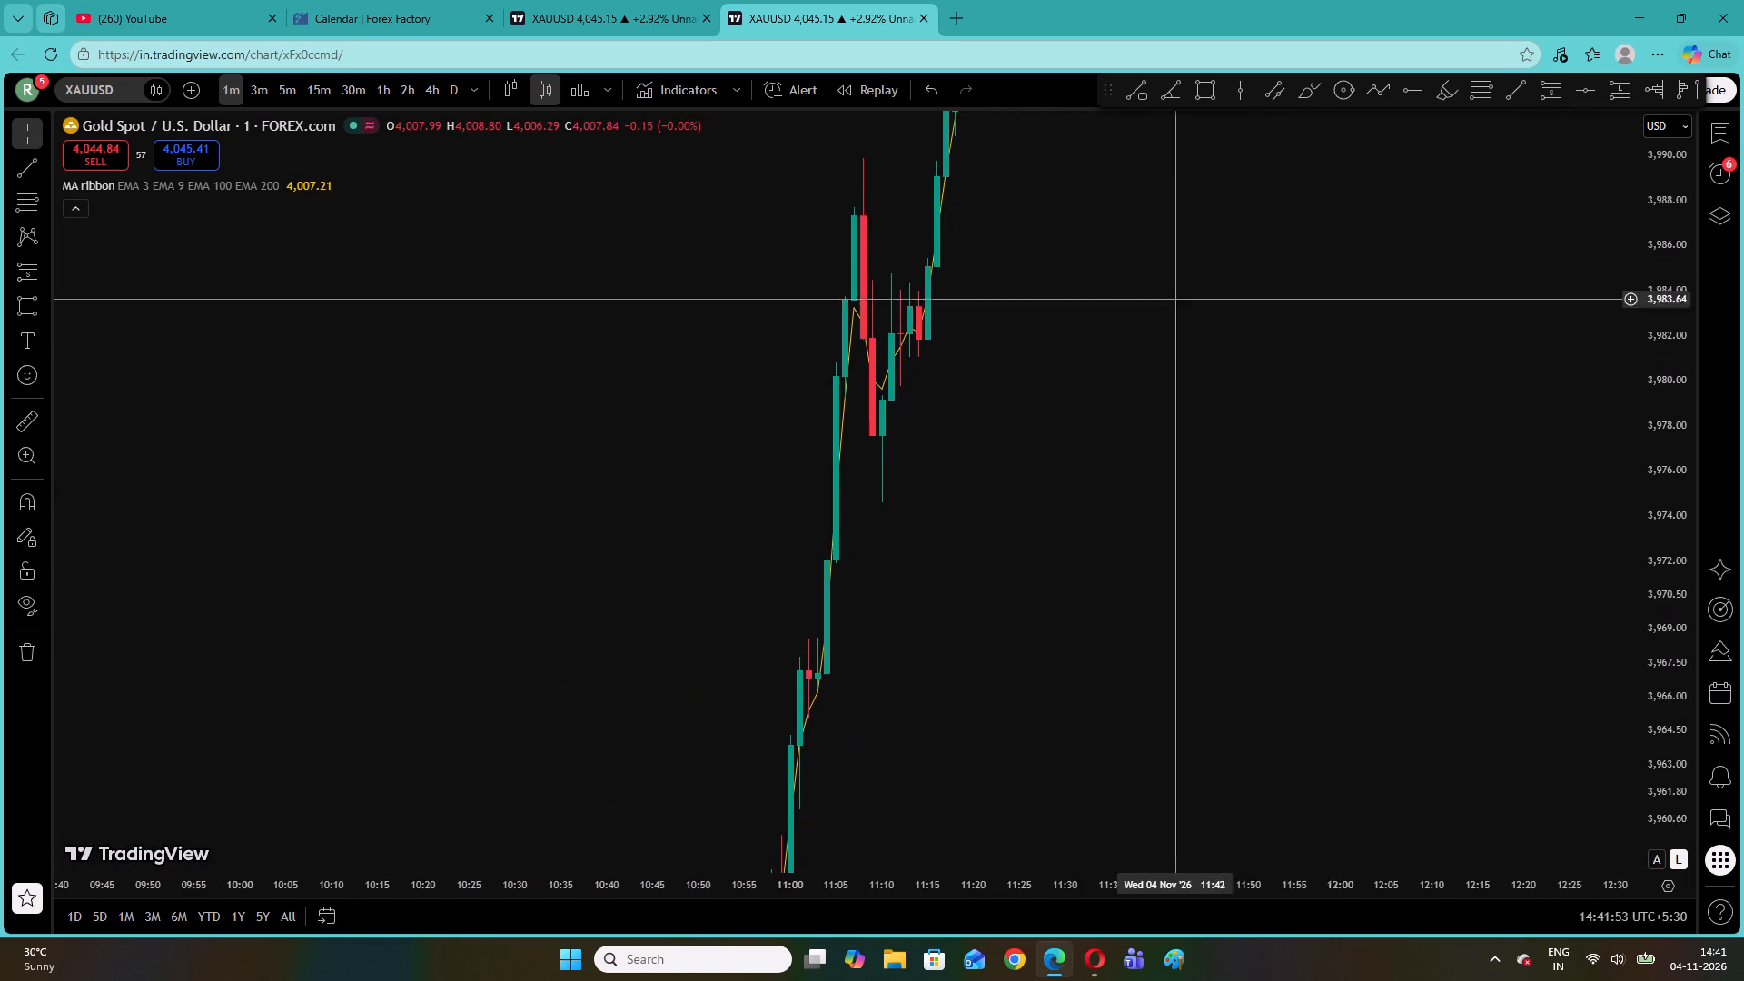
pyautogui.moveTo(1114, 377); pyautogui.dragTo(984, 588)
pyautogui.moveTo(1201, 332); pyautogui.dragTo(905, 669)
pyautogui.moveTo(1189, 324); pyautogui.dragTo(940, 602)
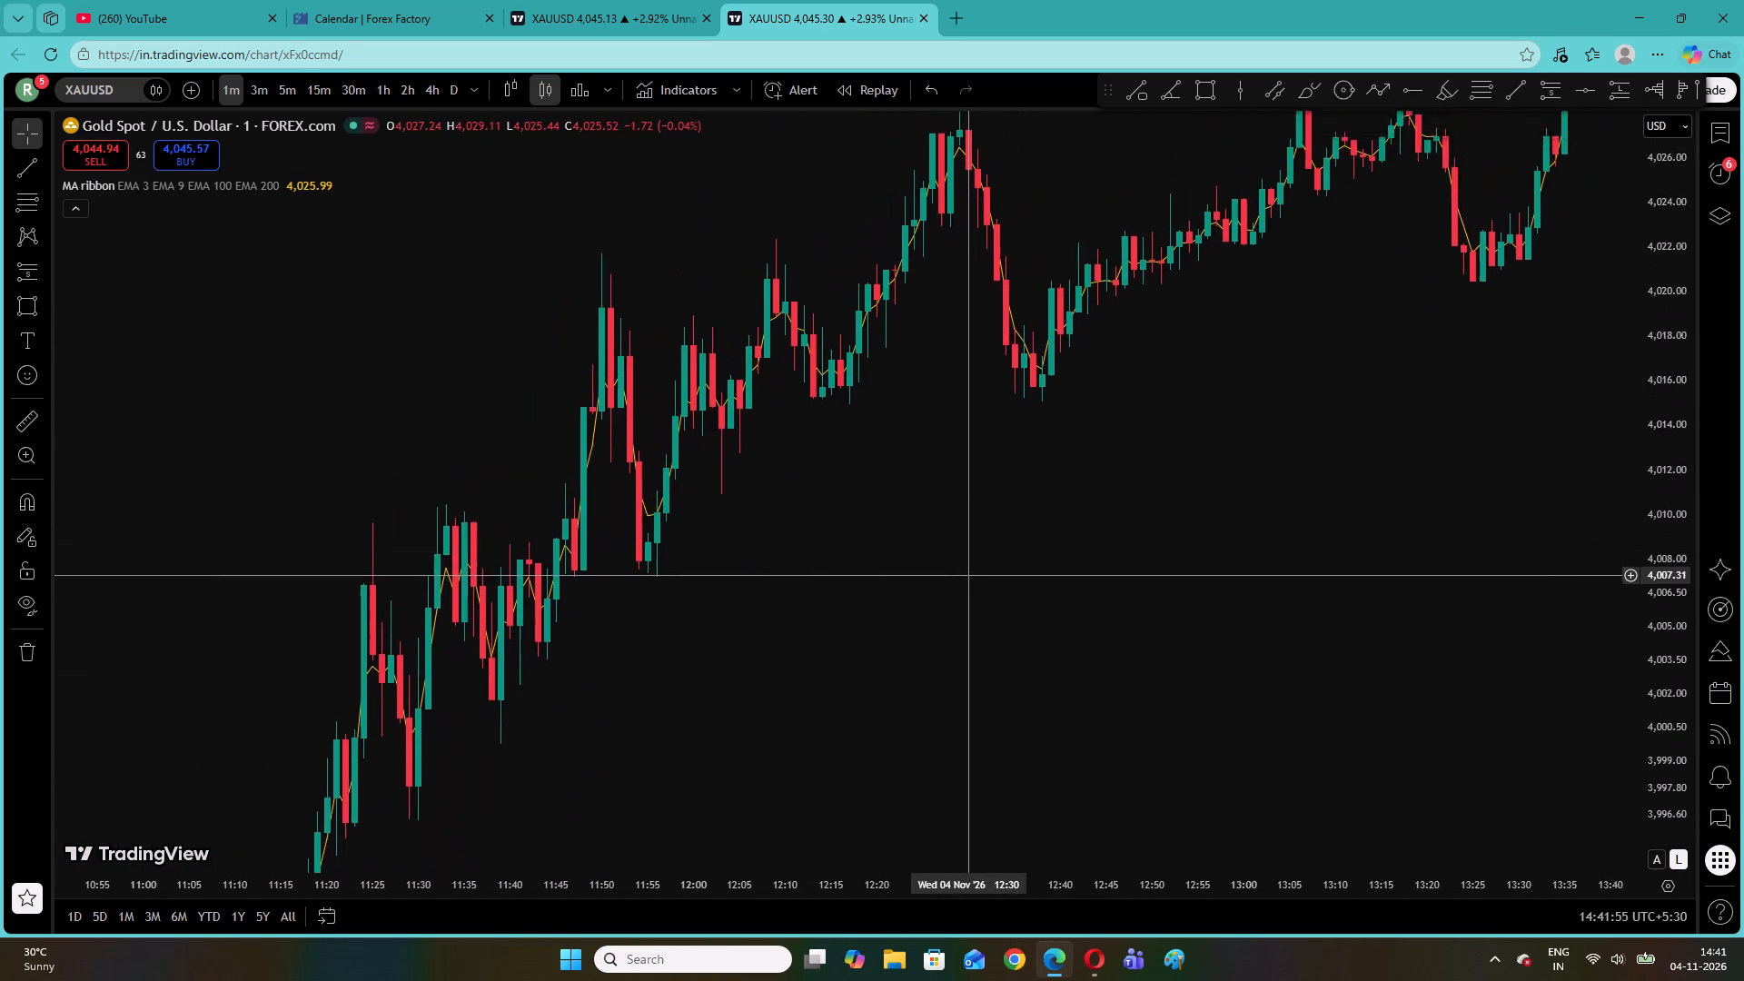
pyautogui.moveTo(940, 602); pyautogui.dragTo(930, 611)
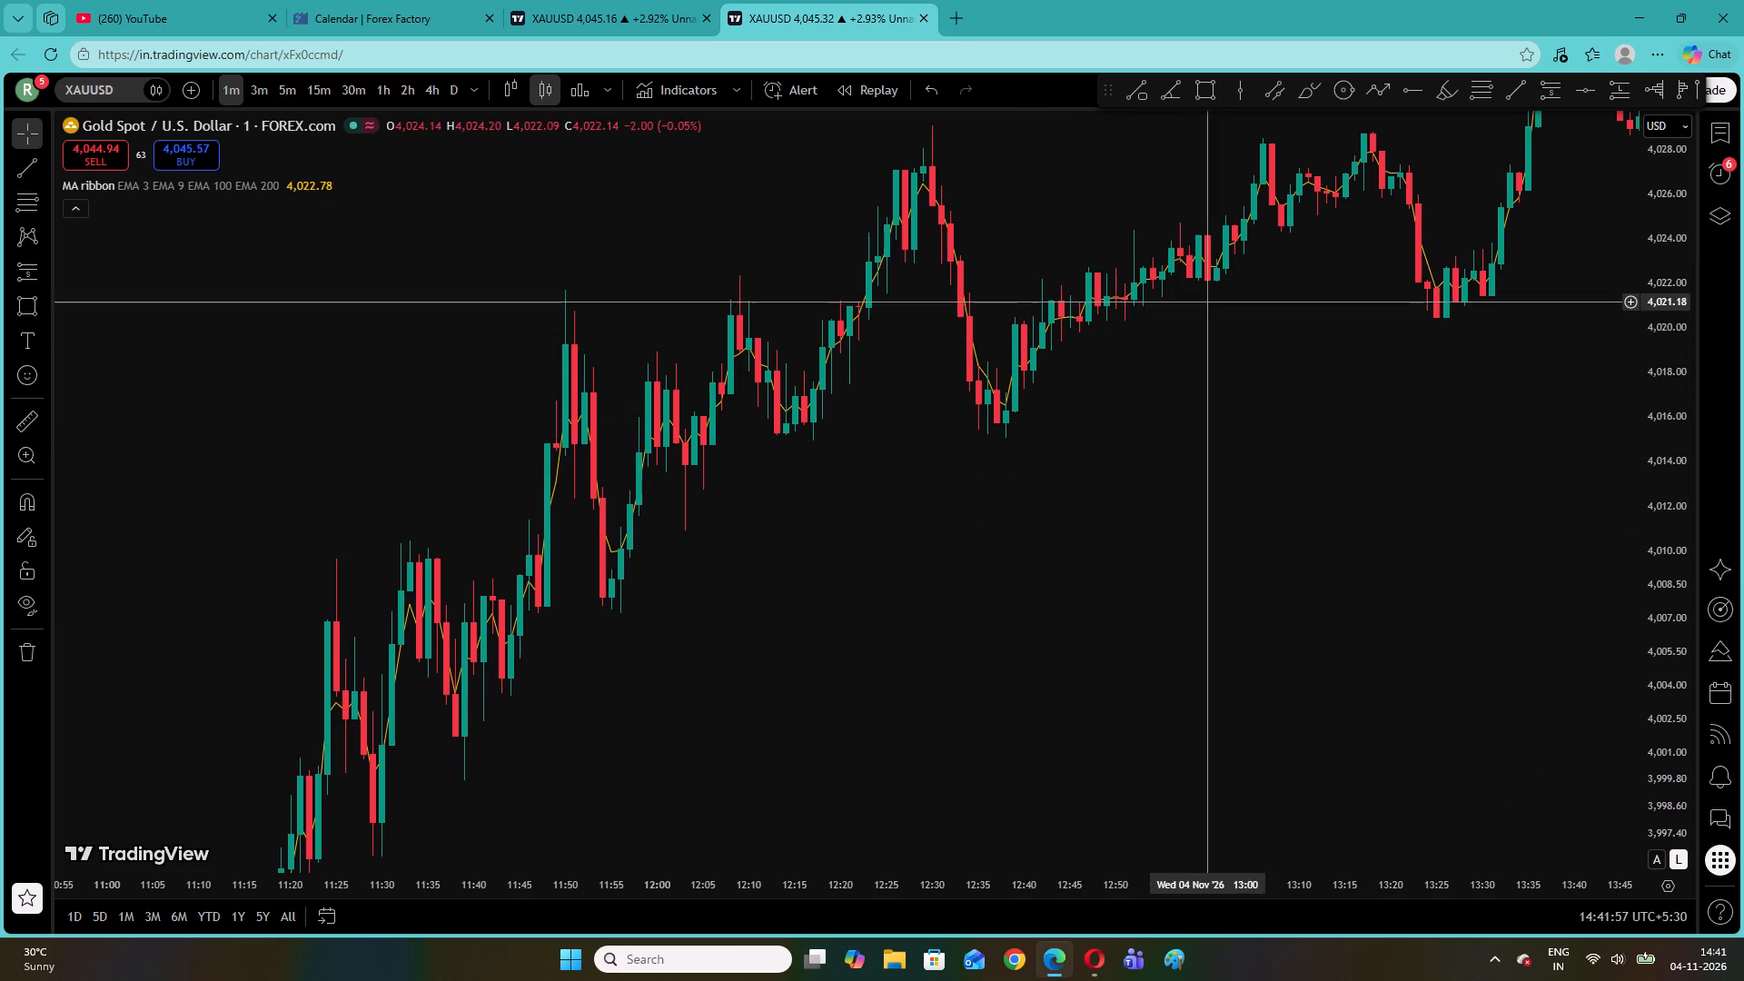
pyautogui.moveTo(1081, 210); pyautogui.dragTo(923, 488)
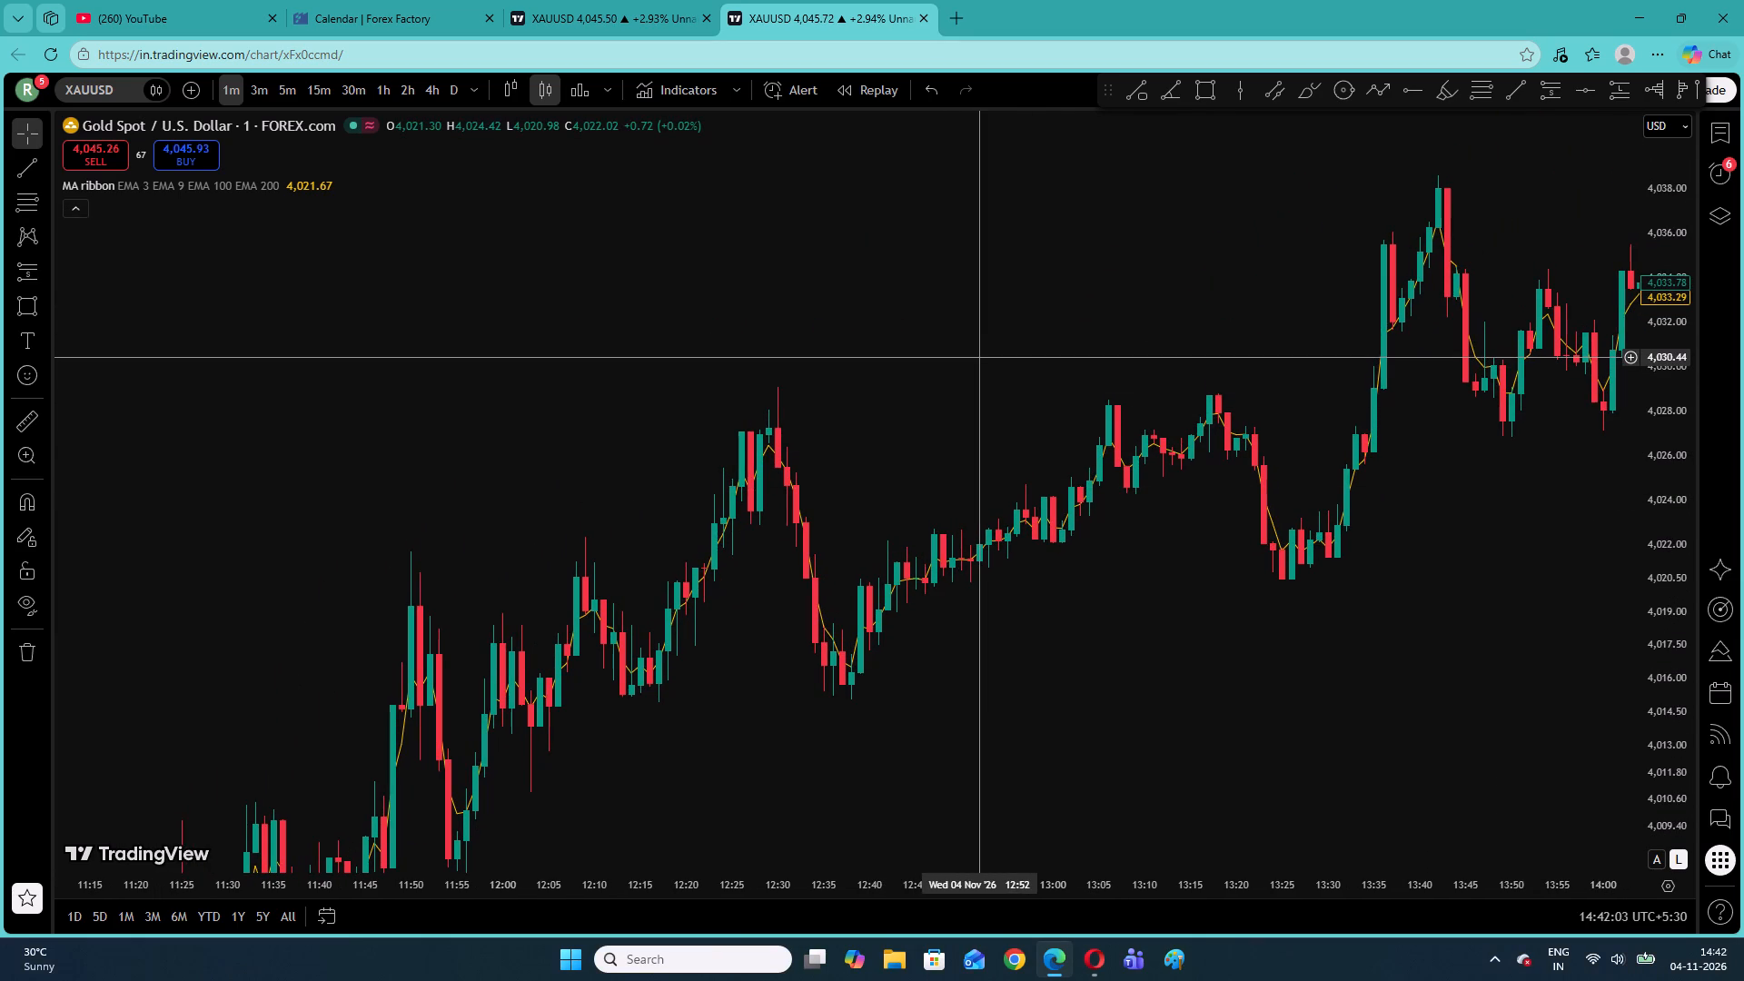
pyautogui.moveTo(980, 357); pyautogui.dragTo(659, 466)
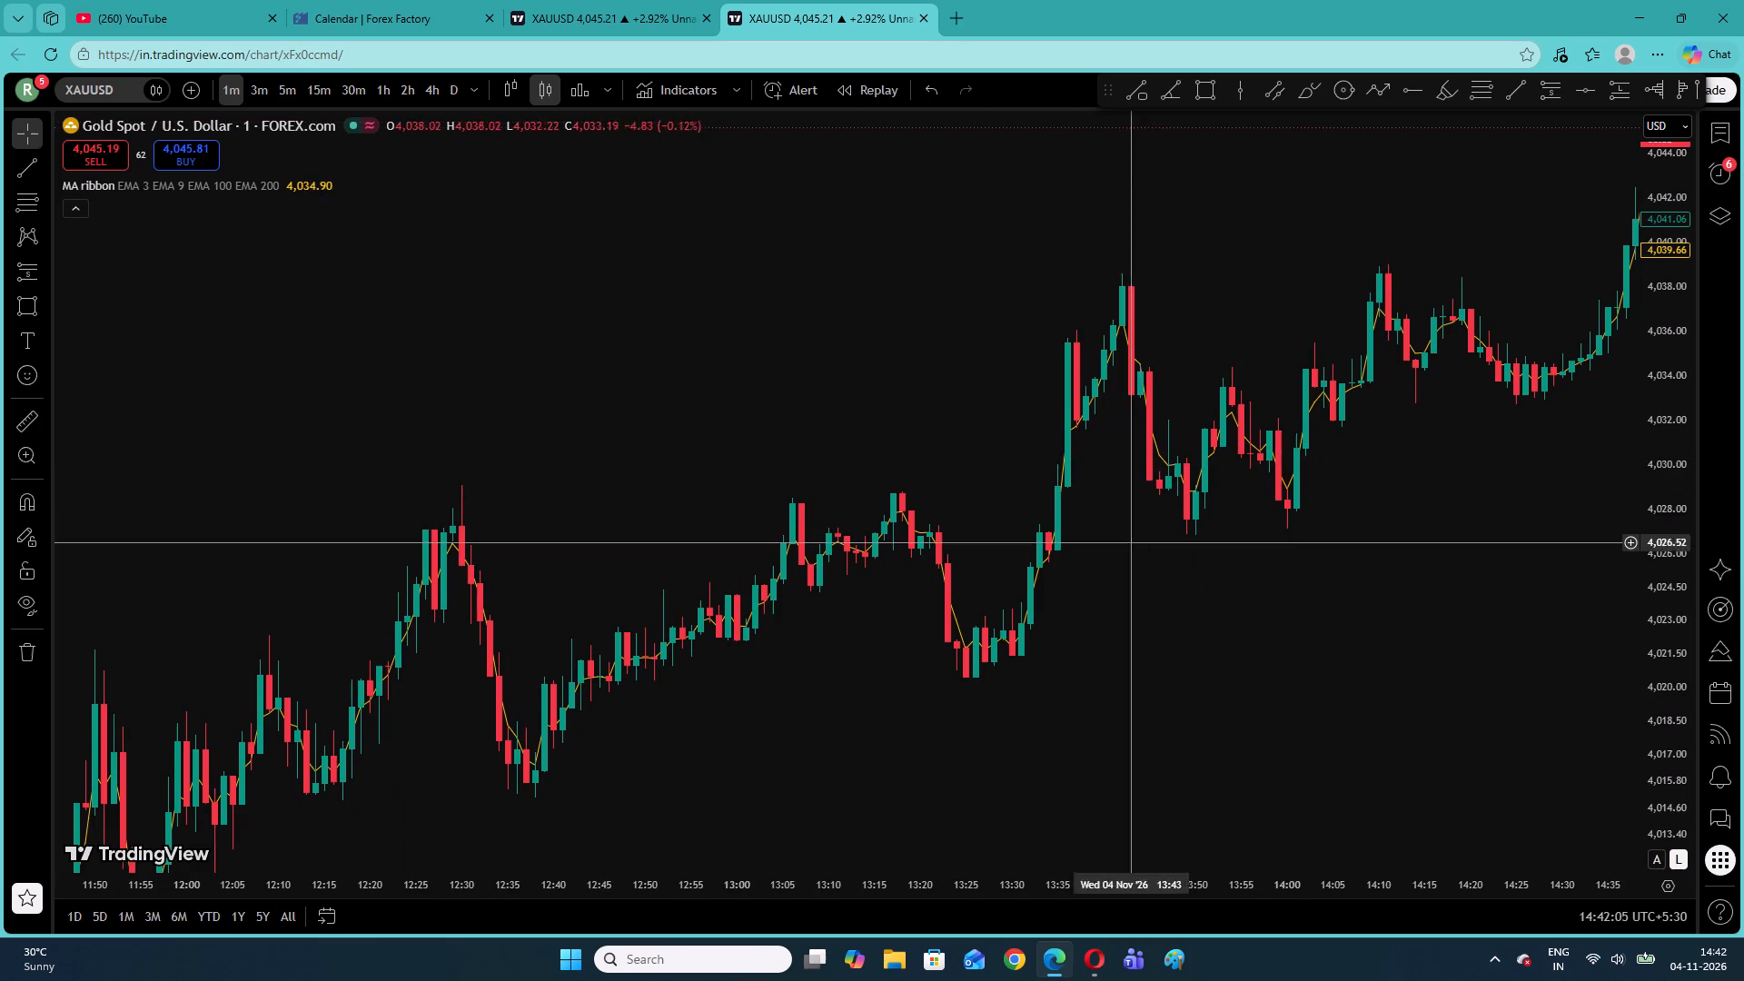
pyautogui.moveTo(1324, 536); pyautogui.dragTo(787, 645)
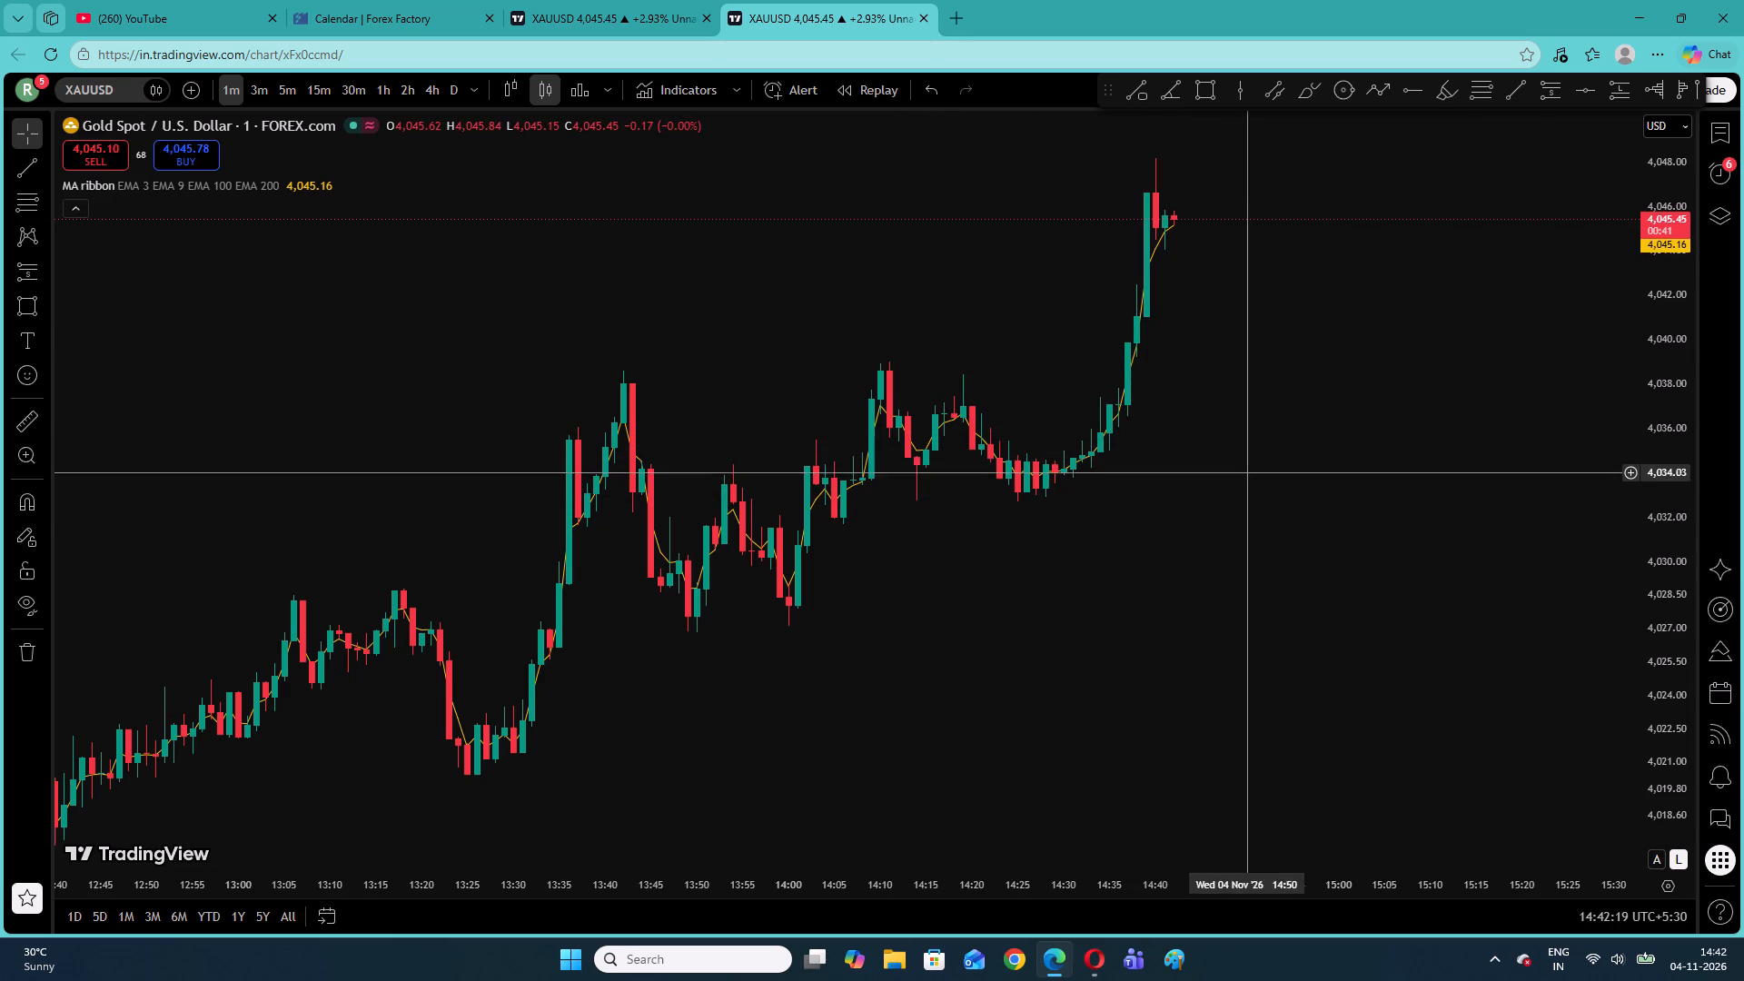
pyautogui.moveTo(1250, 471); pyautogui.dragTo(967, 615)
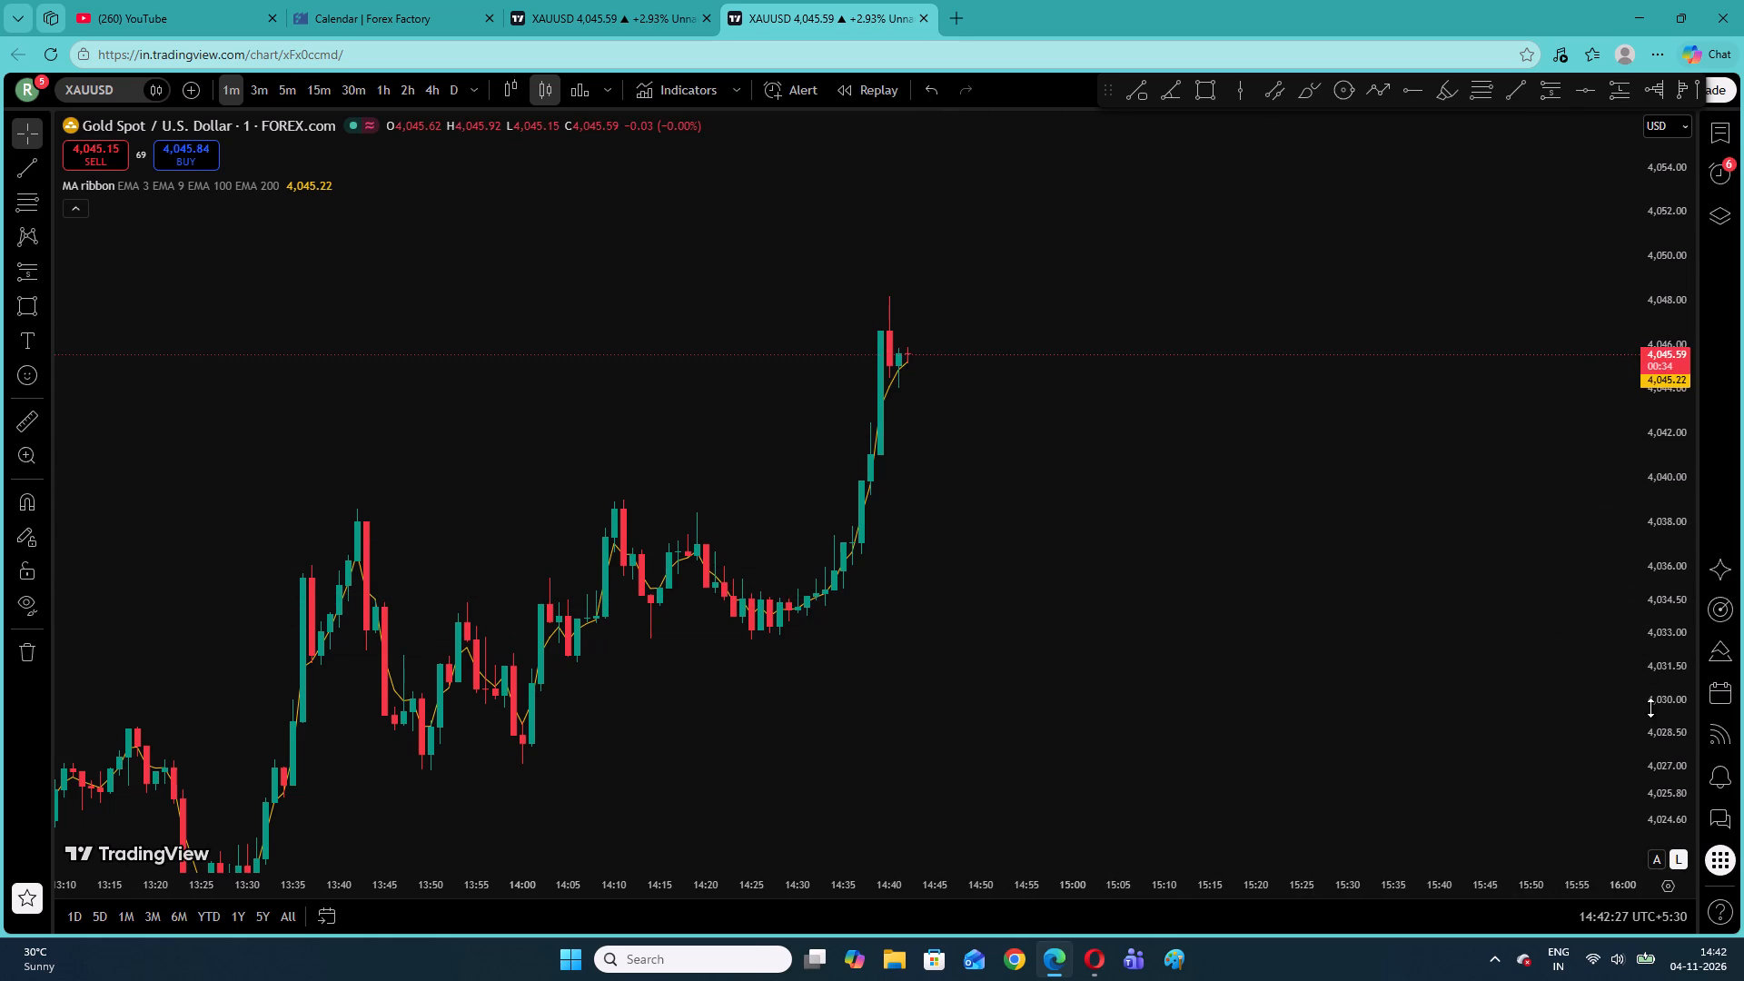
# Examine the 1-minute pullbacks and 3 EMA crossings in closer detail, from the latest rally back to the swings around 11:50.
pyautogui.moveTo(1652, 707); pyautogui.dragTo(1582, 453)
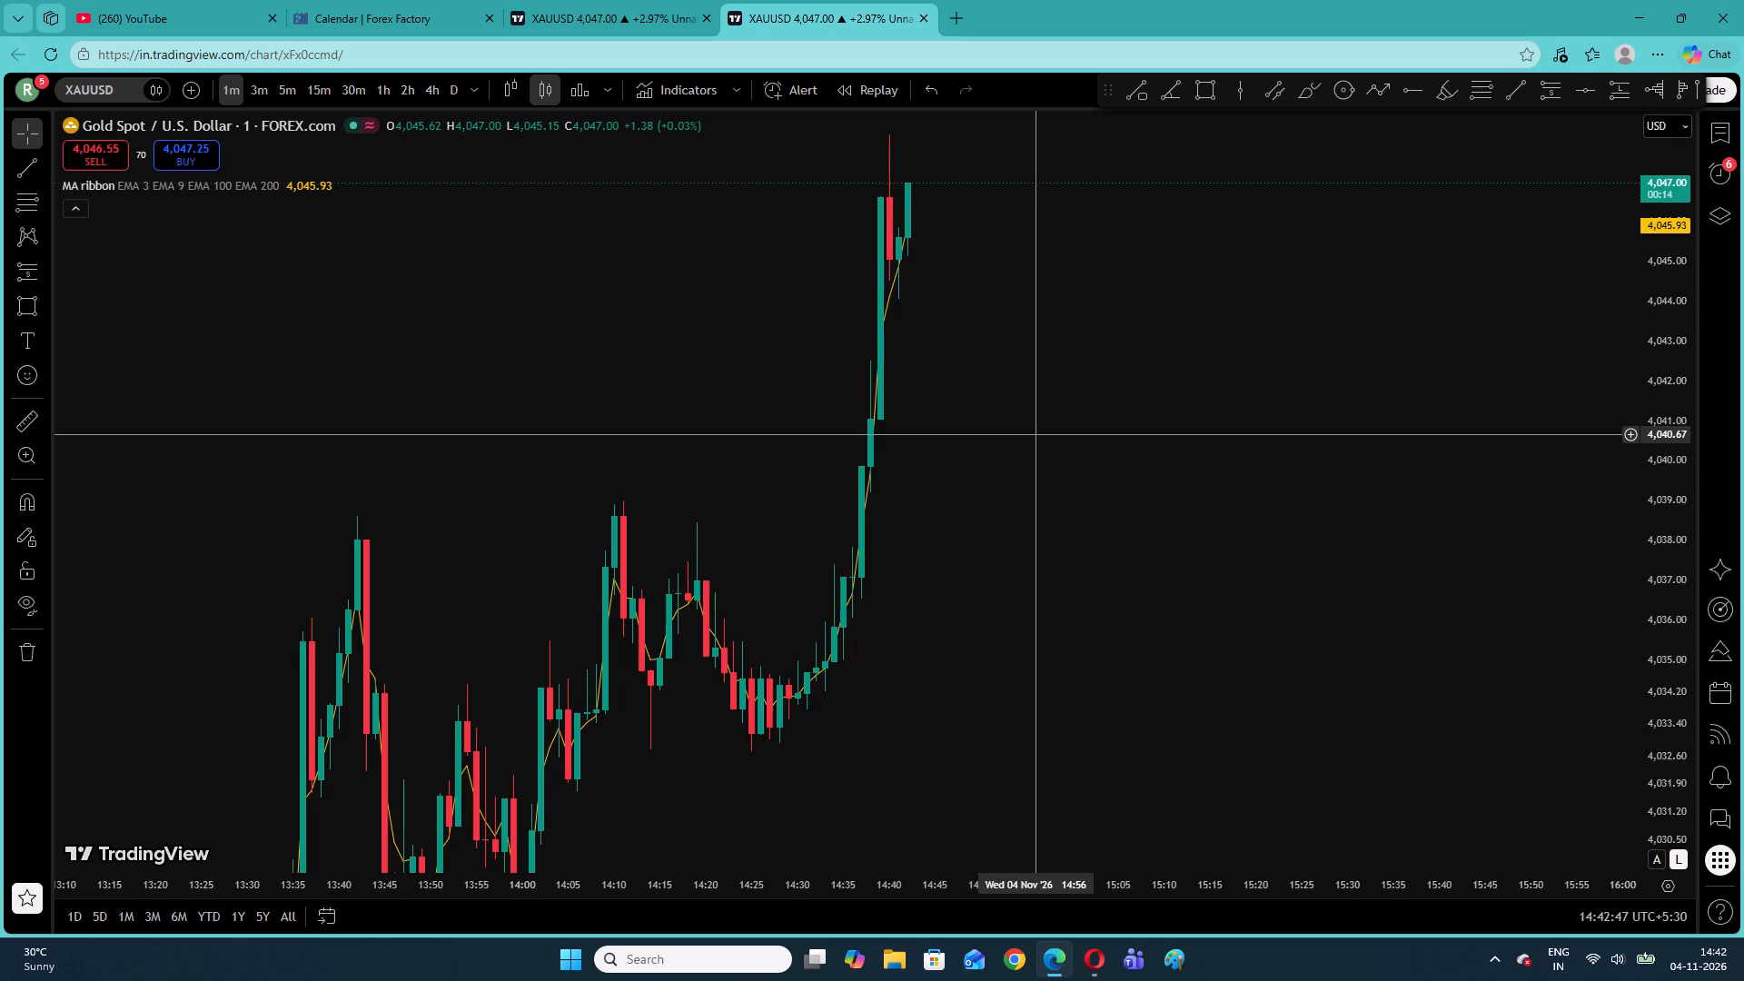
pyautogui.moveTo(905, 795); pyautogui.dragTo(909, 788)
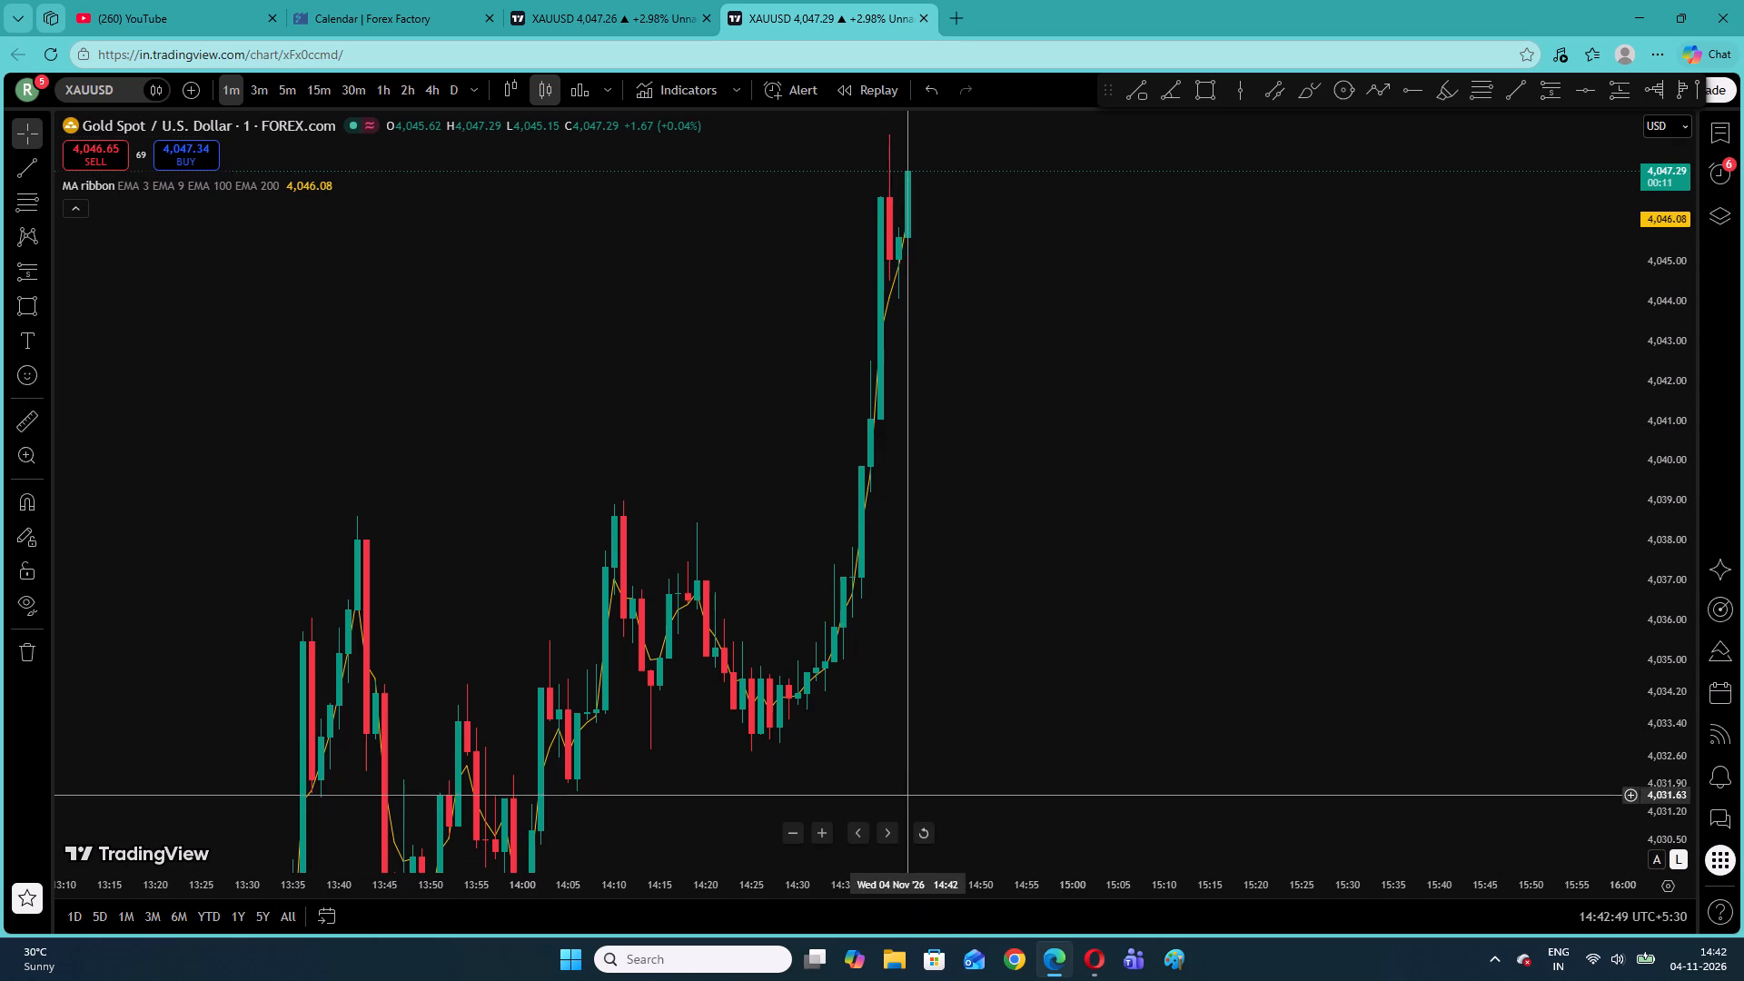
pyautogui.moveTo(909, 788); pyautogui.dragTo(1047, 534)
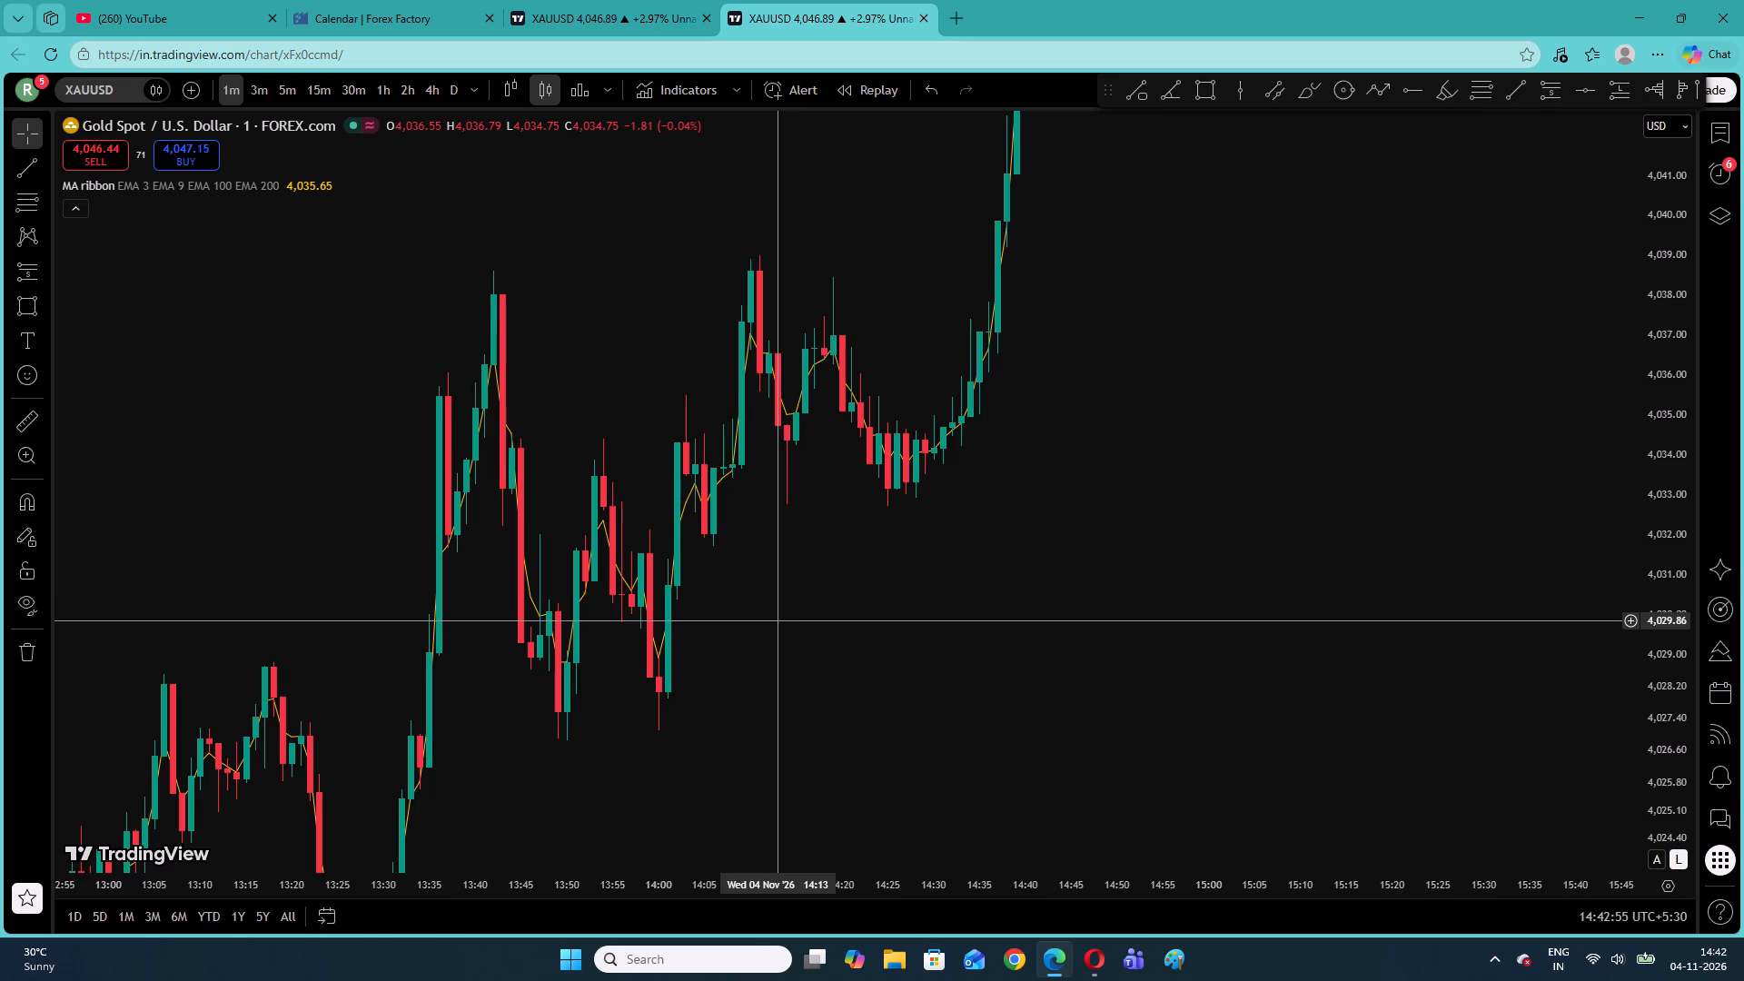
pyautogui.moveTo(783, 634); pyautogui.dragTo(786, 629)
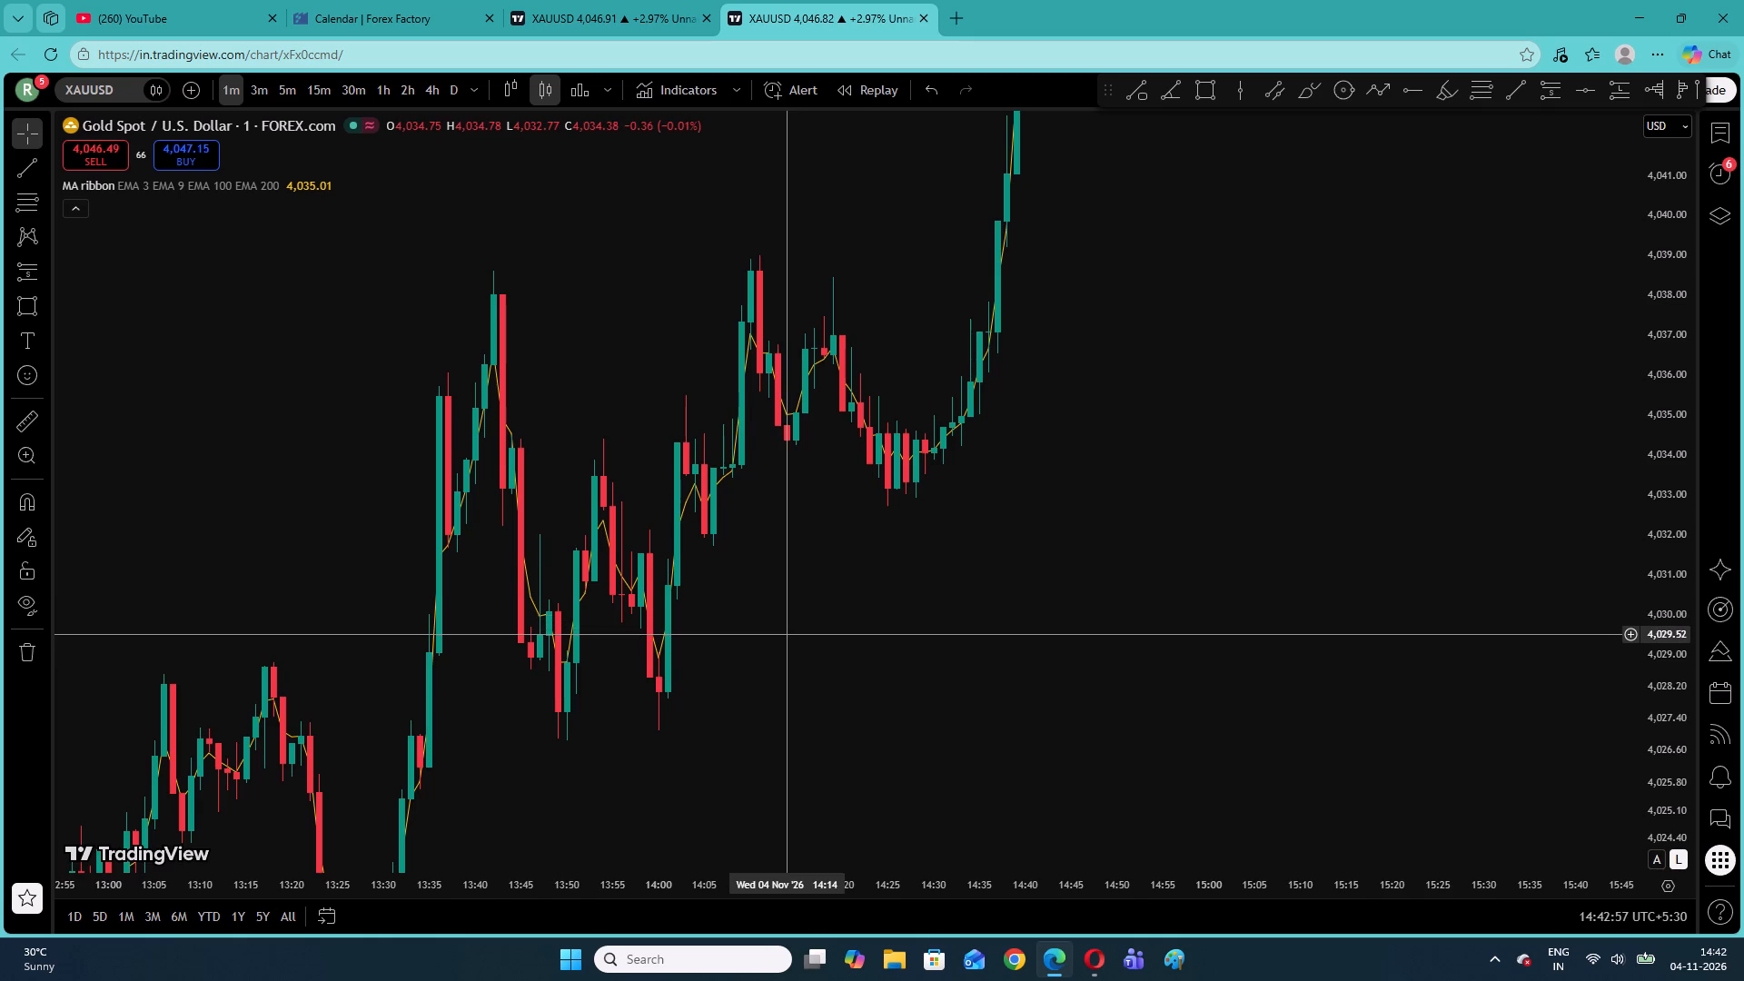
pyautogui.moveTo(786, 629); pyautogui.dragTo(912, 537)
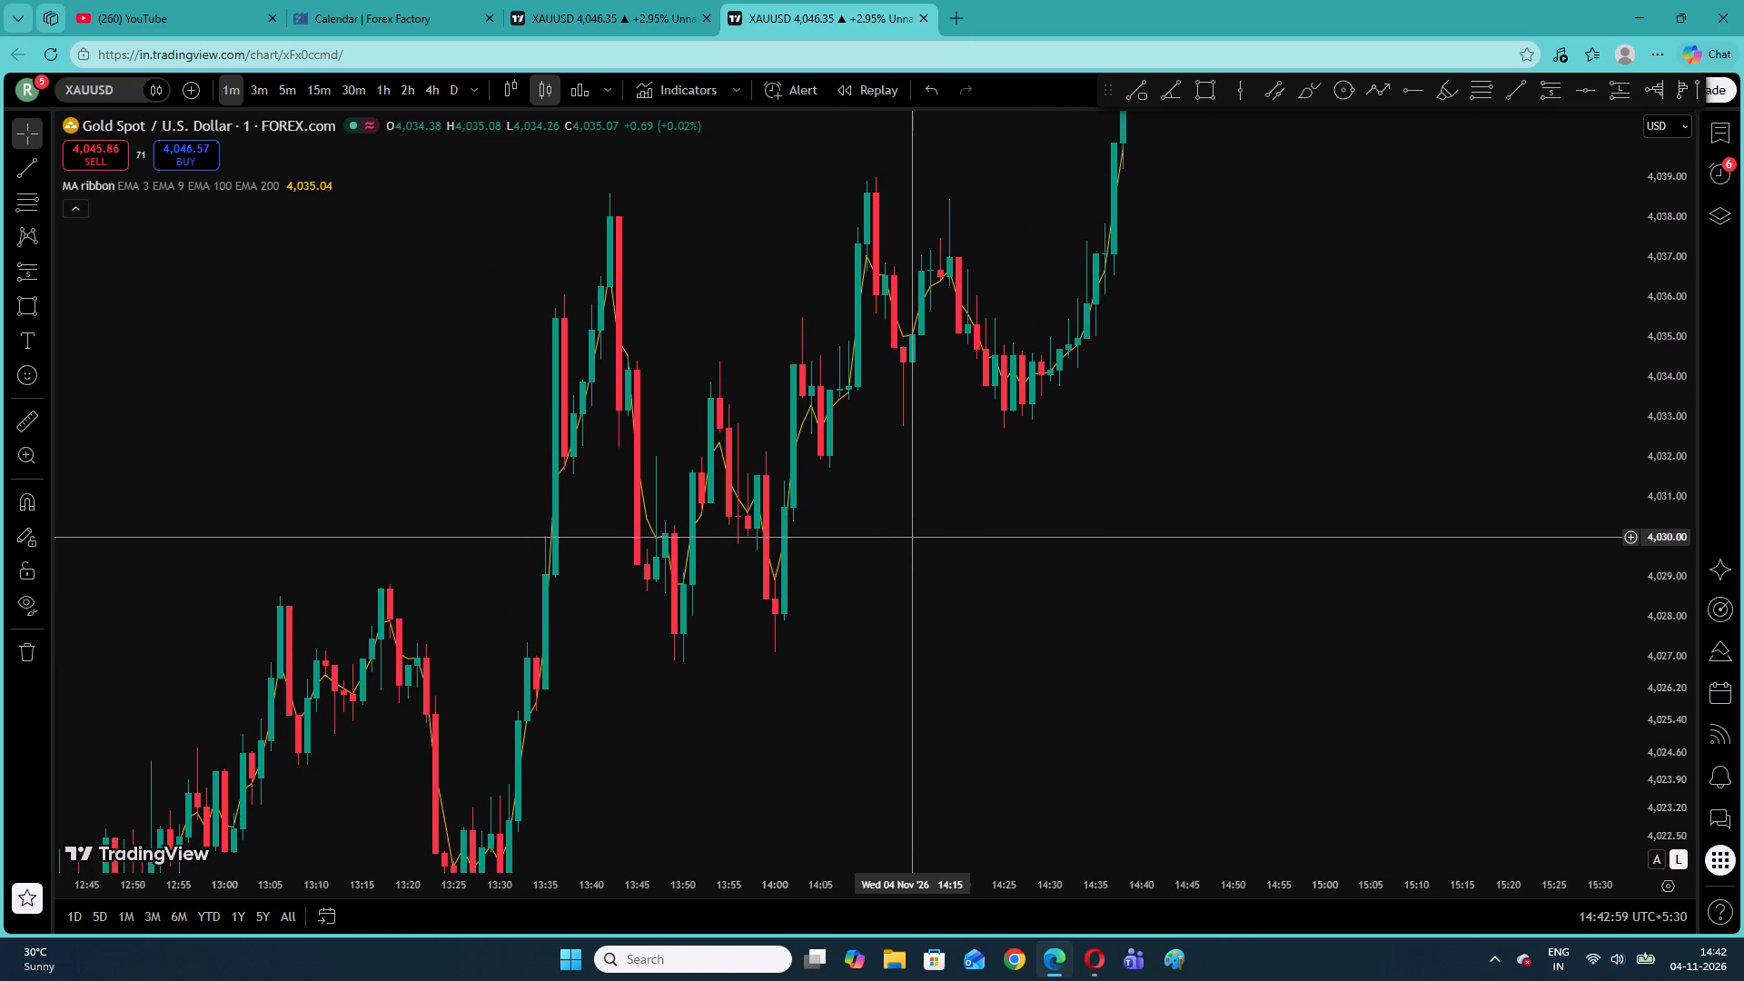
pyautogui.moveTo(873, 663); pyautogui.dragTo(982, 518)
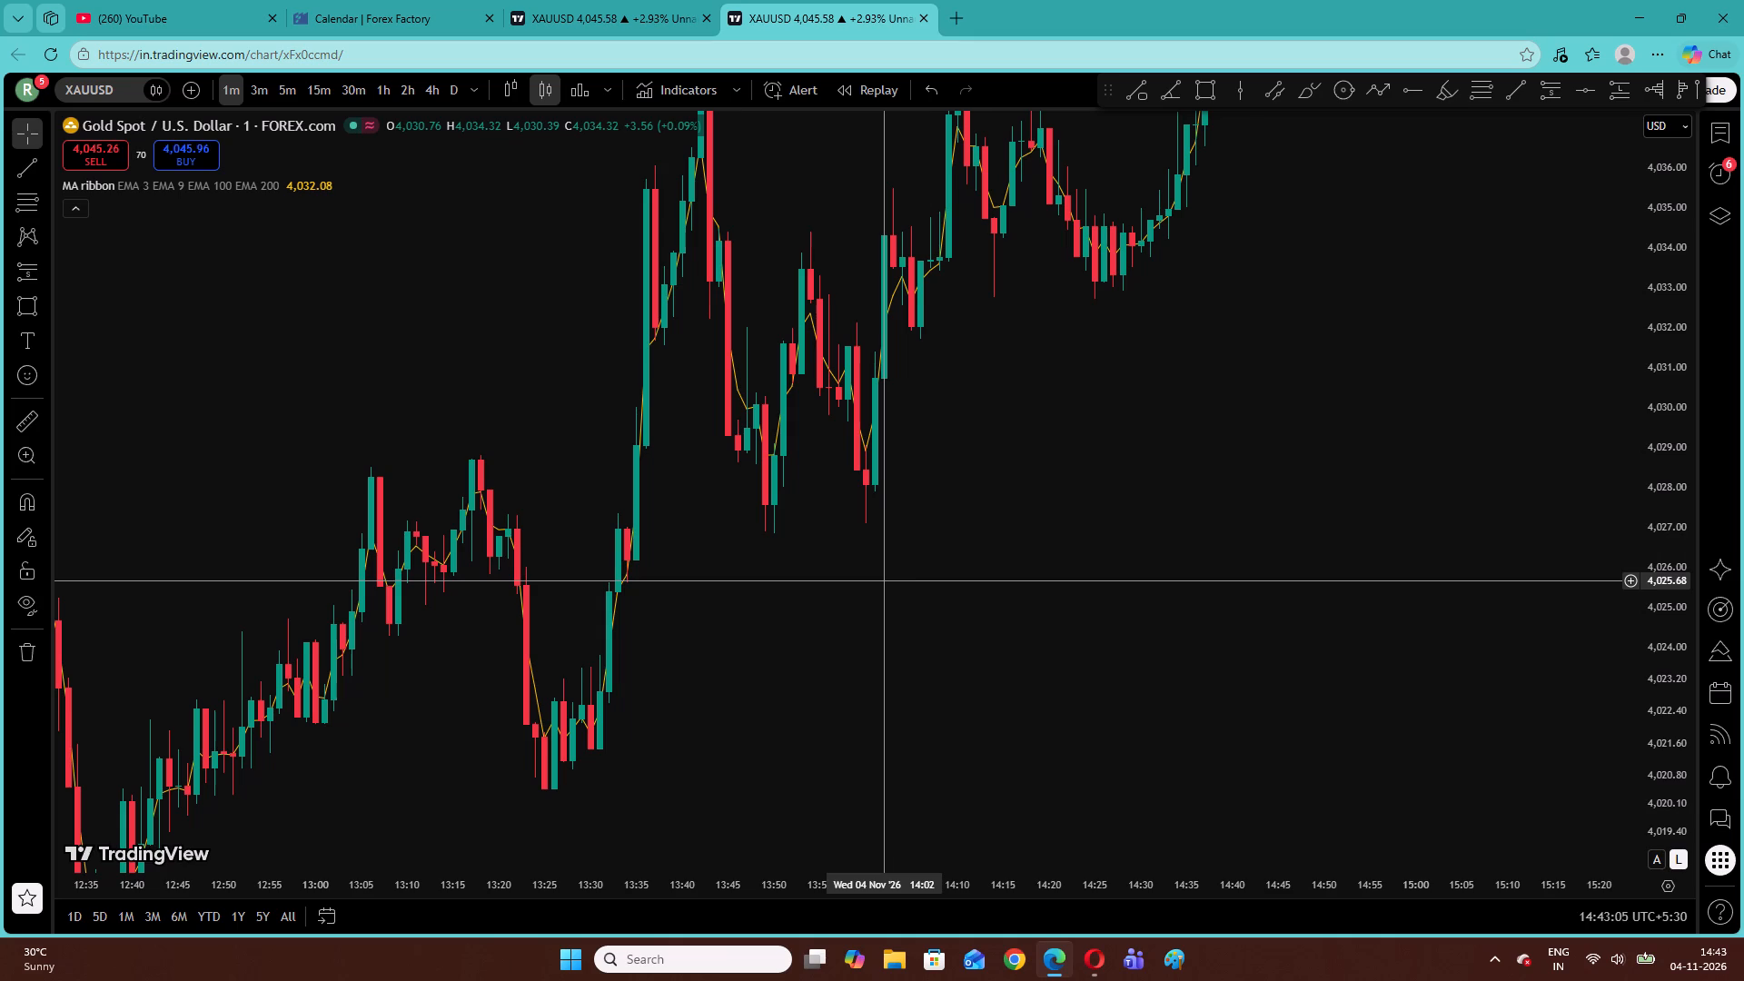
pyautogui.moveTo(826, 602); pyautogui.dragTo(1213, 465)
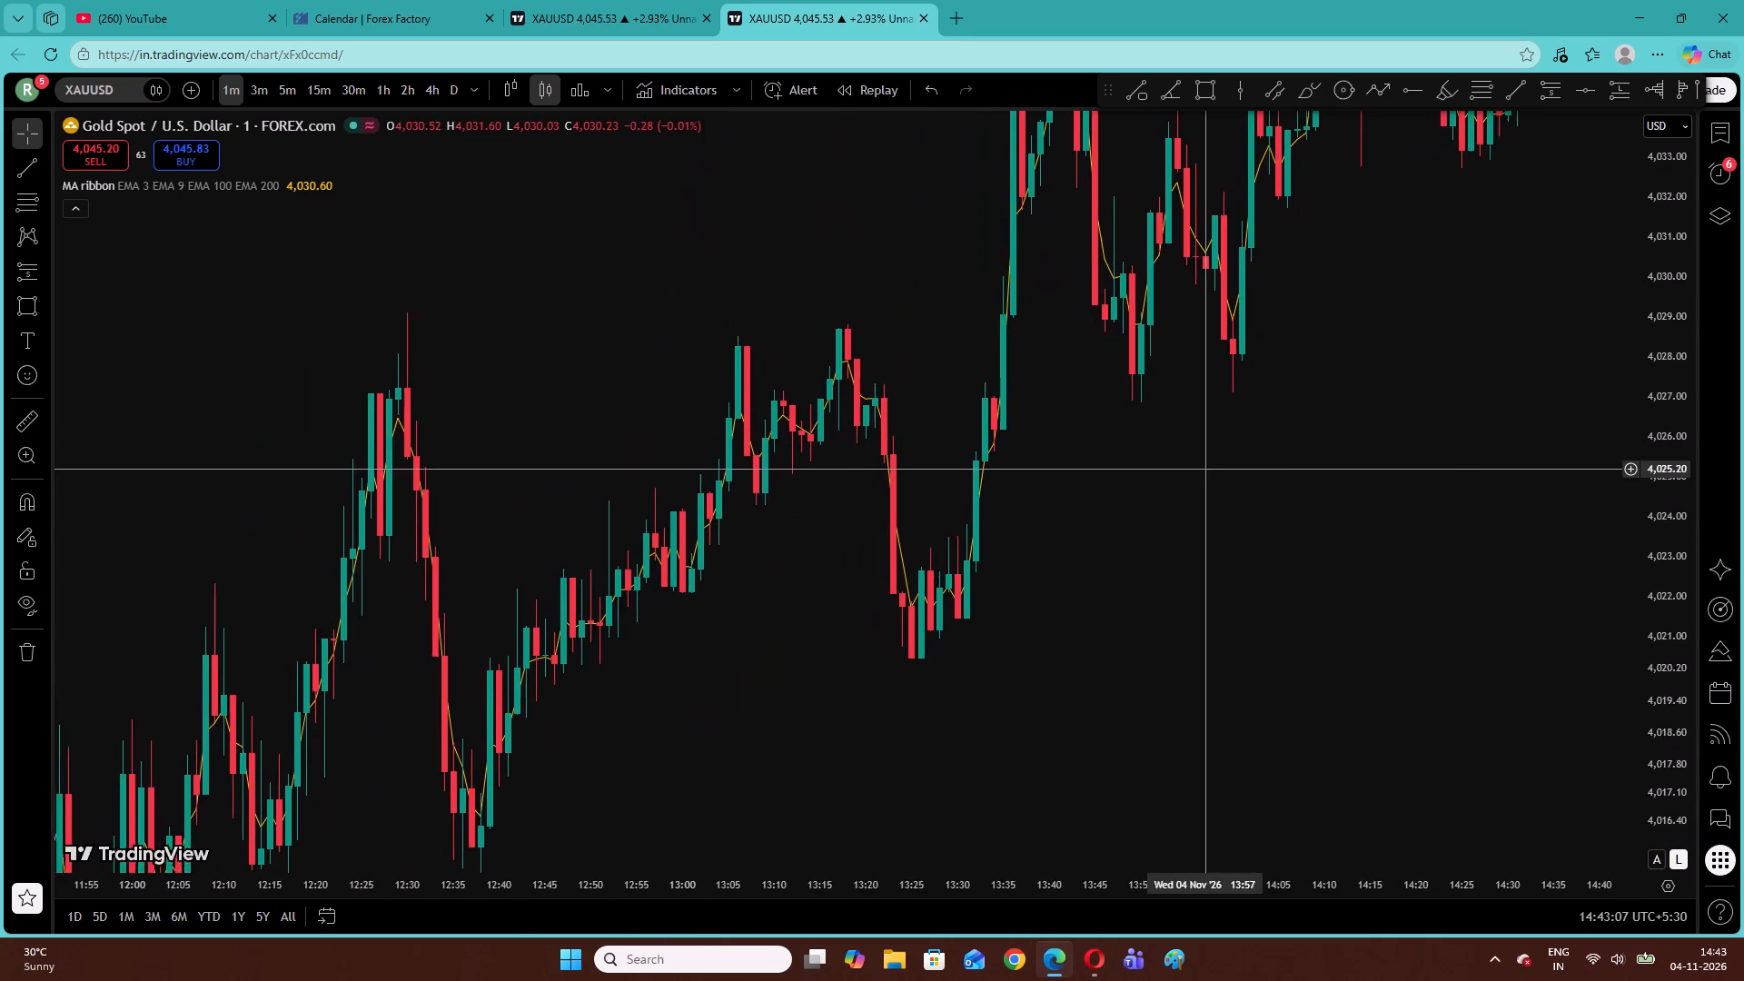
pyautogui.moveTo(1213, 465); pyautogui.dragTo(1215, 463)
pyautogui.moveTo(814, 690); pyautogui.dragTo(1184, 481)
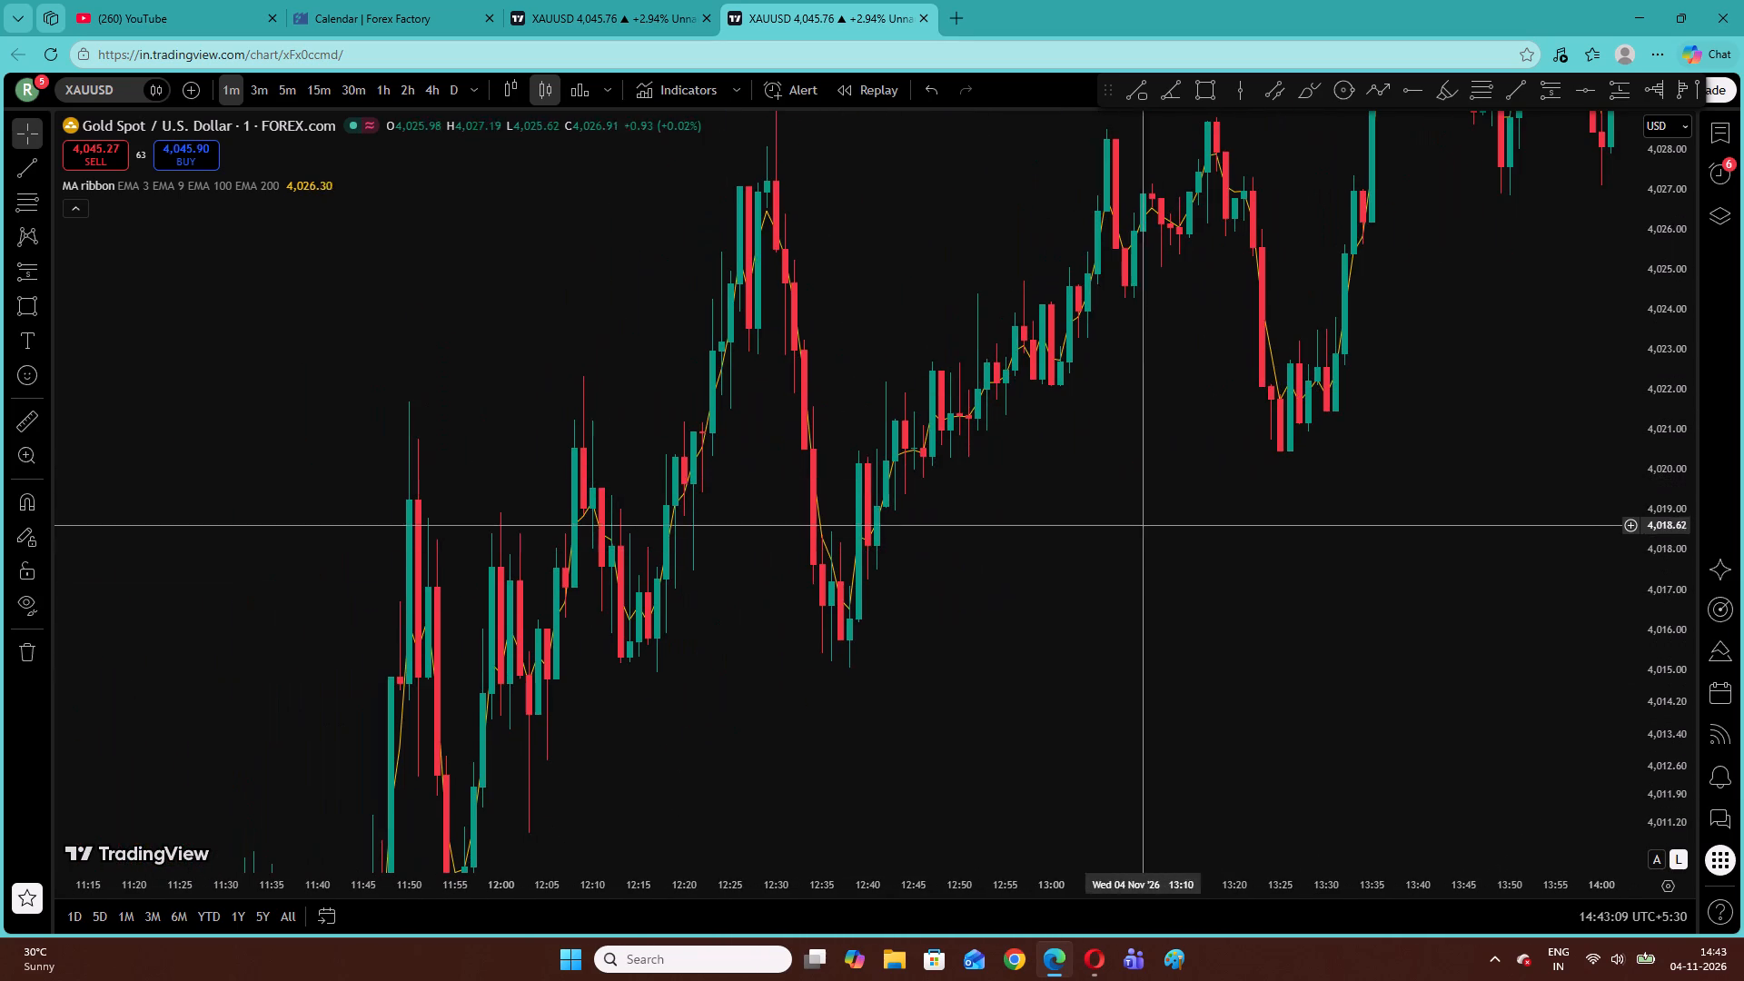
pyautogui.moveTo(1143, 526); pyautogui.dragTo(877, 677)
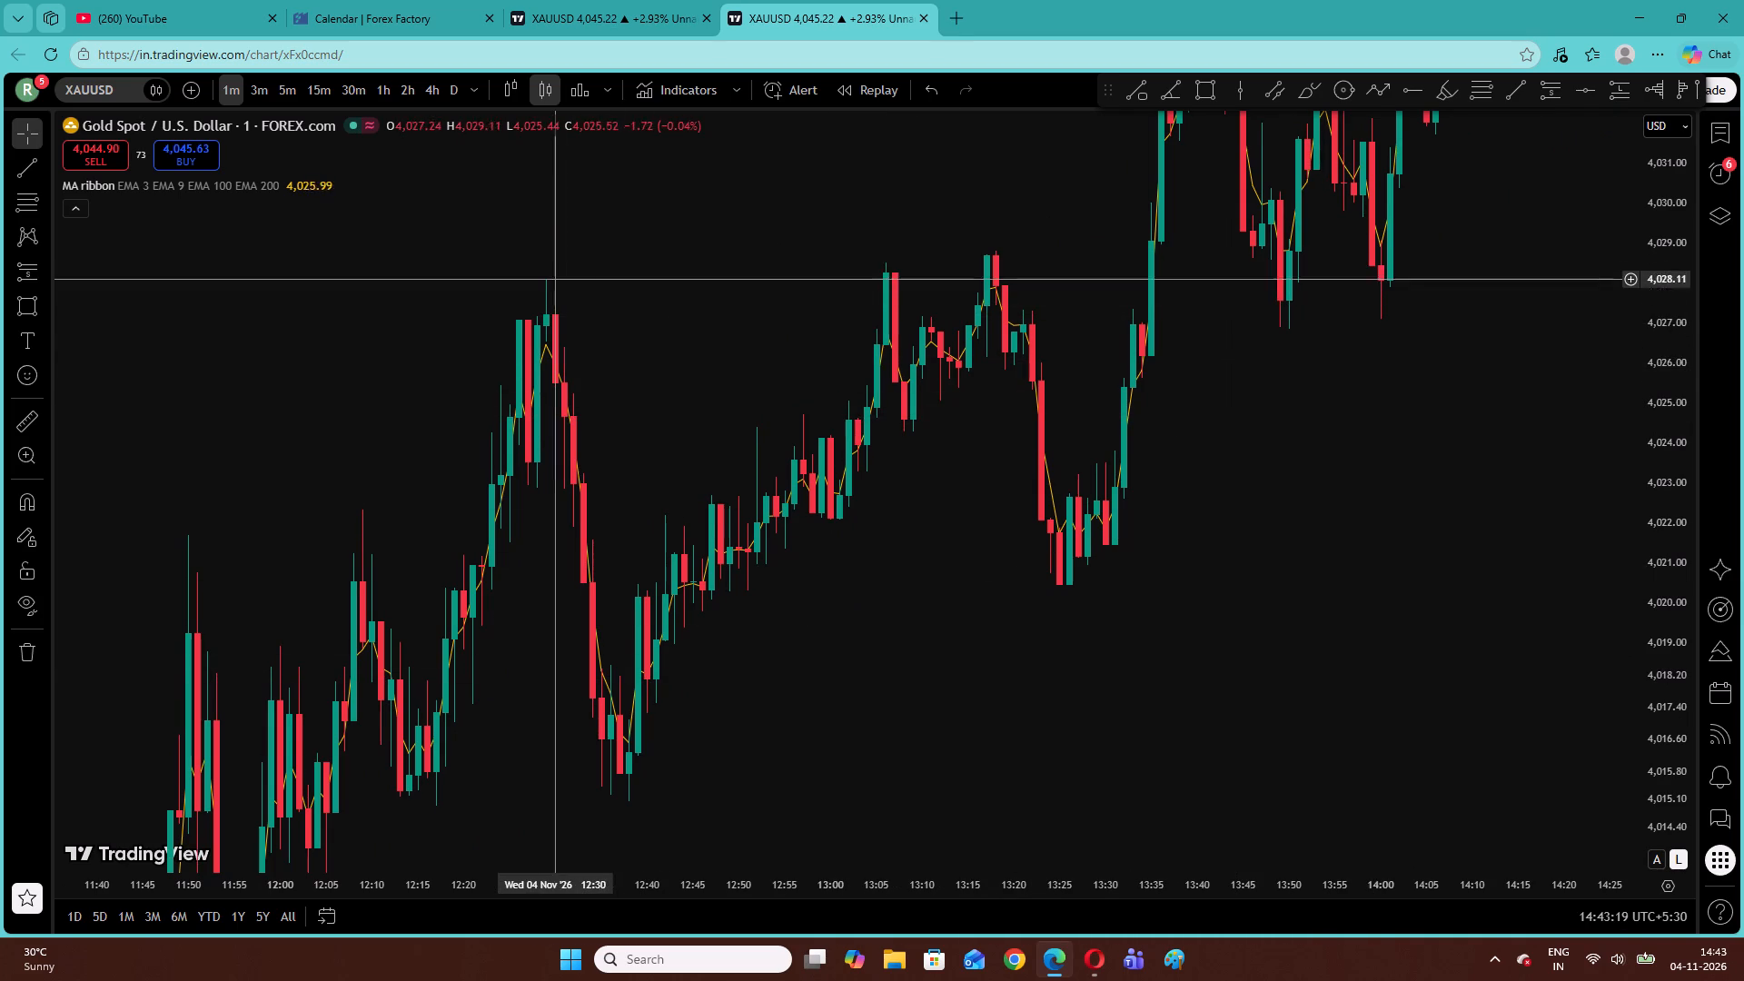
# Set the length of the MA ribbon's first EMA (MA #1) to 5.
pyautogui.click(320, 183)
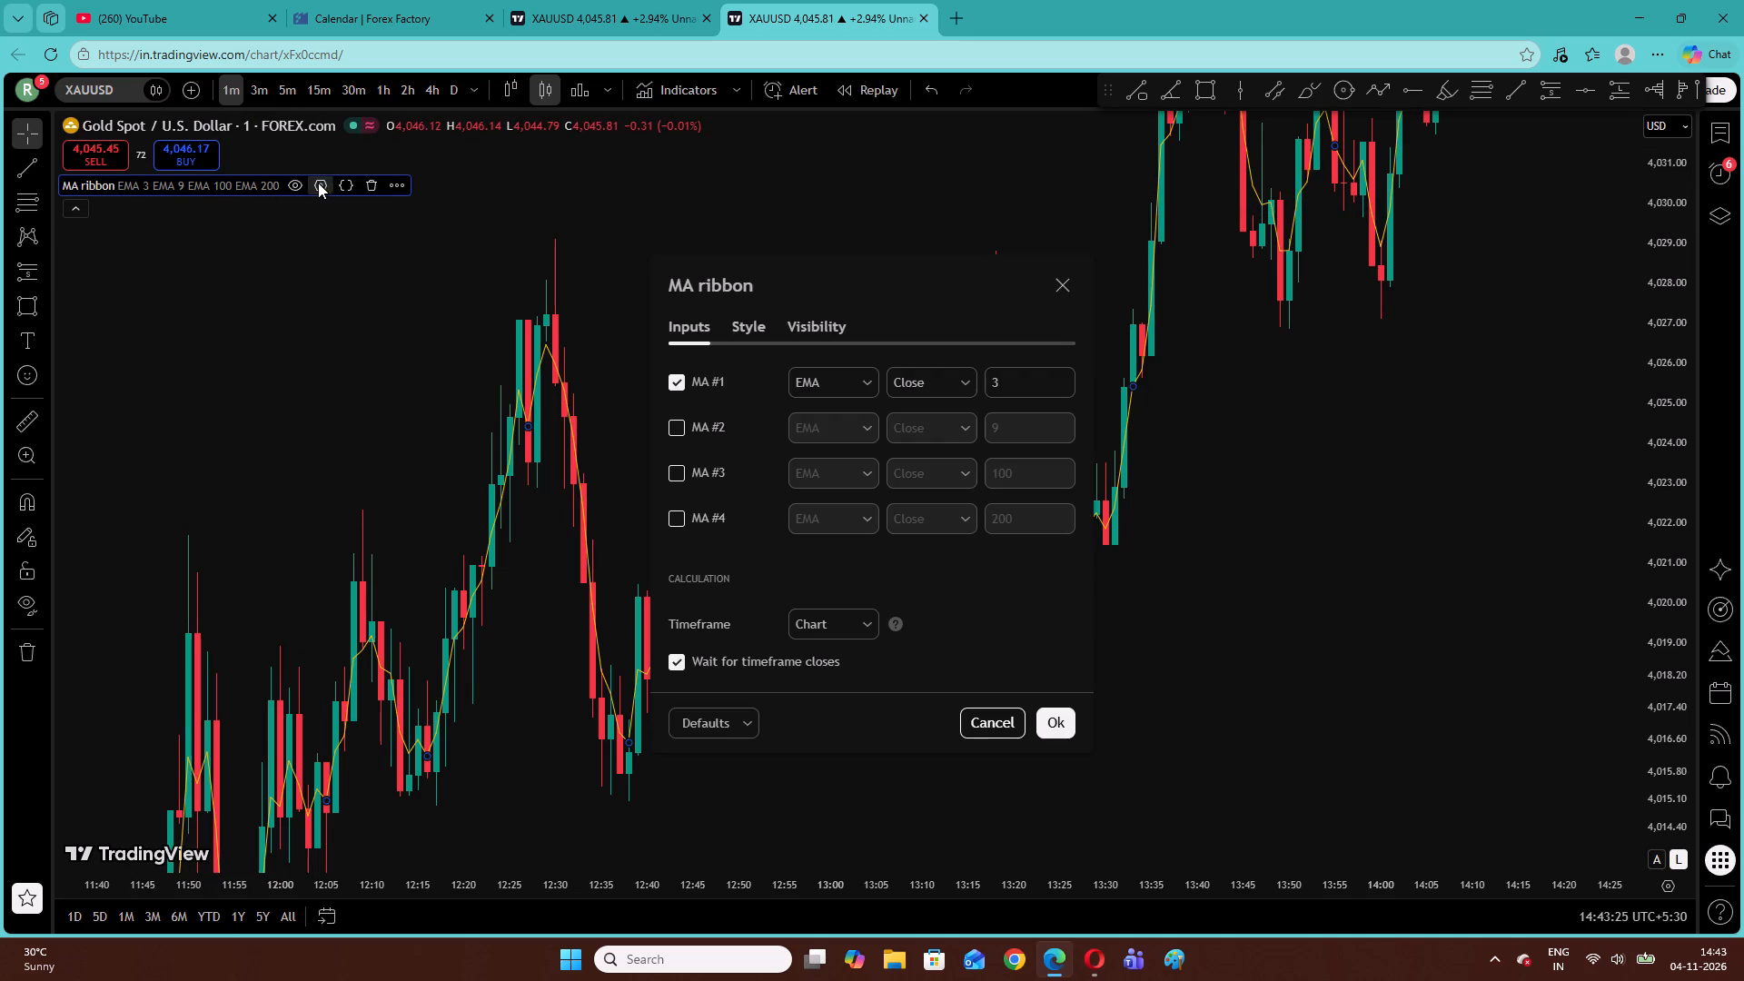
pyautogui.click(1010, 391)
pyautogui.click(1012, 391)
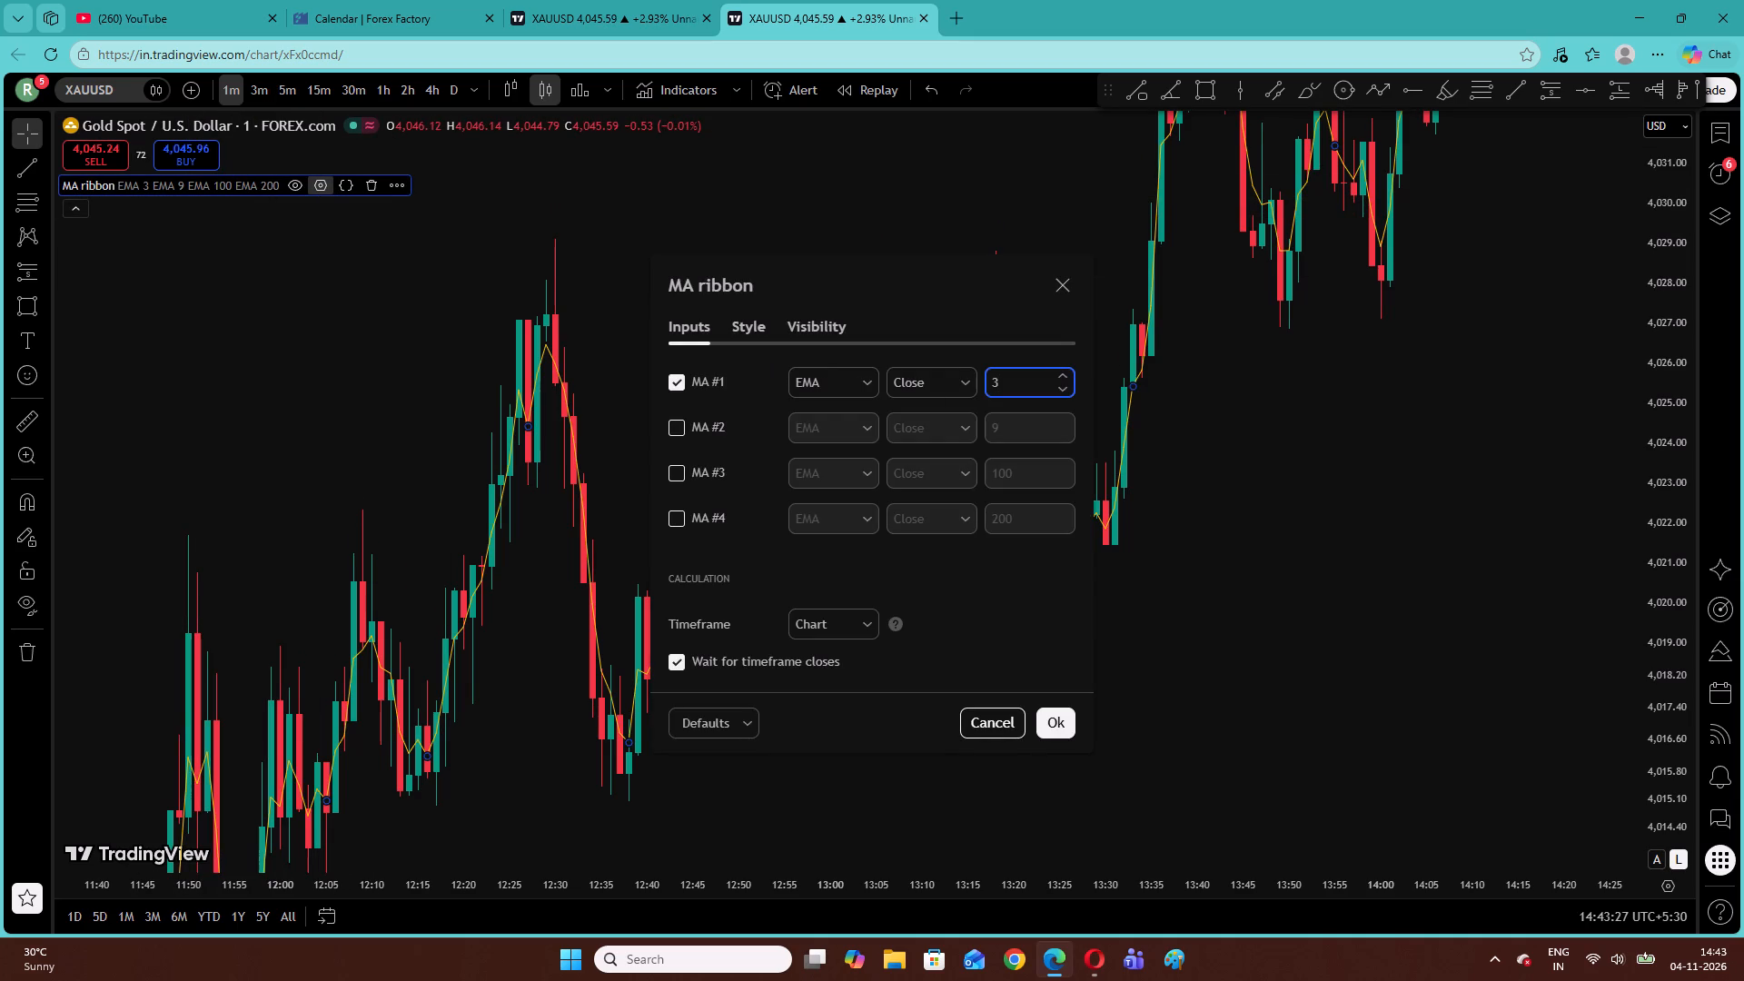
pyautogui.press('\\')
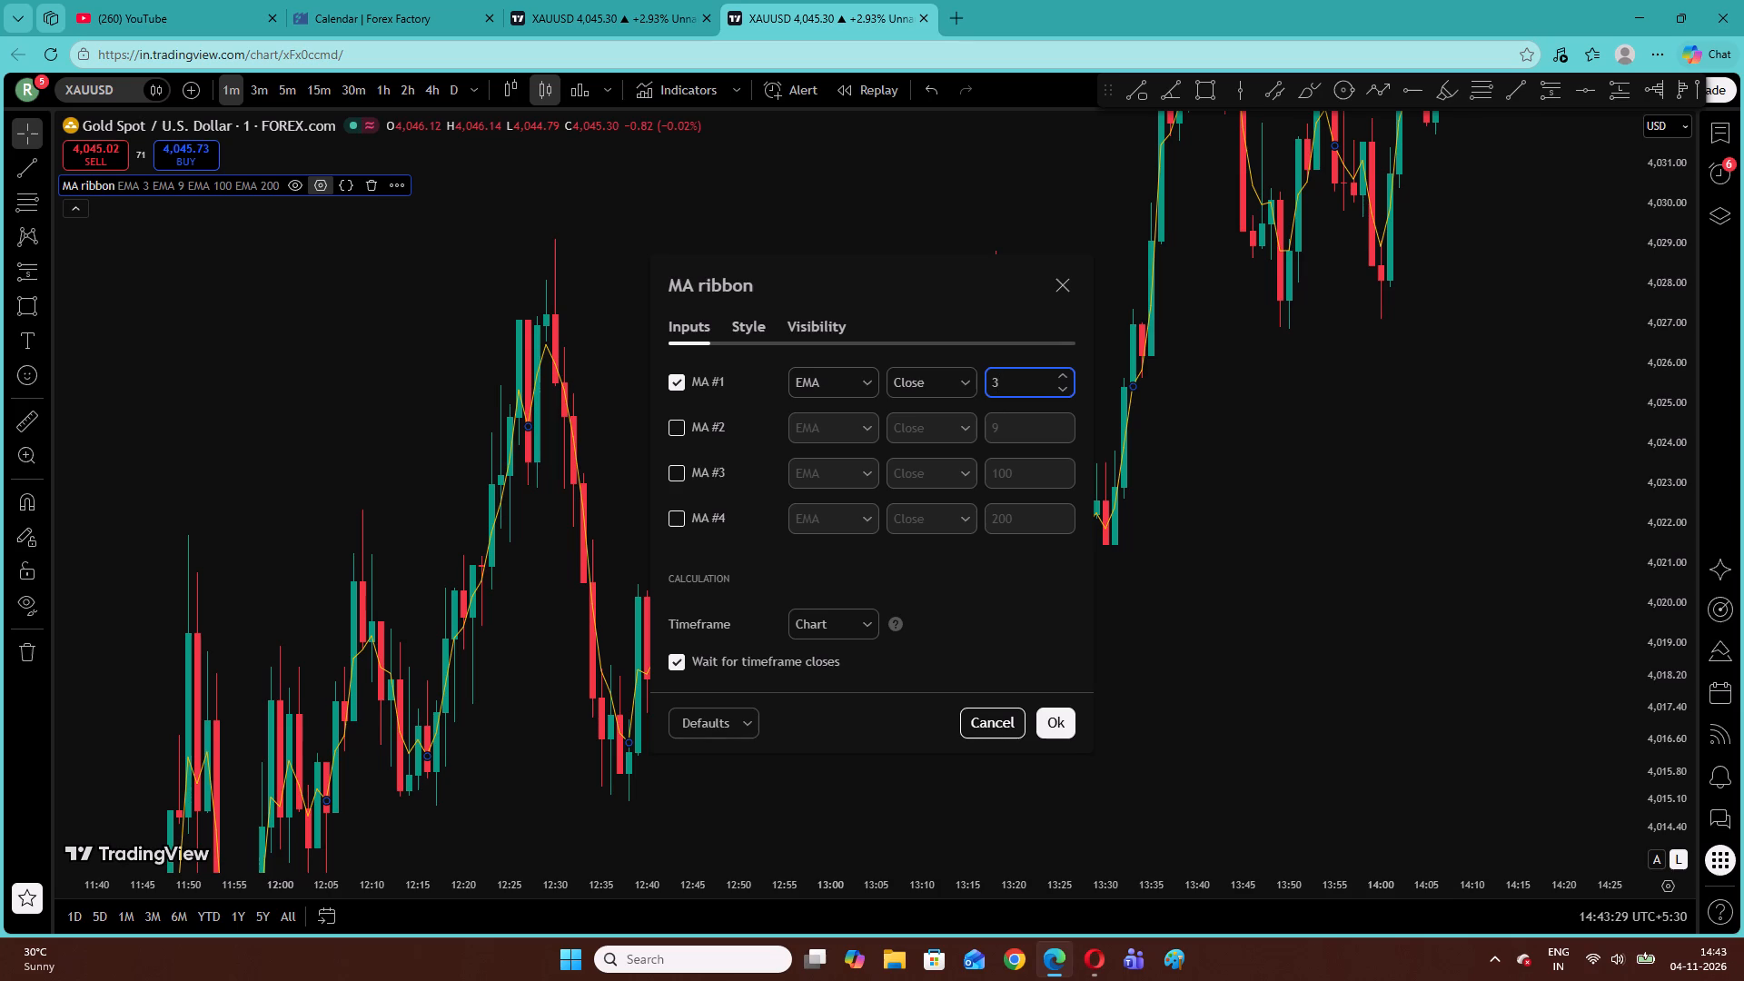
pyautogui.press('BackSpace')
pyautogui.press('5')
pyautogui.click(1050, 725)
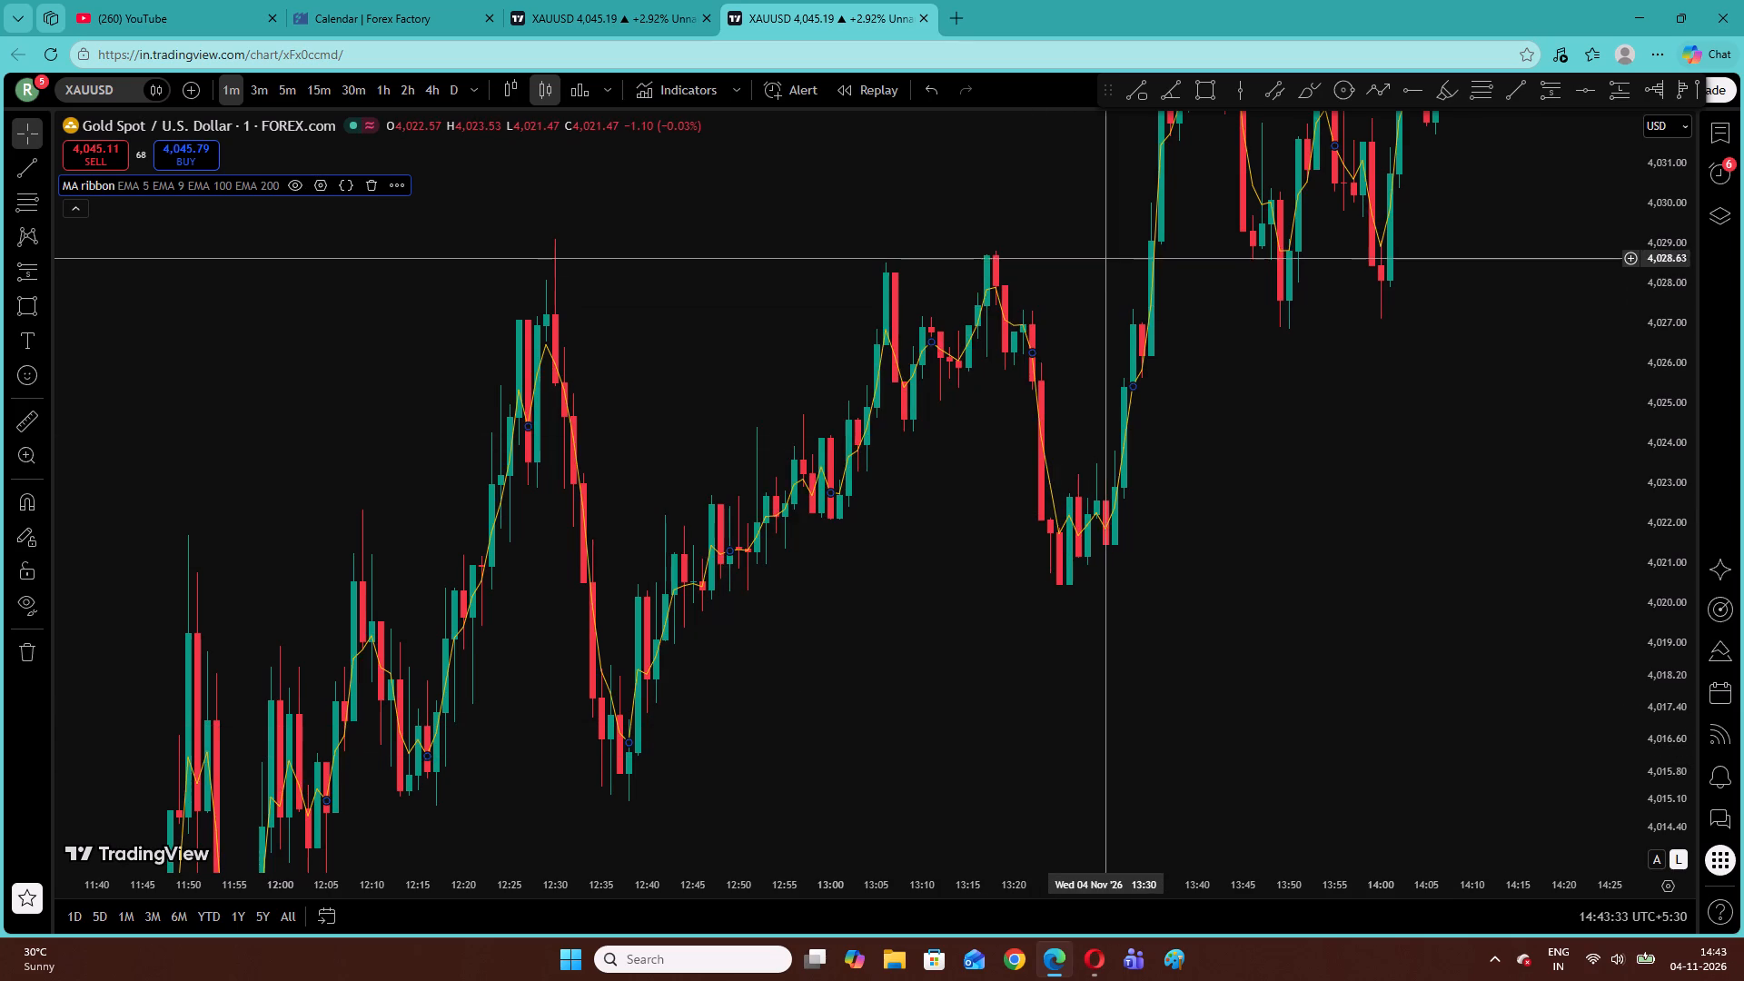
pyautogui.click(1107, 253)
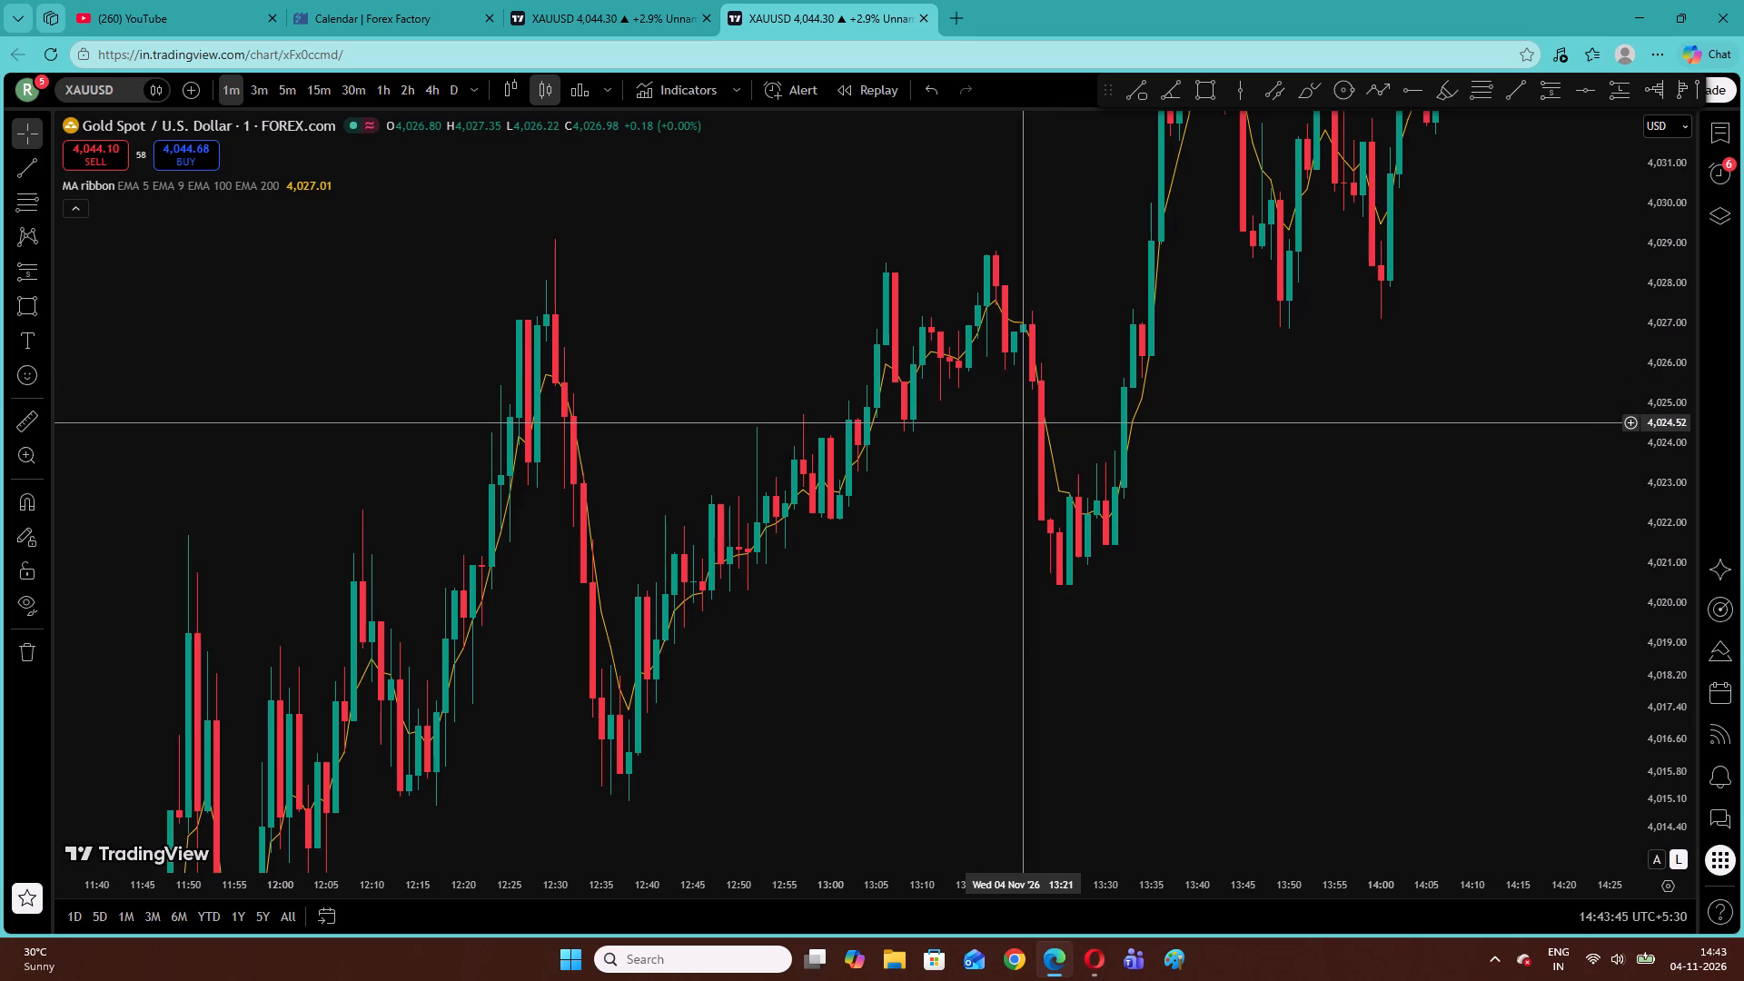
pyautogui.moveTo(1077, 242); pyautogui.dragTo(1065, 249)
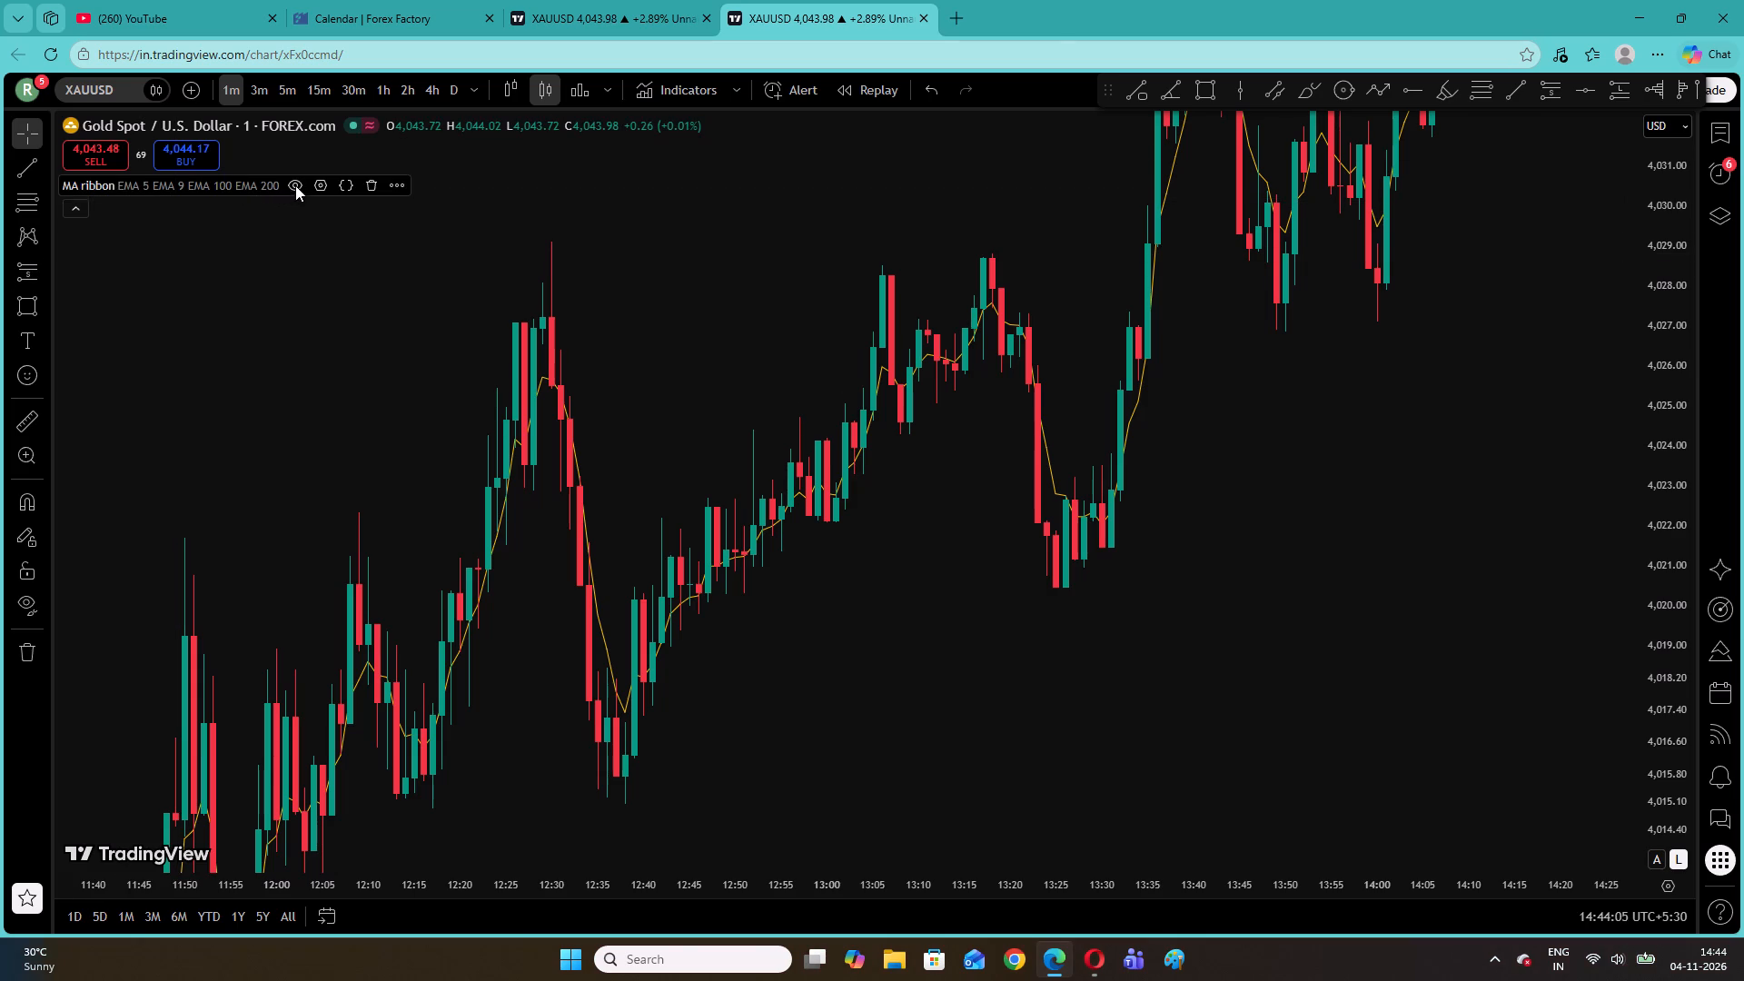
# Hide the MA ribbon to view the 1-minute candles alone between about 11:20 and the latest price.
pyautogui.click(295, 185)
pyautogui.moveTo(1677, 468); pyautogui.dragTo(1670, 708)
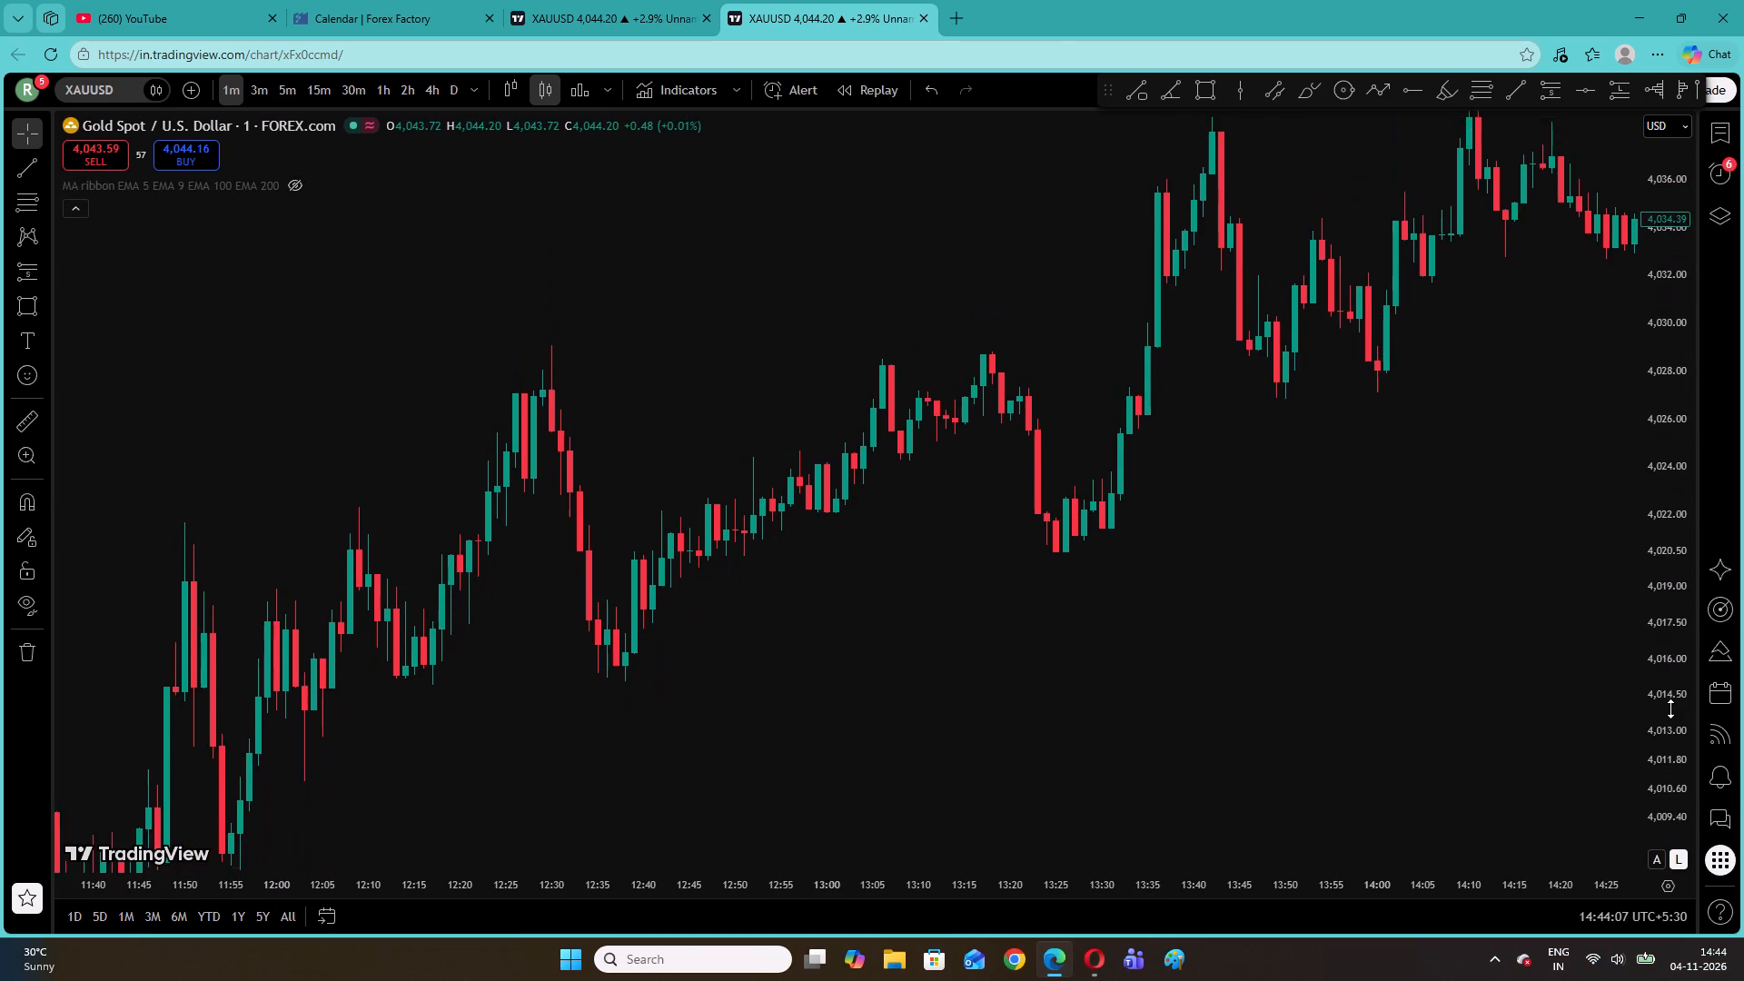
pyautogui.moveTo(1670, 708); pyautogui.dragTo(1669, 695)
pyautogui.moveTo(1497, 415); pyautogui.dragTo(745, 668)
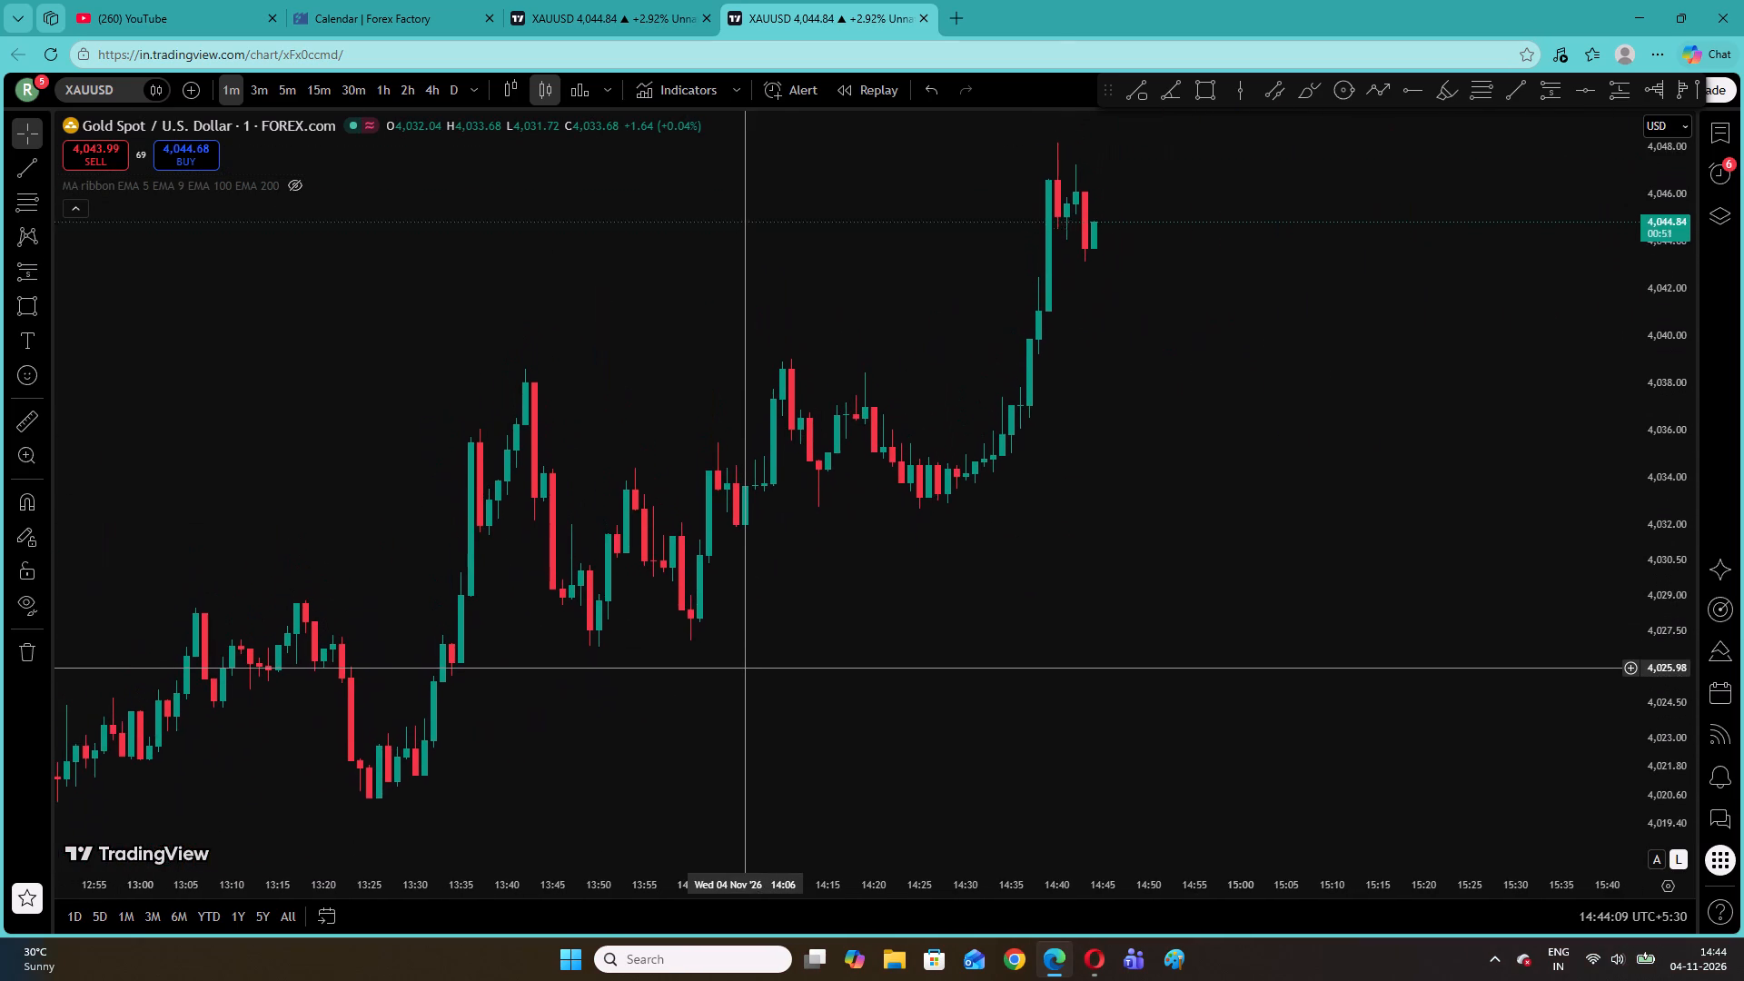
pyautogui.moveTo(745, 668); pyautogui.dragTo(1329, 472)
pyautogui.moveTo(718, 335); pyautogui.dragTo(942, 282)
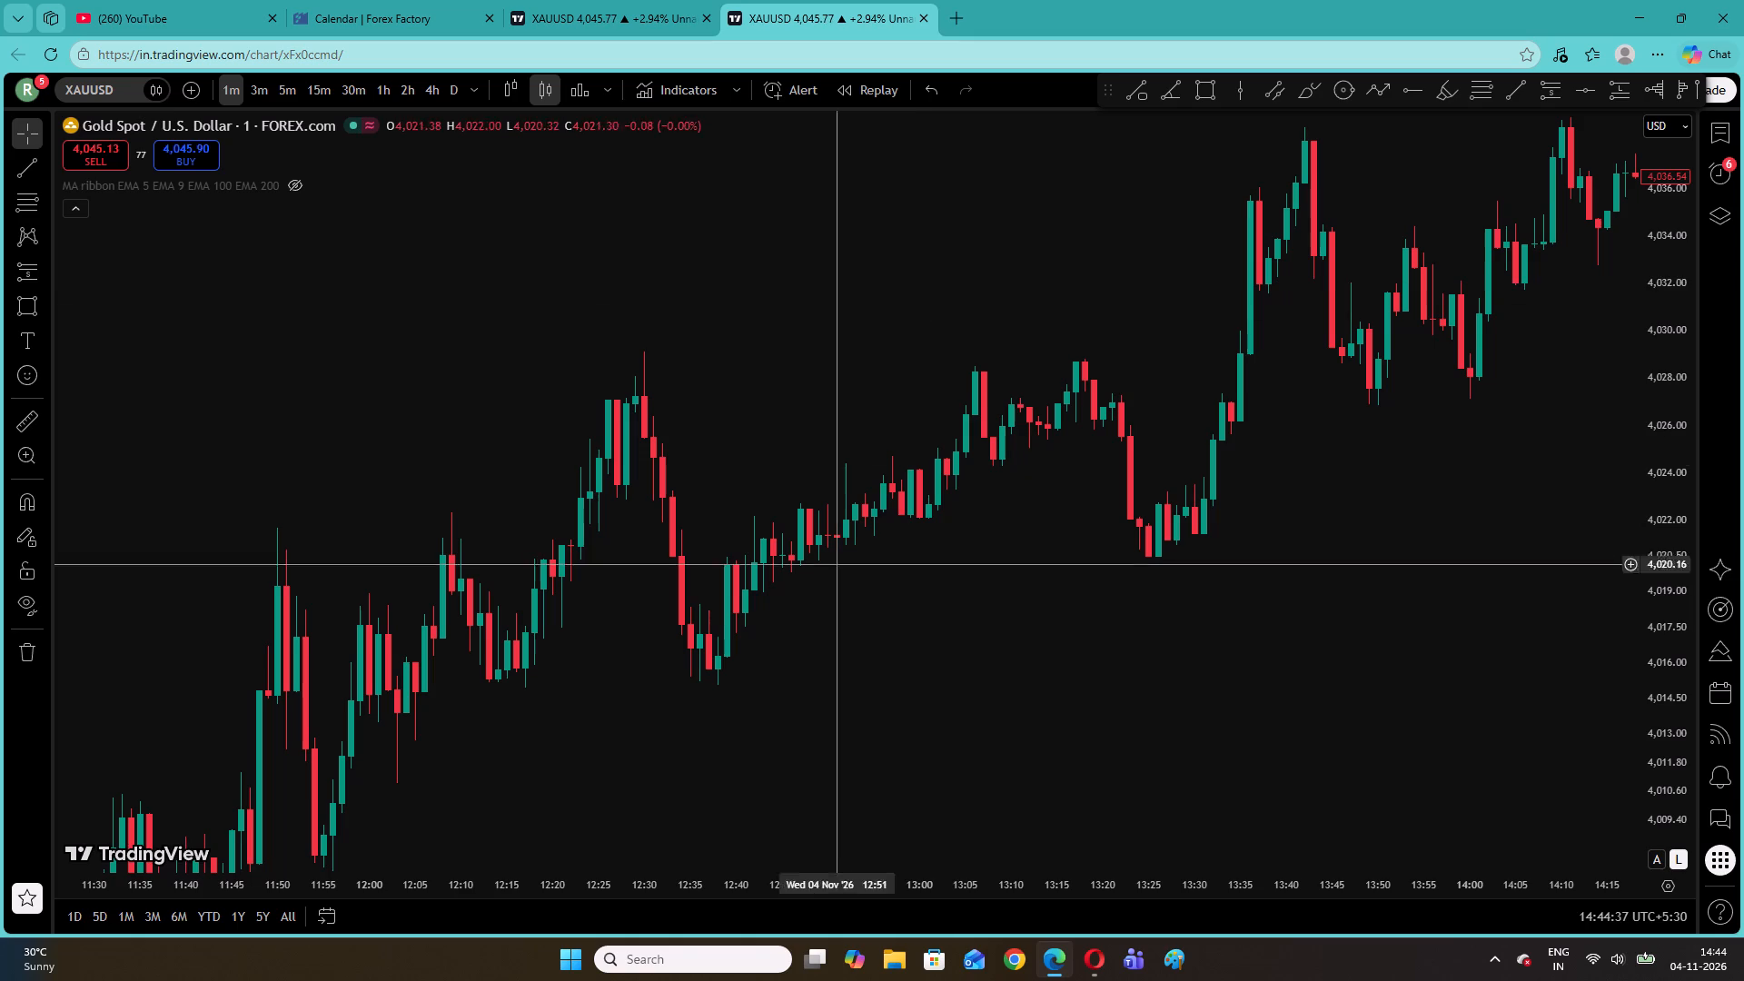
pyautogui.moveTo(734, 675); pyautogui.dragTo(1036, 423)
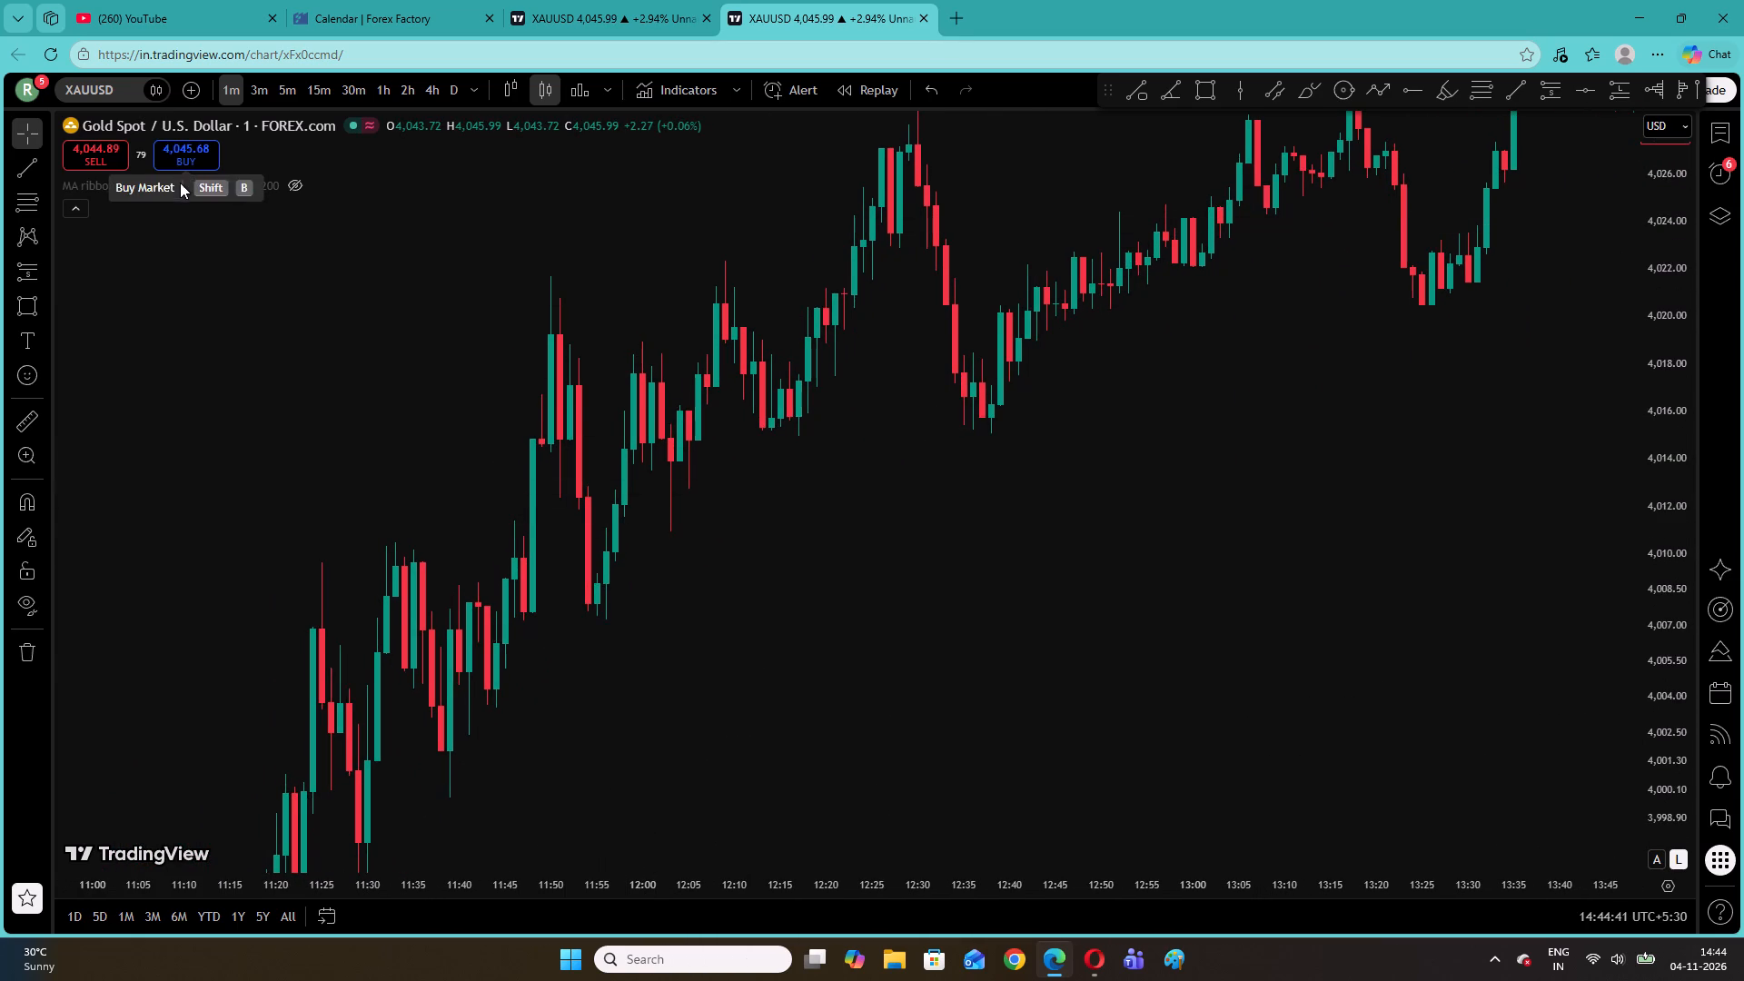
# Enable the MA ribbon's second EMA (MA #2) with a length of 21 and show the ribbon on the chart again.
pyautogui.click(320, 177)
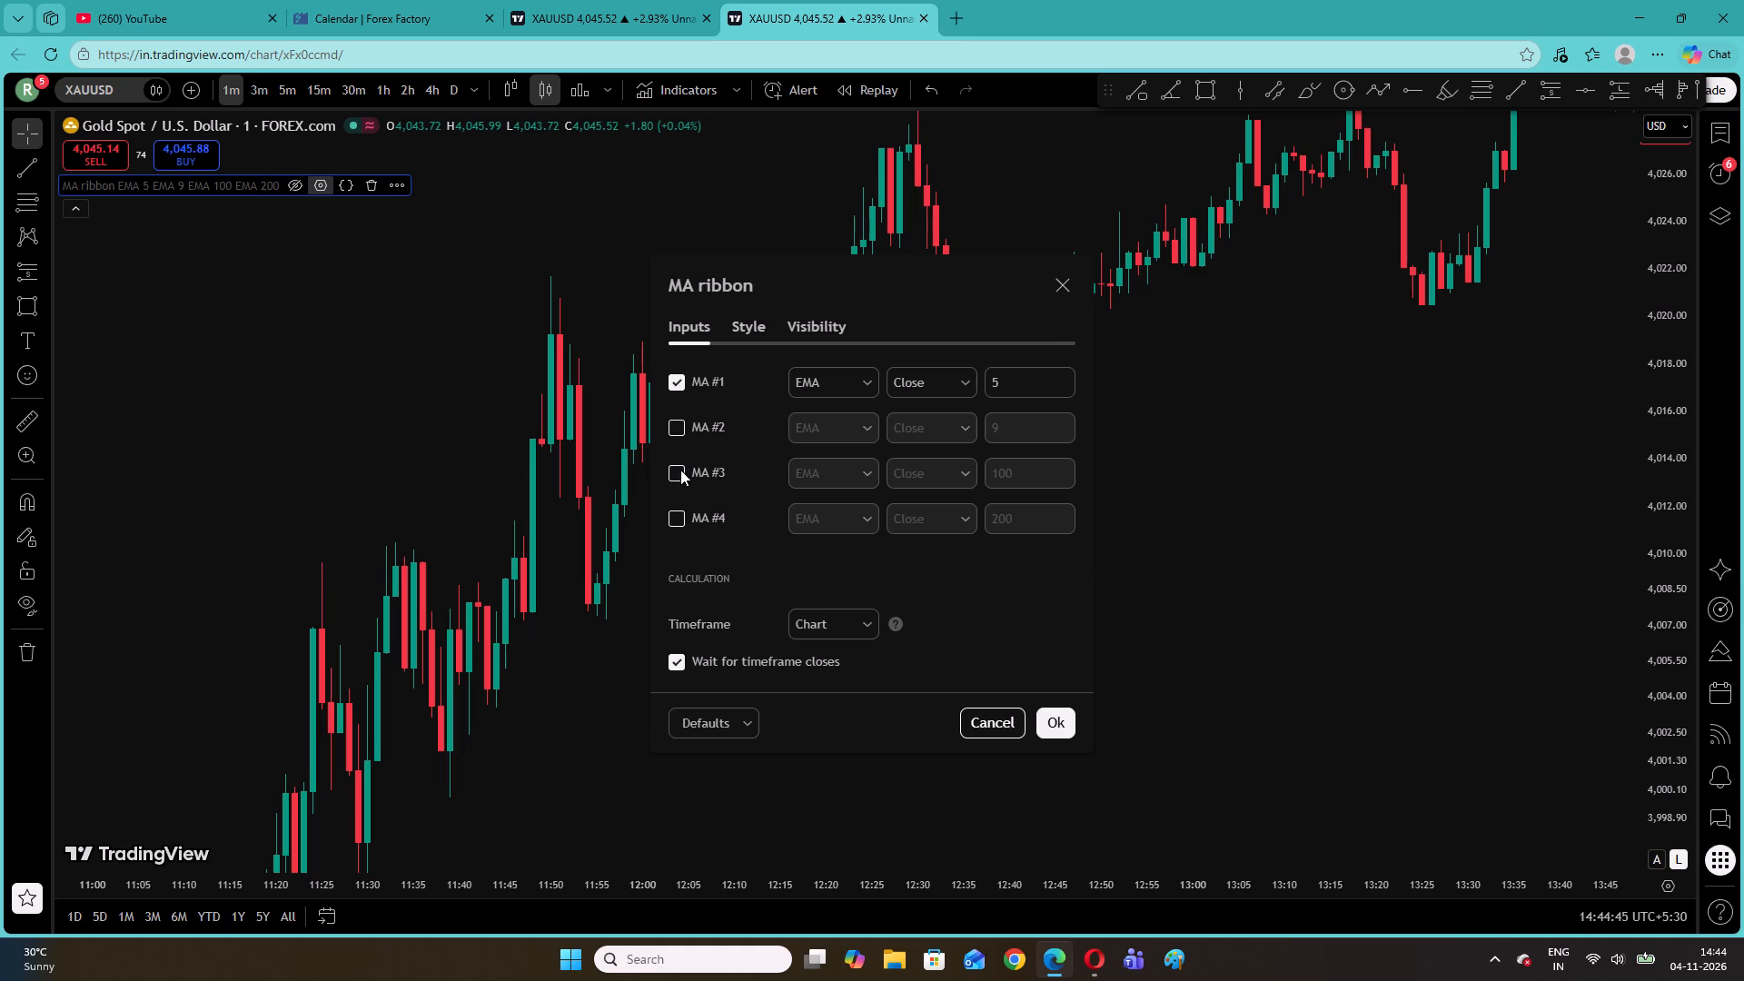
pyautogui.click(673, 424)
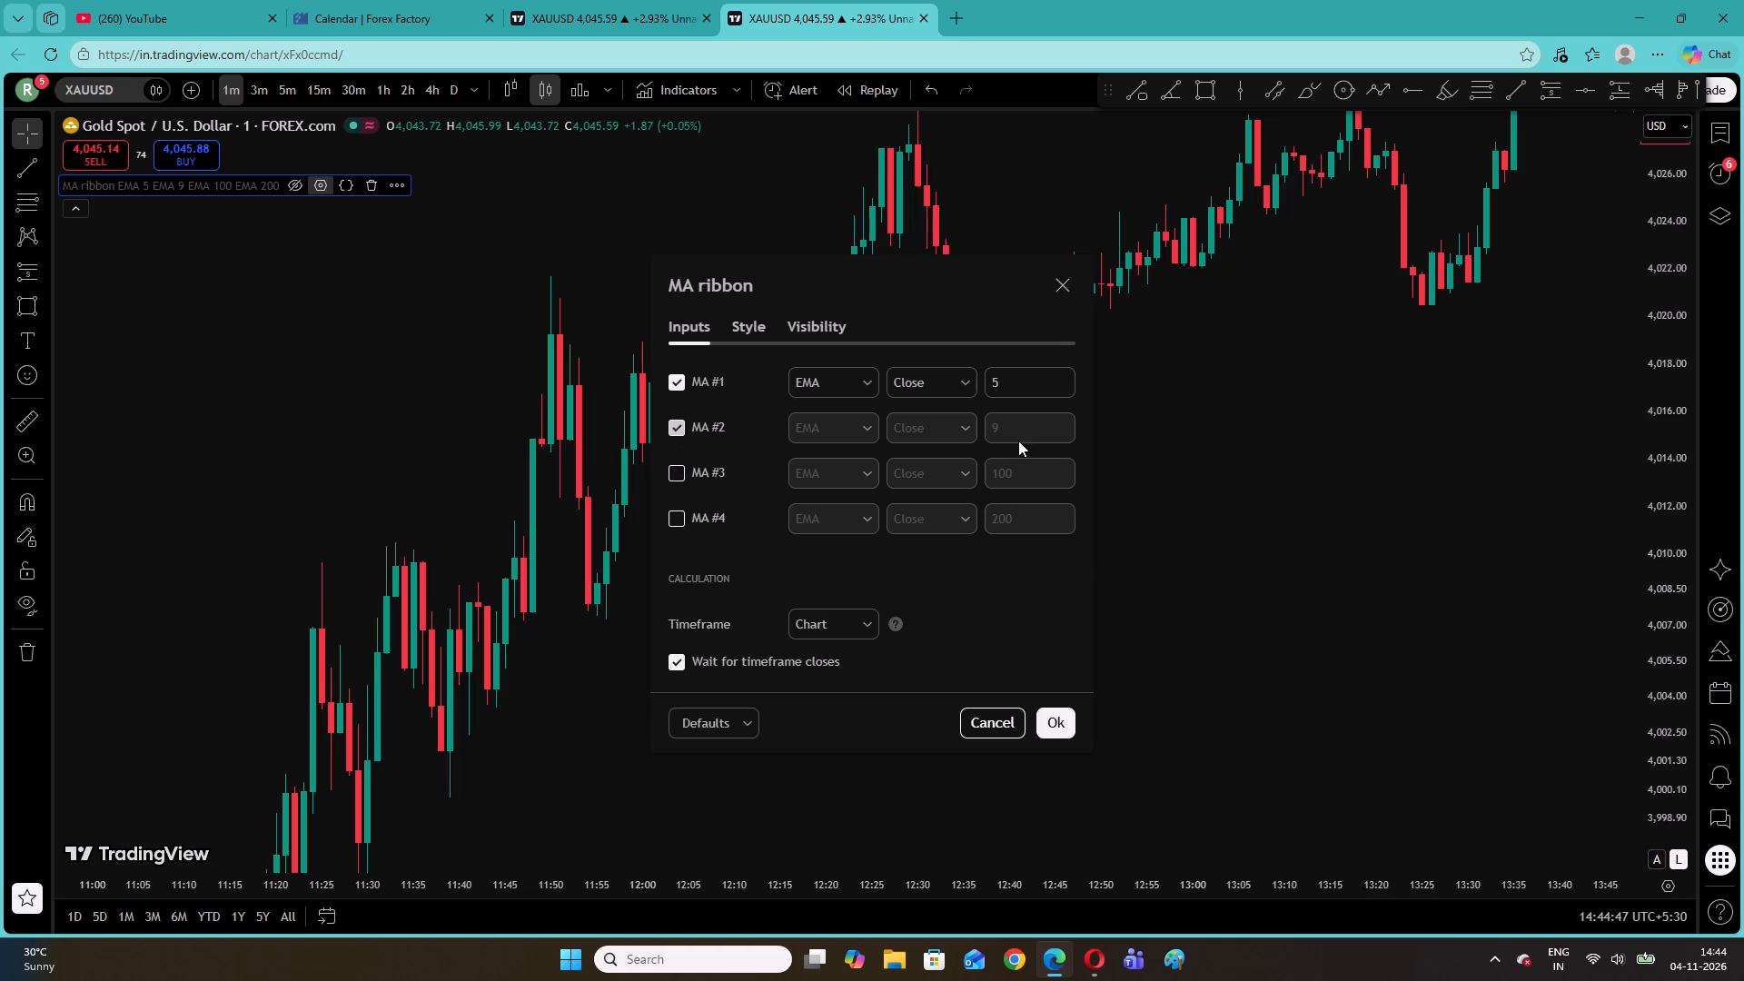
pyautogui.click(1029, 428)
pyautogui.click(1029, 428)
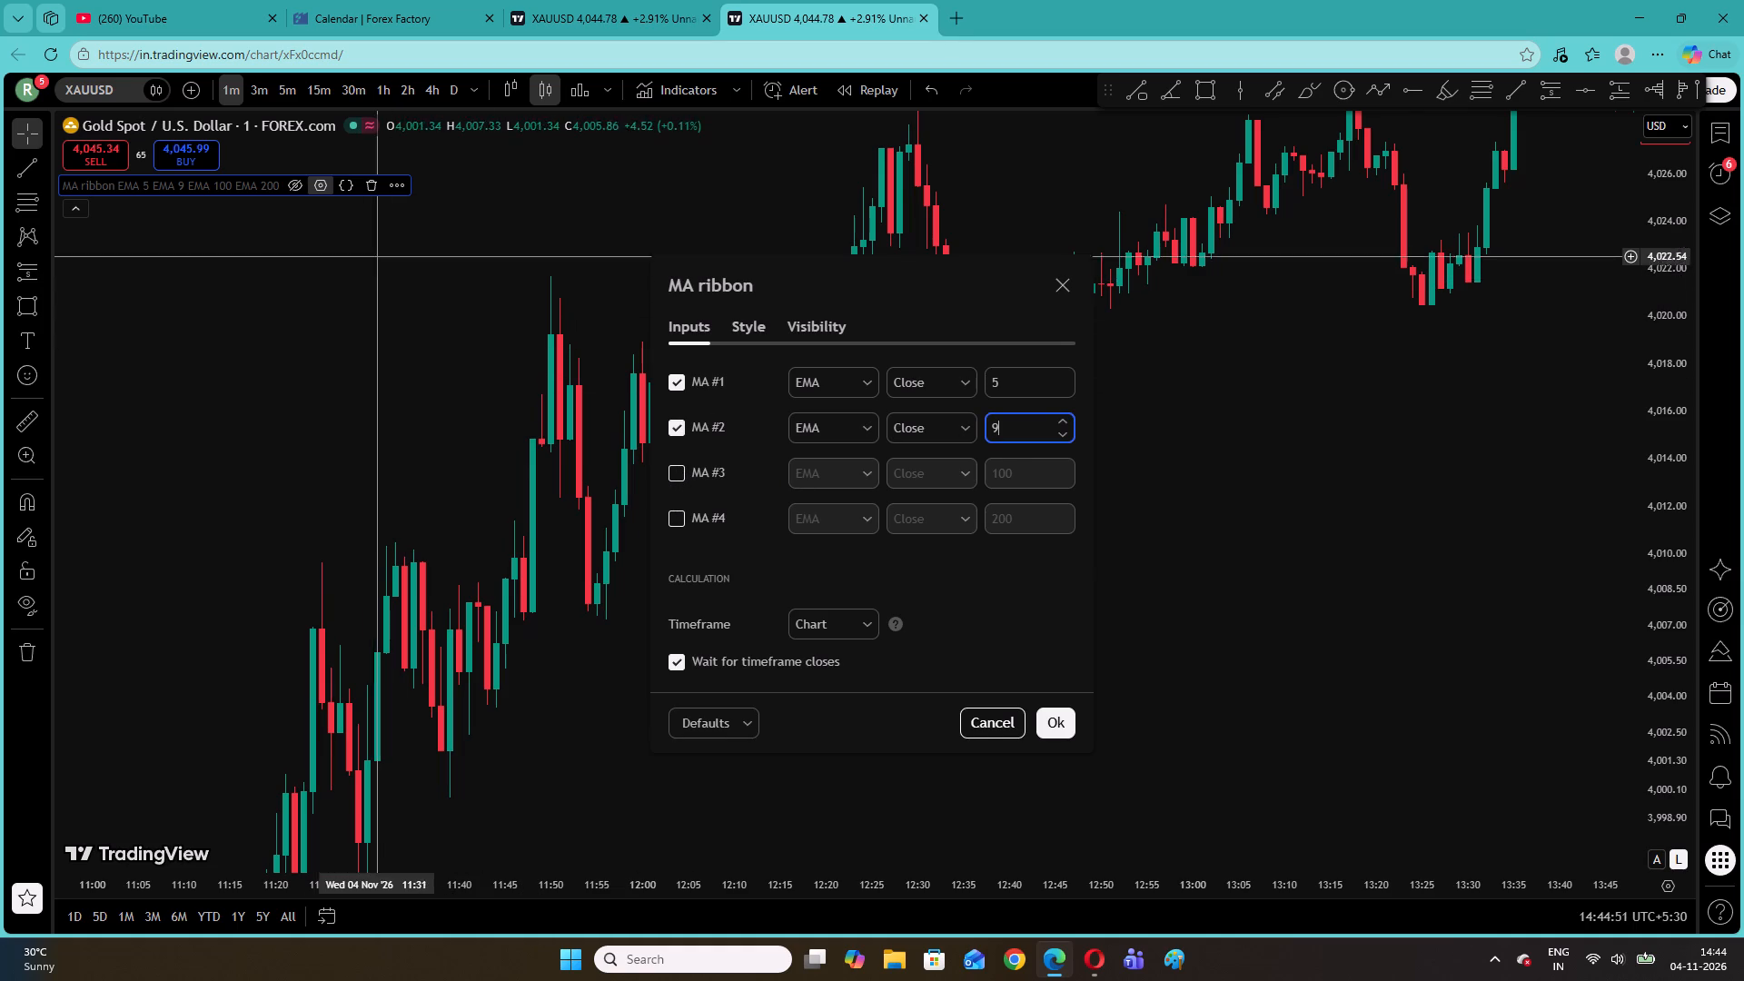
pyautogui.click(290, 191)
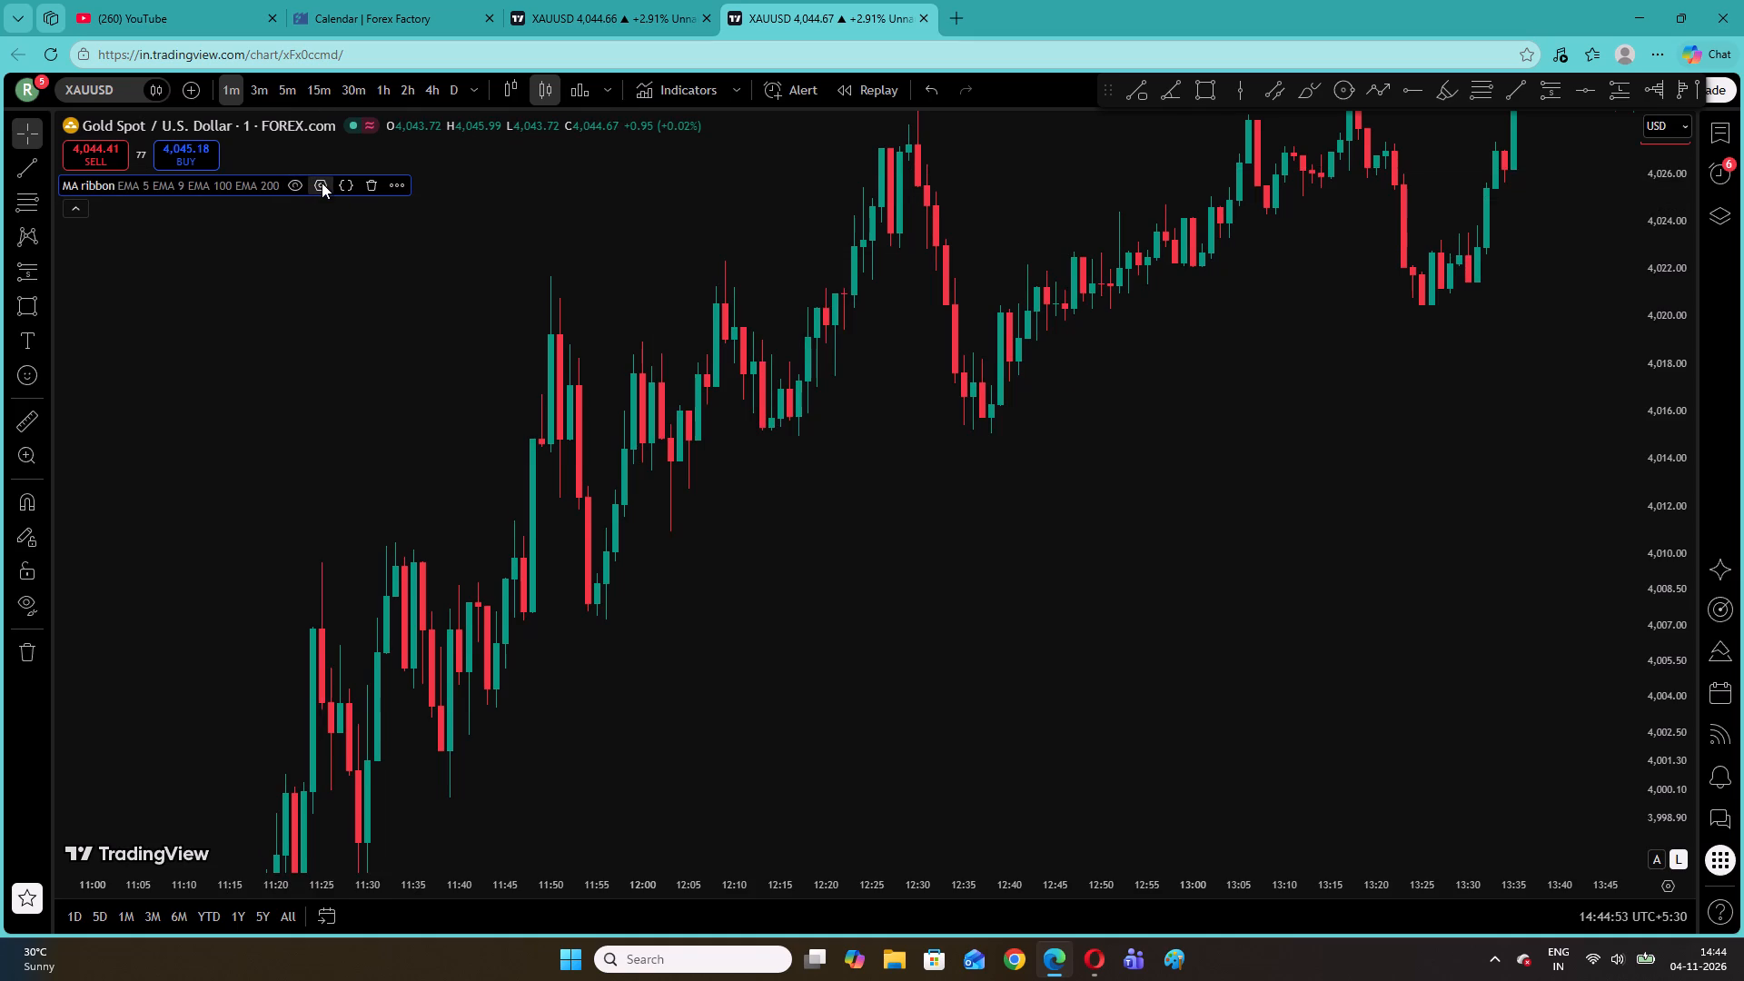
pyautogui.click(322, 183)
pyautogui.click(1026, 425)
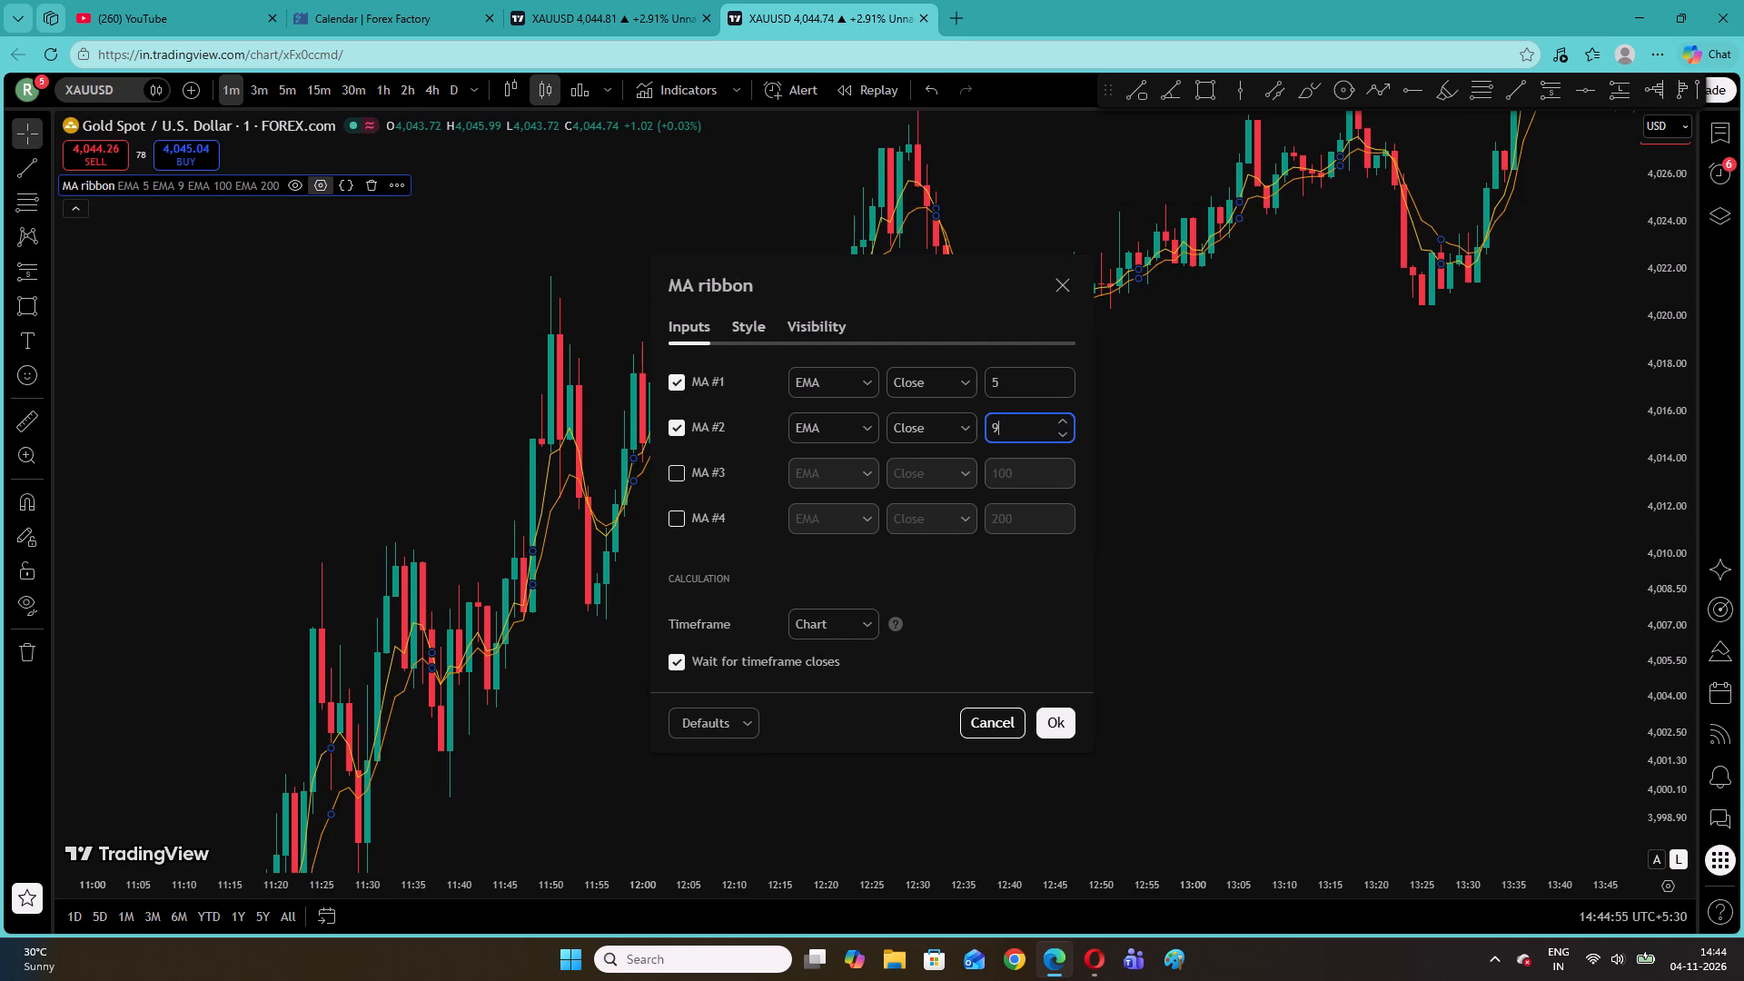
pyautogui.click(1026, 425)
pyautogui.press('BackSpace')
pyautogui.press('BackSpace')
pyautogui.write('21')
pyautogui.click(1059, 708)
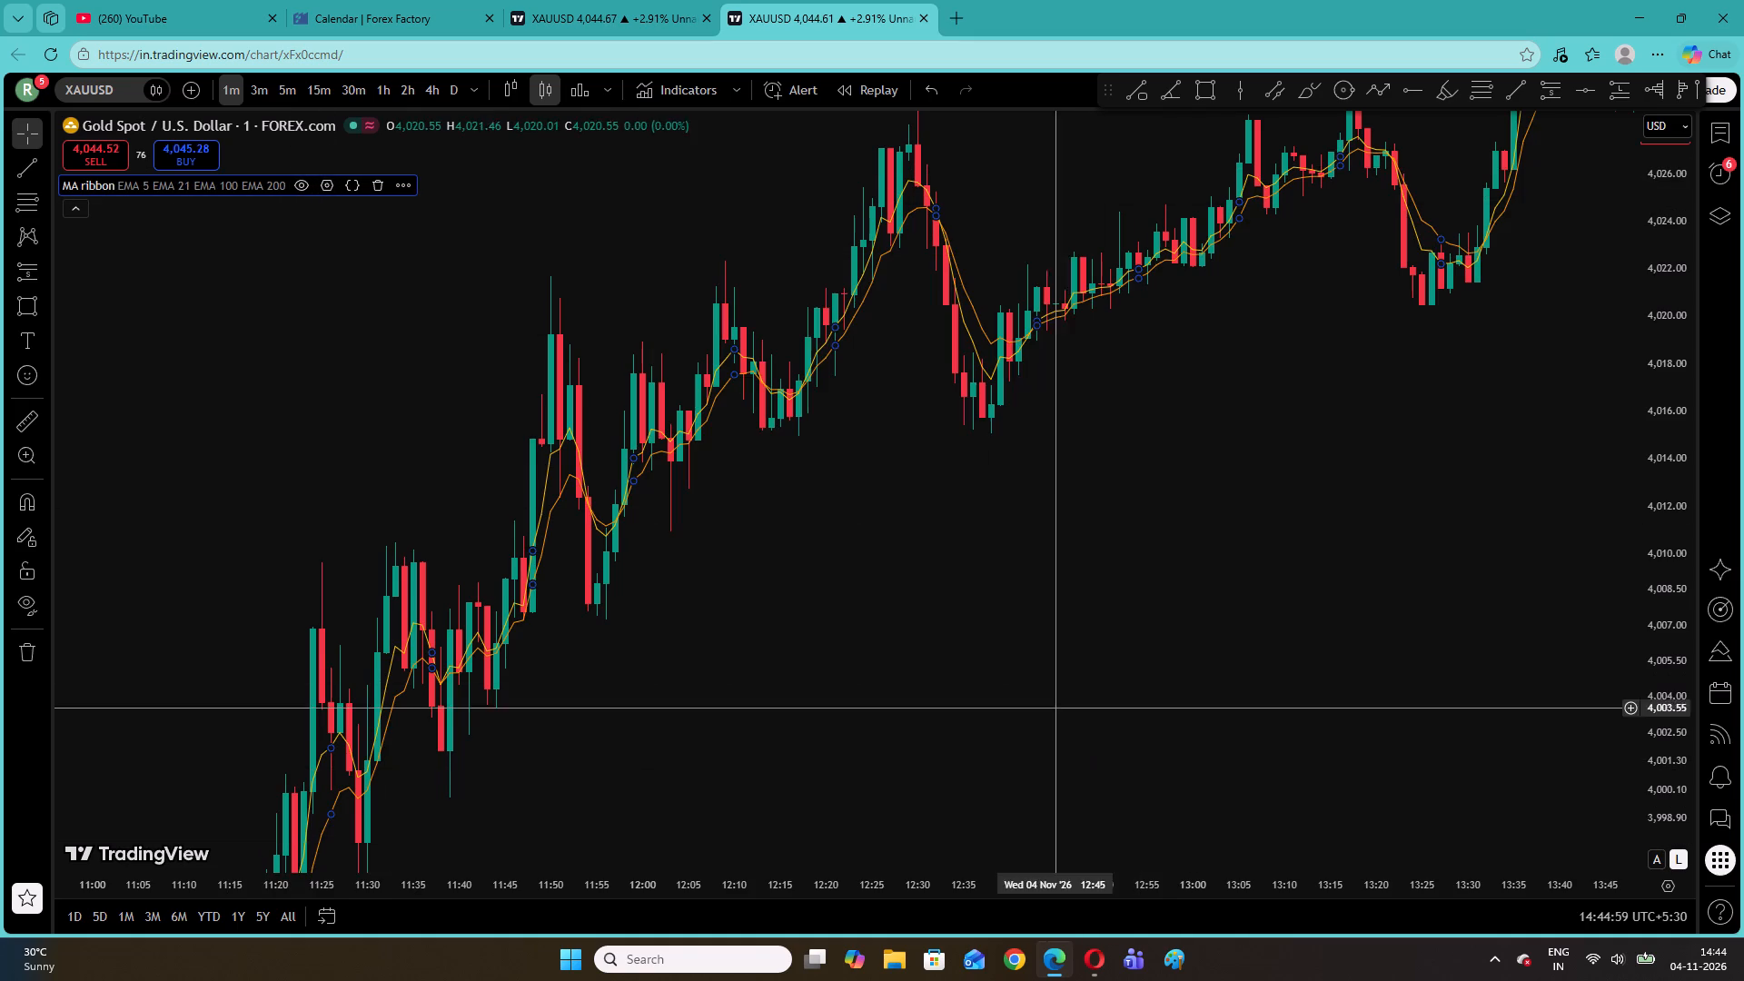
# Examine how the 5 and 21 EMAs cross and separate on the 1-minute candles between about 11:50 and 14:40.
pyautogui.click(1087, 486)
pyautogui.moveTo(1271, 494); pyautogui.dragTo(841, 591)
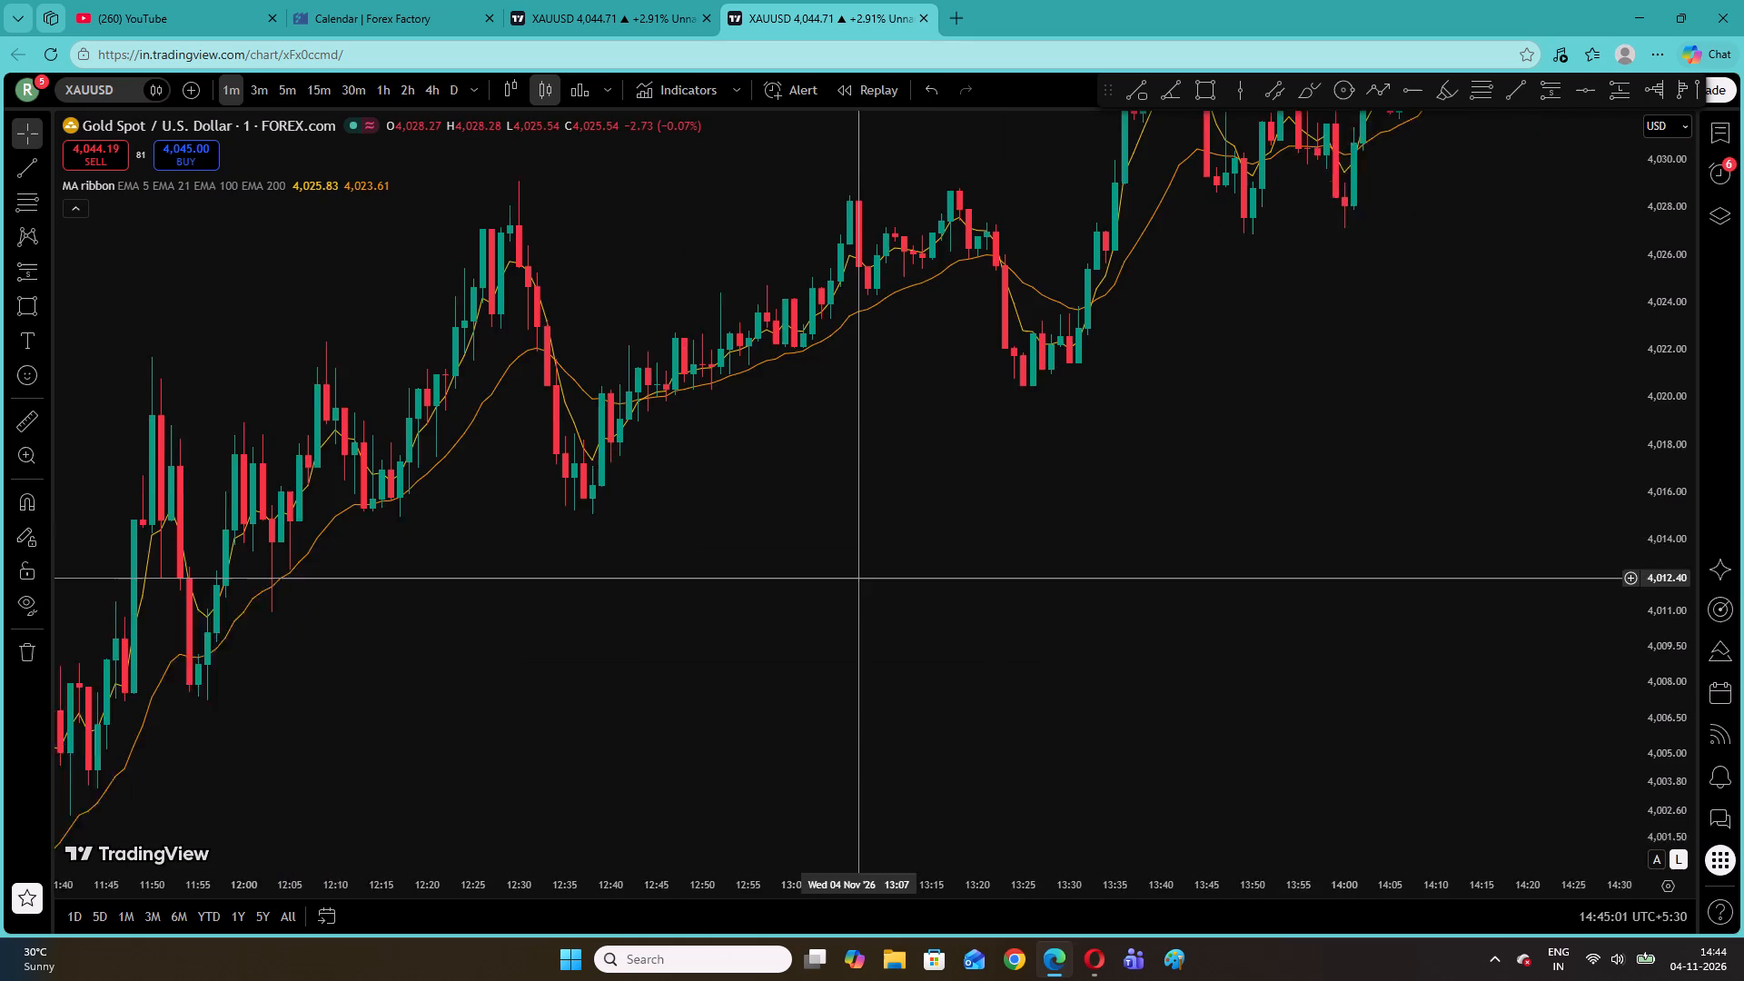
pyautogui.moveTo(841, 591); pyautogui.dragTo(829, 614)
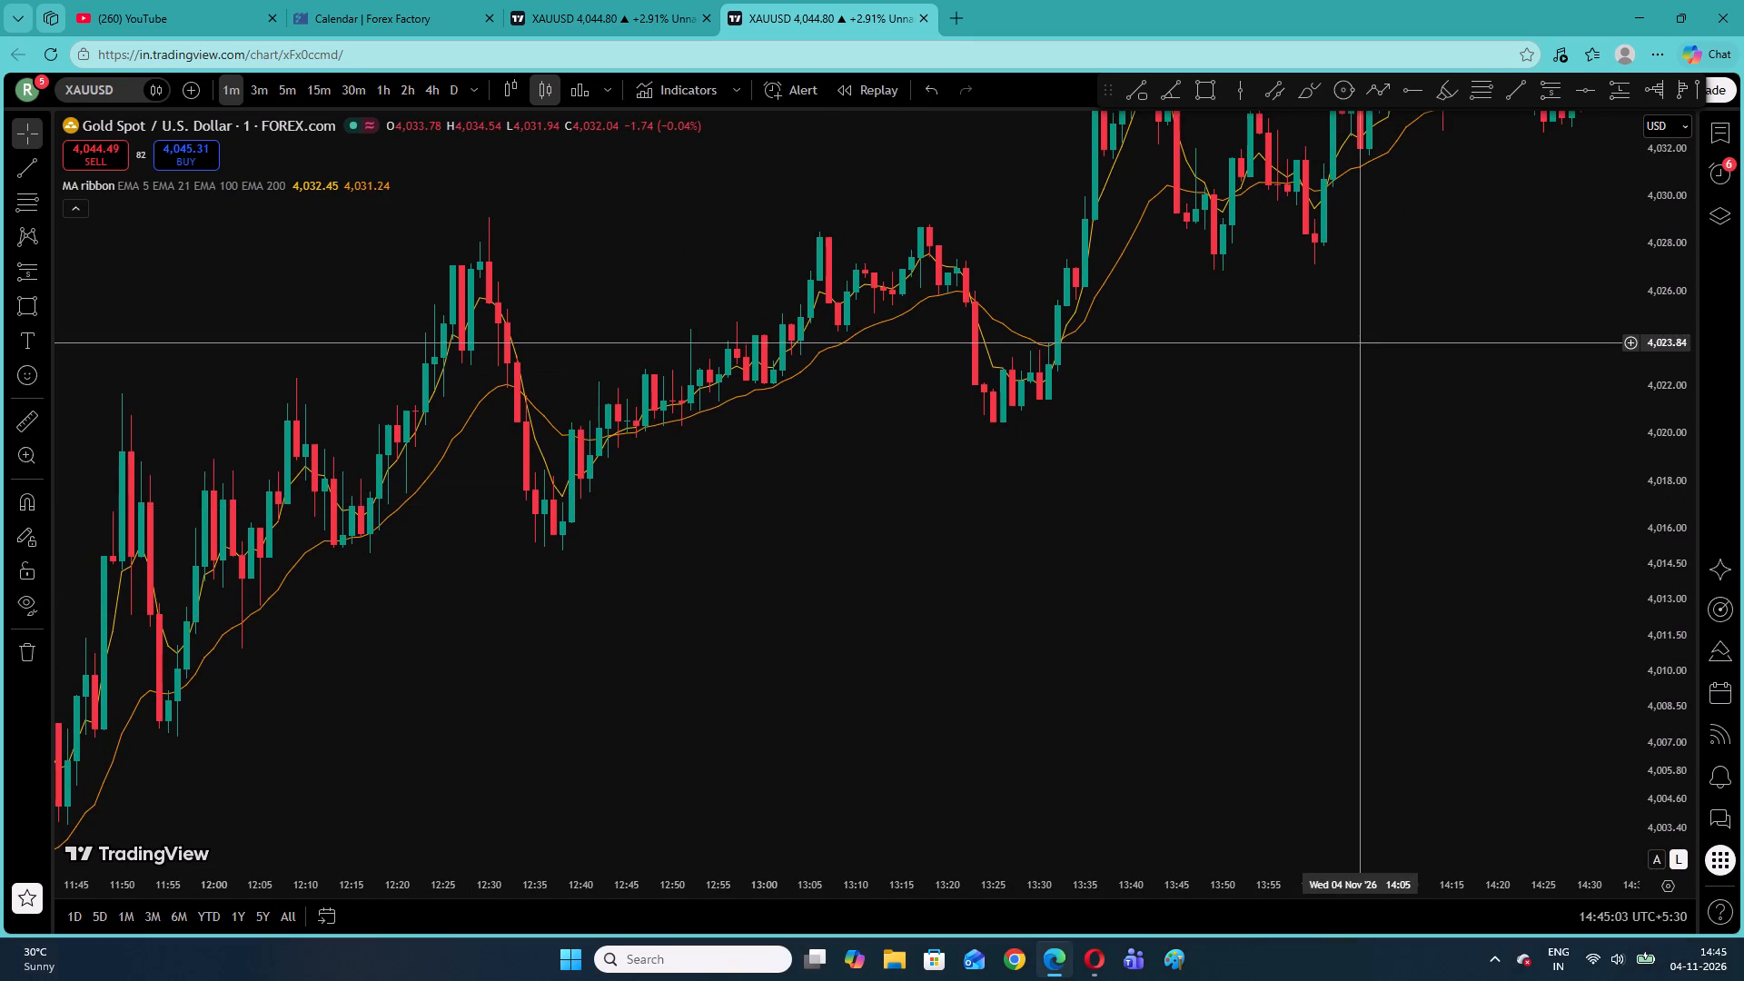
pyautogui.moveTo(1362, 342); pyautogui.dragTo(1115, 524)
pyautogui.moveTo(999, 568); pyautogui.dragTo(1356, 487)
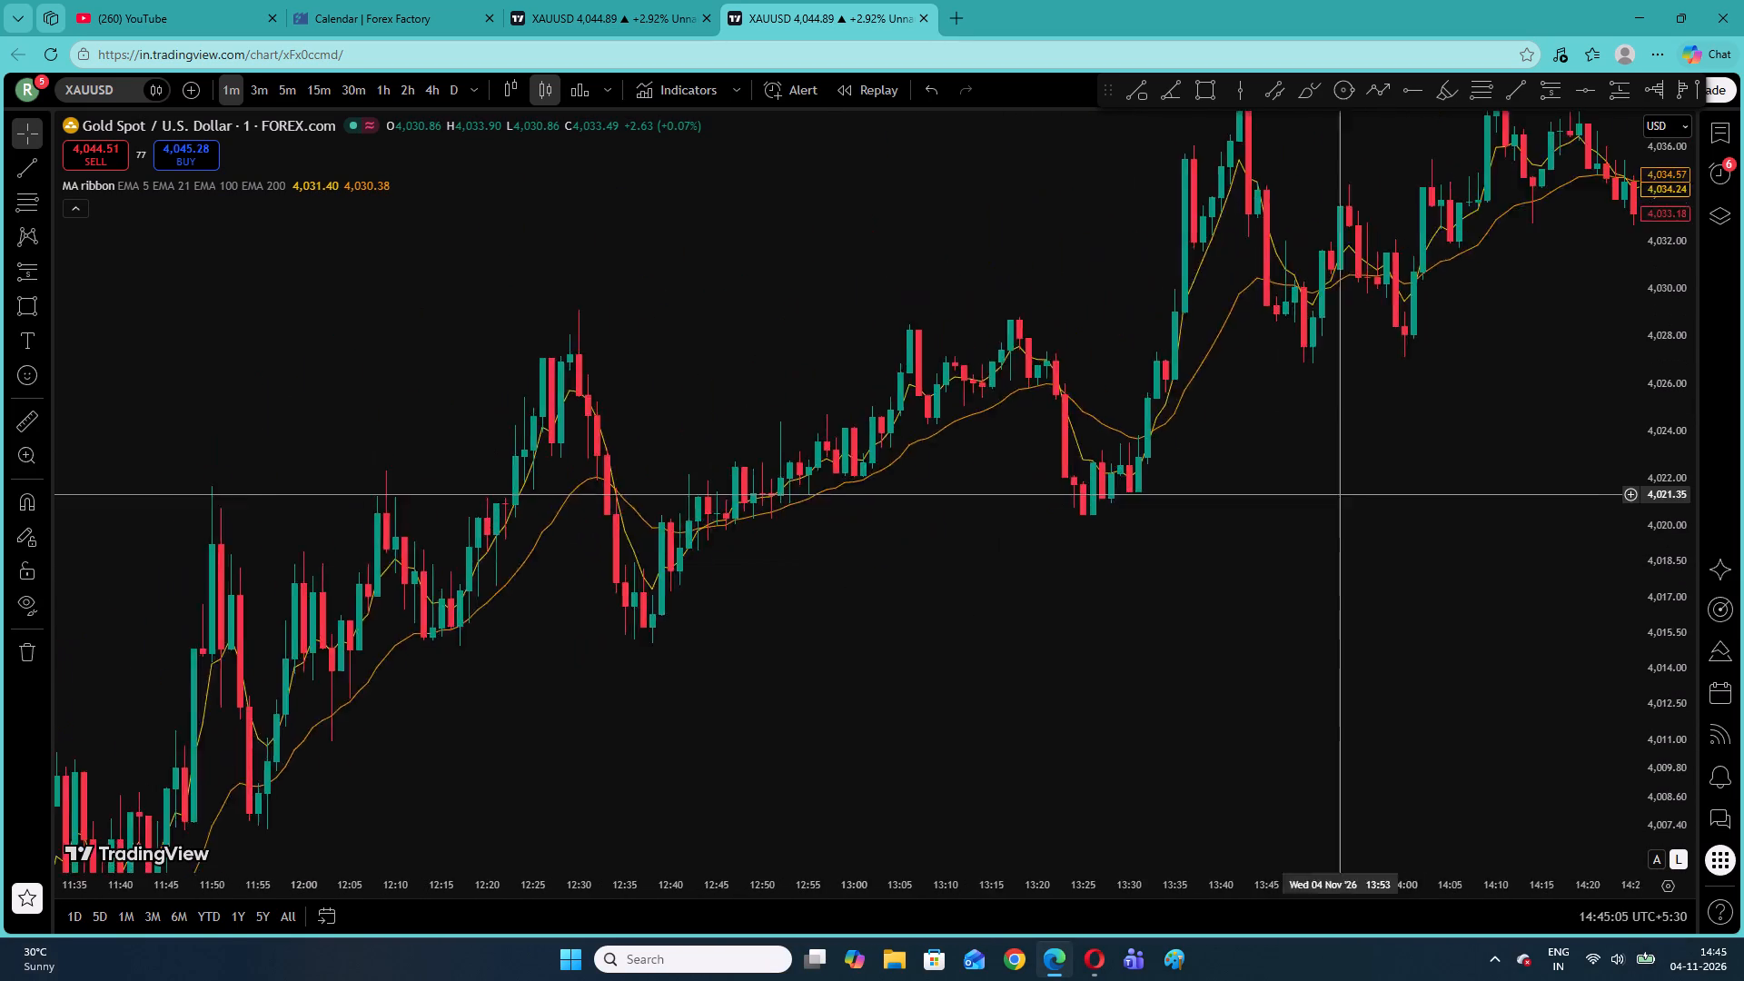
pyautogui.moveTo(1356, 487); pyautogui.dragTo(1415, 461)
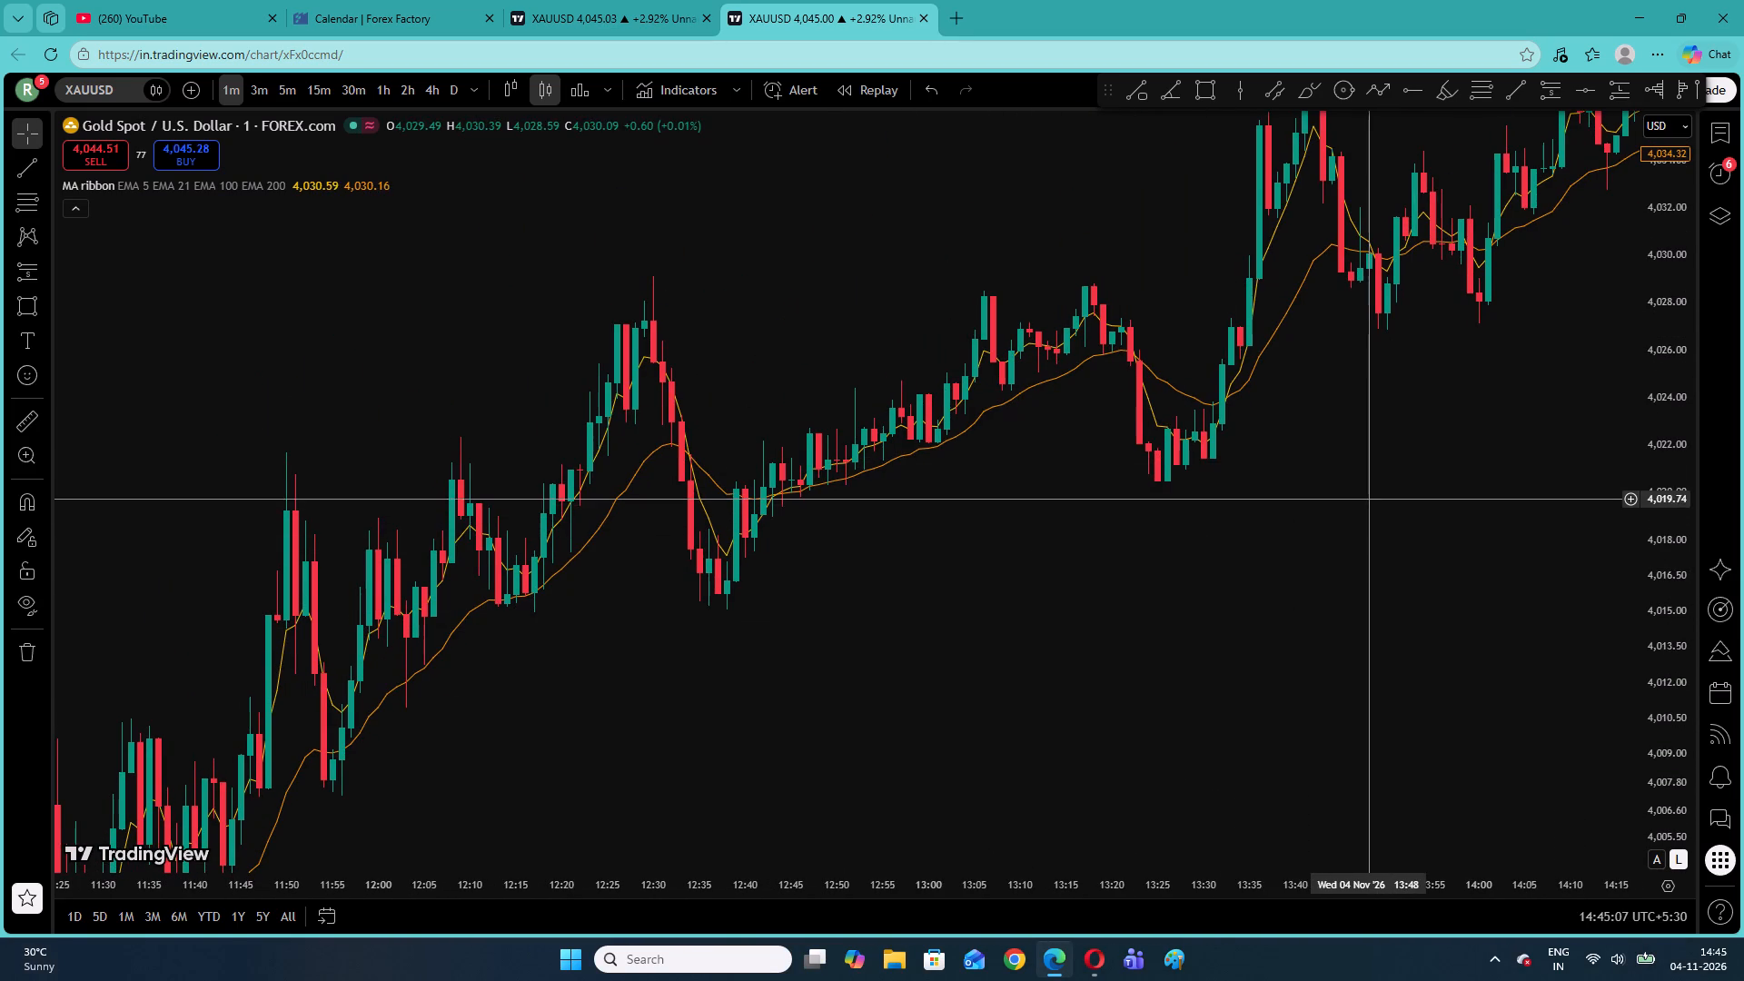
pyautogui.moveTo(1387, 478); pyautogui.dragTo(1000, 619)
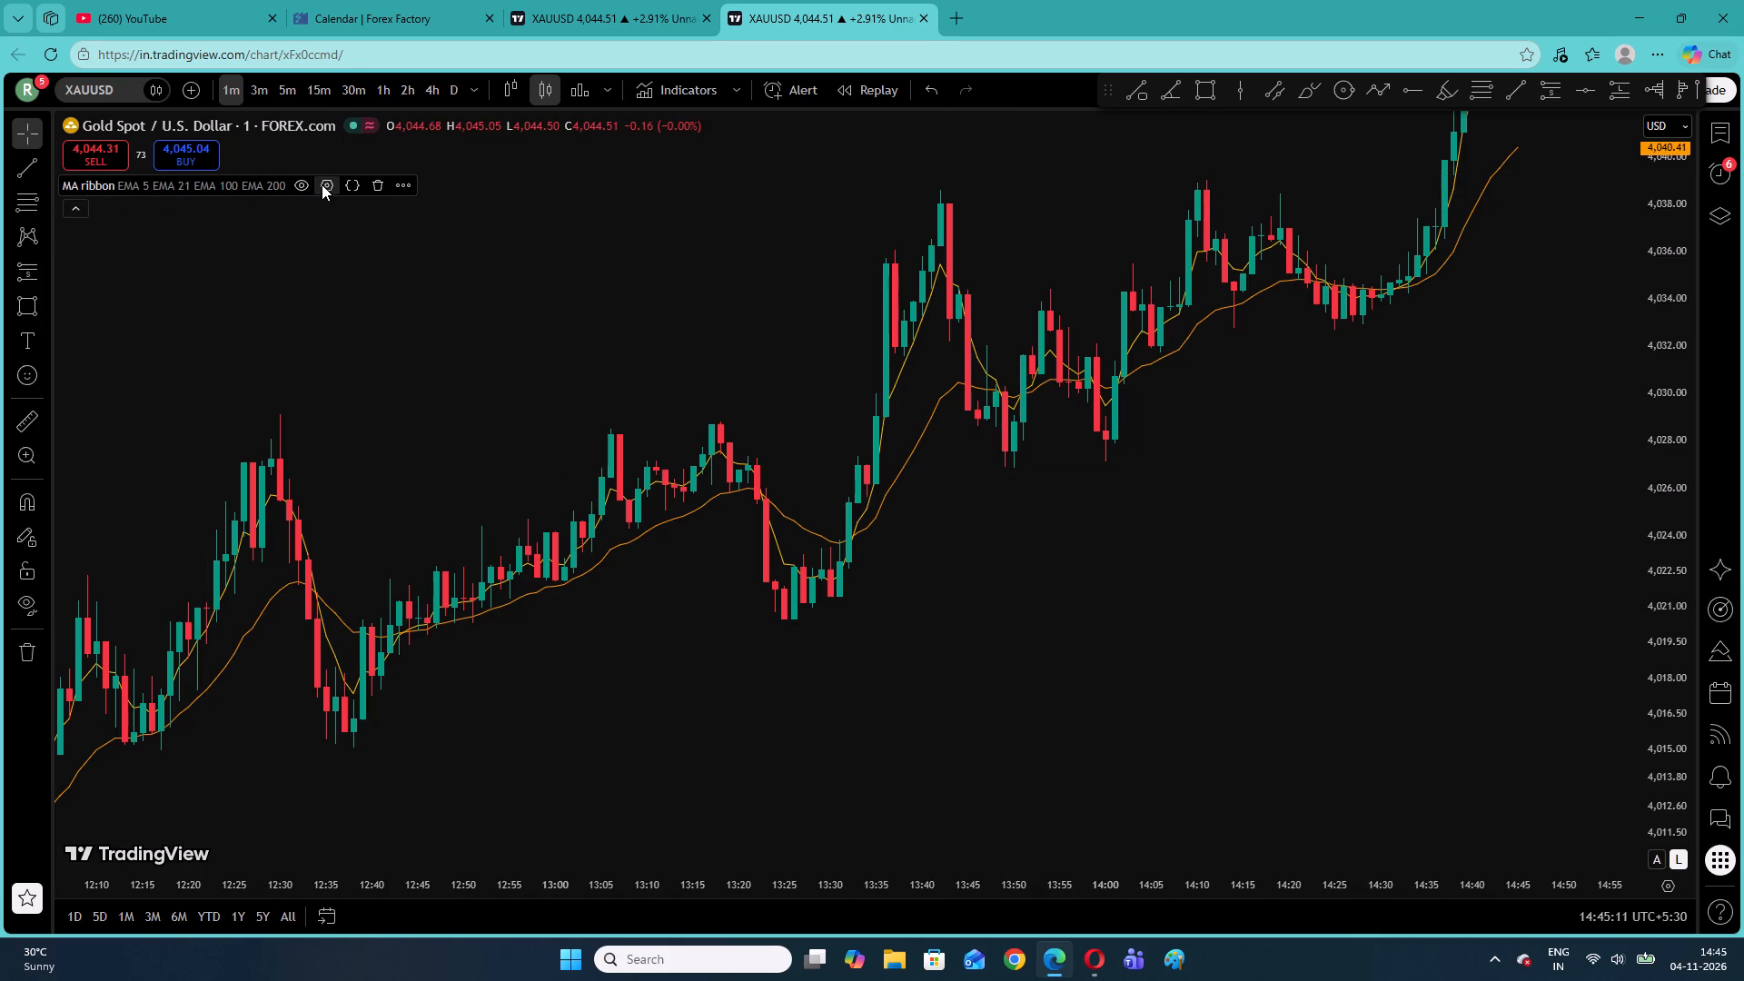
# Turn off the MA ribbon's first EMA (MA #1), leaving only the 21 EMA on the chart.
pyautogui.click(322, 184)
pyautogui.click(668, 384)
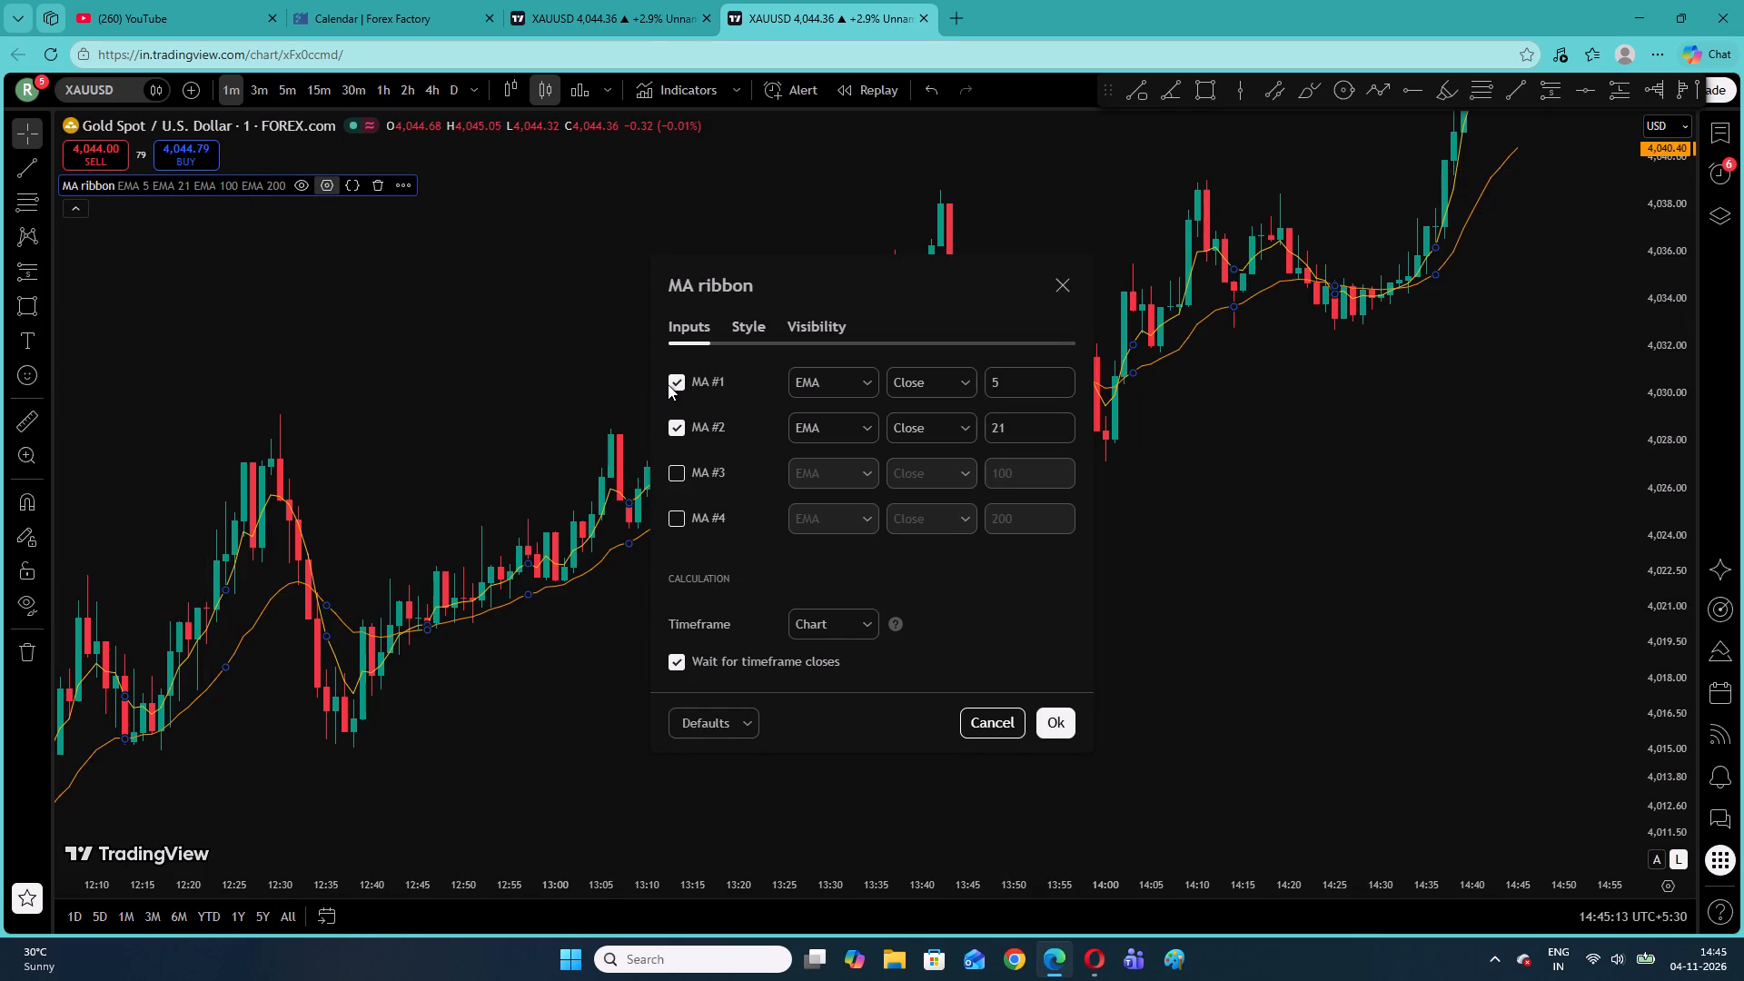
pyautogui.click(674, 383)
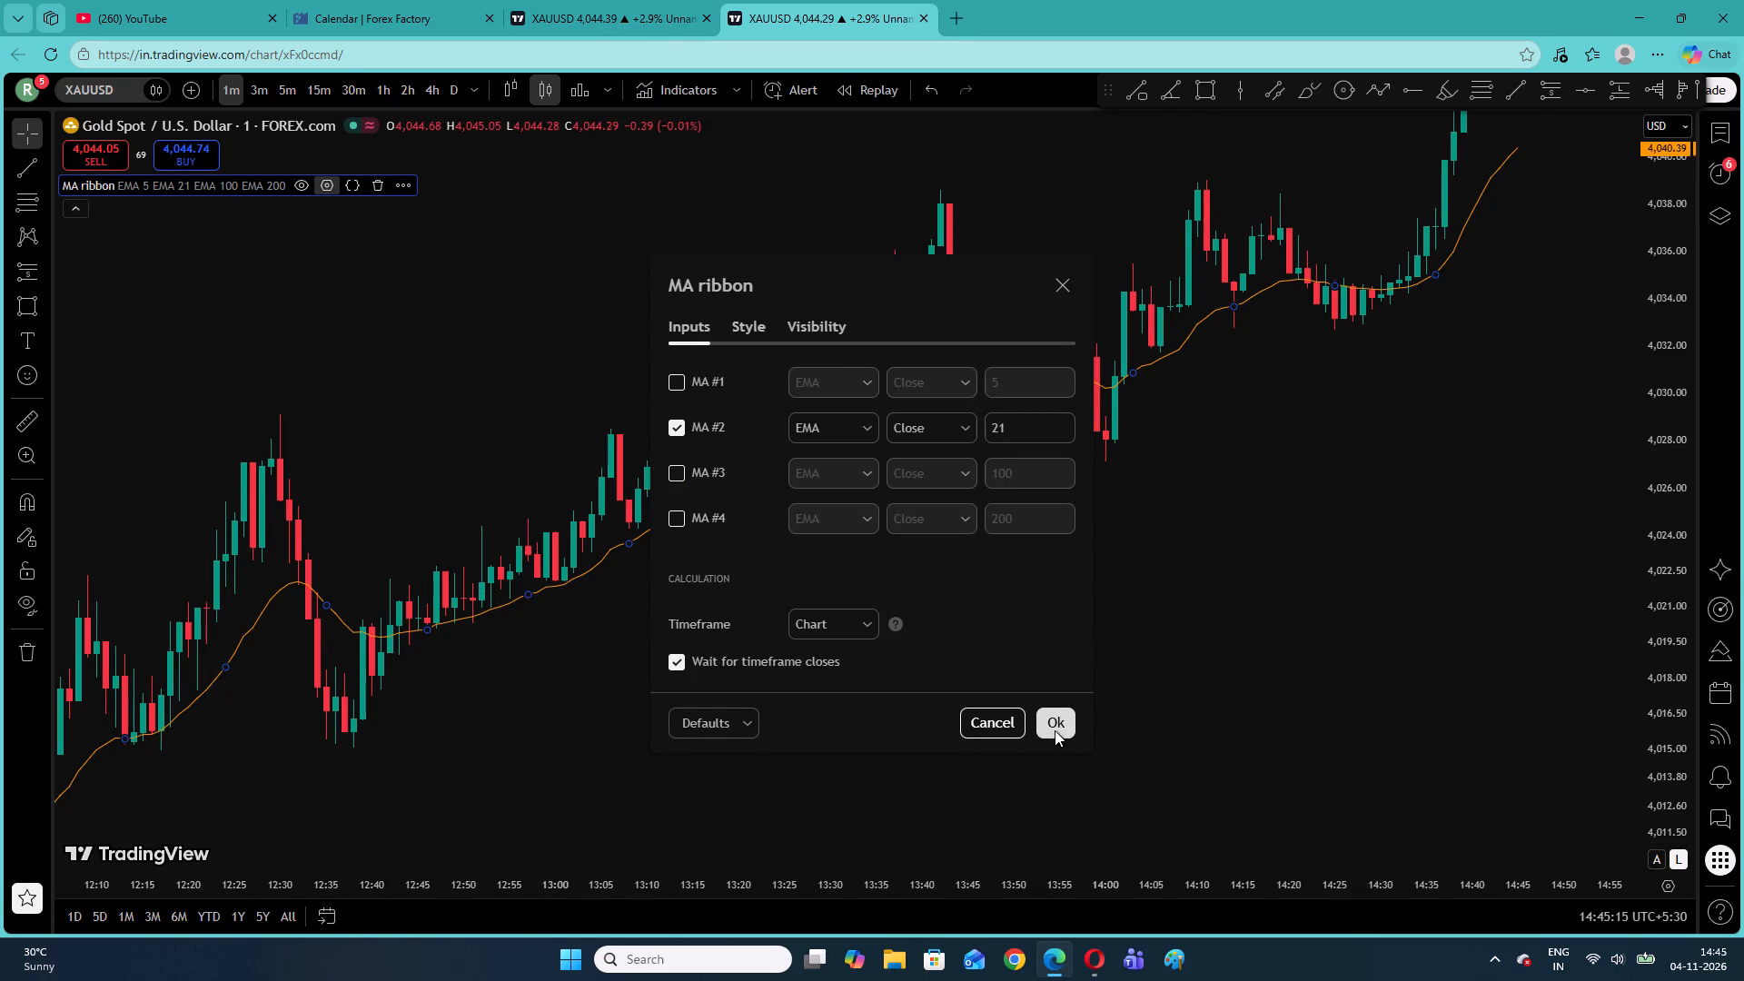
pyautogui.click(1055, 724)
# Examine how the 1-minute candles behave around the 21 EMA during the rally and the earlier swings between about 09:00 and 14:20.
pyautogui.moveTo(585, 395); pyautogui.dragTo(1055, 301)
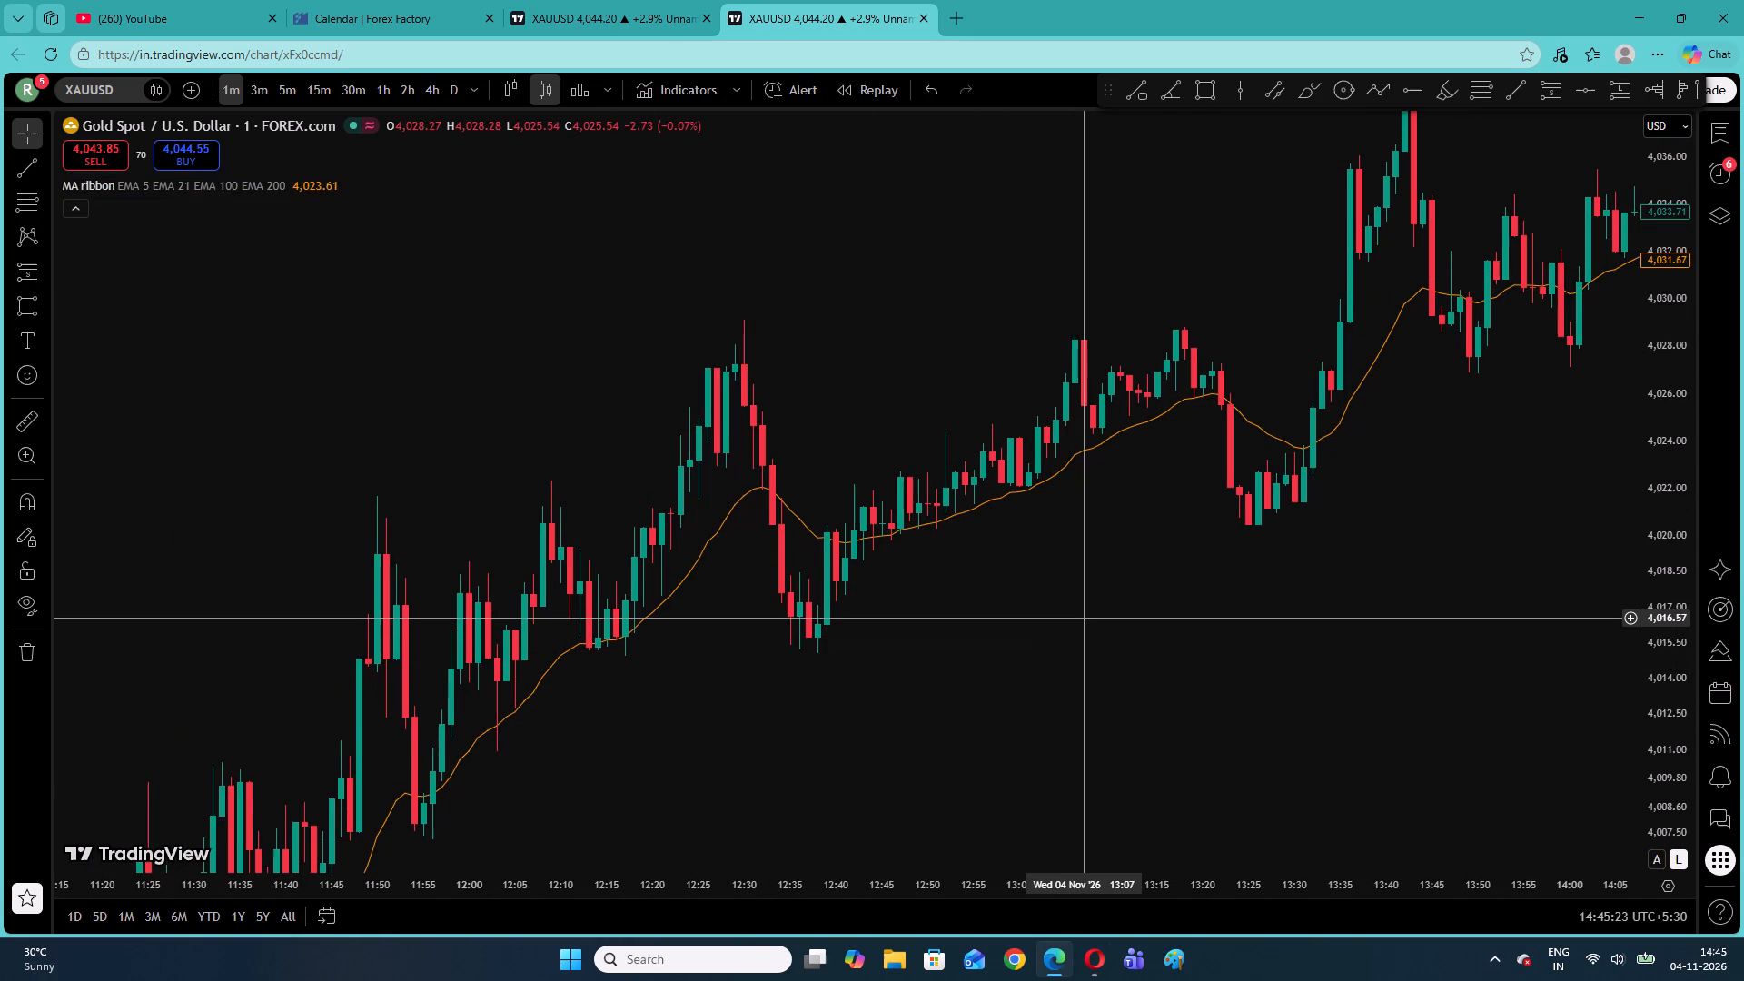
pyautogui.moveTo(1374, 556); pyautogui.dragTo(1280, 469)
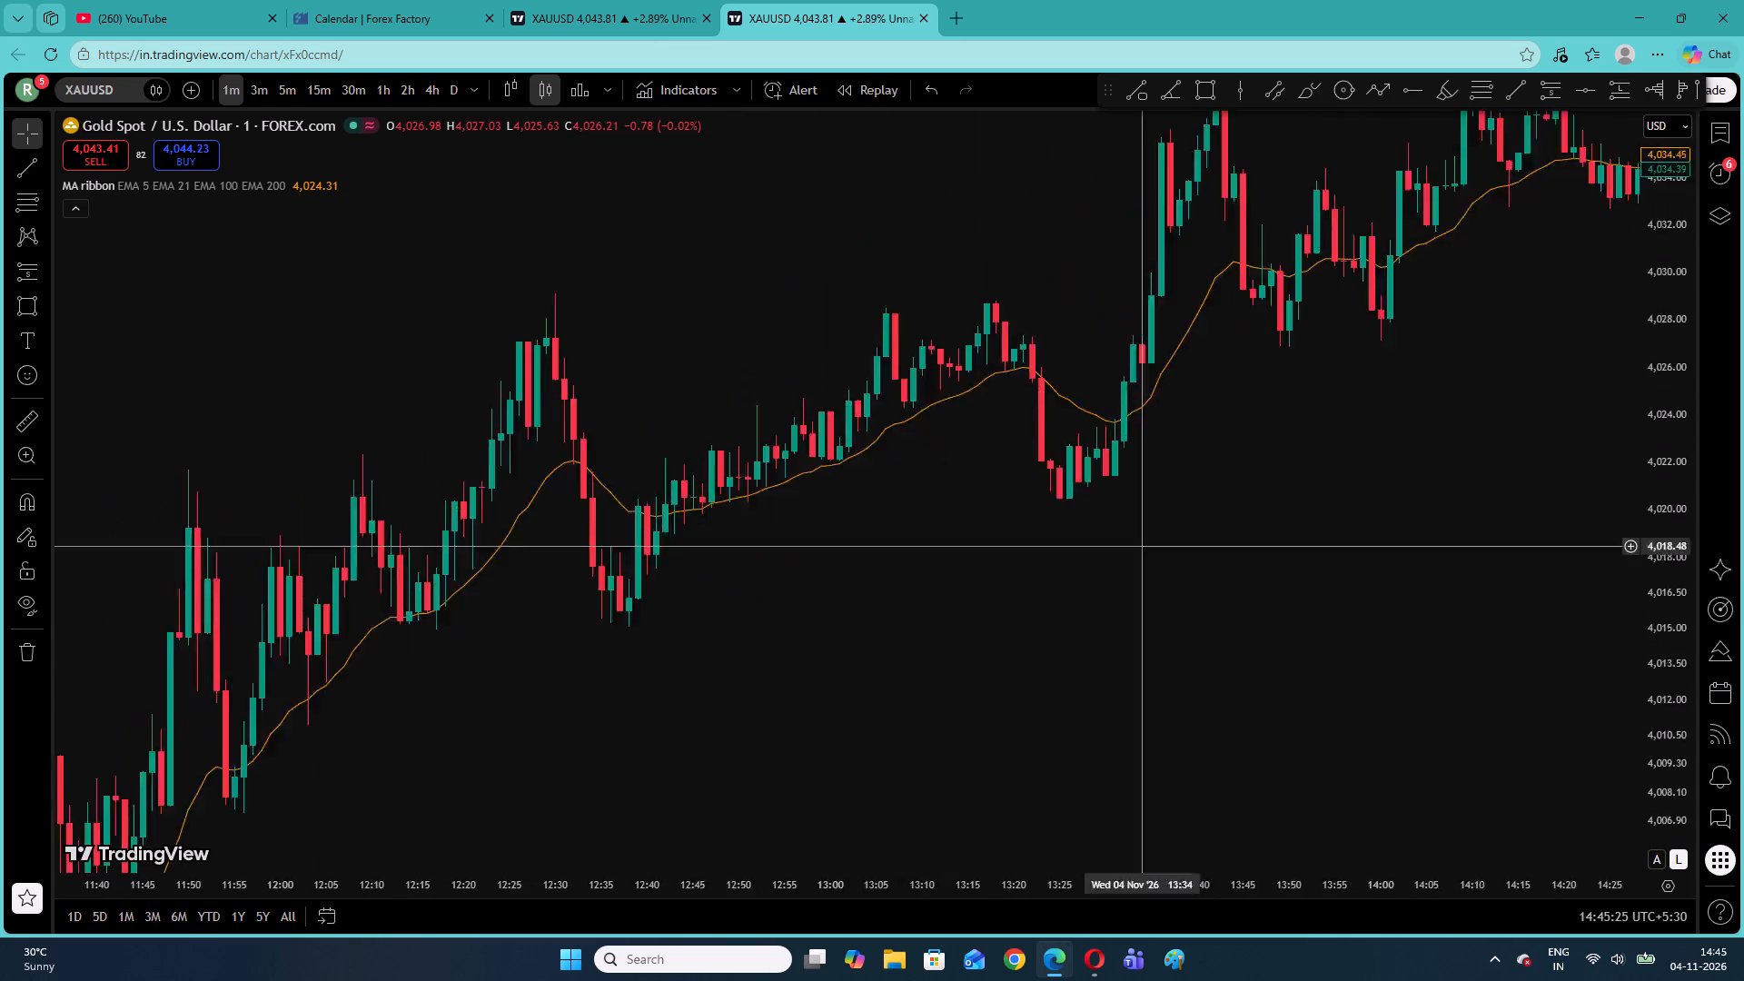
pyautogui.moveTo(1280, 469); pyautogui.dragTo(1622, 265)
pyautogui.moveTo(1068, 629); pyautogui.dragTo(1458, 104)
pyautogui.moveTo(867, 661); pyautogui.dragTo(1426, 60)
pyautogui.moveTo(1061, 697); pyautogui.dragTo(1089, 325)
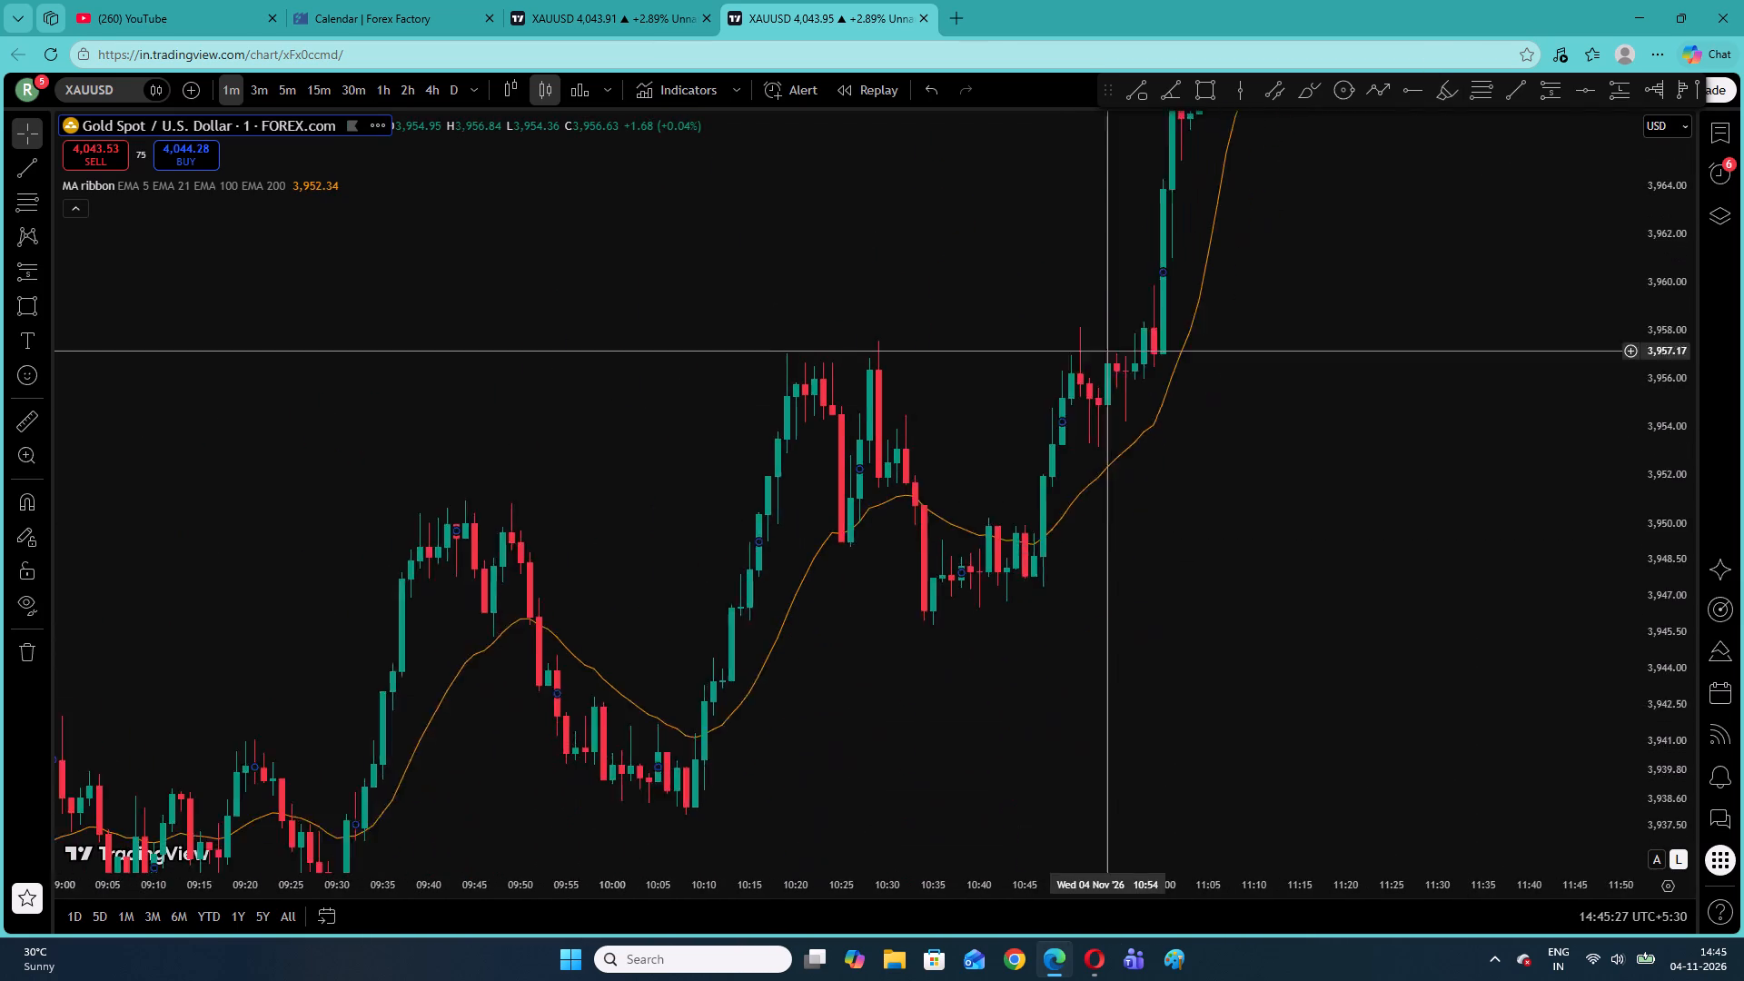
pyautogui.moveTo(1089, 325); pyautogui.dragTo(1040, 290)
pyautogui.click(1168, 449)
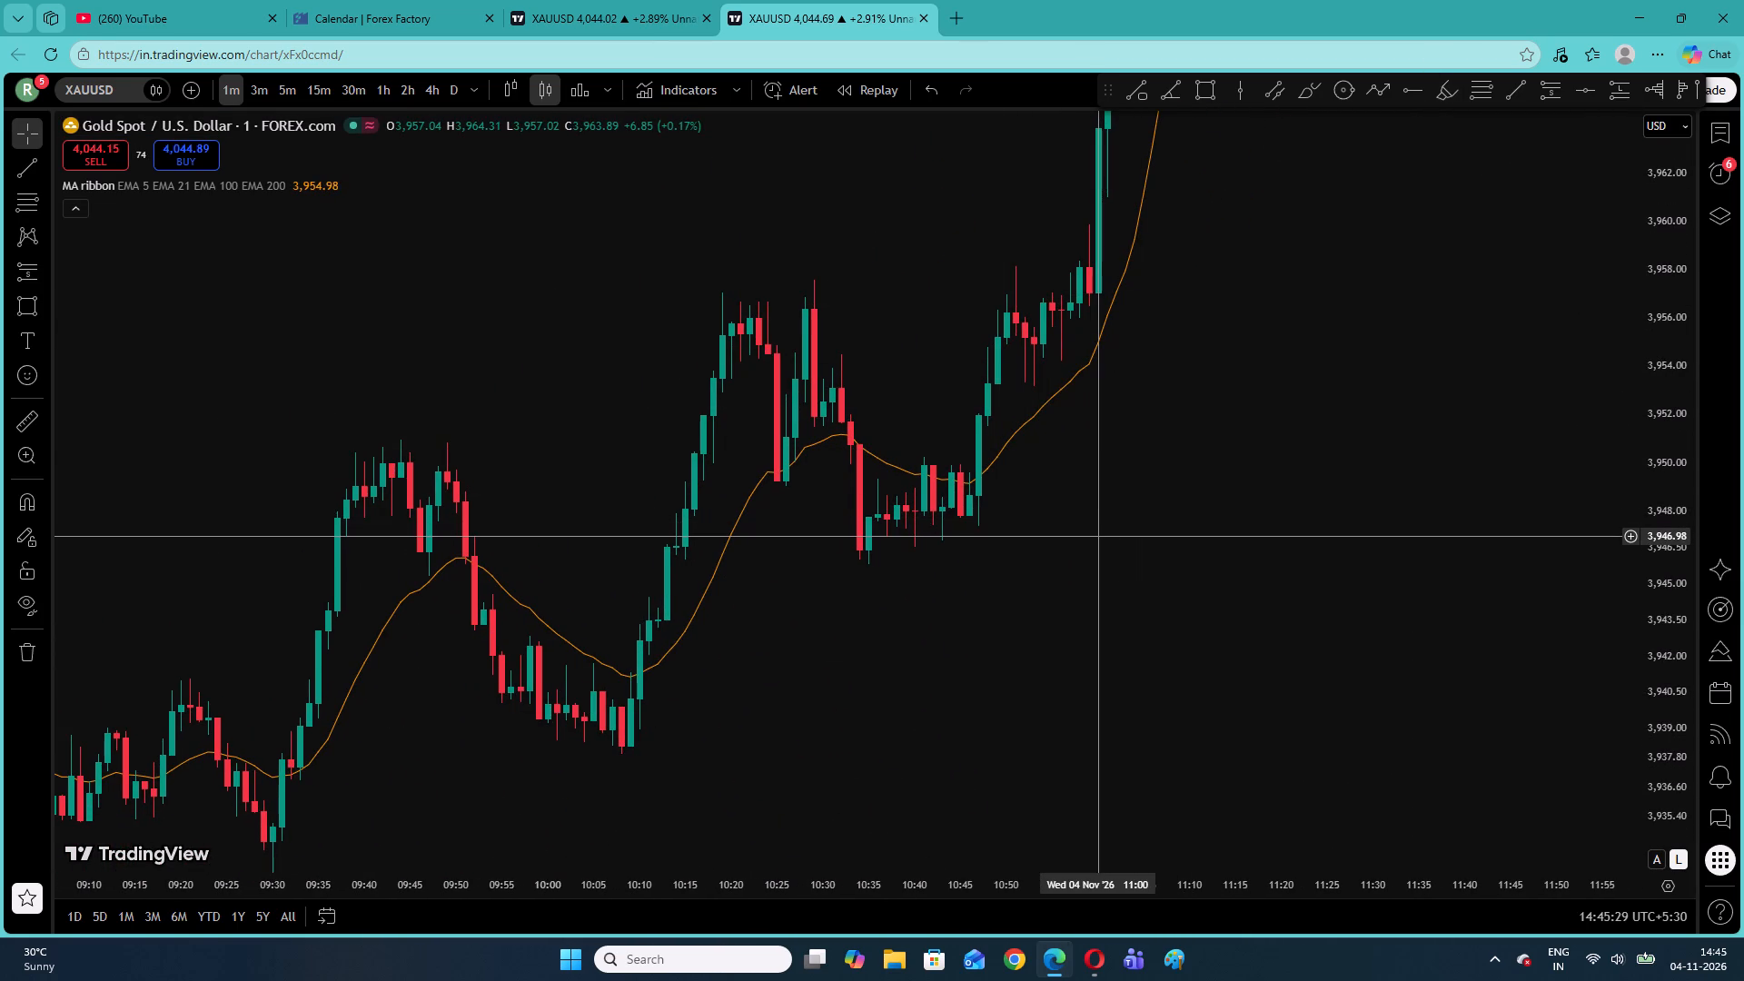
pyautogui.moveTo(1181, 403); pyautogui.dragTo(957, 629)
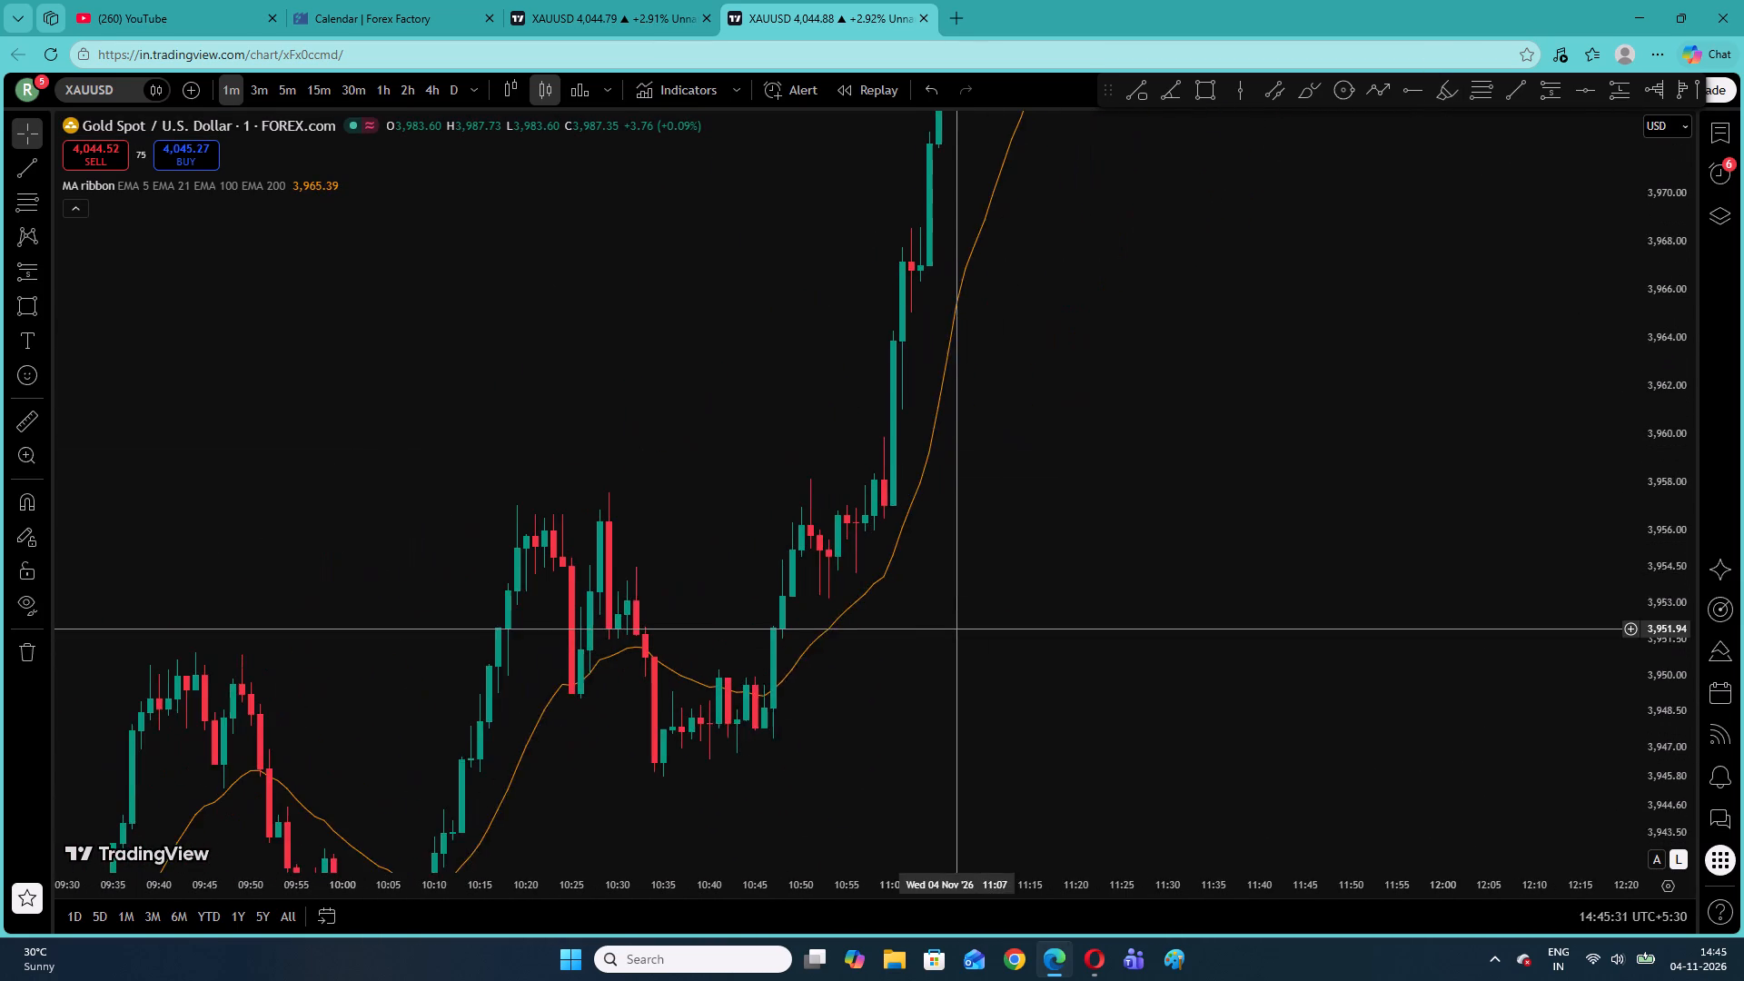
pyautogui.moveTo(957, 629); pyautogui.dragTo(921, 677)
pyautogui.moveTo(1147, 229); pyautogui.dragTo(895, 755)
pyautogui.moveTo(1154, 318); pyautogui.dragTo(816, 867)
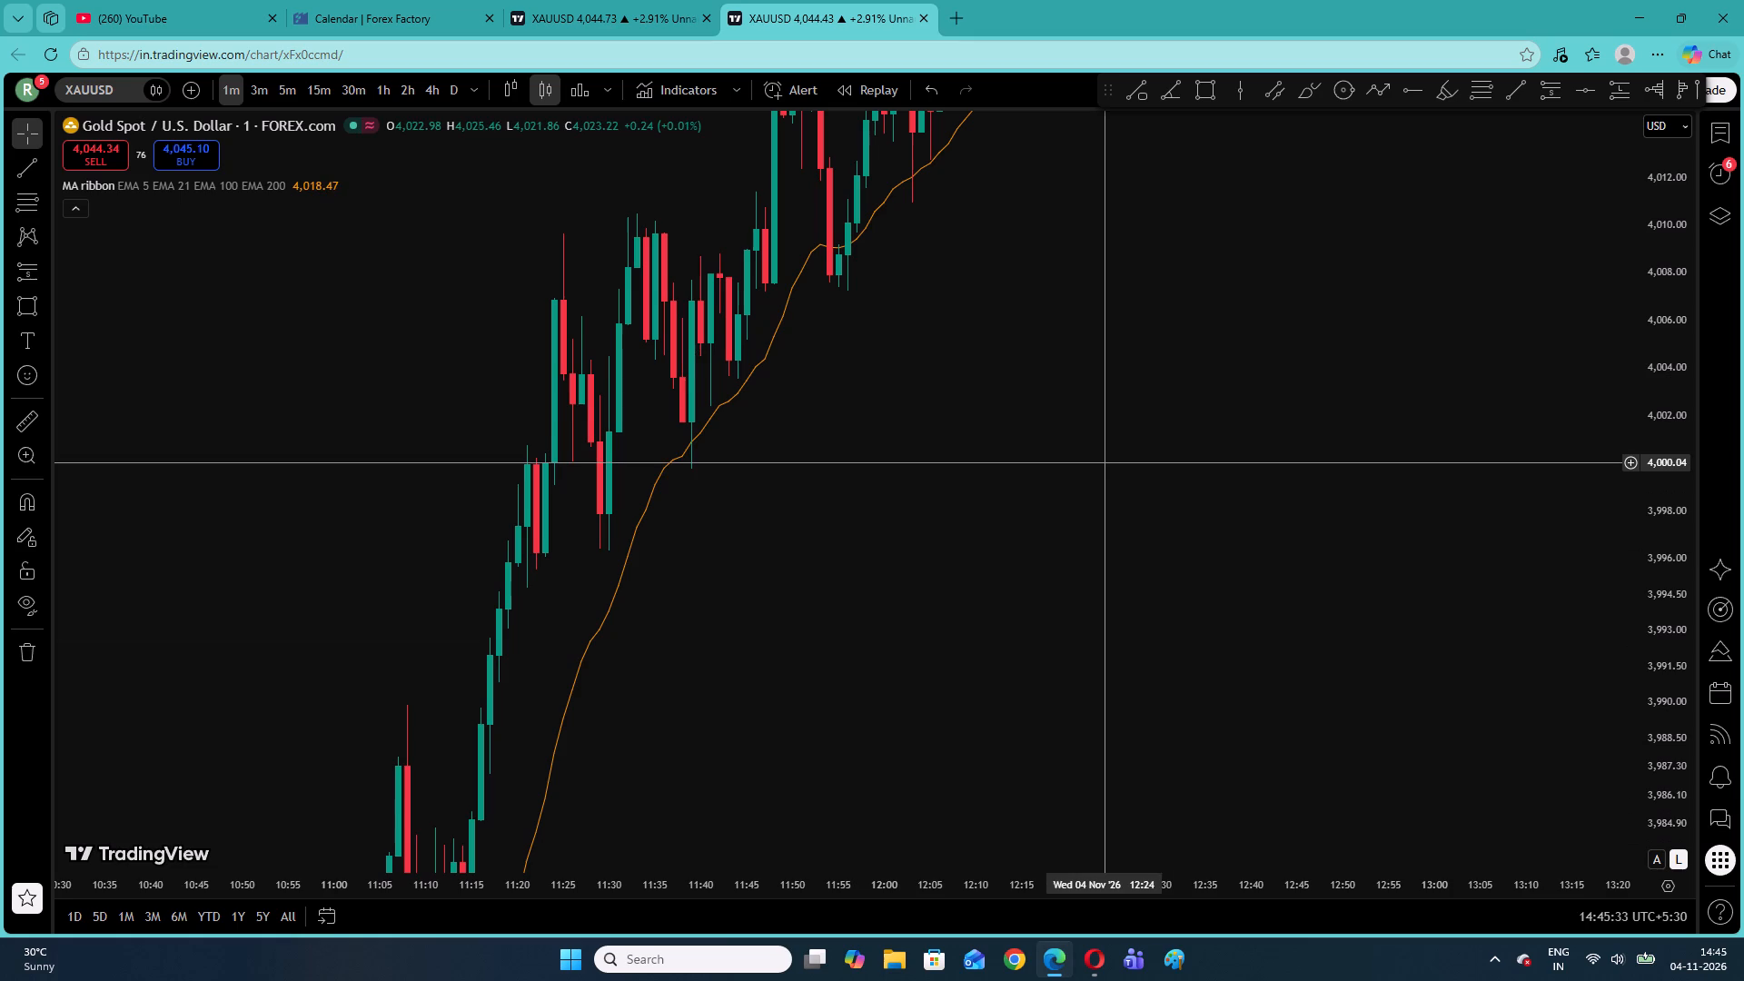
pyautogui.moveTo(1003, 561); pyautogui.dragTo(1507, 54)
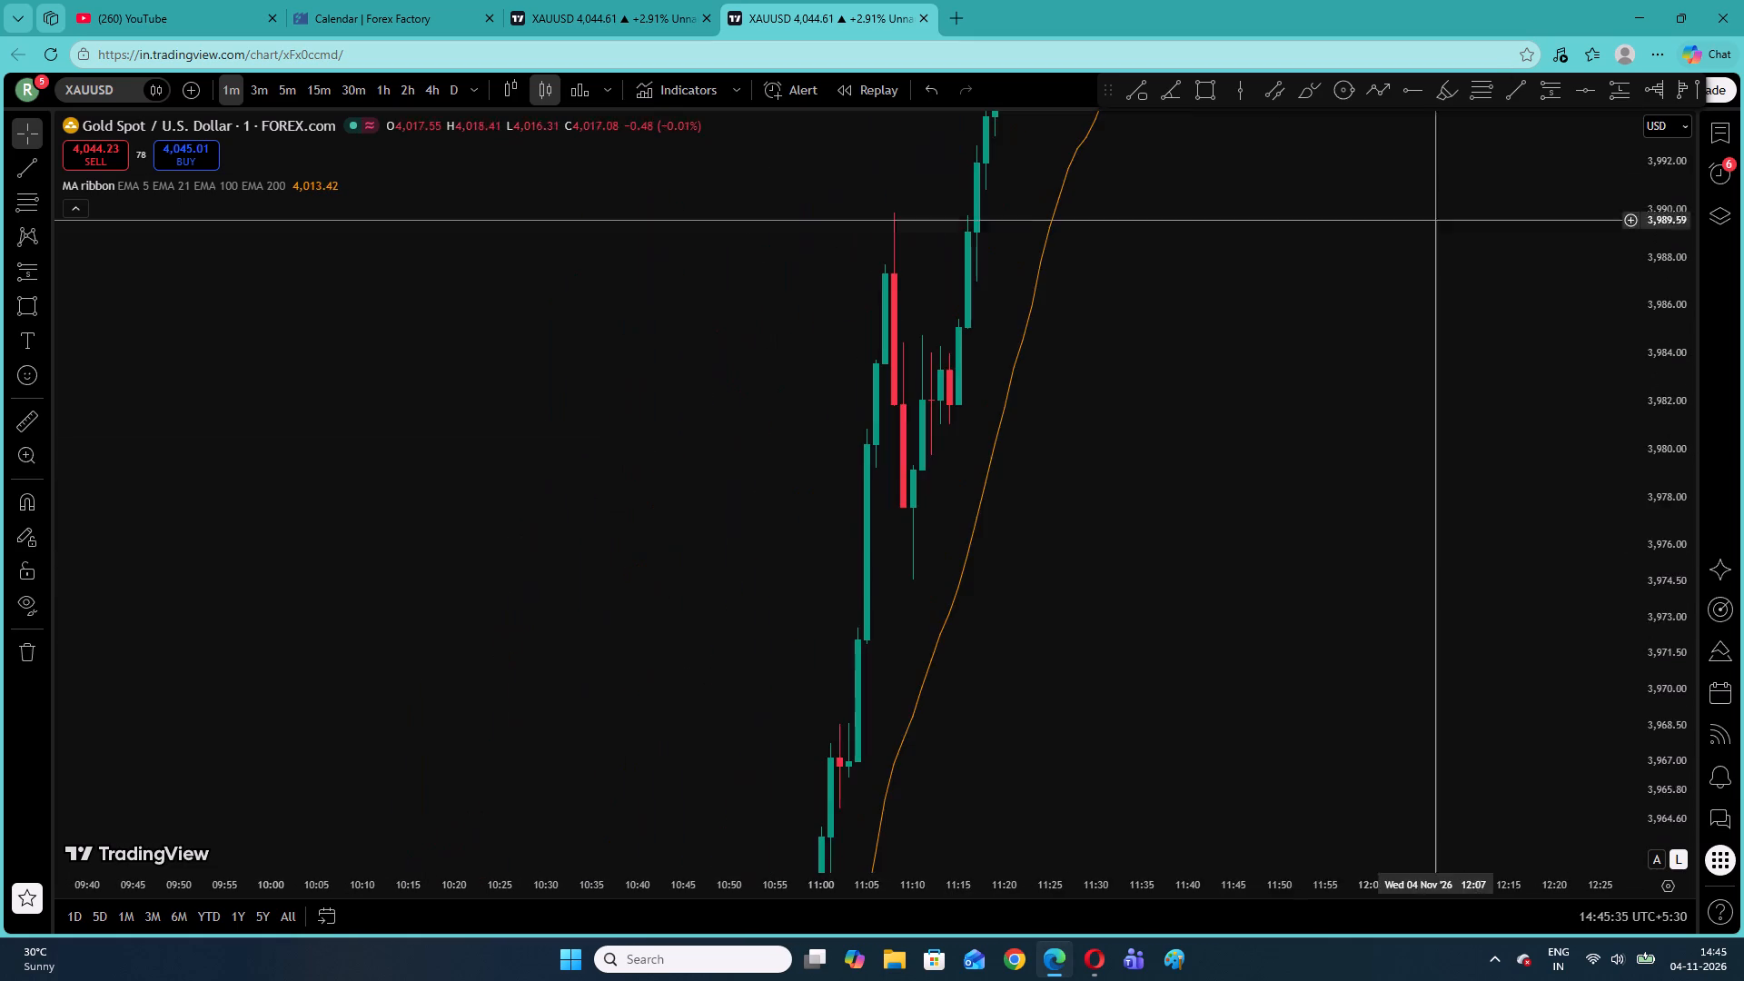
pyautogui.moveTo(1131, 788); pyautogui.dragTo(1412, 185)
pyautogui.moveTo(1102, 643); pyautogui.dragTo(1181, 474)
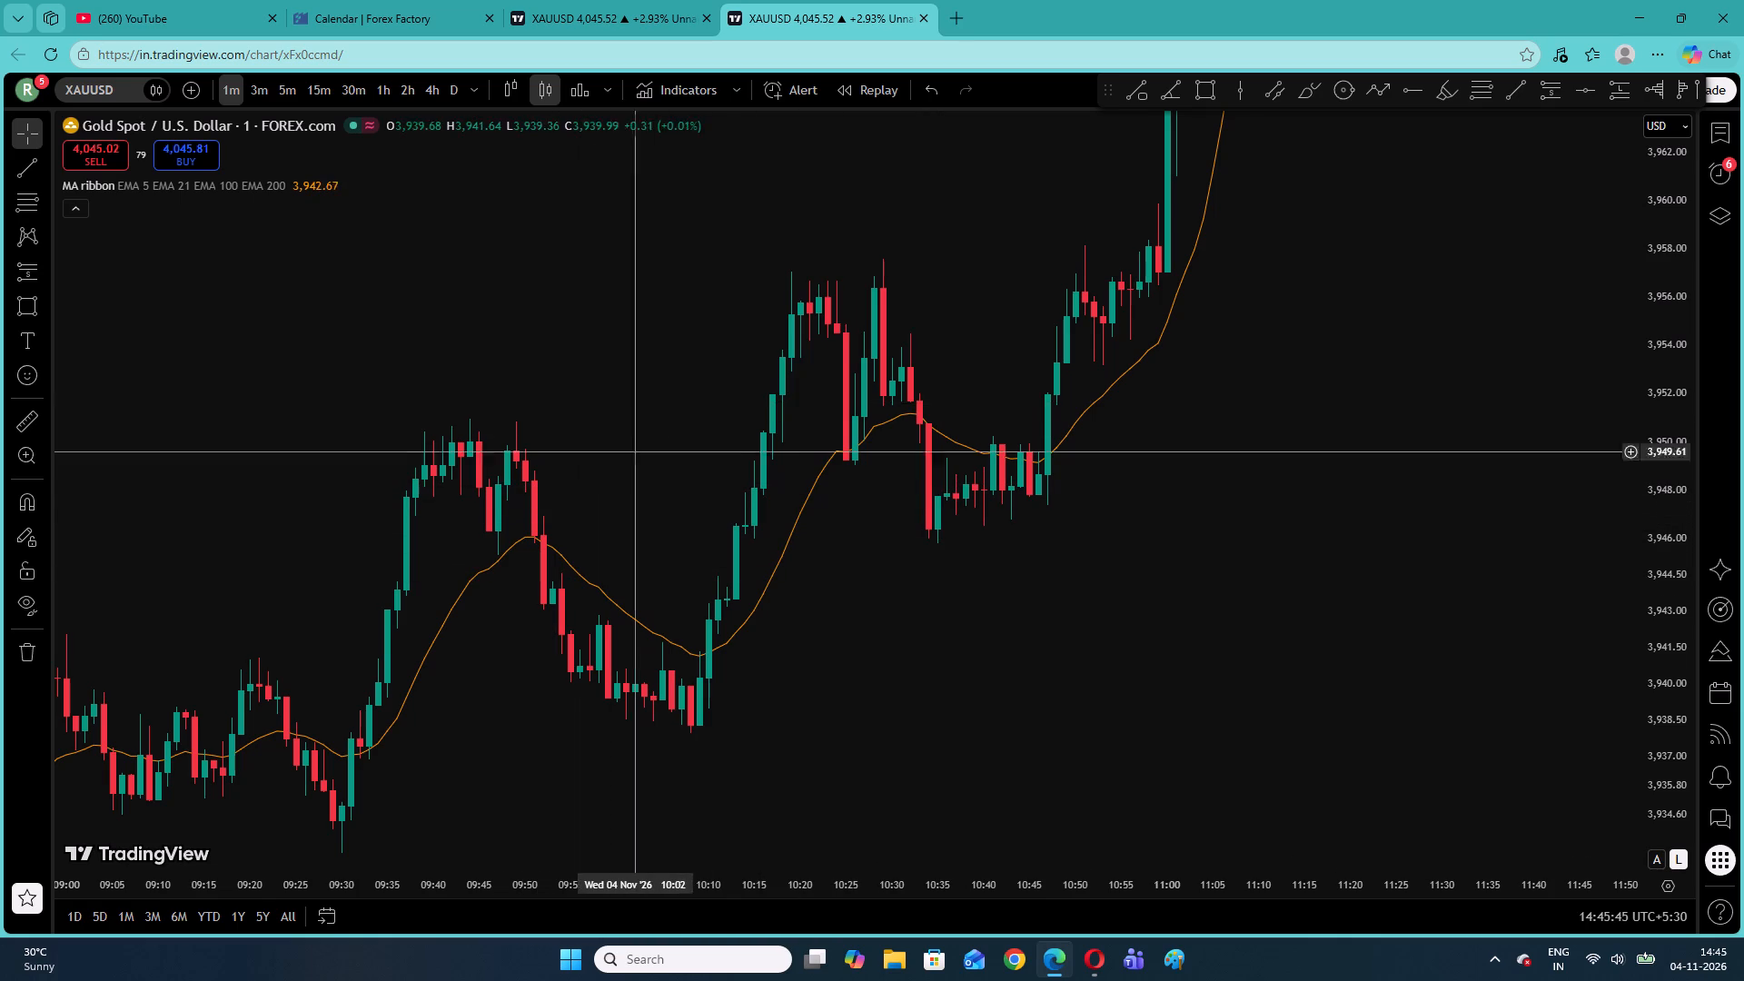
# Examine the earlier 1-minute swings against the 21 EMA, from about 10:00 back to about 05:10.
pyautogui.moveTo(621, 503); pyautogui.dragTo(1027, 414)
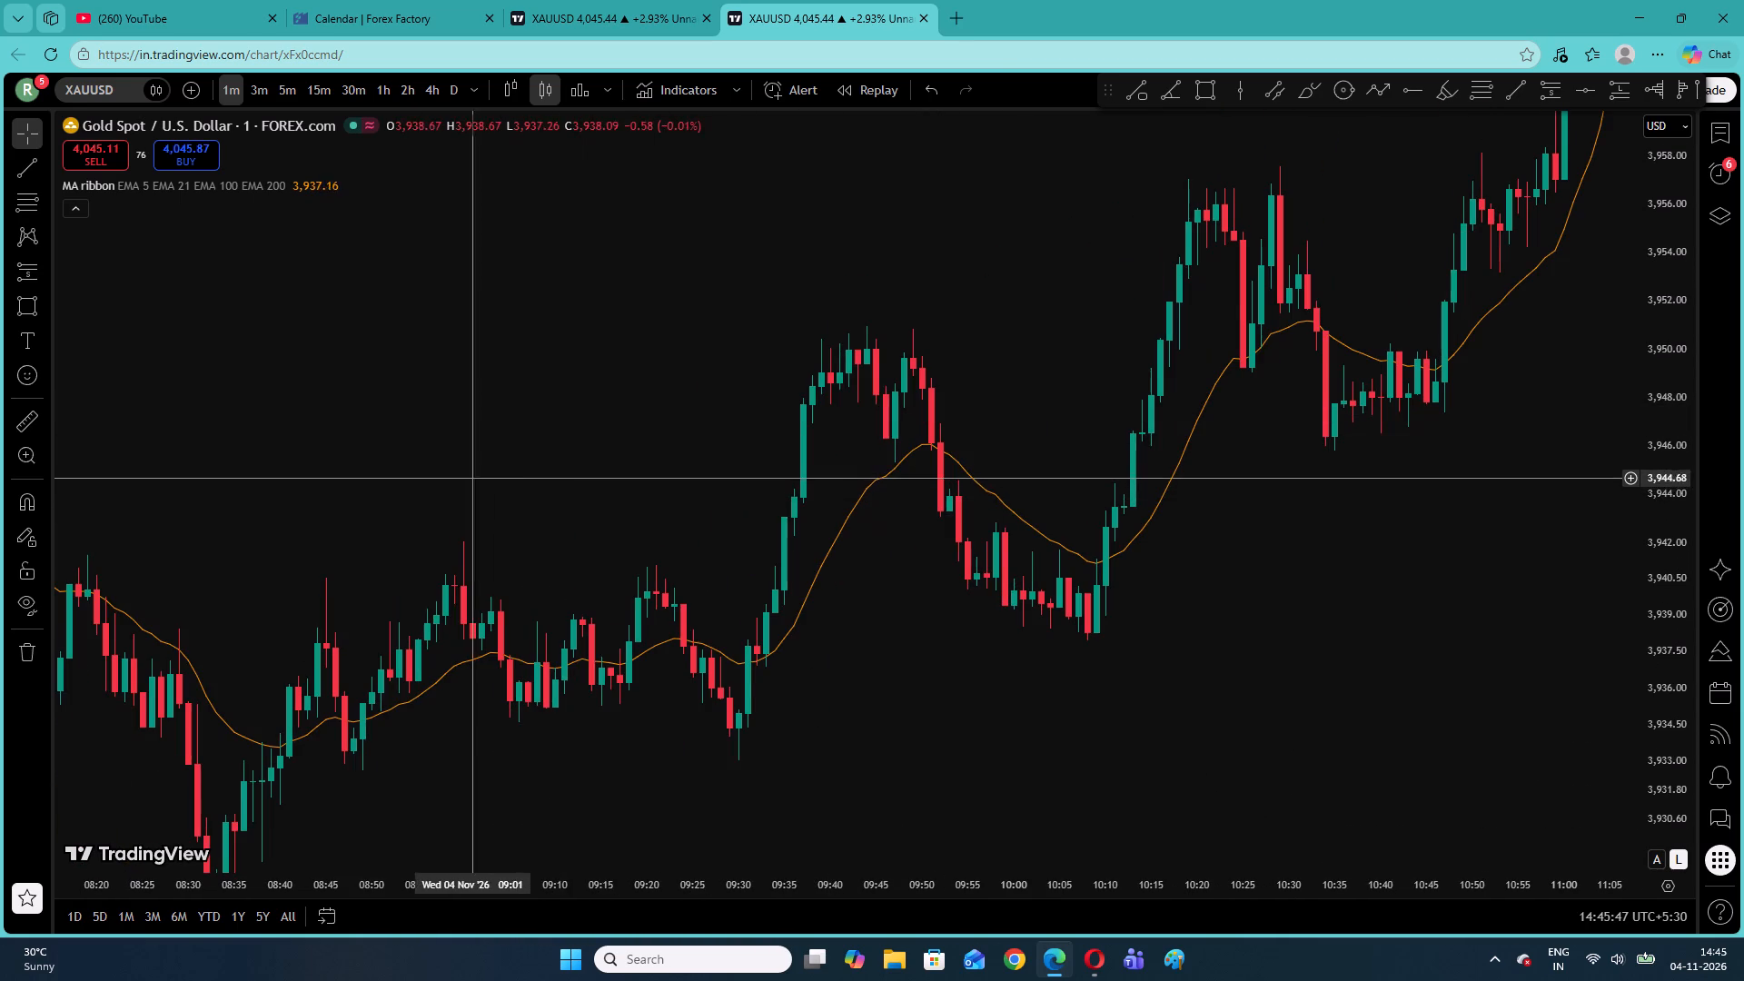
pyautogui.moveTo(461, 476); pyautogui.dragTo(1154, 497)
pyautogui.moveTo(568, 469); pyautogui.dragTo(1191, 752)
pyautogui.moveTo(773, 698); pyautogui.dragTo(1002, 399)
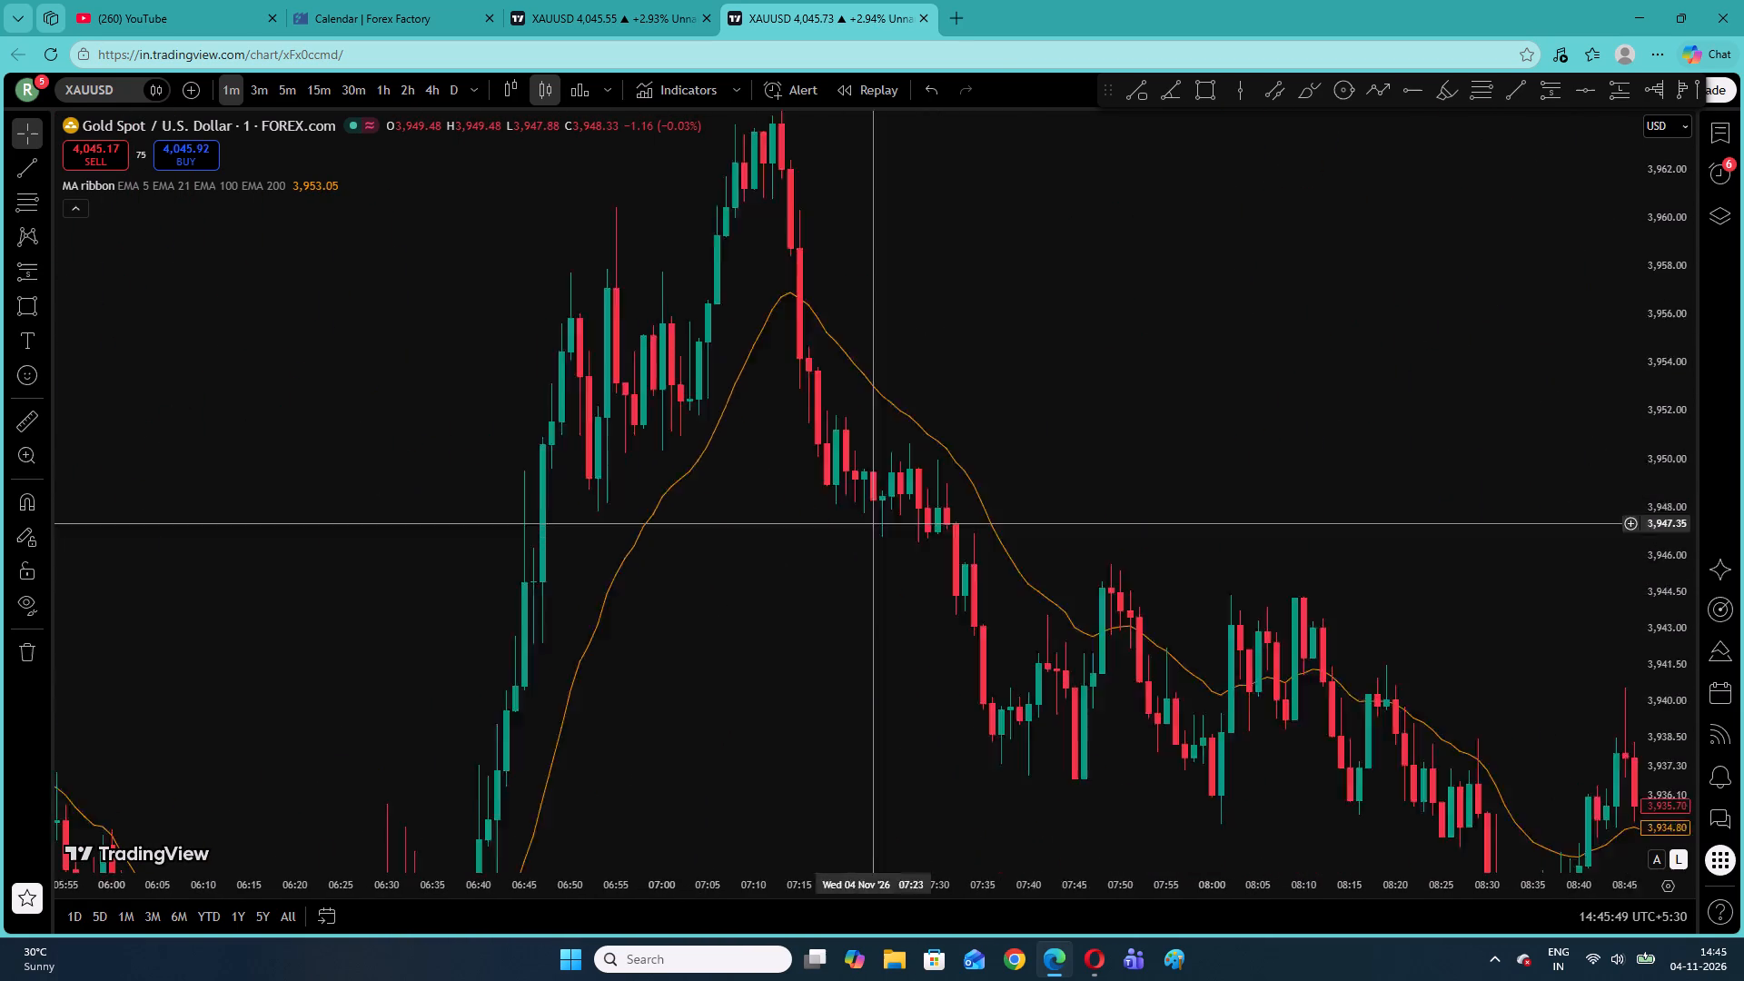
pyautogui.moveTo(1002, 399); pyautogui.dragTo(1111, 274)
pyautogui.moveTo(878, 633); pyautogui.dragTo(1090, 585)
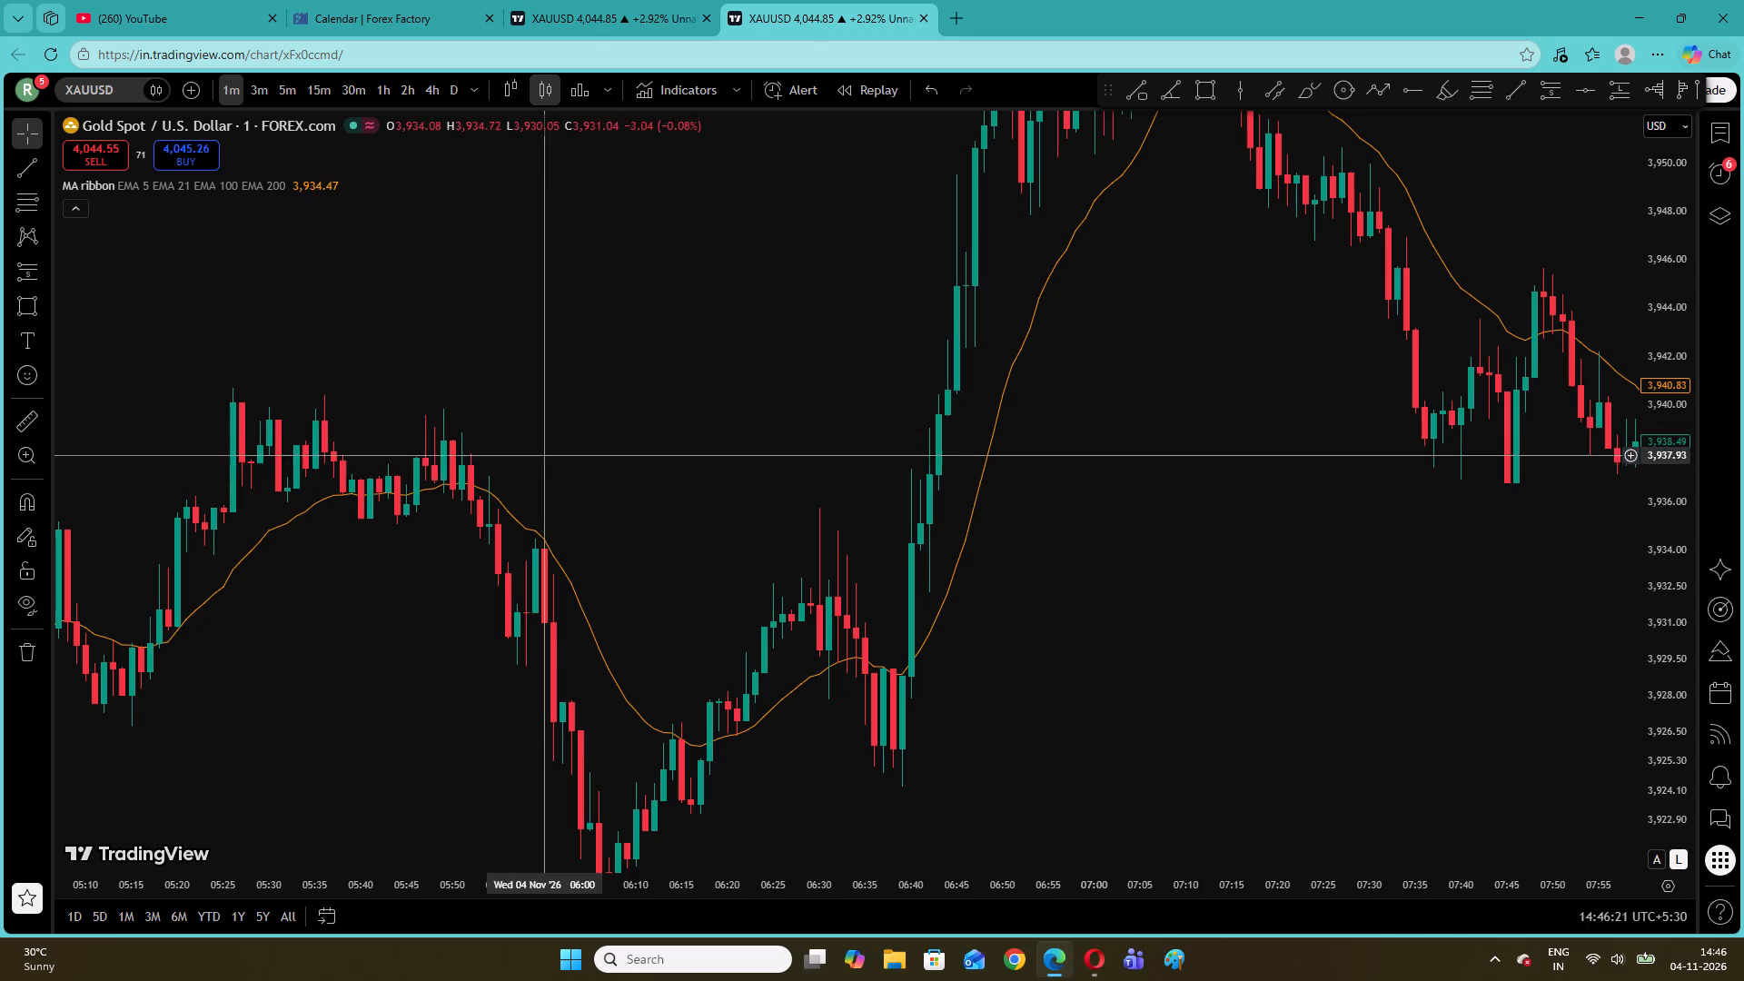
# Draw a rectangle around the 21 EMA pullback from about 05:53 to 06:03, spanning about 3,937.2 to 3,934.3.
pyautogui.moveTo(632, 409); pyautogui.dragTo(826, 393)
pyautogui.moveTo(474, 346); pyautogui.dragTo(529, 339)
pyautogui.click(25, 294)
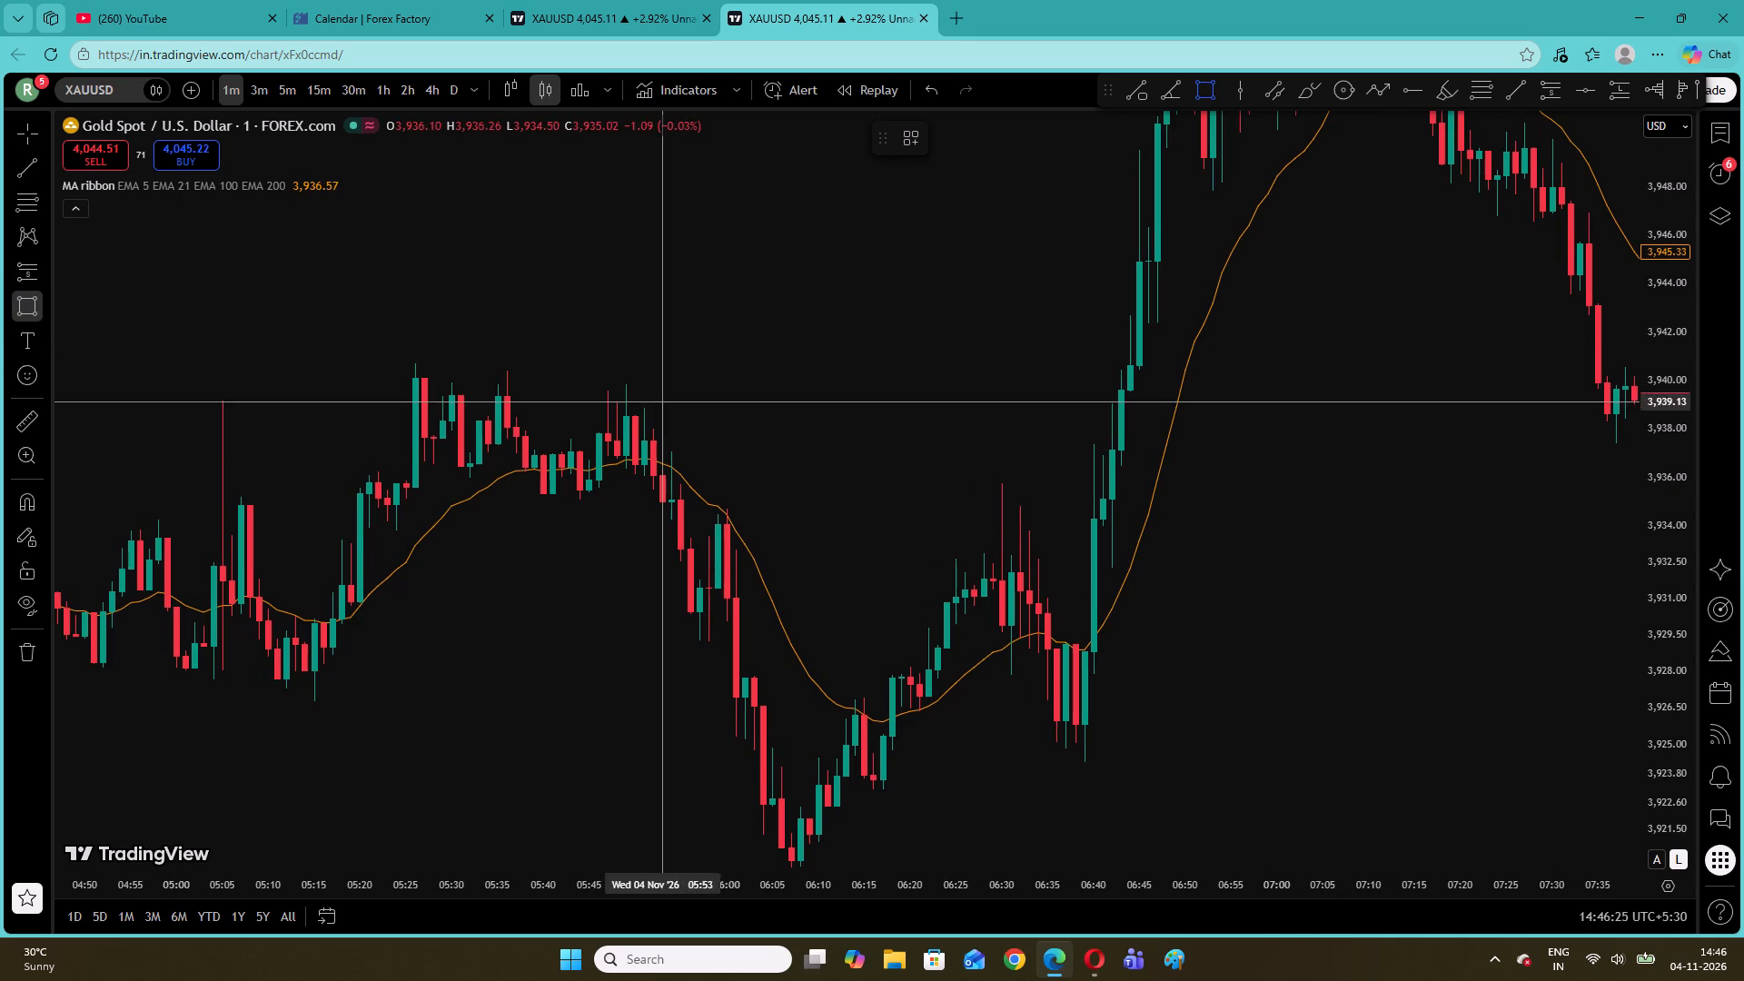
pyautogui.click(659, 448)
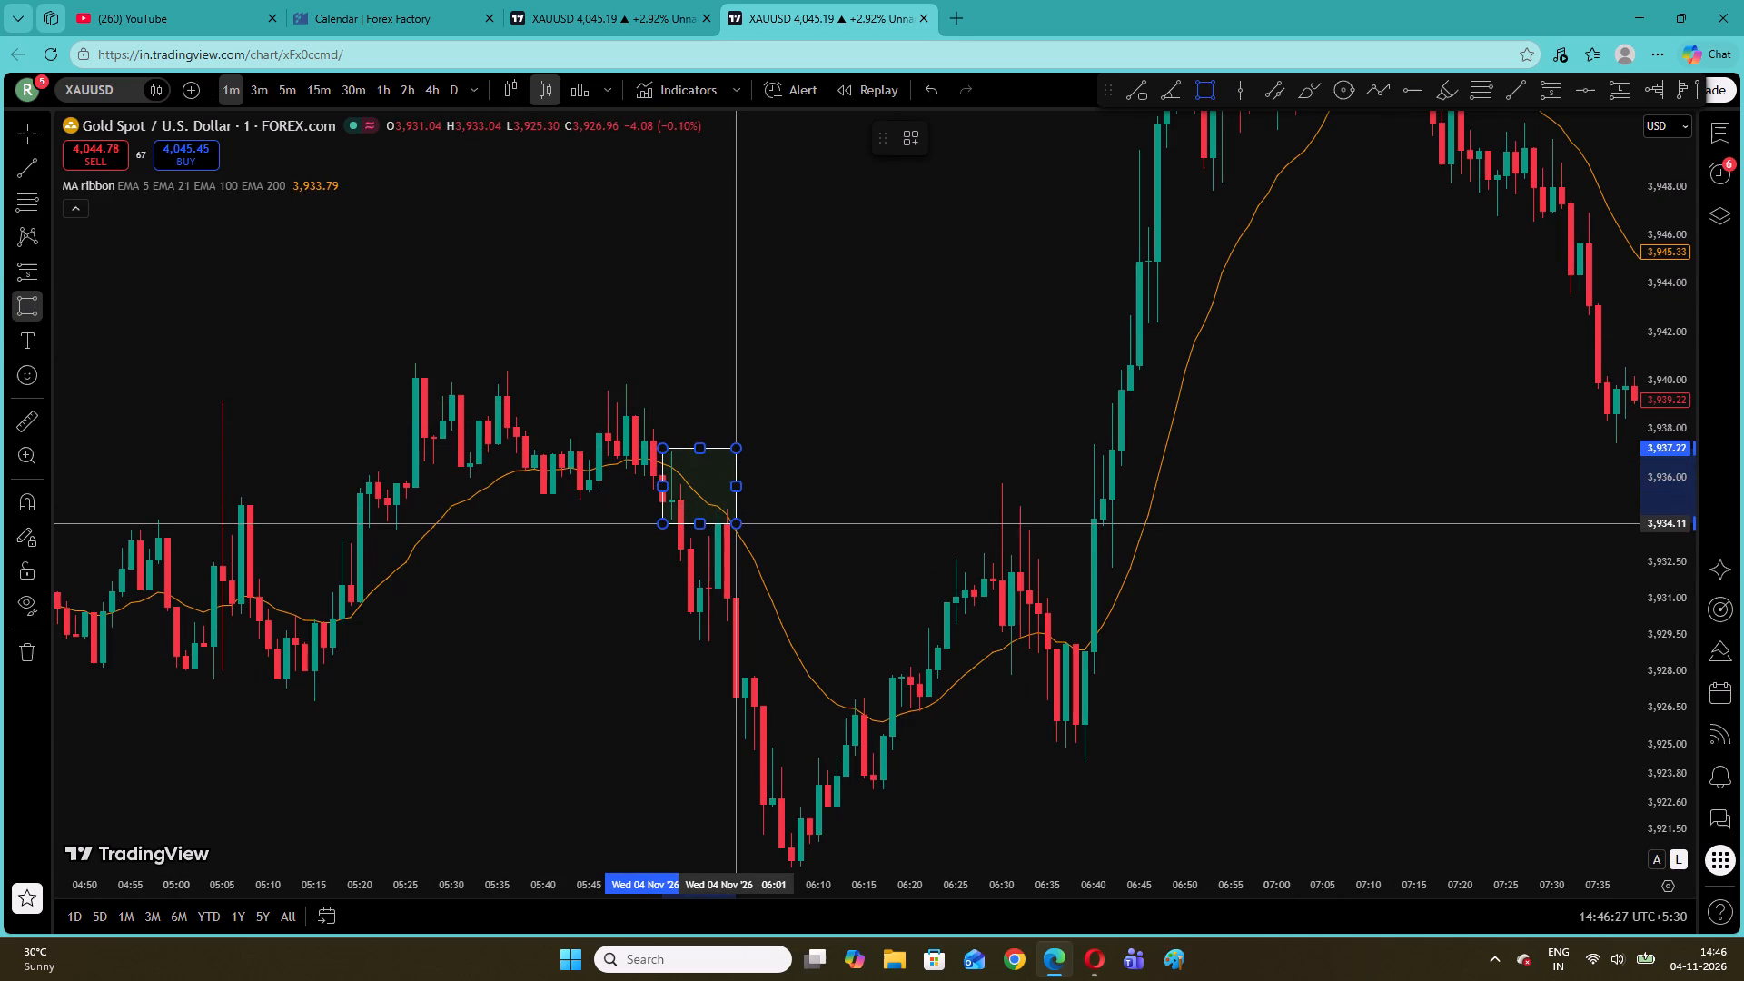
pyautogui.click(752, 518)
pyautogui.click(853, 462)
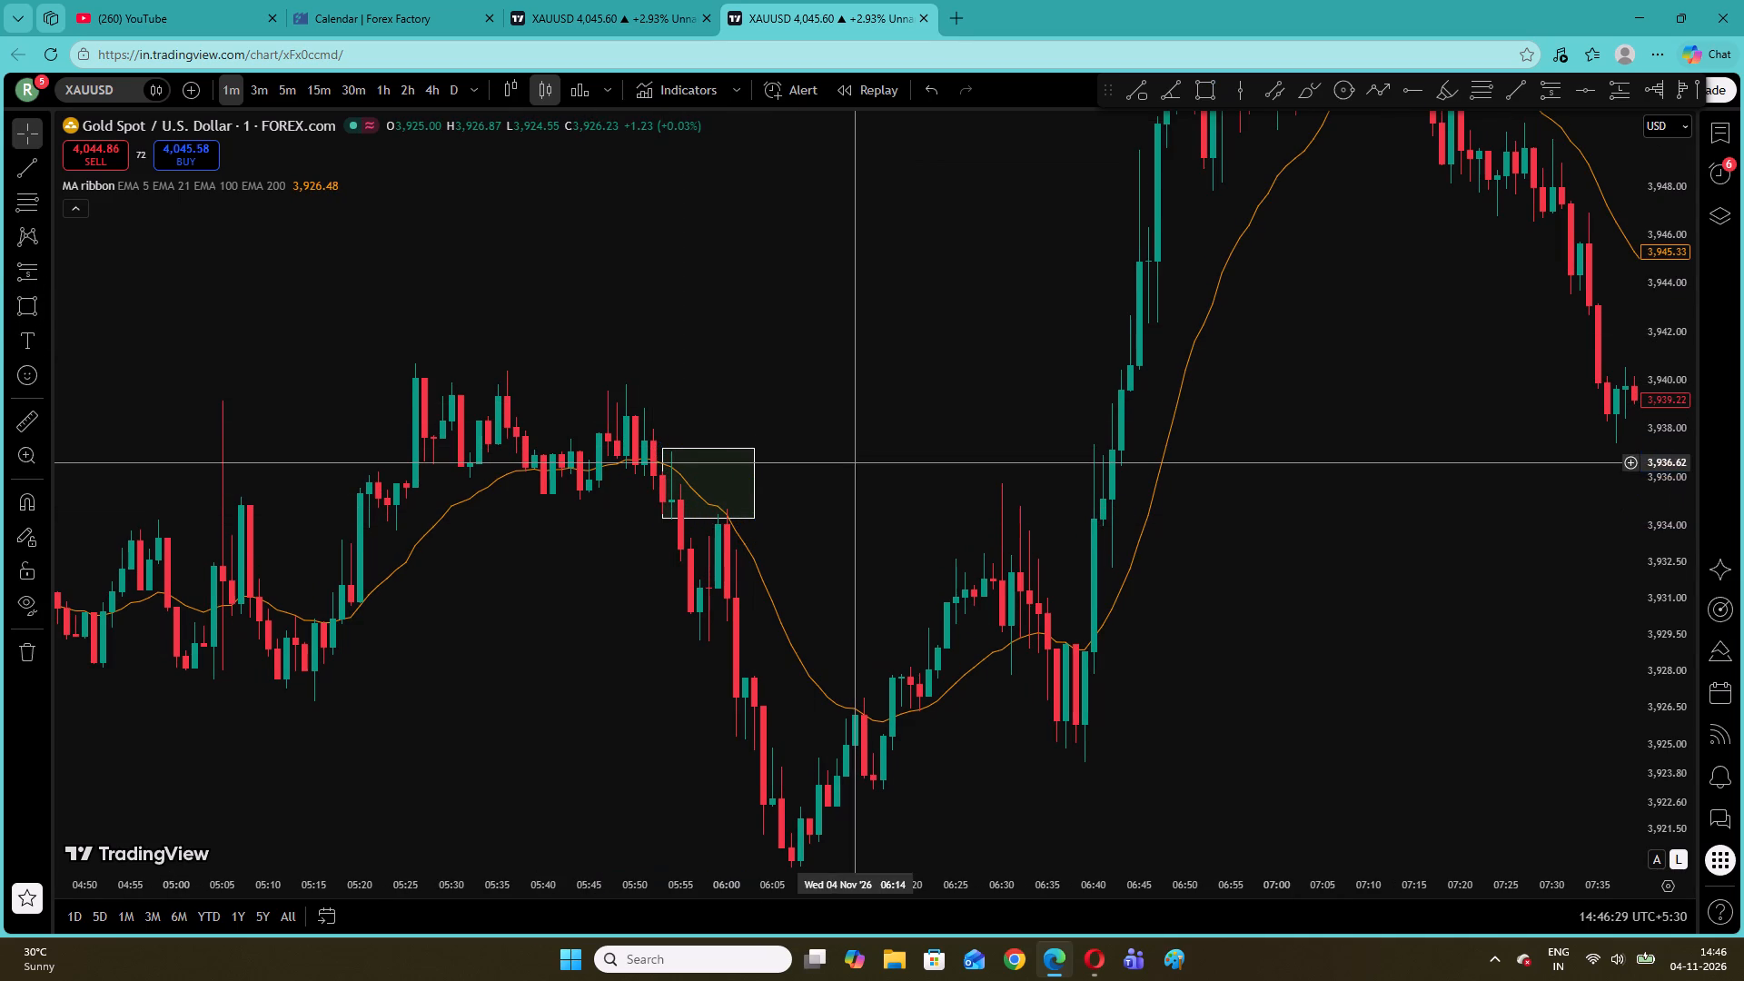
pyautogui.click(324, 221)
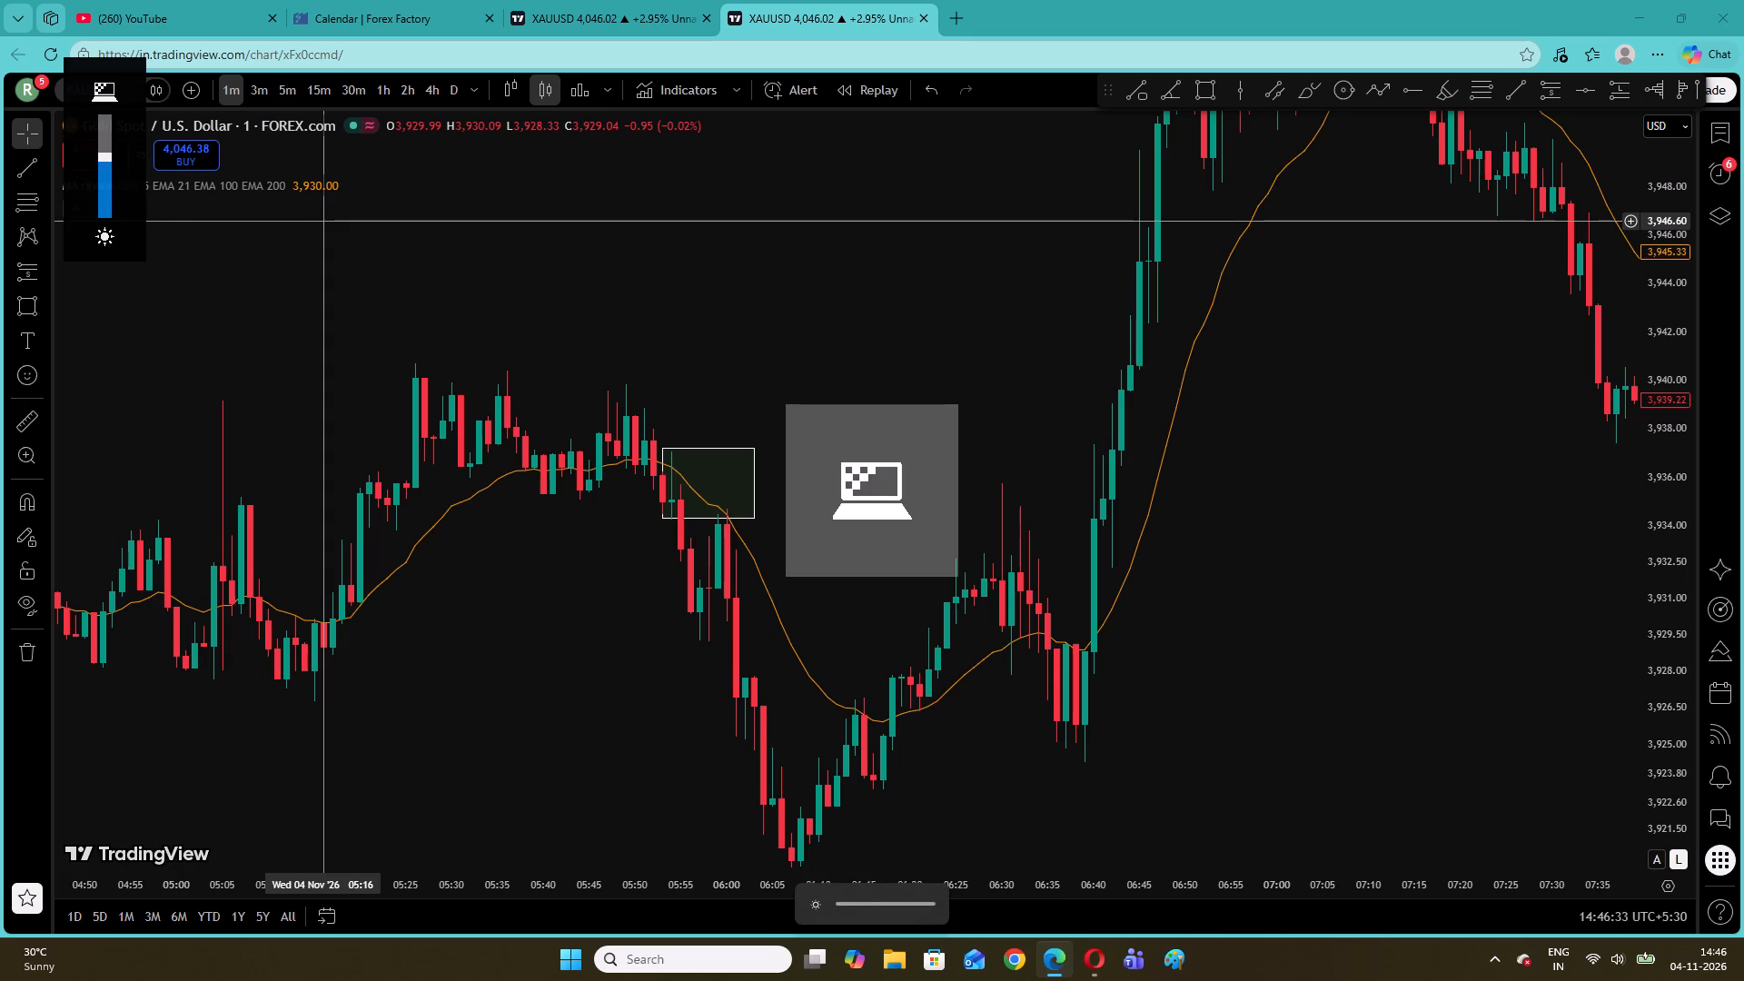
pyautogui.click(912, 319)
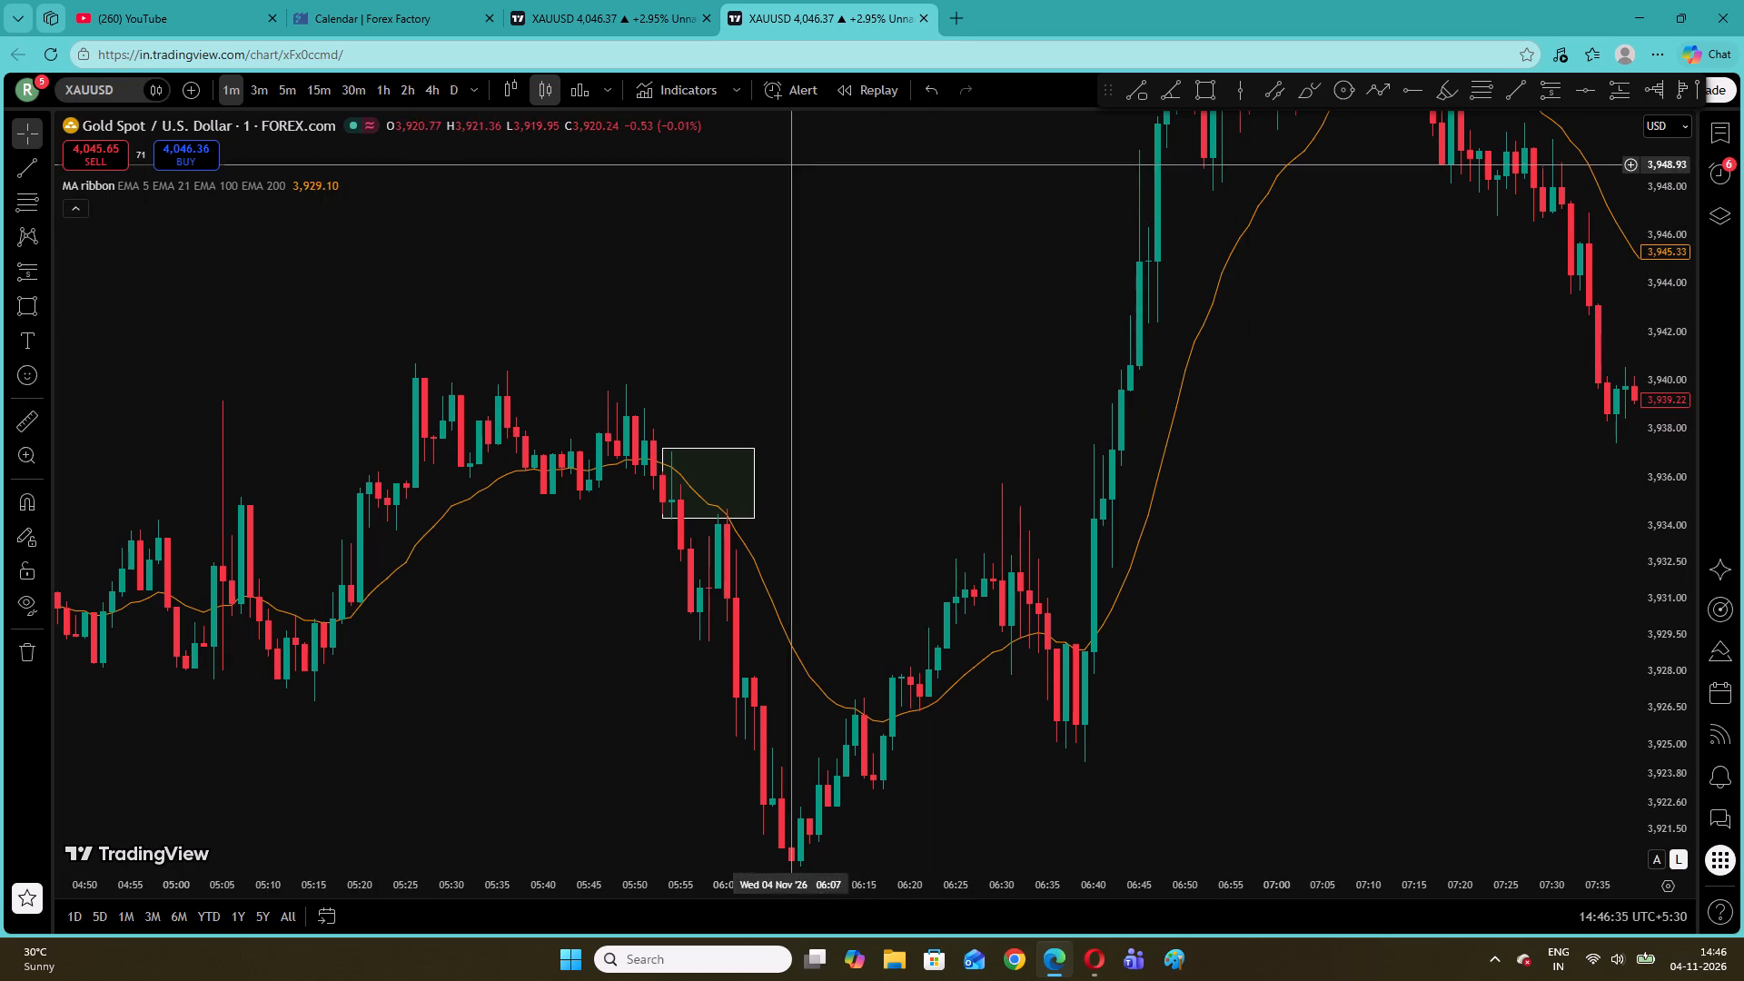
# Switch to YouTube and browse the home feed's recommended videos, turning off subtitles on the gully cricket preview.
pyautogui.click(185, 0)
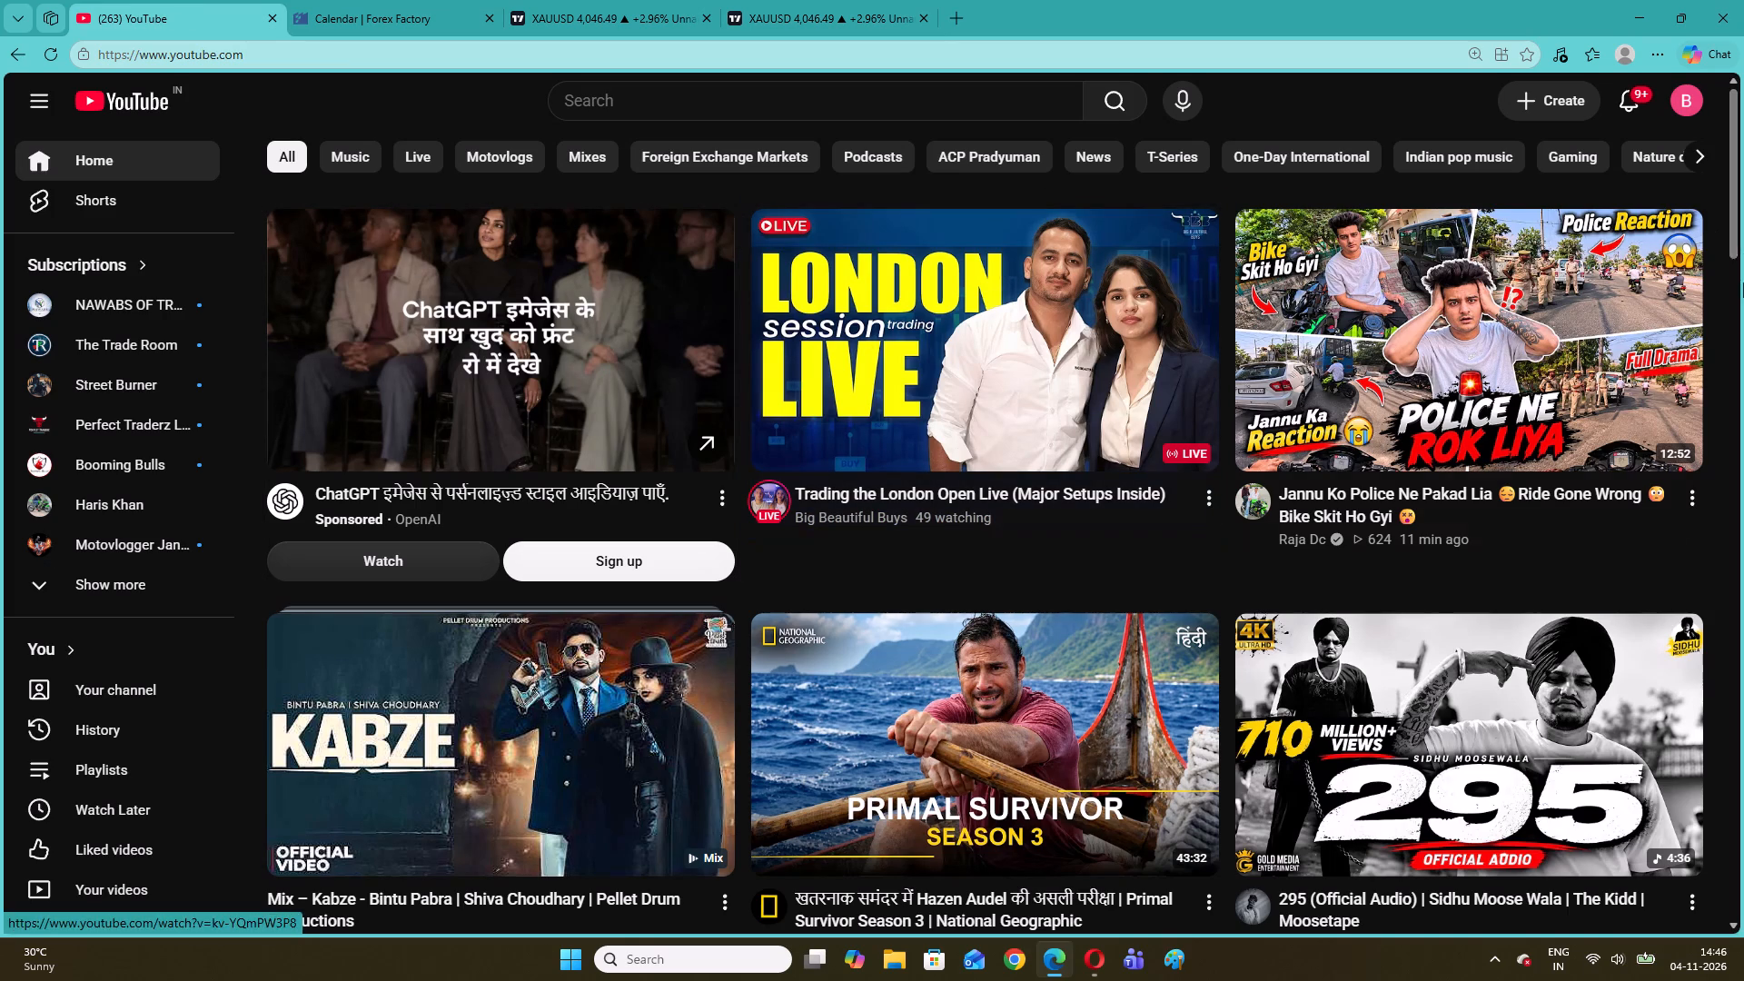
pyautogui.scroll(-3, 1733, 459)
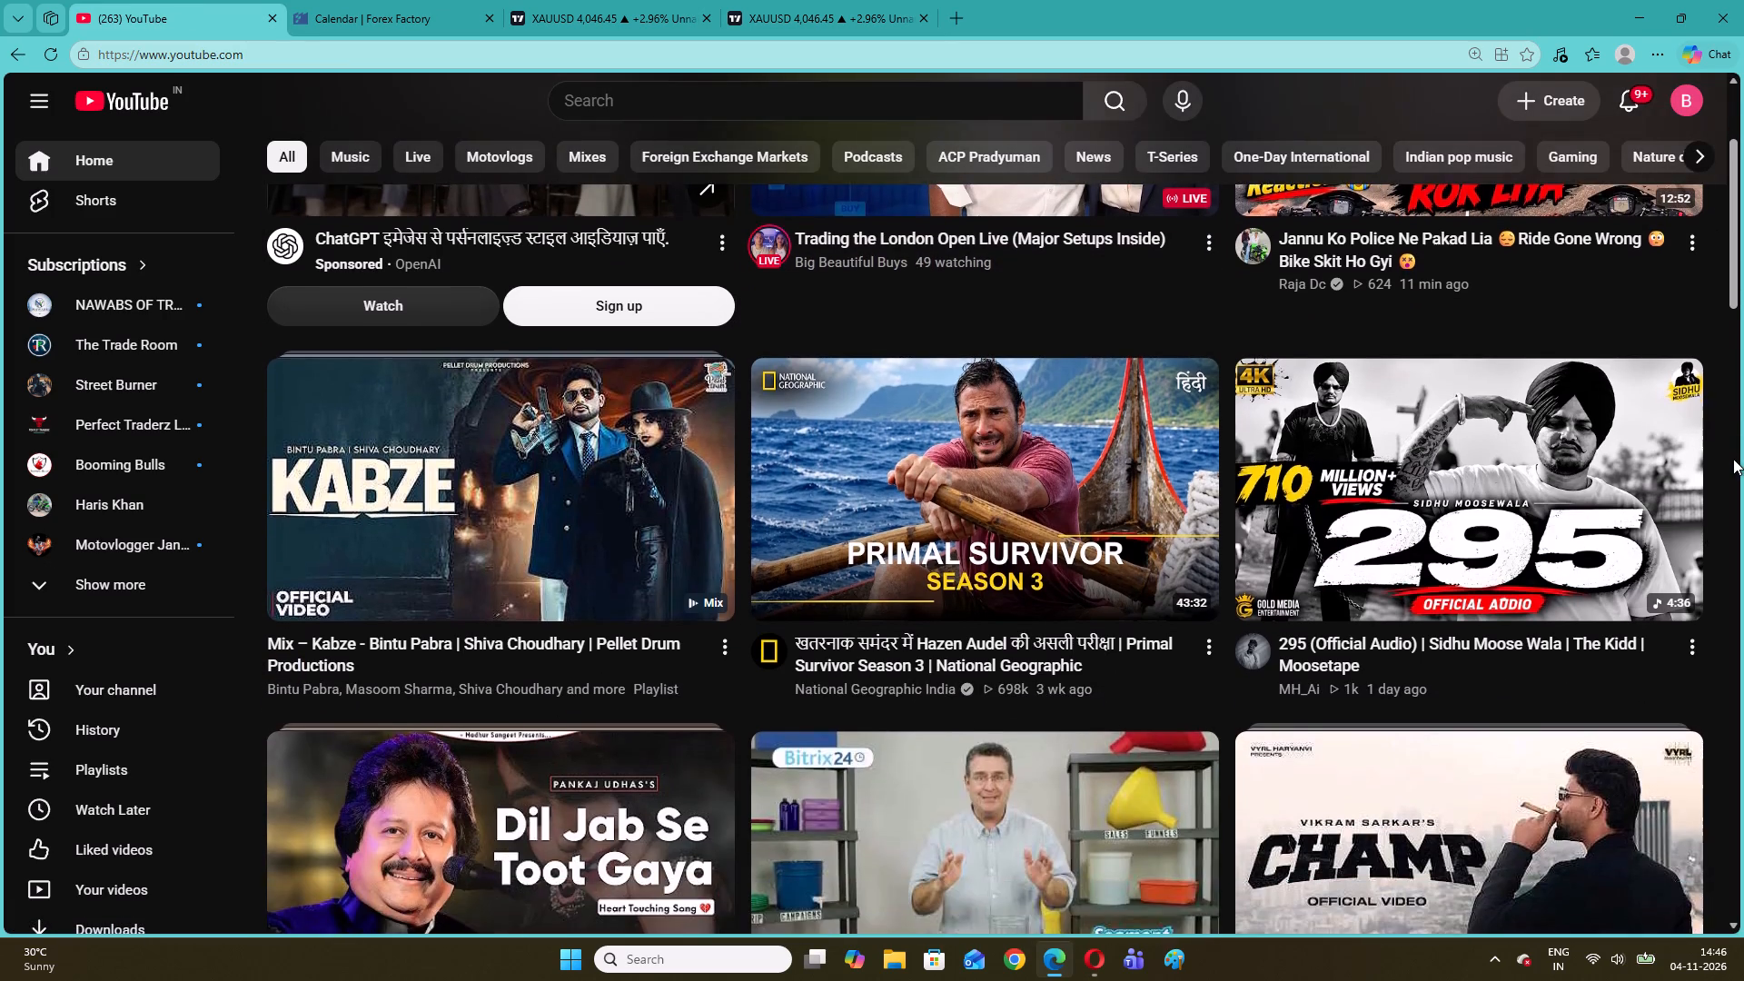
pyautogui.scroll(-5, 1733, 459)
pyautogui.scroll(2, 1733, 459)
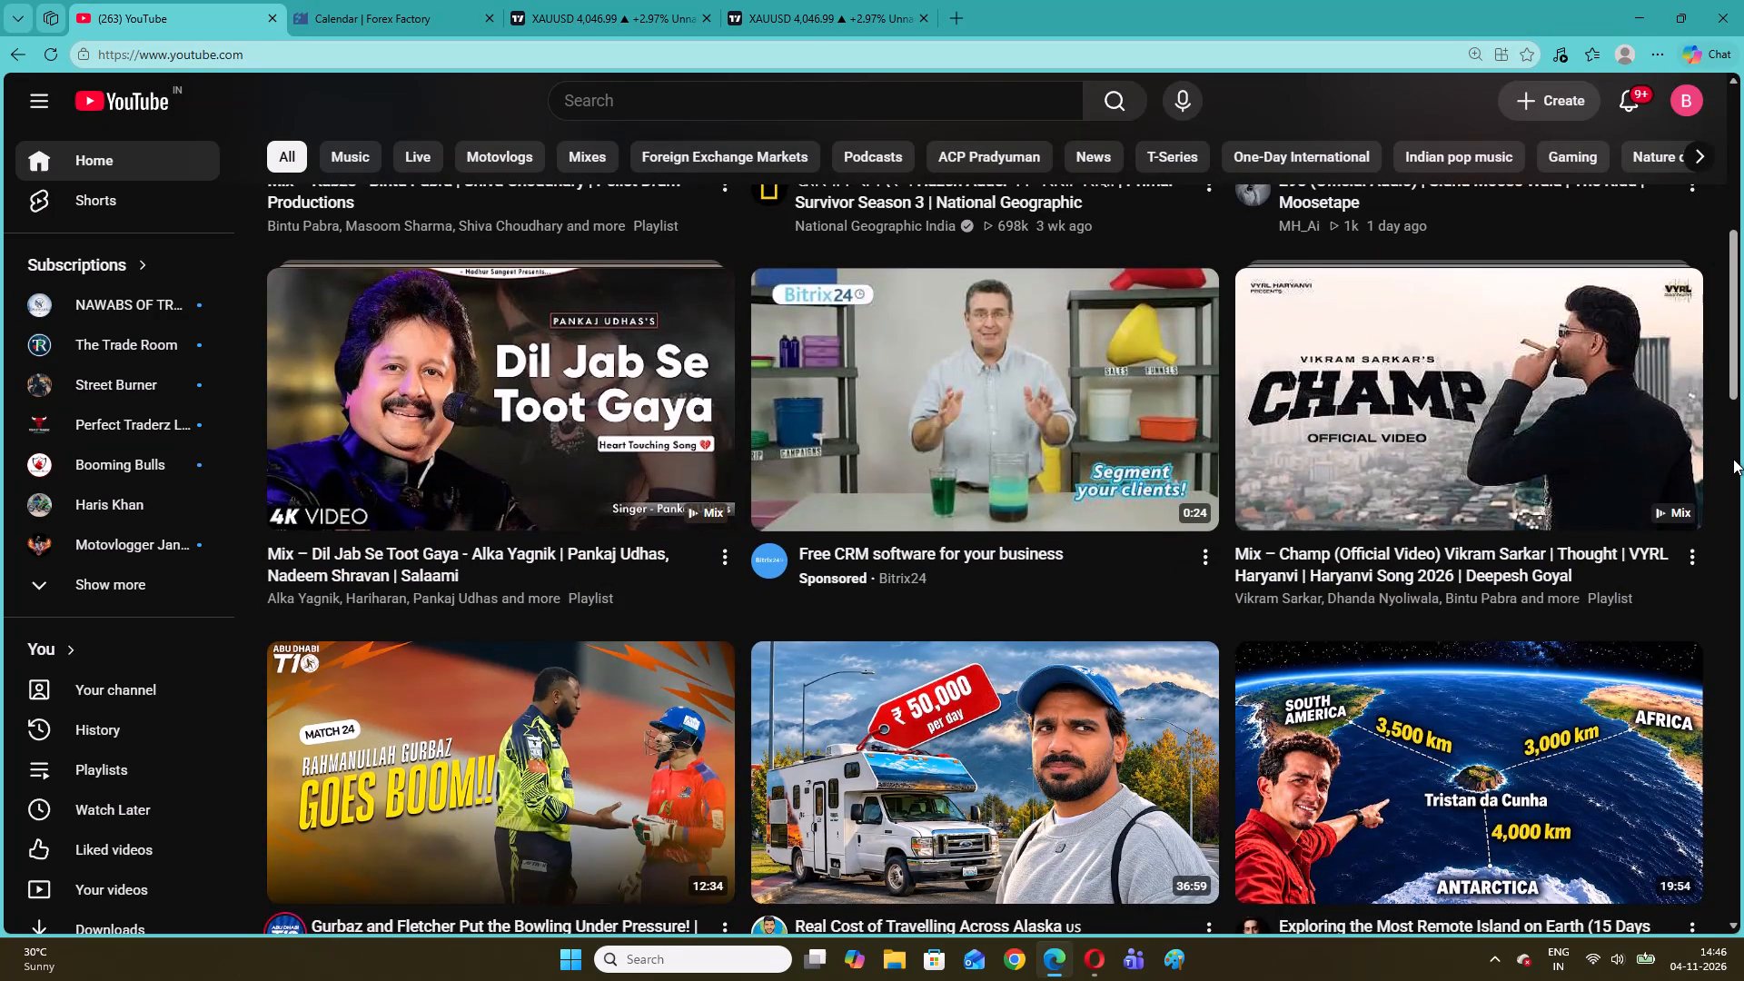
pyautogui.scroll(-5, 1733, 459)
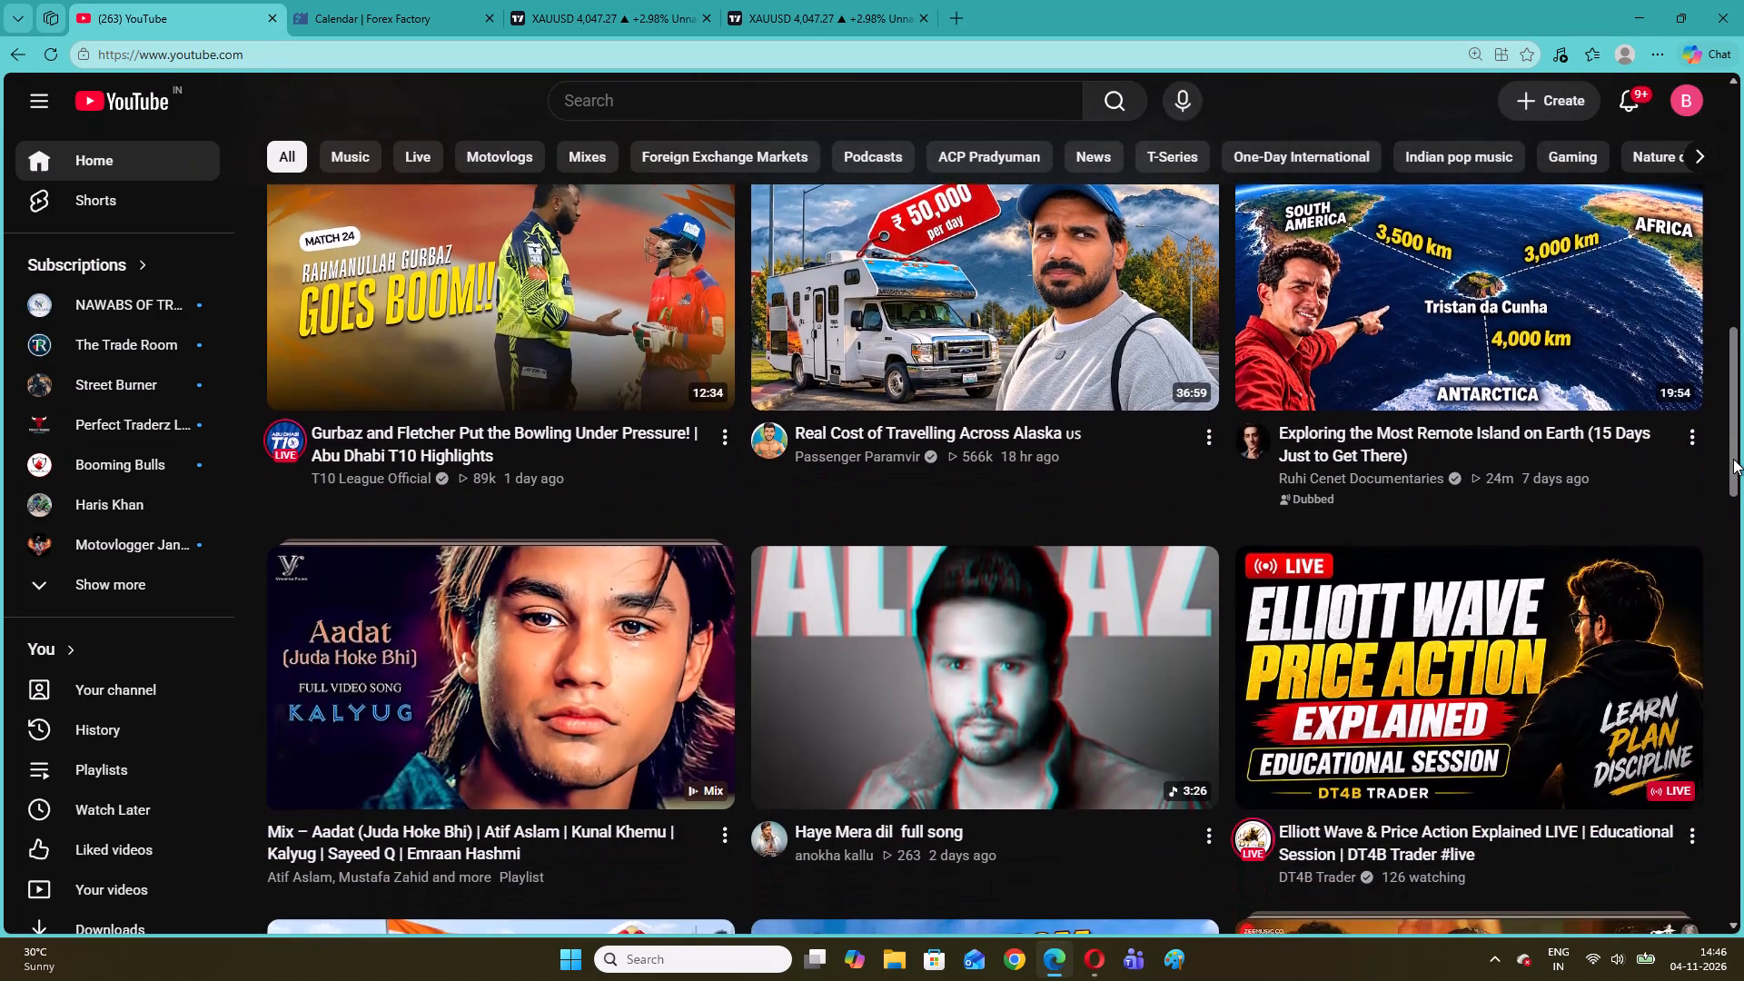
pyautogui.scroll(-7, 1733, 459)
pyautogui.scroll(2, 1733, 459)
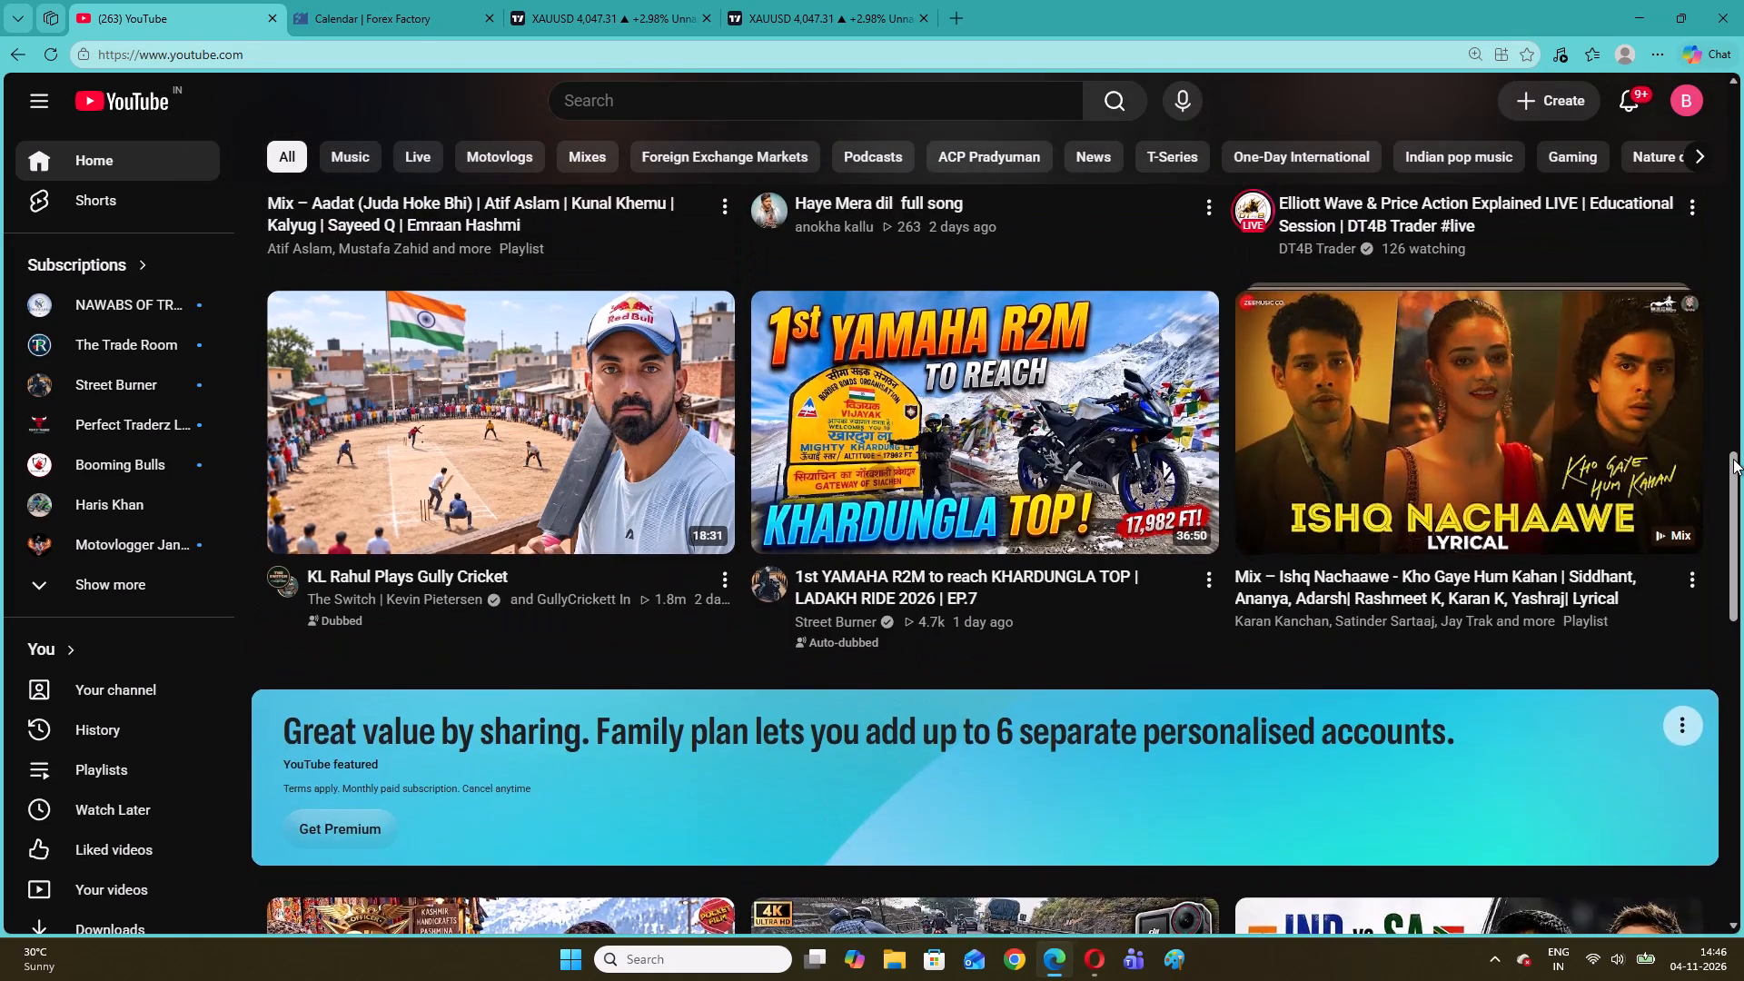
pyautogui.scroll(4, 1733, 459)
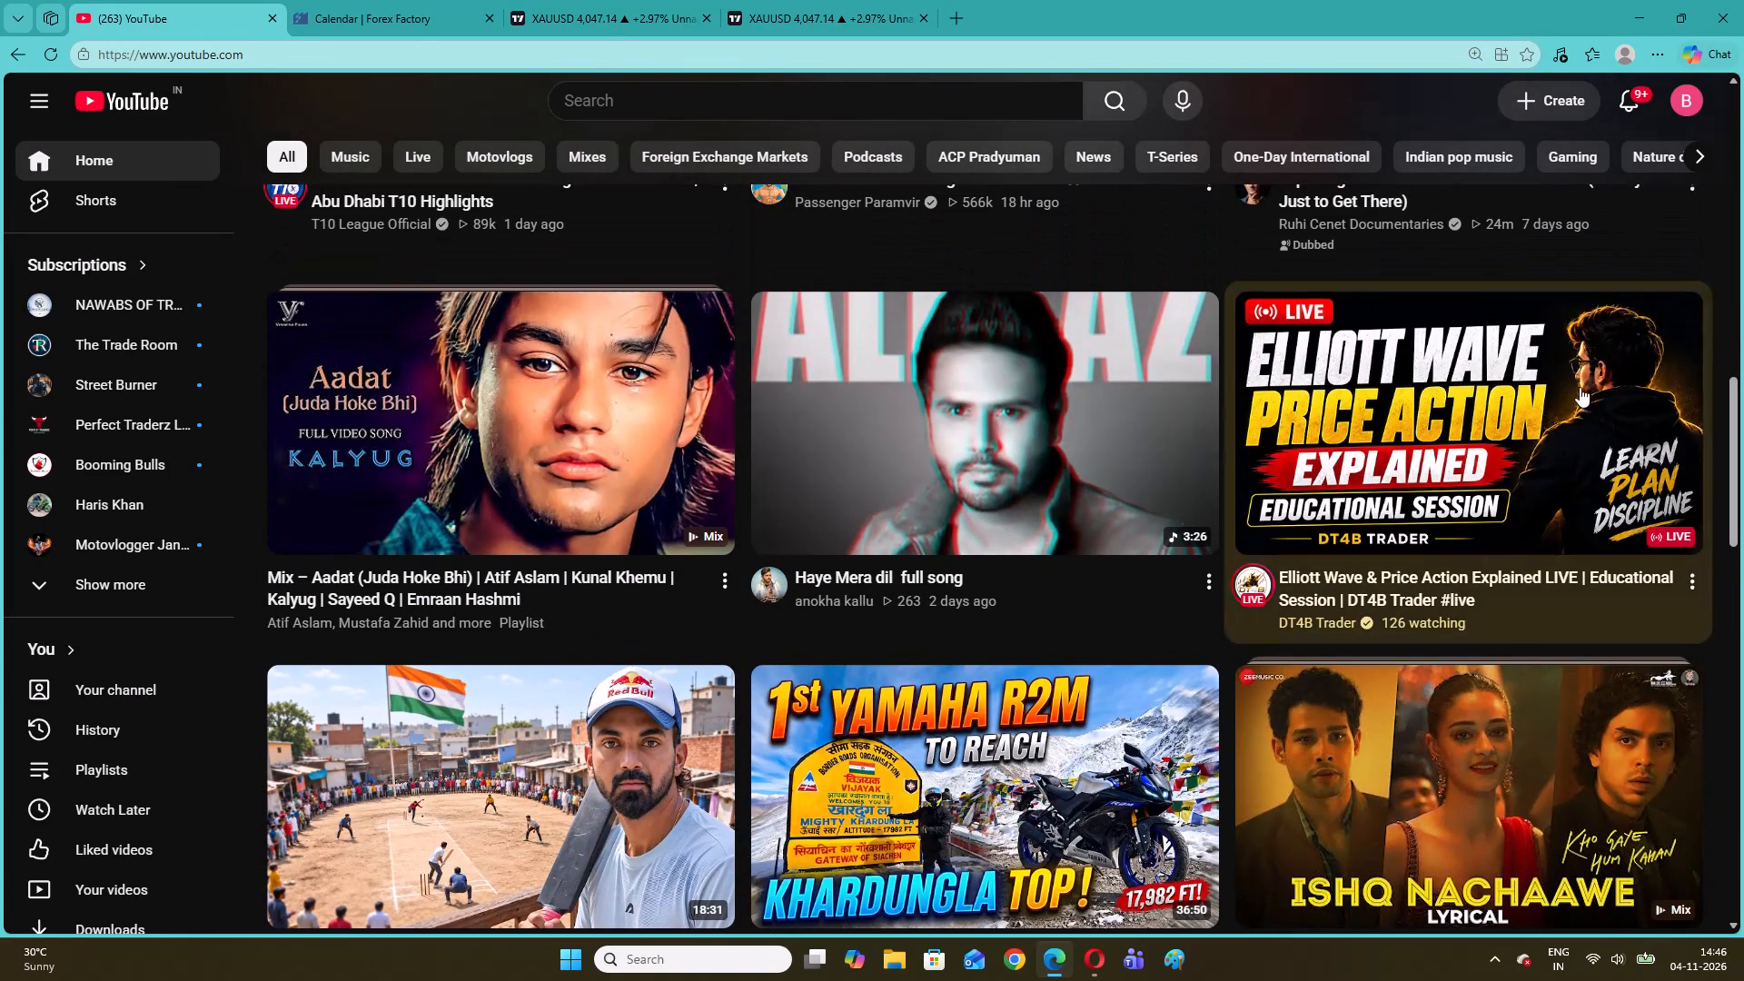
pyautogui.click(1671, 312)
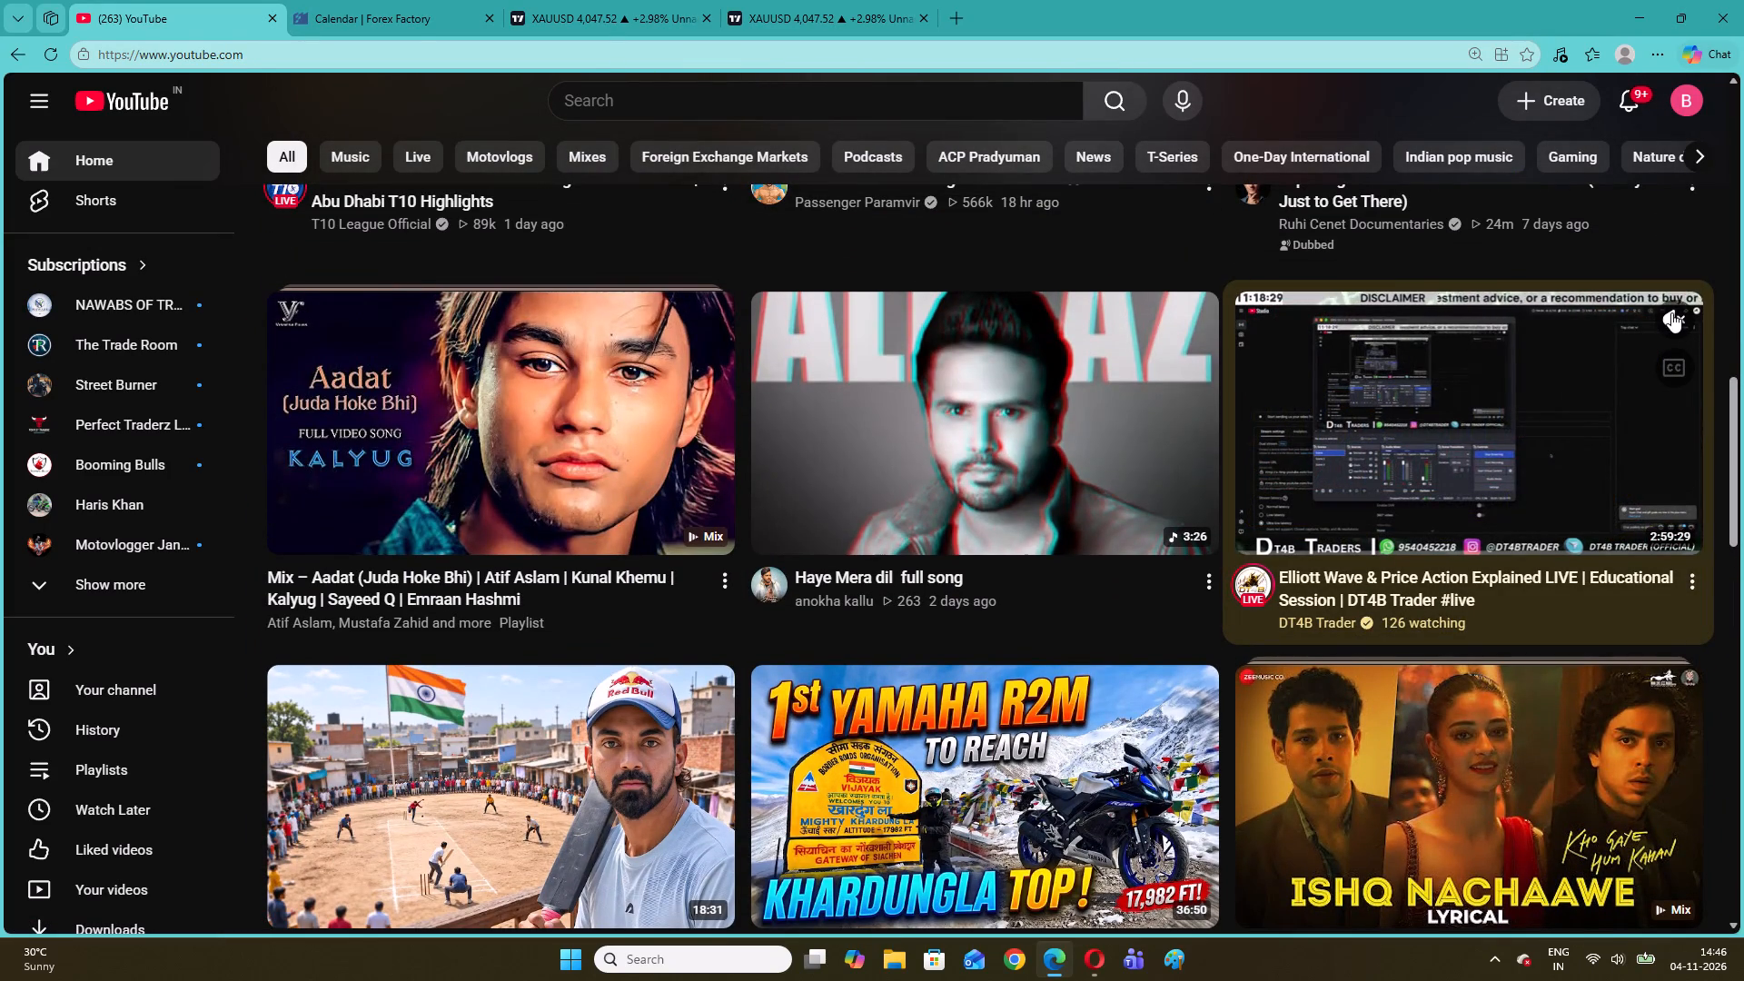
pyautogui.scroll(-2, 1595, 403)
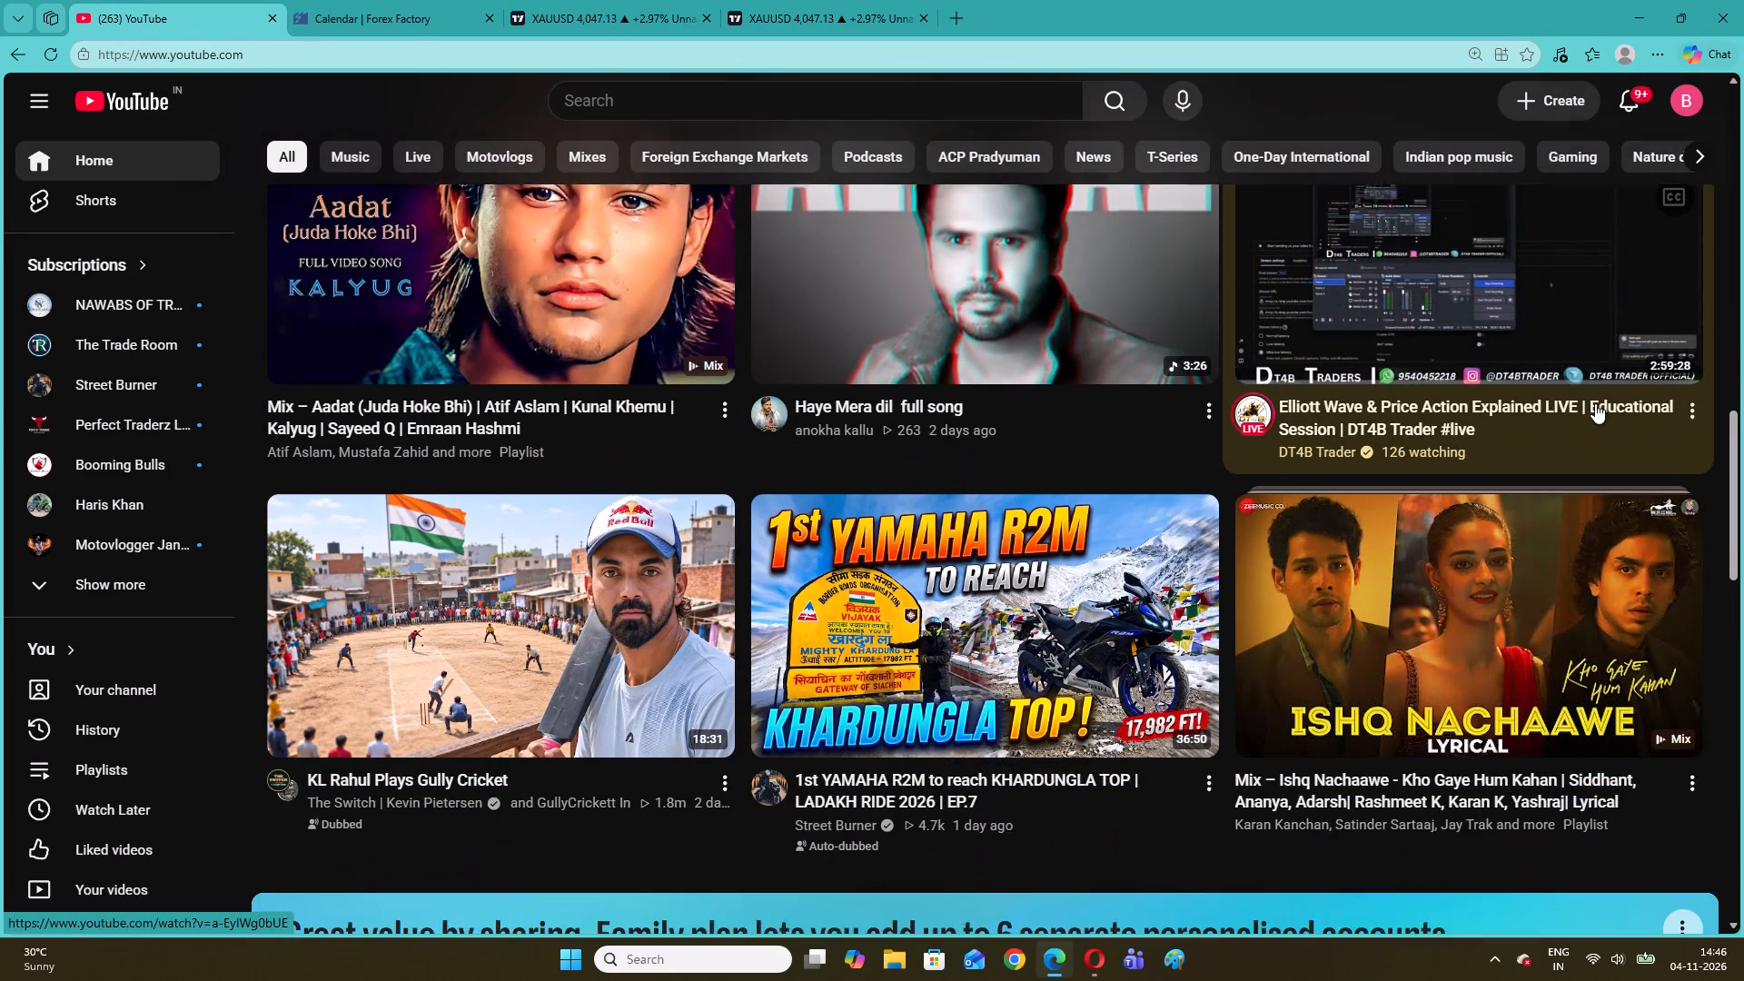
pyautogui.scroll(-1, 1595, 403)
pyautogui.scroll(-1, 1729, 458)
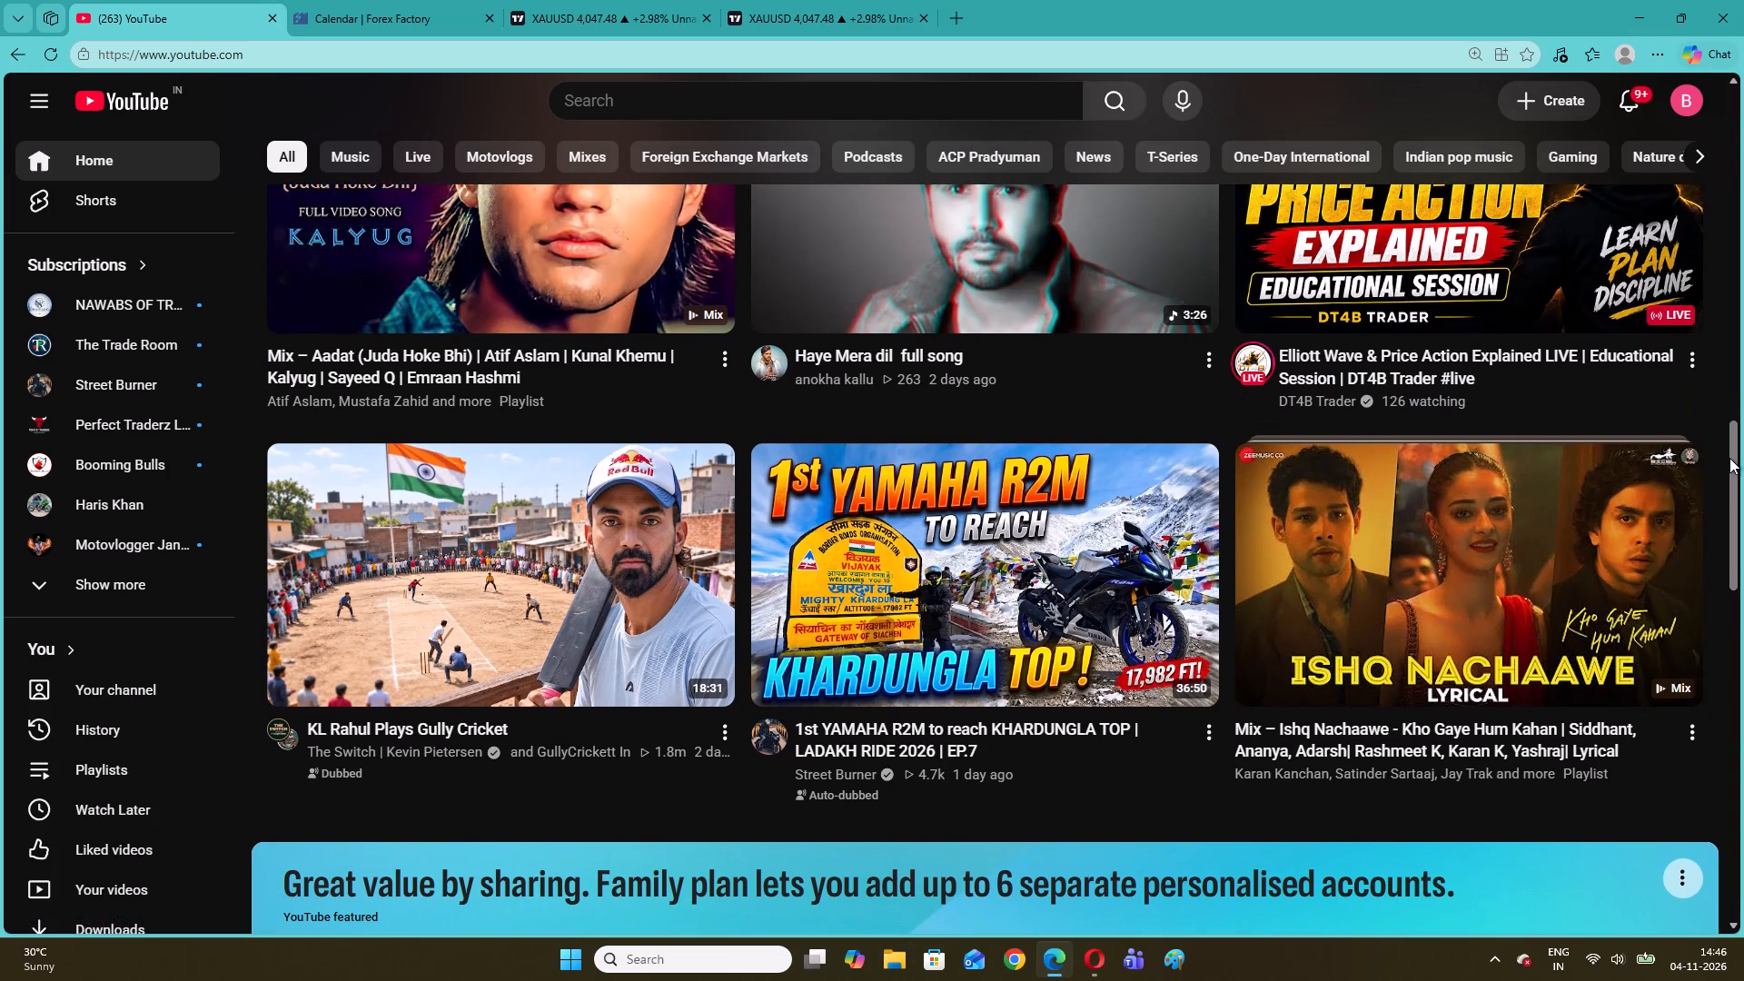
pyautogui.scroll(-1, 1729, 458)
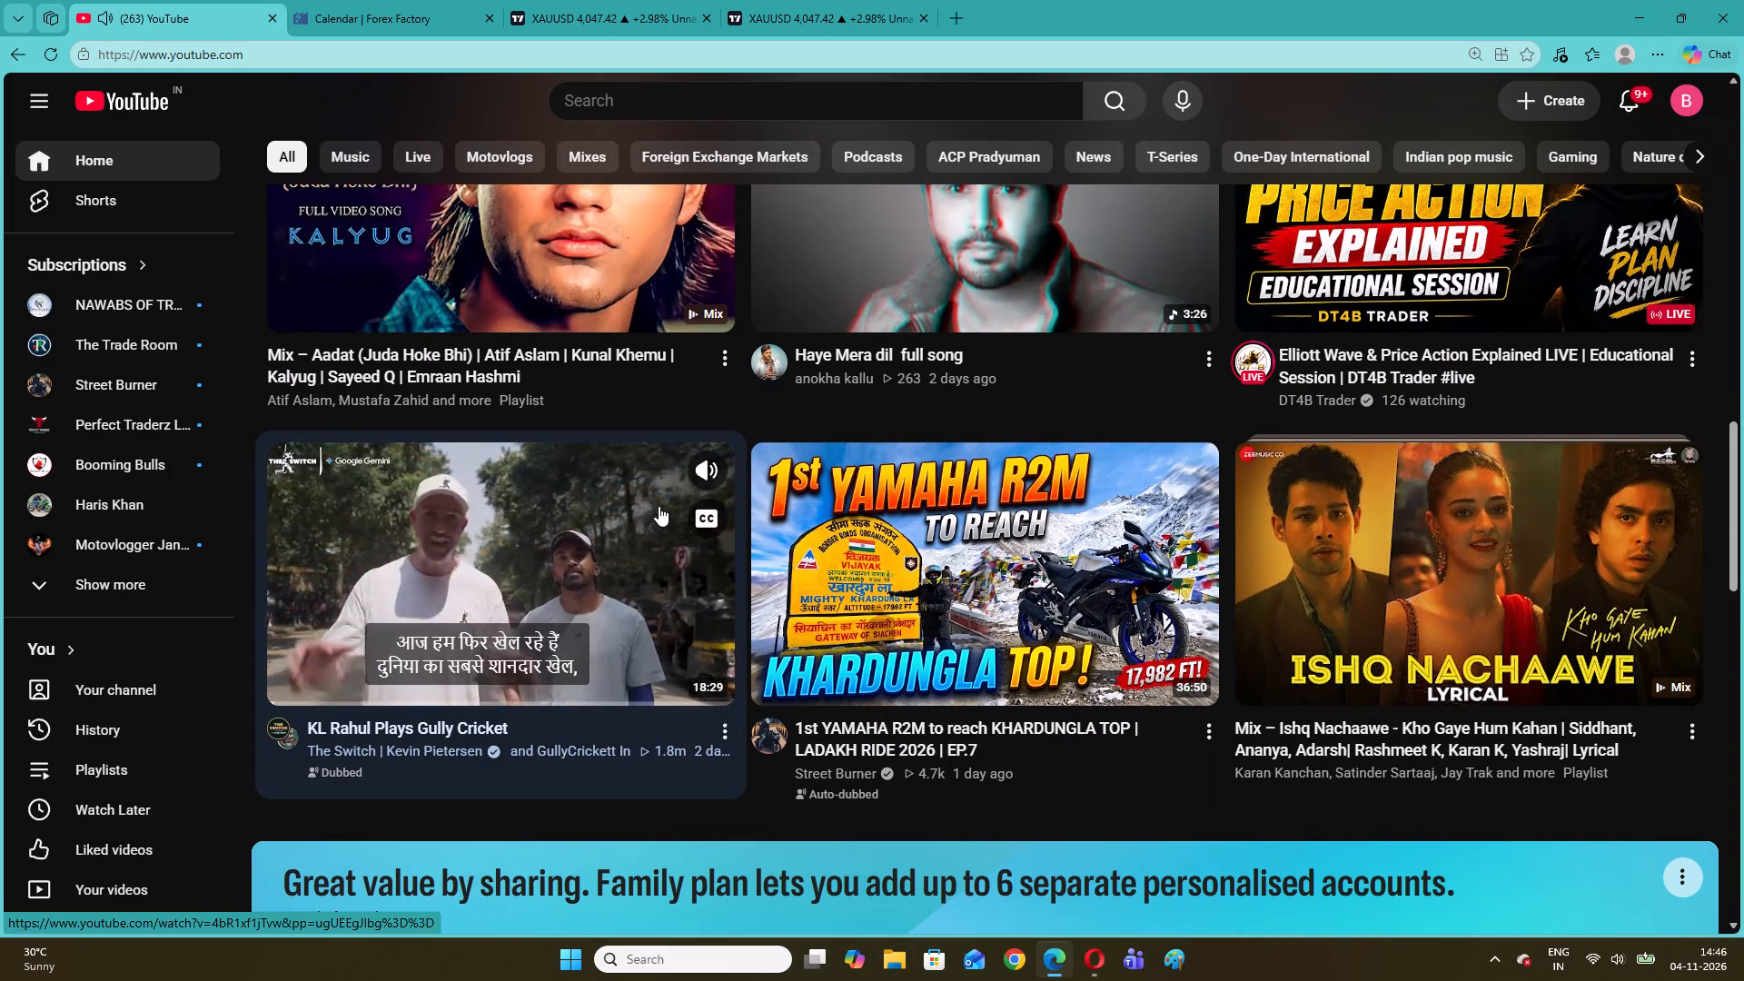
pyautogui.click(695, 510)
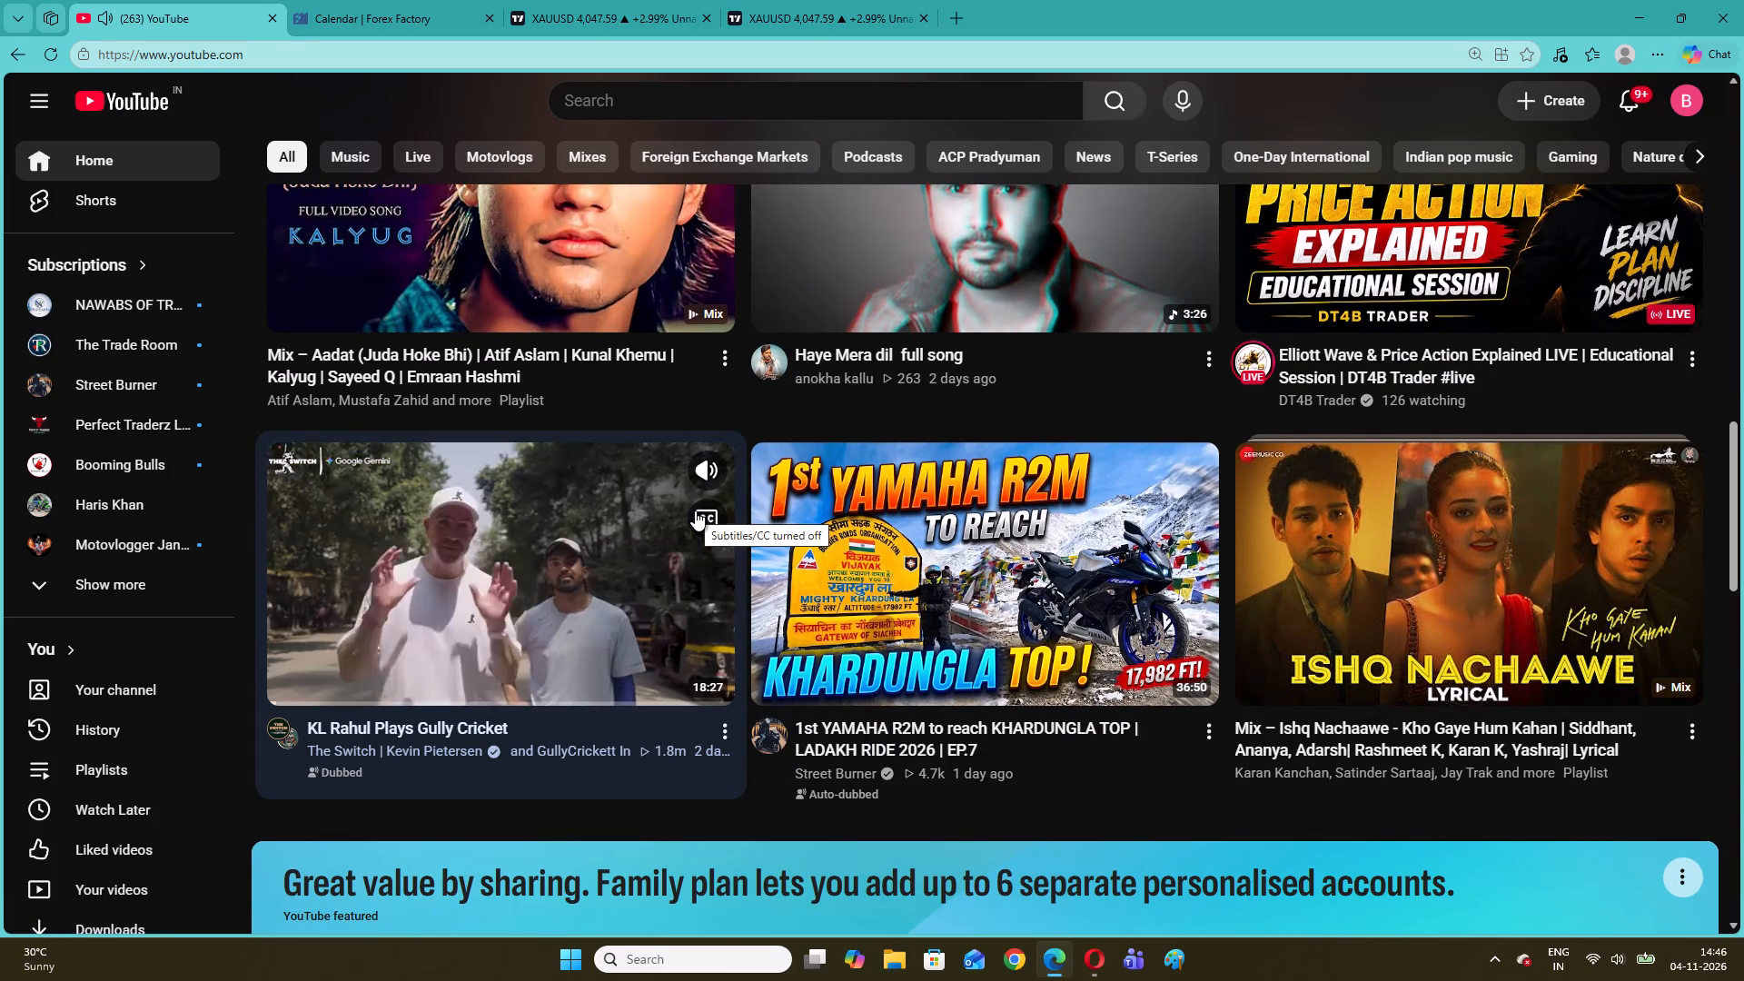
pyautogui.scroll(-6, 720, 541)
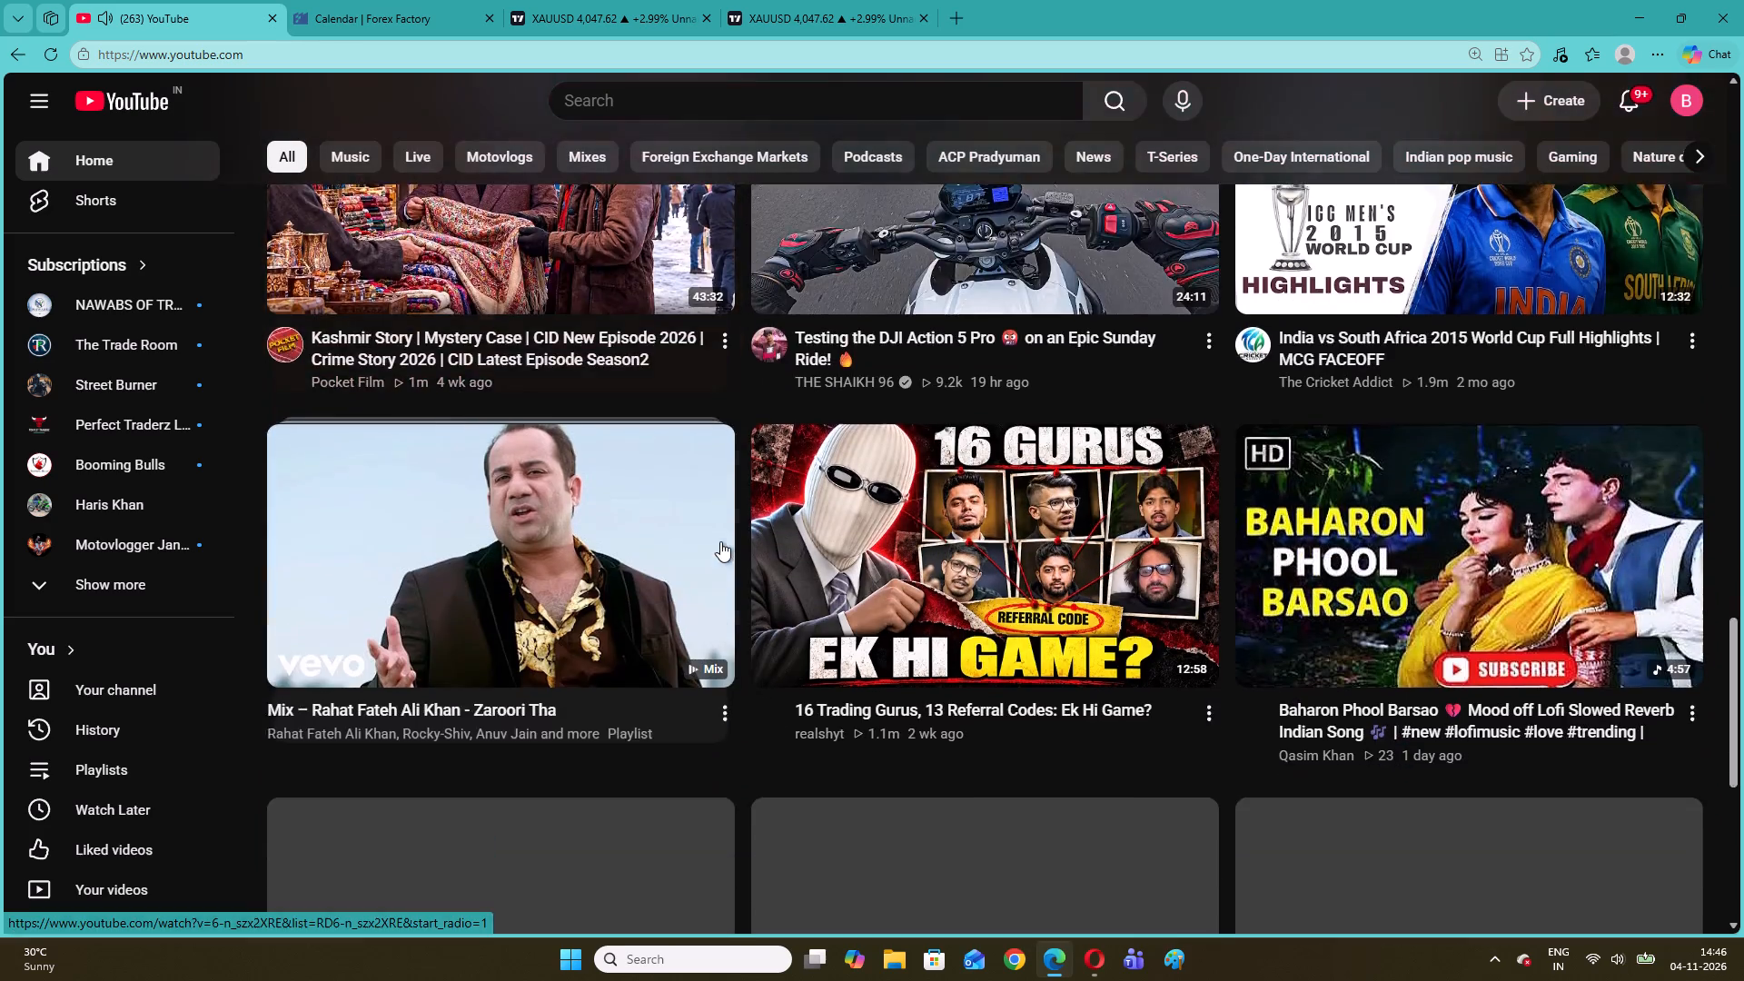
pyautogui.scroll(2, 720, 541)
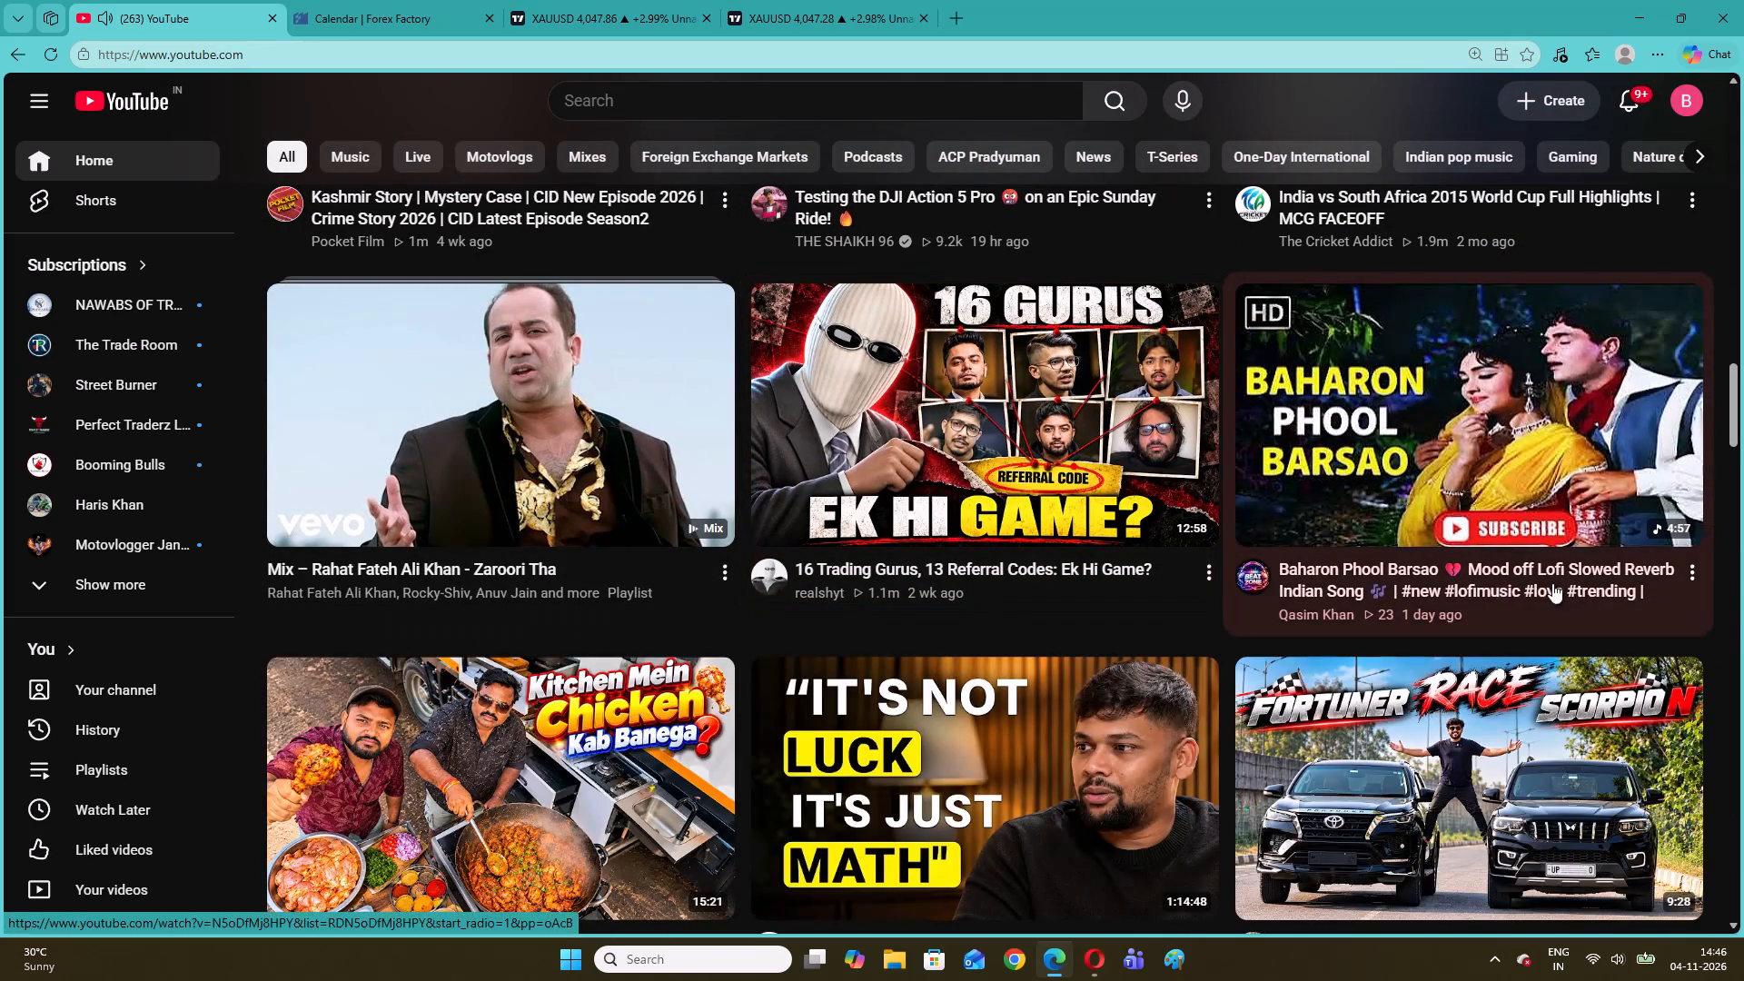
pyautogui.scroll(-1, 1743, 592)
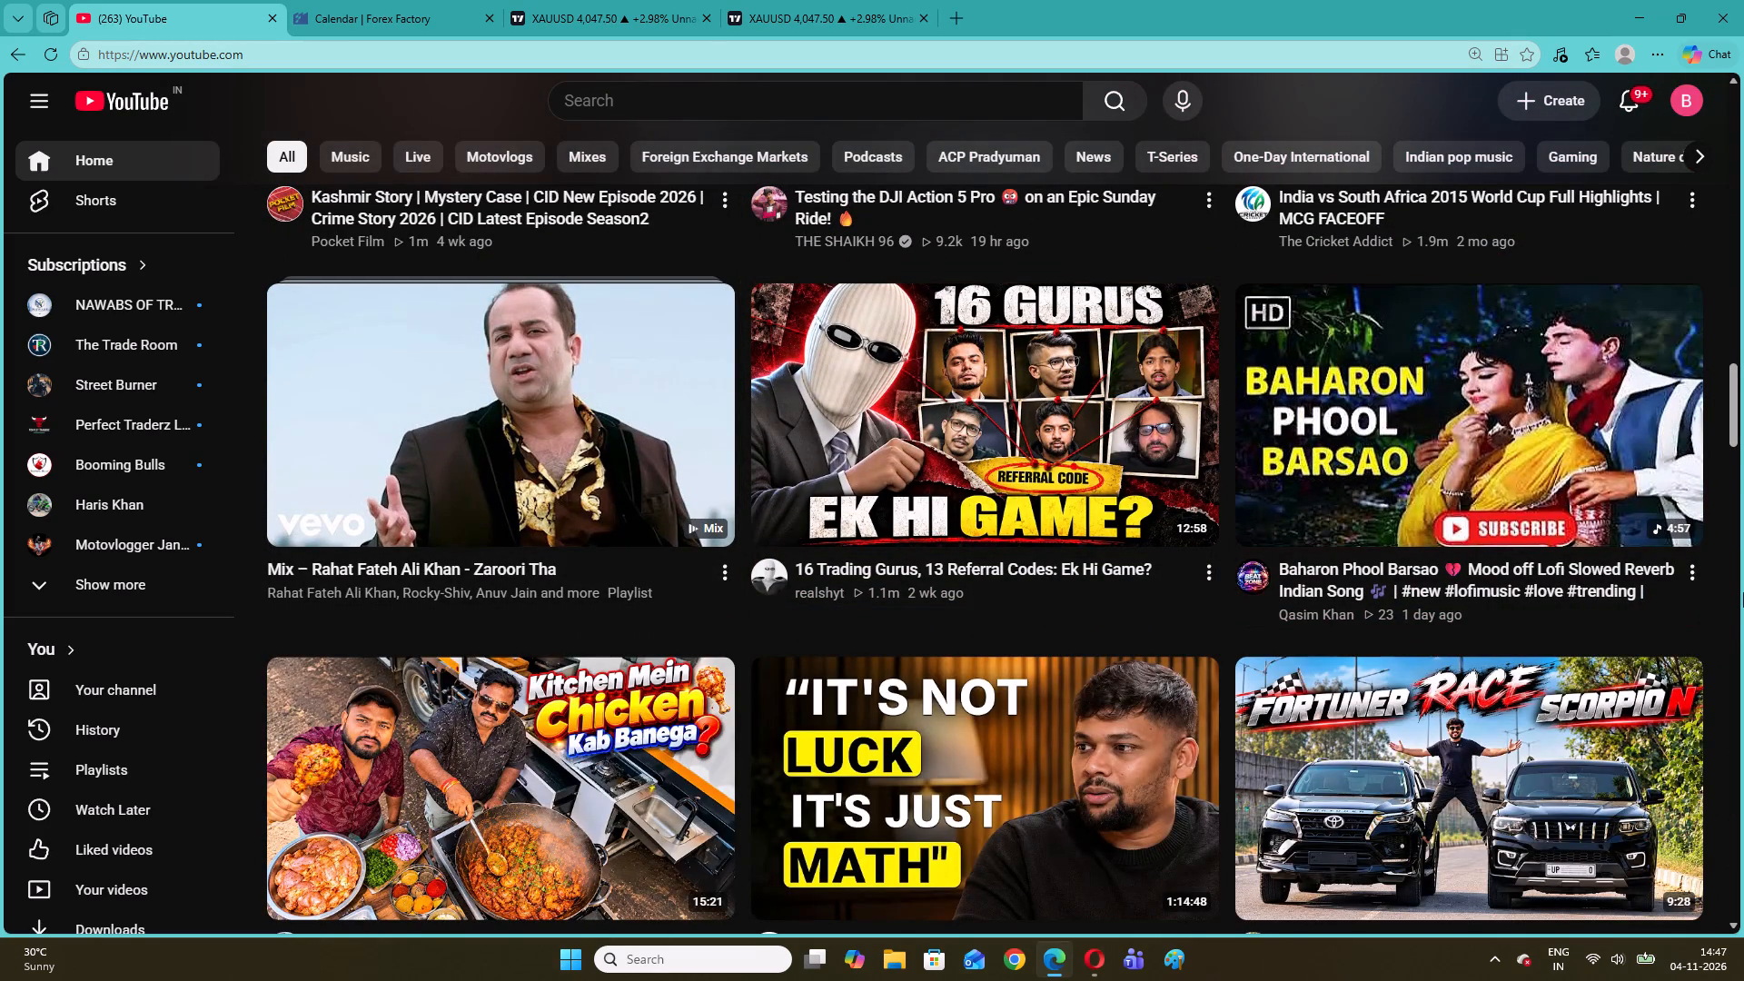
# Preview the "Luxury Truck Mai Chicken Curry" video in the feed with its sound on.
pyautogui.scroll(-1, 1743, 592)
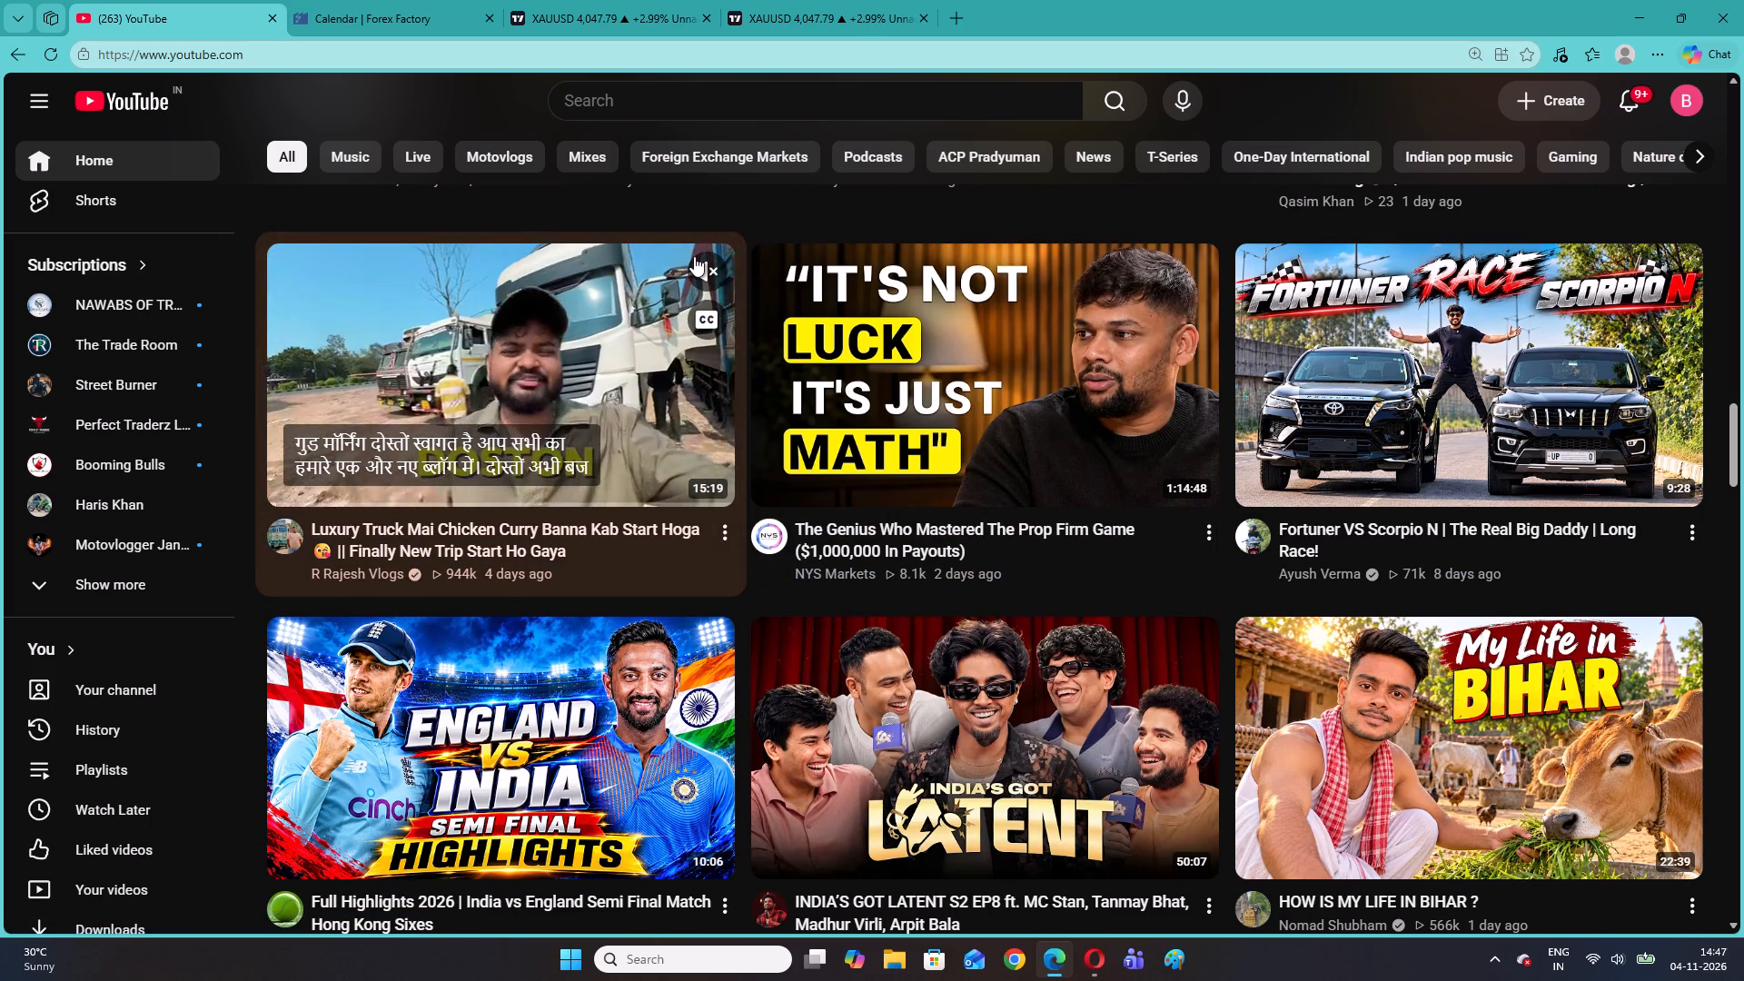
pyautogui.click(701, 264)
pyautogui.click(708, 319)
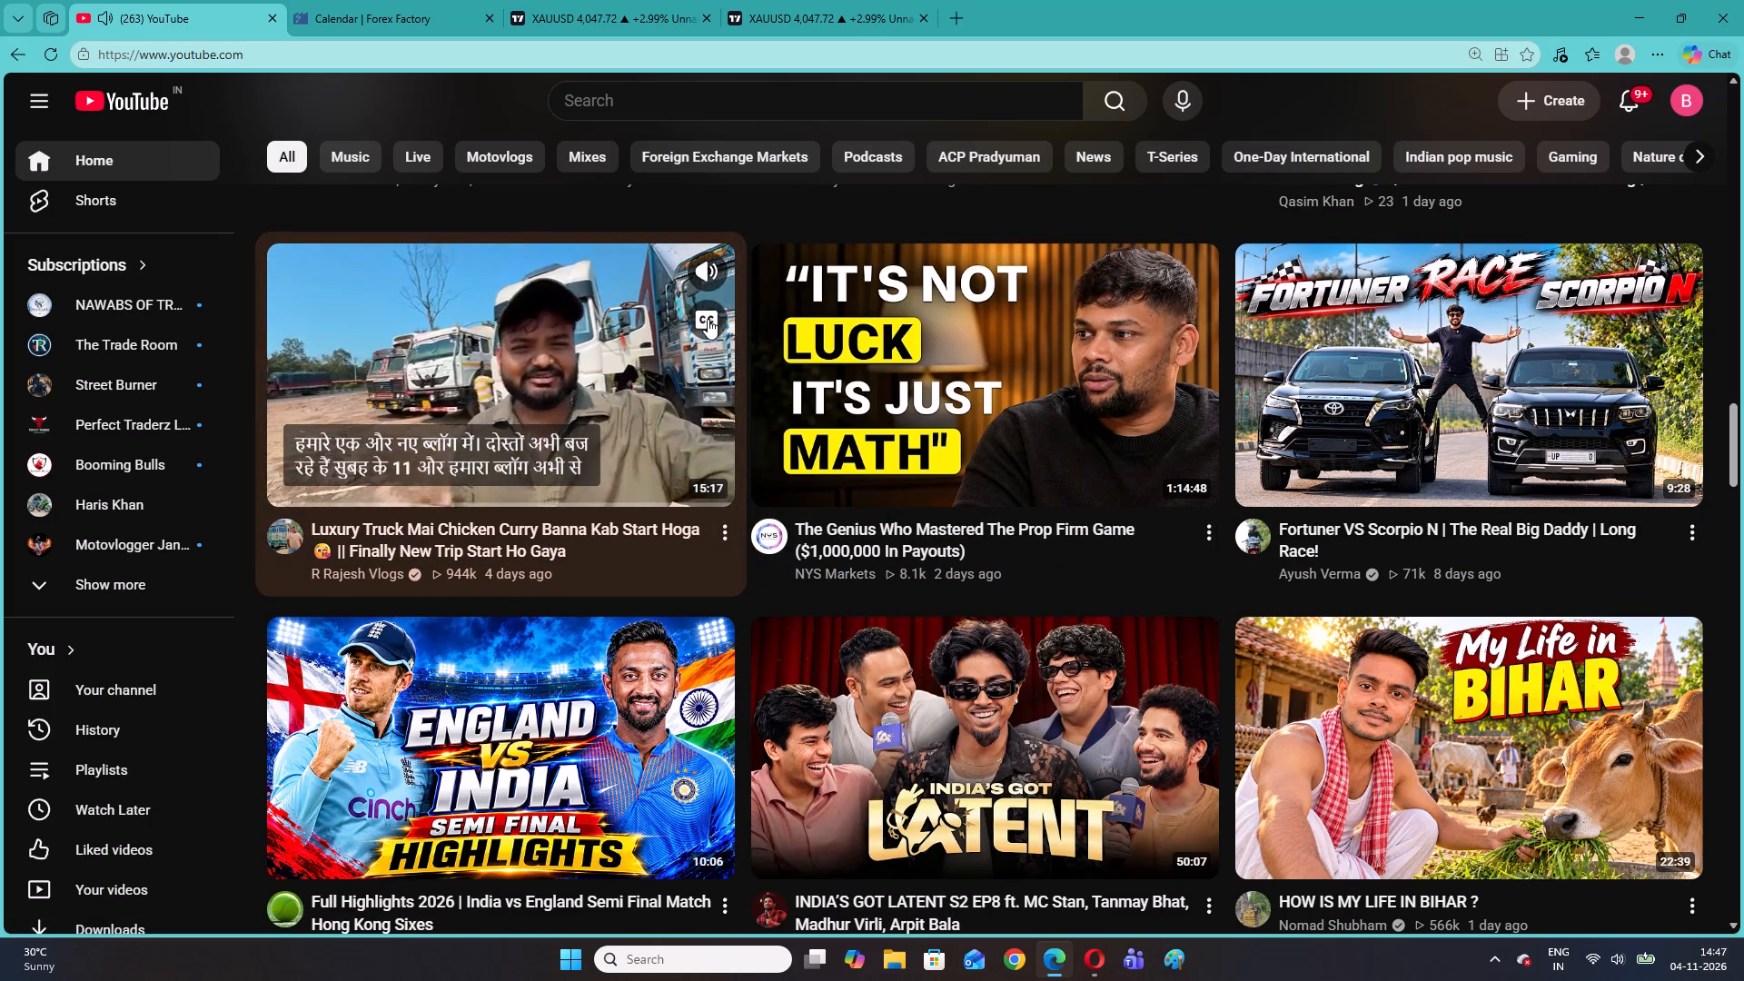
pyautogui.click(339, 488)
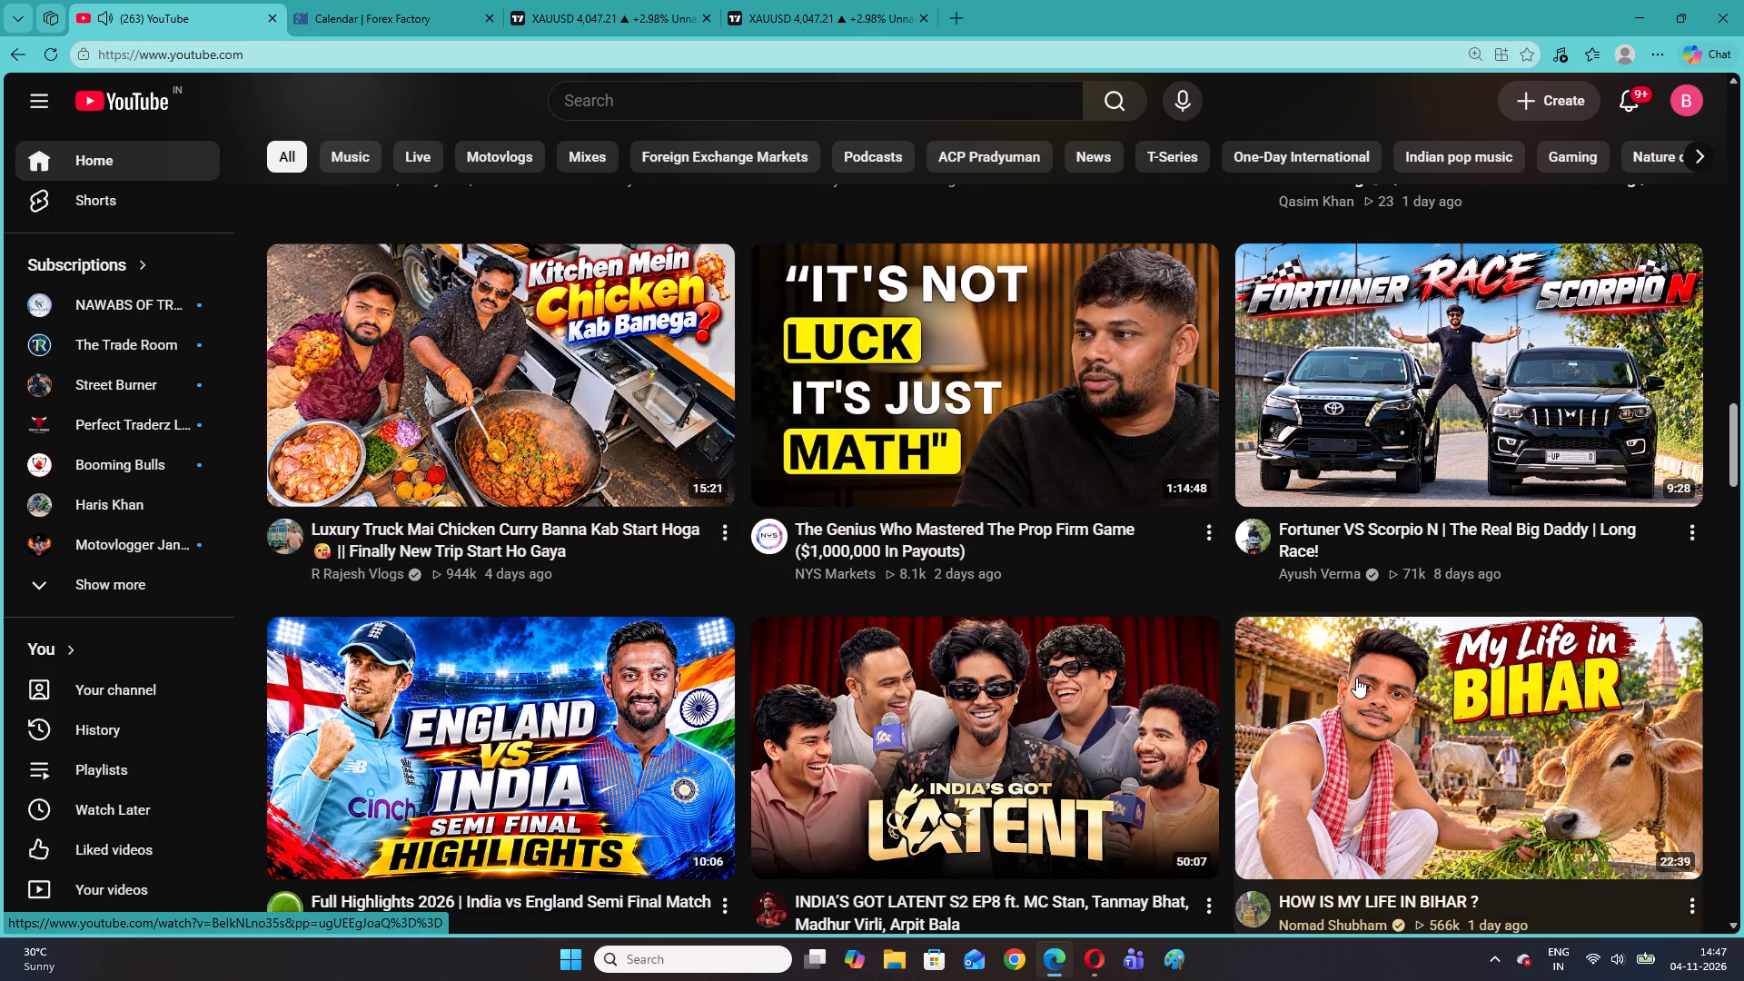
# Preview the "I Finally Bought My First Funded Trading Account!" video with sound on and subtitles off, skipping ahead through it.
pyautogui.scroll(-1, 1742, 638)
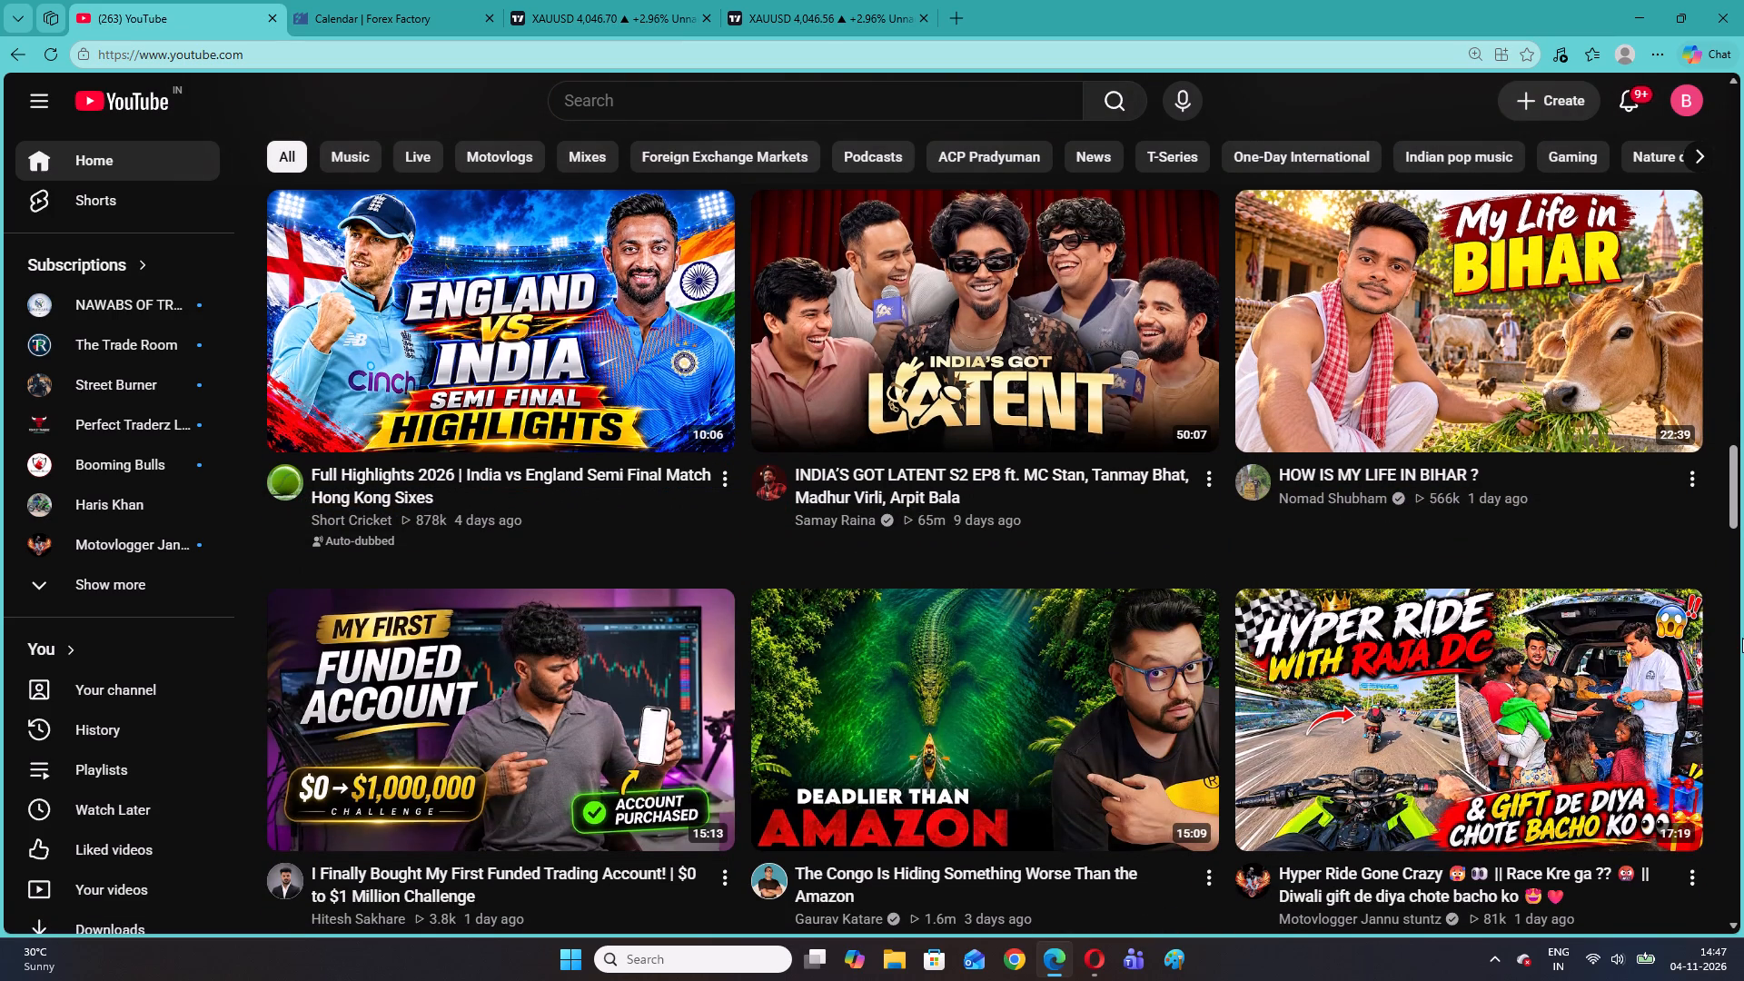
pyautogui.scroll(-1, 1742, 638)
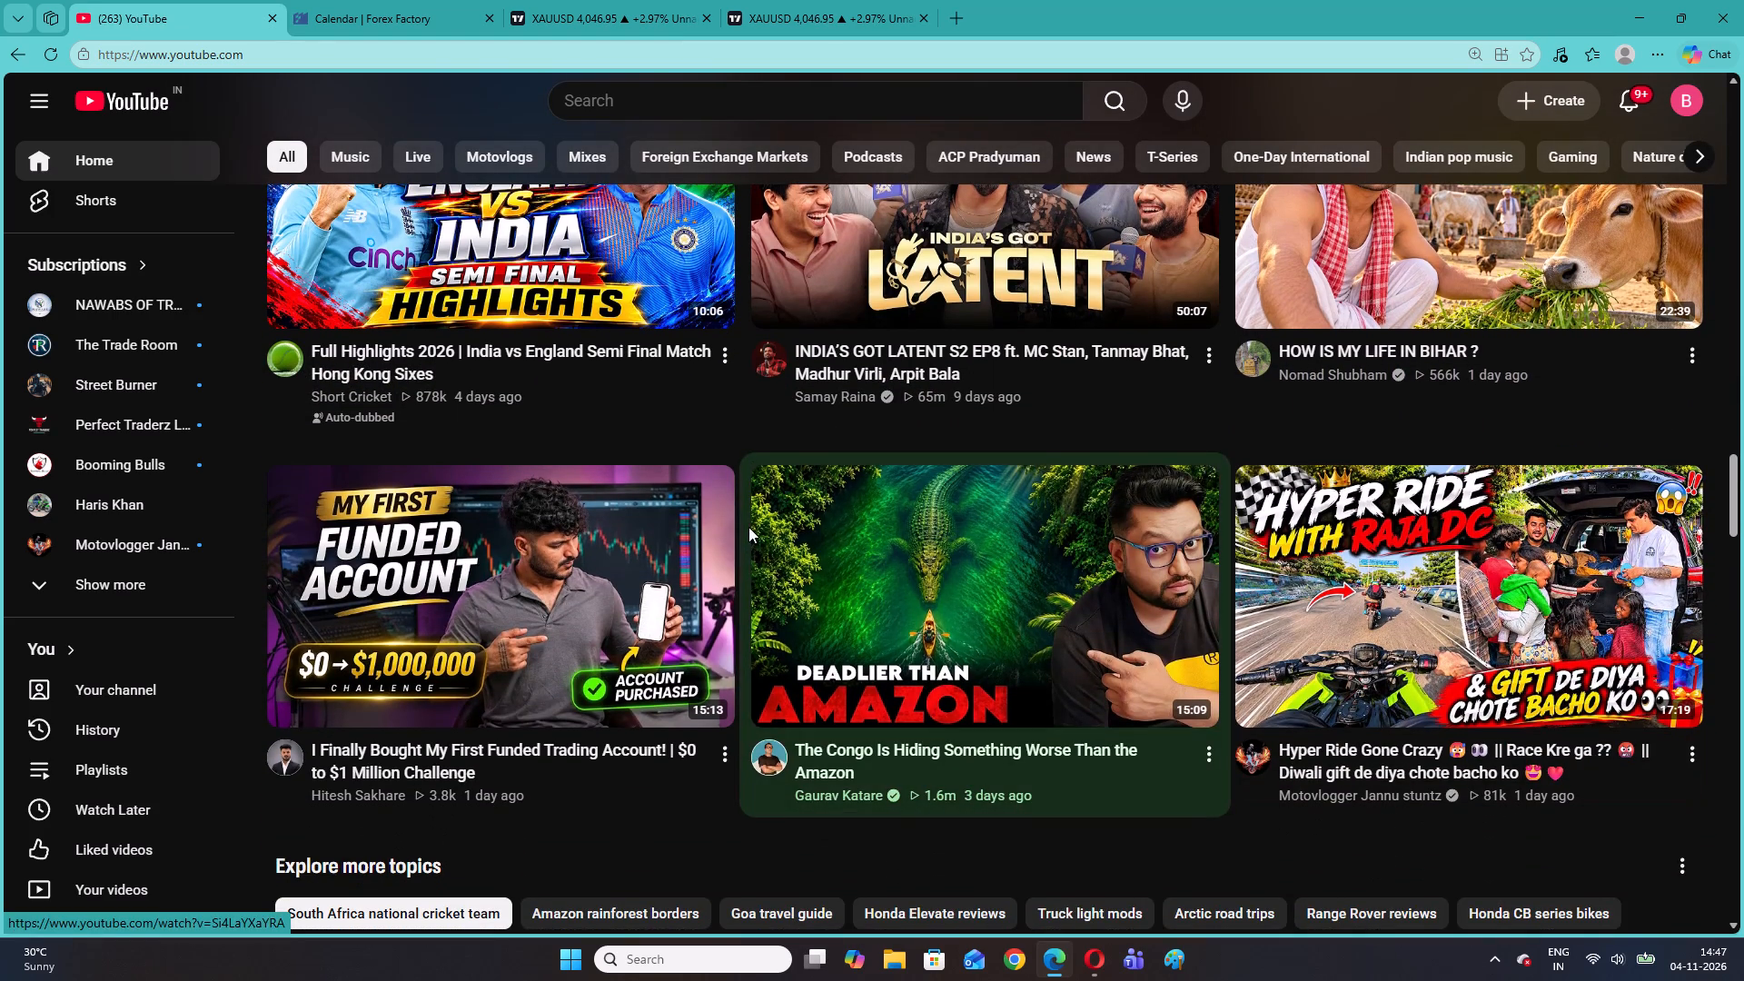
pyautogui.click(714, 490)
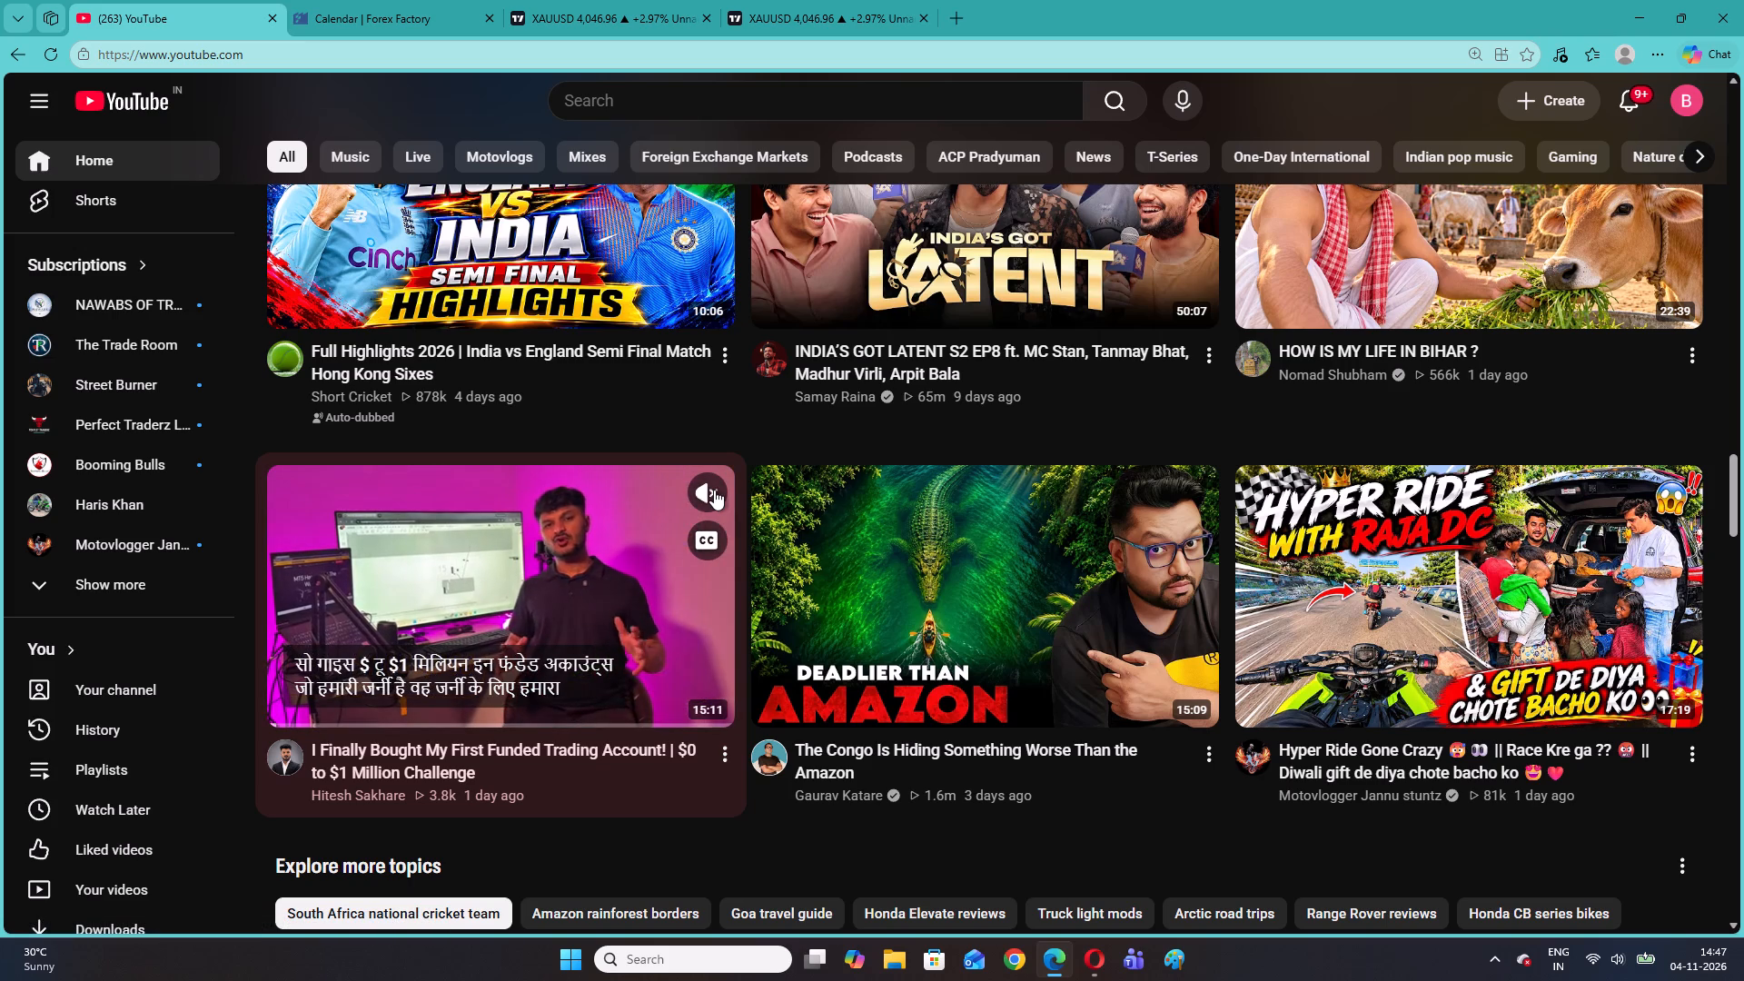
pyautogui.click(710, 537)
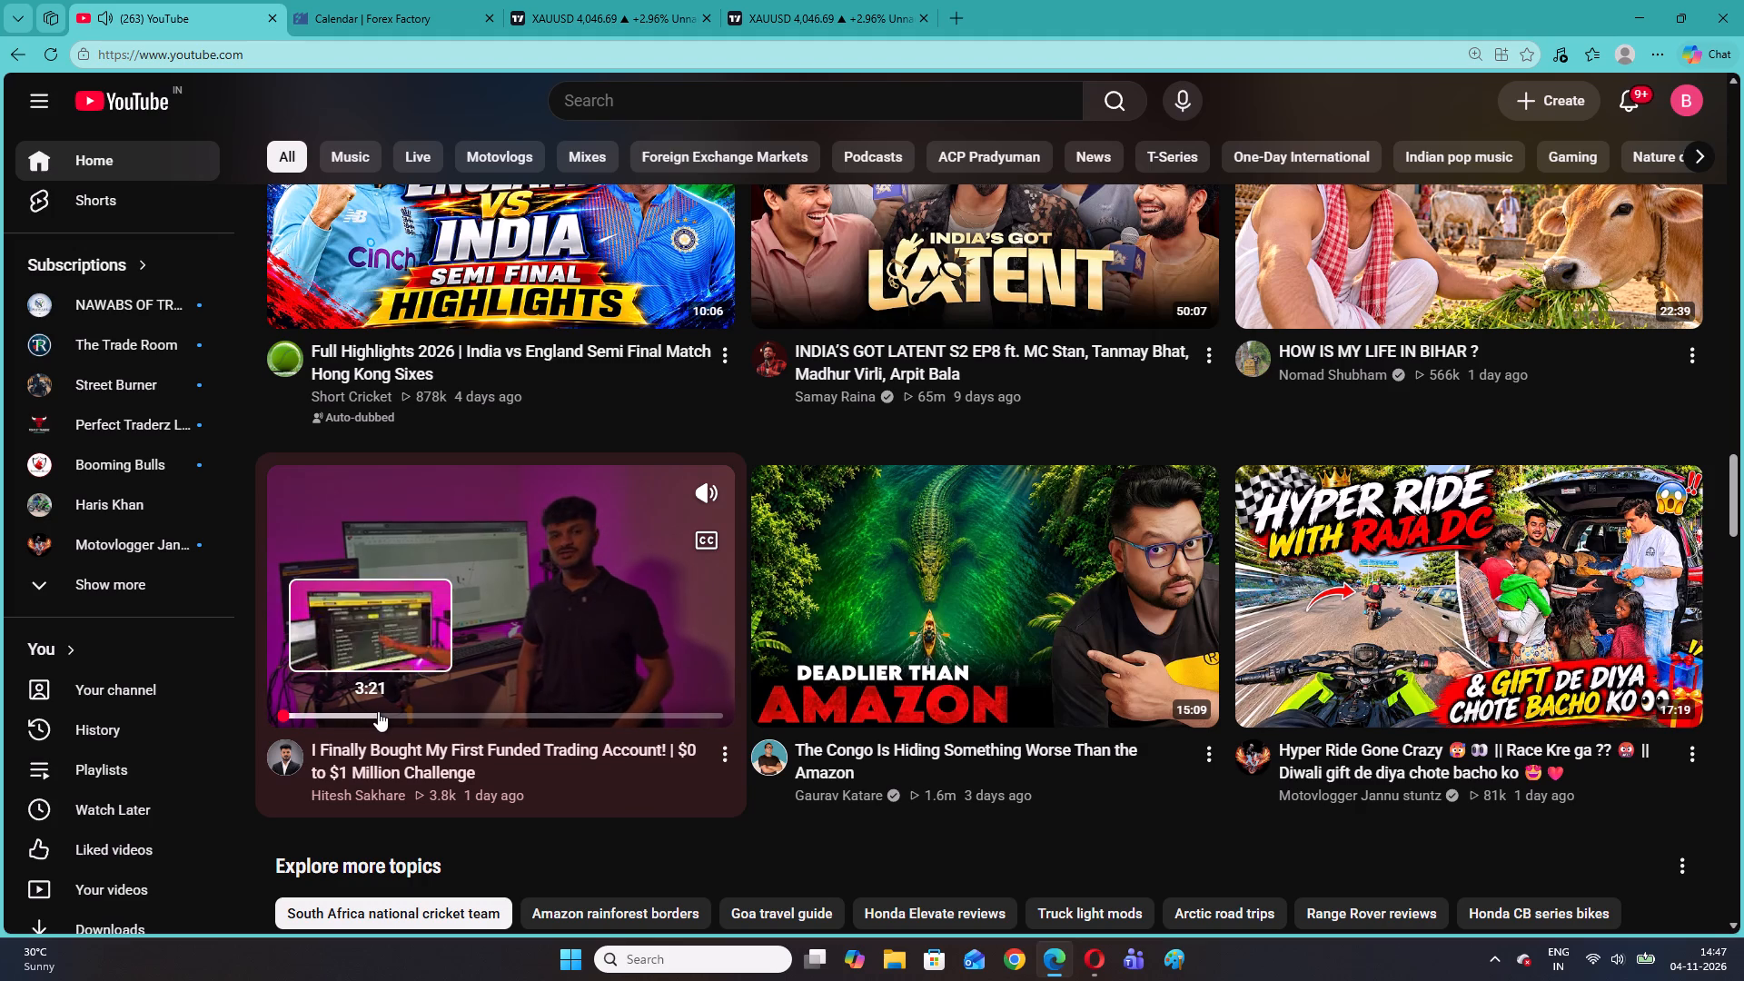
pyautogui.click(378, 711)
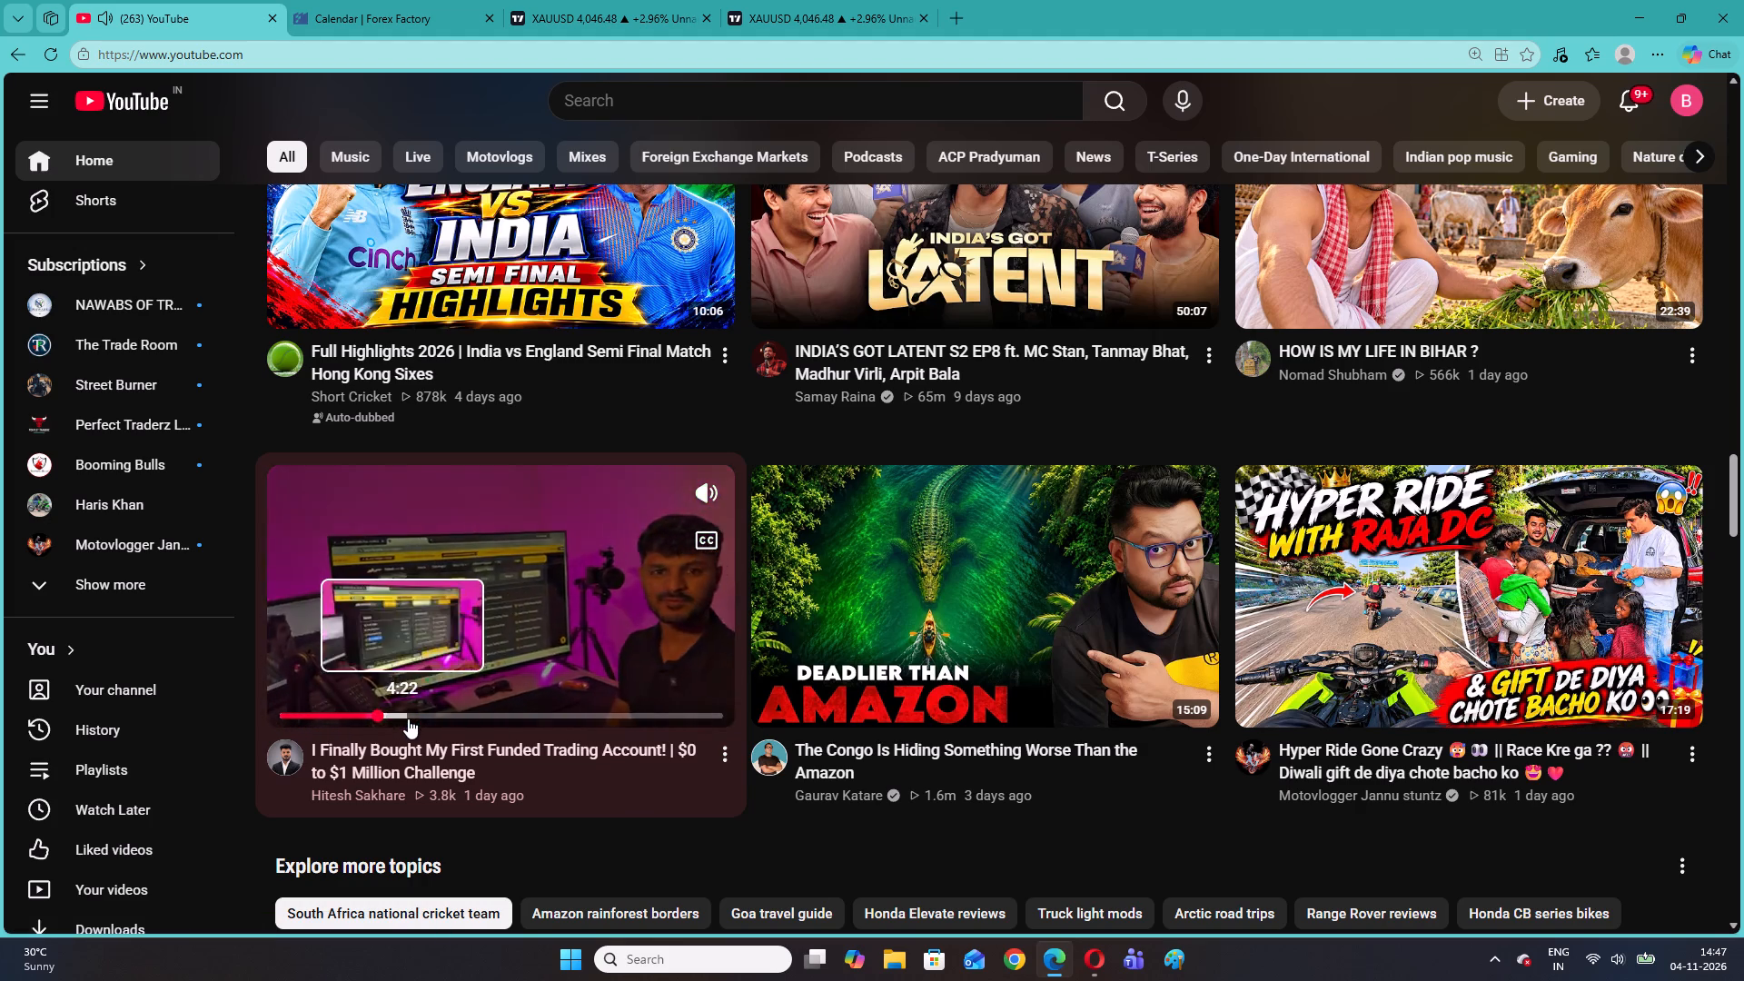
pyautogui.click(408, 718)
pyautogui.click(455, 713)
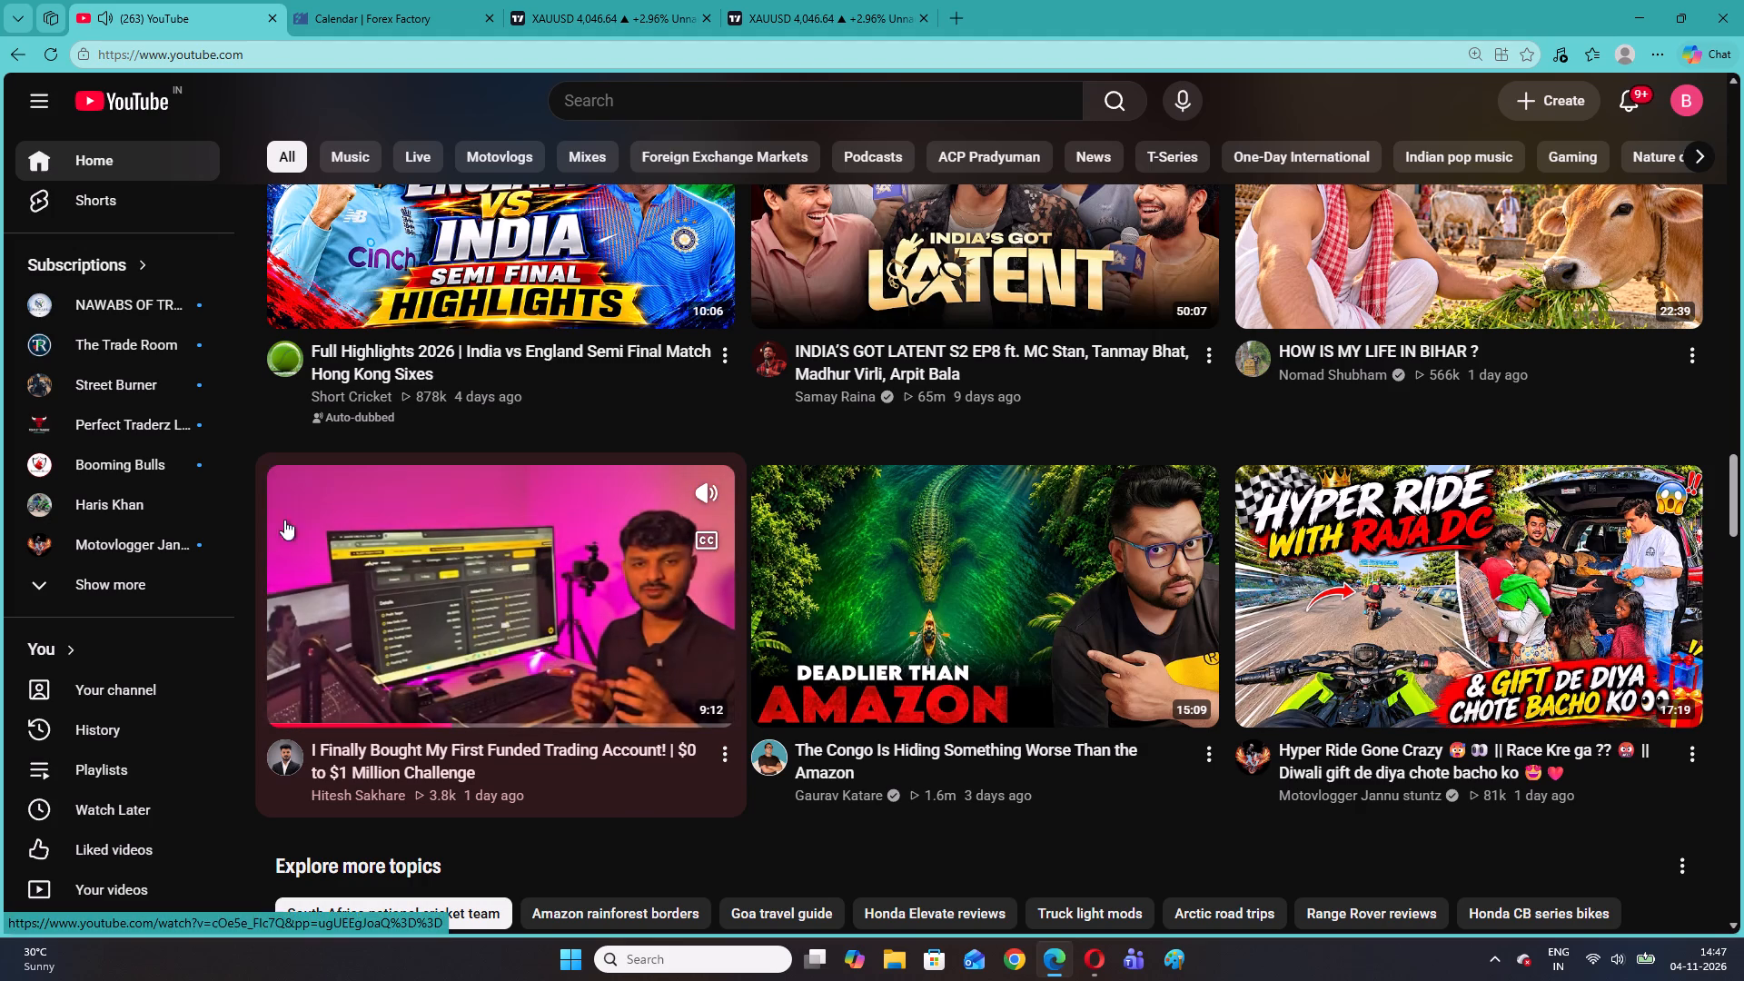
# Back on the XAUUSD chart, place a short position from 05:57 to about 06:07: entry about 3,934.37, stop 3,937.33, target 3,922.48.
pyautogui.click(866, 0)
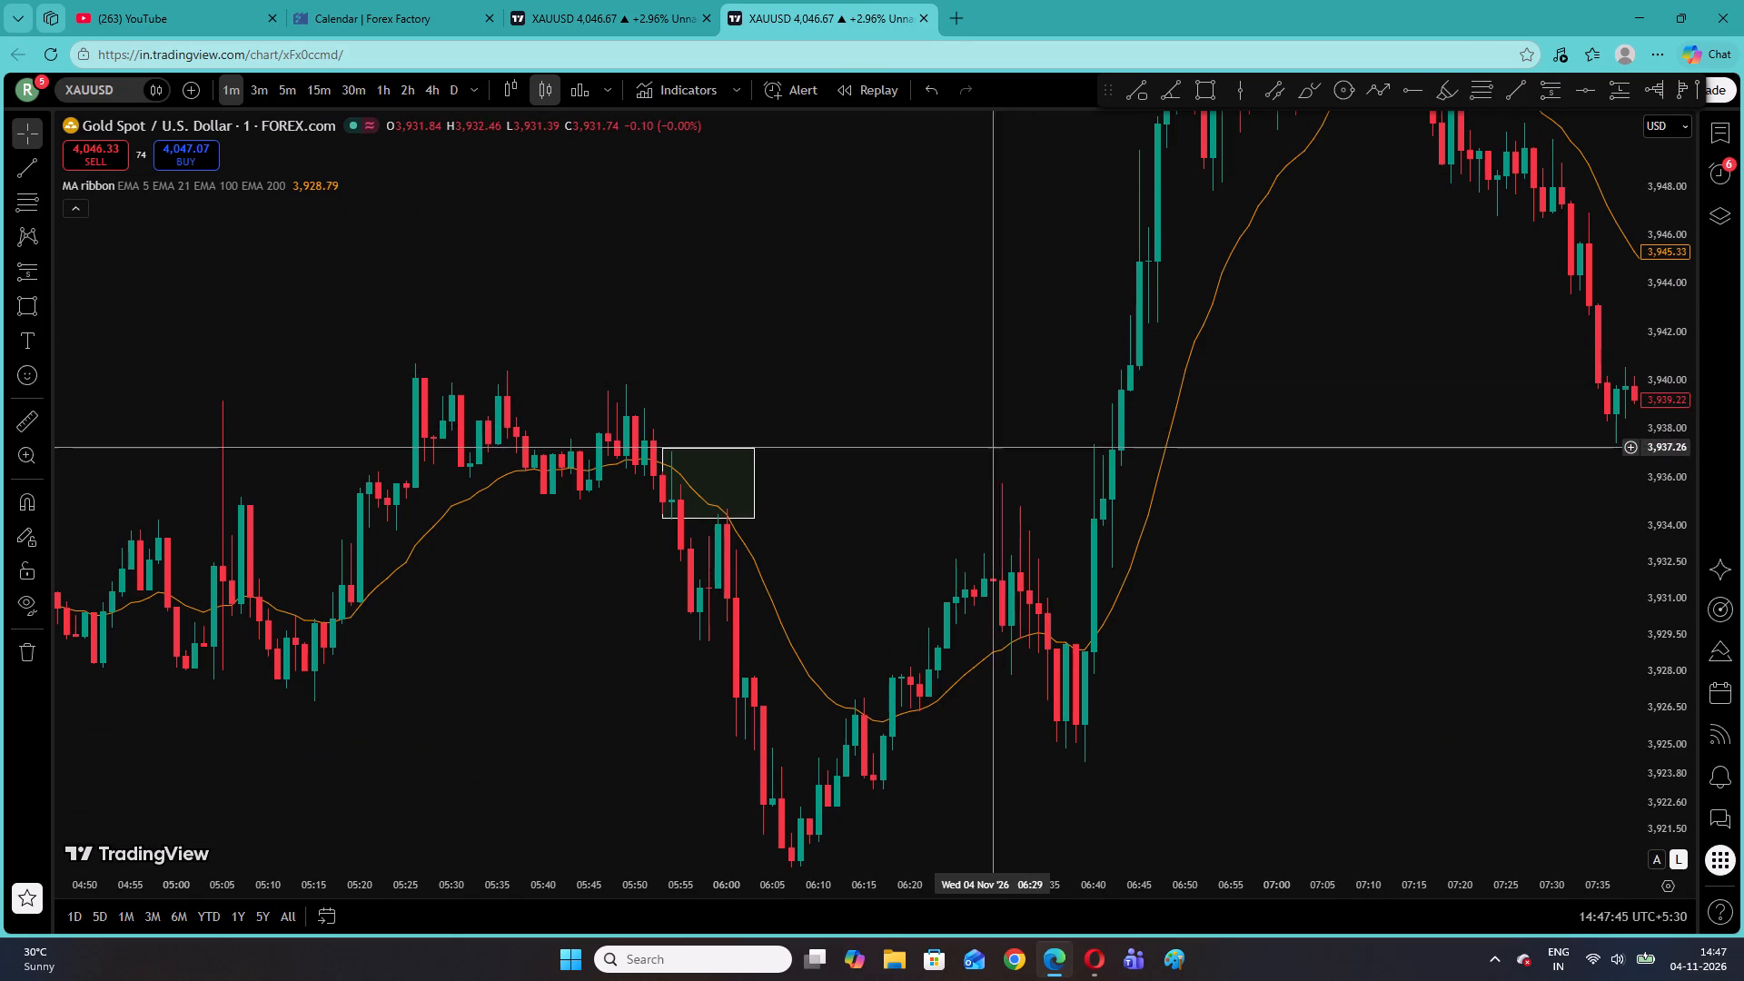
pyautogui.moveTo(984, 449); pyautogui.dragTo(819, 393)
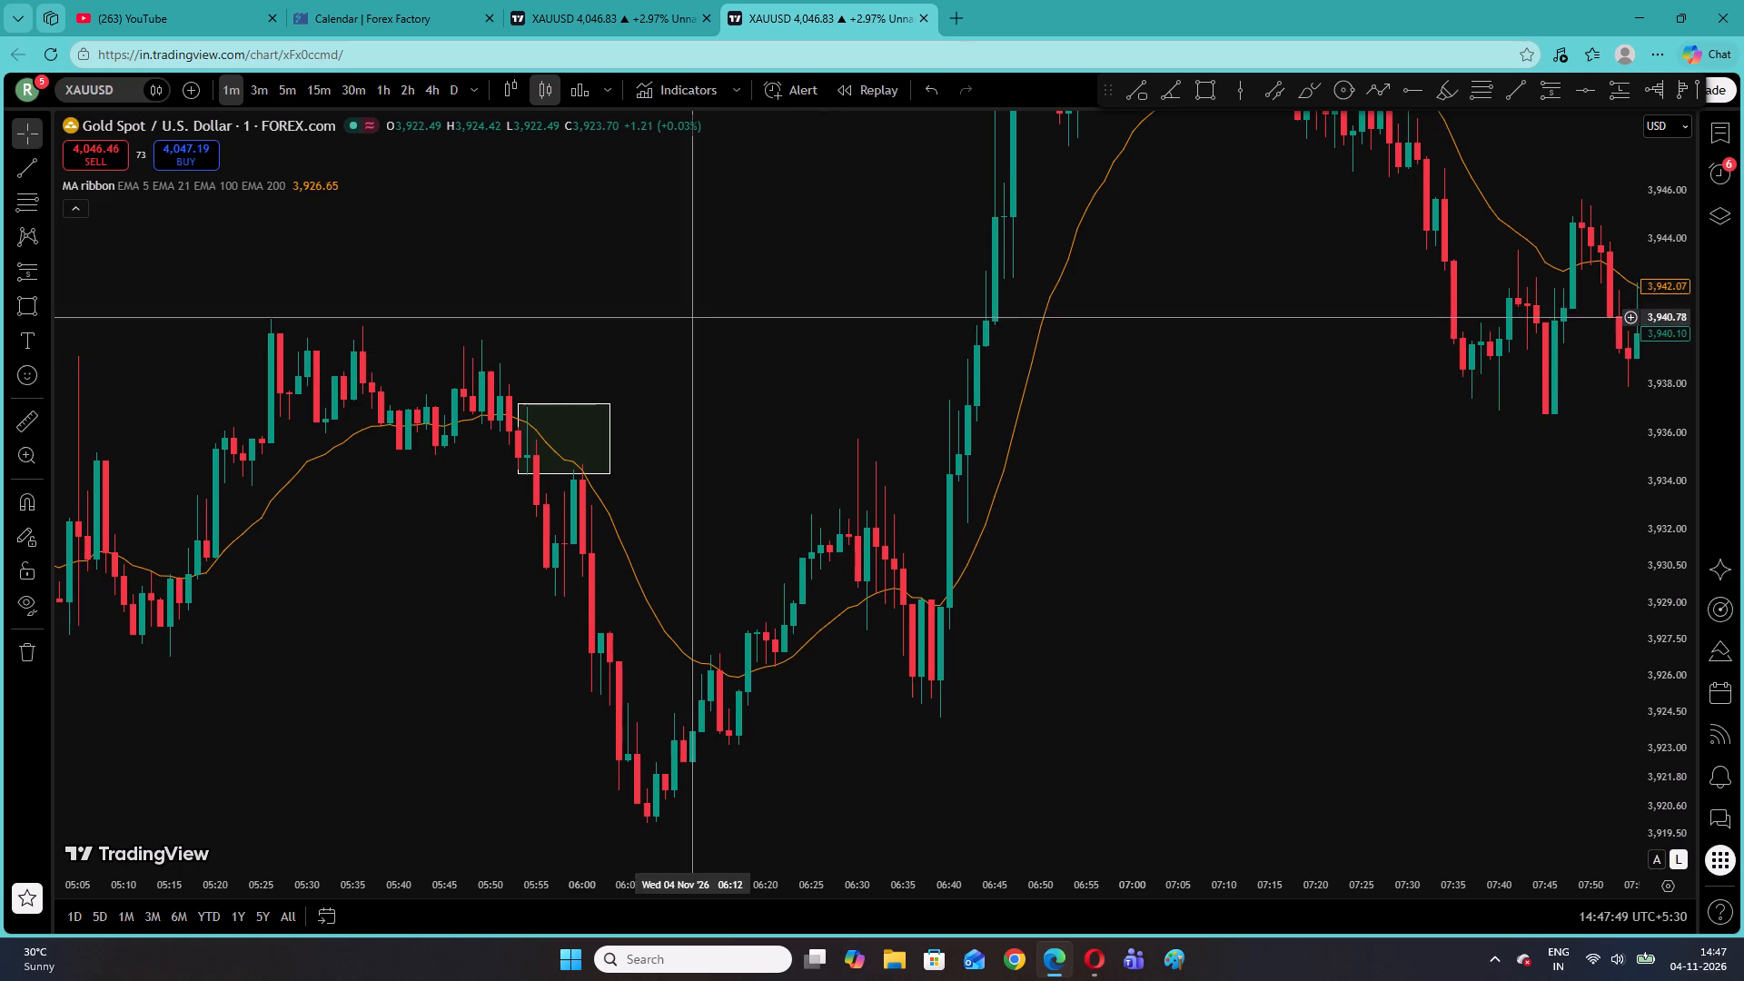
pyautogui.moveTo(679, 302); pyautogui.dragTo(789, 294)
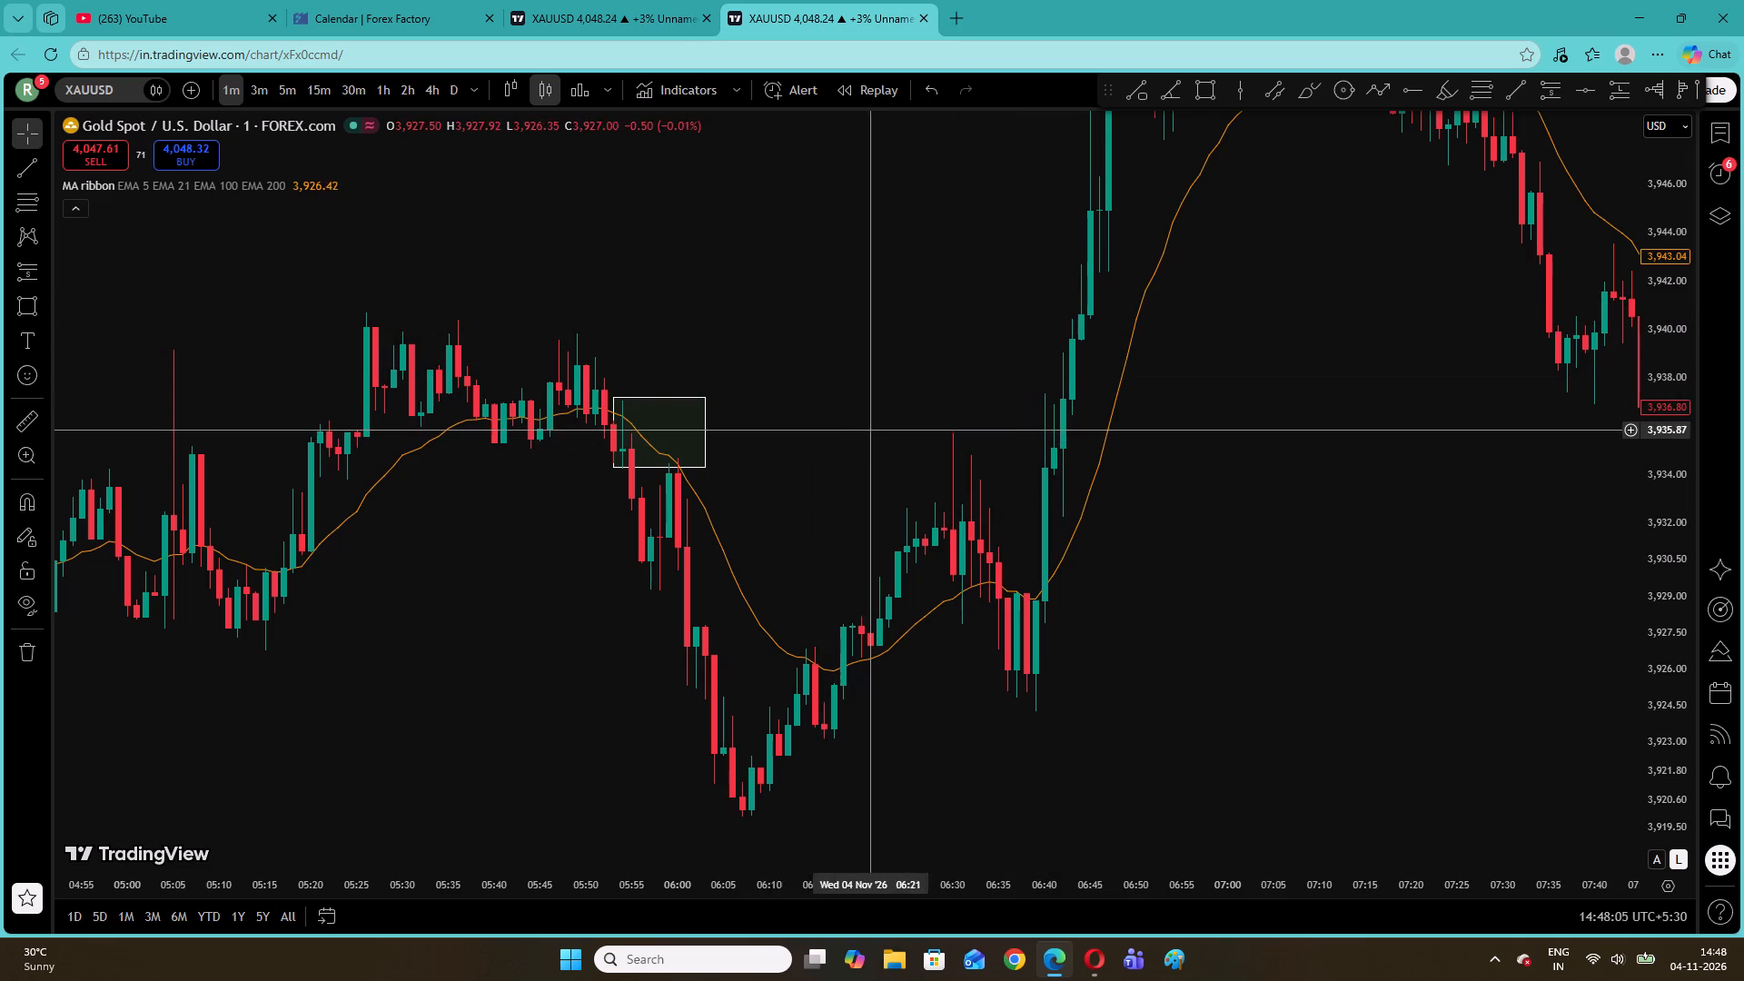
pyautogui.click(31, 270)
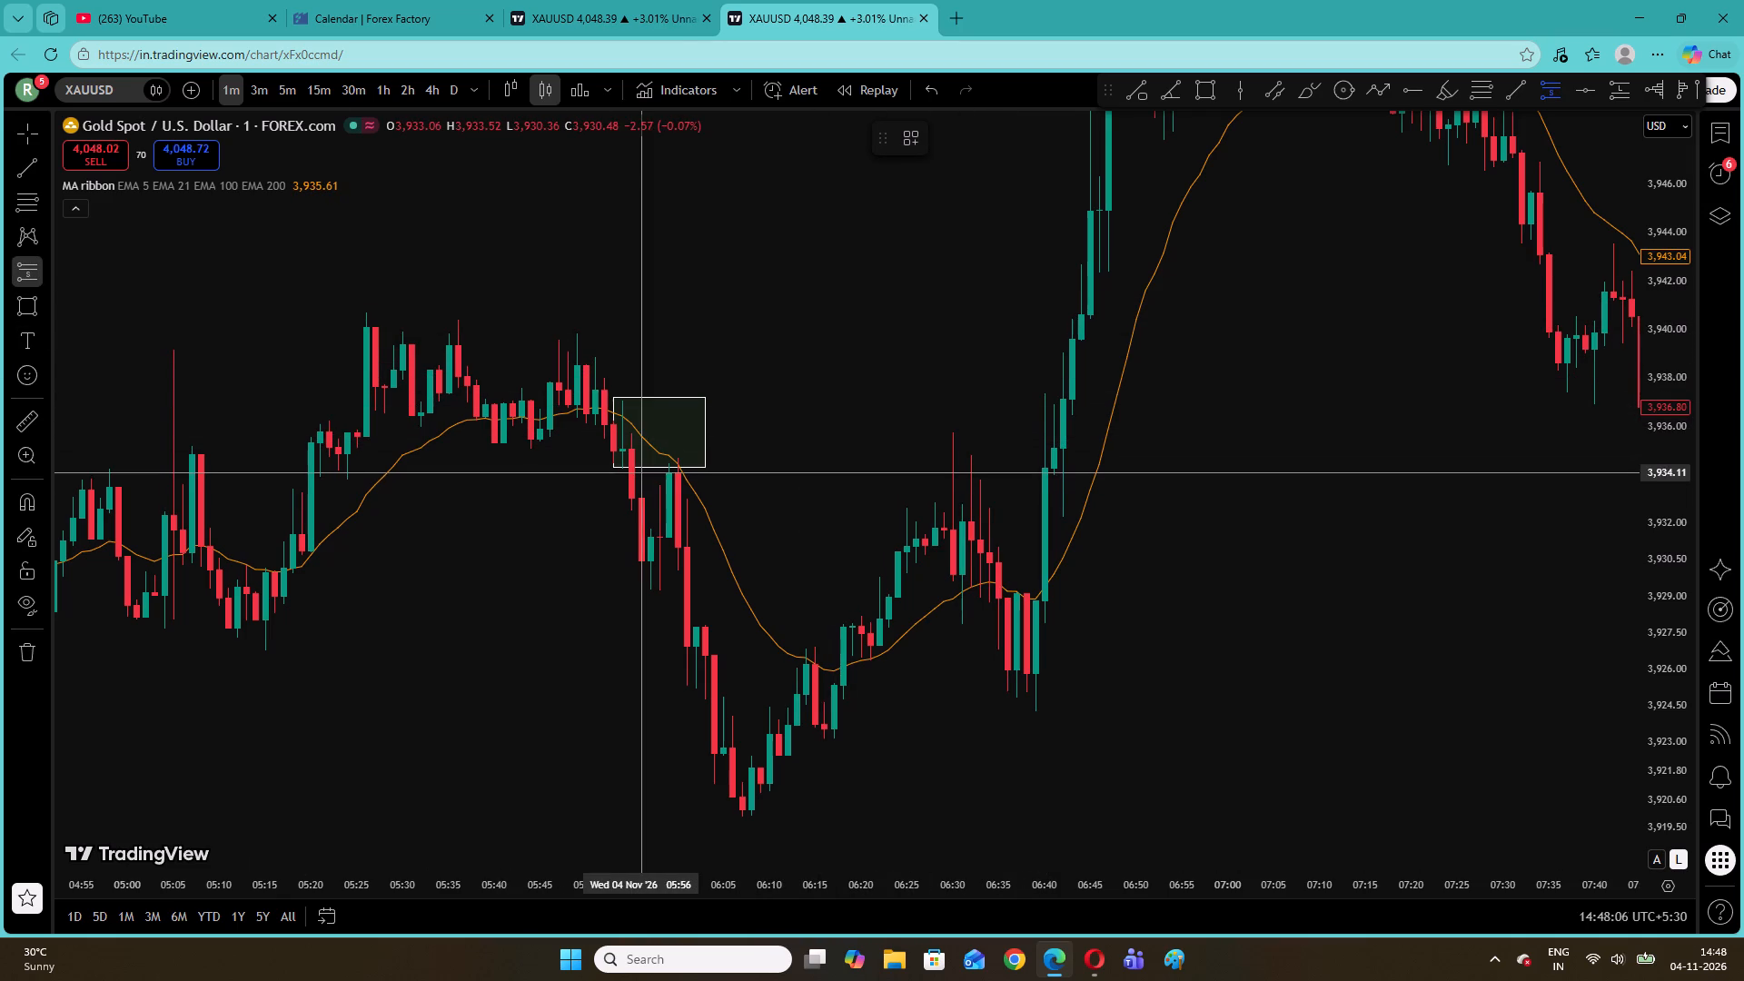
pyautogui.click(650, 466)
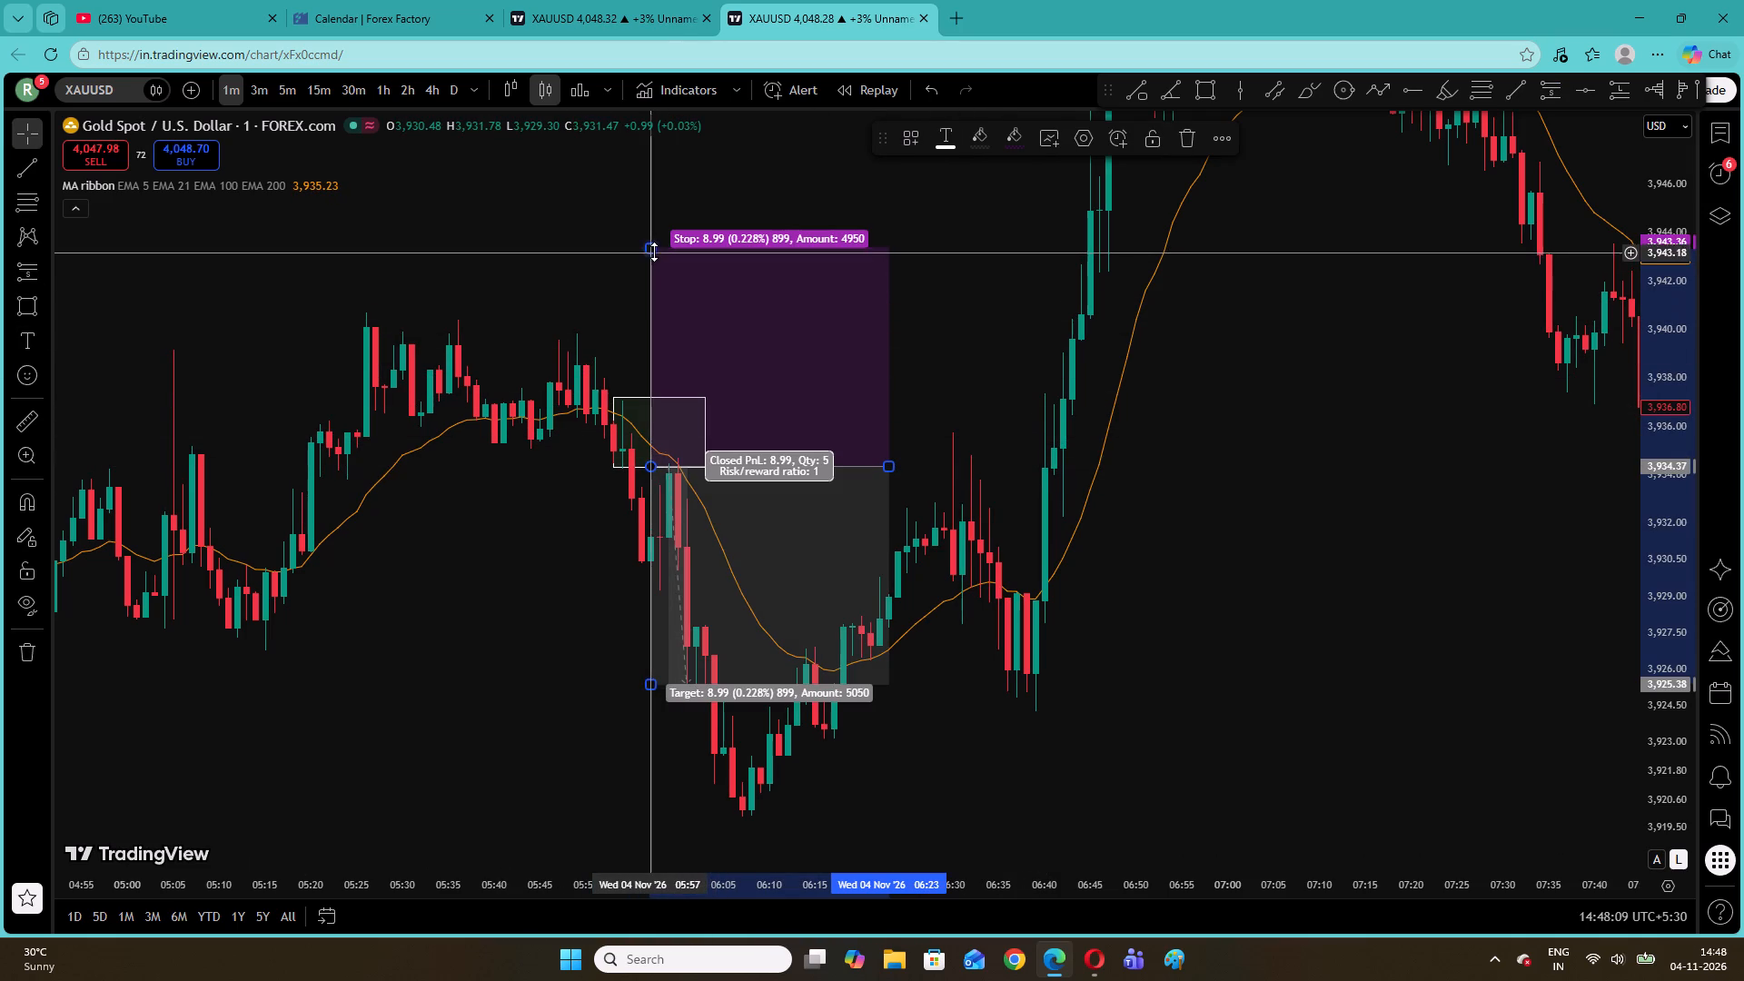
pyautogui.moveTo(653, 249); pyautogui.dragTo(693, 394)
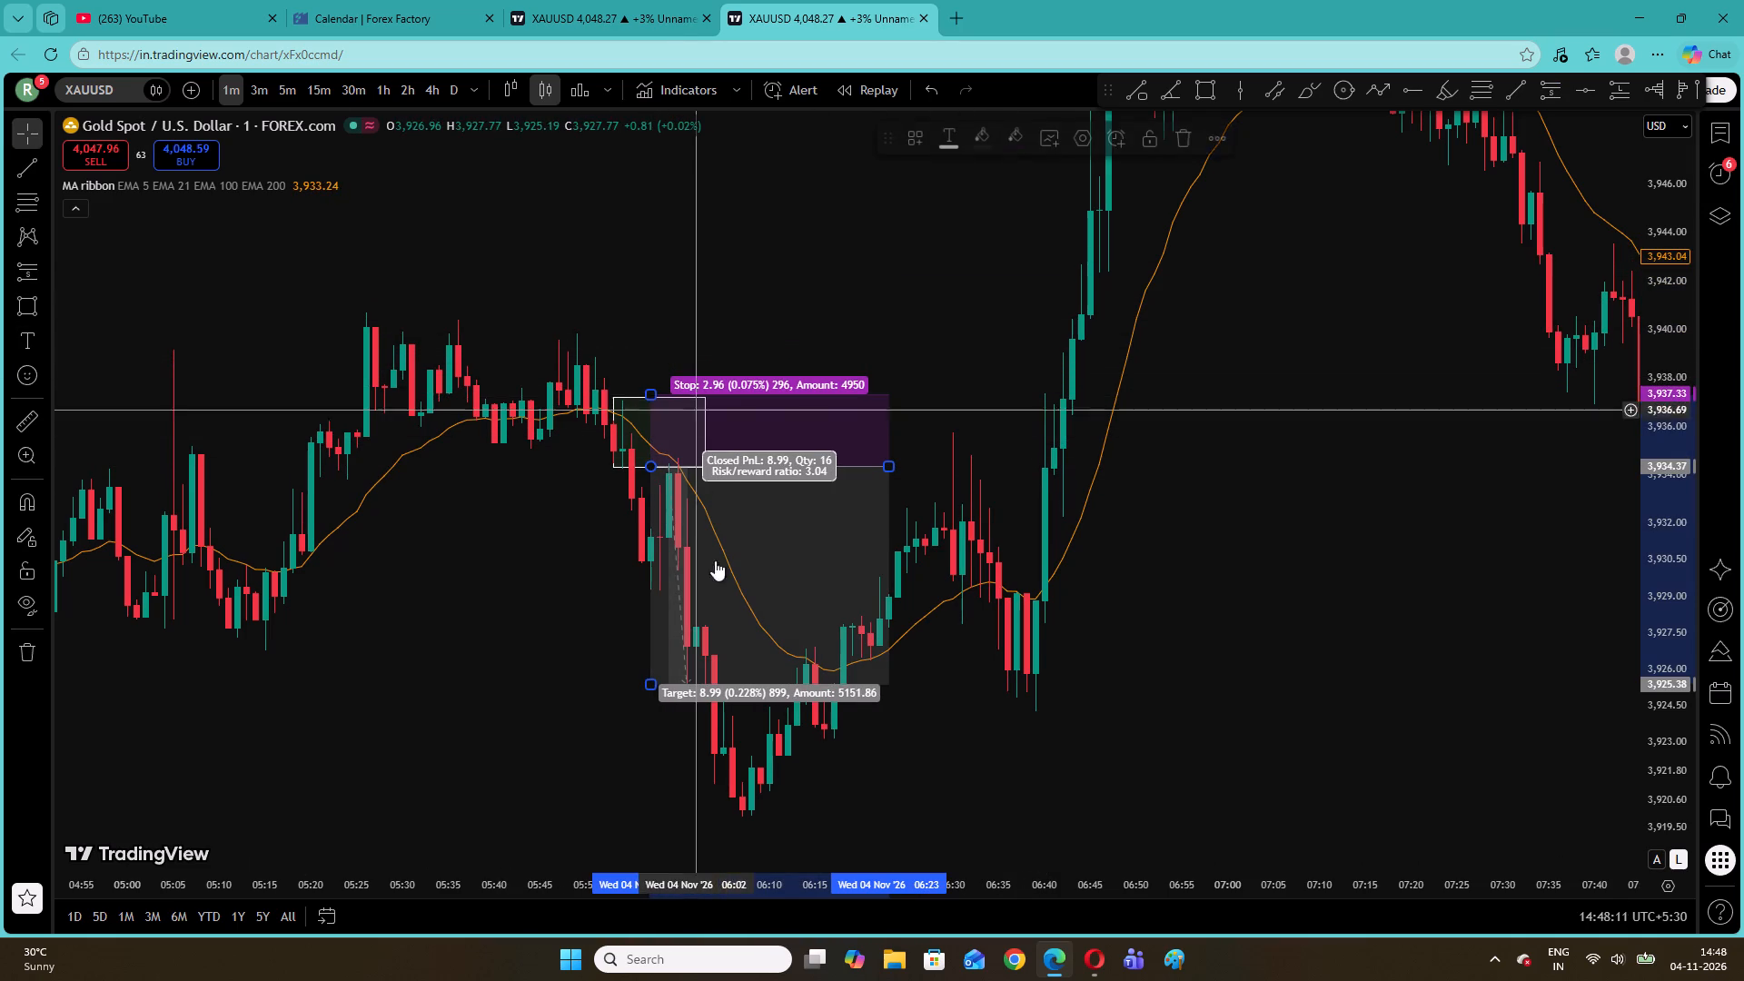
pyautogui.moveTo(648, 686); pyautogui.dragTo(651, 777)
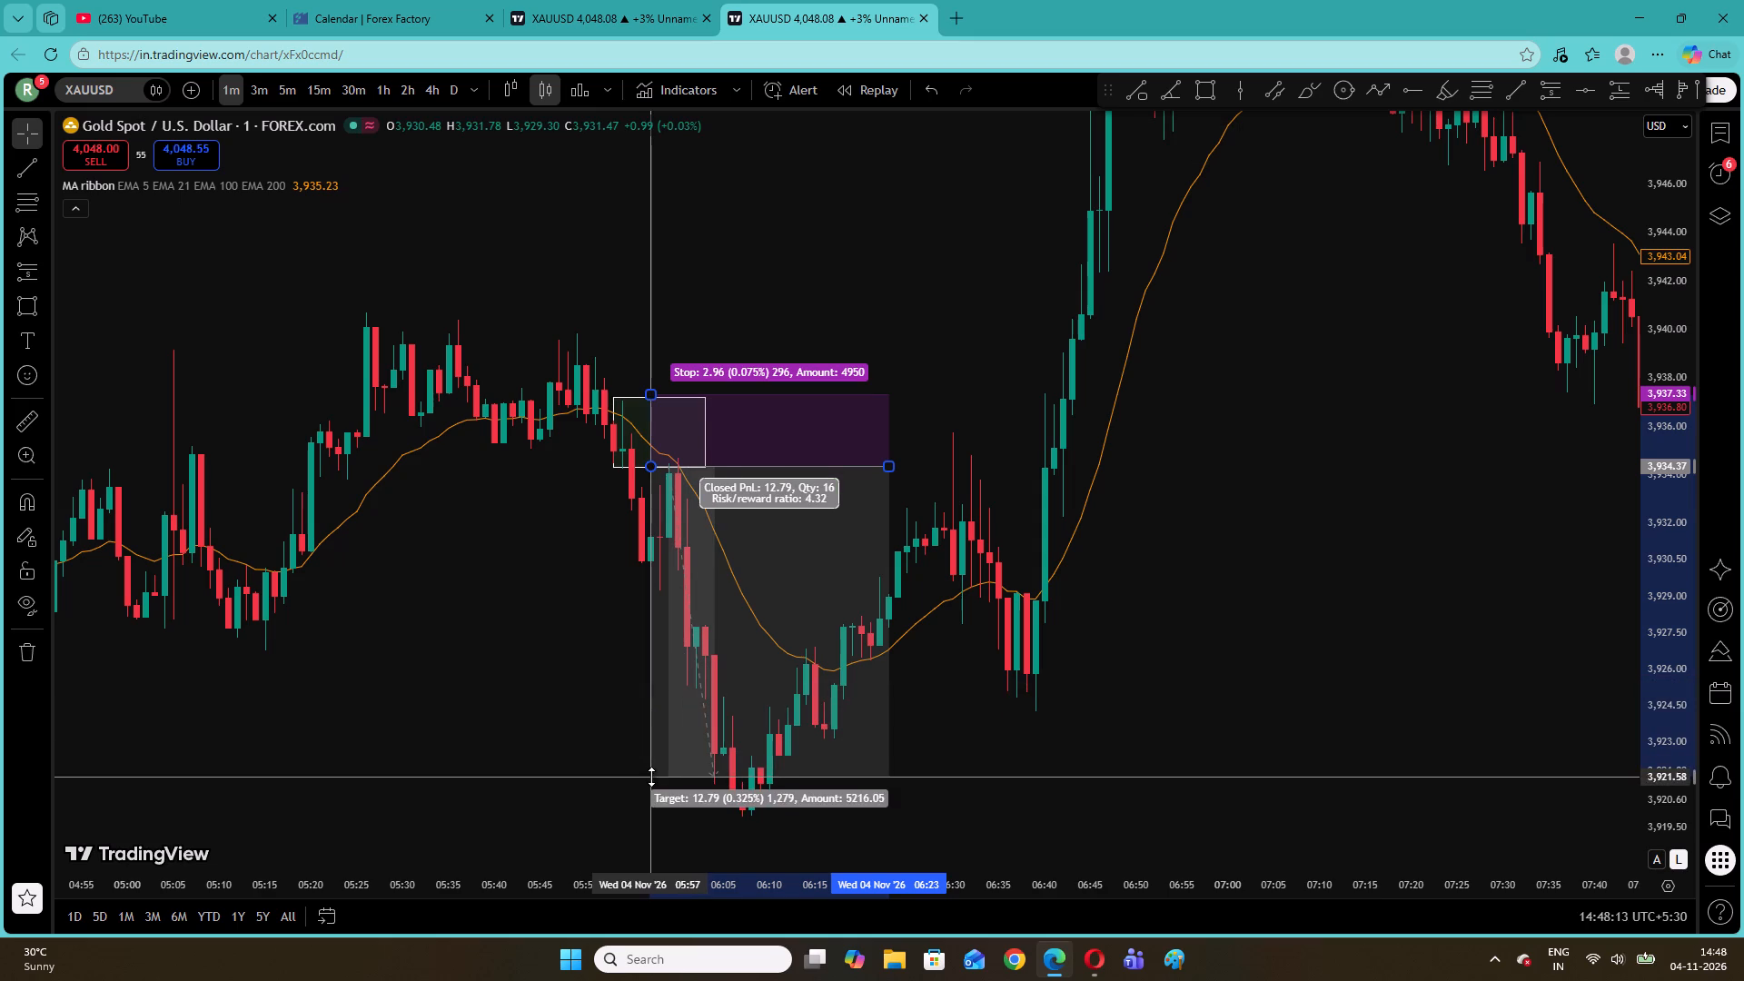
pyautogui.moveTo(651, 777); pyautogui.dragTo(655, 760)
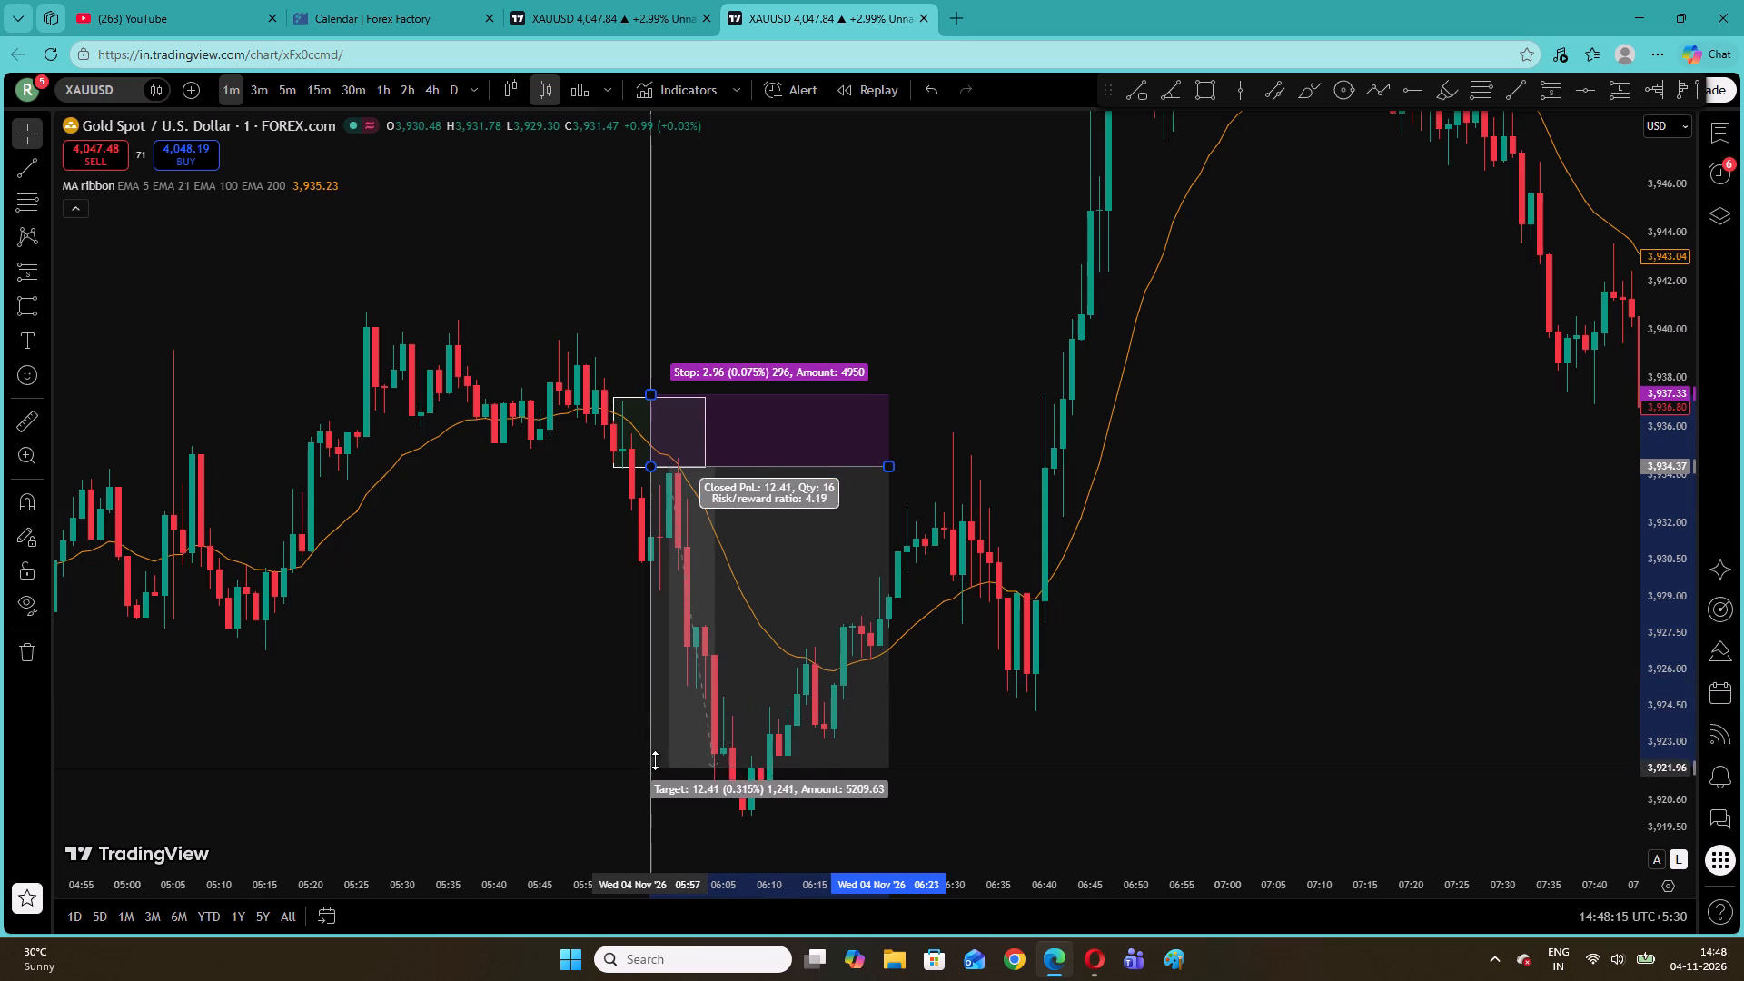
pyautogui.moveTo(655, 760); pyautogui.dragTo(658, 755)
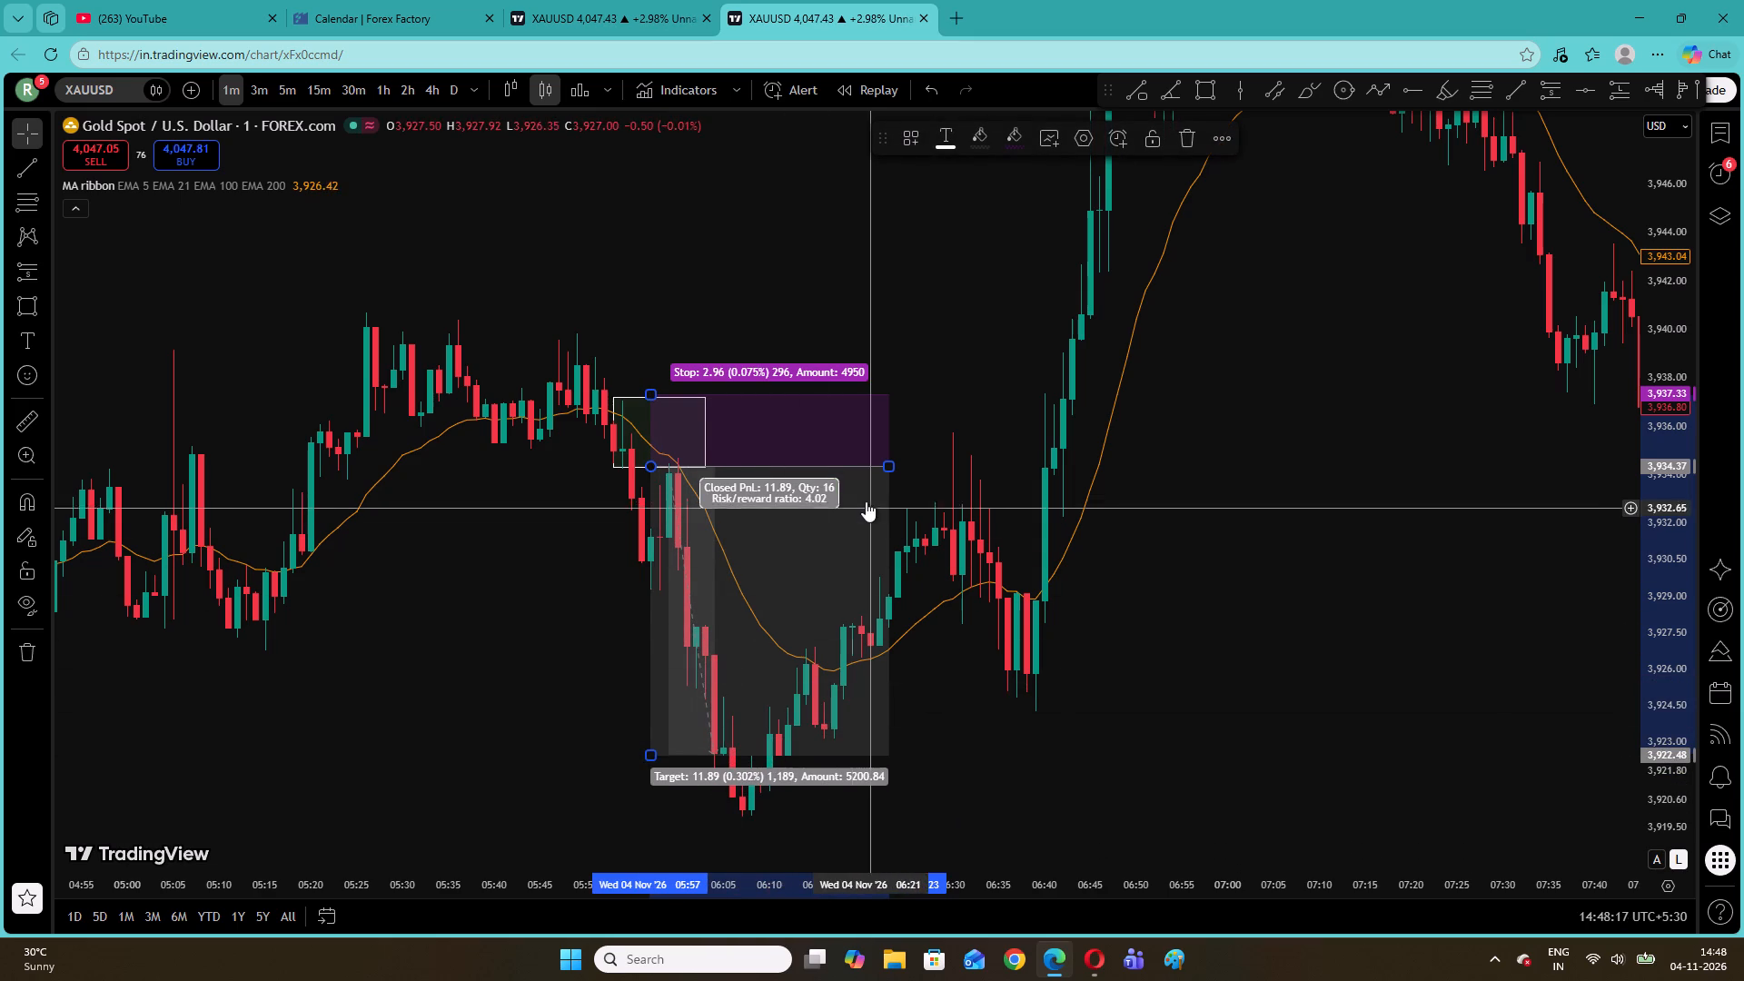
pyautogui.moveTo(891, 464); pyautogui.dragTo(740, 513)
# Examine how price behaves around the orange EMA on the 1-minute chart from the short position through the latest candles.
pyautogui.moveTo(901, 465); pyautogui.dragTo(899, 444)
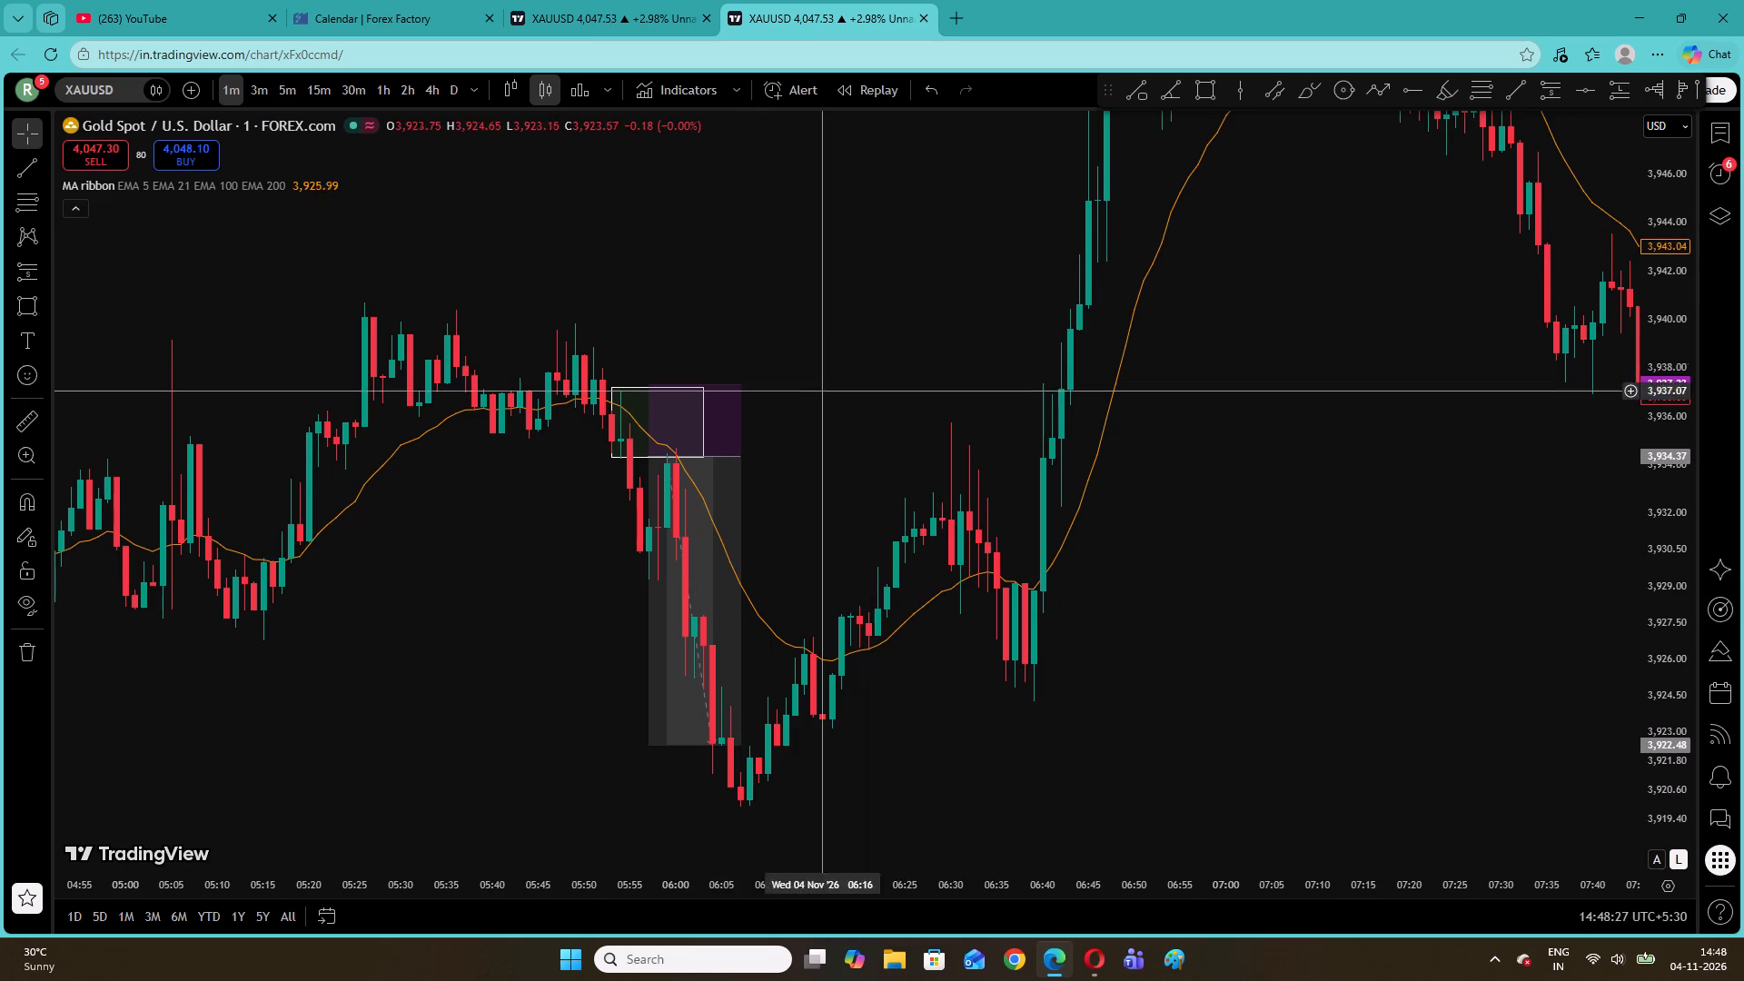
pyautogui.moveTo(1320, 320); pyautogui.dragTo(968, 619)
pyautogui.moveTo(1413, 289); pyautogui.dragTo(1035, 371)
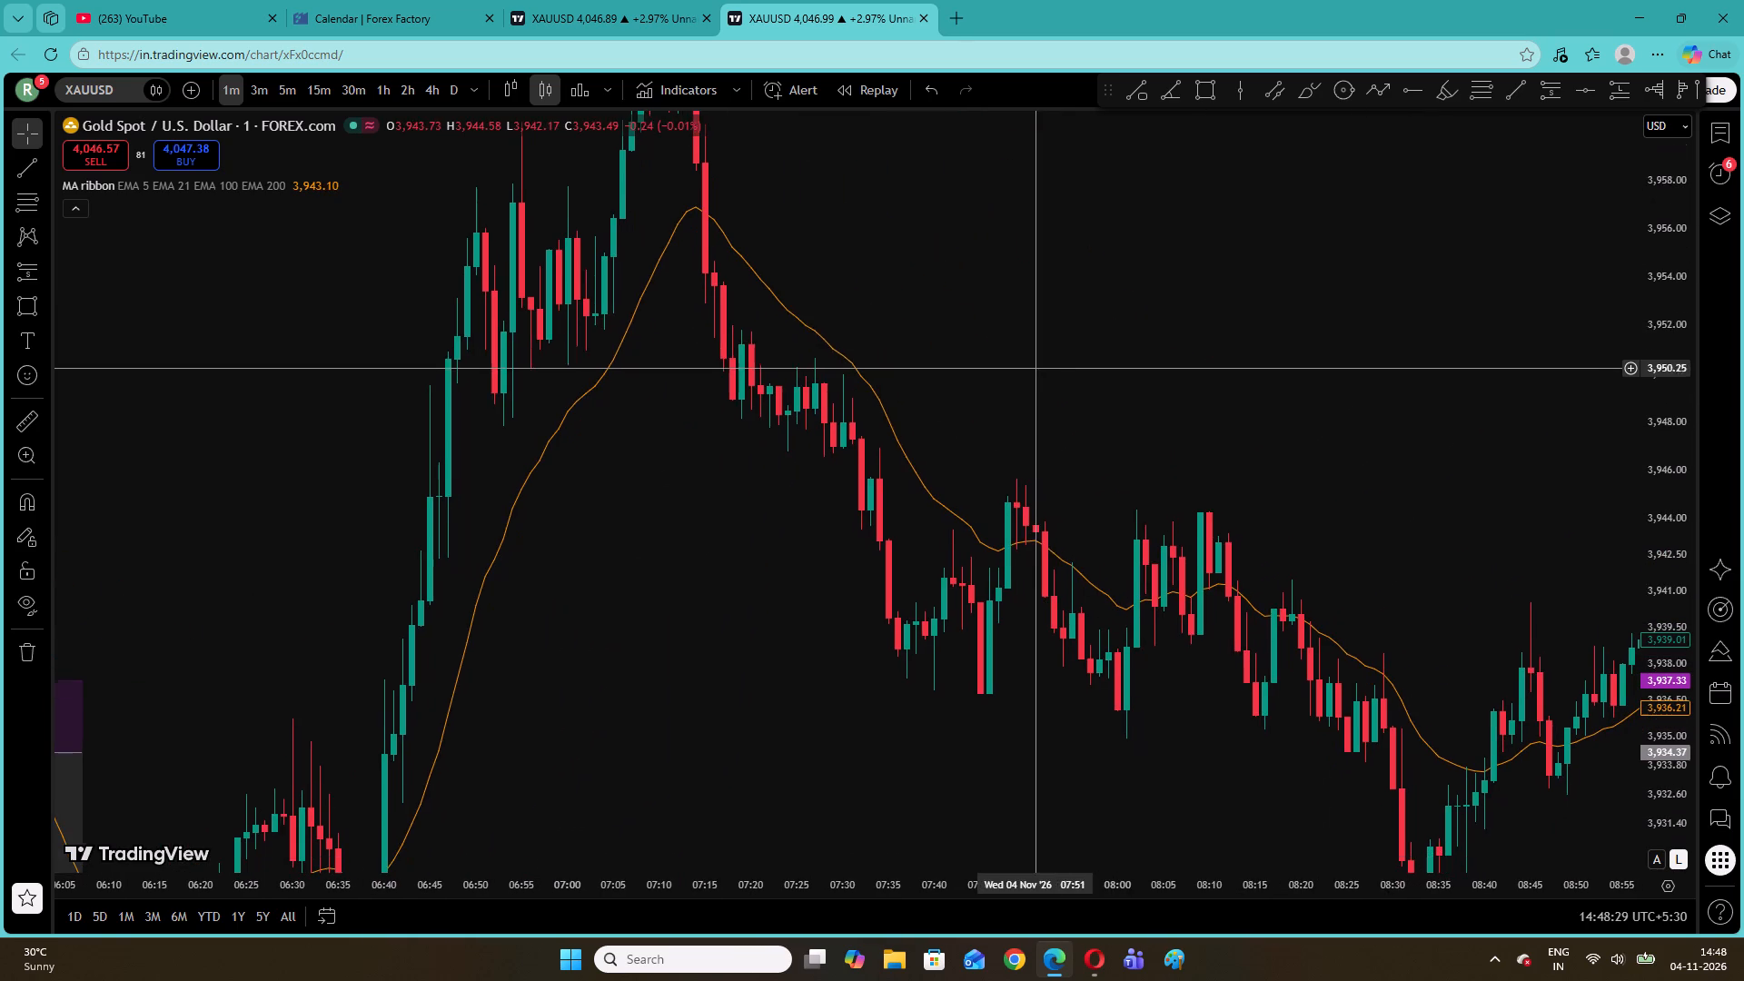
pyautogui.moveTo(1647, 524); pyautogui.dragTo(1643, 600)
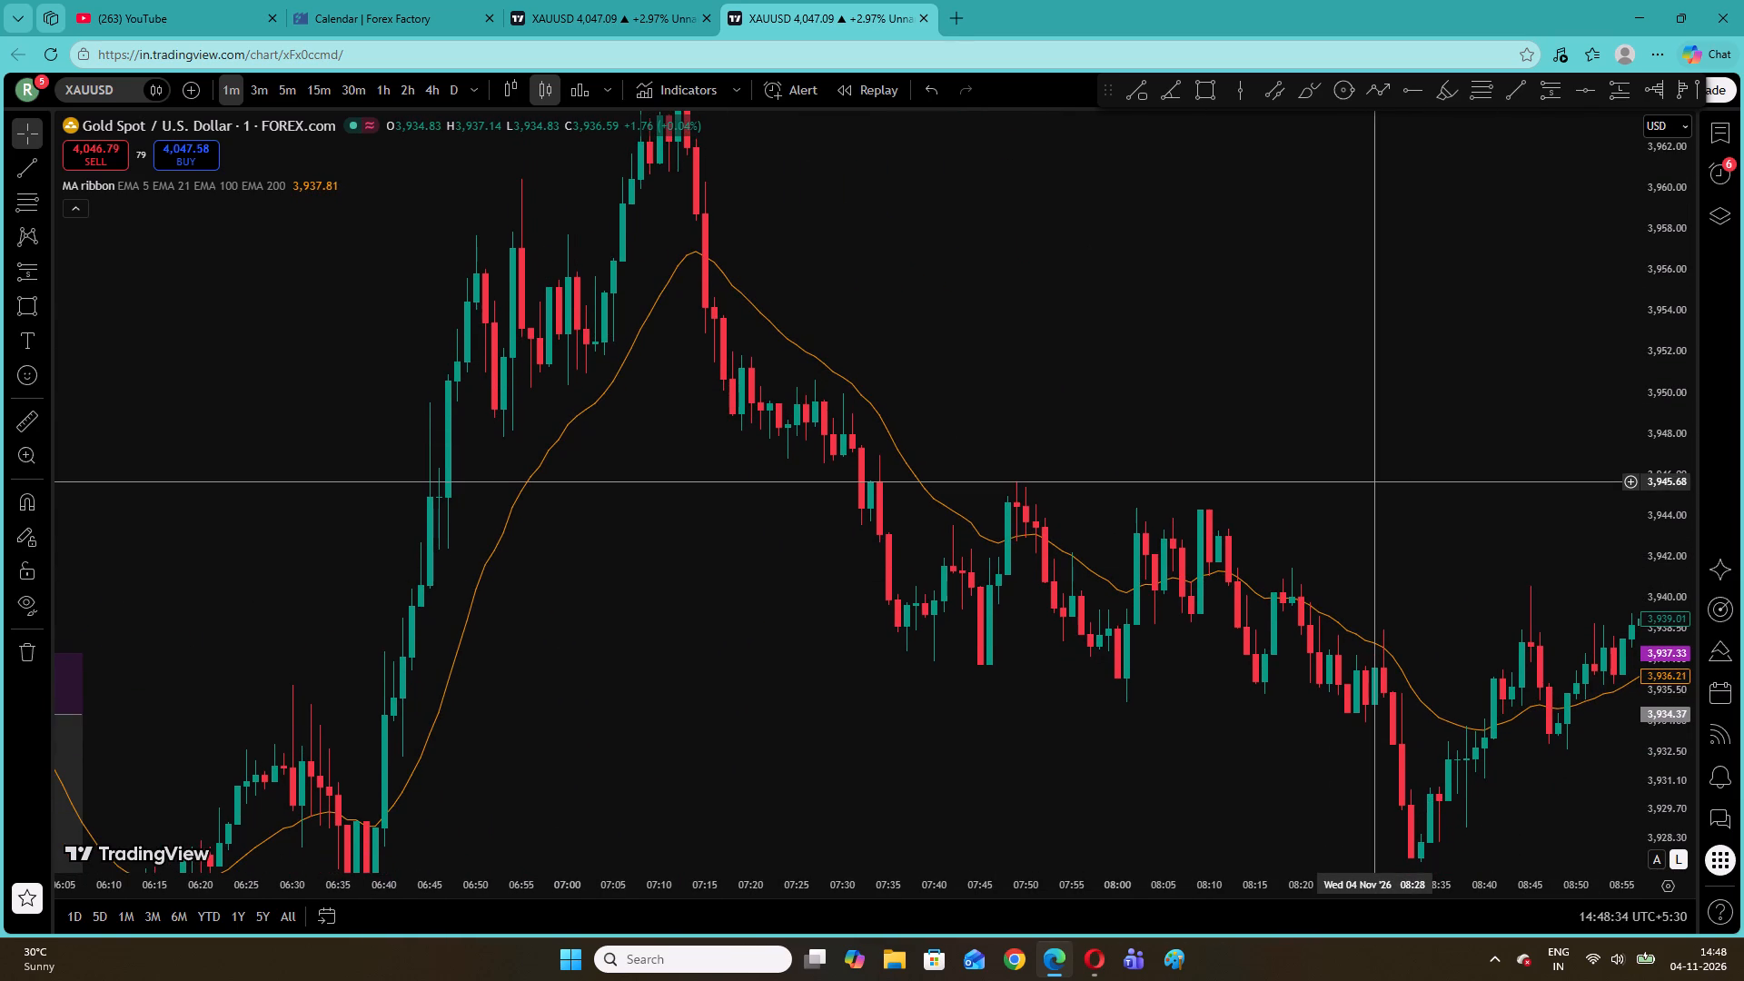
pyautogui.moveTo(1438, 490); pyautogui.dragTo(1025, 441)
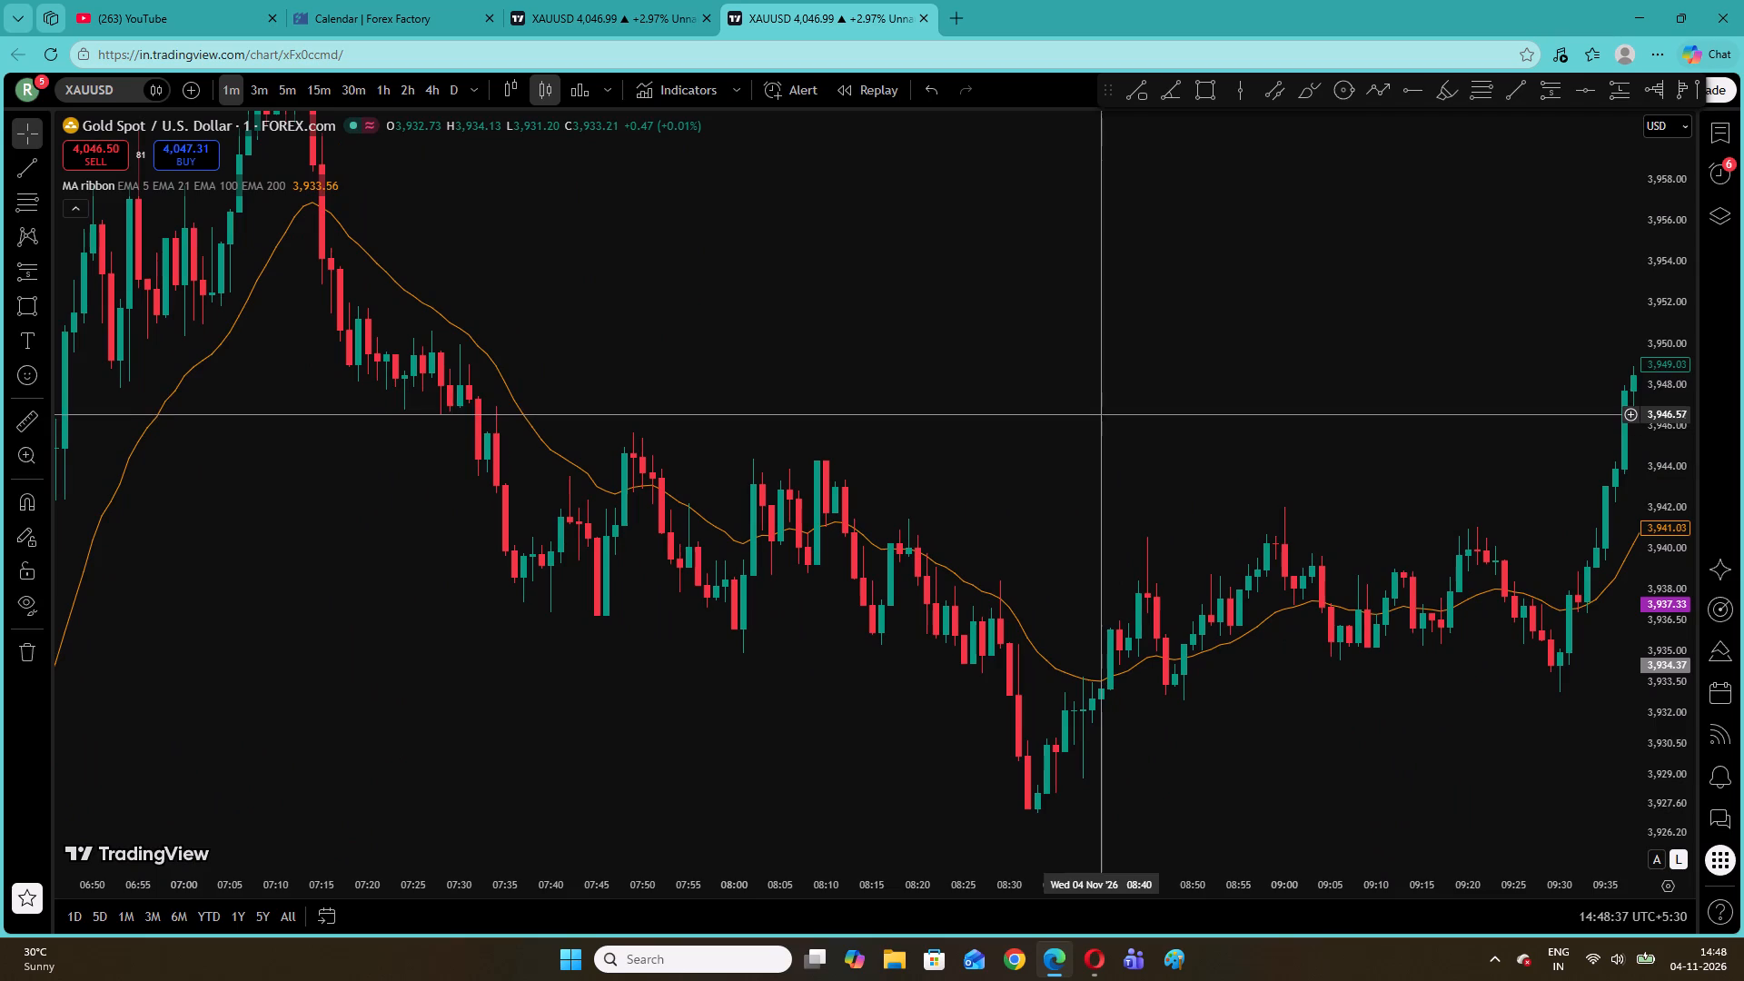
pyautogui.moveTo(1239, 440); pyautogui.dragTo(862, 391)
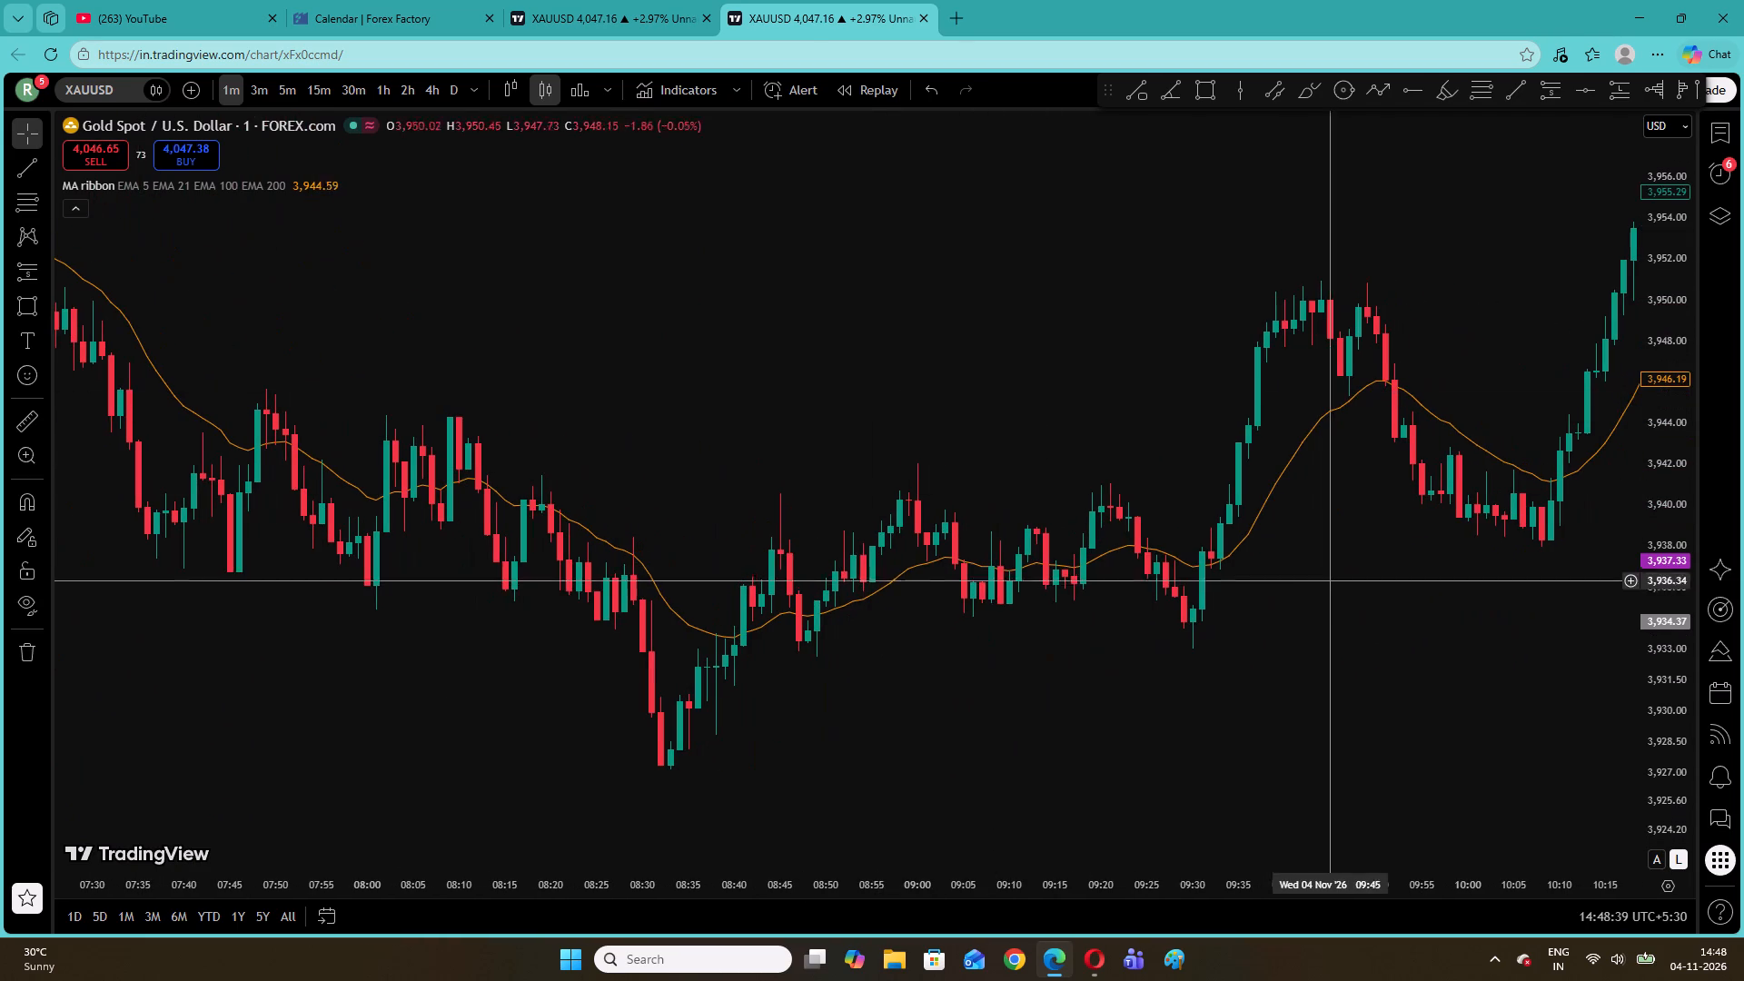
pyautogui.moveTo(1471, 360); pyautogui.dragTo(637, 540)
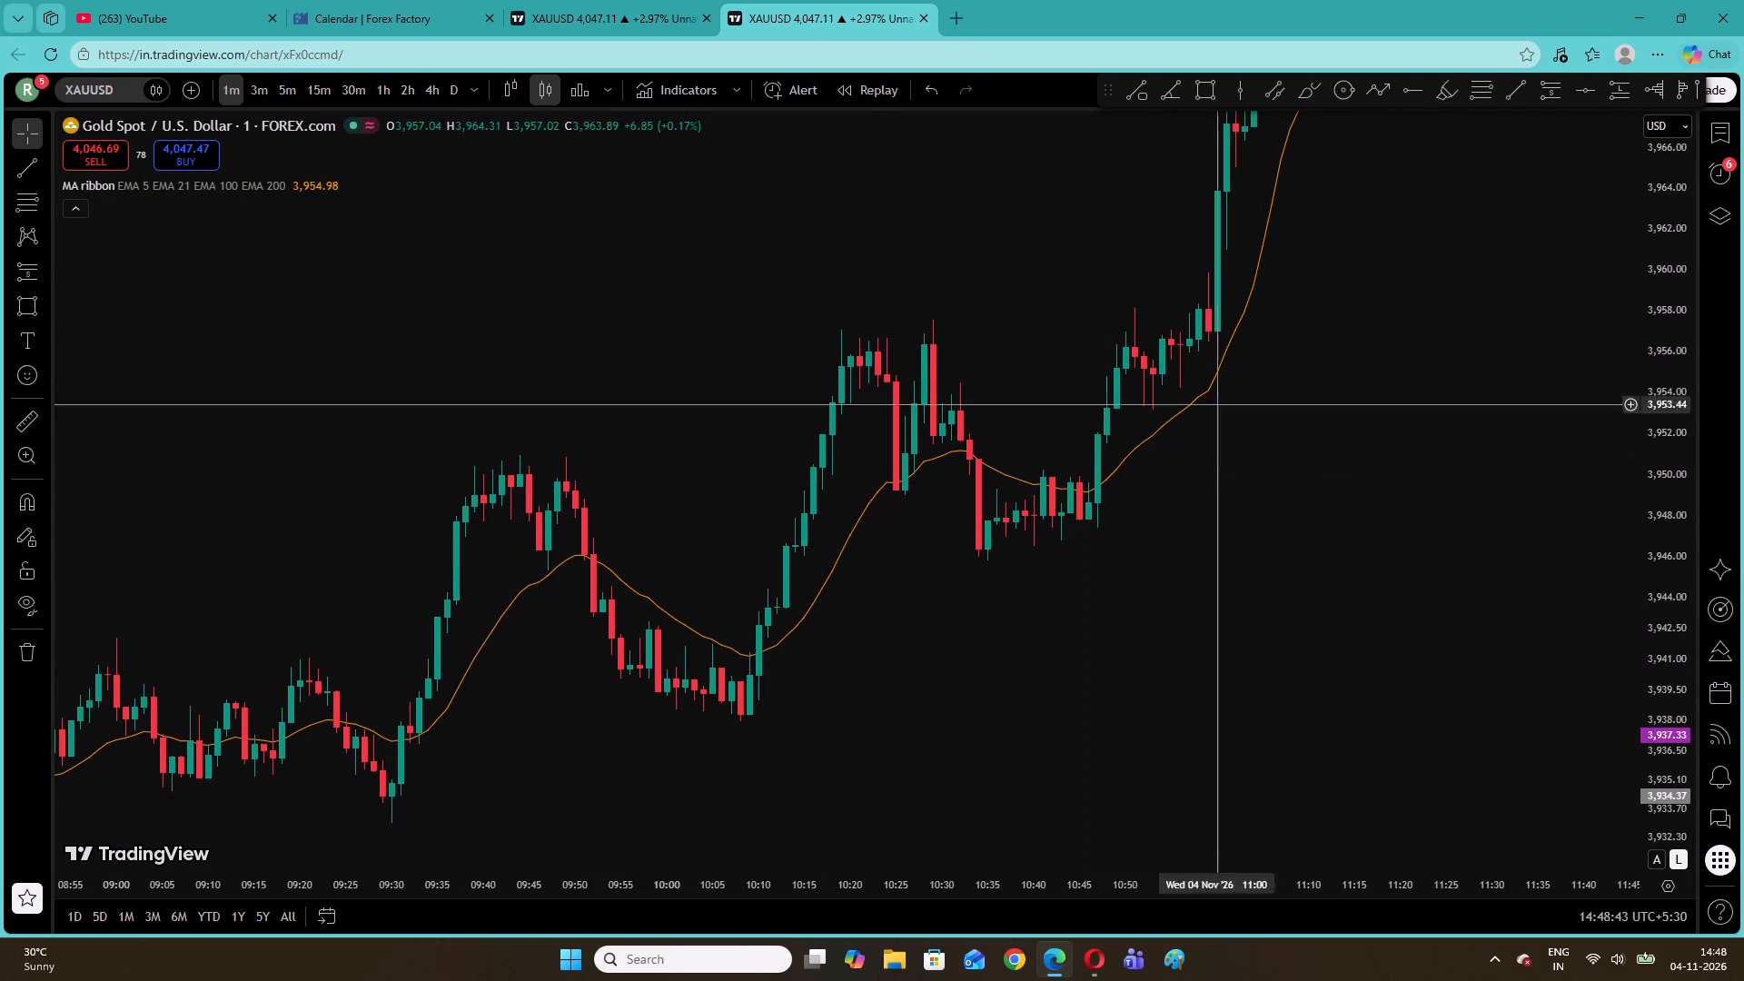
pyautogui.moveTo(1461, 311); pyautogui.dragTo(918, 665)
pyautogui.moveTo(1246, 295); pyautogui.dragTo(938, 751)
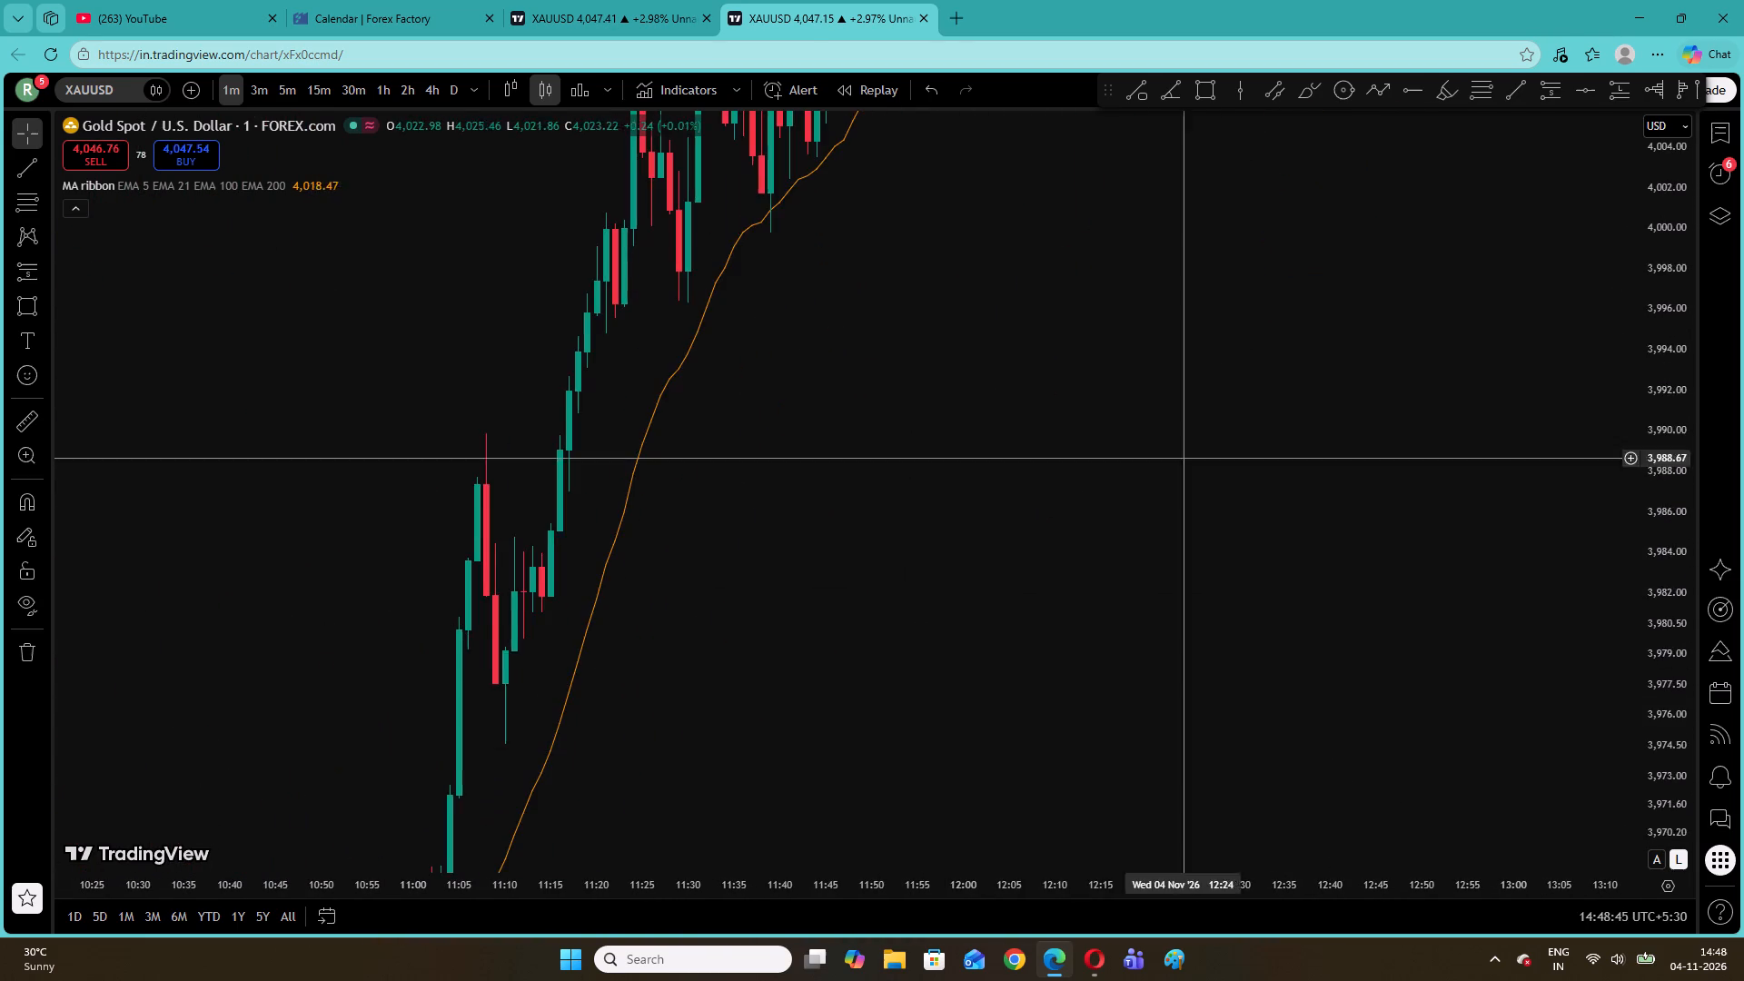
pyautogui.moveTo(1212, 377); pyautogui.dragTo(989, 877)
pyautogui.moveTo(1255, 394); pyautogui.dragTo(605, 636)
pyautogui.moveTo(1304, 381); pyautogui.dragTo(832, 615)
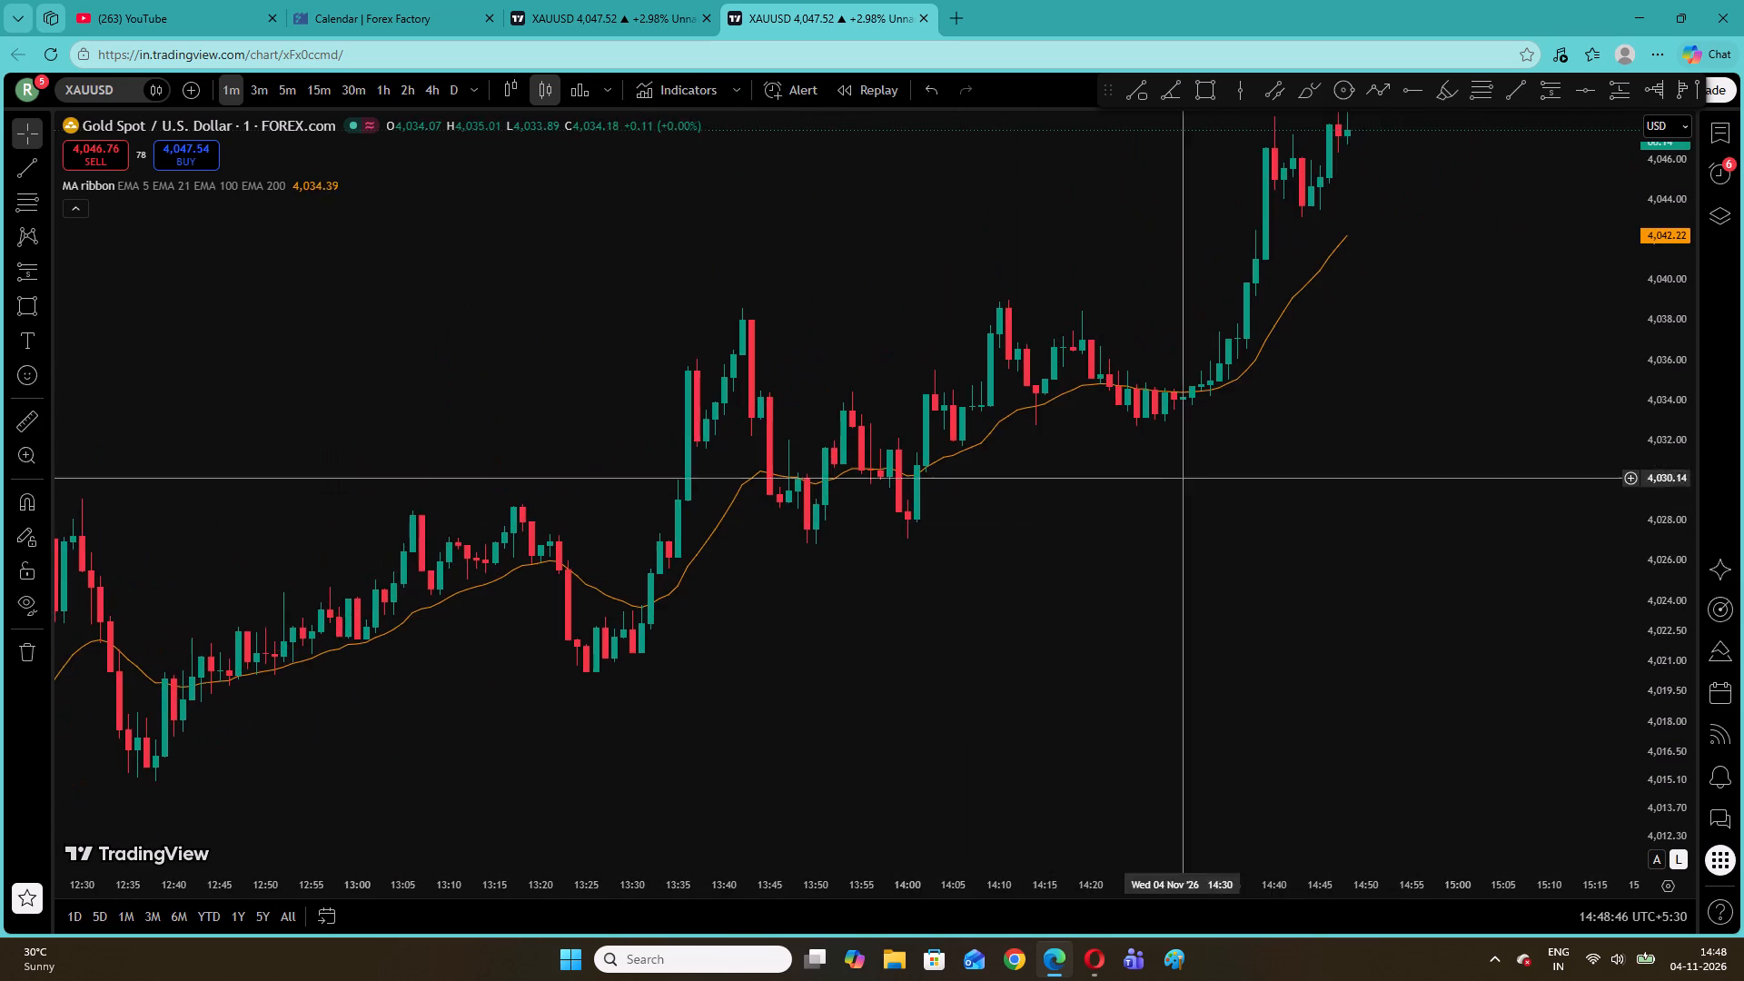
pyautogui.moveTo(1197, 471); pyautogui.dragTo(677, 831)
pyautogui.moveTo(1193, 481); pyautogui.dragTo(924, 676)
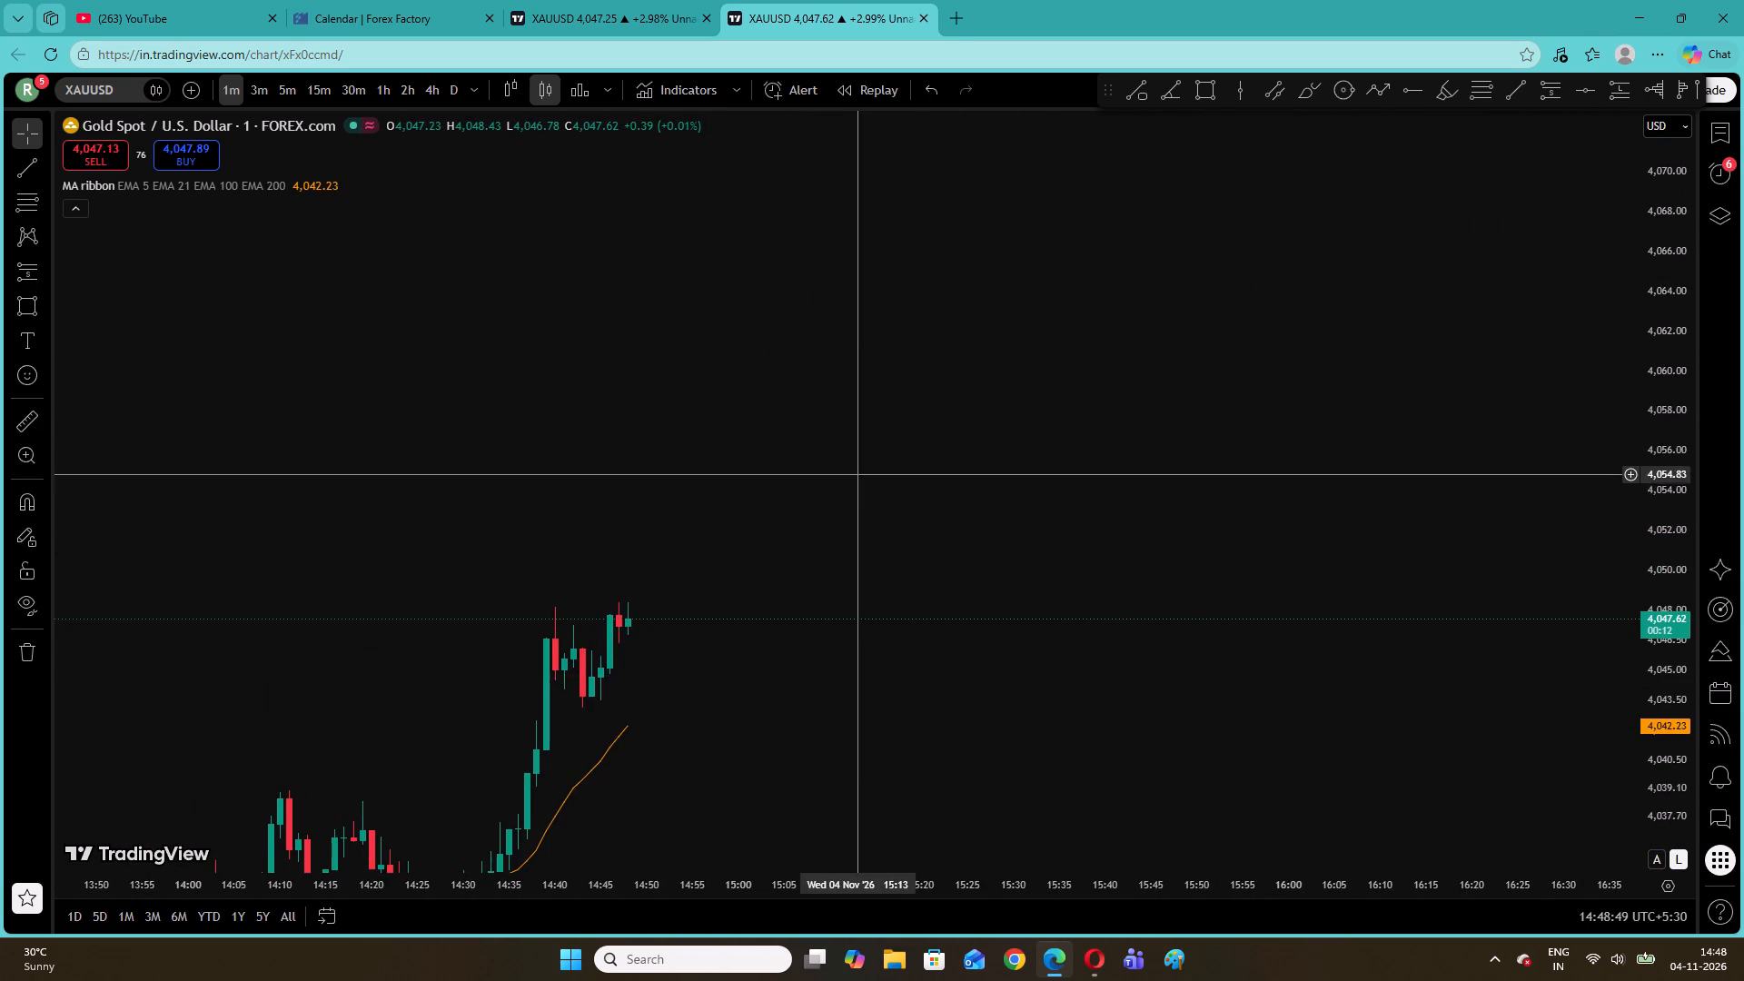
pyautogui.moveTo(854, 473); pyautogui.dragTo(1189, 352)
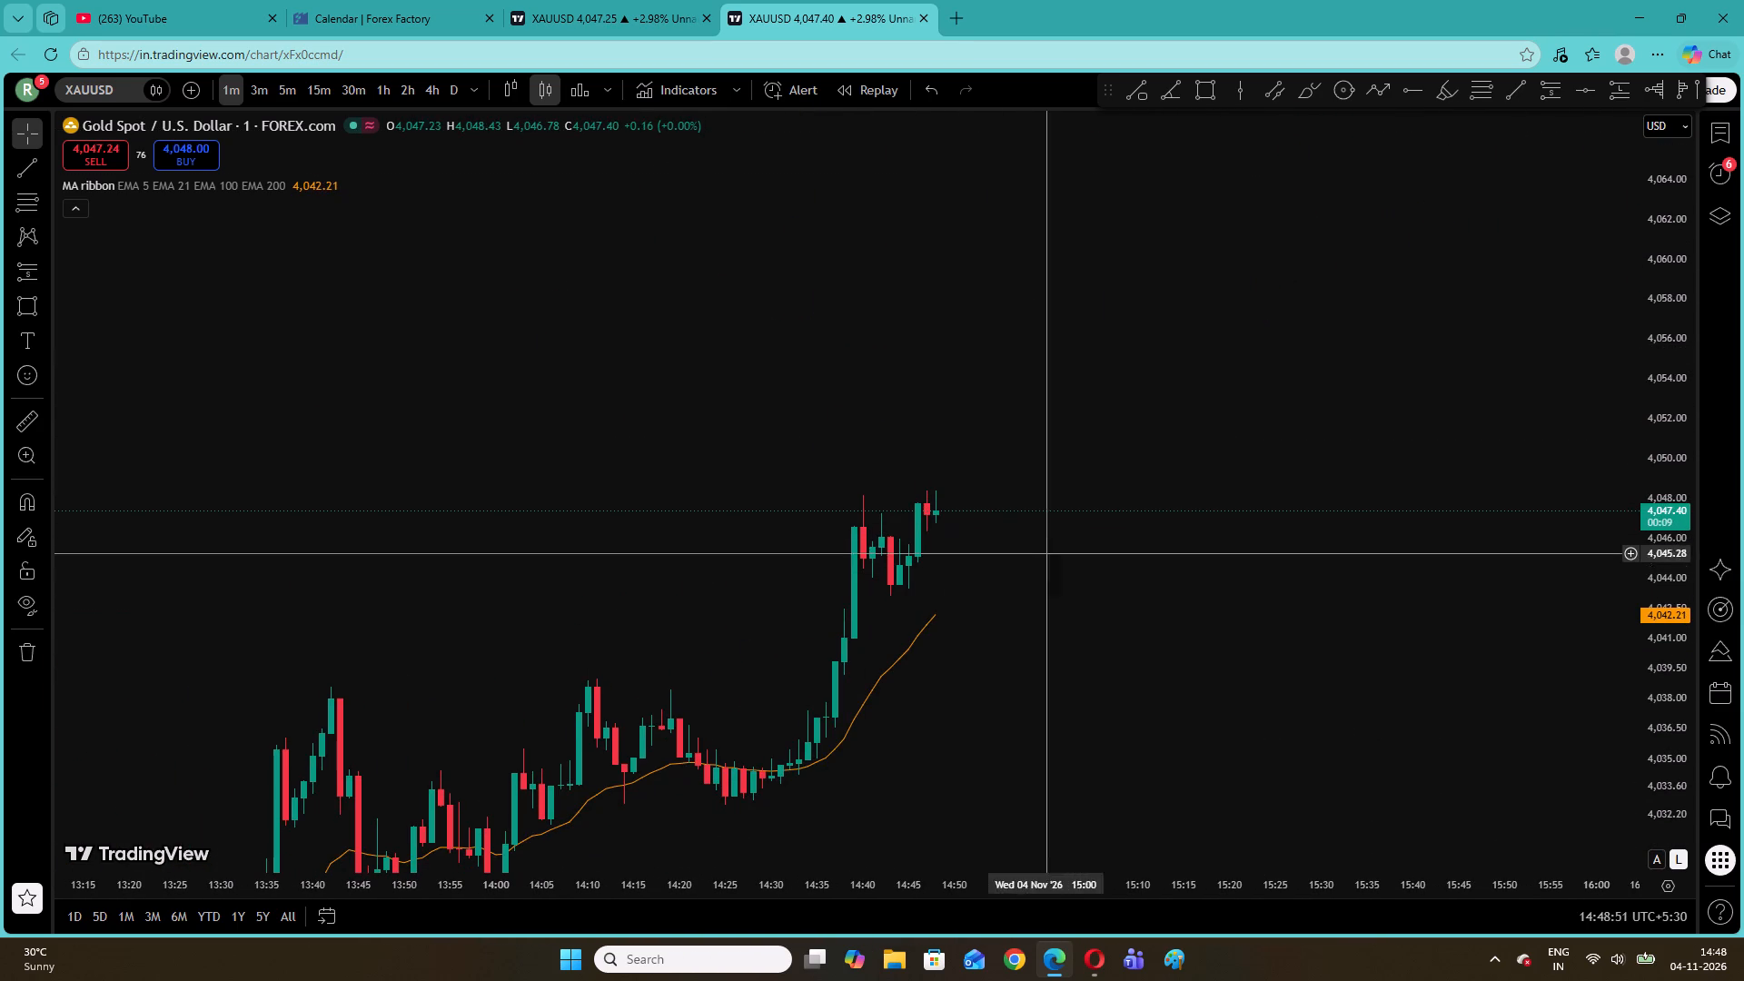
# View the chart on the 30-minute, 15-minute and 5-minute timeframes, ending back on the 1-minute timeframe.
pyautogui.click(342, 79)
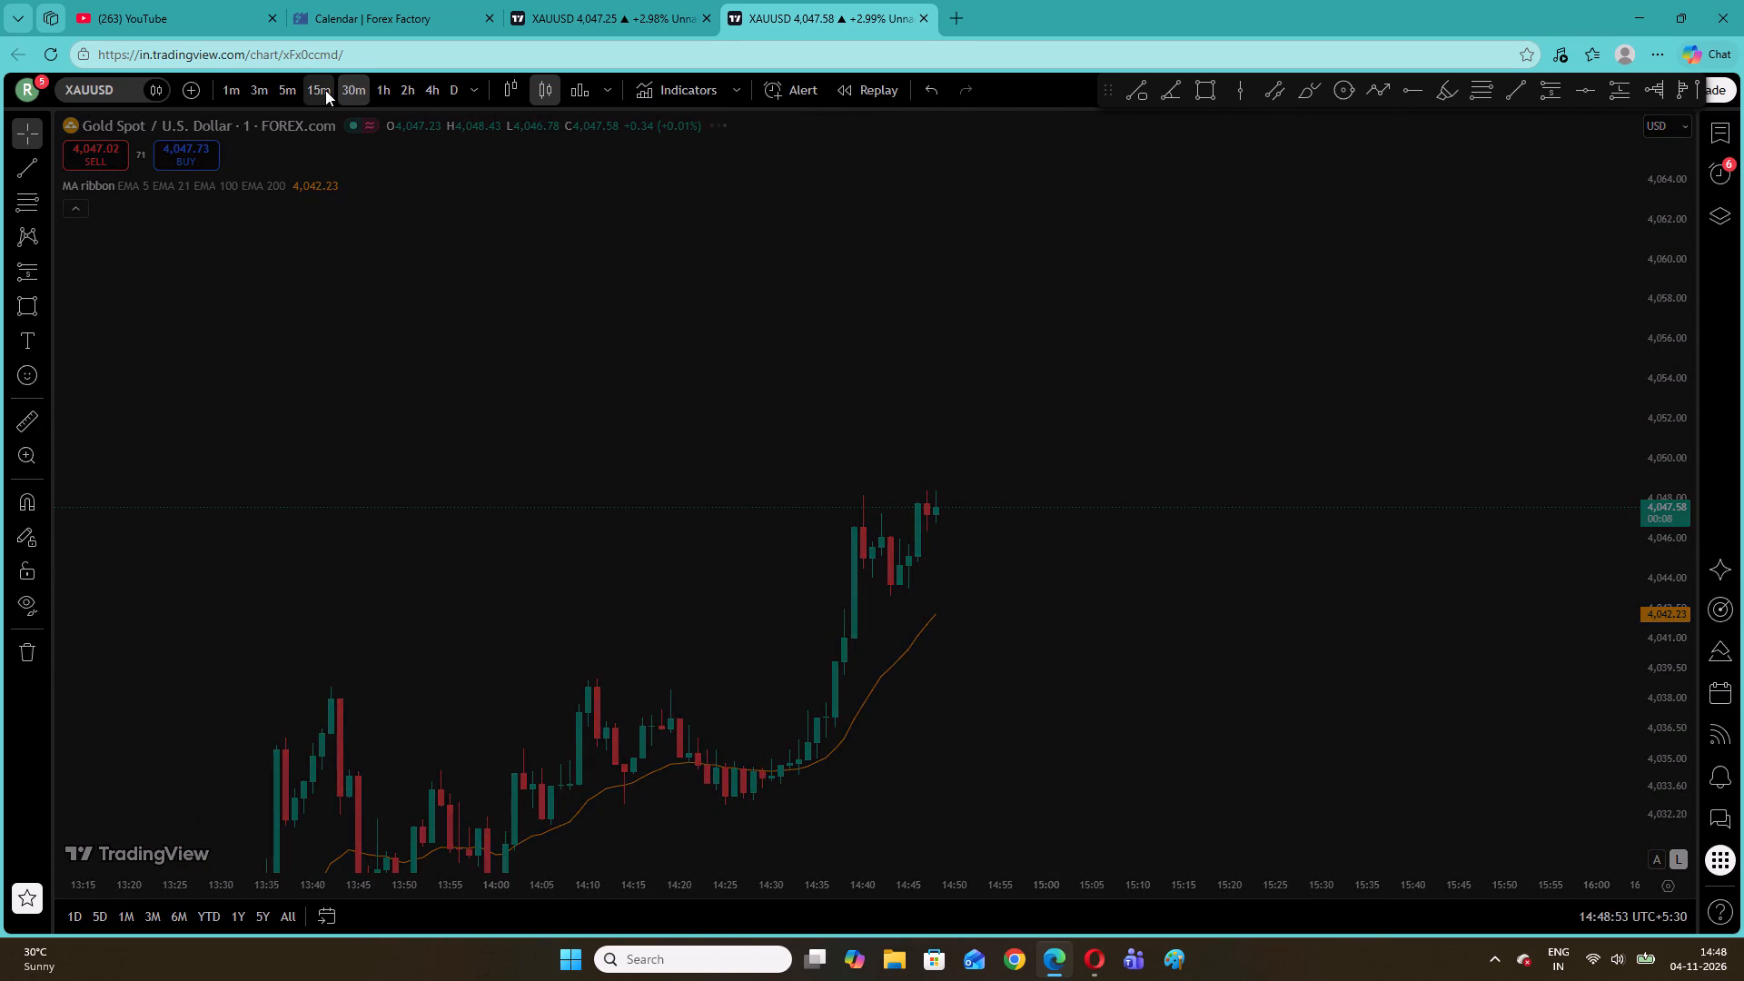
pyautogui.click(325, 90)
pyautogui.click(278, 92)
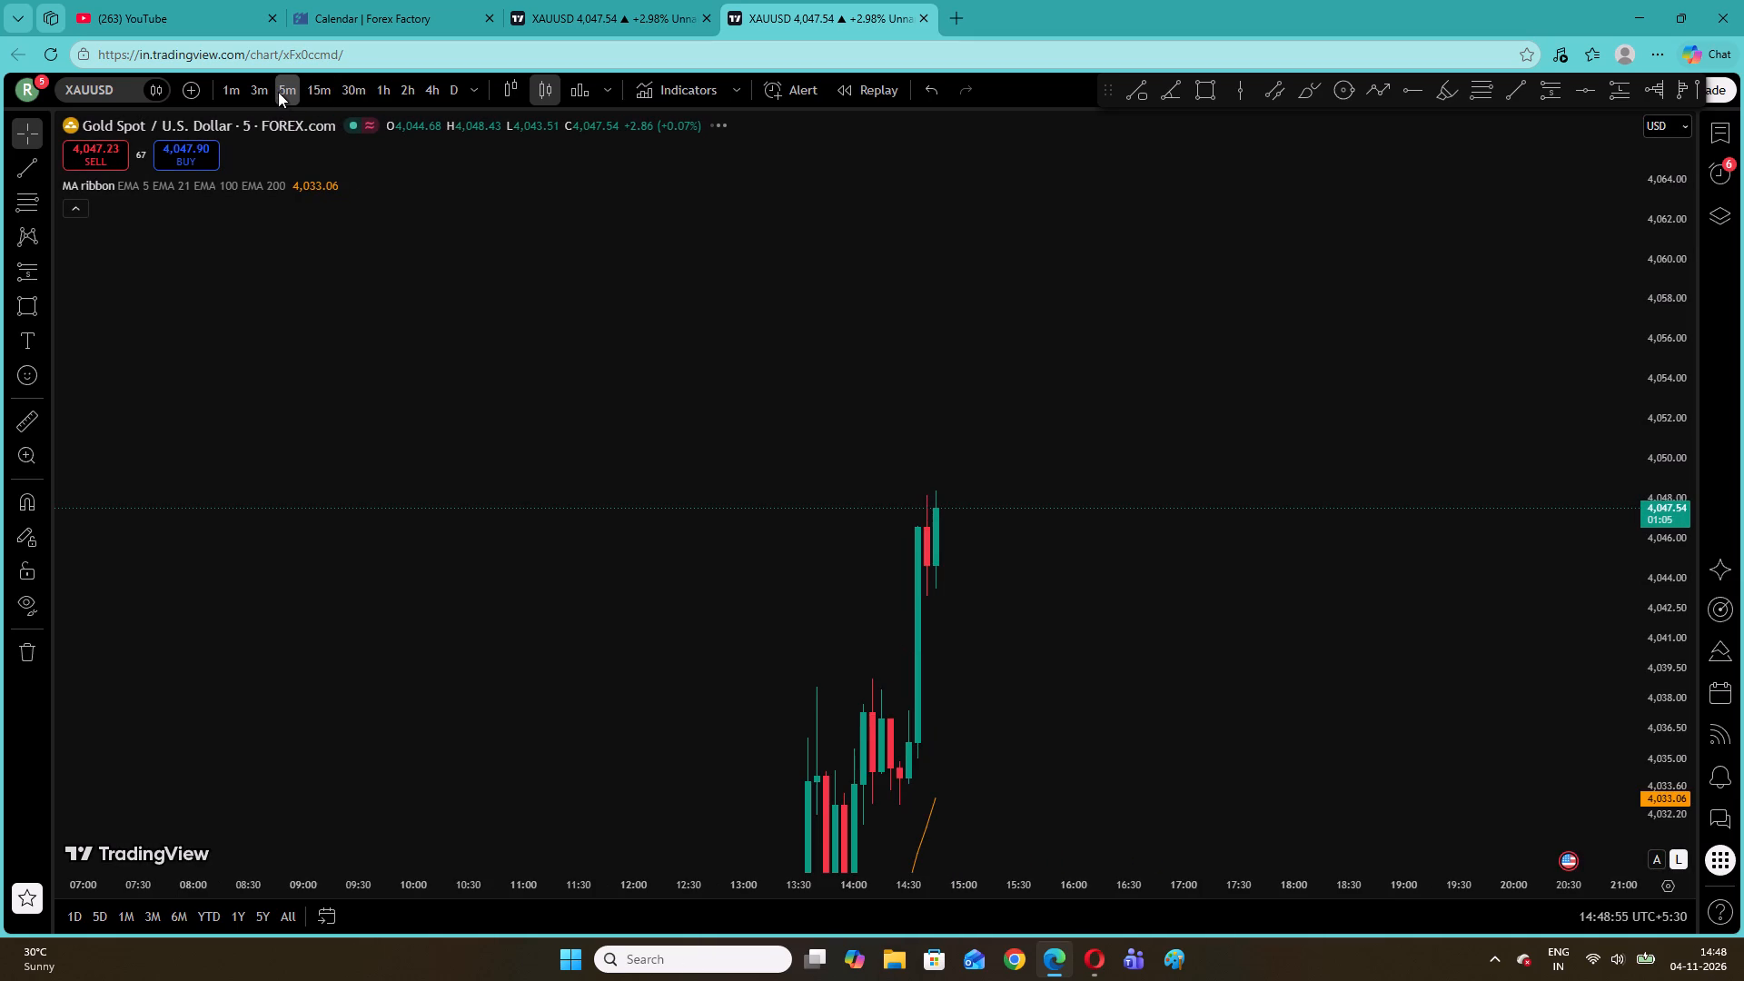
pyautogui.click(232, 86)
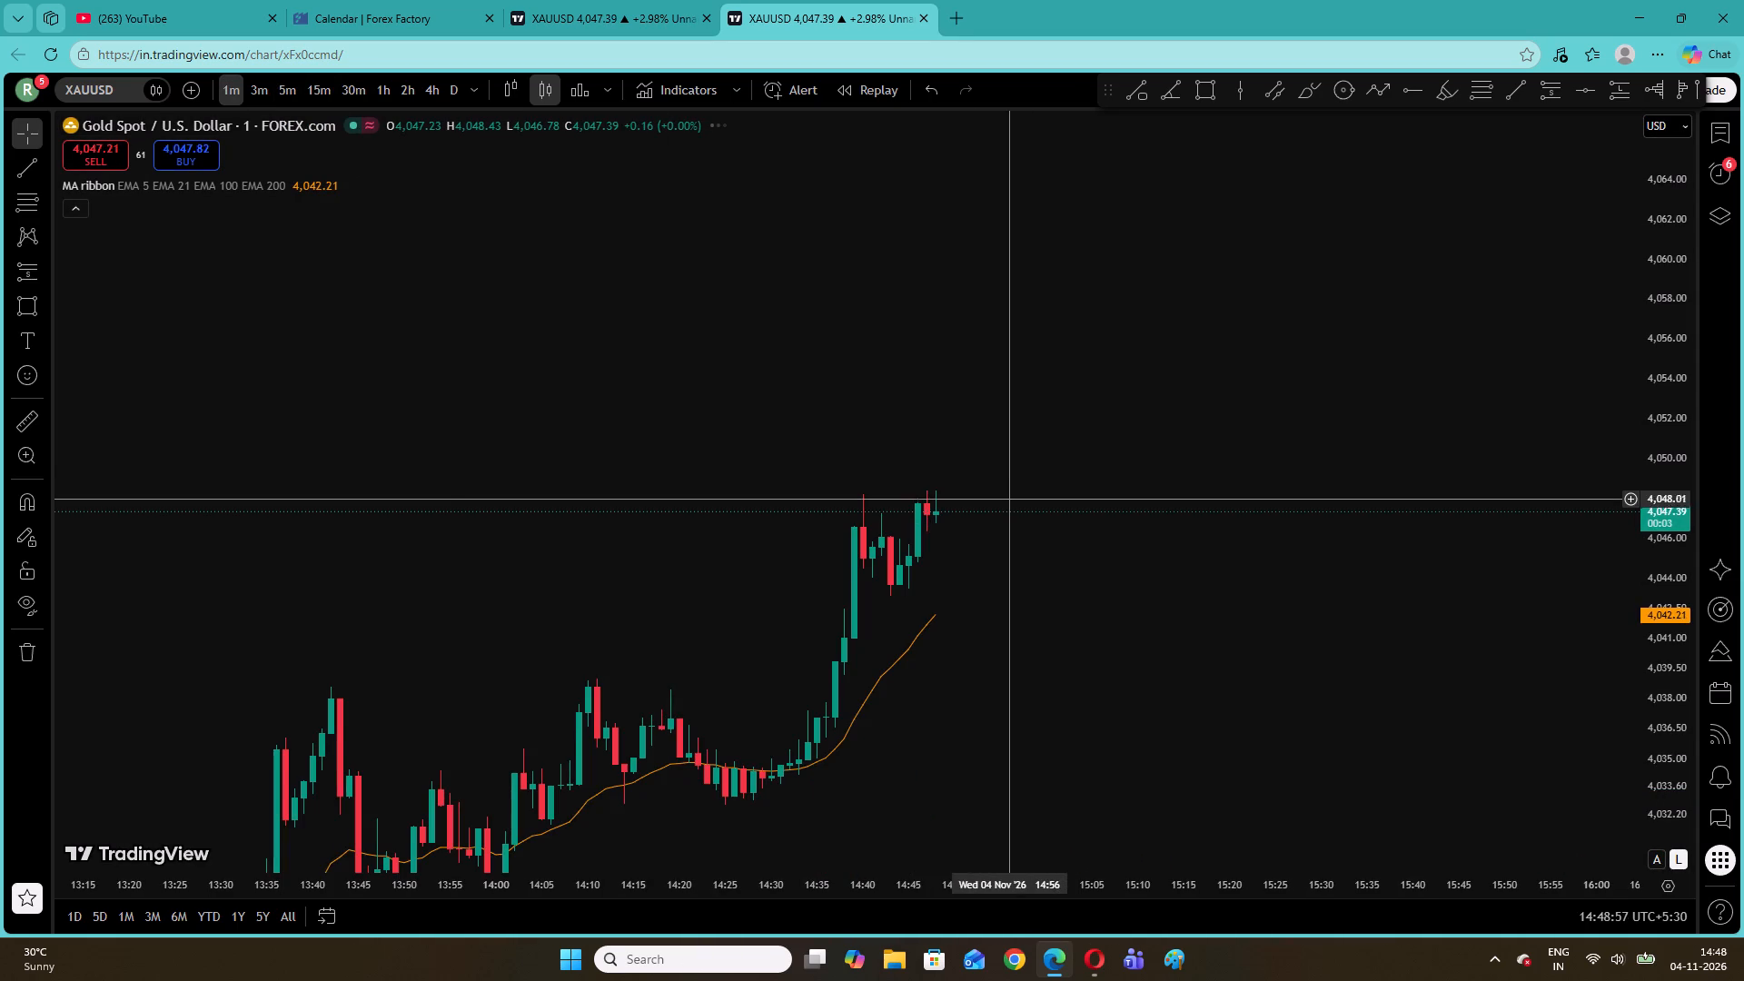
# Examine the 1-minute rally's pullbacks to the orange EMA, going back to about 10:10 and returning to the latest candles.
pyautogui.moveTo(1016, 491); pyautogui.dragTo(1284, 291)
pyautogui.moveTo(898, 574); pyautogui.dragTo(1320, 326)
pyautogui.moveTo(767, 558); pyautogui.dragTo(1087, 431)
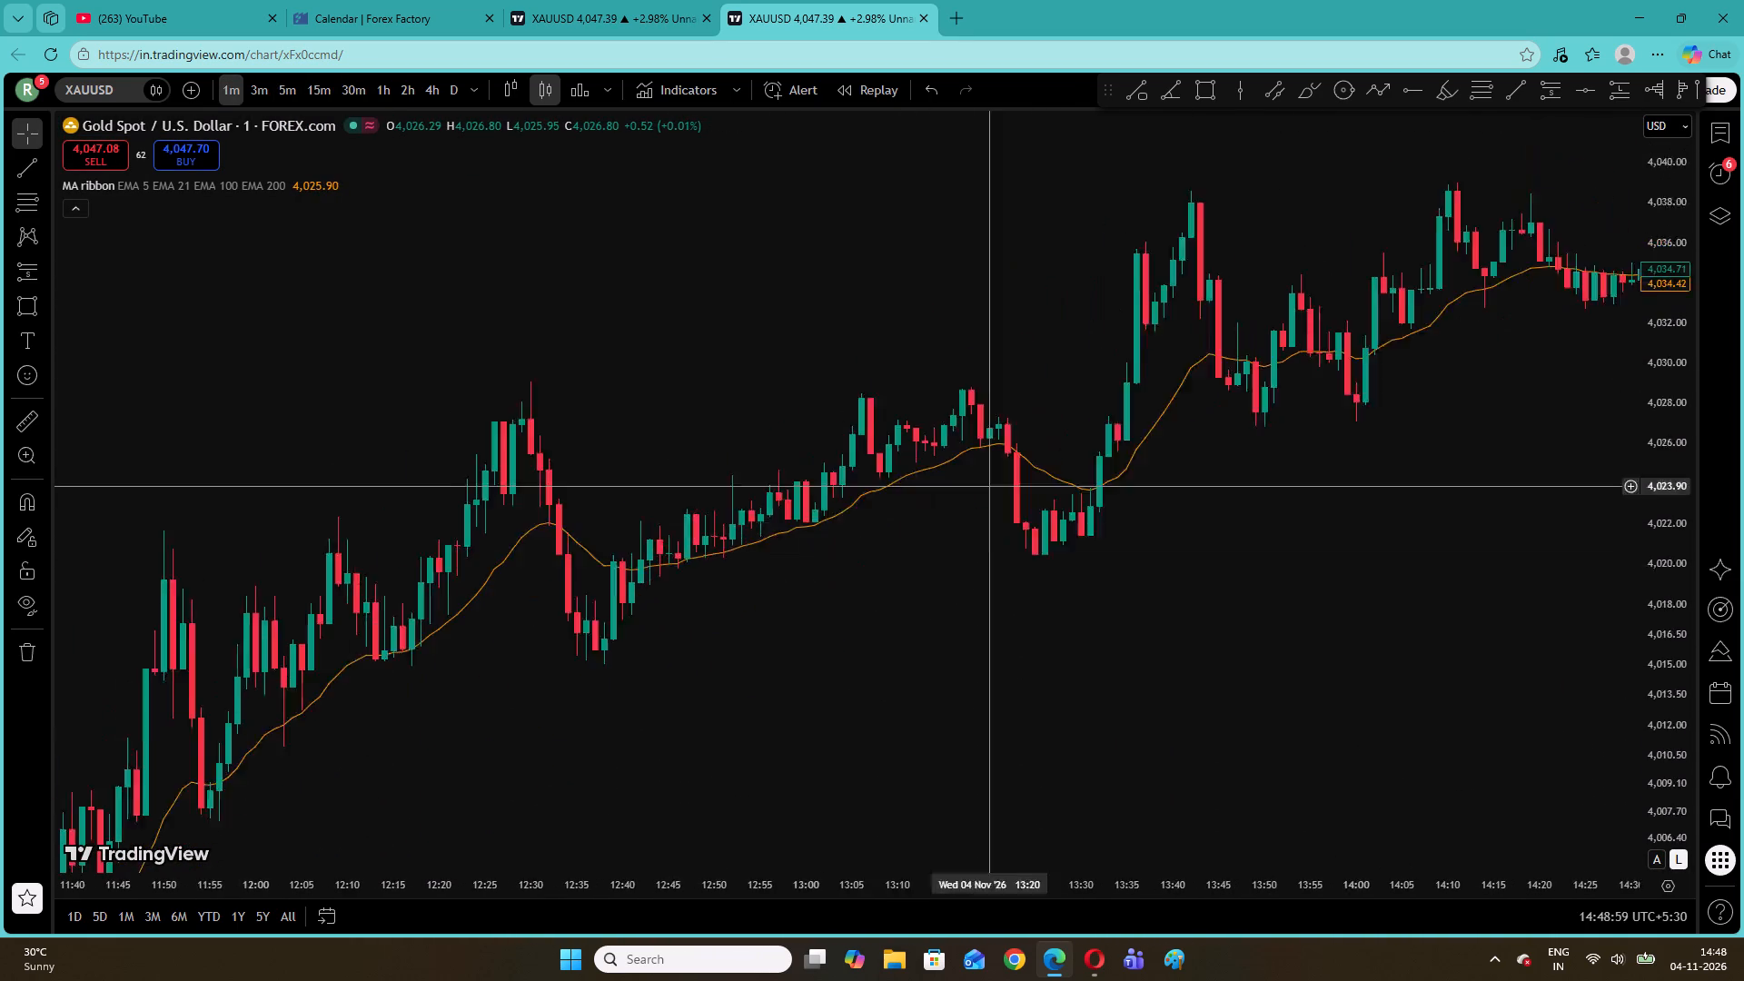
pyautogui.moveTo(1087, 431); pyautogui.dragTo(1144, 389)
pyautogui.moveTo(550, 664); pyautogui.dragTo(1139, 436)
pyautogui.moveTo(741, 656); pyautogui.dragTo(1313, 236)
pyautogui.moveTo(856, 699); pyautogui.dragTo(822, 383)
pyautogui.moveTo(981, 702); pyautogui.dragTo(945, 448)
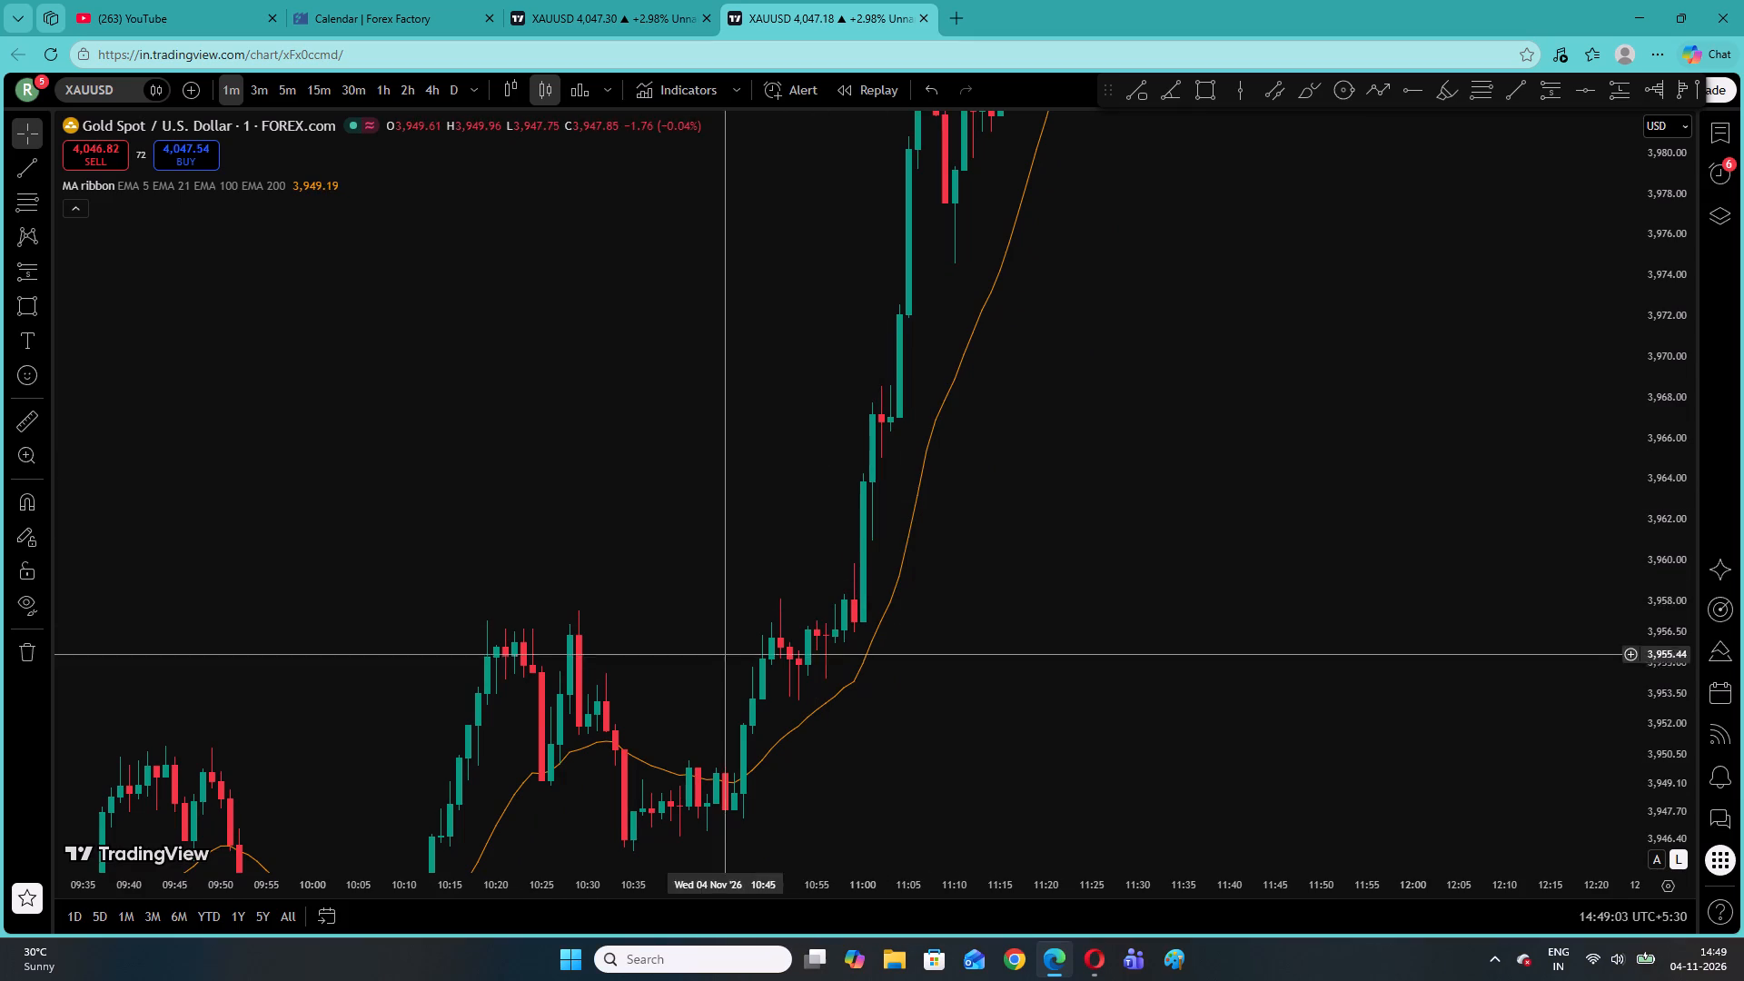
pyautogui.moveTo(718, 621); pyautogui.dragTo(839, 449)
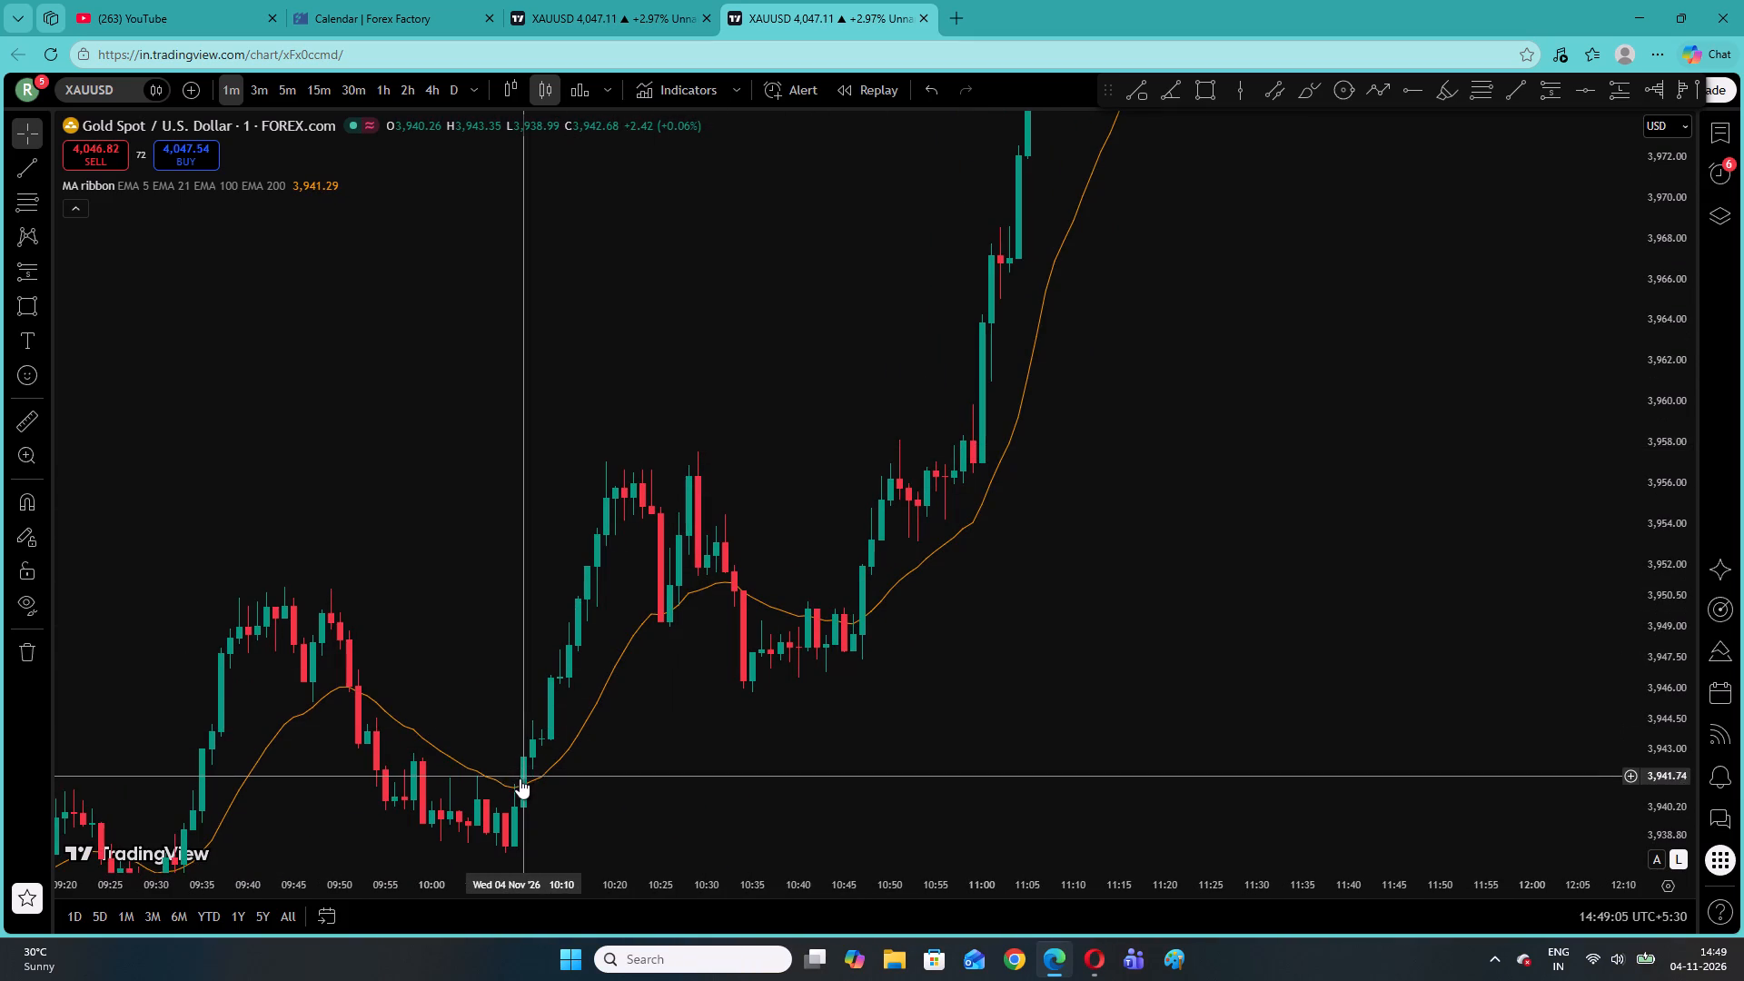
pyautogui.moveTo(1149, 297); pyautogui.dragTo(342, 913)
pyautogui.moveTo(1152, 486); pyautogui.dragTo(482, 977)
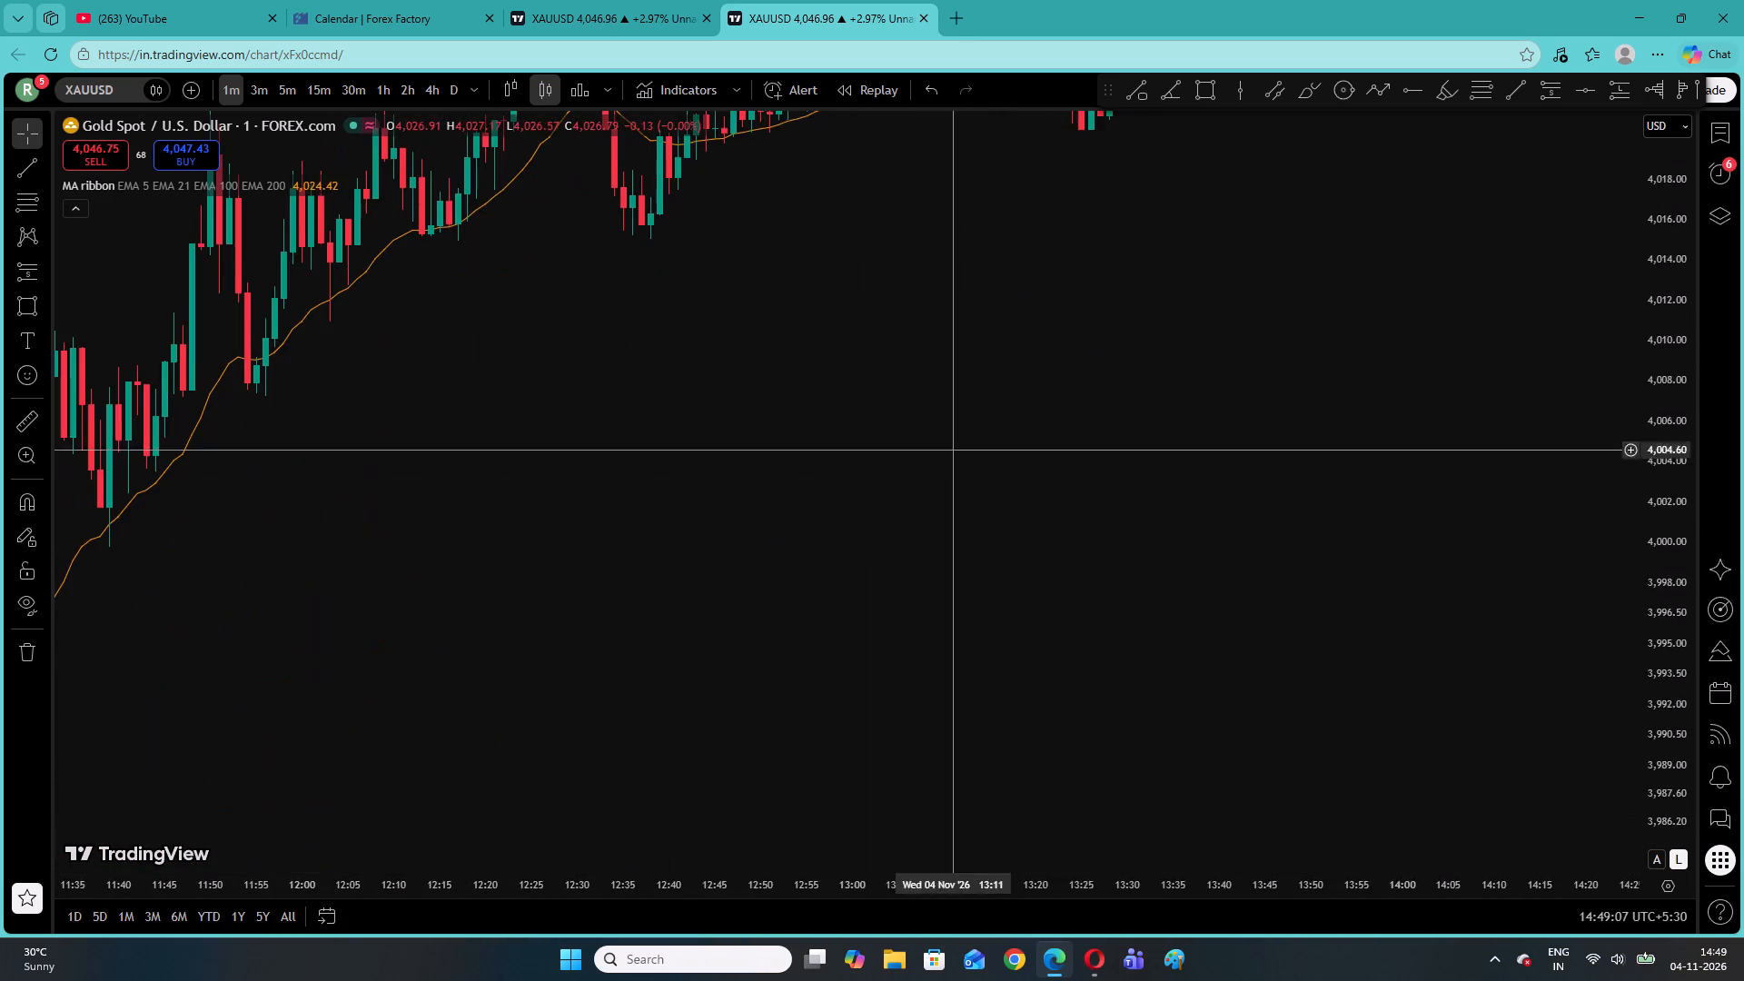
pyautogui.moveTo(928, 431); pyautogui.dragTo(313, 957)
pyautogui.moveTo(932, 654); pyautogui.dragTo(451, 900)
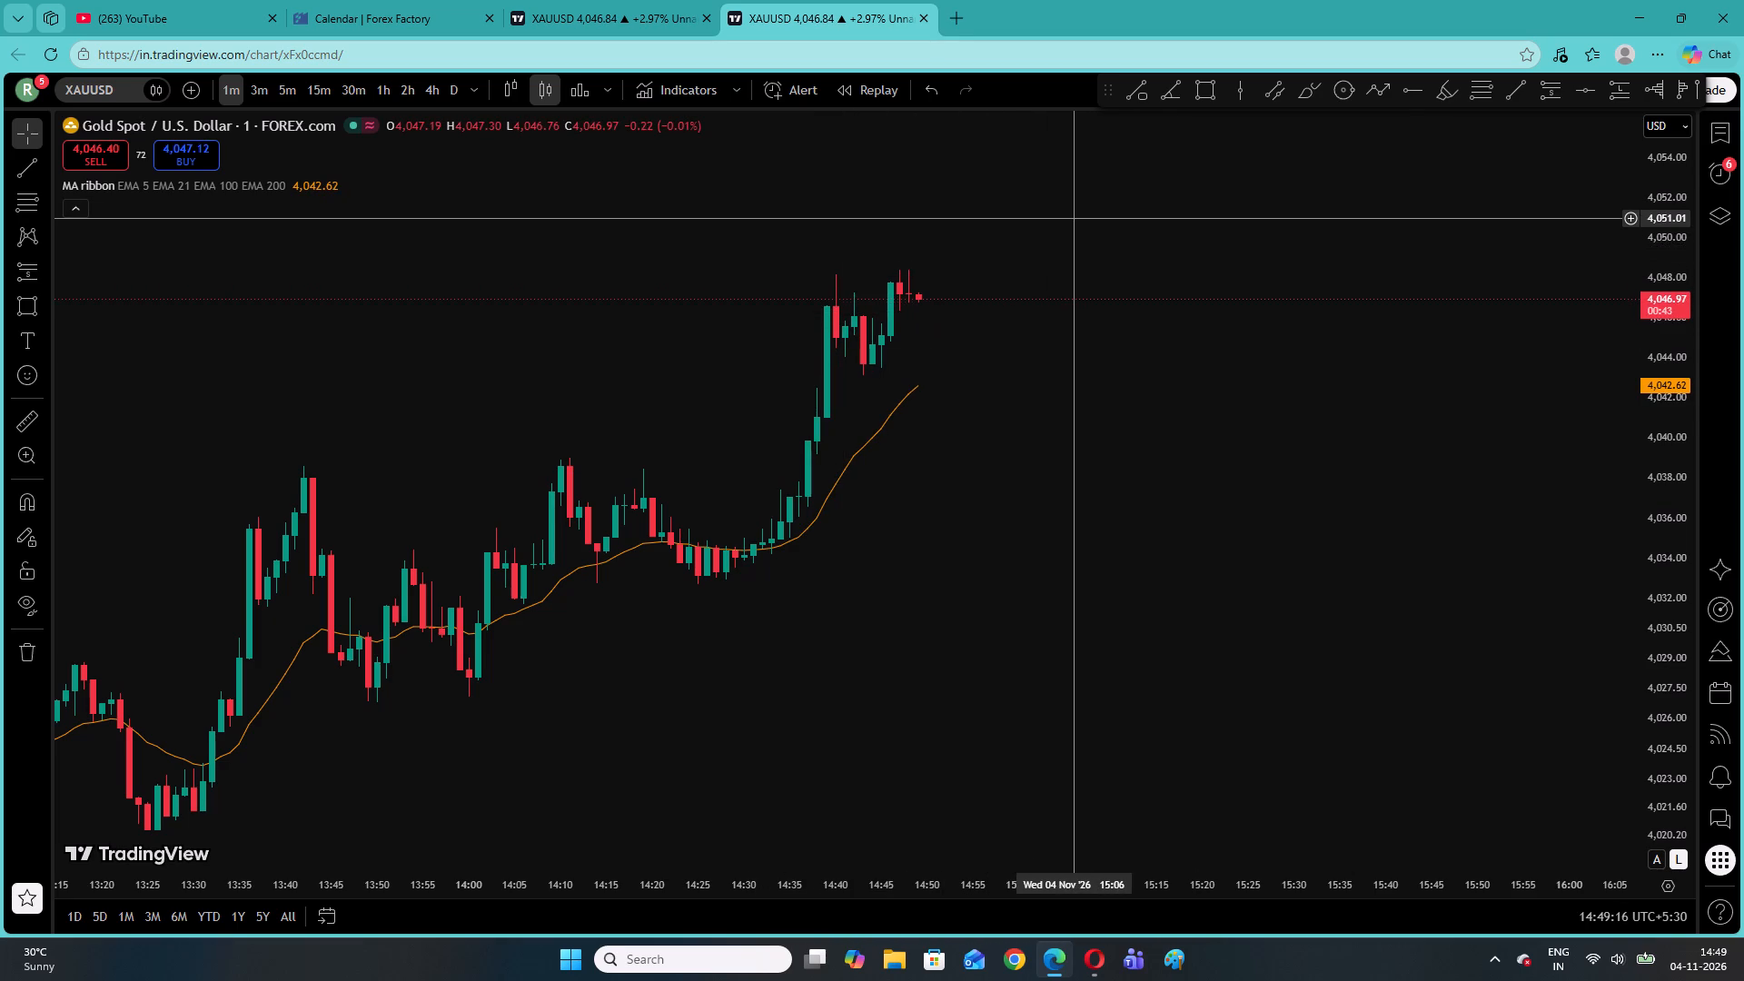
# Switch the chart to the 5-minute timeframe, passing through the 3-minute one.
pyautogui.click(259, 88)
pyautogui.click(294, 87)
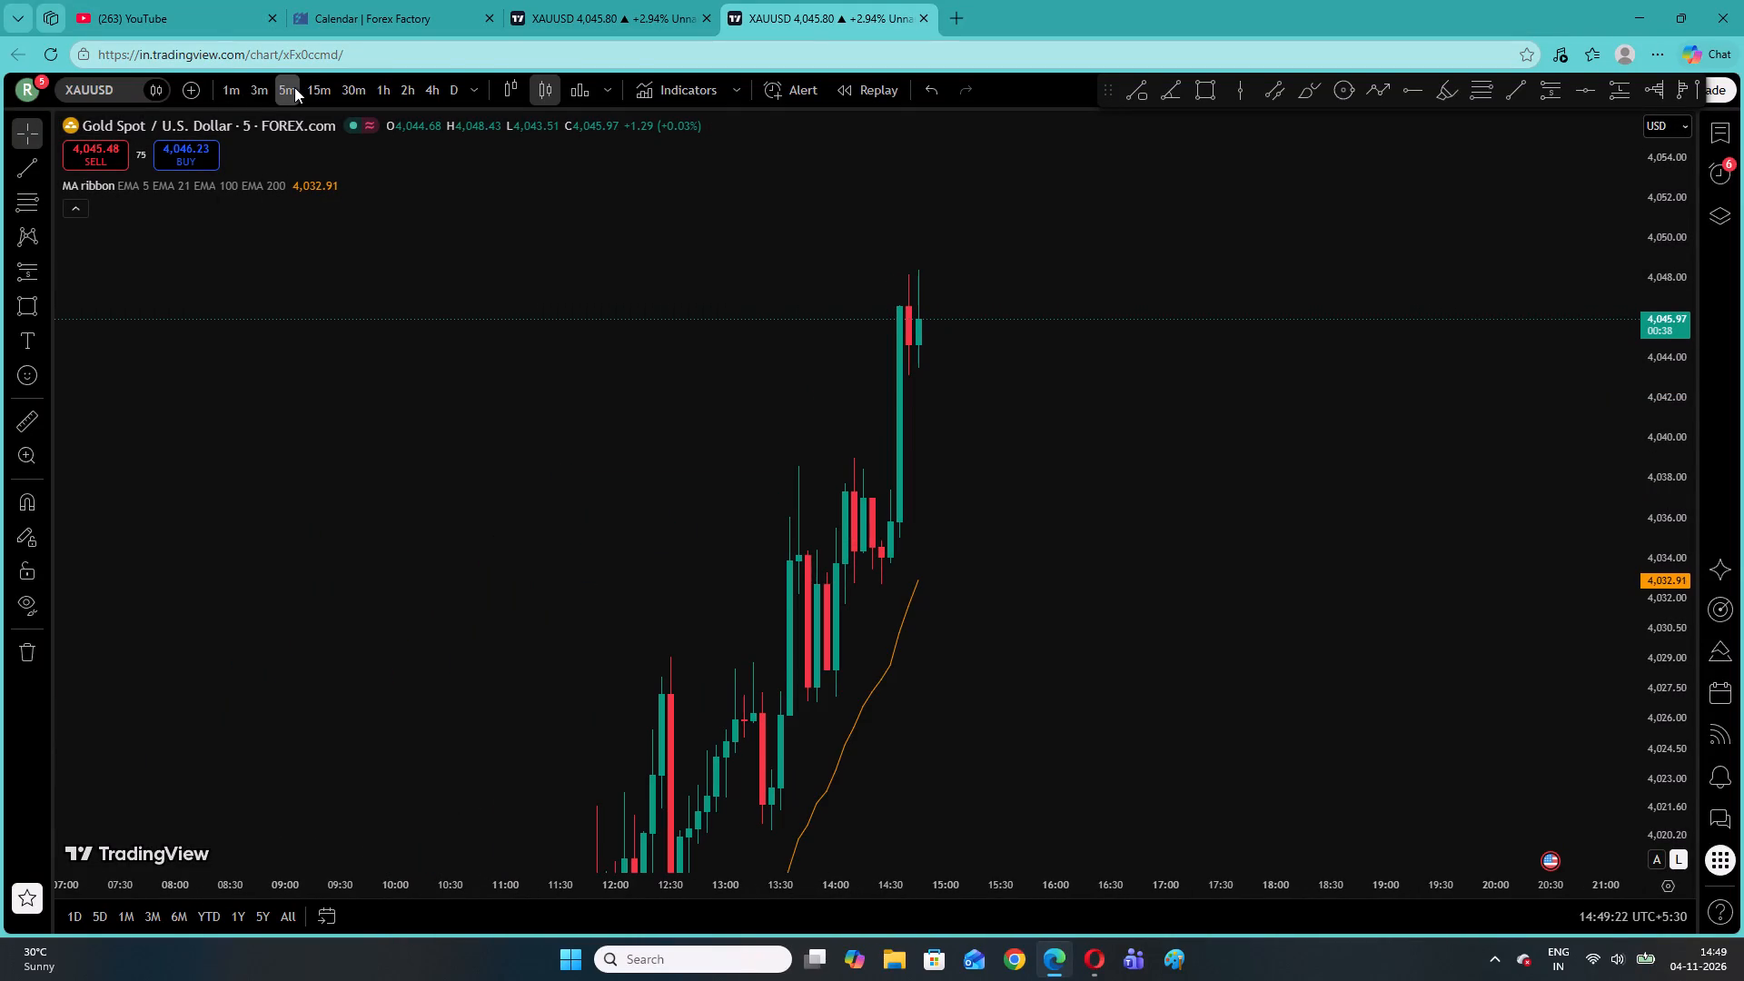
# Examine the 5-minute trend against the orange EMA over a wide range, from the previous afternoon to the latest candles.
pyautogui.moveTo(496, 308); pyautogui.dragTo(629, 156)
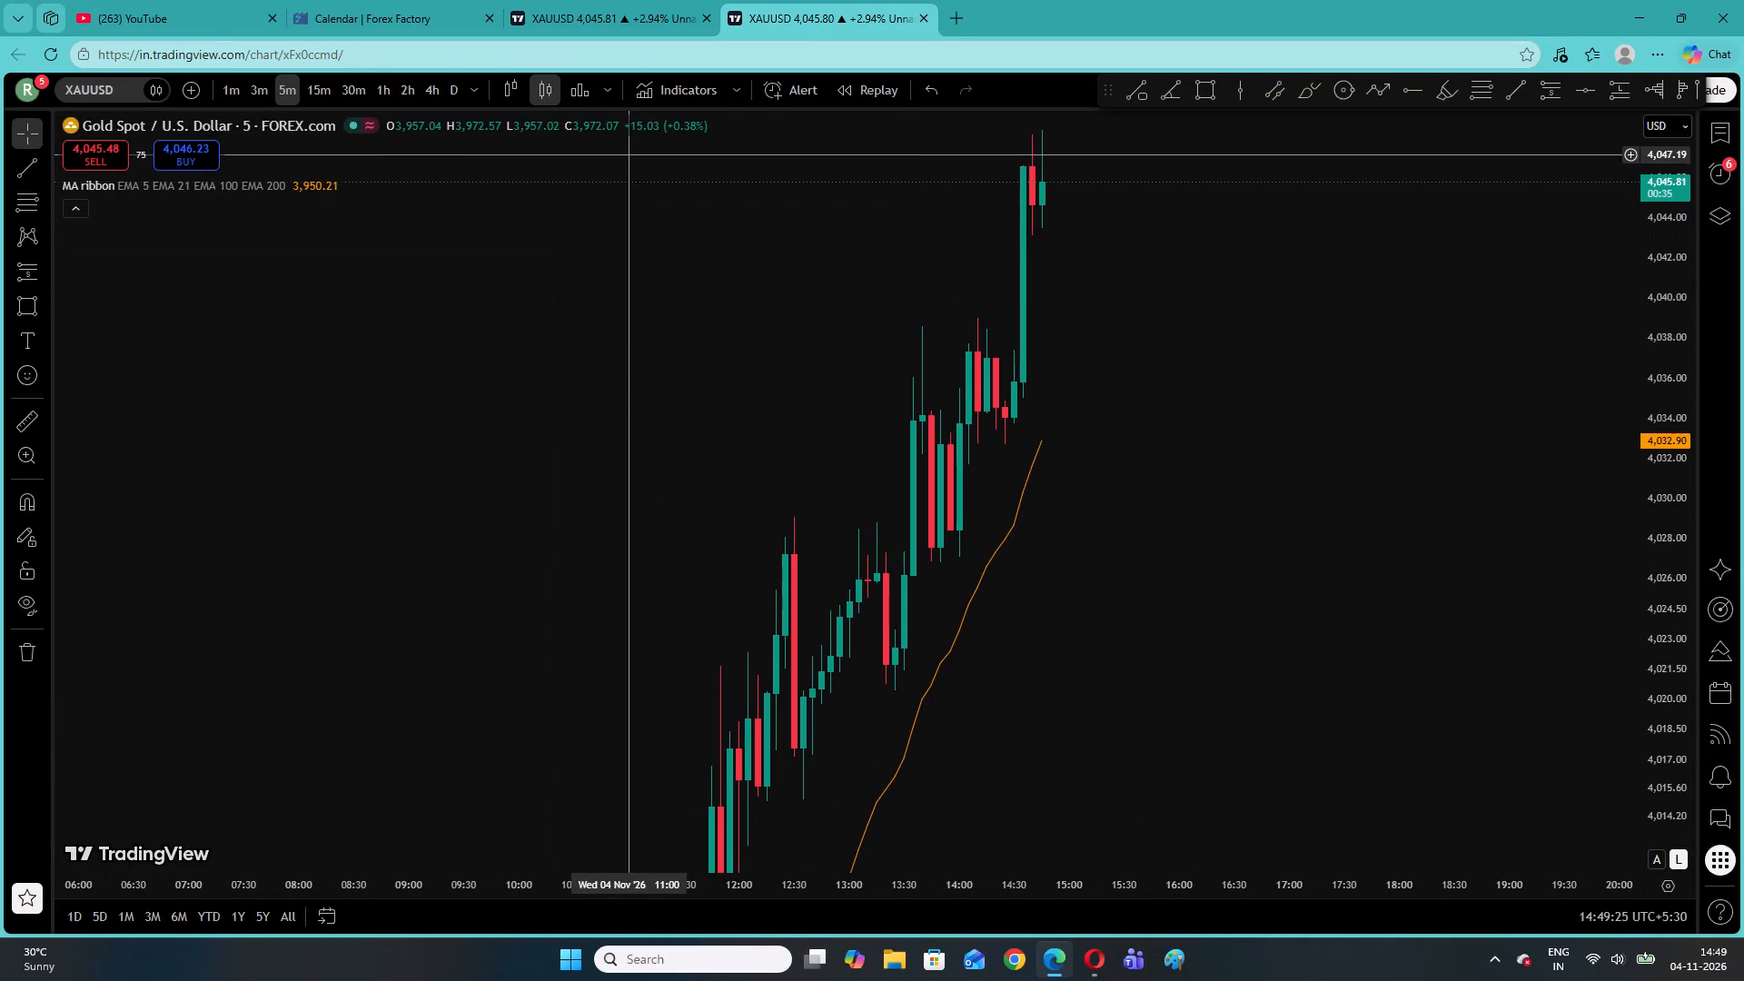
pyautogui.moveTo(1045, 617); pyautogui.dragTo(1047, 429)
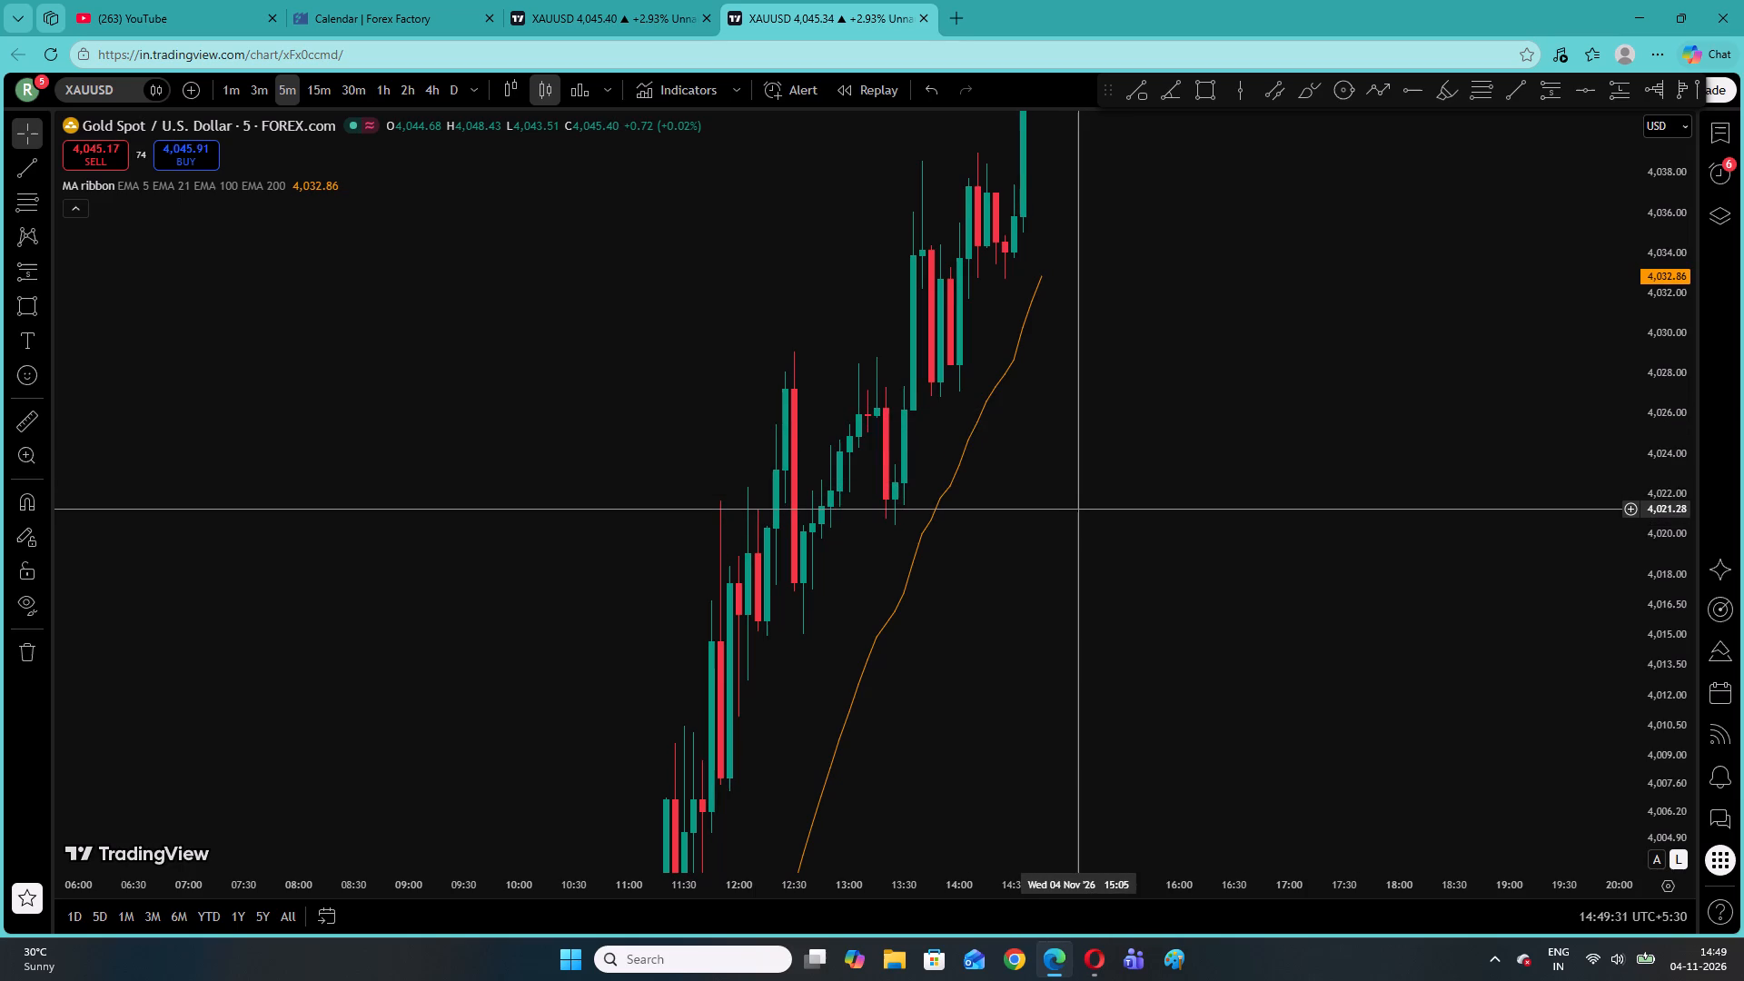
pyautogui.moveTo(1085, 593); pyautogui.dragTo(1484, 282)
pyautogui.moveTo(1659, 384); pyautogui.dragTo(1659, 388)
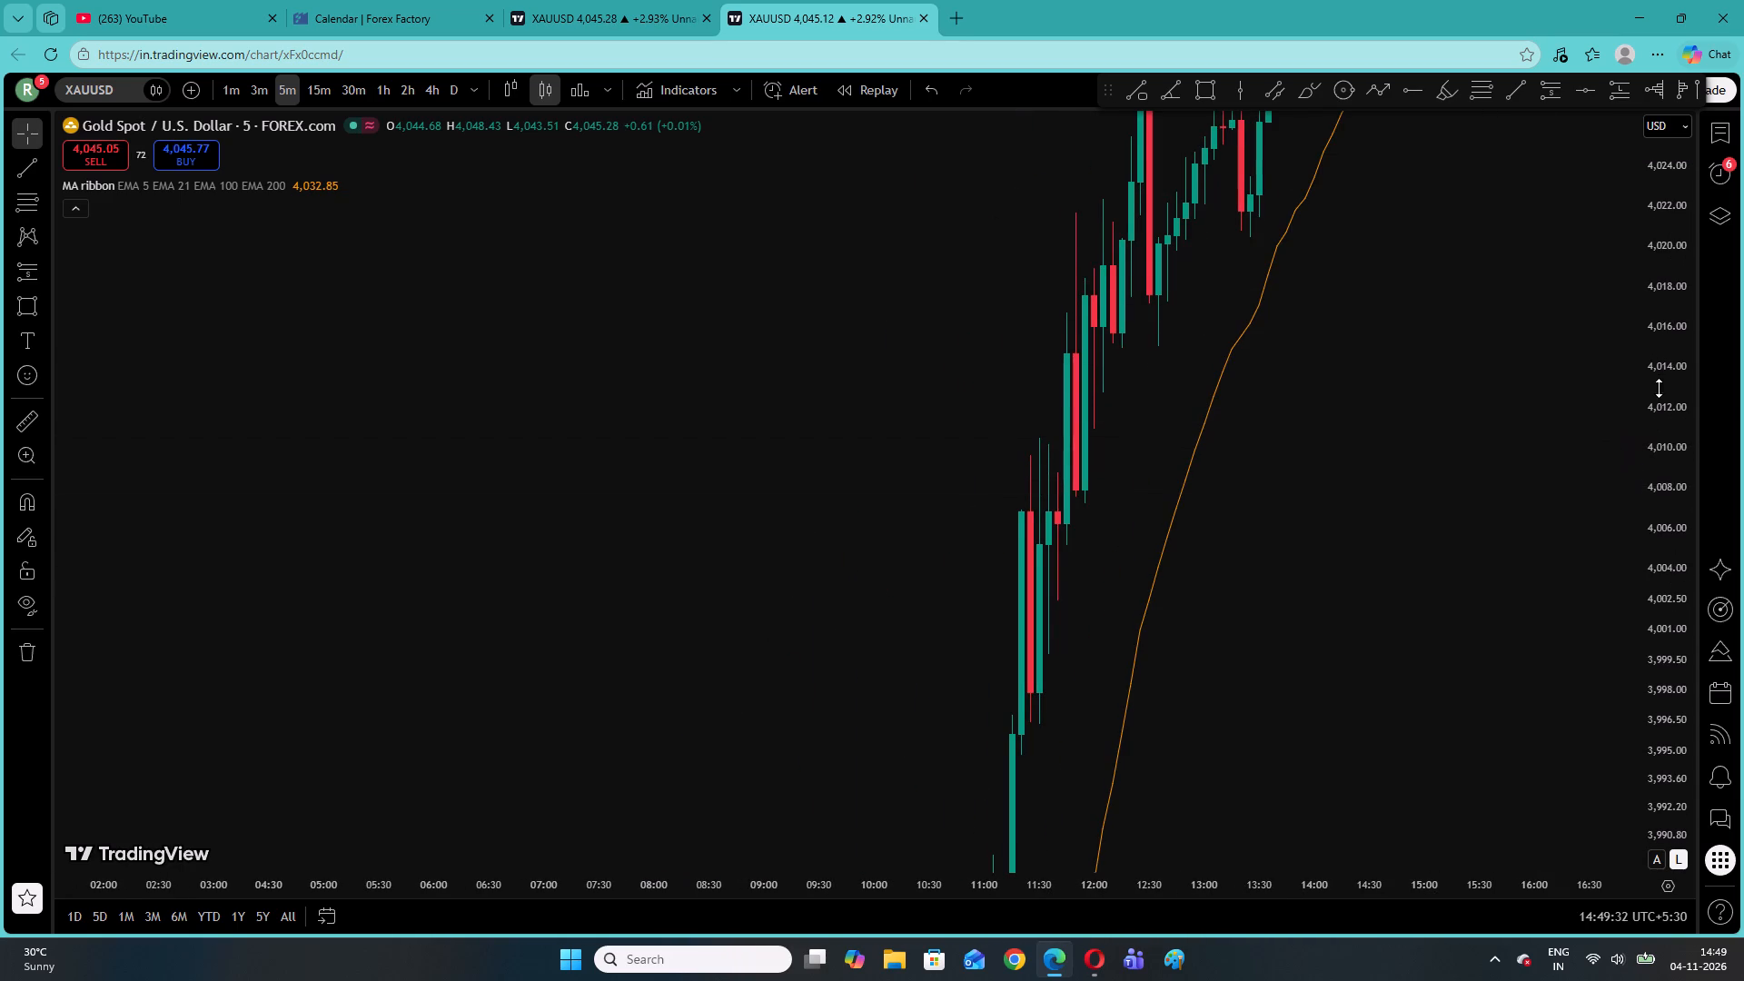
pyautogui.moveTo(1659, 388); pyautogui.dragTo(1662, 703)
pyautogui.moveTo(1680, 477); pyautogui.dragTo(1646, 805)
pyautogui.moveTo(1485, 708); pyautogui.dragTo(1219, 640)
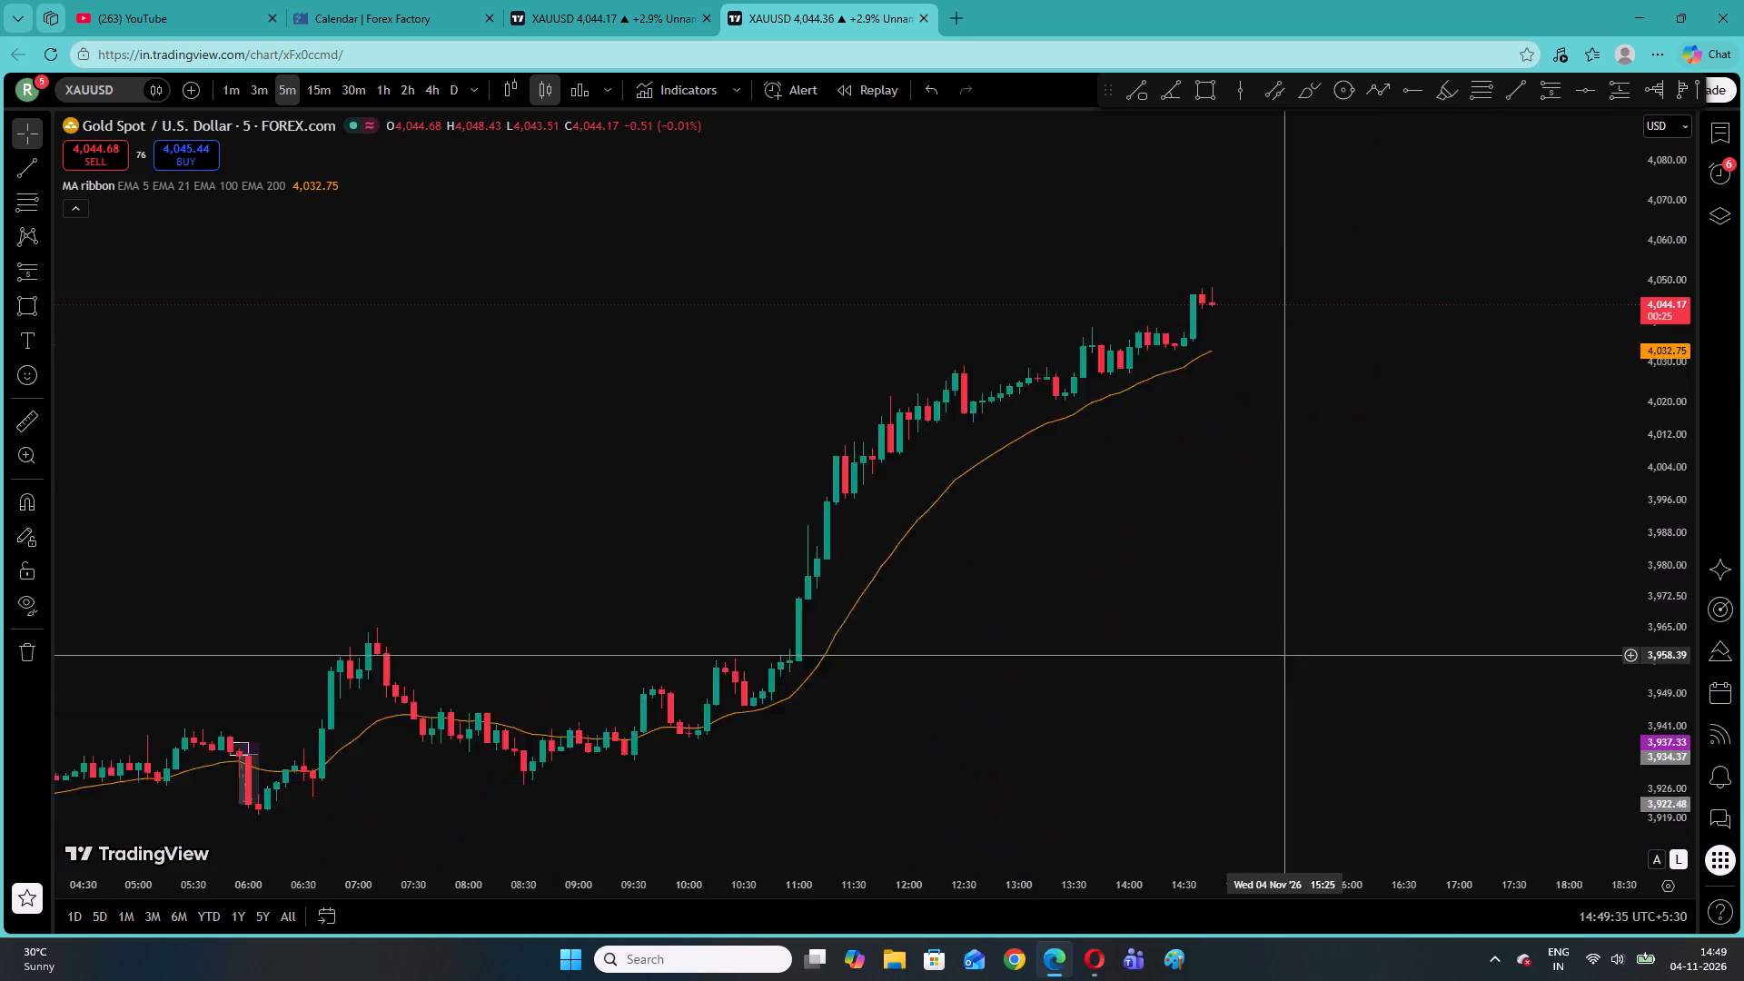
pyautogui.moveTo(1219, 640); pyautogui.dragTo(1415, 490)
pyautogui.moveTo(985, 352); pyautogui.dragTo(999, 352, button='right')
pyautogui.click(1091, 361)
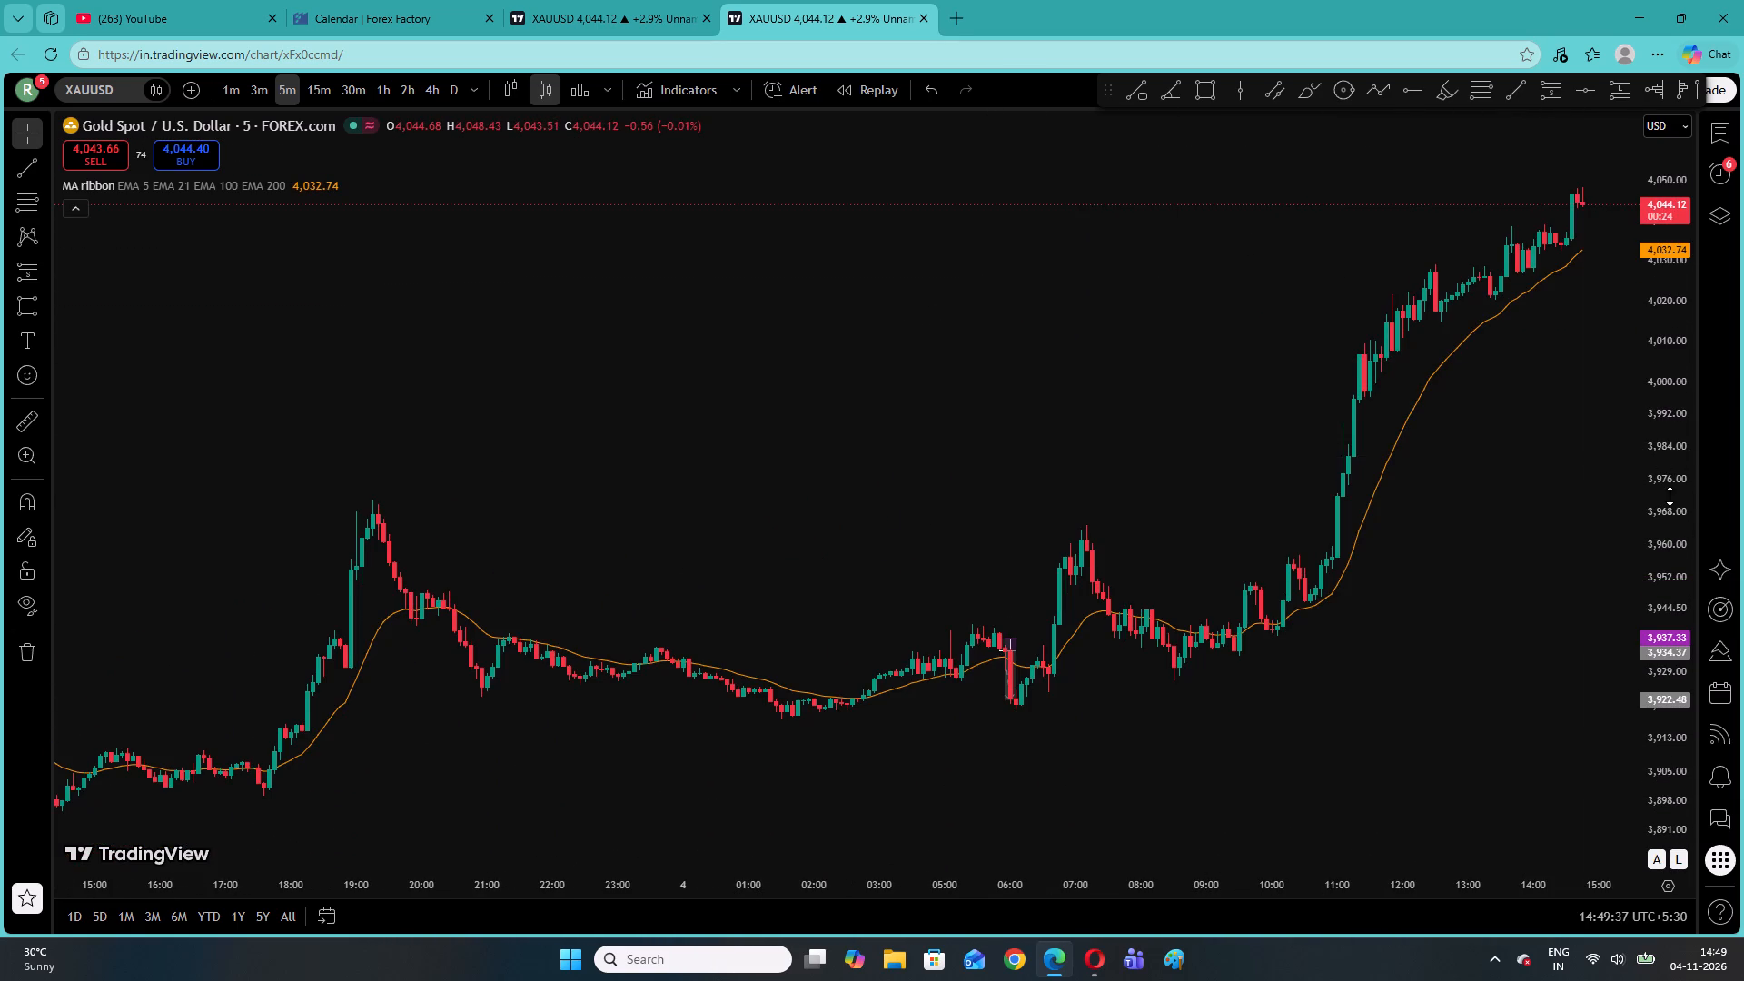
pyautogui.moveTo(1654, 492); pyautogui.dragTo(1657, 517)
pyautogui.moveTo(1461, 431); pyautogui.dragTo(1422, 443)
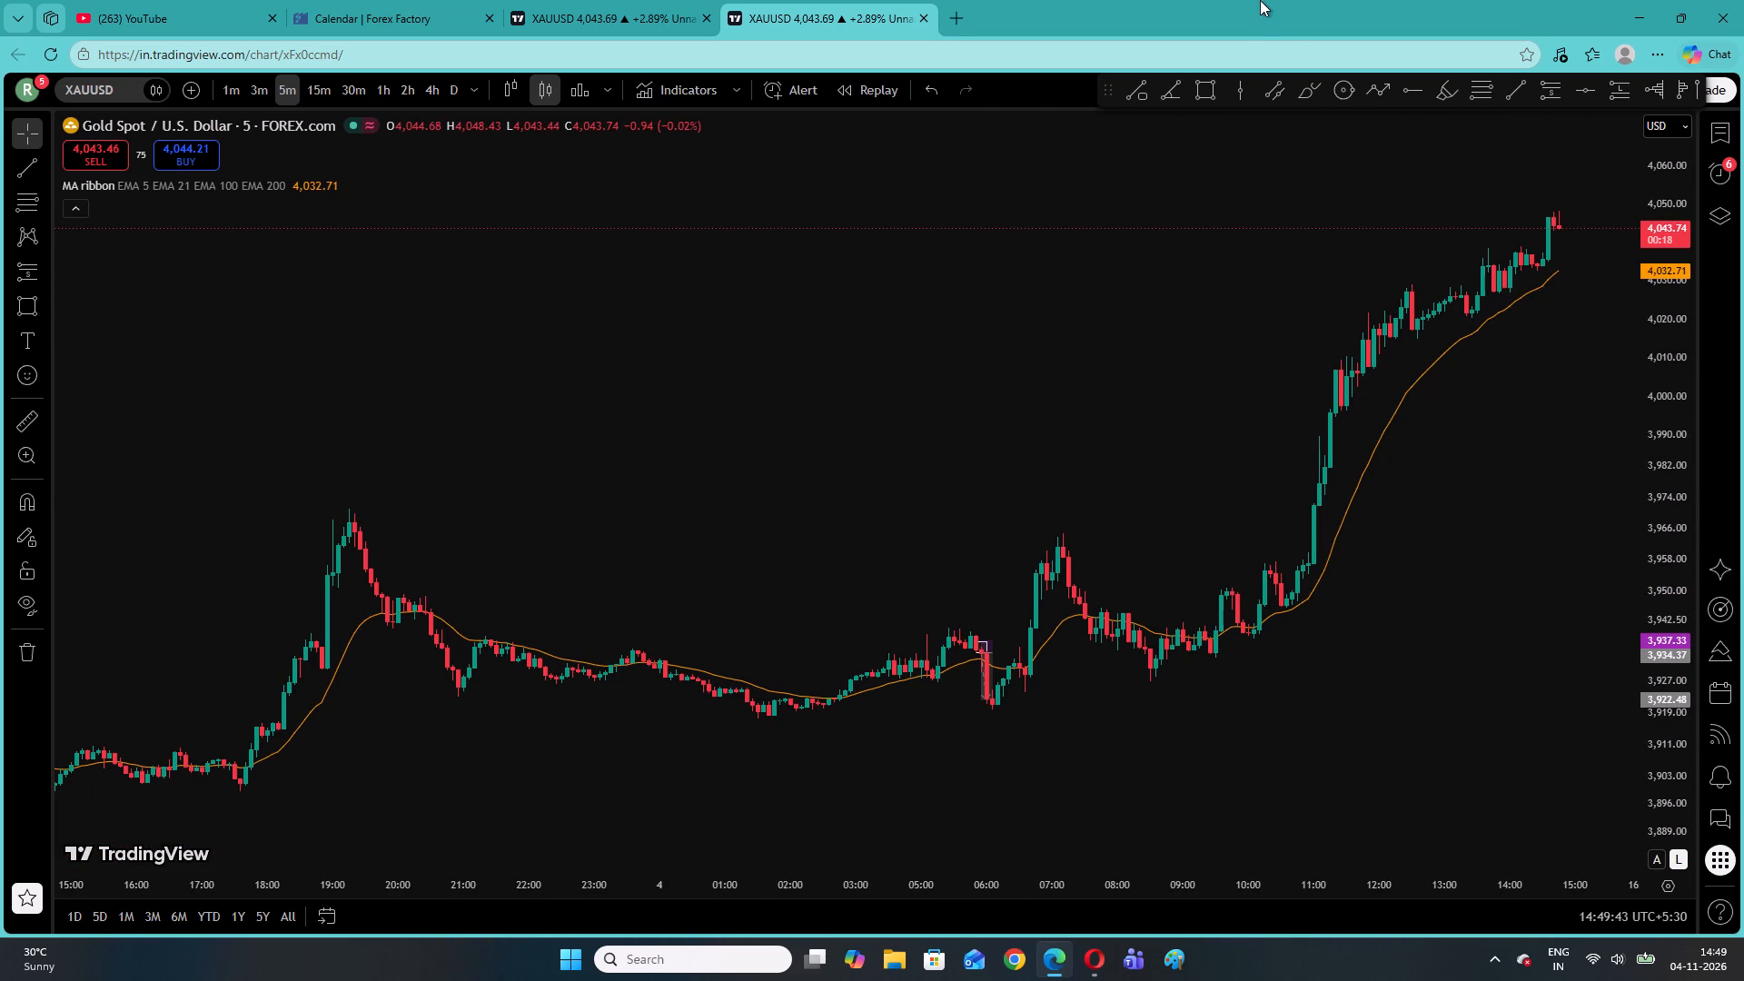
# Remove both drawings, the short position and the rectangle, from the chart.
pyautogui.rightClick(841, 213)
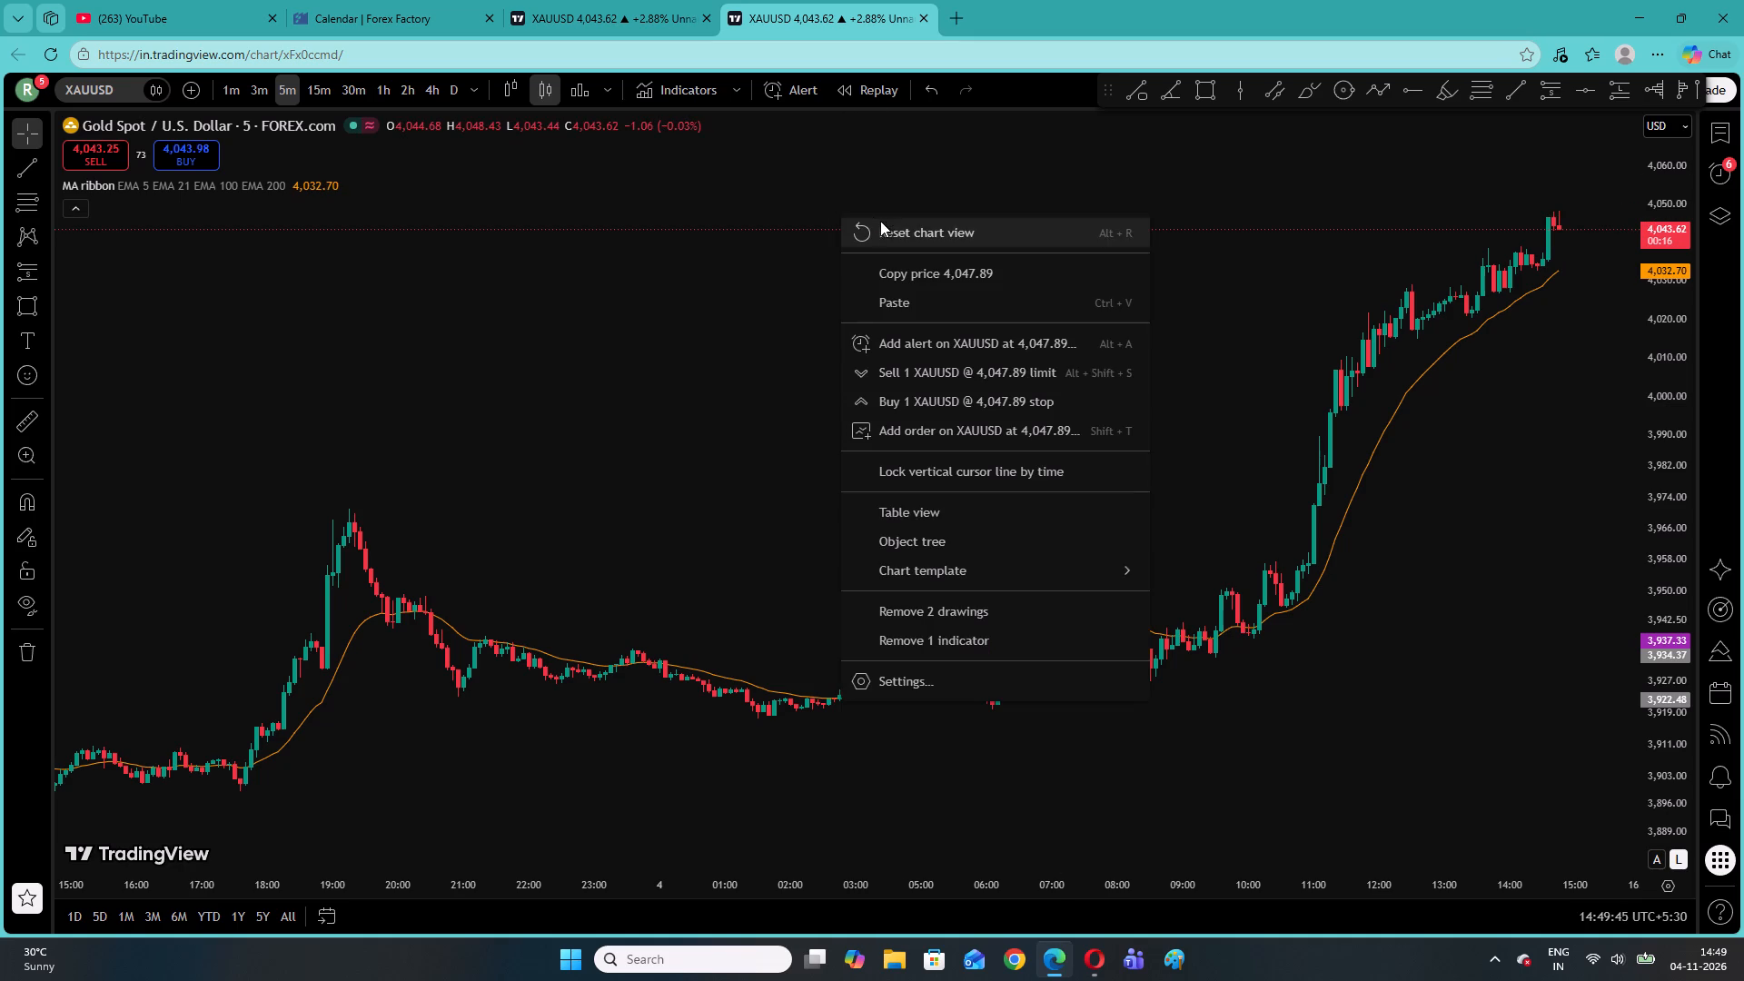
pyautogui.click(1038, 598)
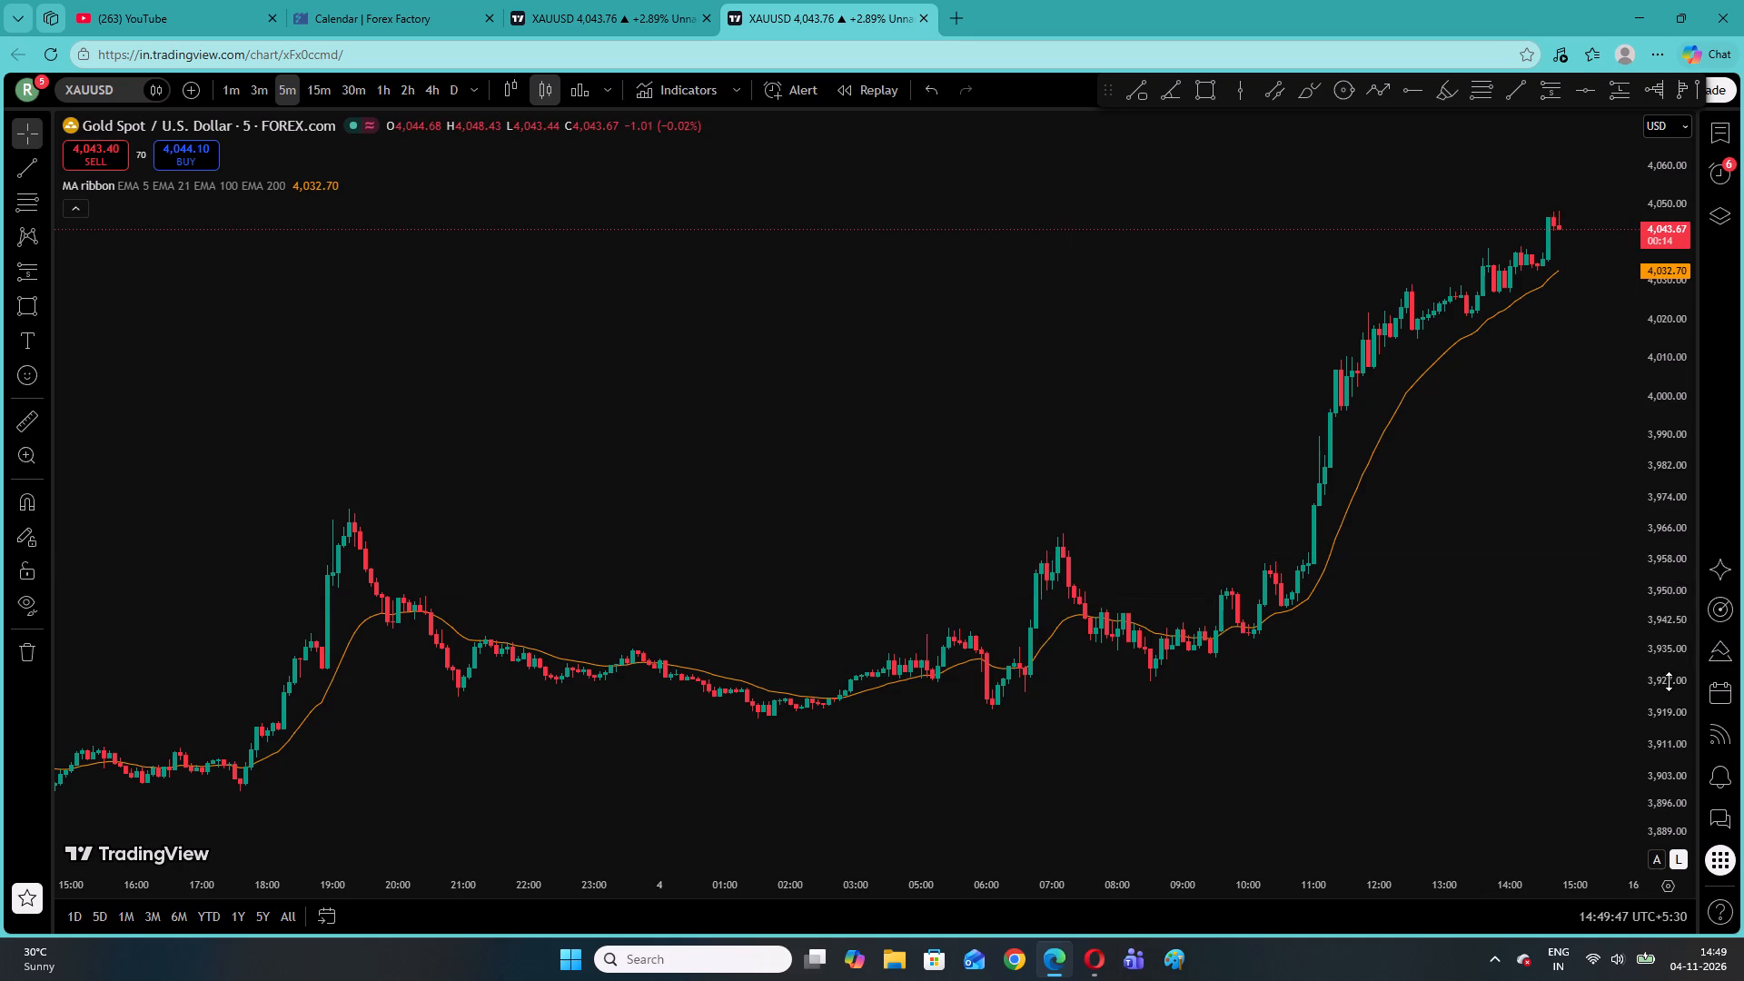
# Examine the 5-minute price swings around the orange EMA in closer detail, from the previous evening up to the latest candles.
pyautogui.moveTo(1669, 689); pyautogui.dragTo(1624, 479)
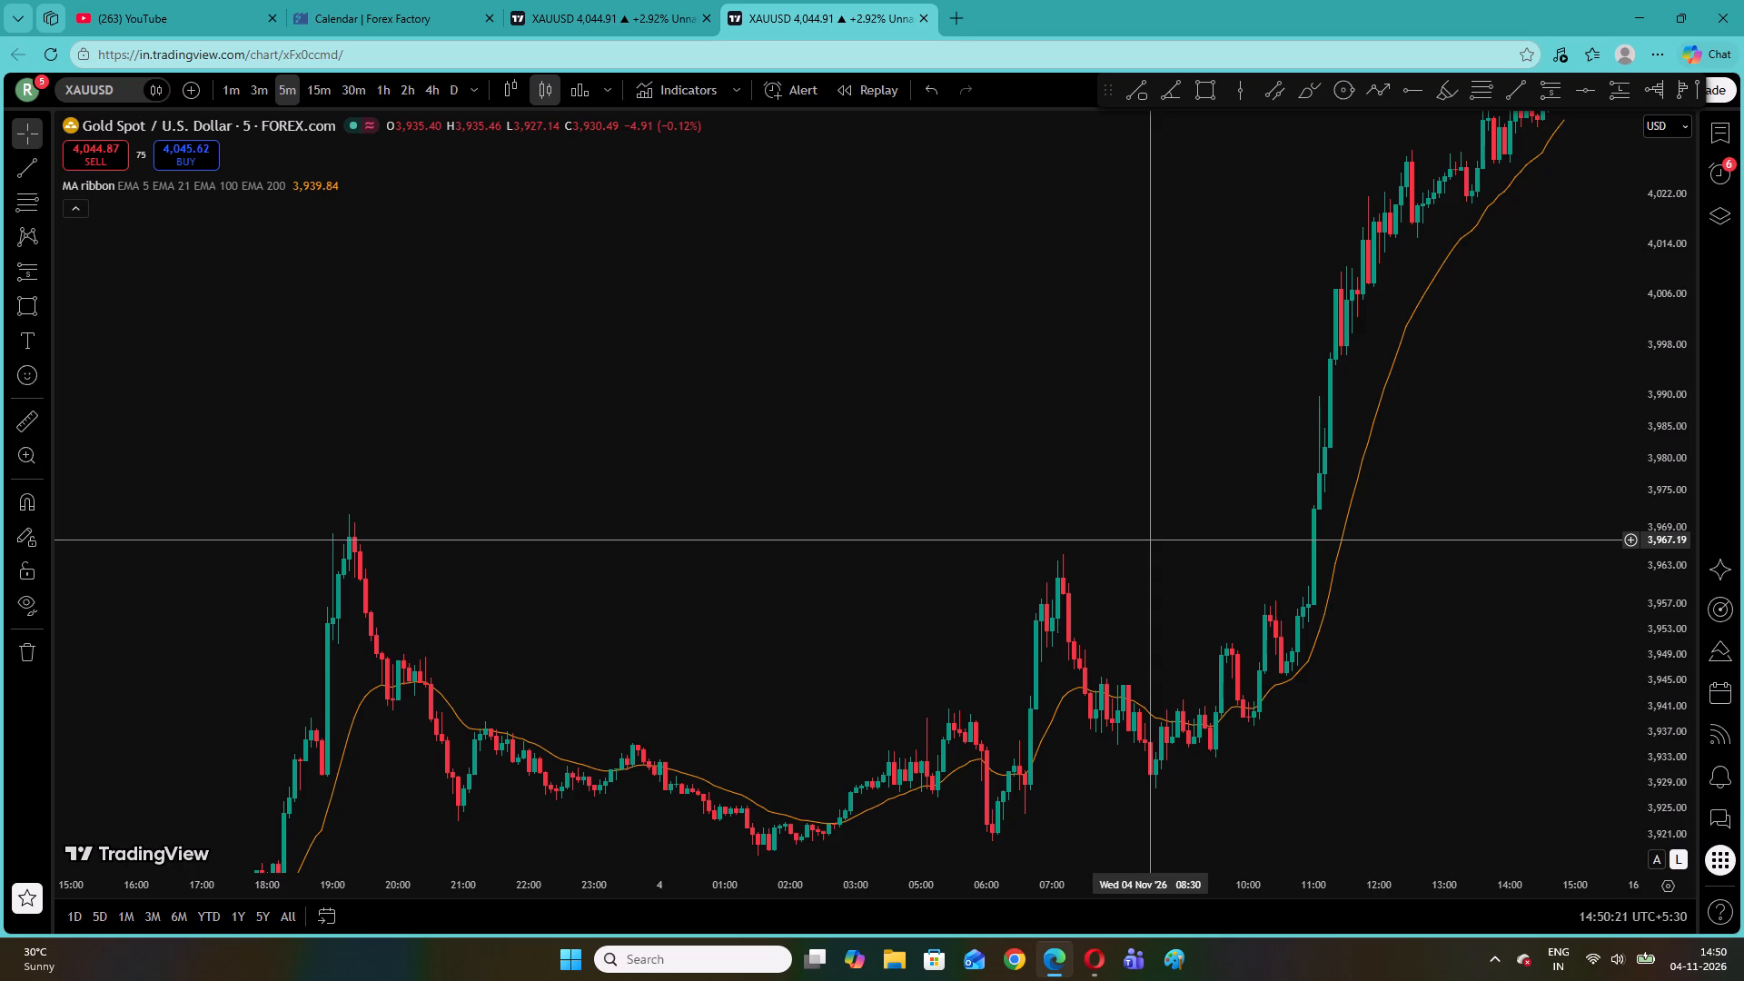
pyautogui.scroll(1, 1150, 540)
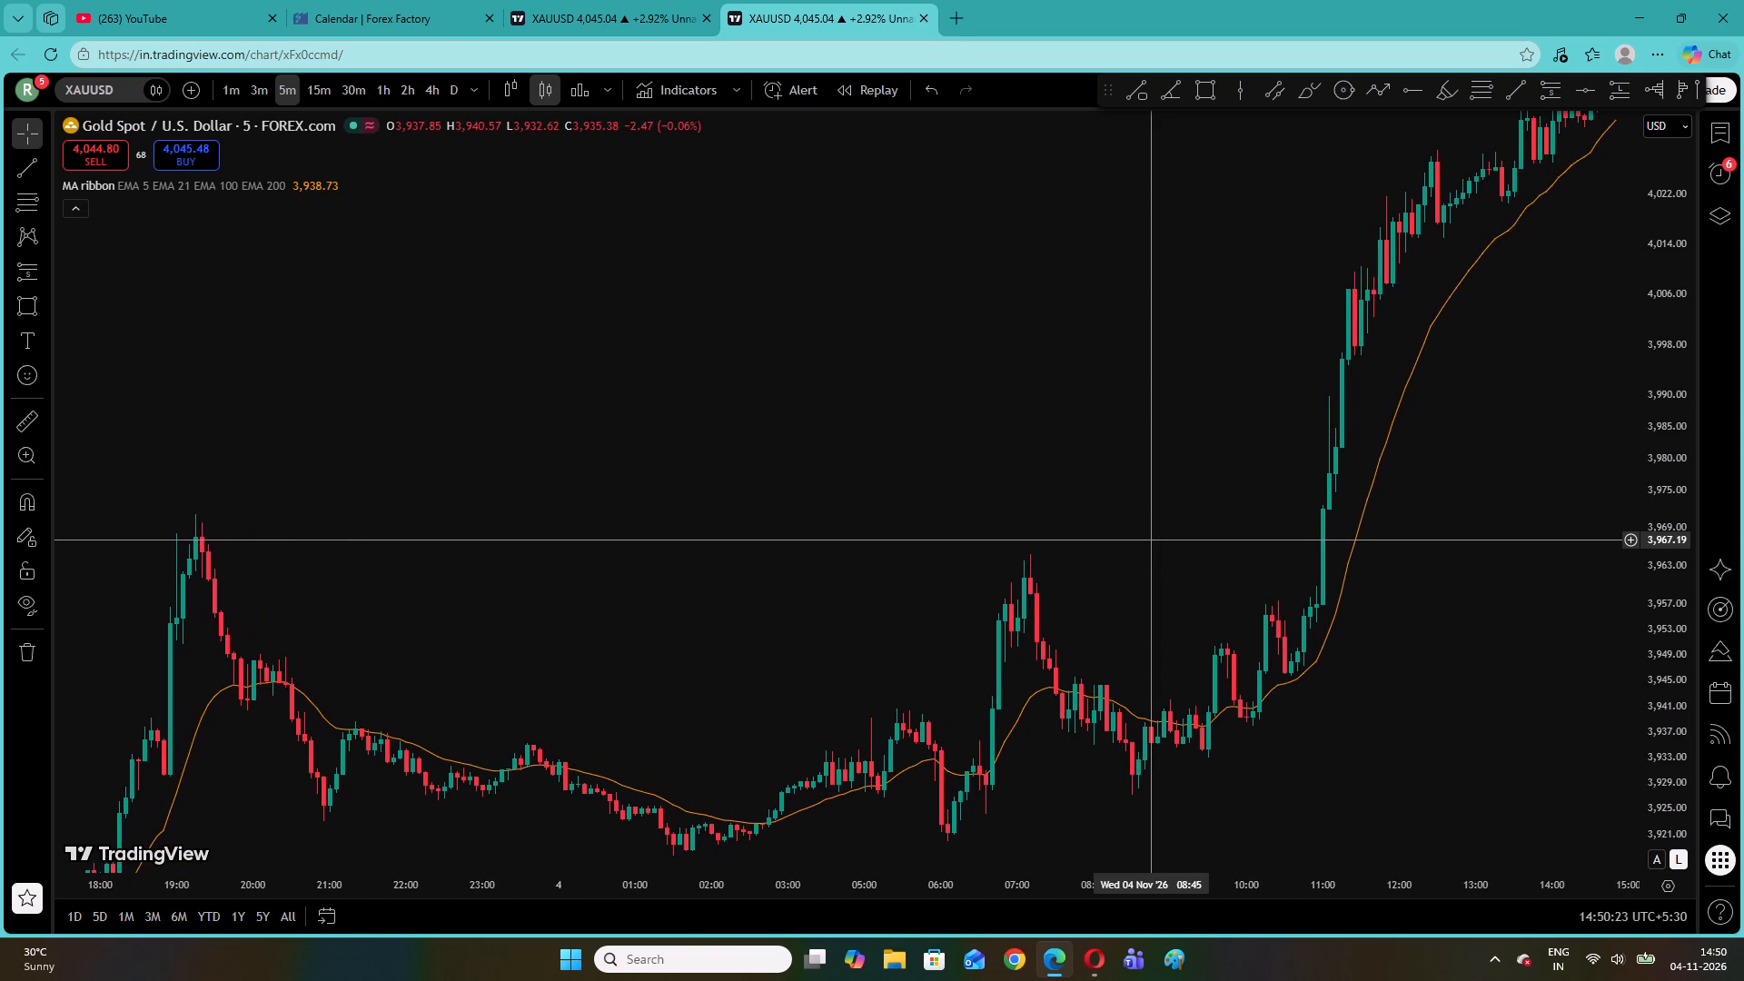
pyautogui.moveTo(1153, 531); pyautogui.dragTo(1116, 397)
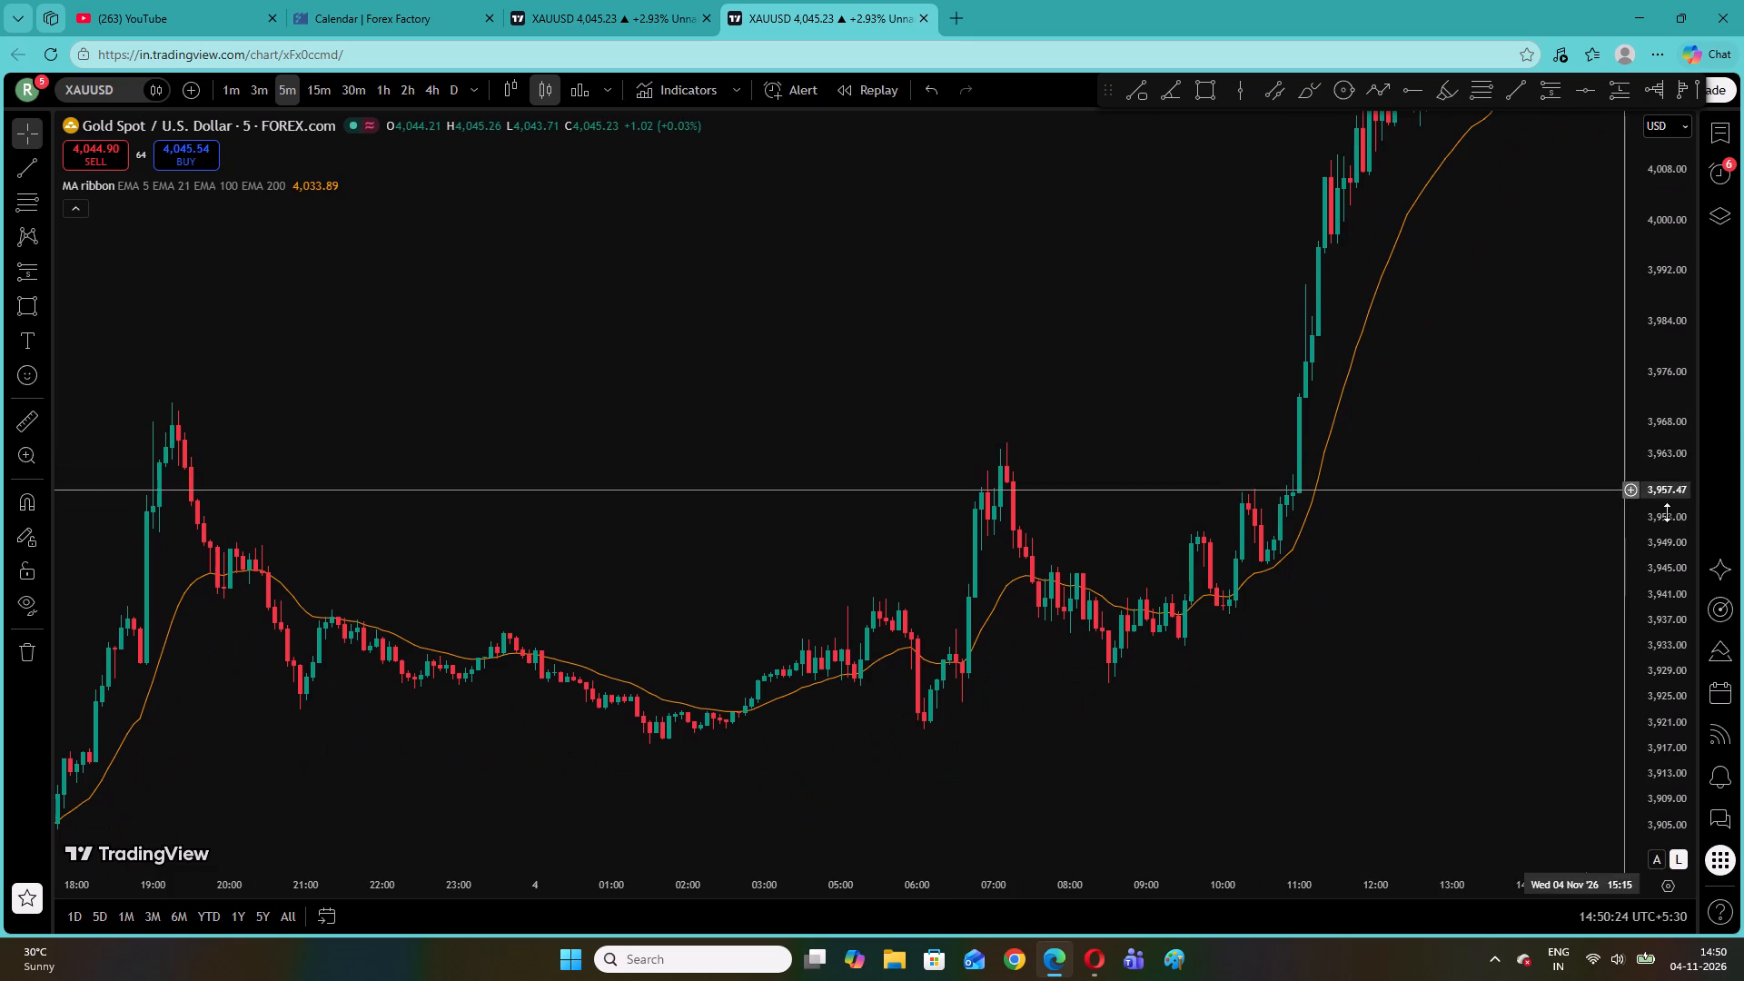
pyautogui.moveTo(1661, 673); pyautogui.dragTo(1645, 394)
pyautogui.moveTo(930, 588); pyautogui.dragTo(981, 507)
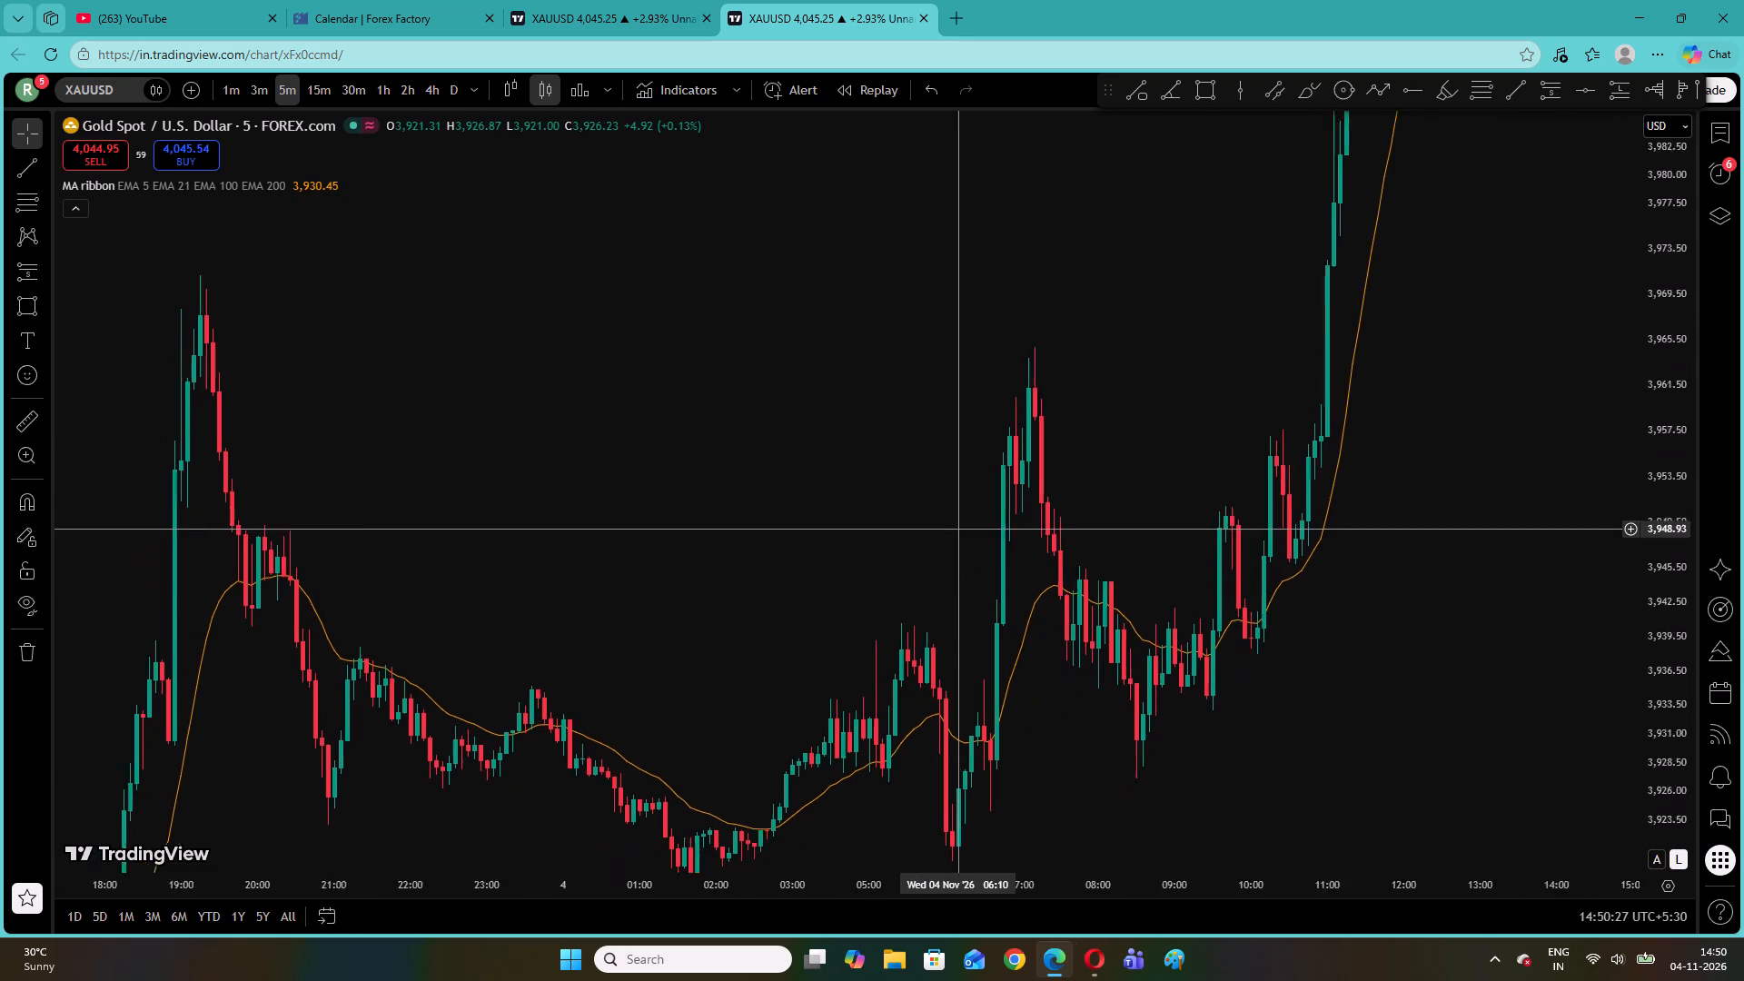
pyautogui.moveTo(981, 507); pyautogui.dragTo(986, 498)
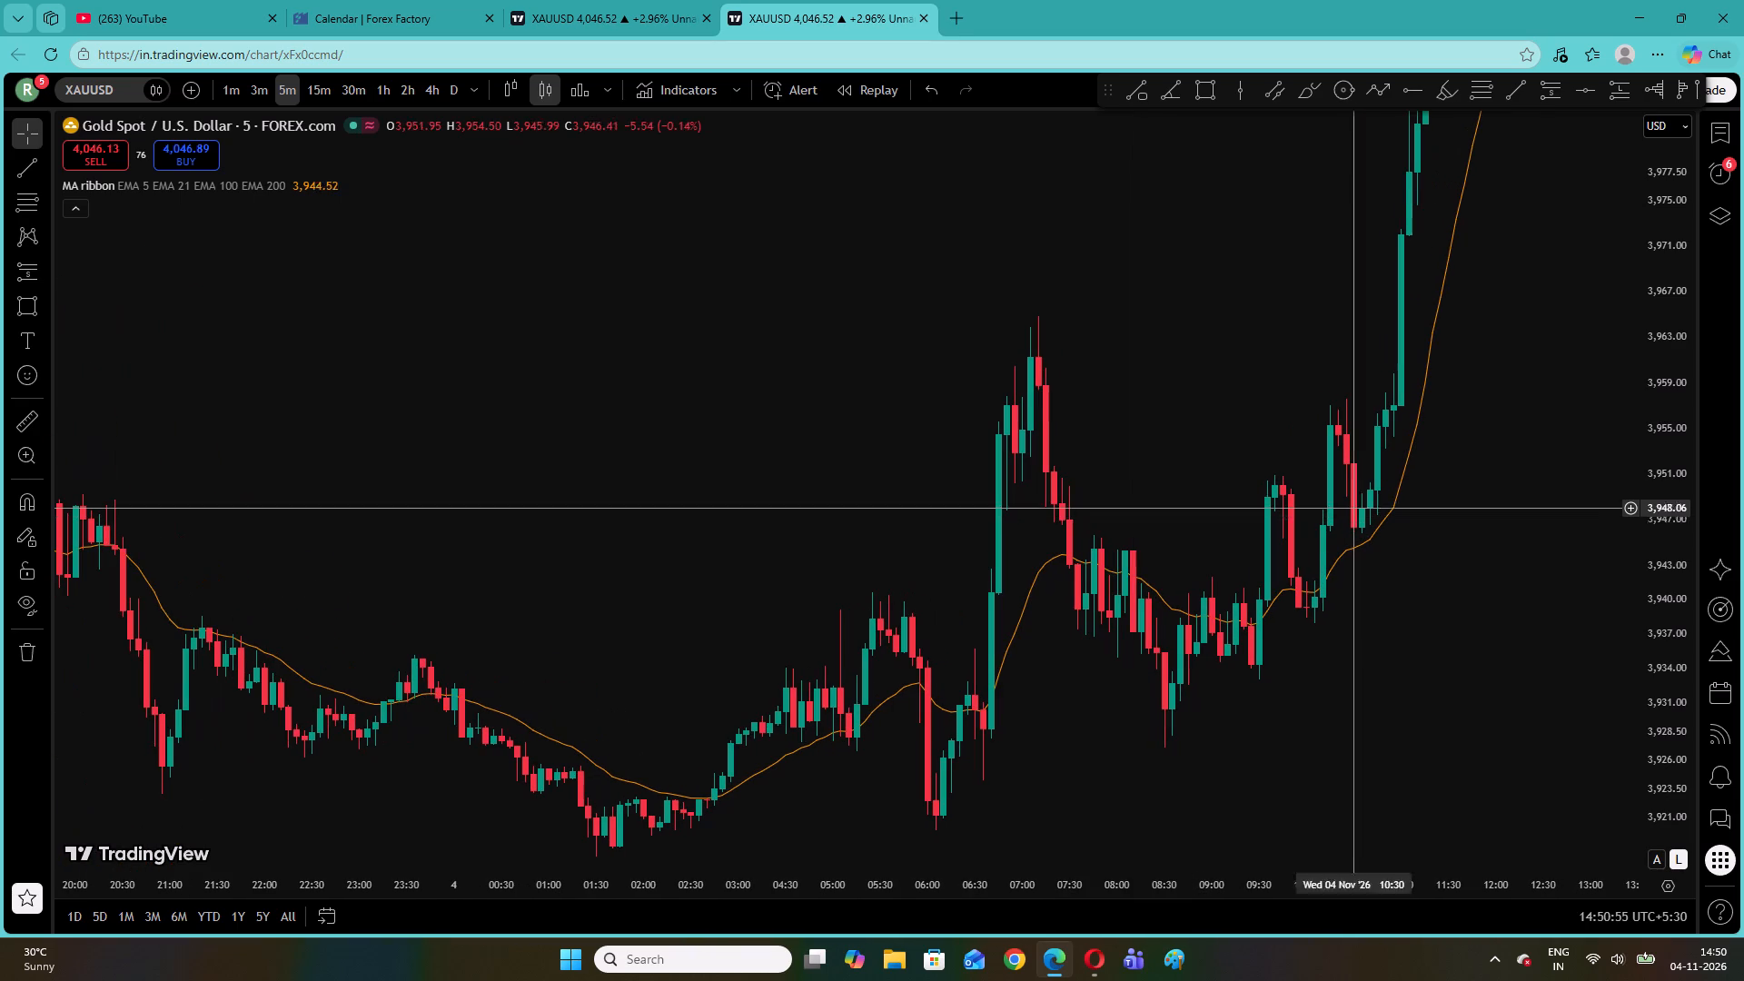
pyautogui.moveTo(1664, 306); pyautogui.dragTo(1638, 440)
pyautogui.moveTo(1571, 331); pyautogui.dragTo(998, 795)
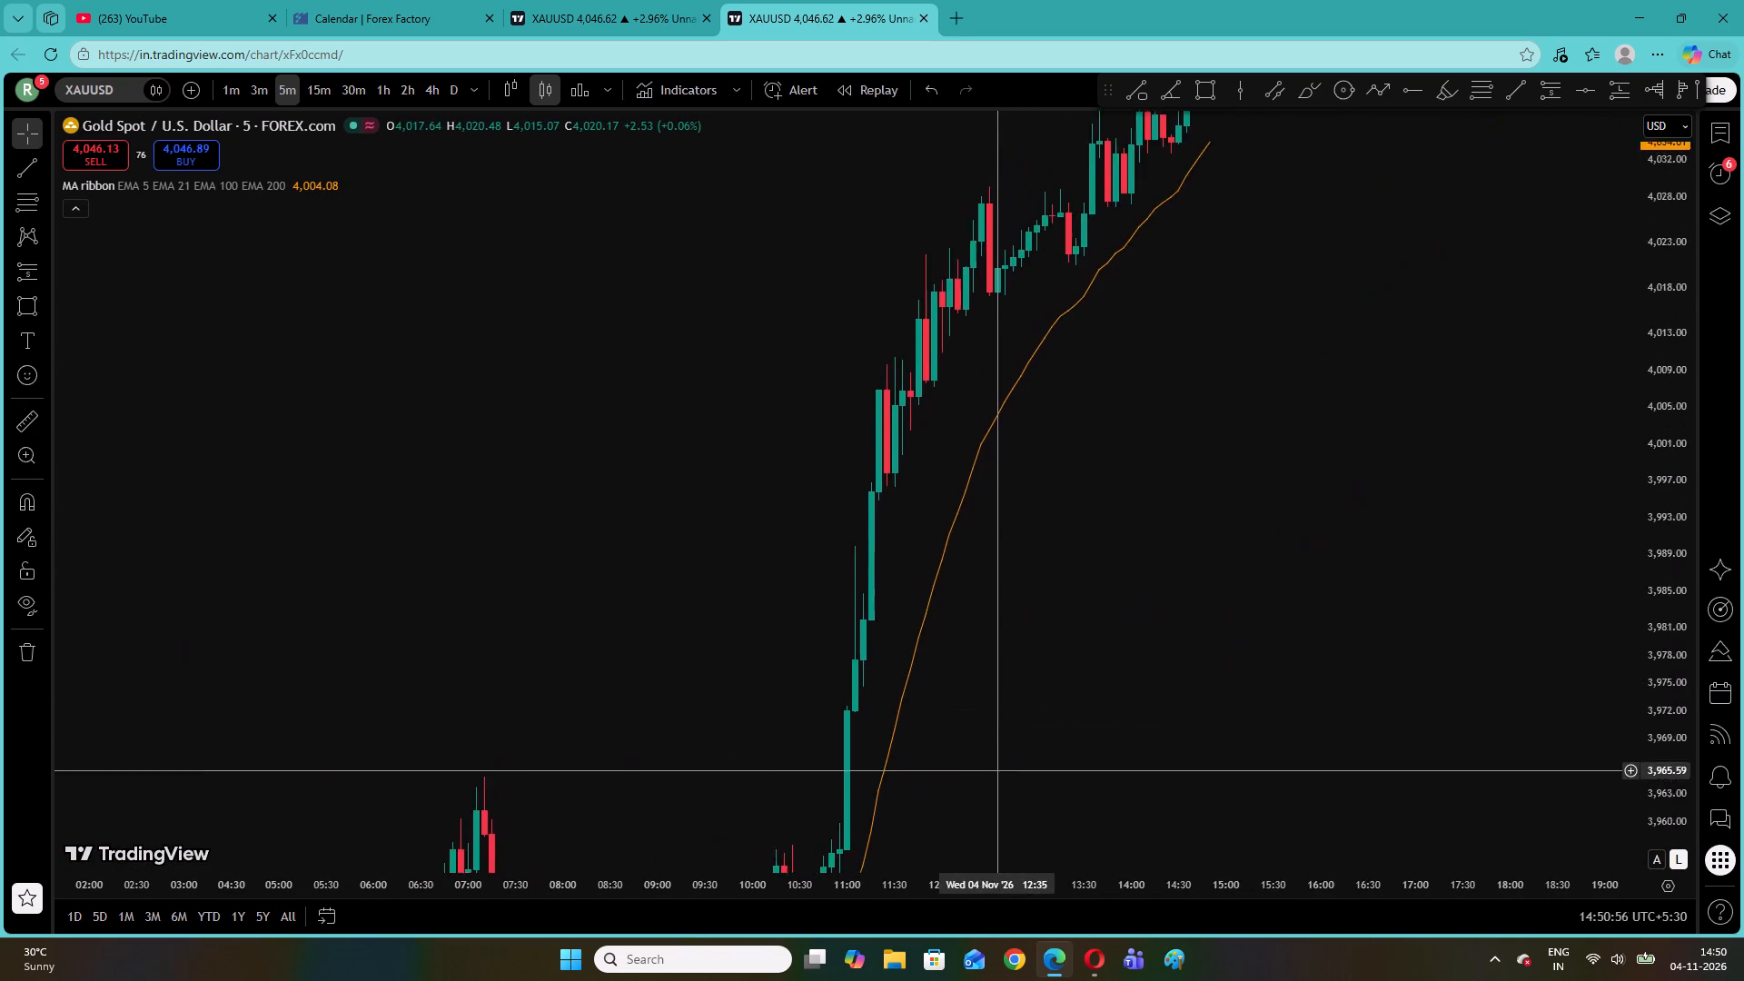
pyautogui.moveTo(998, 795); pyautogui.dragTo(995, 808)
pyautogui.moveTo(1420, 365); pyautogui.dragTo(1154, 654)
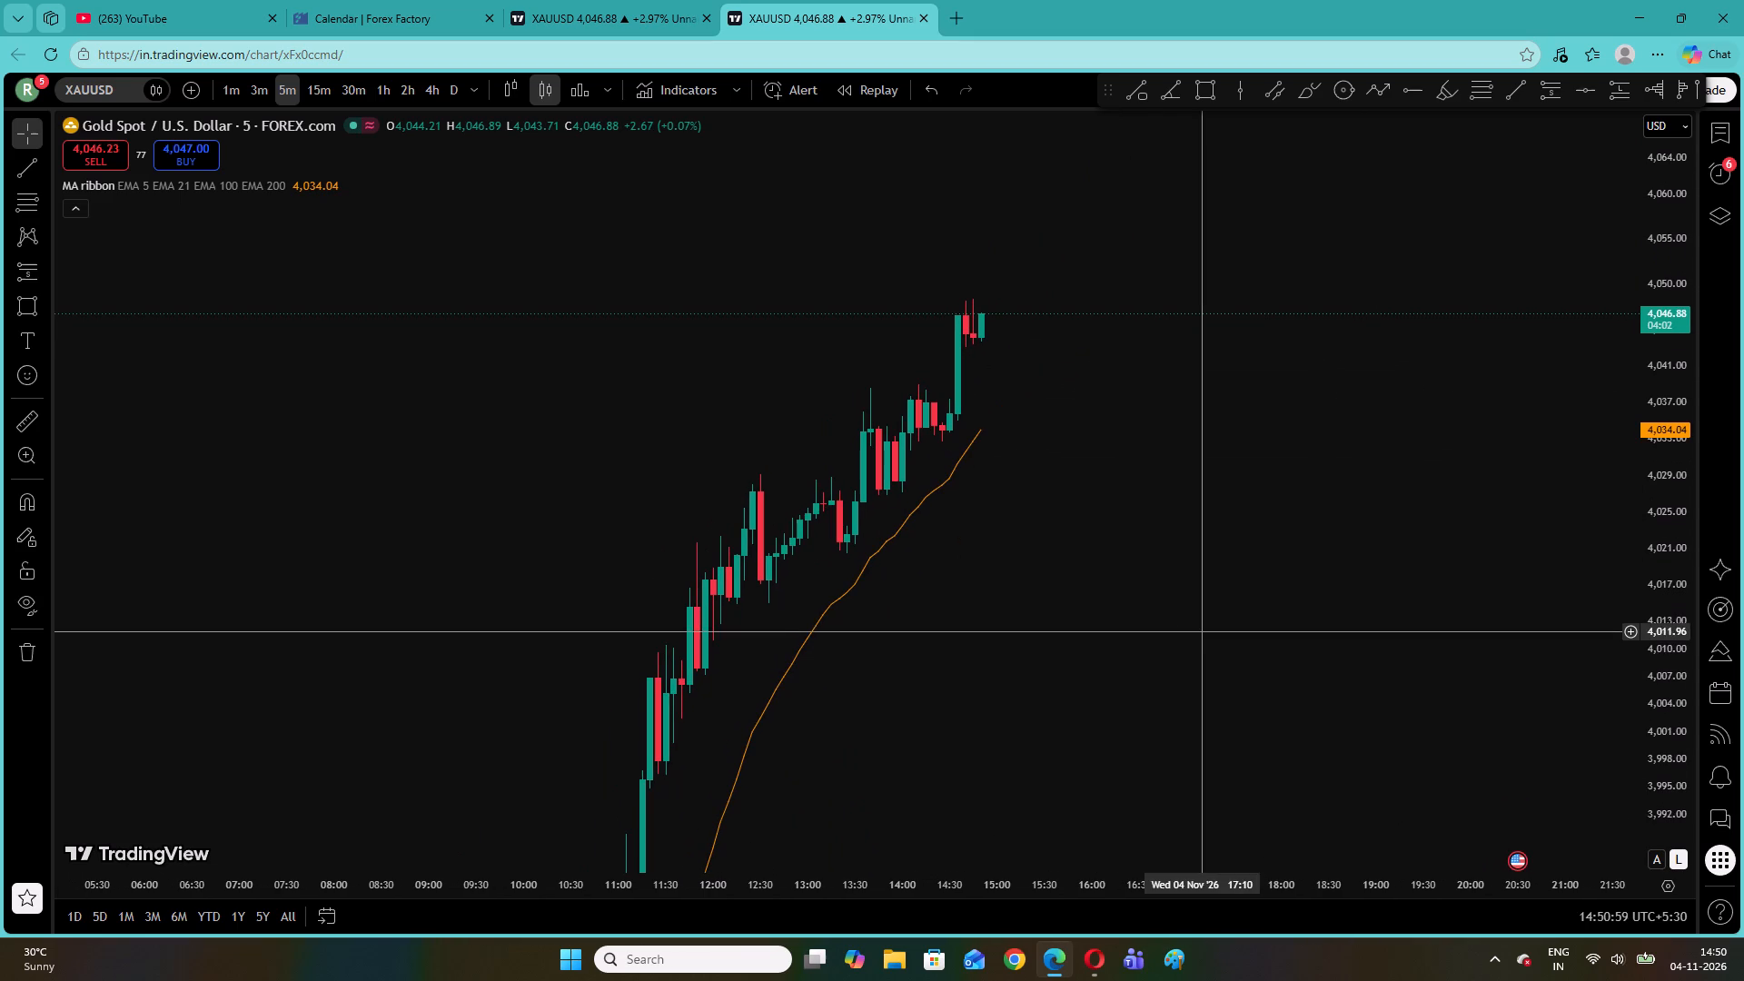
pyautogui.moveTo(1095, 523); pyautogui.dragTo(1227, 421)
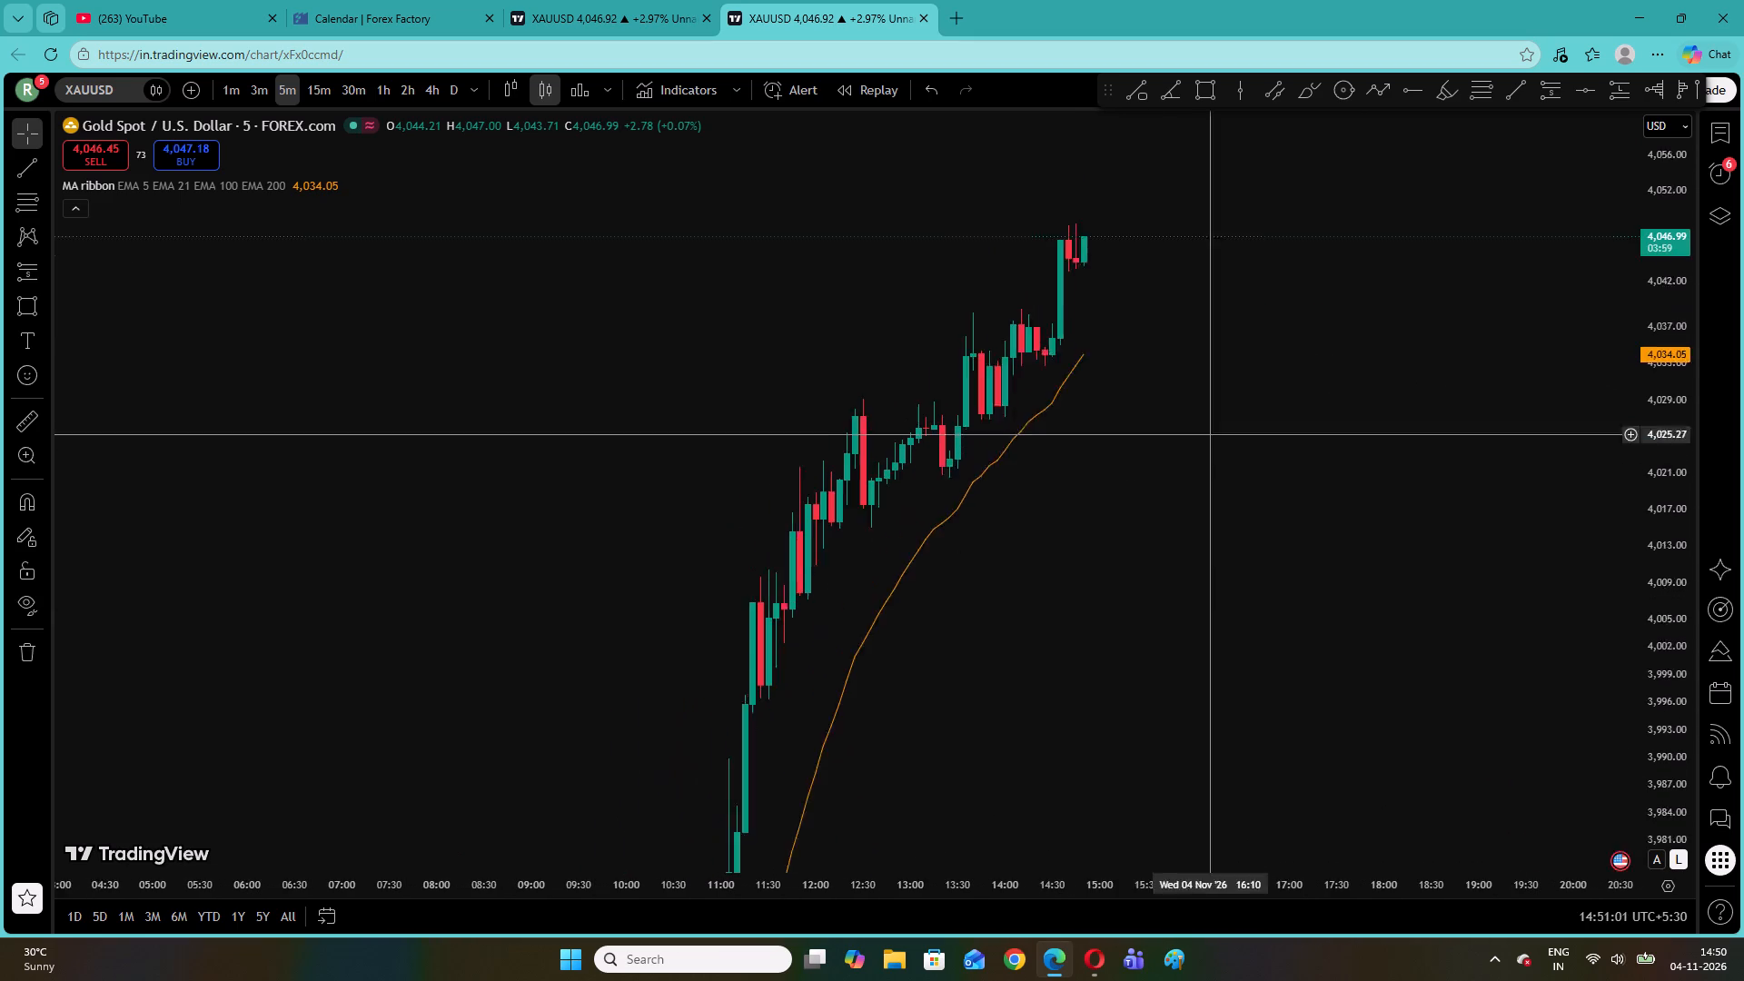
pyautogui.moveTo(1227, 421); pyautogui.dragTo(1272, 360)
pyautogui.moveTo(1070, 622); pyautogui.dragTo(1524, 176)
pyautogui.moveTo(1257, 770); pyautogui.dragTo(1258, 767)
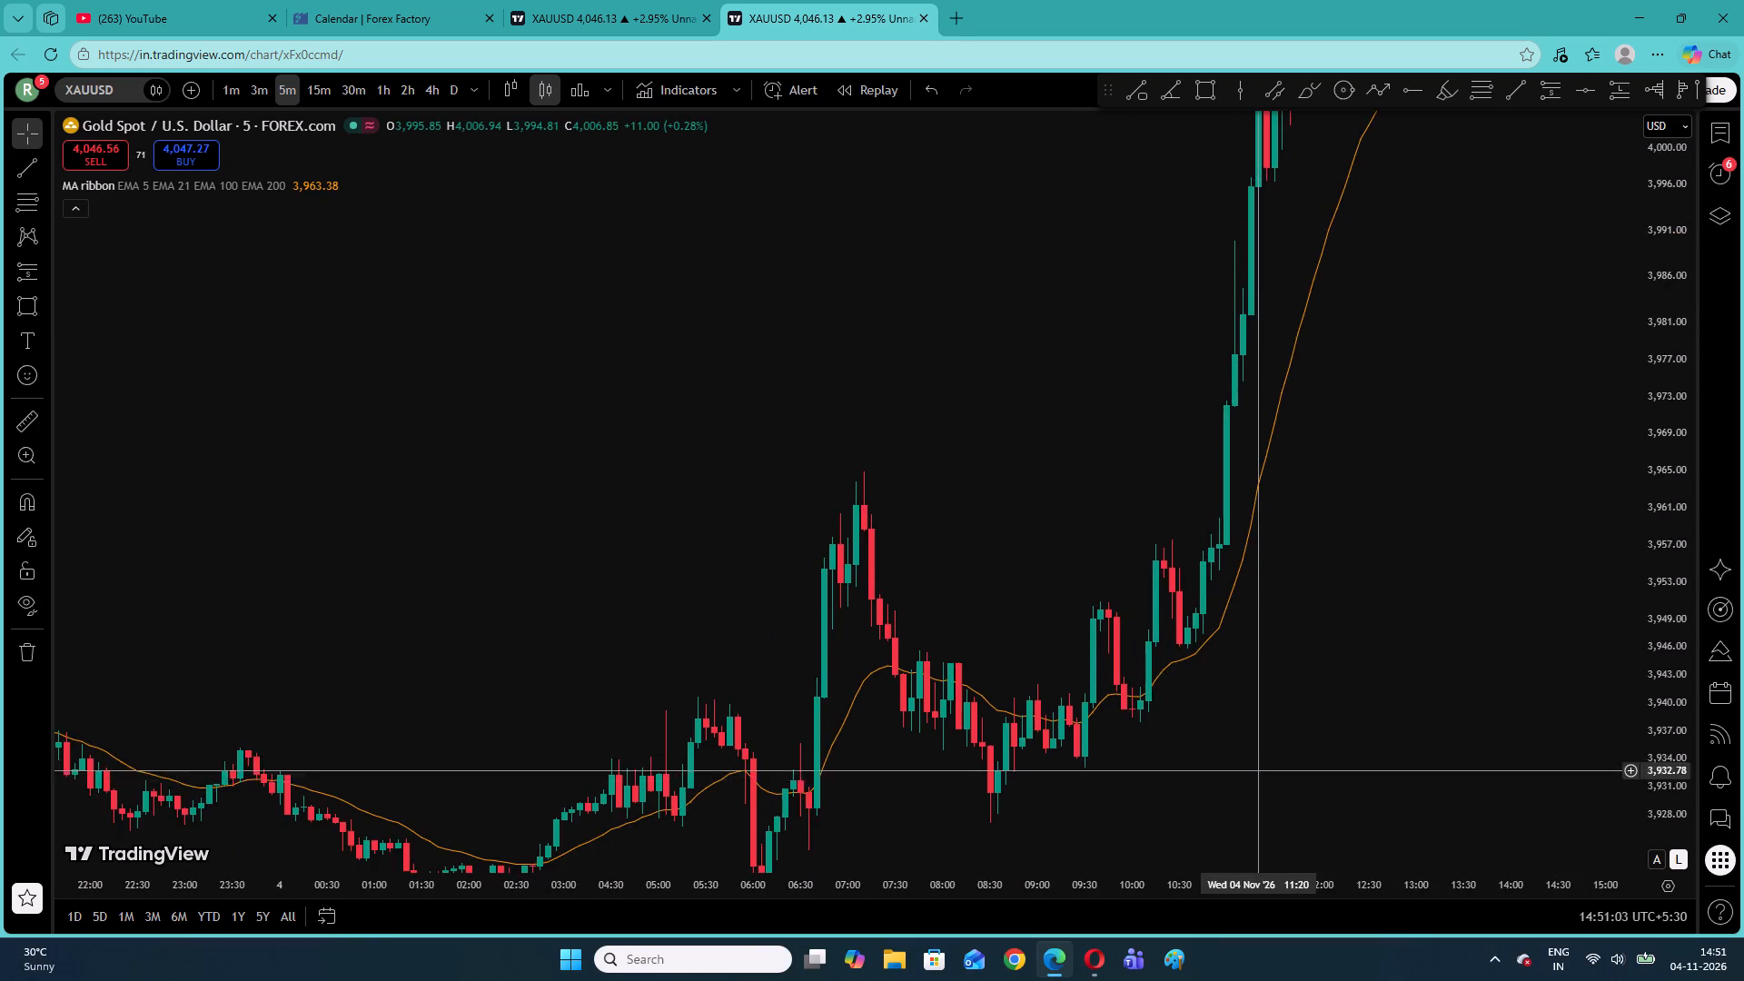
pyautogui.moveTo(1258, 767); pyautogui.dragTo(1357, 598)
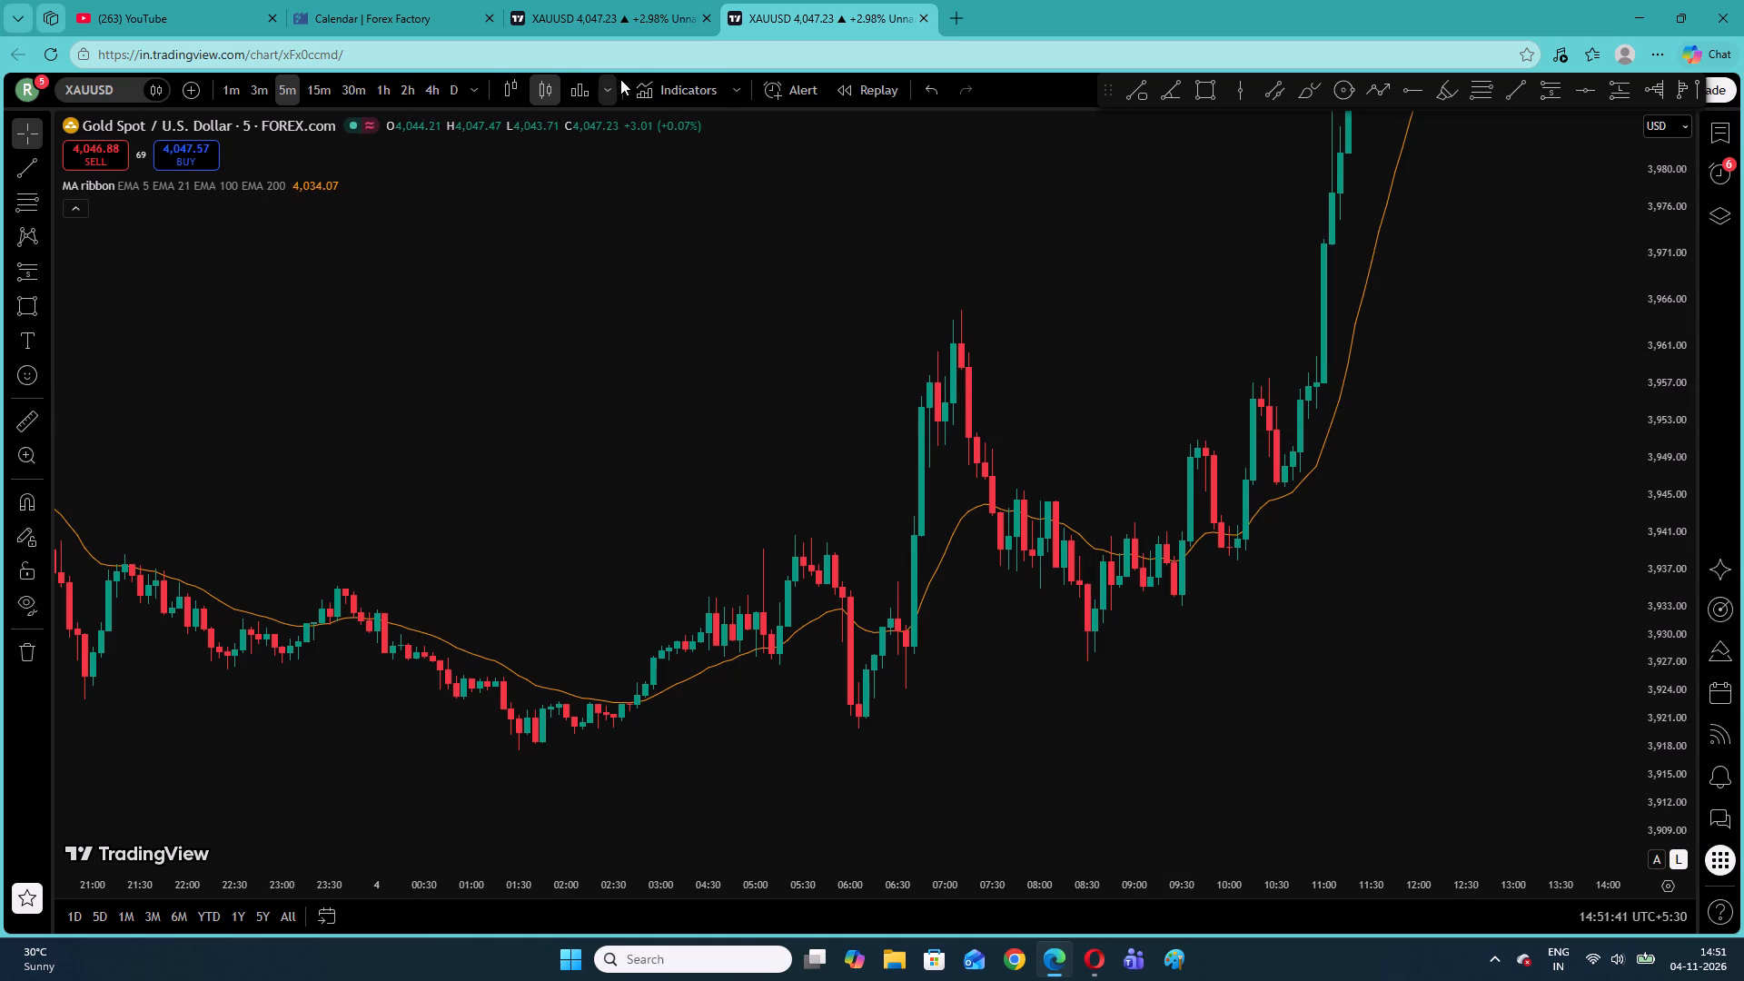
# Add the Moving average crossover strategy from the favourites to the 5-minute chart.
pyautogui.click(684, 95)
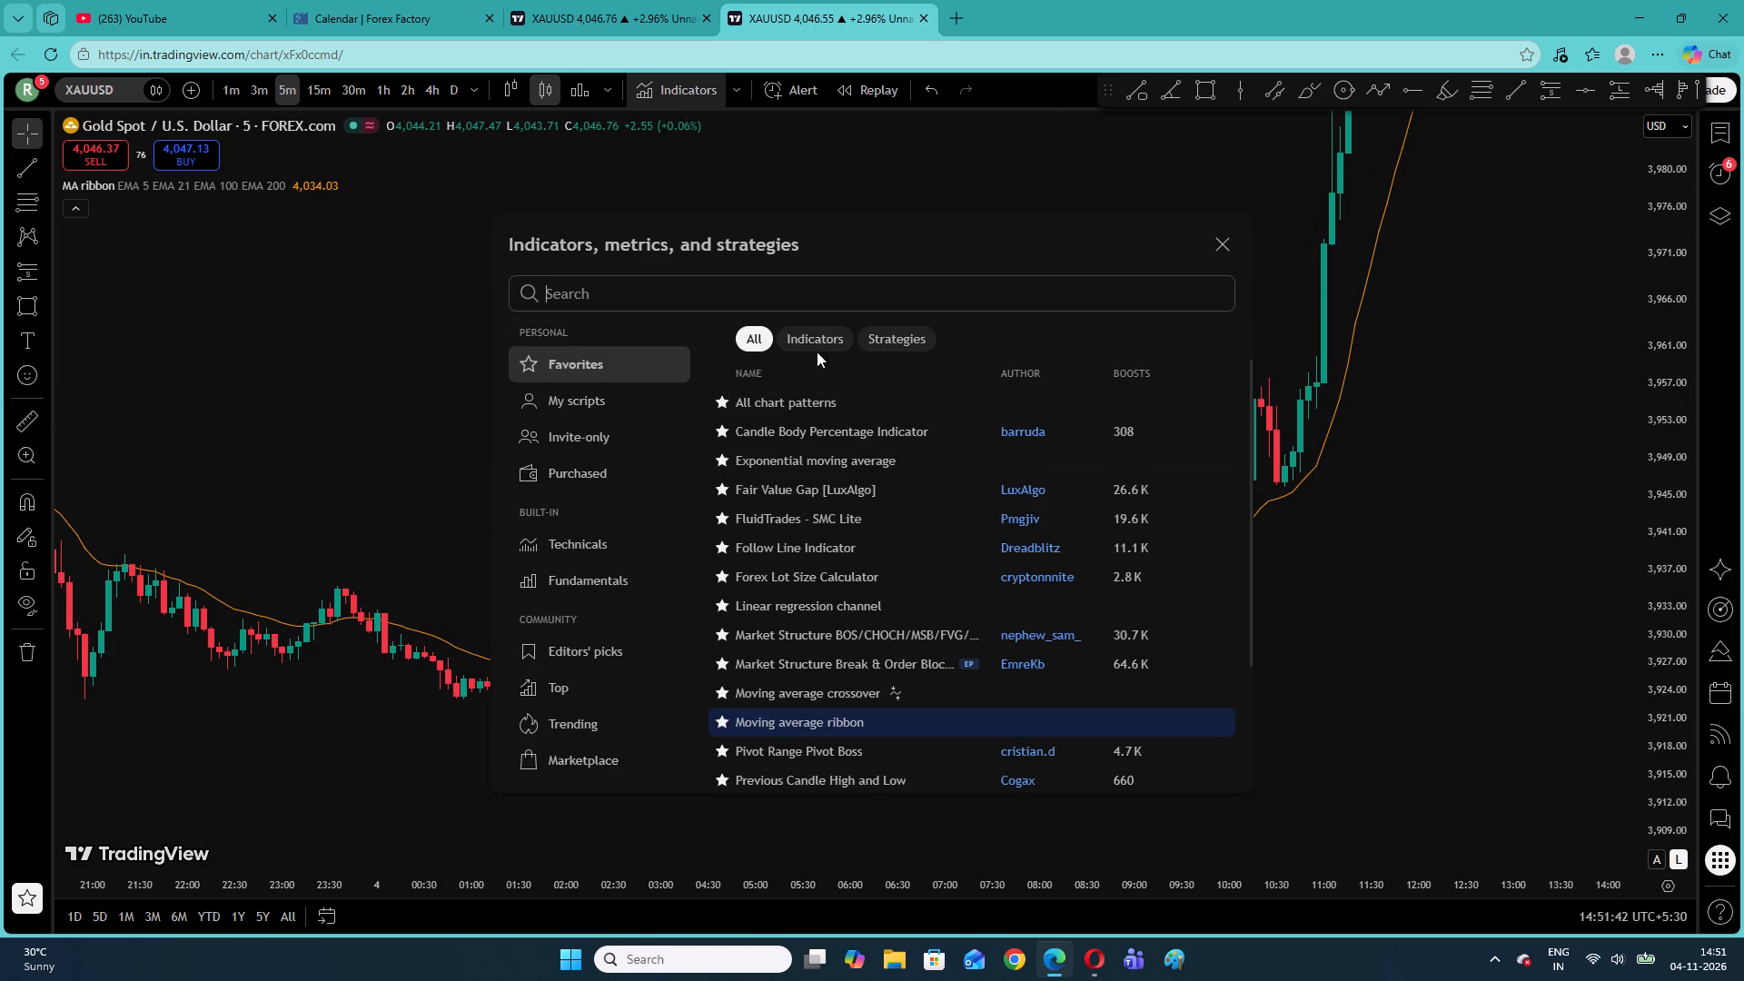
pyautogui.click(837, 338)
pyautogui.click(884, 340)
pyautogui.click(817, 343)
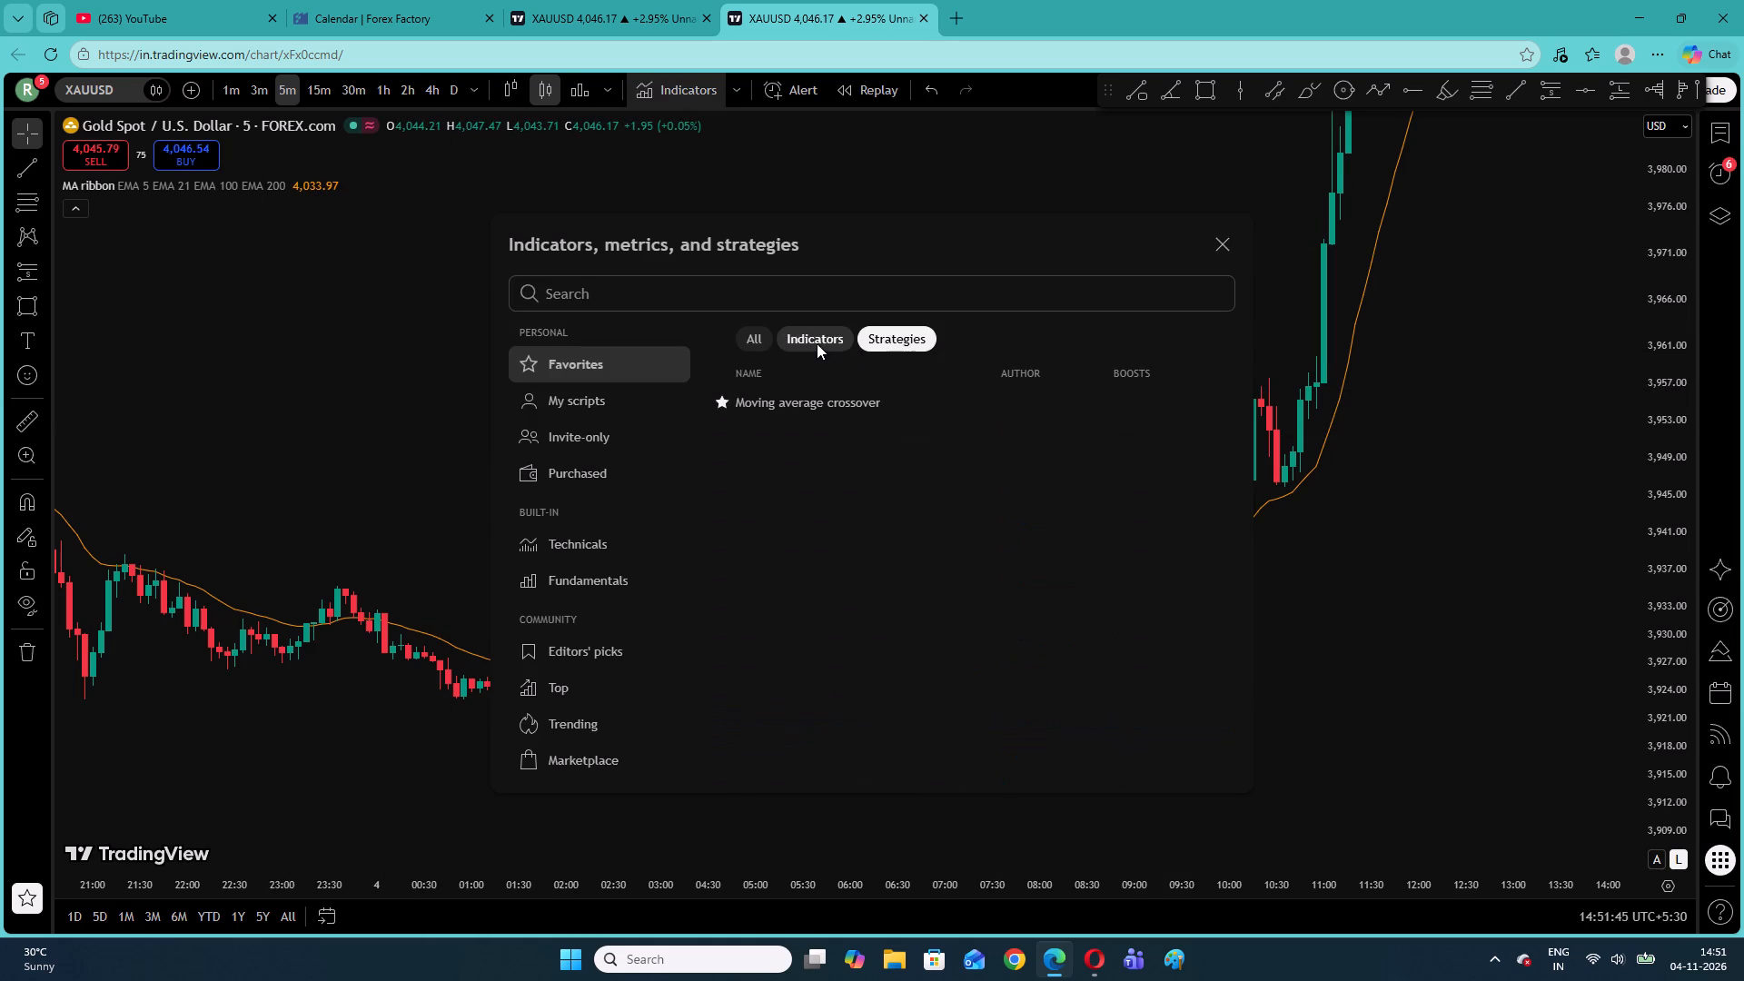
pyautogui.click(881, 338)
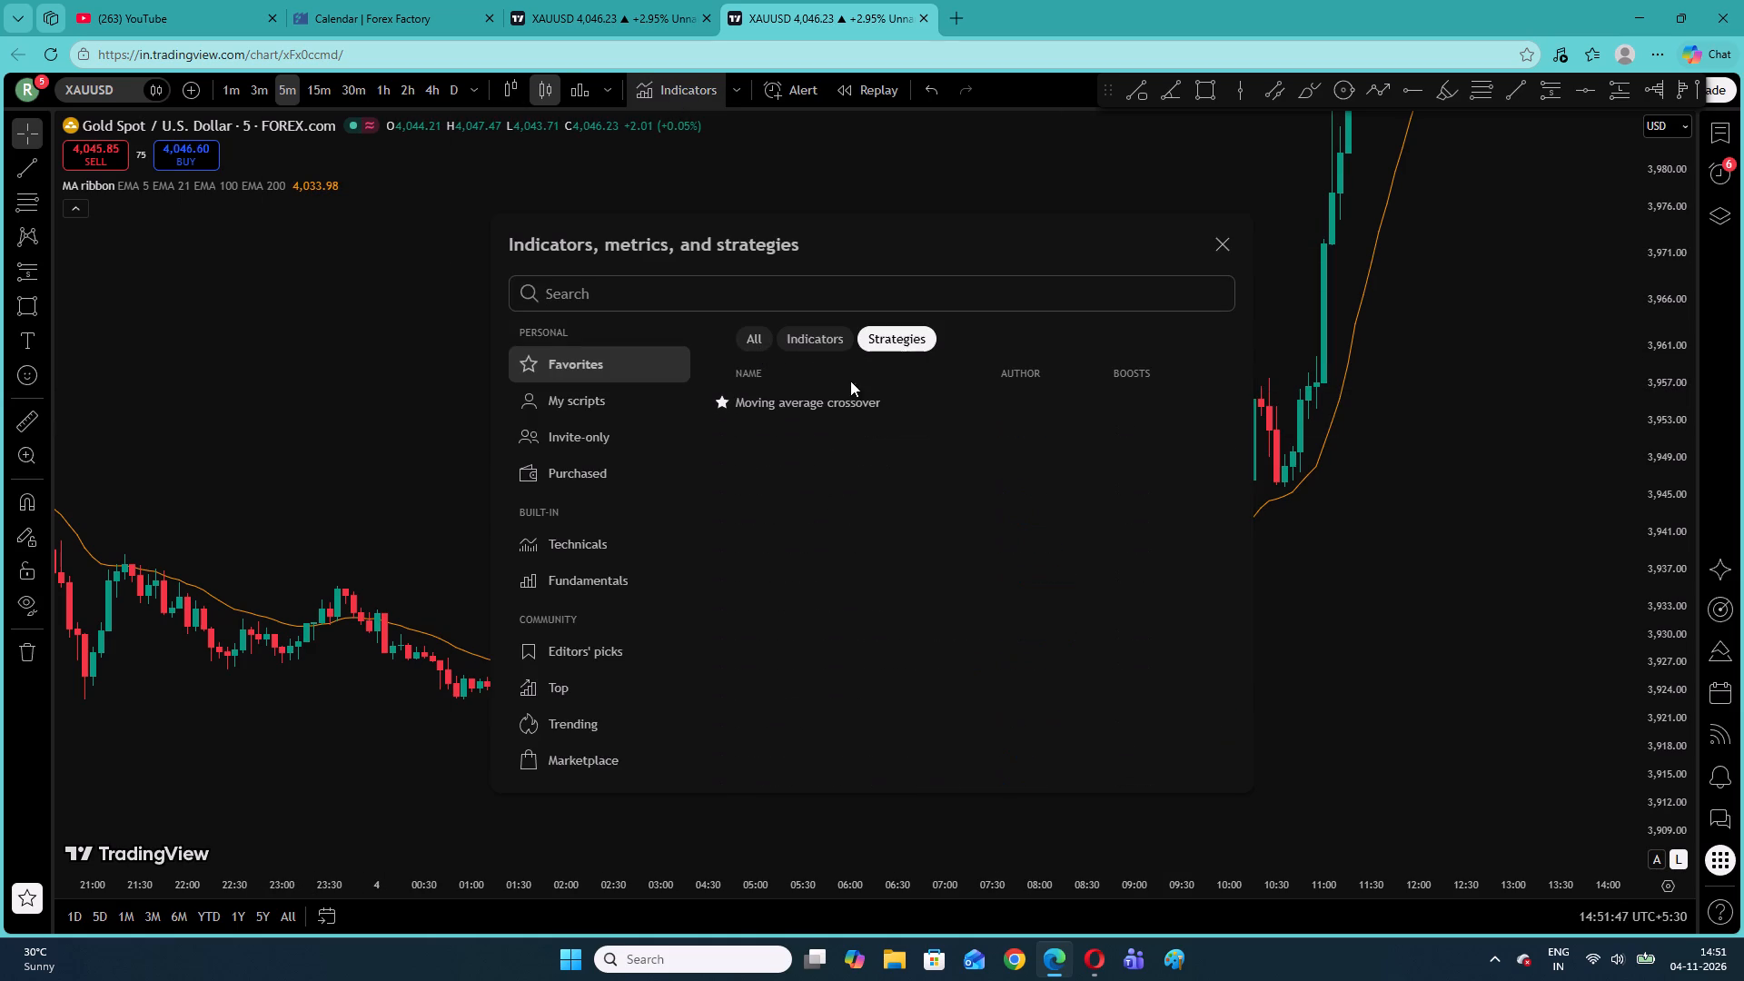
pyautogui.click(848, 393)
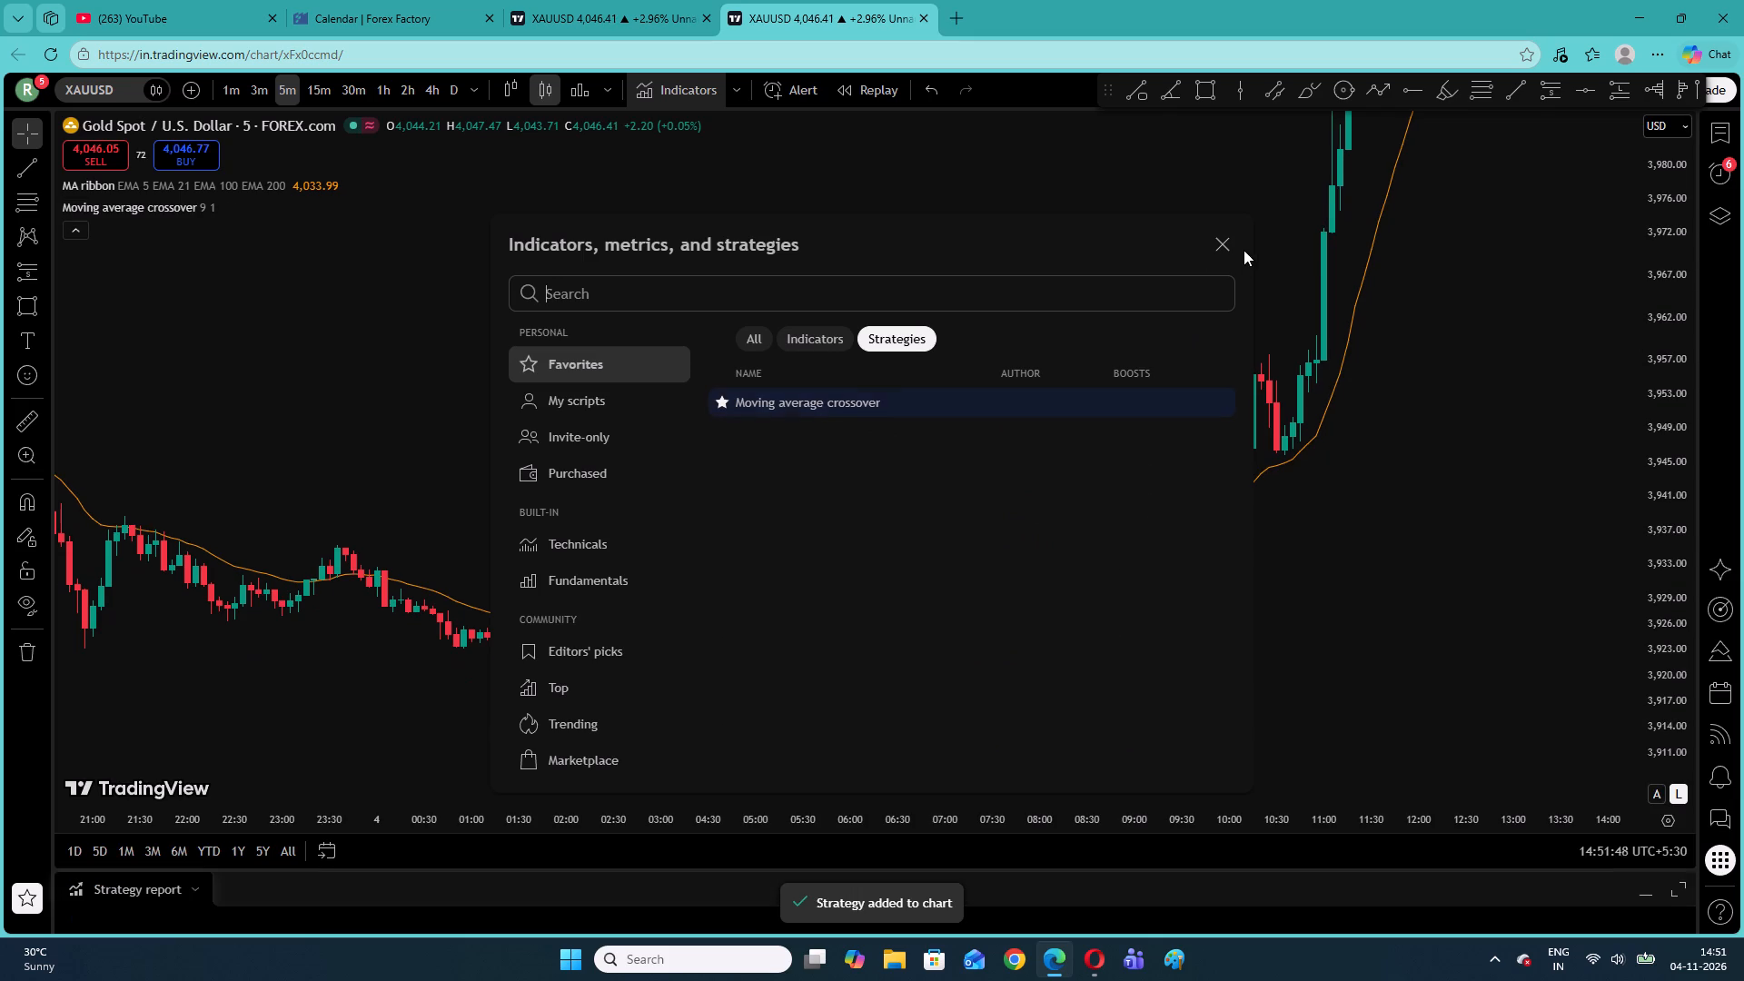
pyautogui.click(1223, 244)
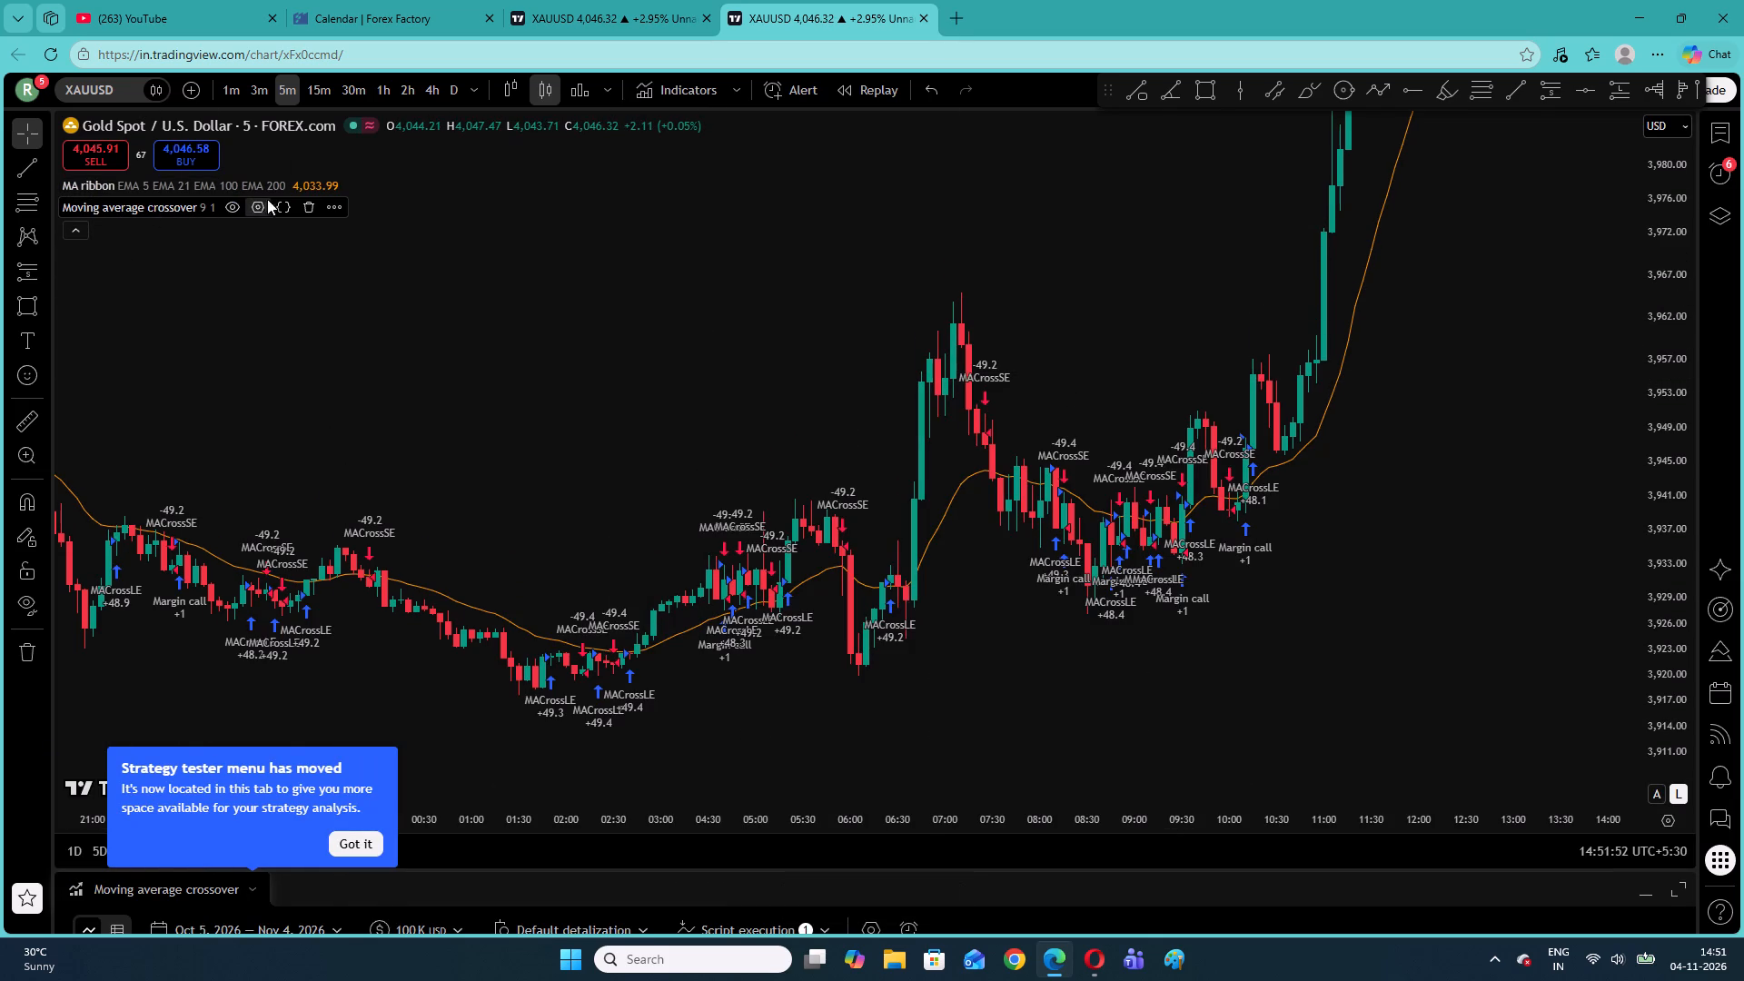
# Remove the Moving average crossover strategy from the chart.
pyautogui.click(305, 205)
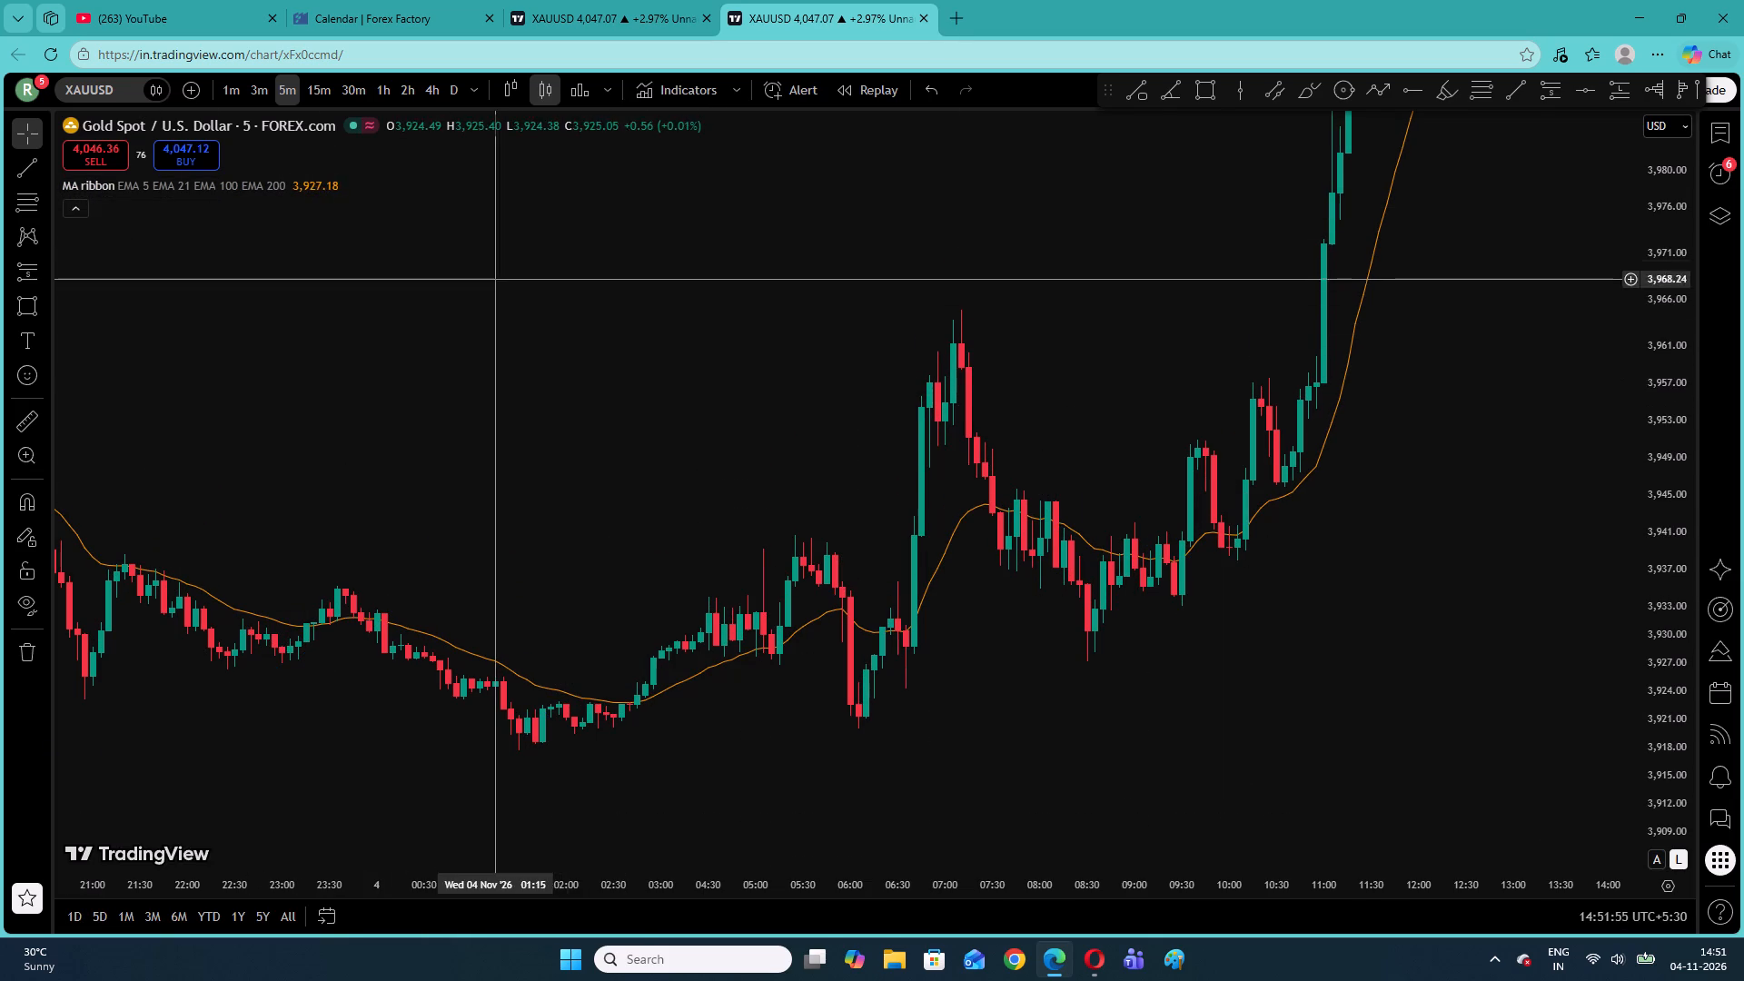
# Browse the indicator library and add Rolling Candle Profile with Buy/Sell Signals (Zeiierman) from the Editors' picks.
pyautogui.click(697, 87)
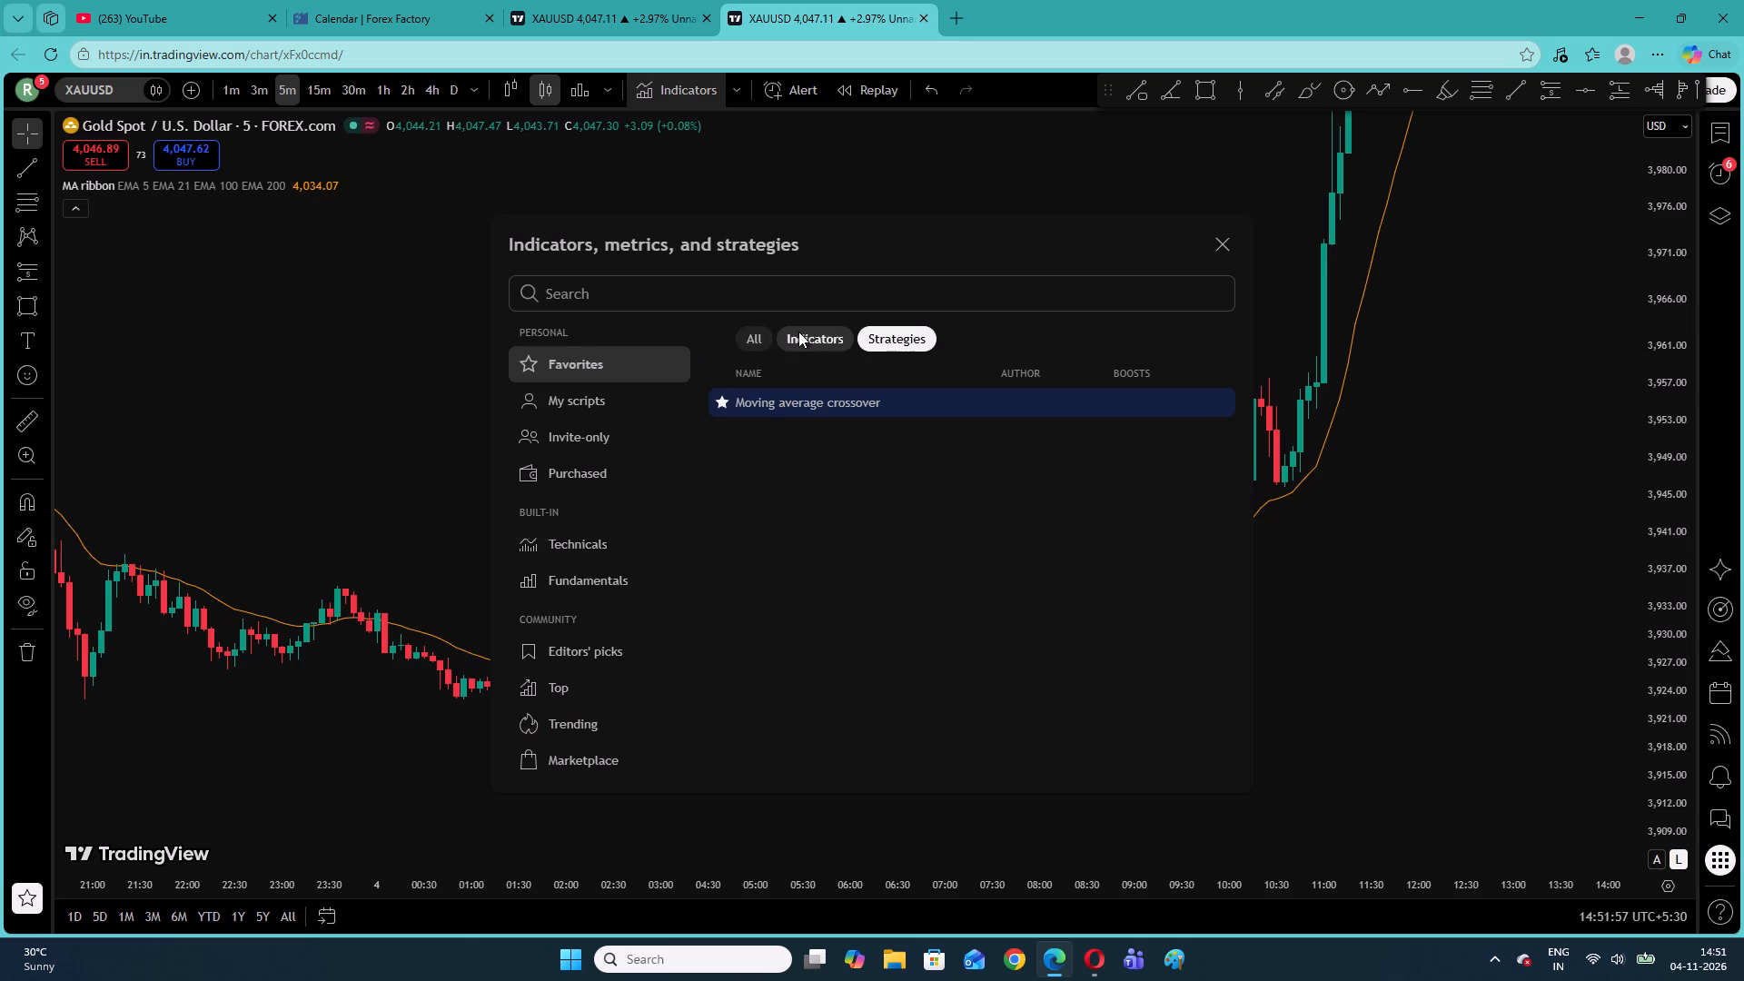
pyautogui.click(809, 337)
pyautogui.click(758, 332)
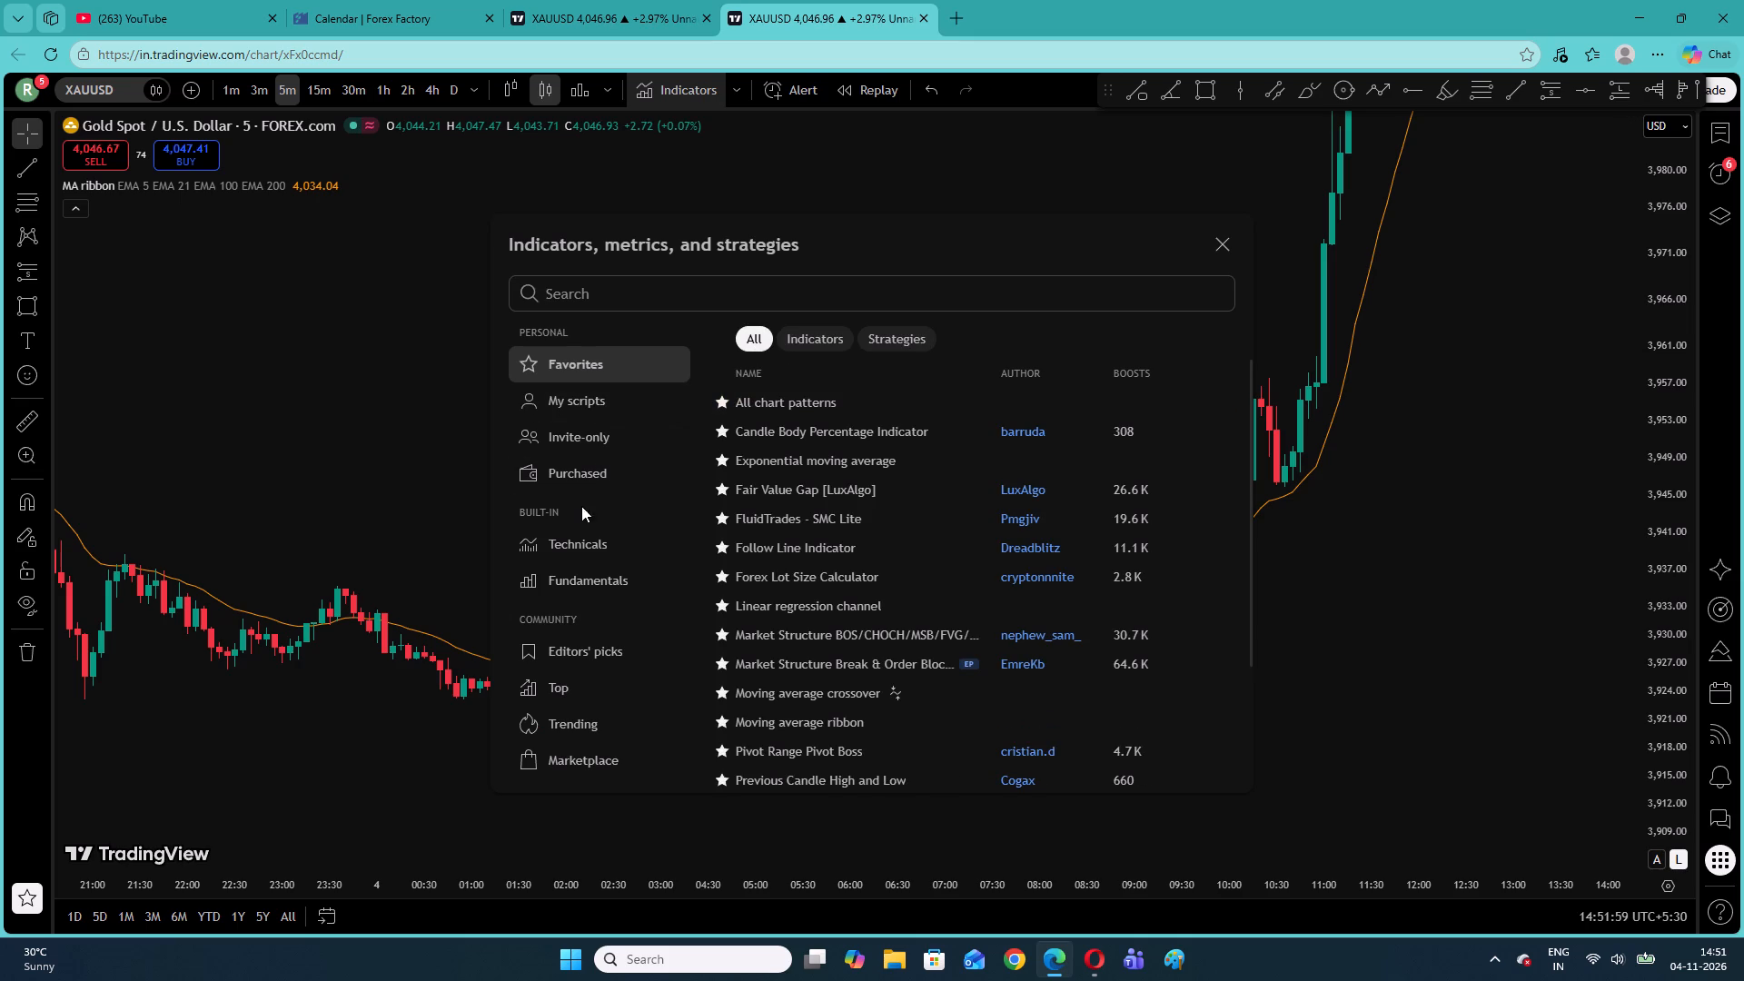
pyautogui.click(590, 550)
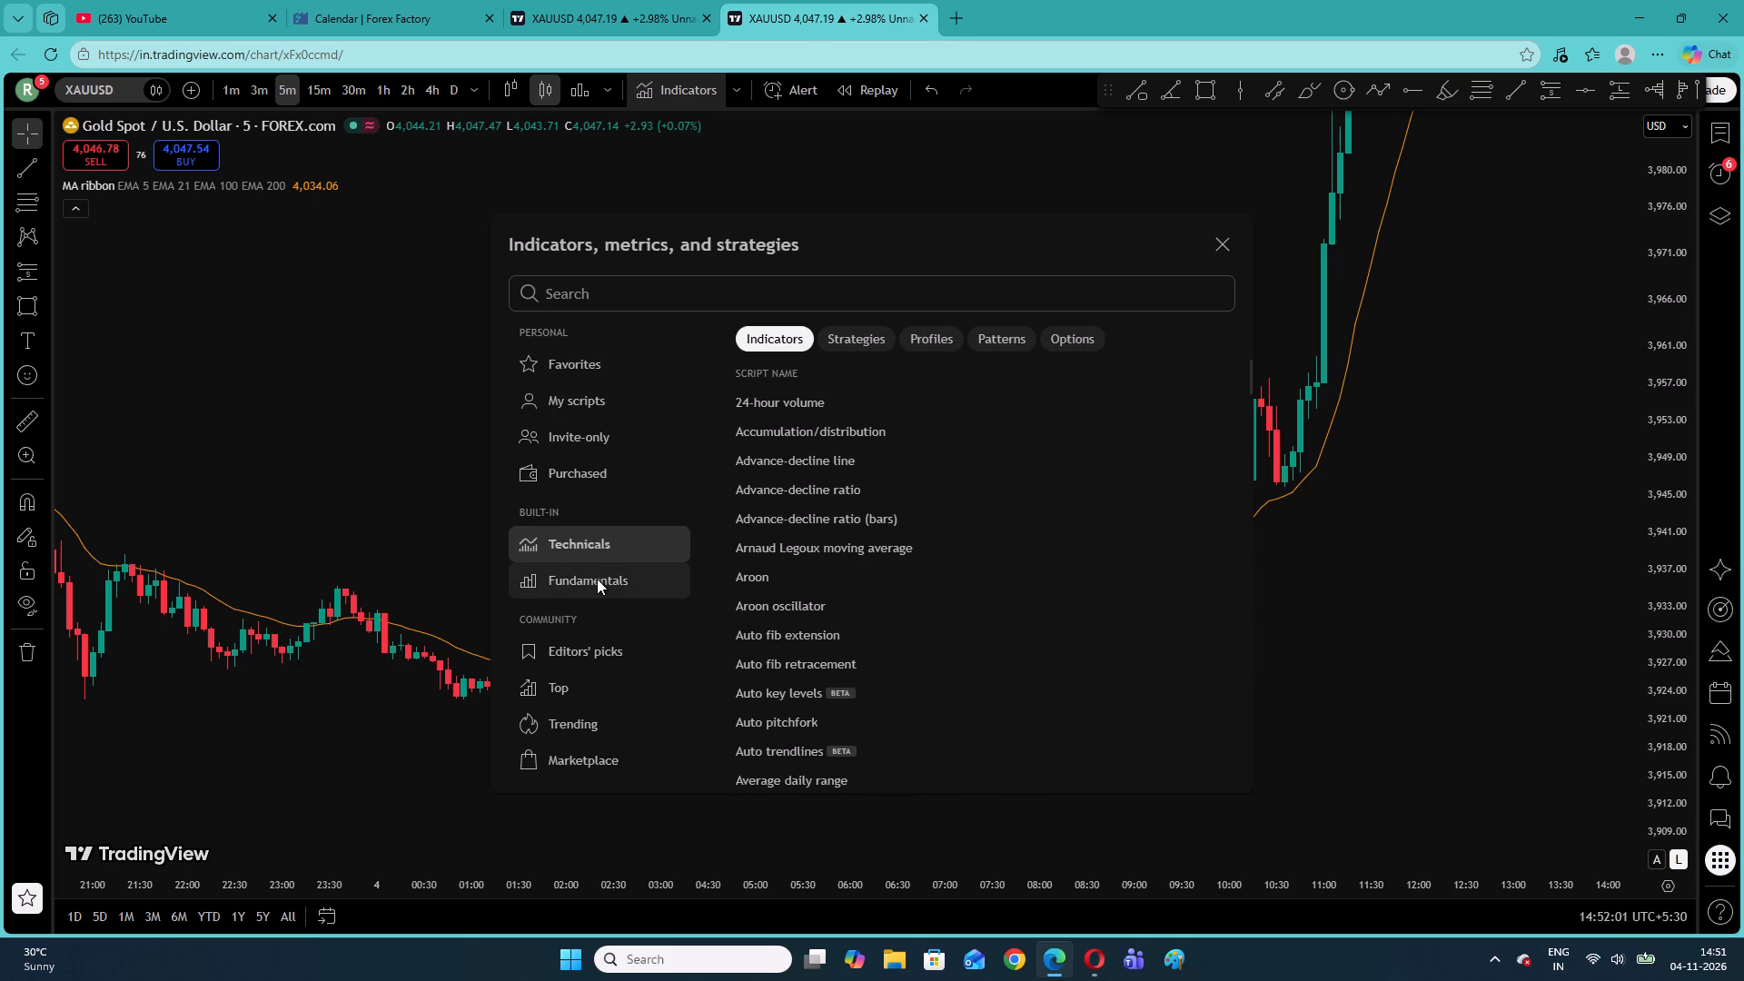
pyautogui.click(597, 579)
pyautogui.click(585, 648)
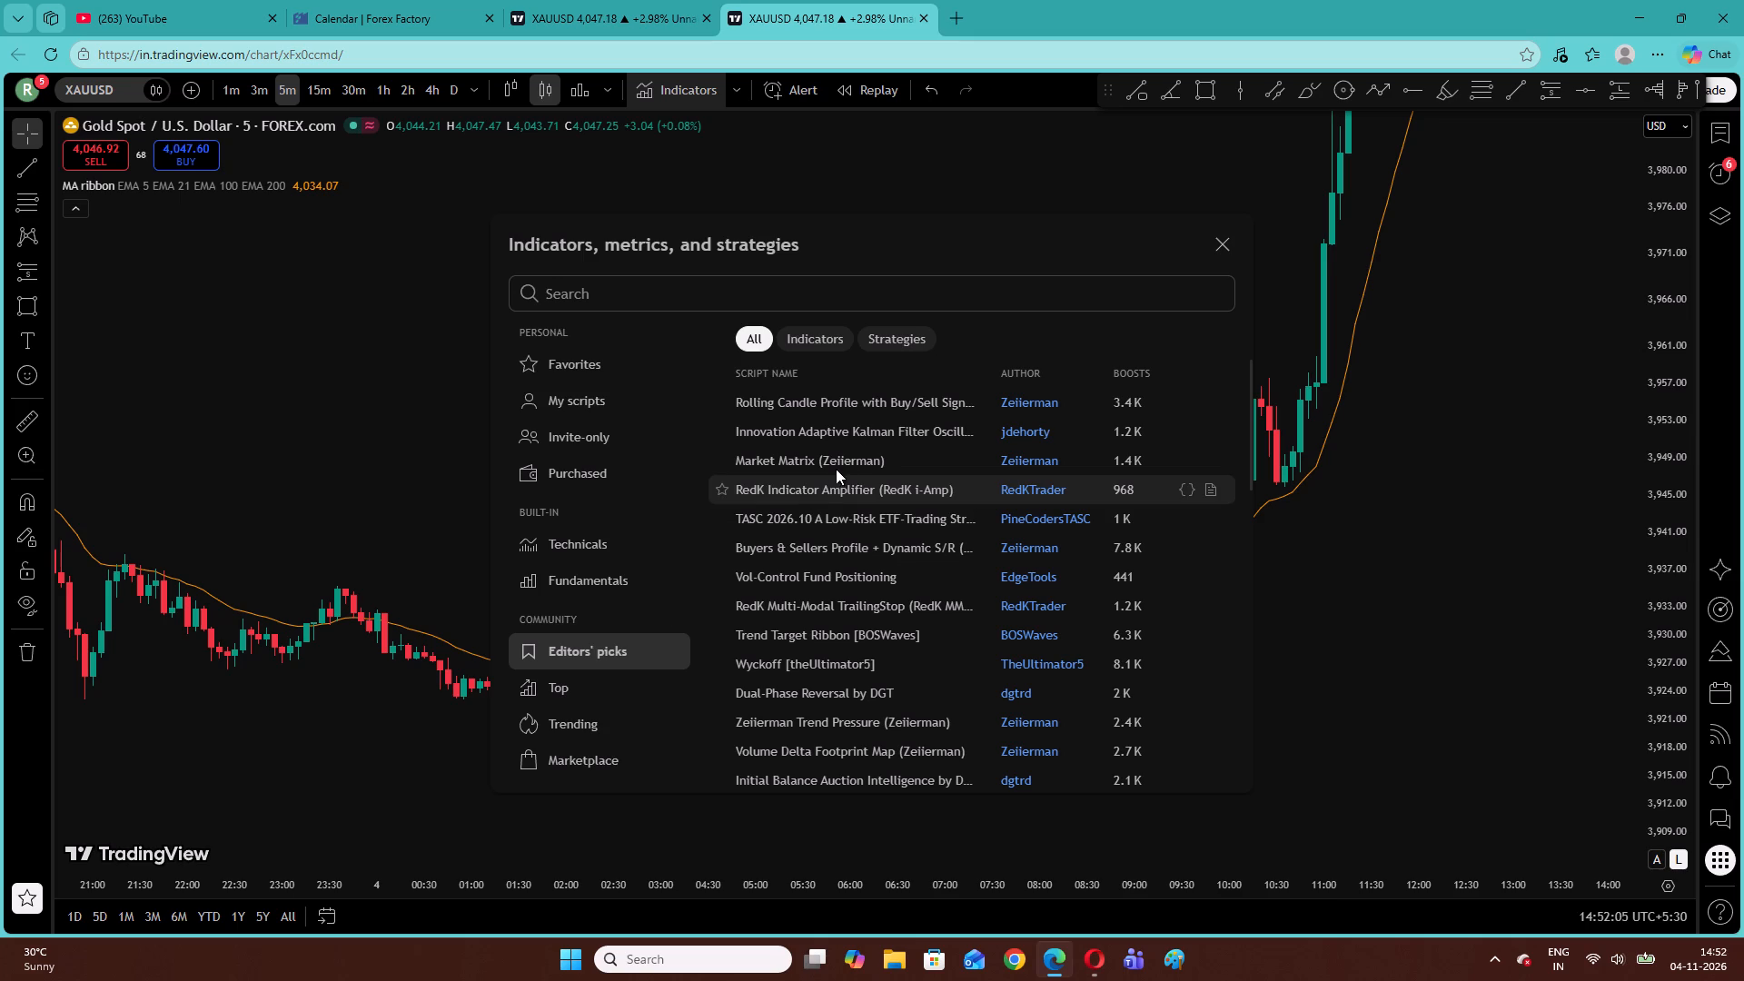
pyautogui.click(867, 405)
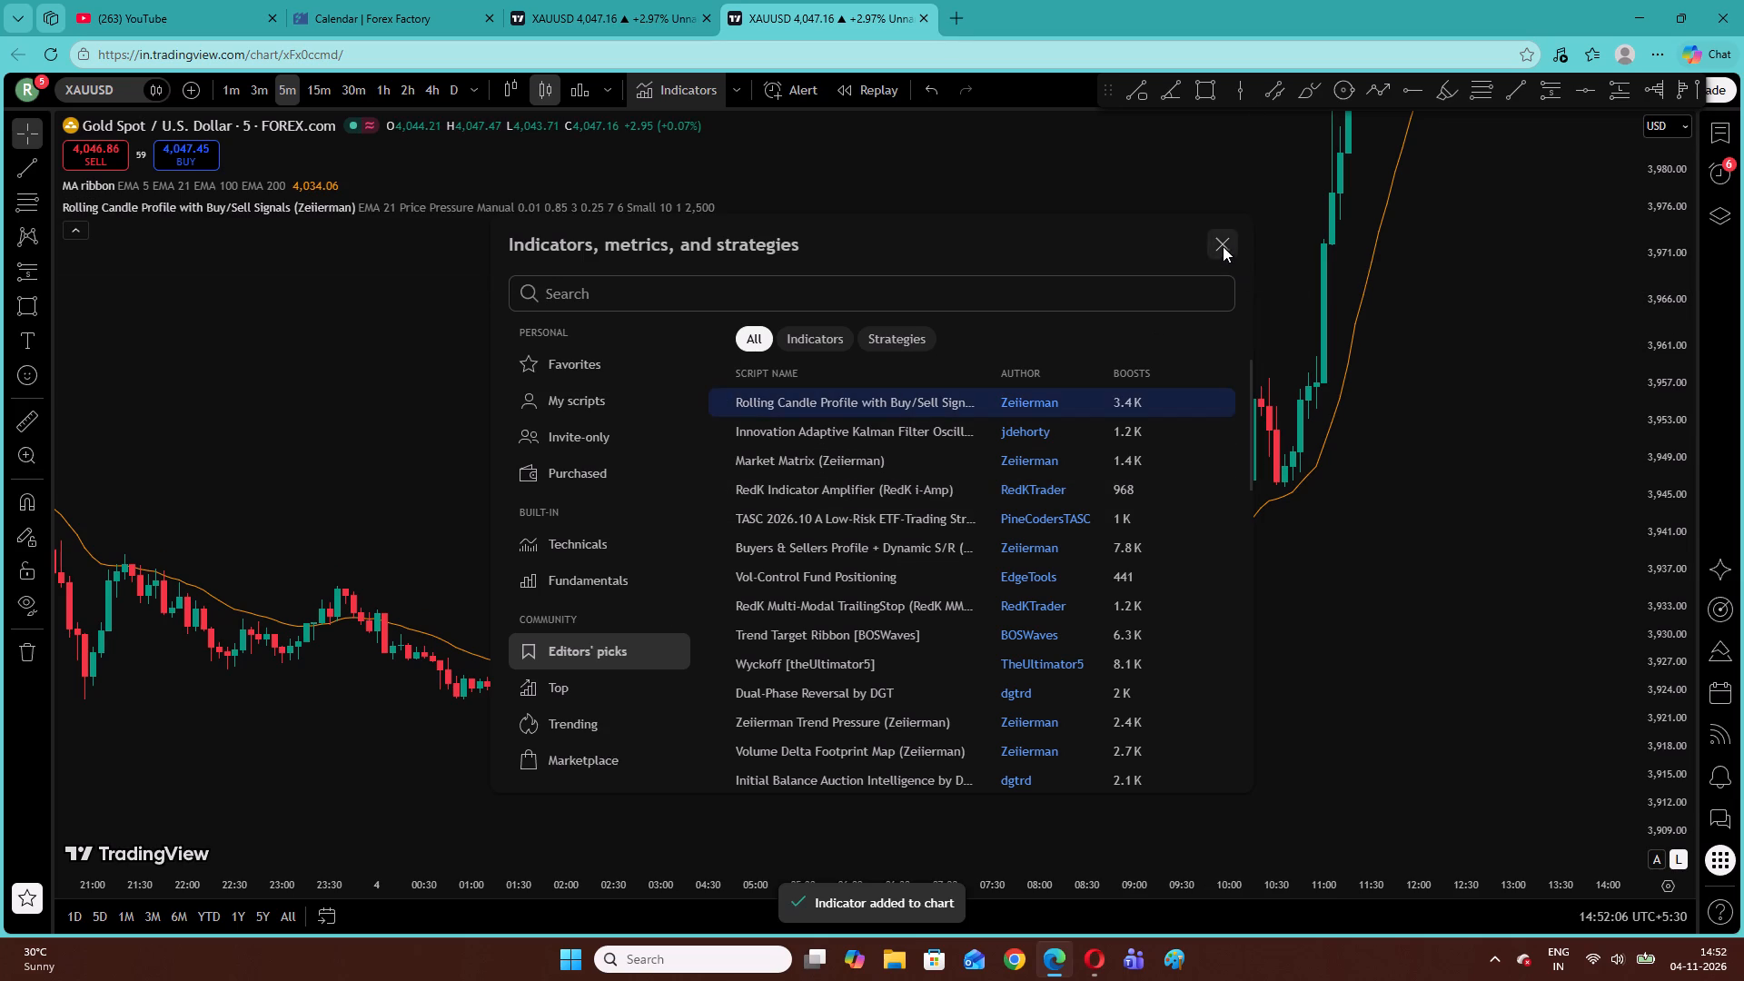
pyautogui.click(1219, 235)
# Examine the Rolling Candle Profile's buy and sell signals on the 5-minute chart, from the latest candles back to the early morning.
pyautogui.moveTo(1255, 289); pyautogui.dragTo(970, 724)
pyautogui.moveTo(1295, 367); pyautogui.dragTo(1069, 478)
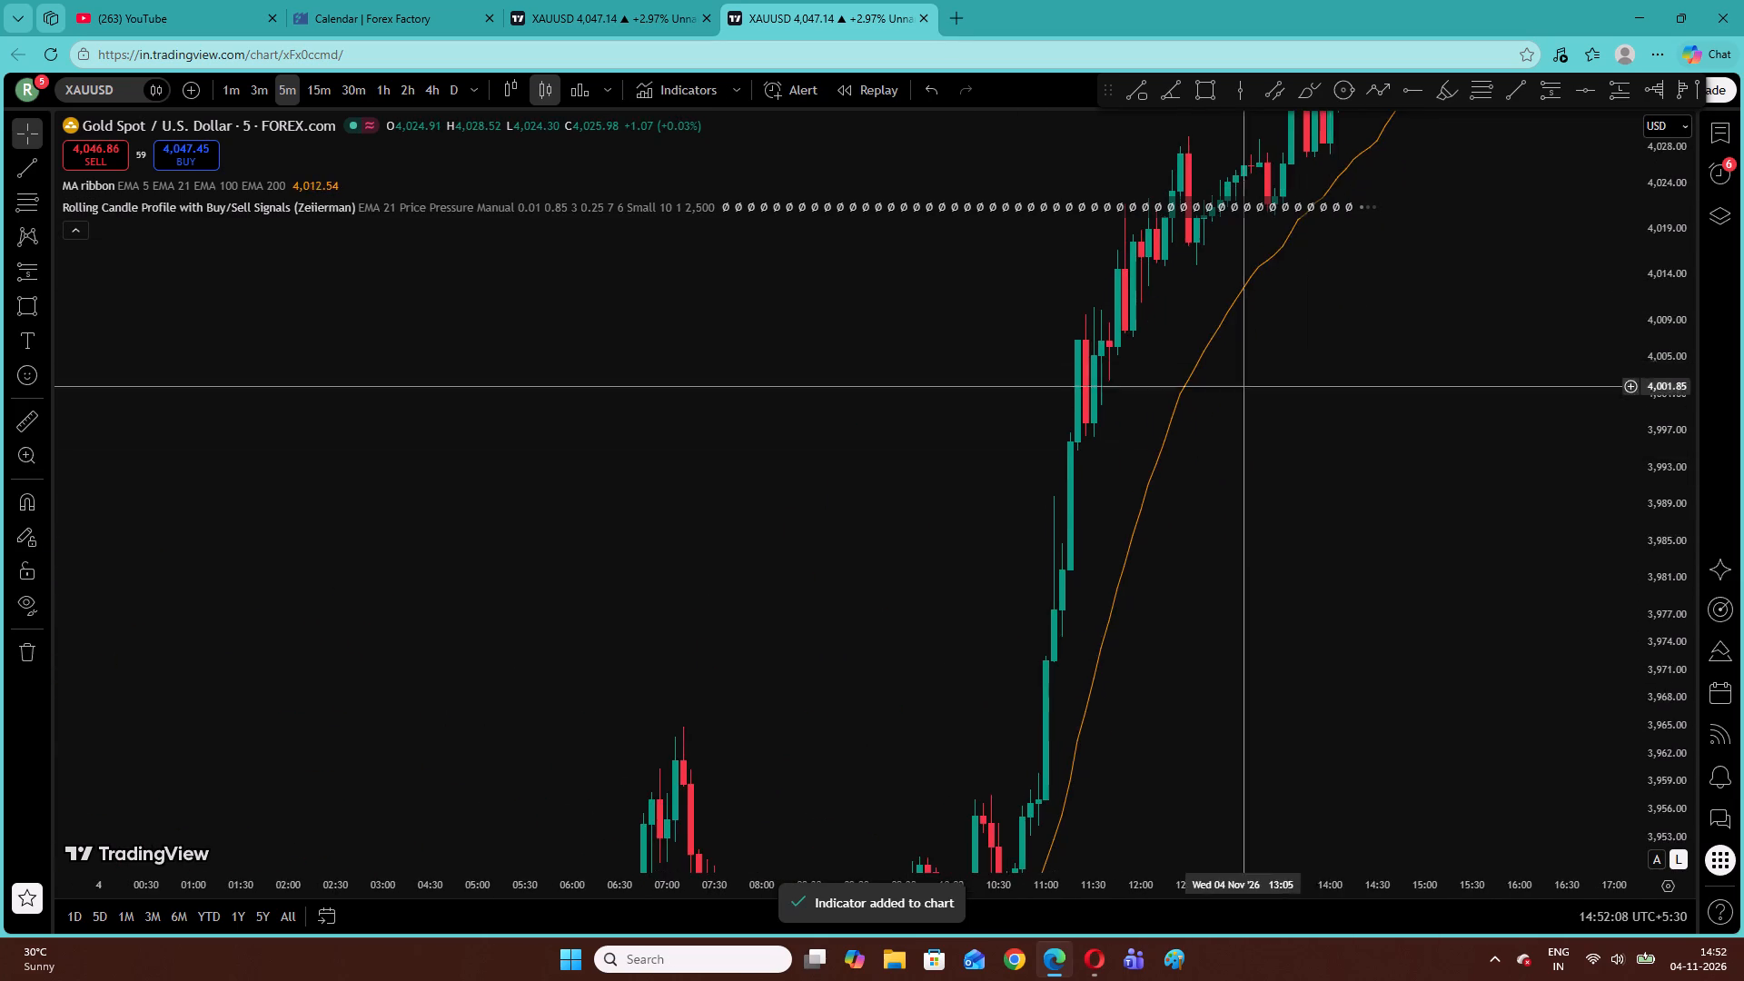
pyautogui.moveTo(1069, 478); pyautogui.dragTo(754, 802)
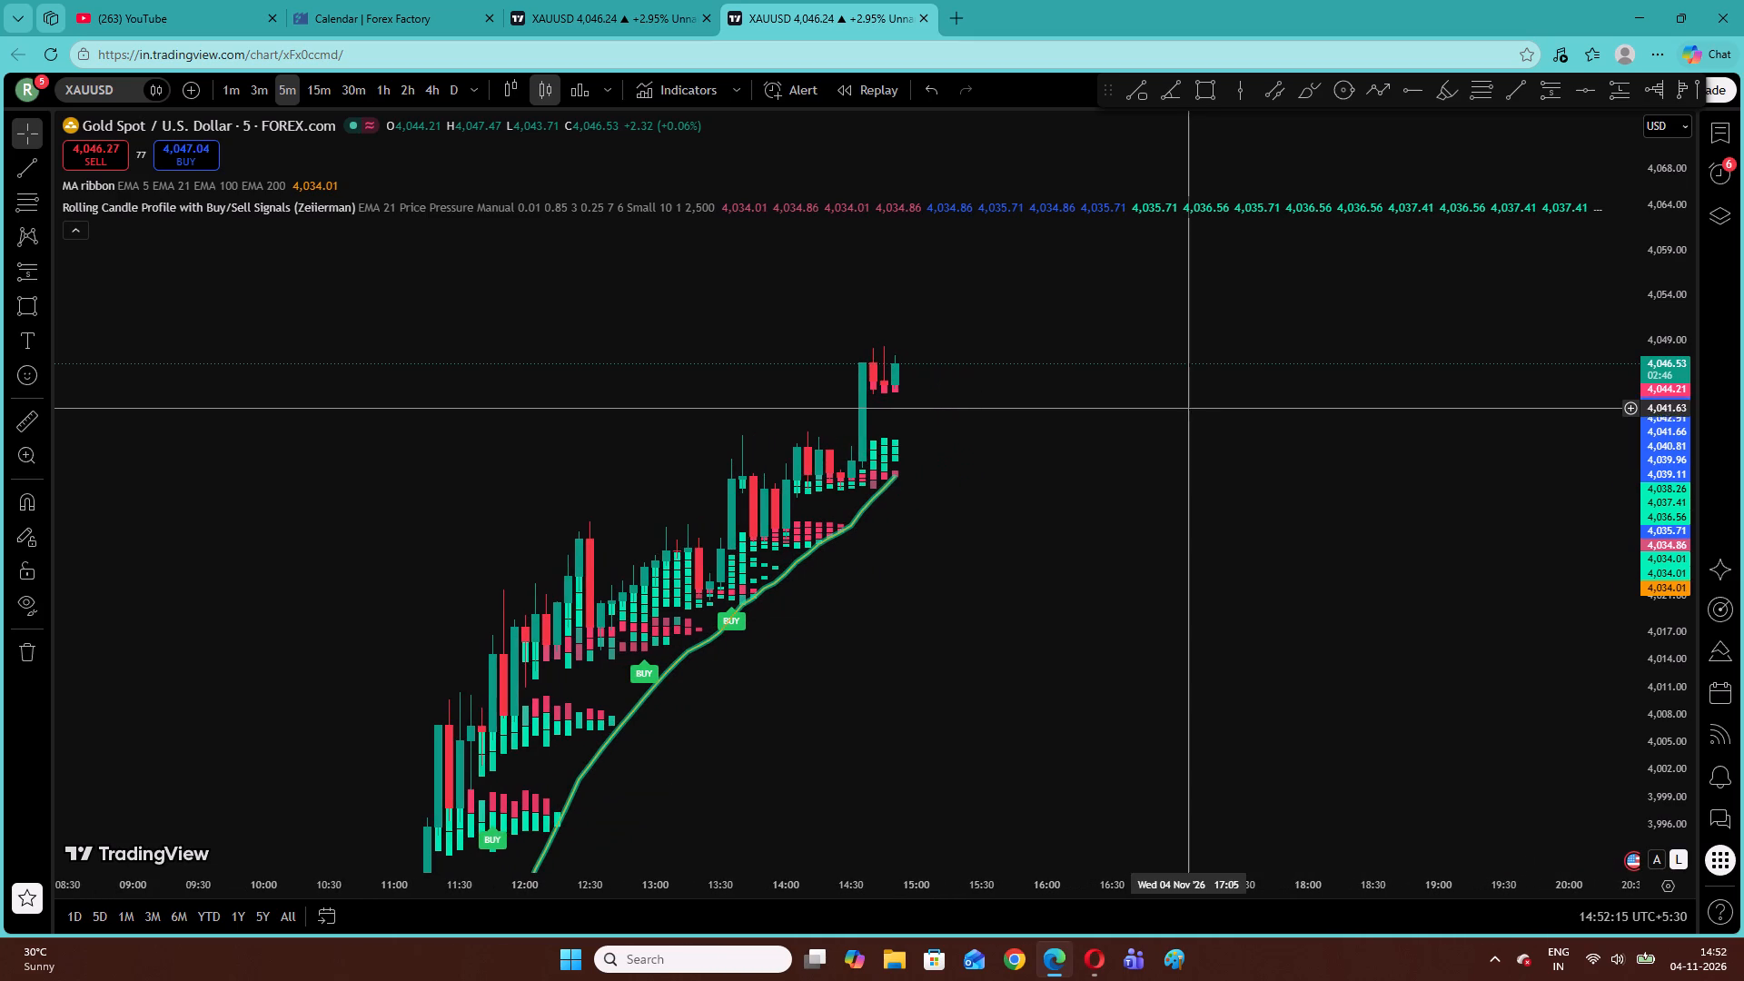
pyautogui.moveTo(894, 619); pyautogui.dragTo(1148, 517)
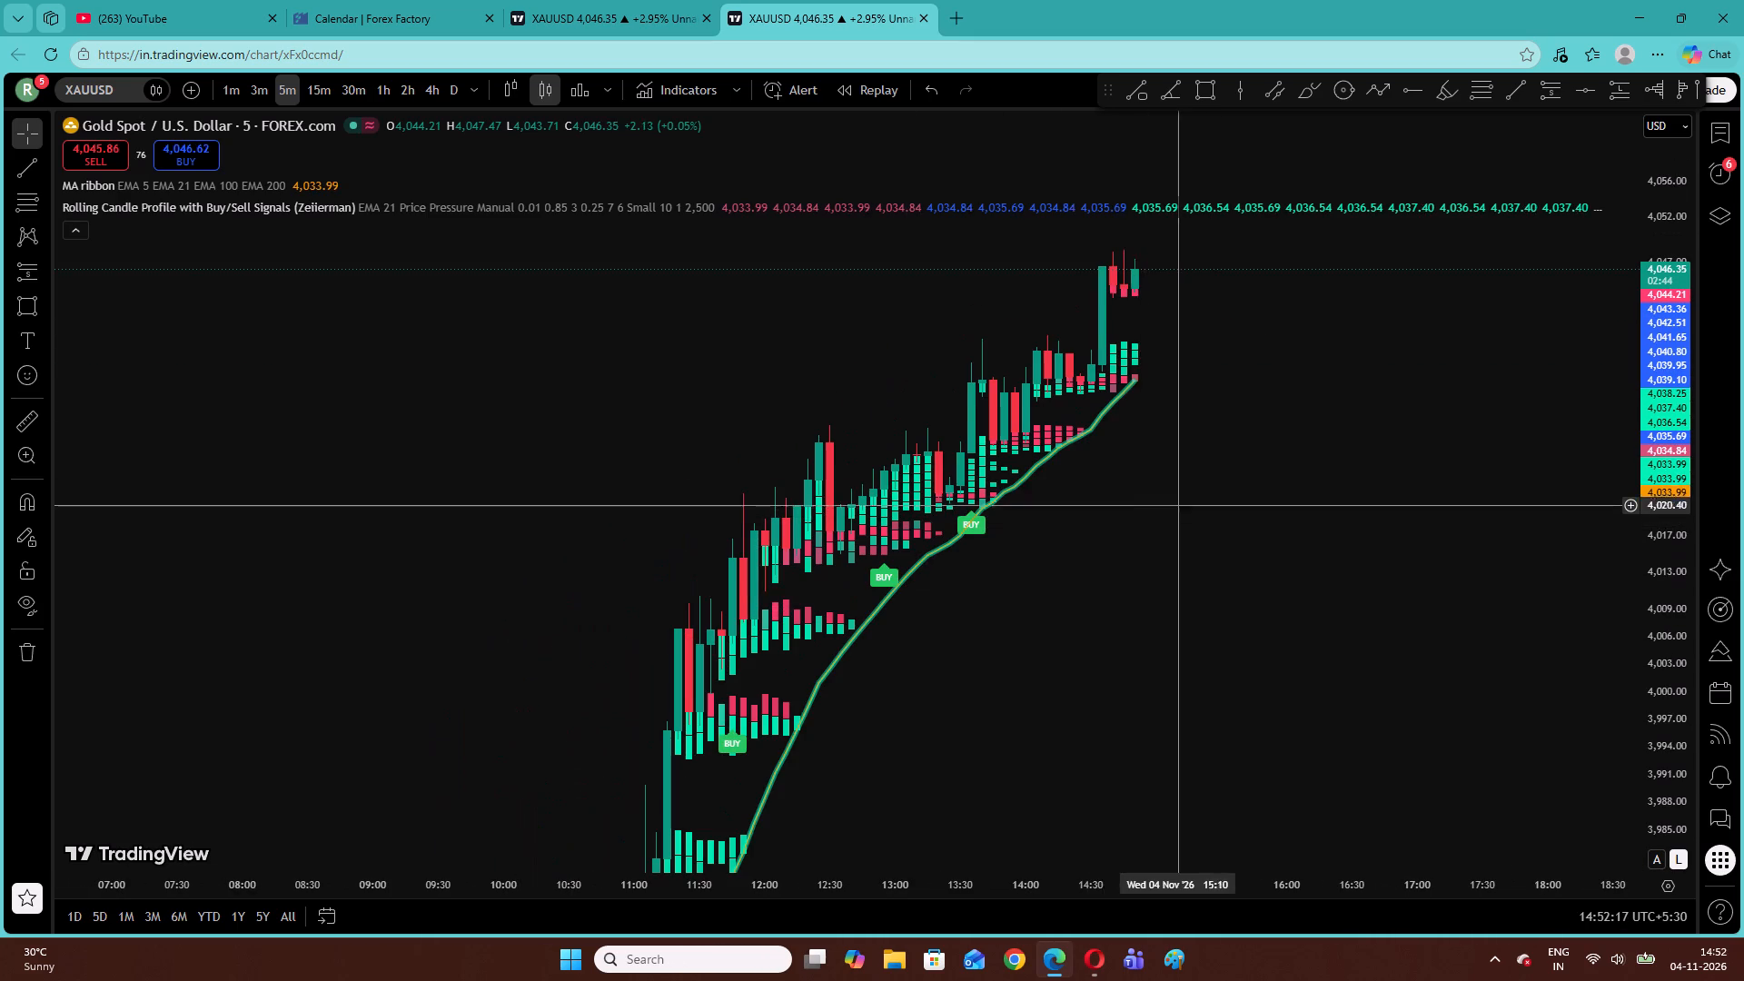
pyautogui.moveTo(1148, 619); pyautogui.dragTo(1304, 300)
pyautogui.moveTo(1079, 743); pyautogui.dragTo(1277, 270)
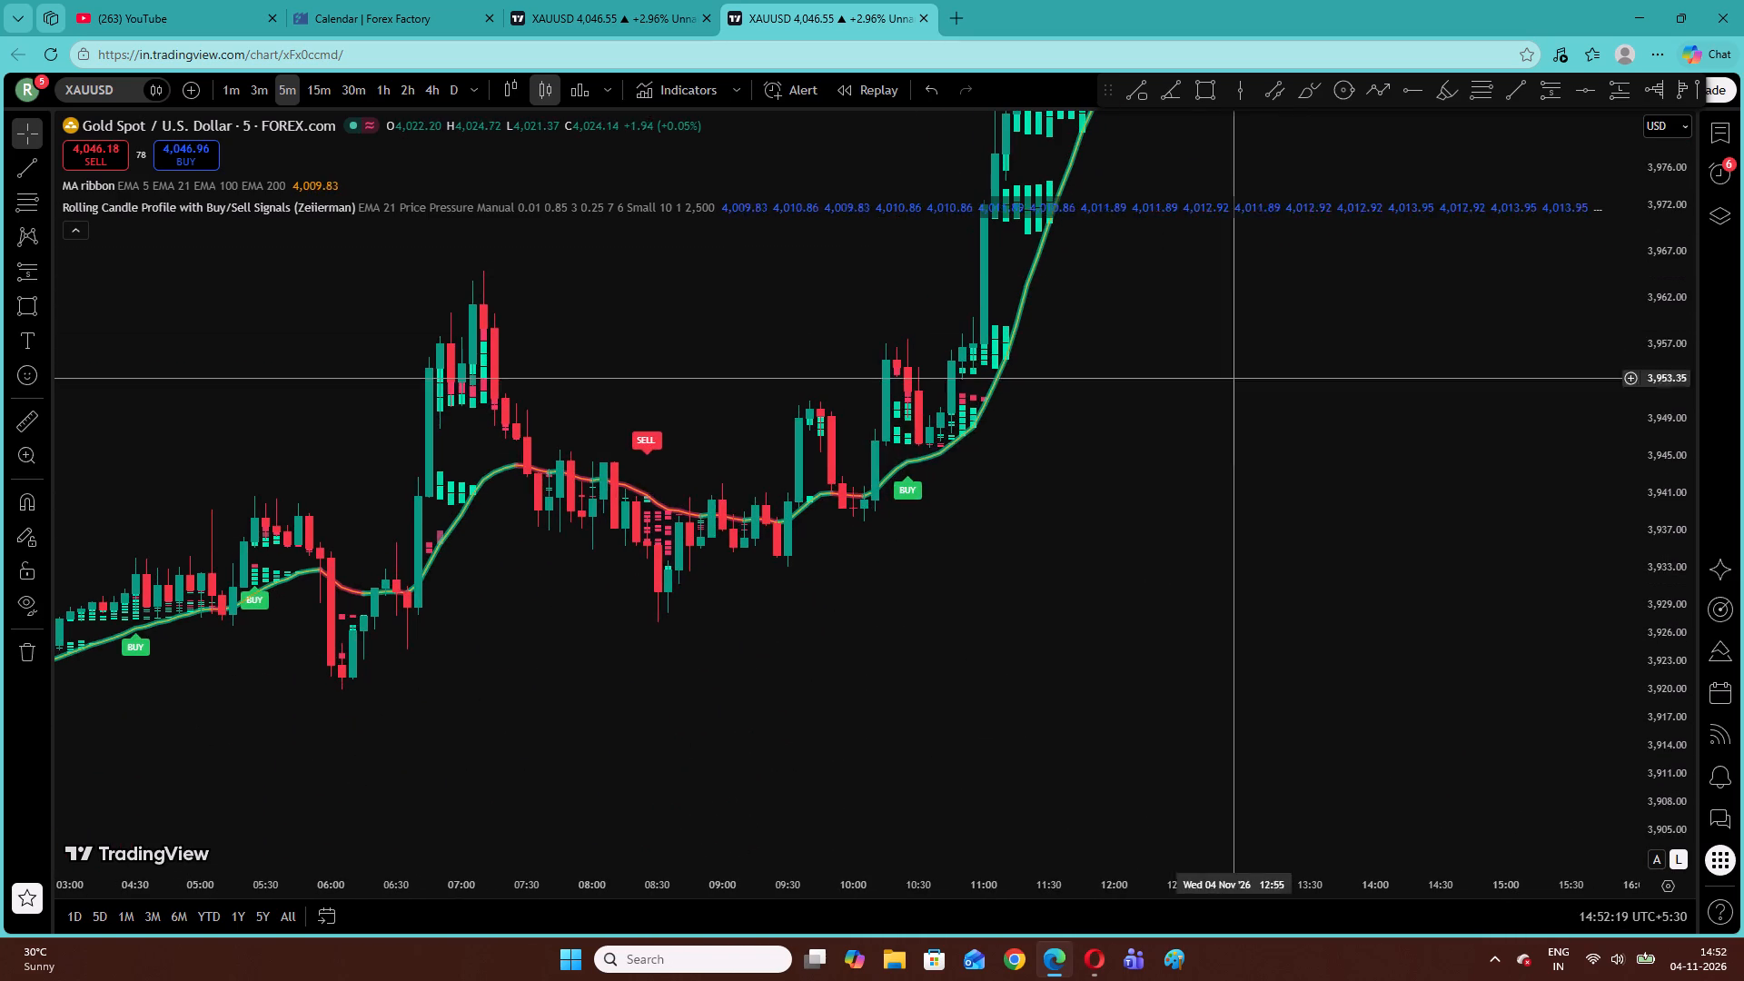
pyautogui.moveTo(1073, 494); pyautogui.dragTo(1145, 525)
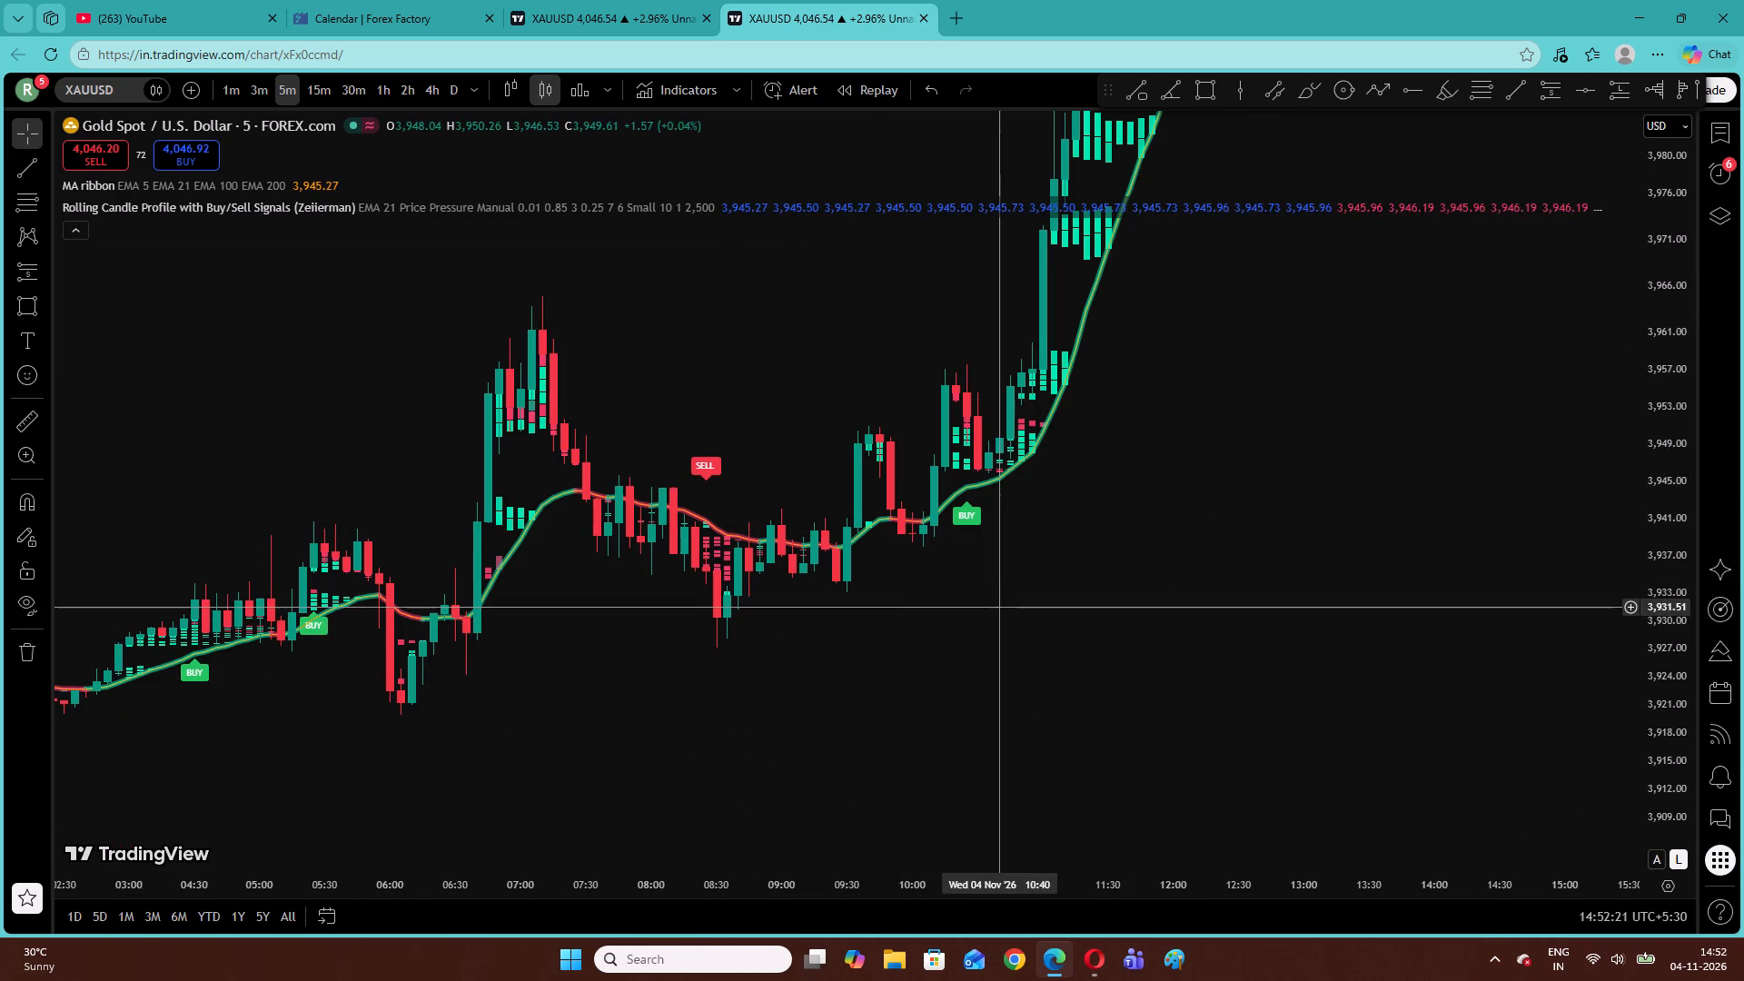
# Switch the chart to the 1-minute timeframe and view the Rolling Candle Profile signals around the latest candles.
pyautogui.click(227, 87)
pyautogui.rightClick(699, 389)
pyautogui.click(756, 413)
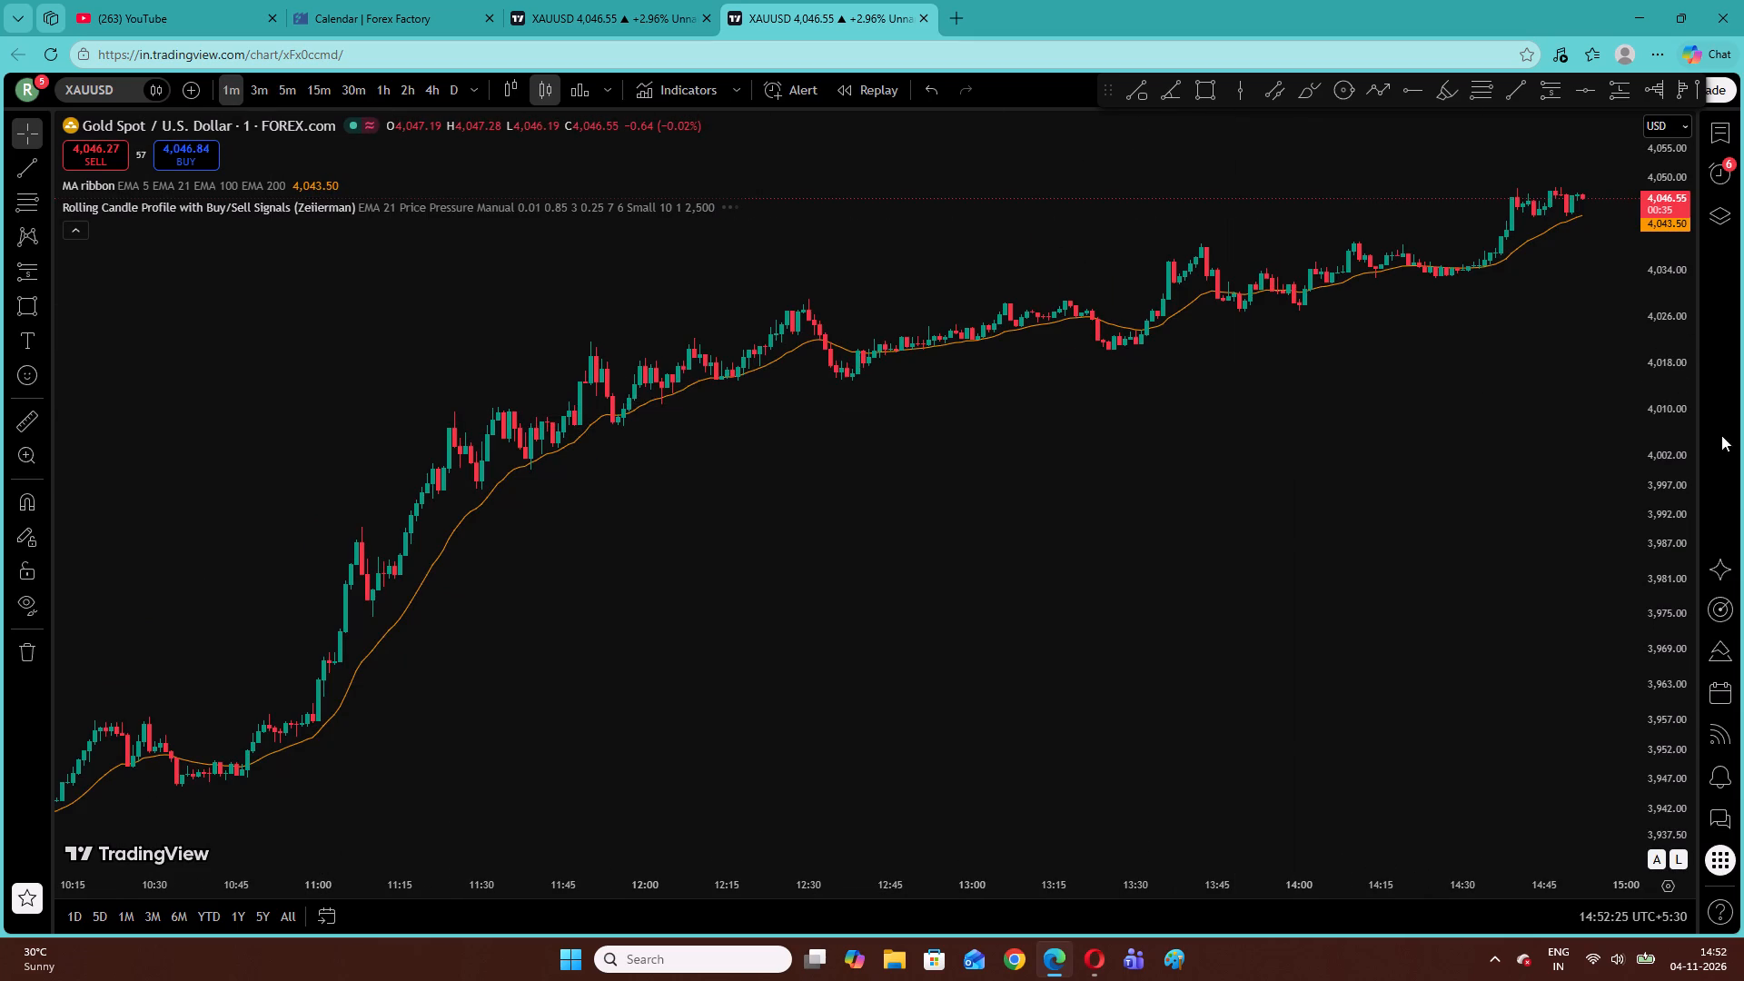
pyautogui.moveTo(1675, 642); pyautogui.dragTo(1630, 261)
pyautogui.moveTo(1476, 256); pyautogui.dragTo(1061, 844)
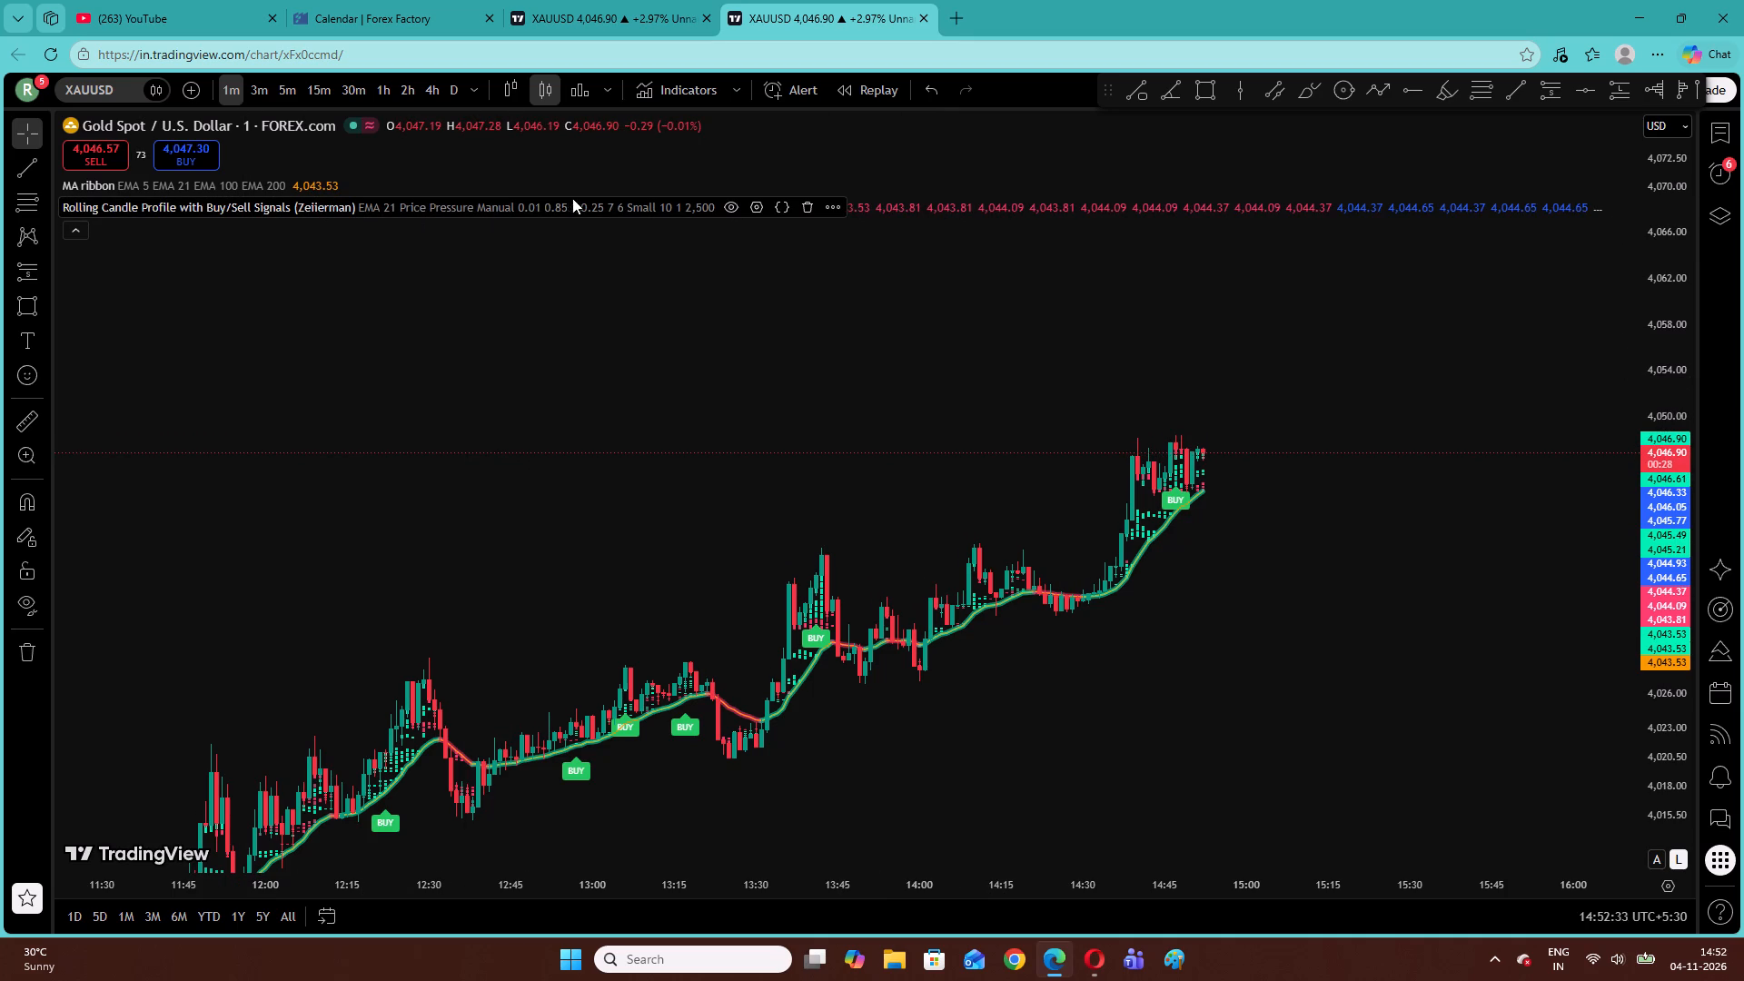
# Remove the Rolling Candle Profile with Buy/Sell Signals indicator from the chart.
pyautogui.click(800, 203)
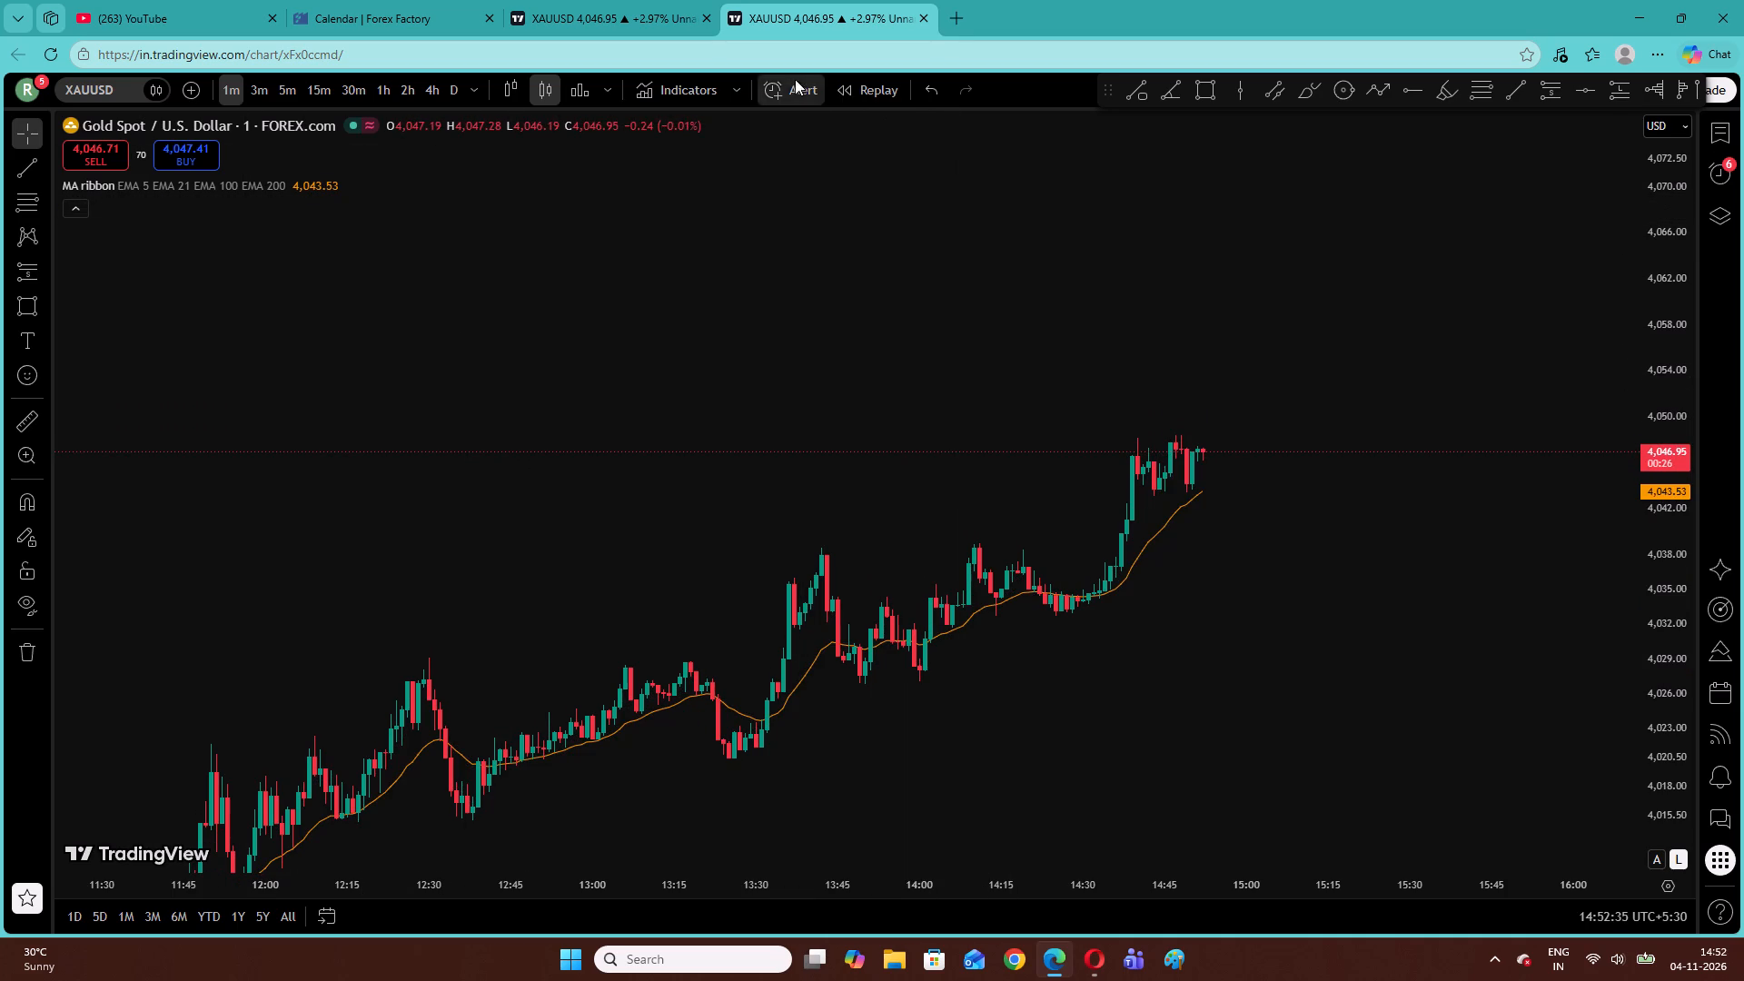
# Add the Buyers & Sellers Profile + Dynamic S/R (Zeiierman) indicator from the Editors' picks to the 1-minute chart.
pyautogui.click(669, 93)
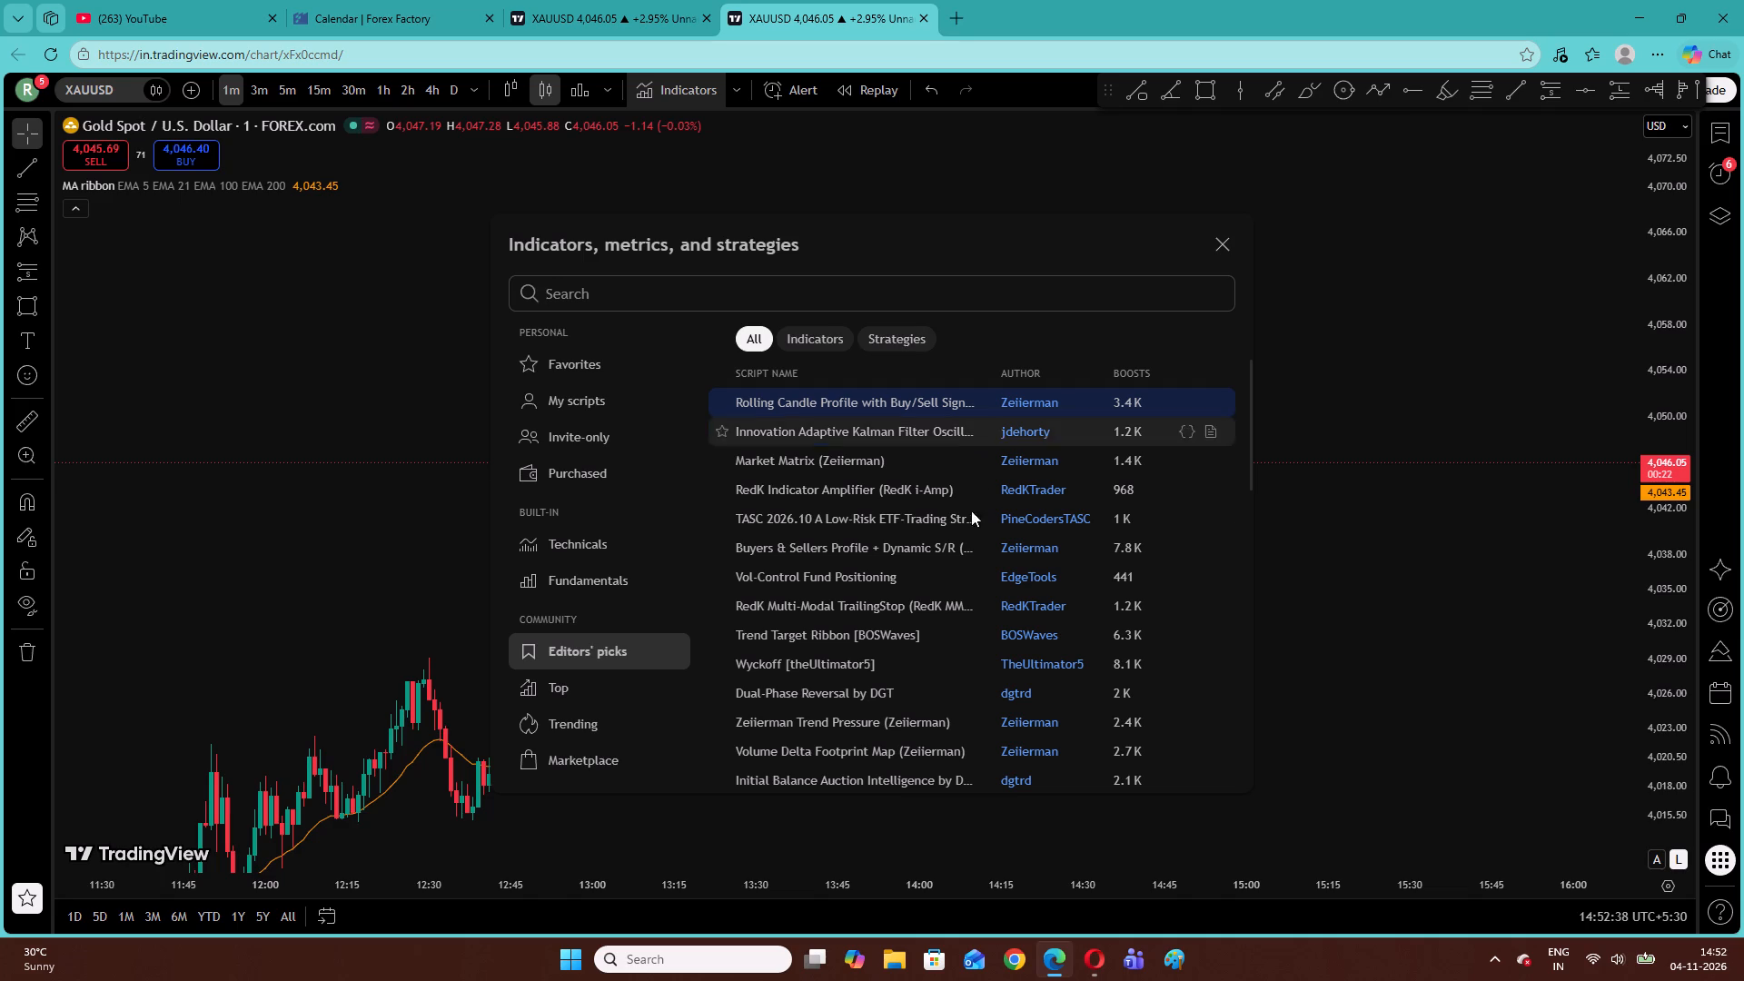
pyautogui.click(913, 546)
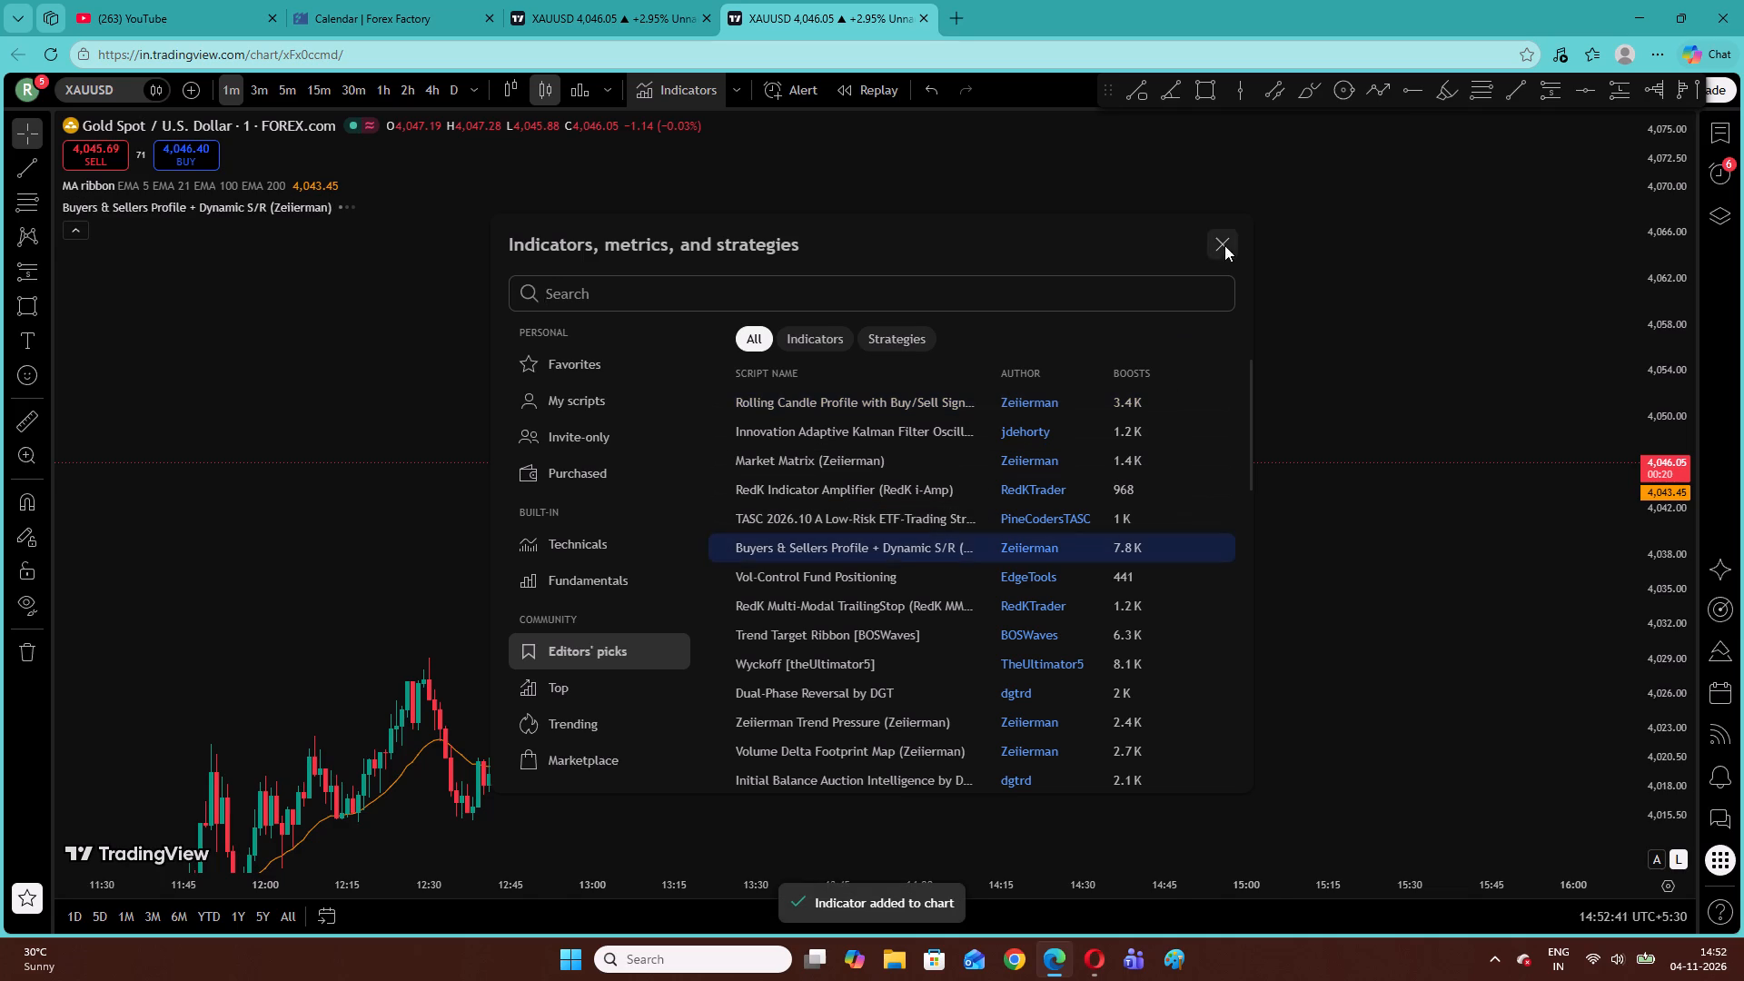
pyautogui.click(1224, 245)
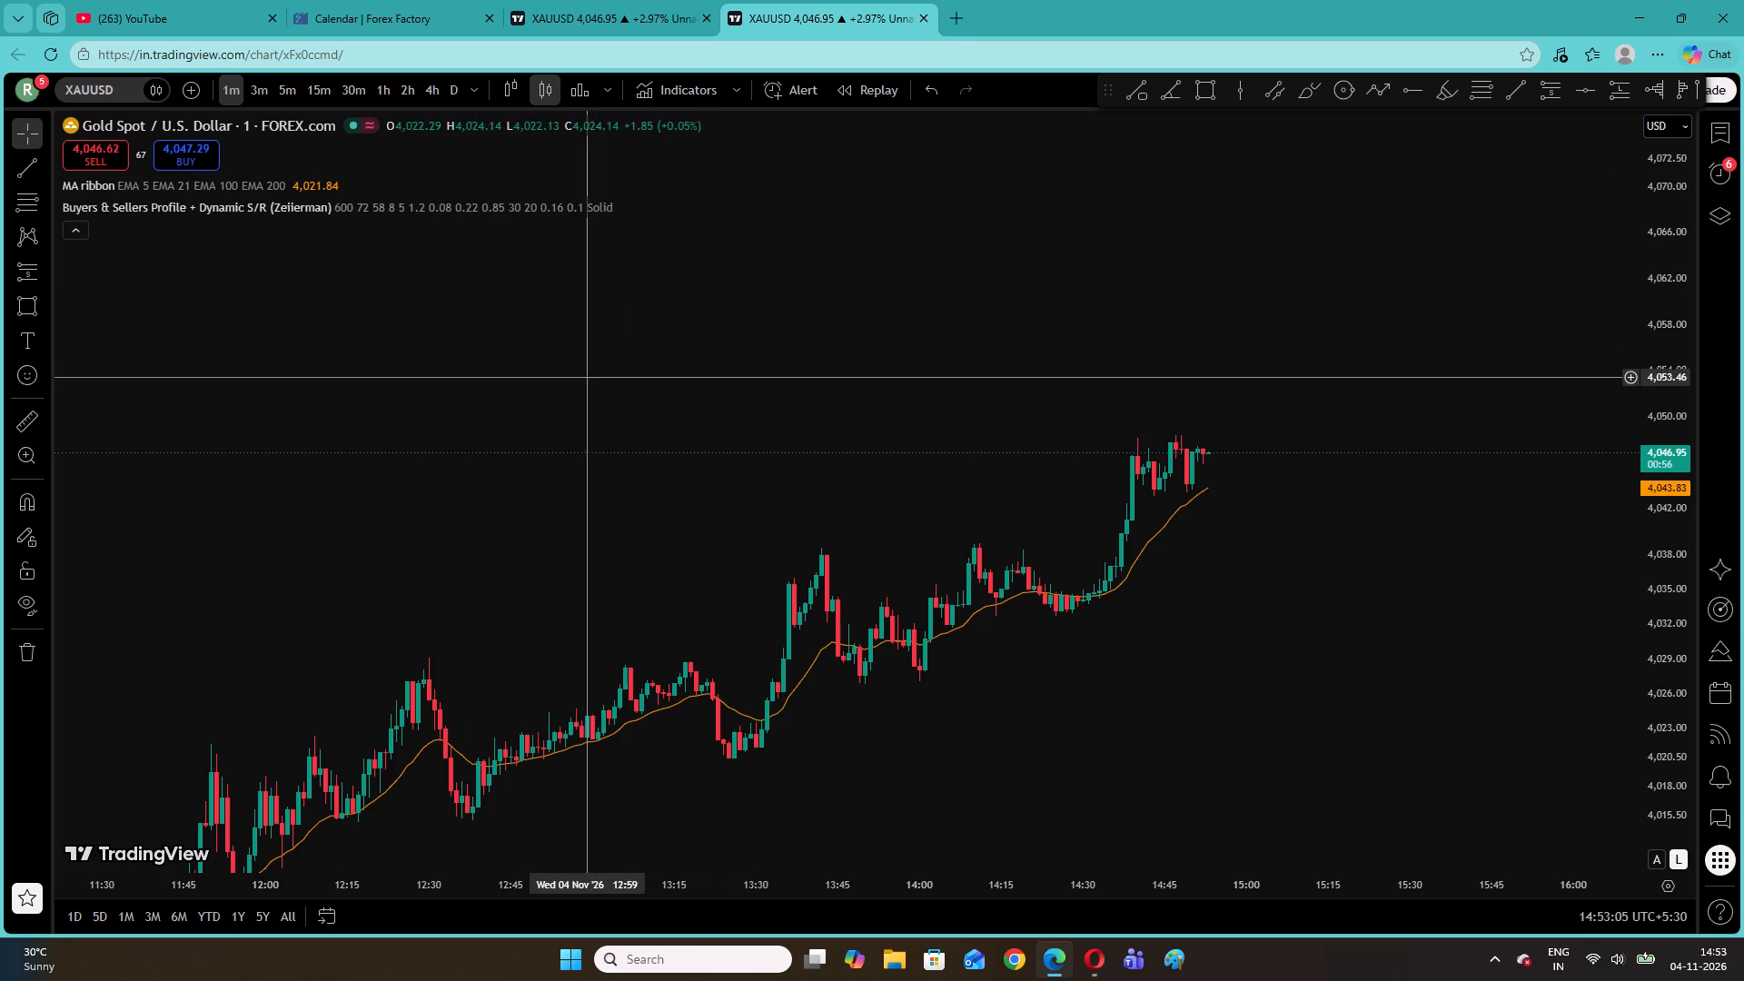
# Inspect the 1-minute chart from early morning to the latest candles for the Buyers & Sellers Profile's output, and review the indicator's input settings.
pyautogui.moveTo(776, 571); pyautogui.dragTo(1216, 325)
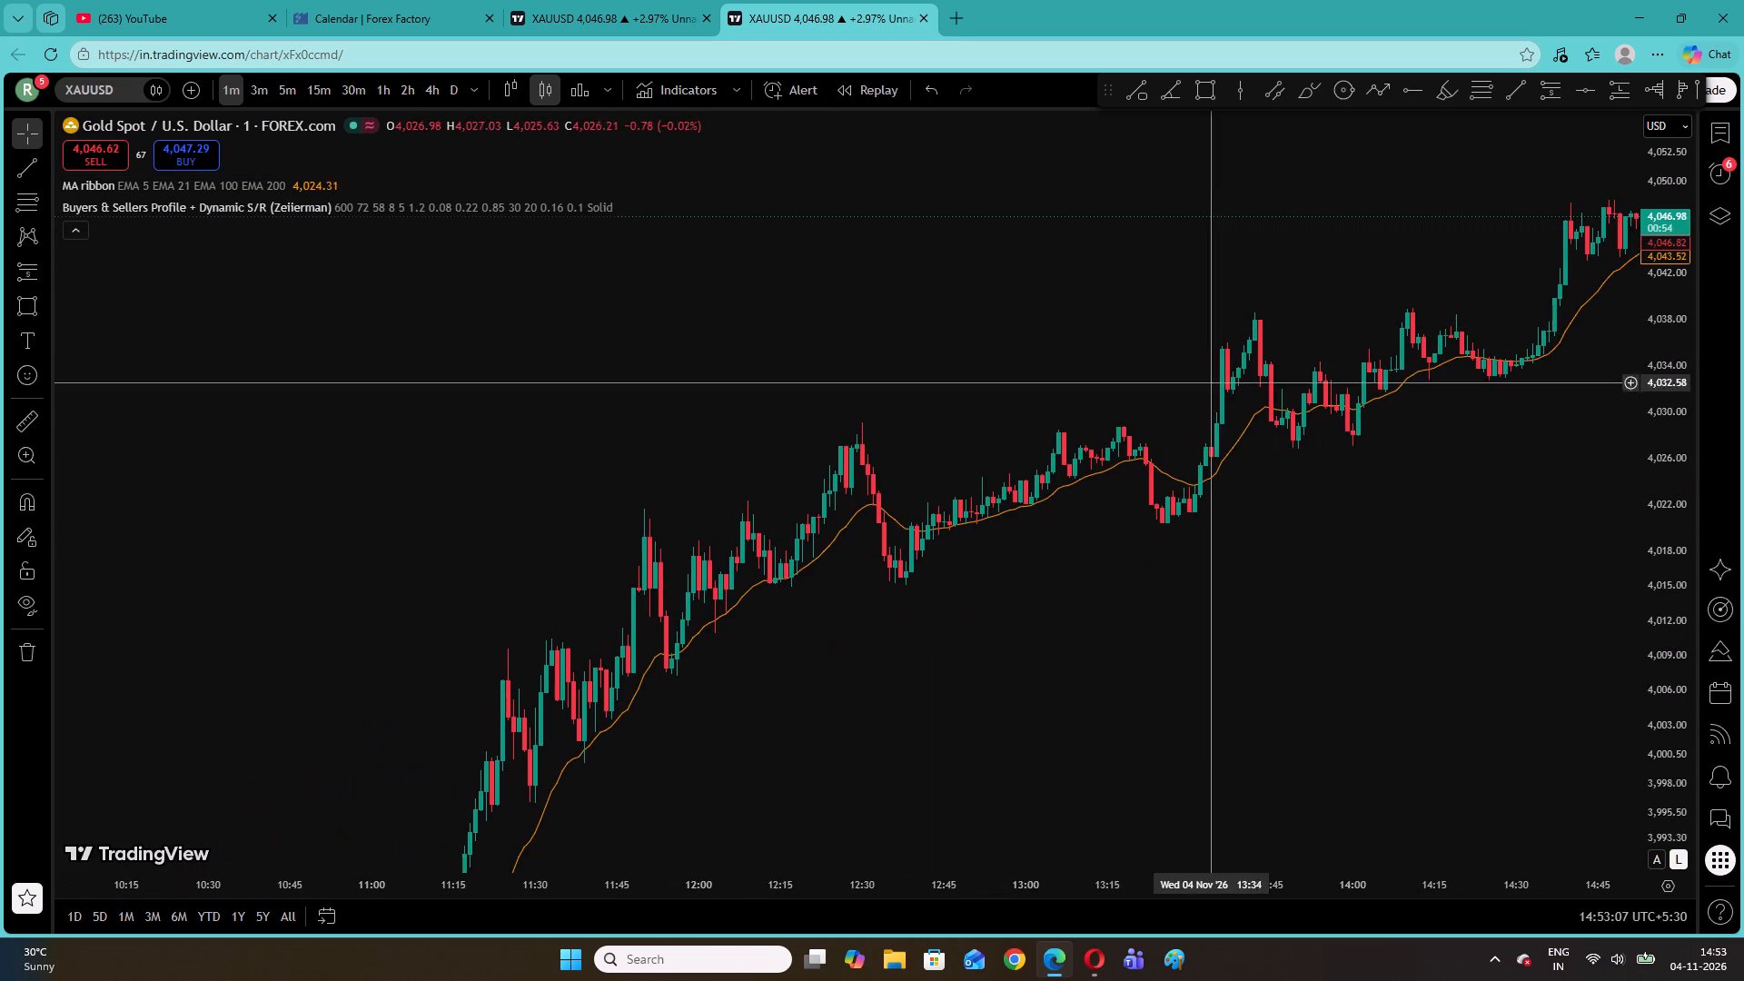
pyautogui.moveTo(933, 659); pyautogui.dragTo(1342, 292)
pyautogui.moveTo(1043, 619); pyautogui.dragTo(1447, 125)
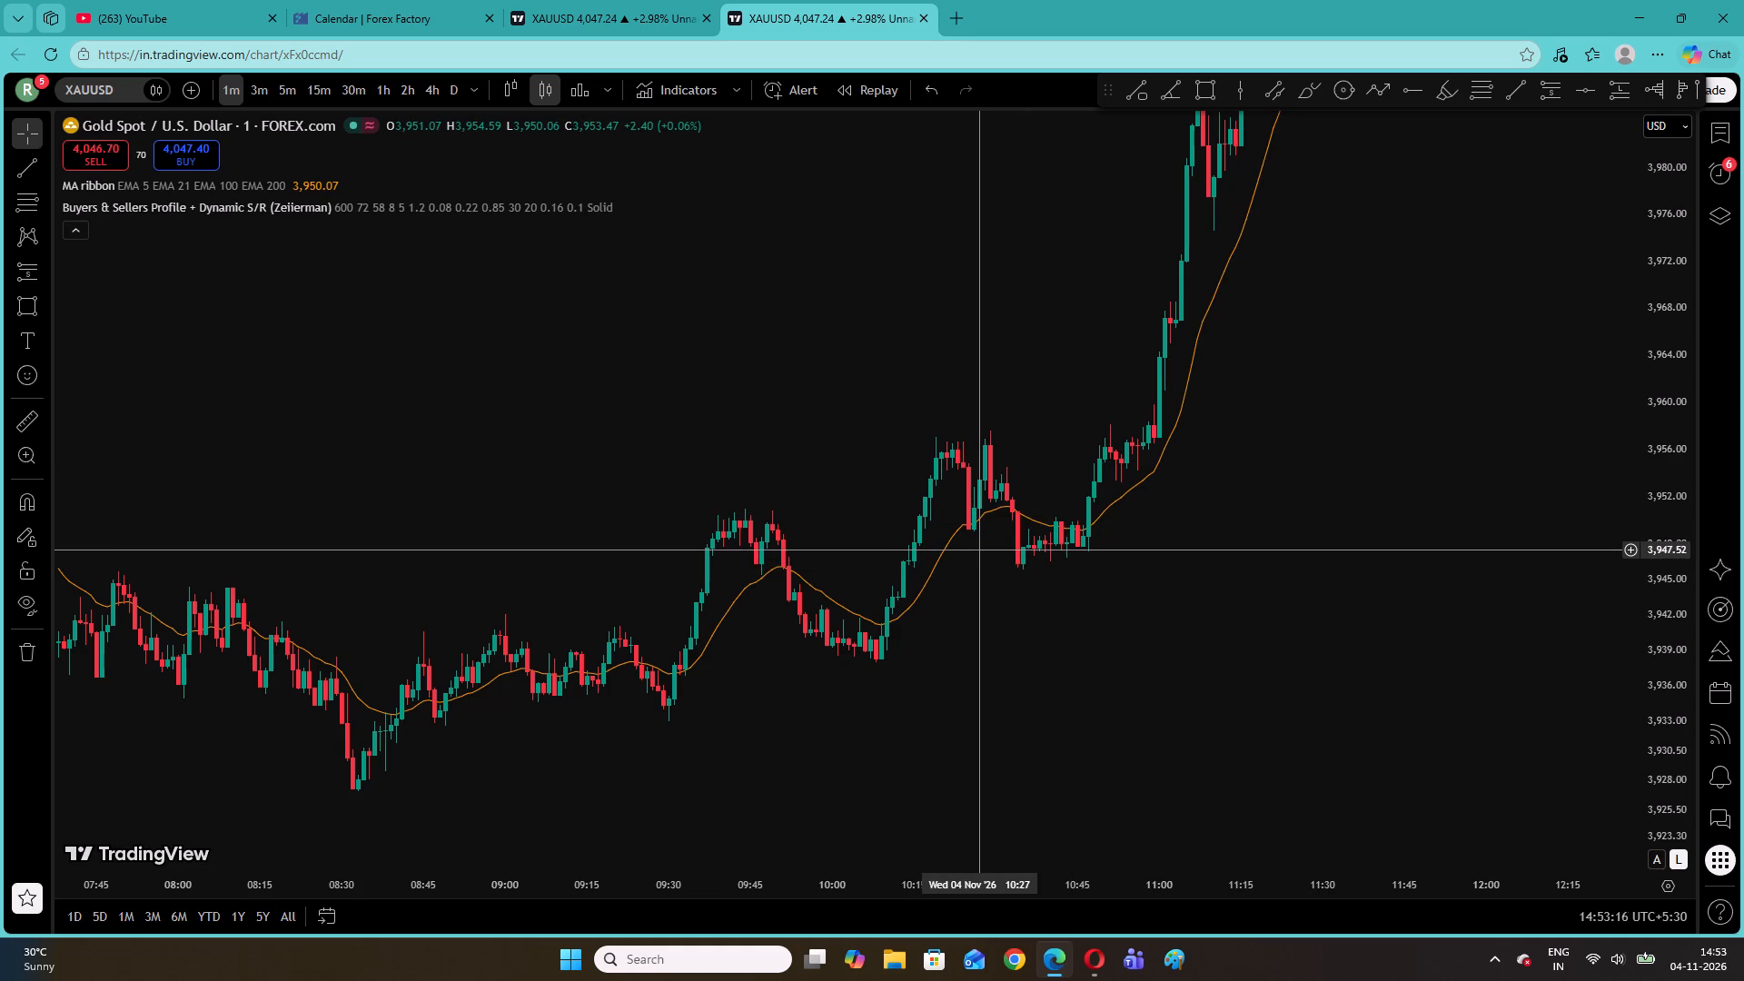
pyautogui.moveTo(778, 459); pyautogui.dragTo(1142, 368)
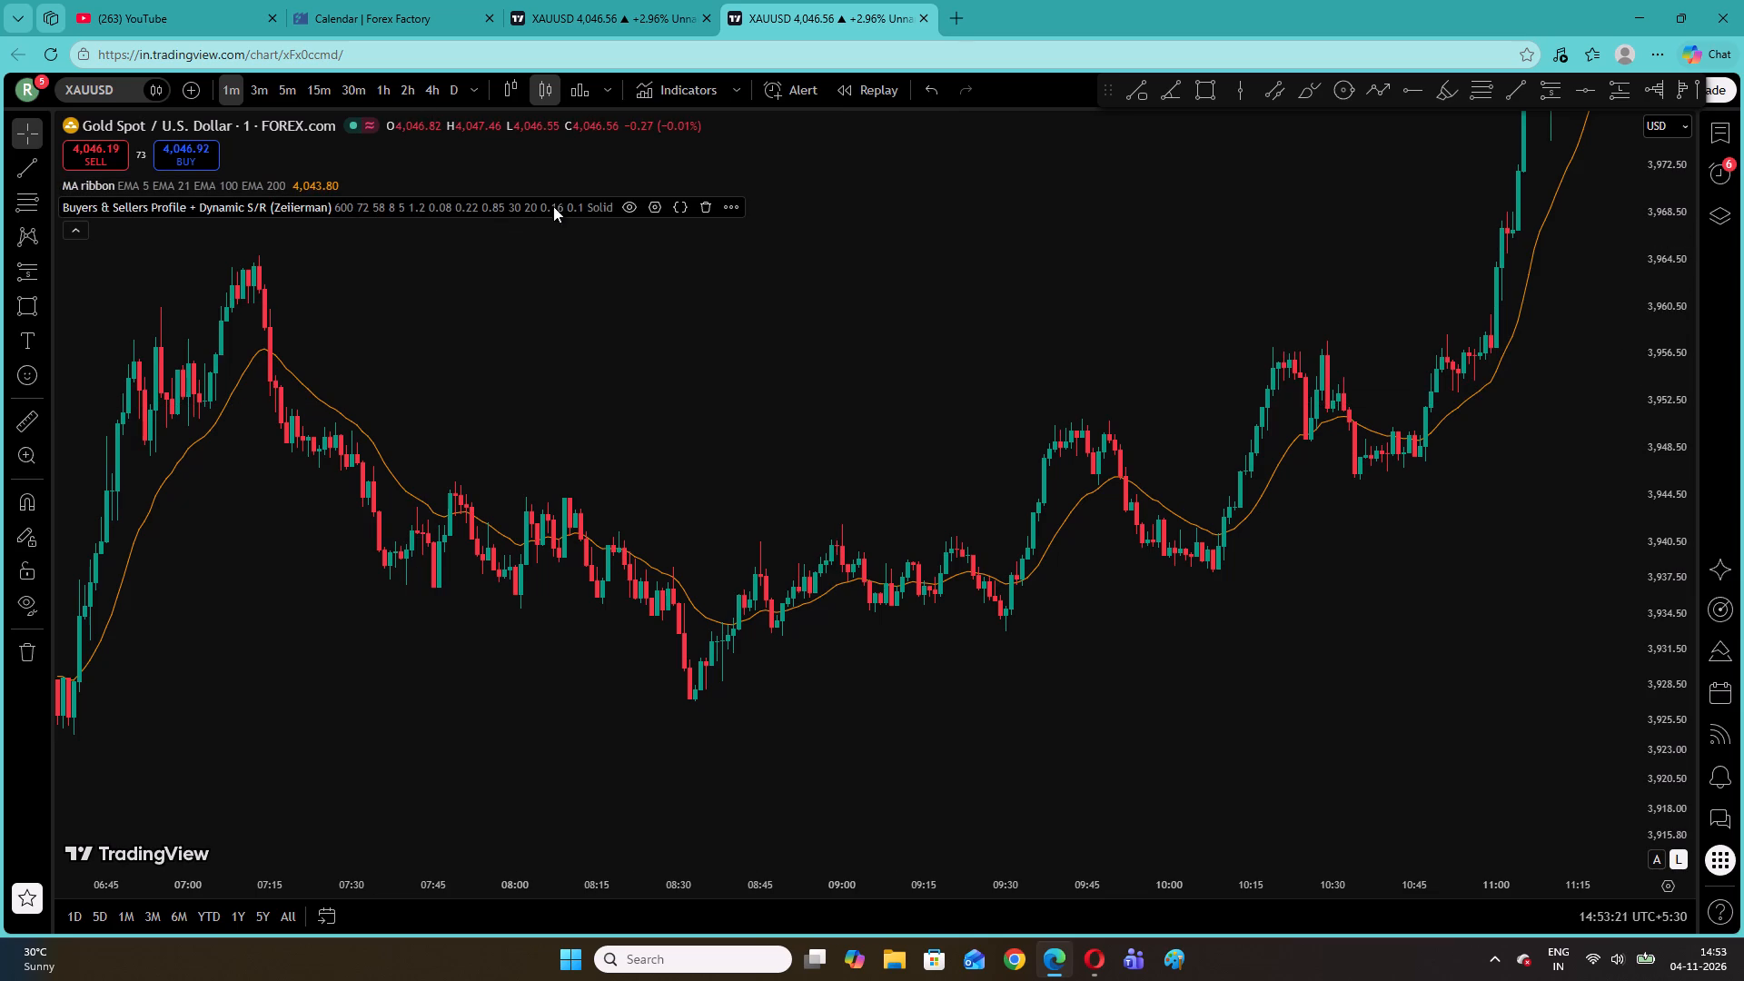
pyautogui.click(649, 206)
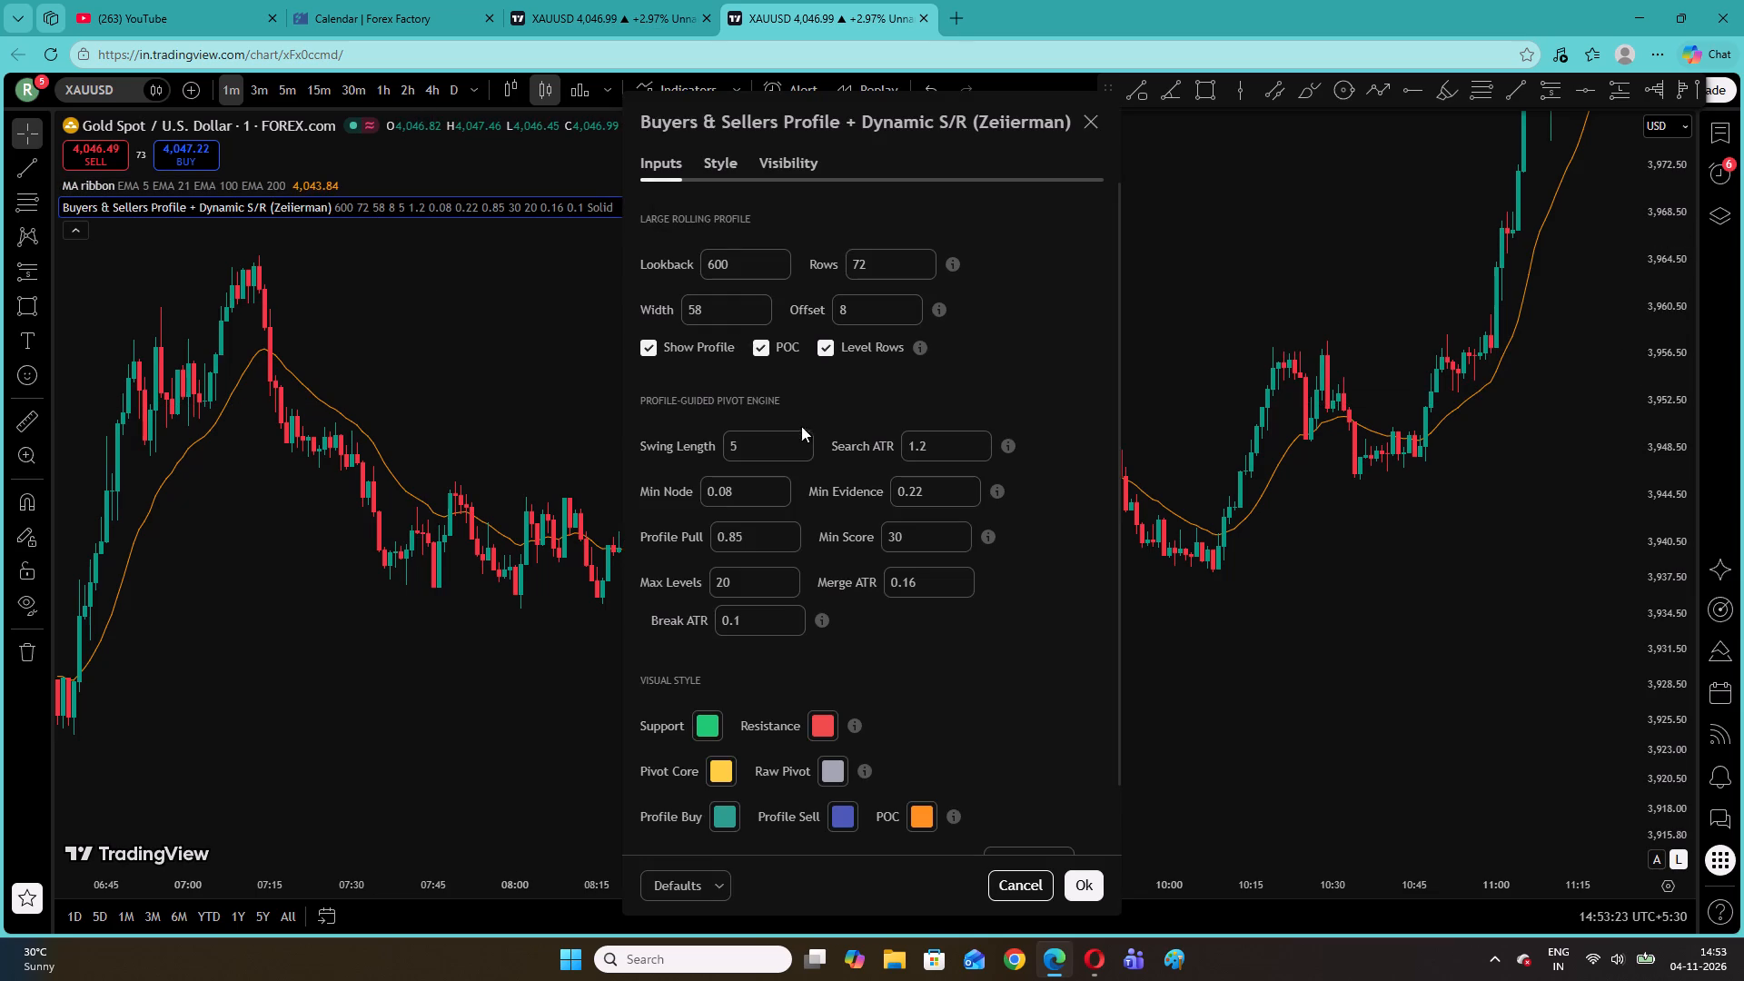
pyautogui.click(491, 386)
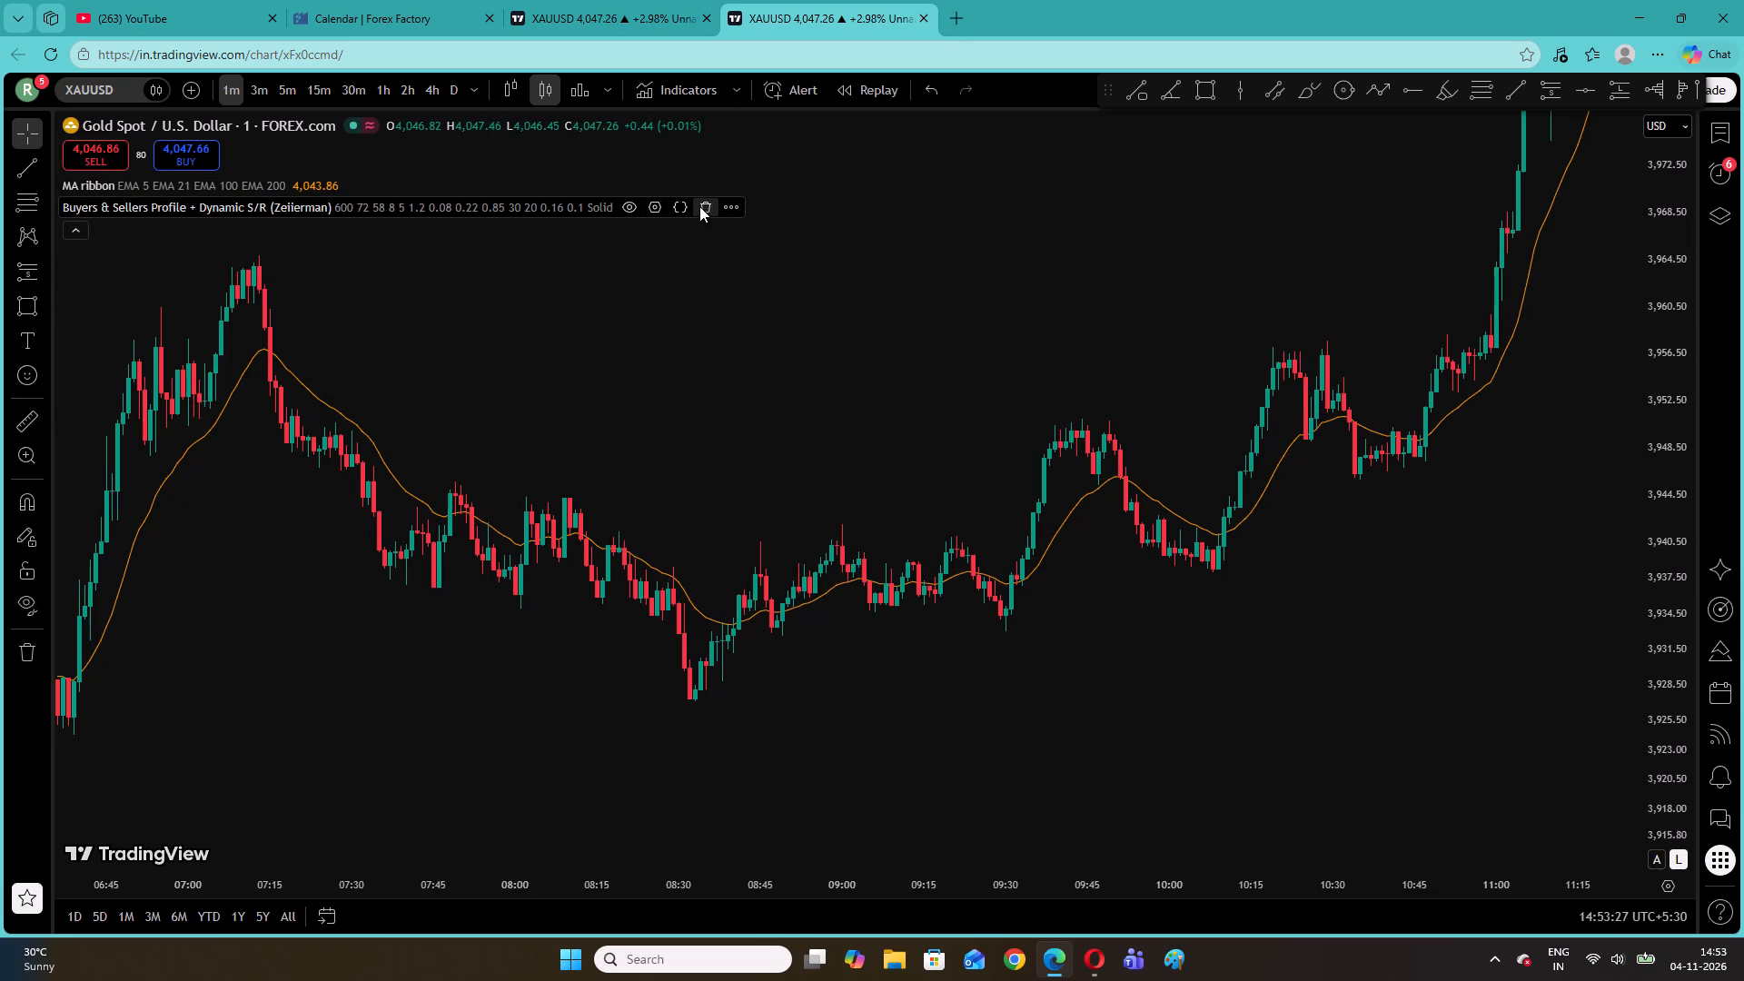
pyautogui.moveTo(1680, 227); pyautogui.dragTo(826, 712)
pyautogui.moveTo(1268, 364); pyautogui.dragTo(79, 650)
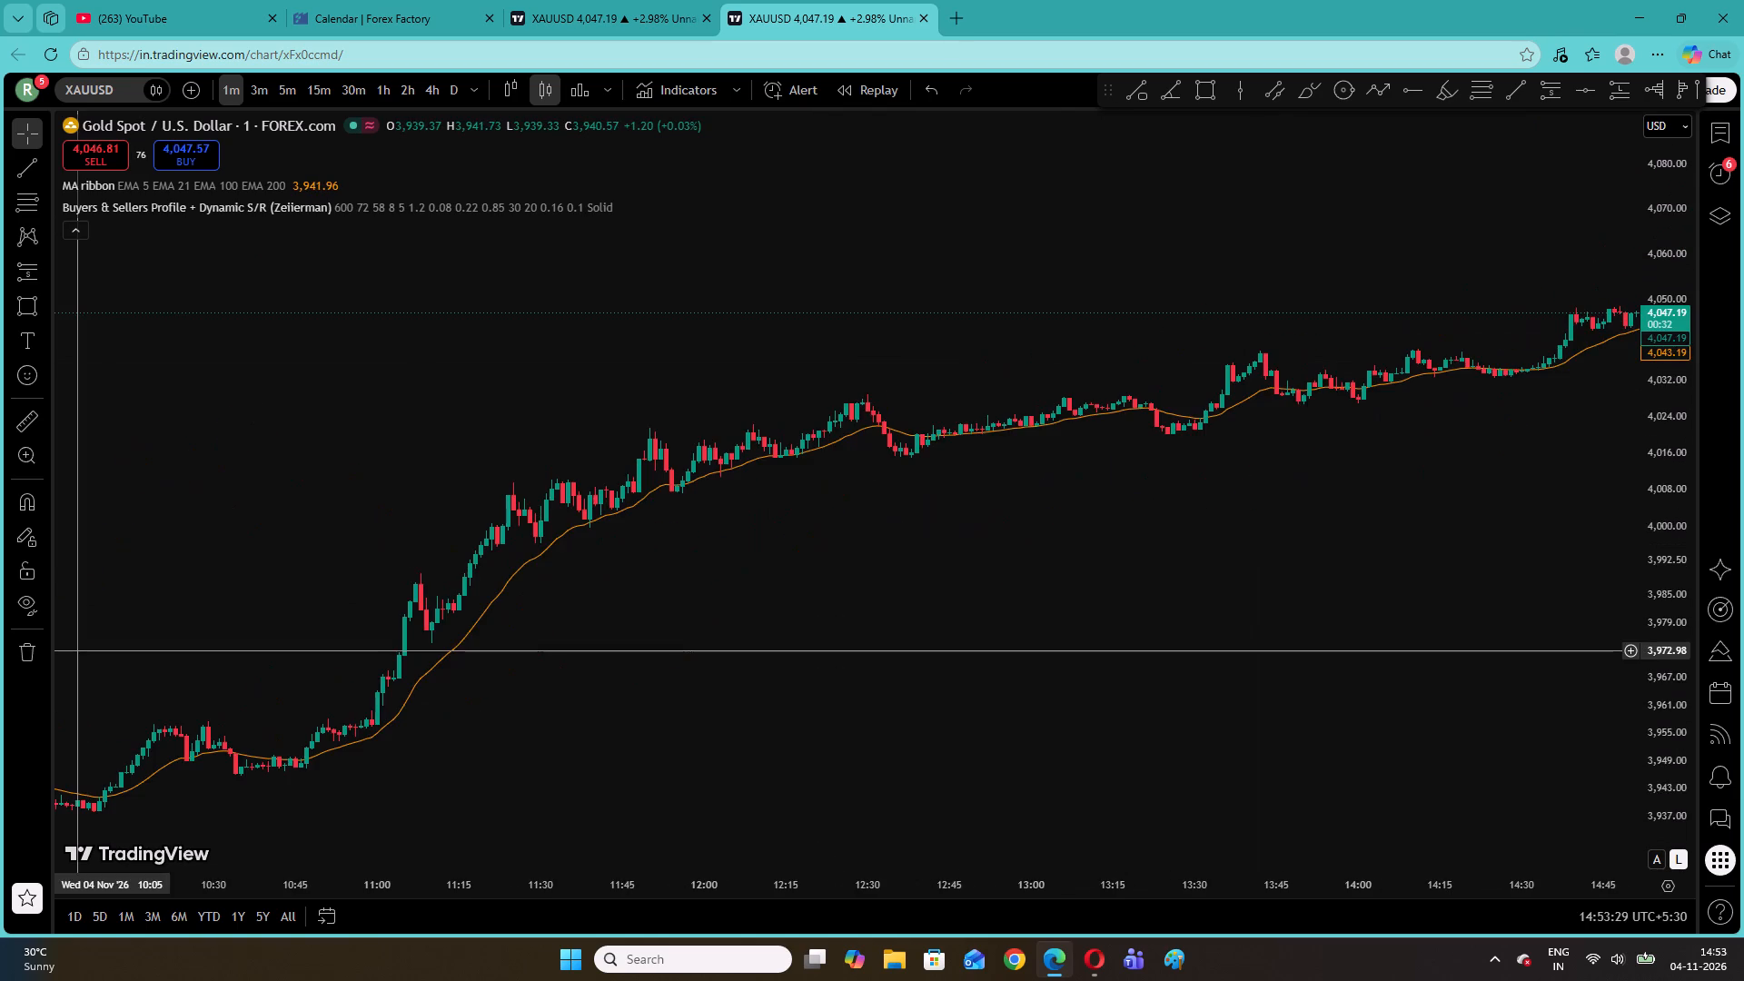
pyautogui.moveTo(79, 650); pyautogui.dragTo(79, 649)
pyautogui.moveTo(1082, 500); pyautogui.dragTo(128, 659)
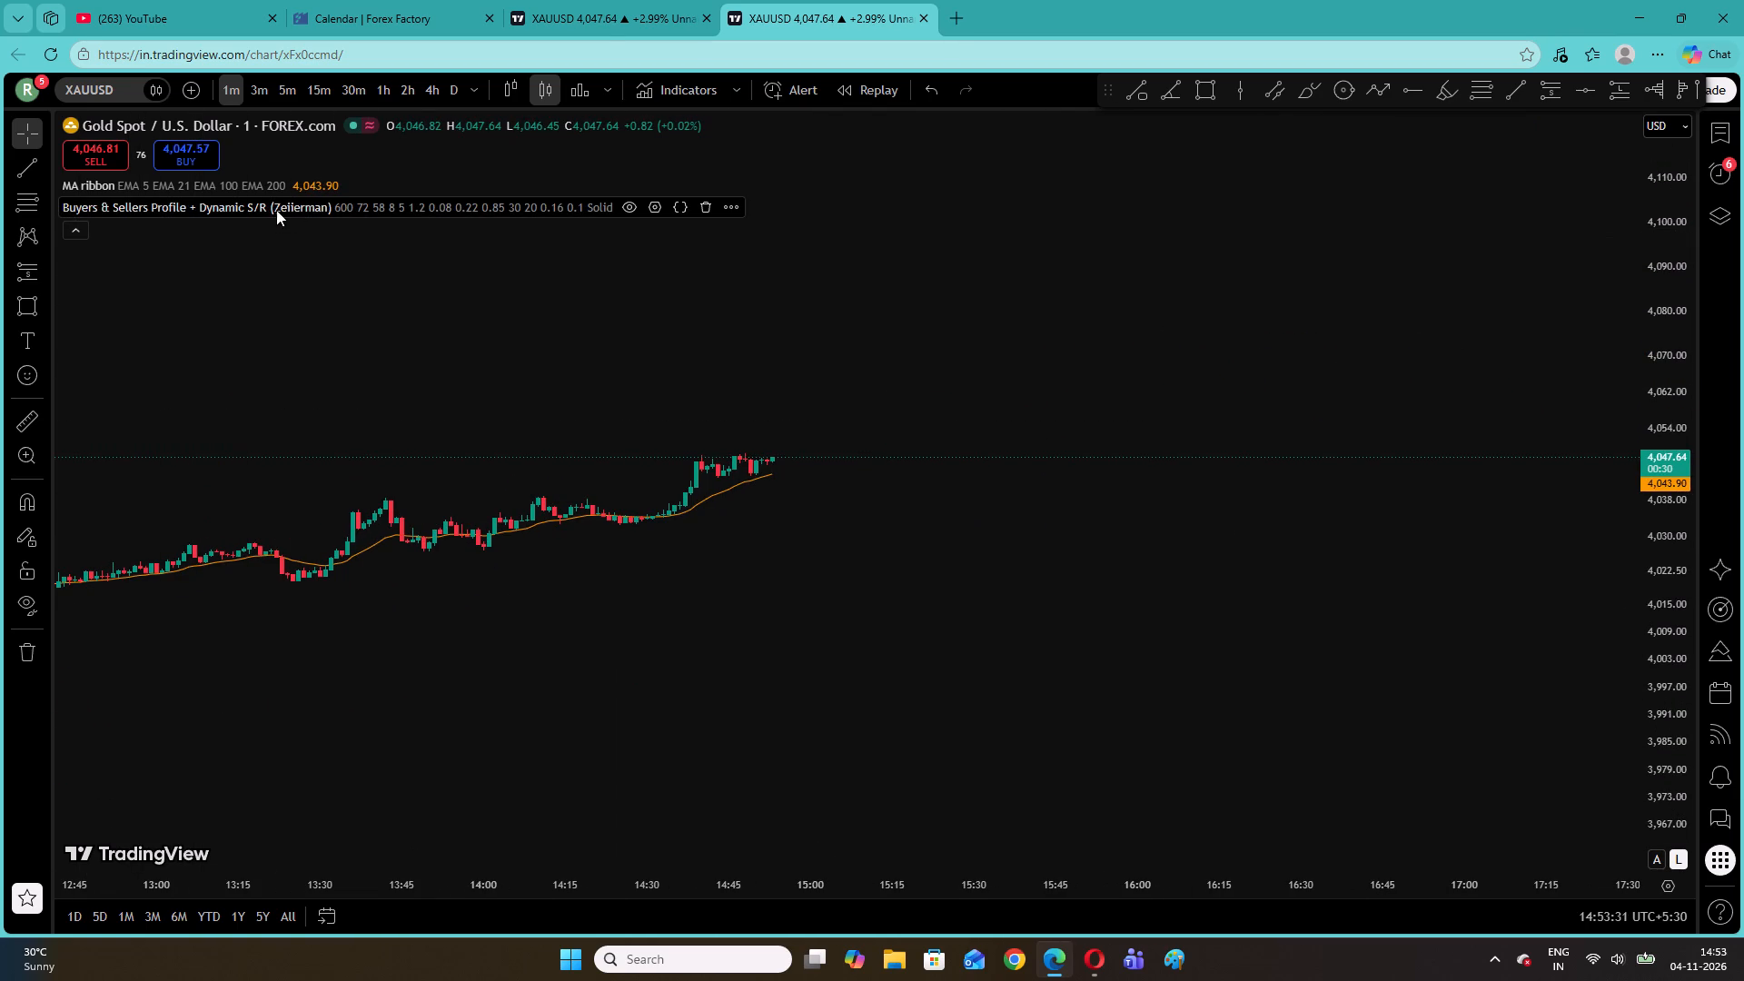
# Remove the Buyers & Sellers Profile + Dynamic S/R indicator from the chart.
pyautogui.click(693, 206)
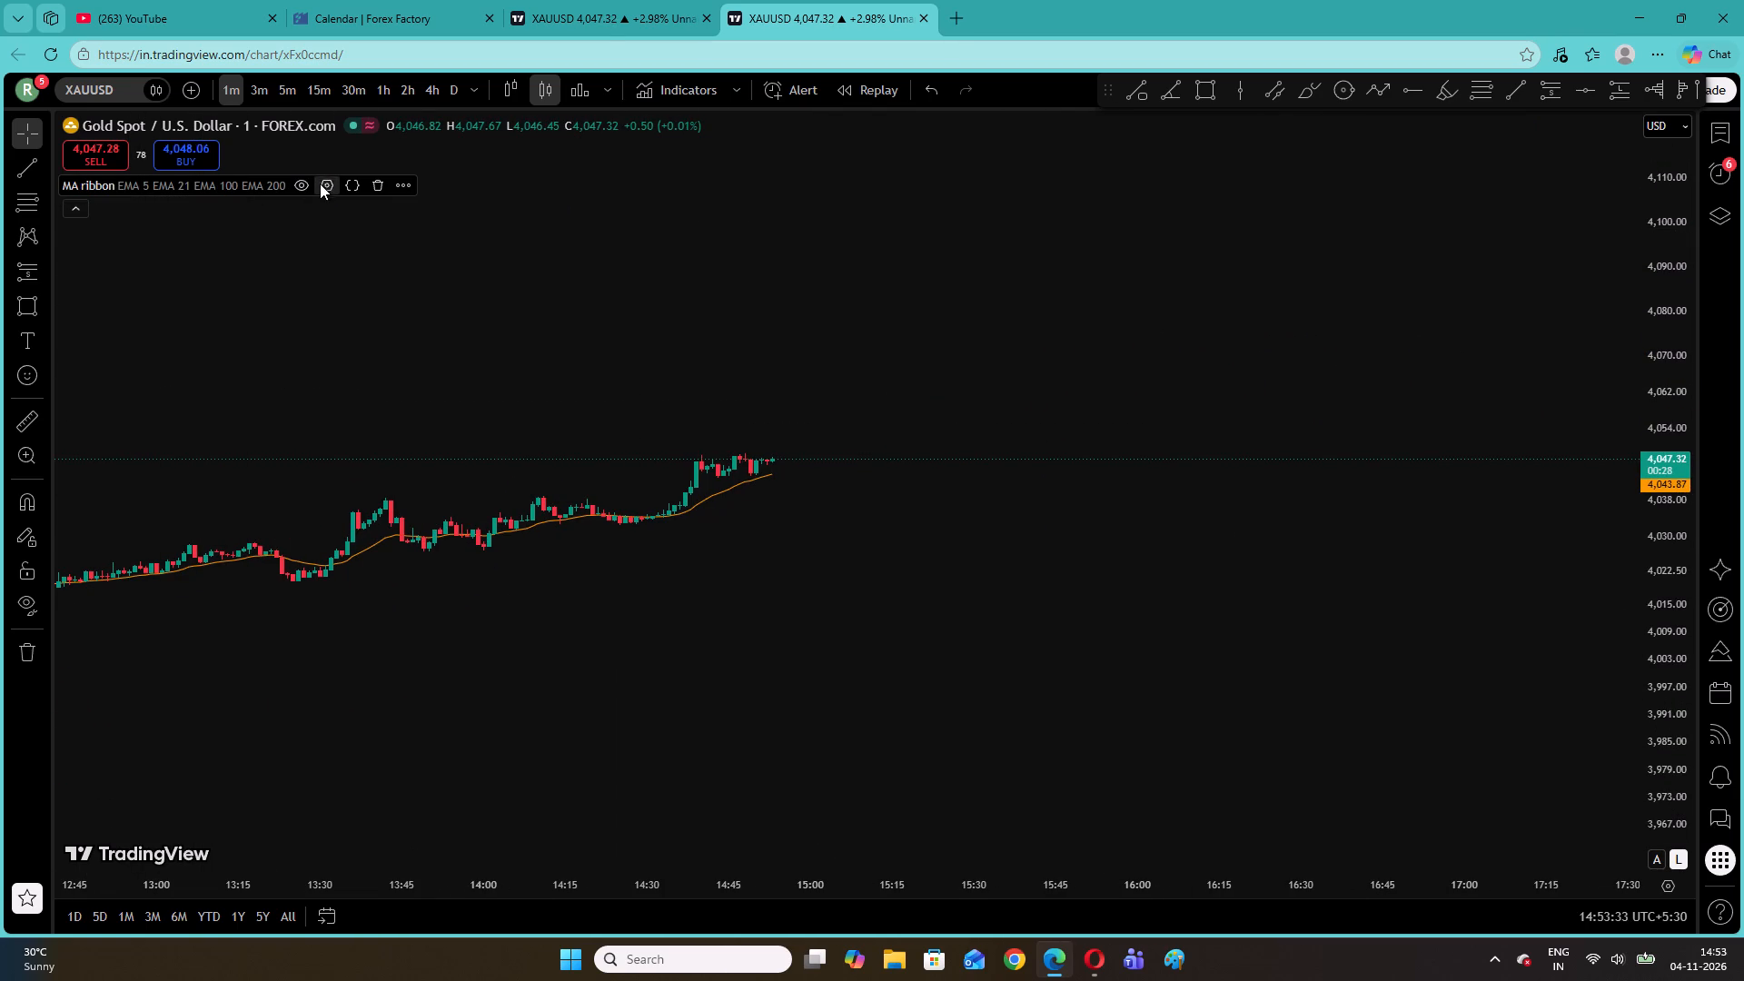
# Enable MA #4, the 200-period EMA, in the MA ribbon alongside the 21 EMA.
pyautogui.click(324, 181)
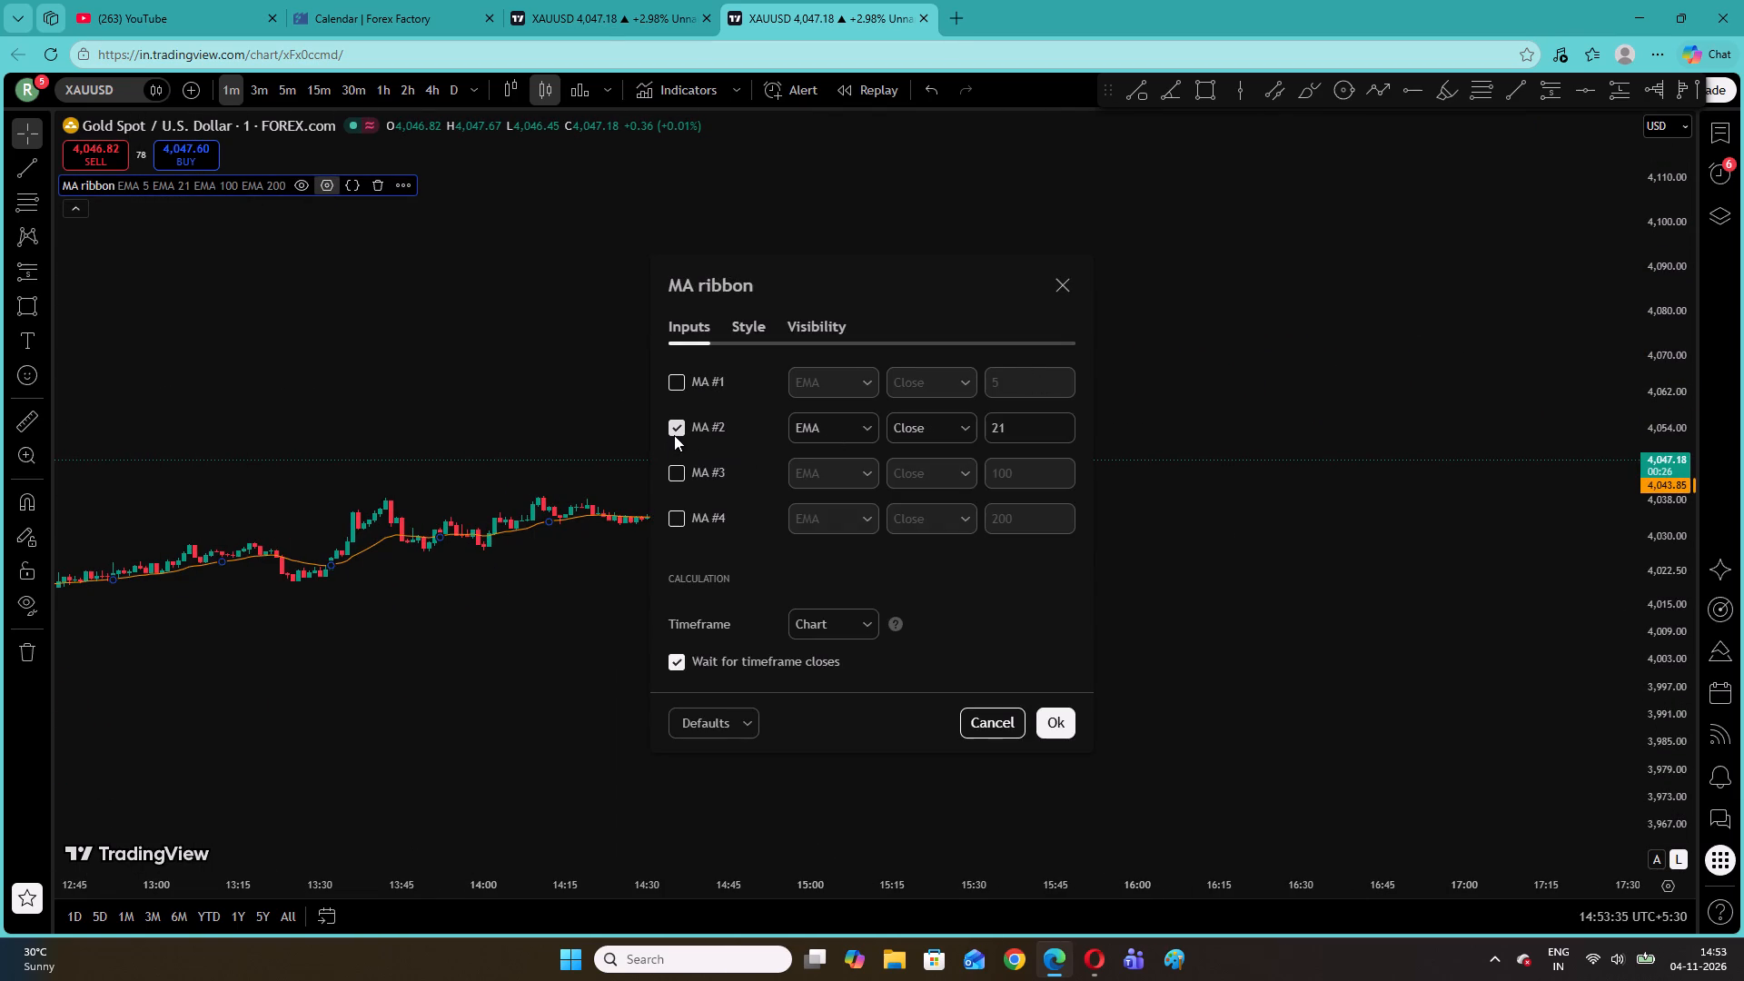
pyautogui.click(676, 510)
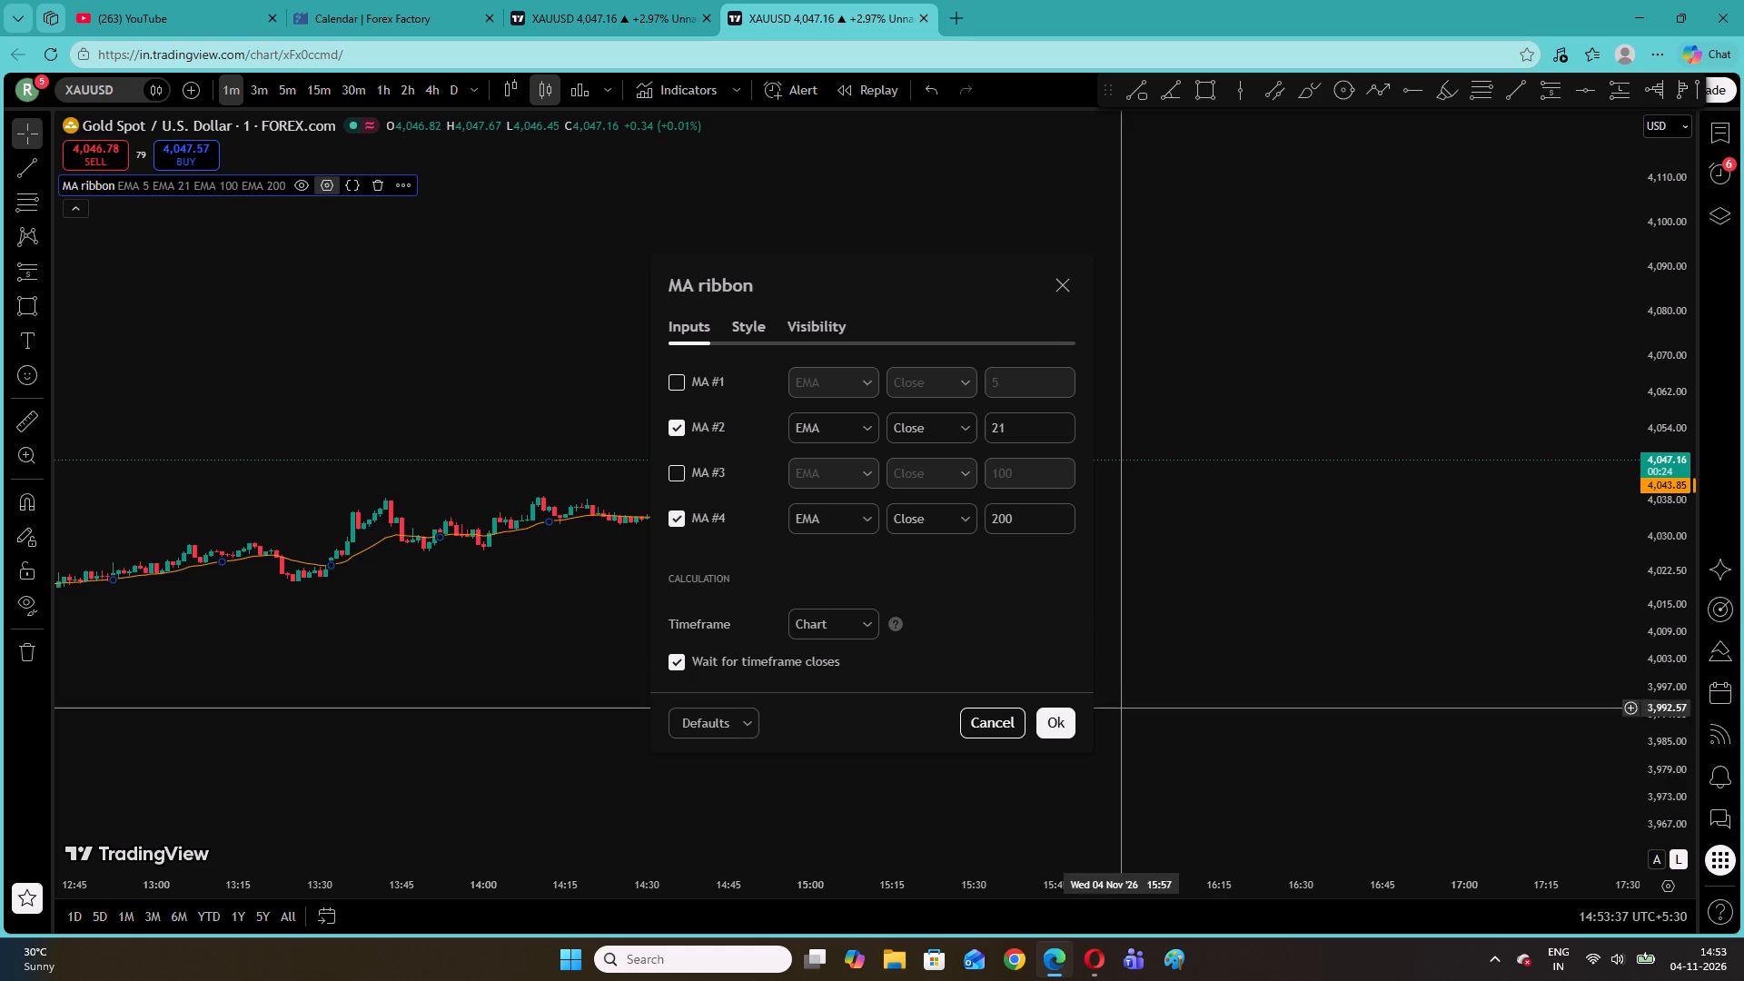
pyautogui.click(1058, 713)
# Examine how price moves around the 21 and 200 EMAs on the 1-minute chart between early morning and late morning.
pyautogui.moveTo(971, 613); pyautogui.dragTo(1626, 424)
pyautogui.moveTo(569, 761); pyautogui.dragTo(1439, 566)
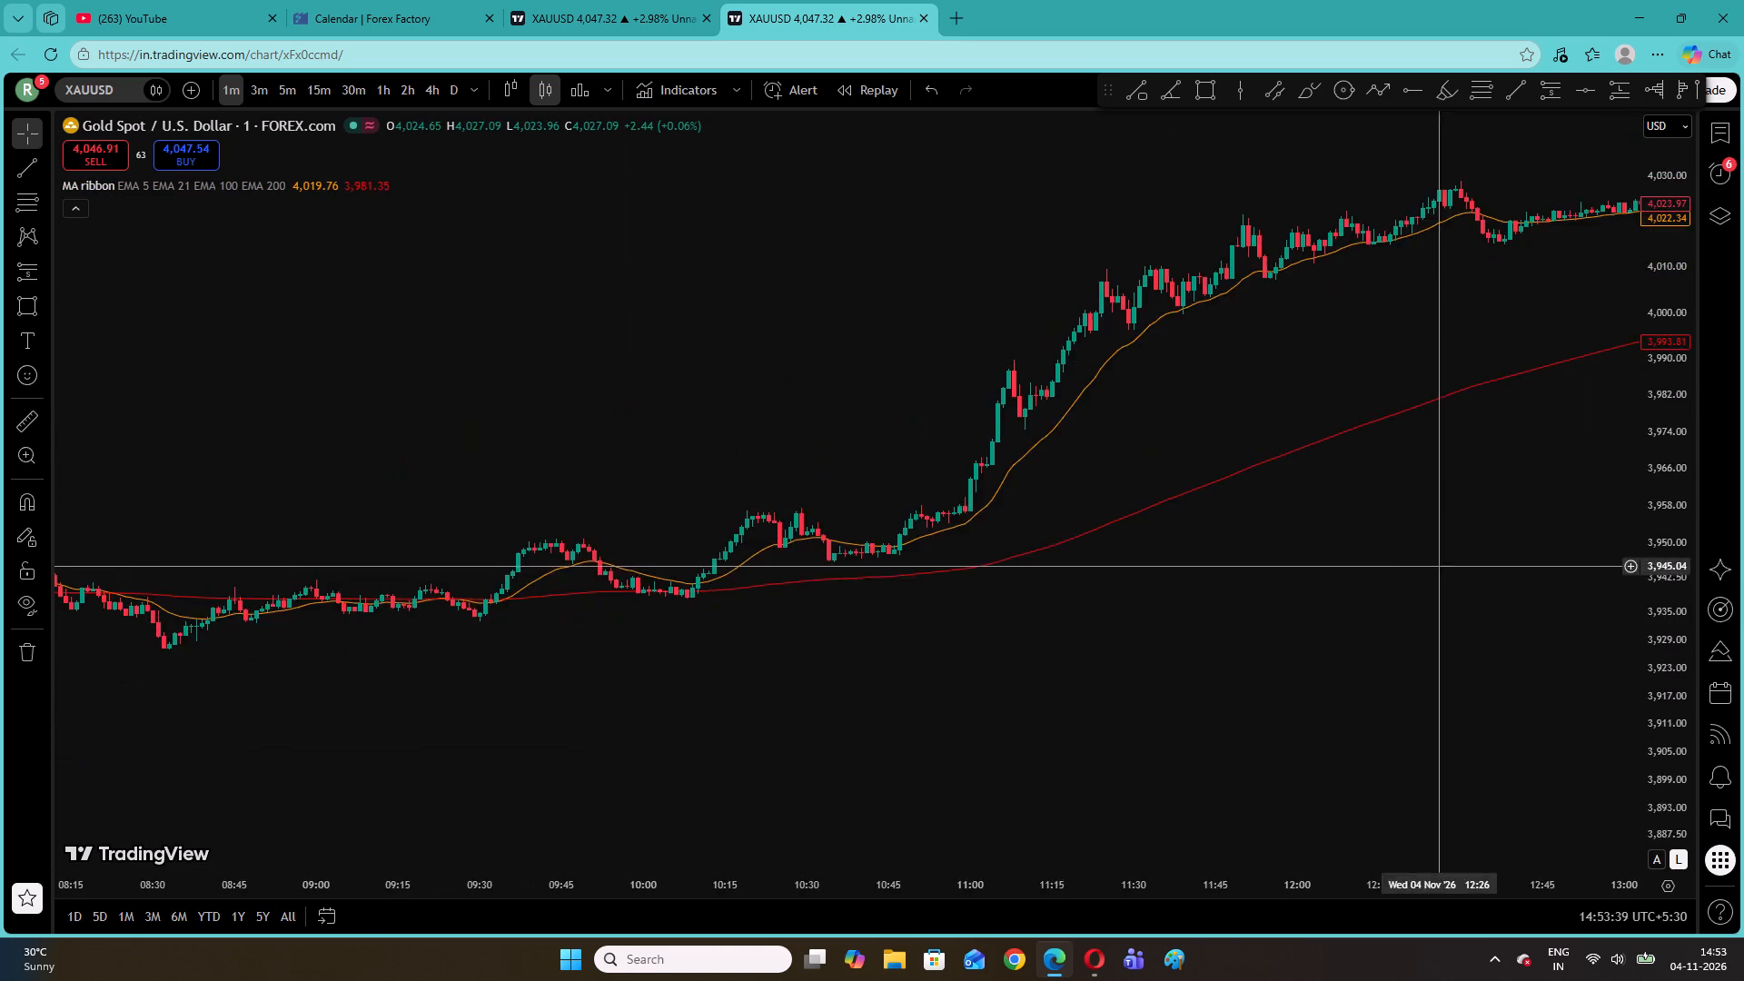
pyautogui.moveTo(692, 704); pyautogui.dragTo(1093, 600)
pyautogui.moveTo(1648, 754); pyautogui.dragTo(1674, 235)
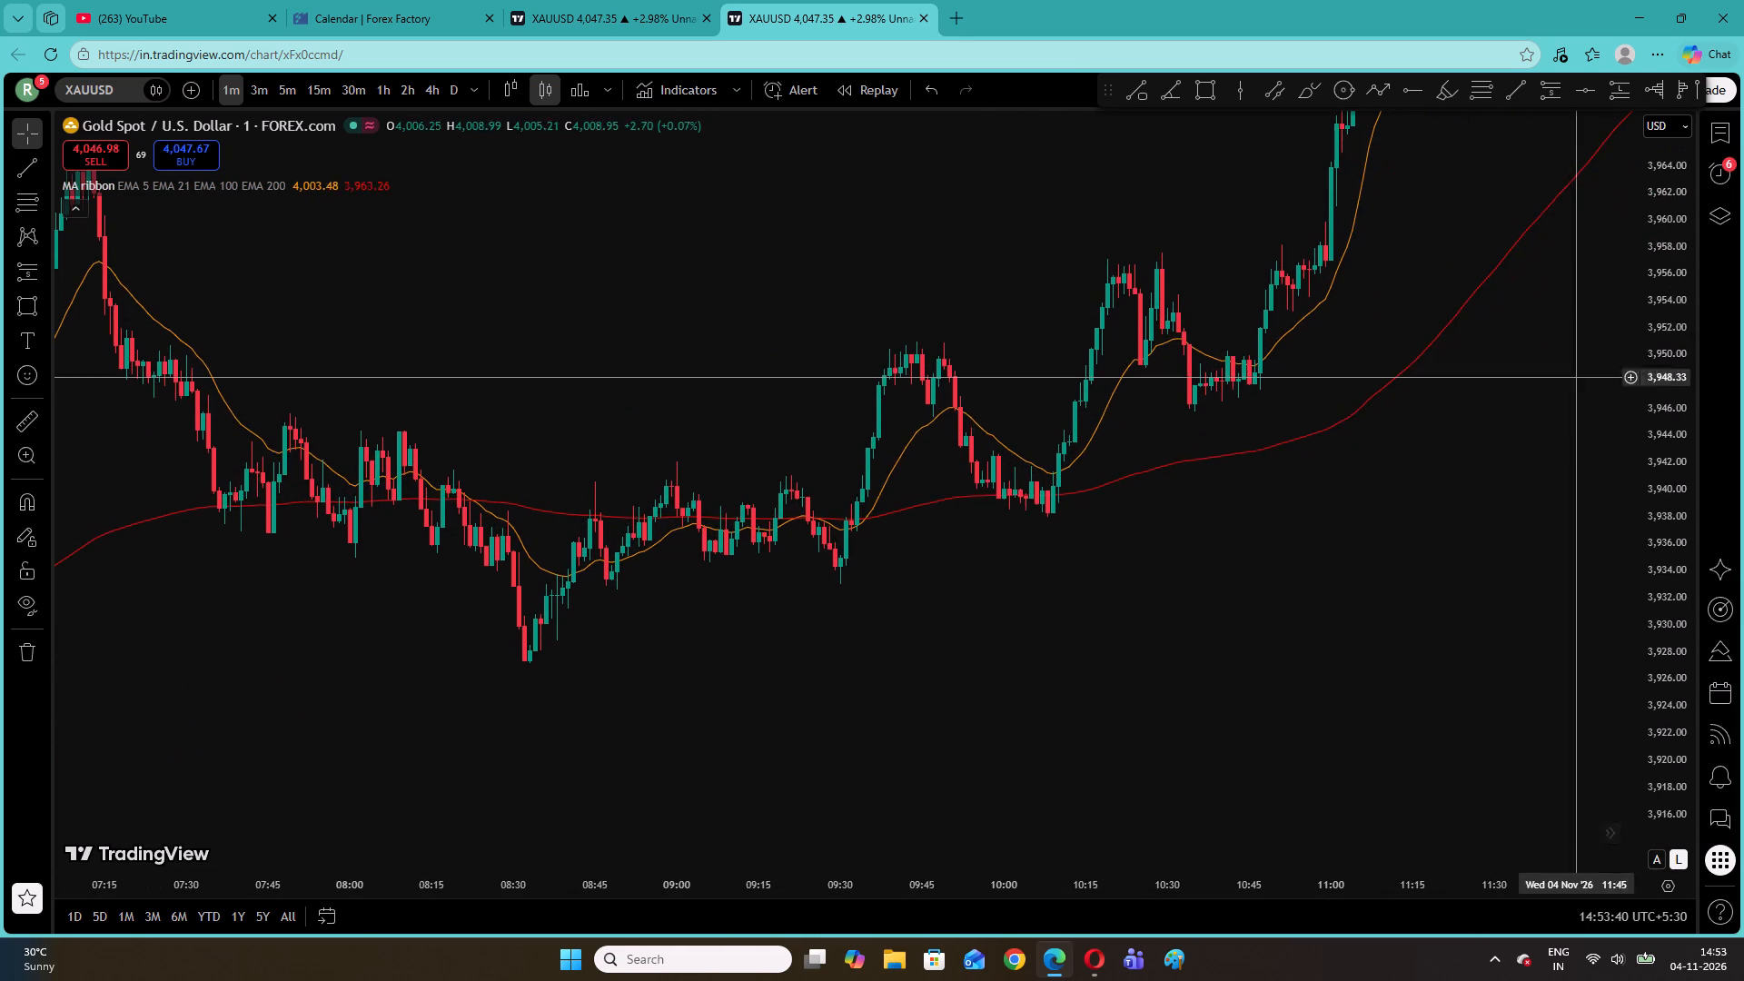
pyautogui.moveTo(675, 265); pyautogui.dragTo(1210, 316)
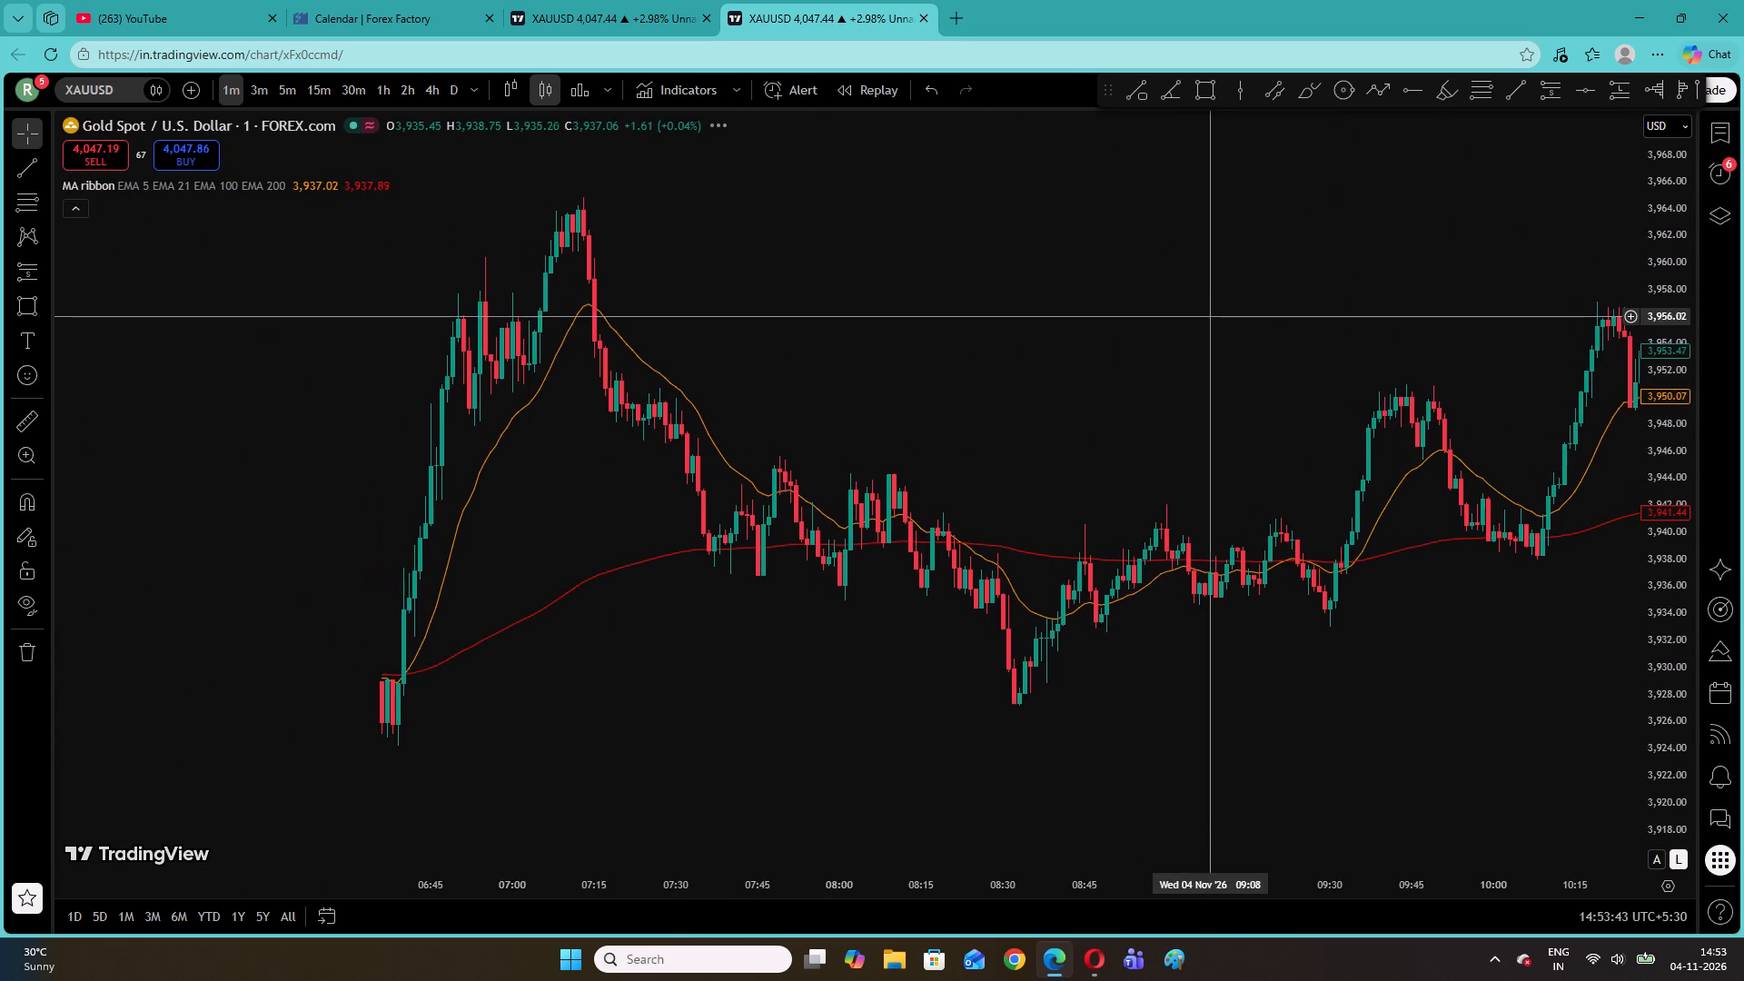
pyautogui.moveTo(791, 383); pyautogui.dragTo(1204, 360)
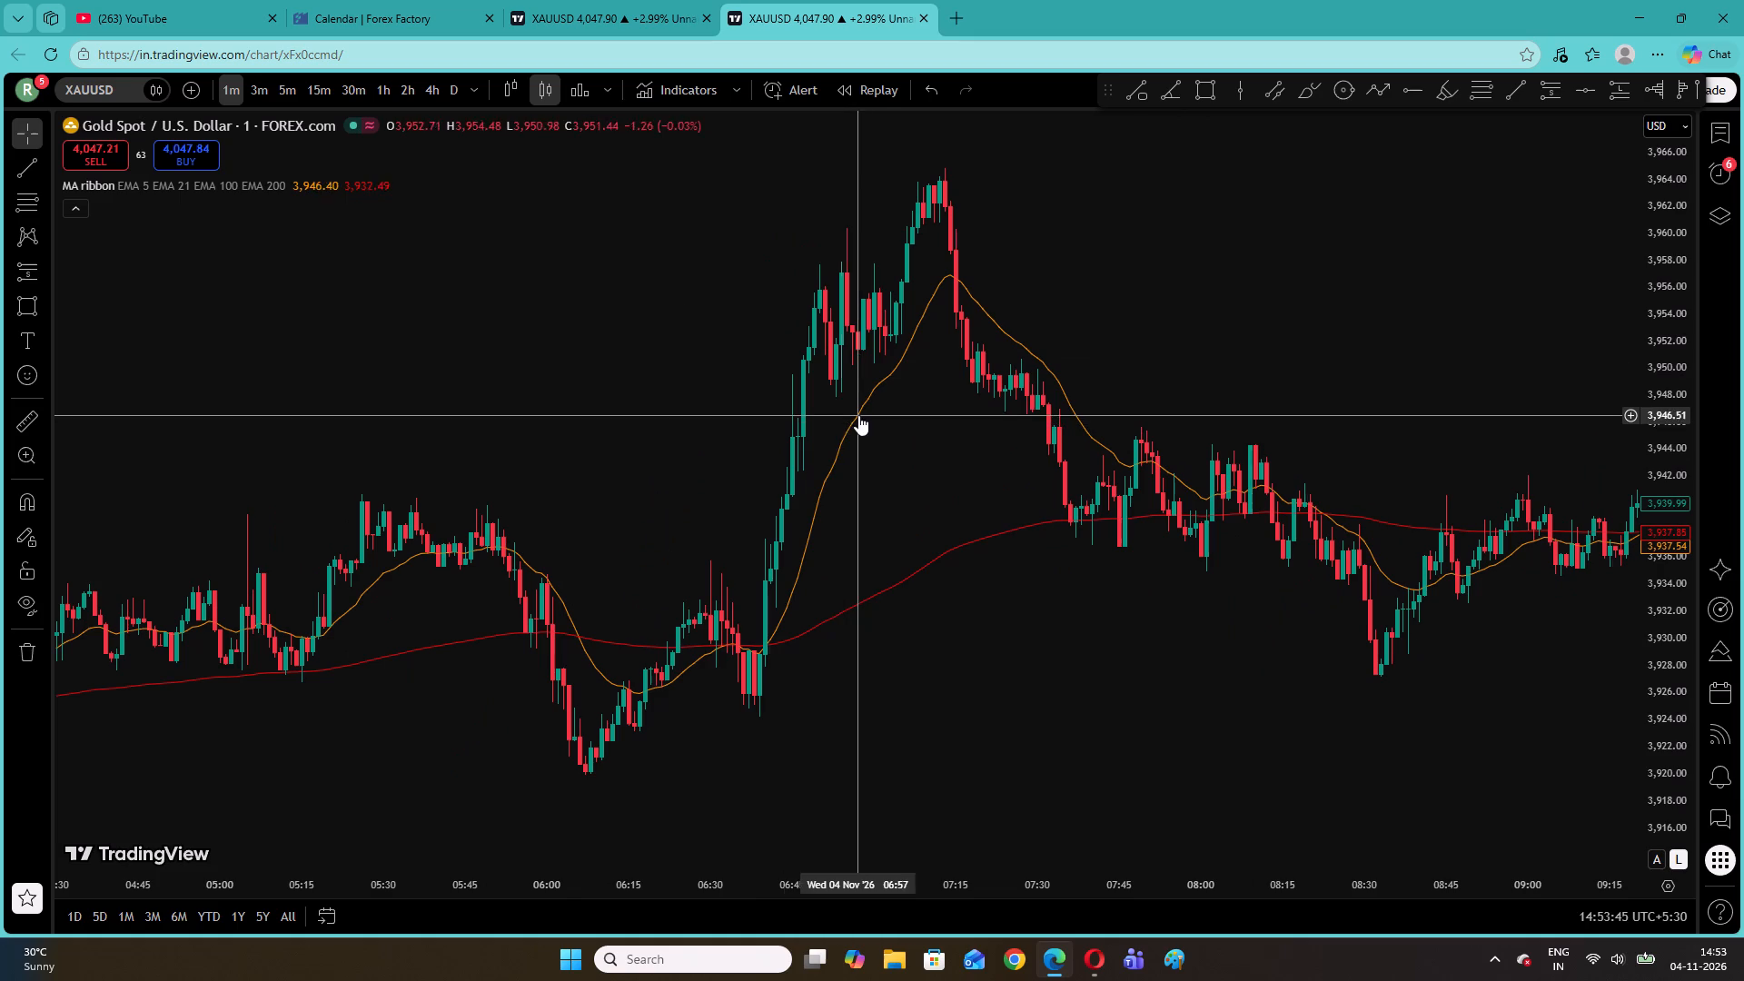
pyautogui.moveTo(1346, 247); pyautogui.dragTo(895, 256)
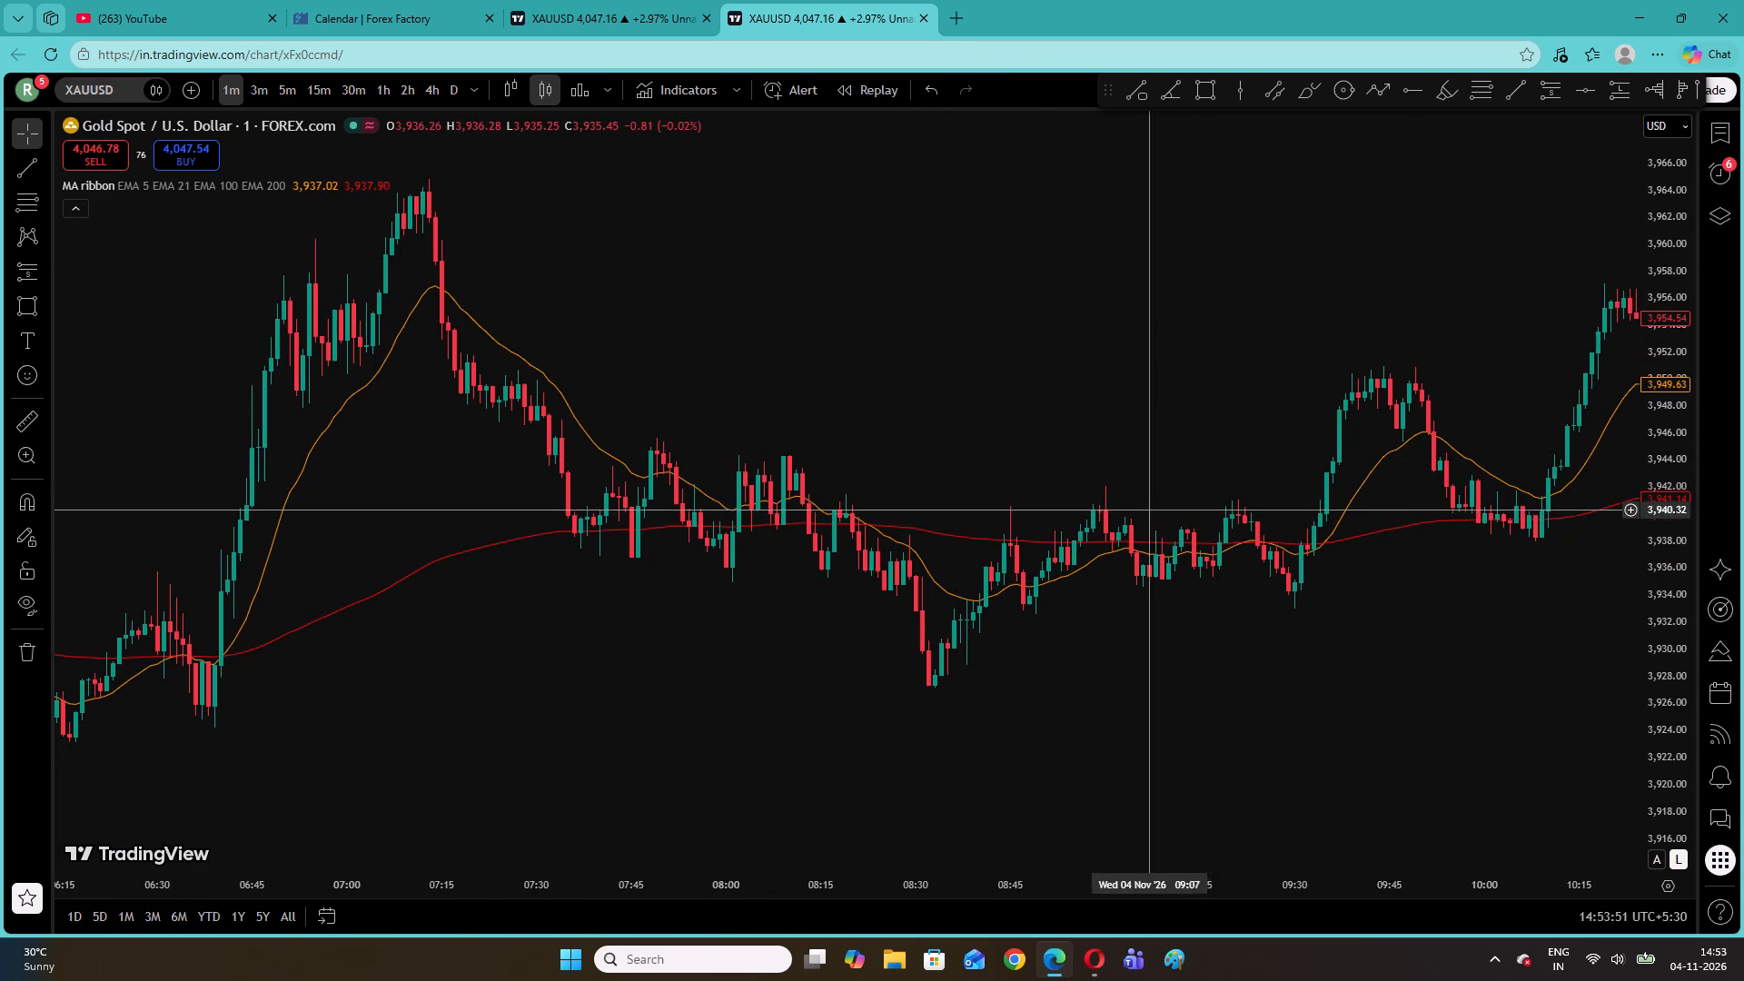
pyautogui.moveTo(1102, 500); pyautogui.dragTo(751, 508)
pyautogui.click(962, 390)
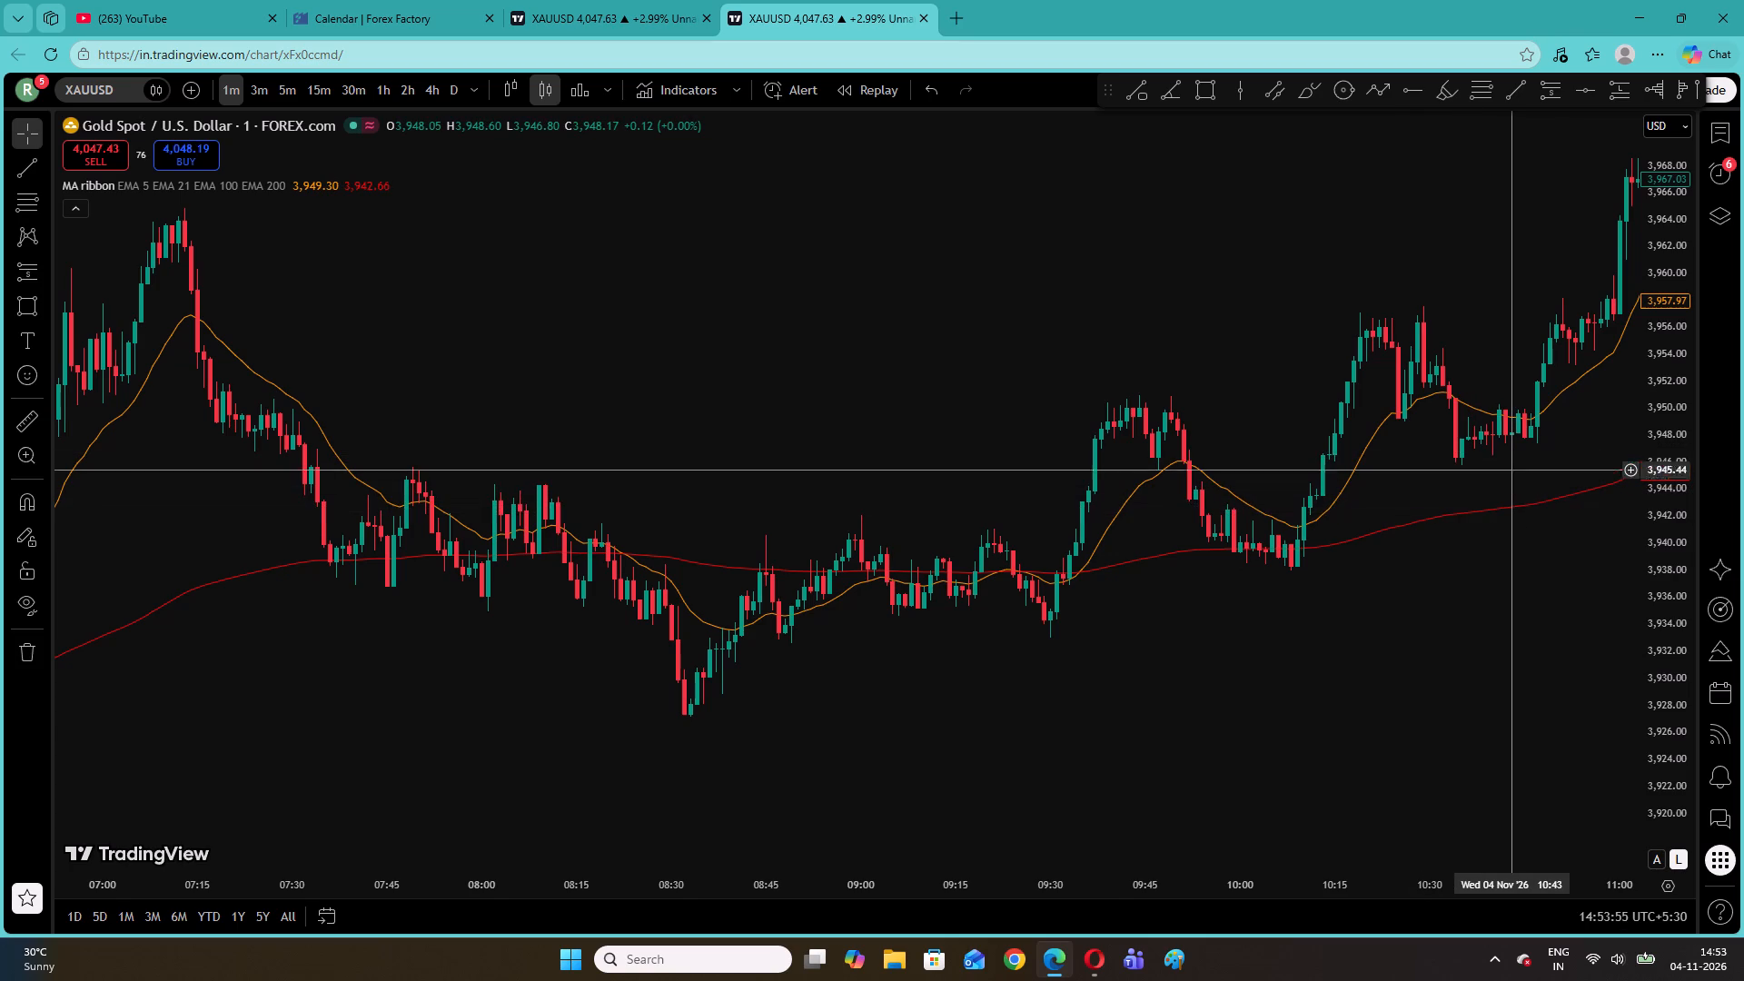
pyautogui.moveTo(1501, 325); pyautogui.dragTo(1373, 342)
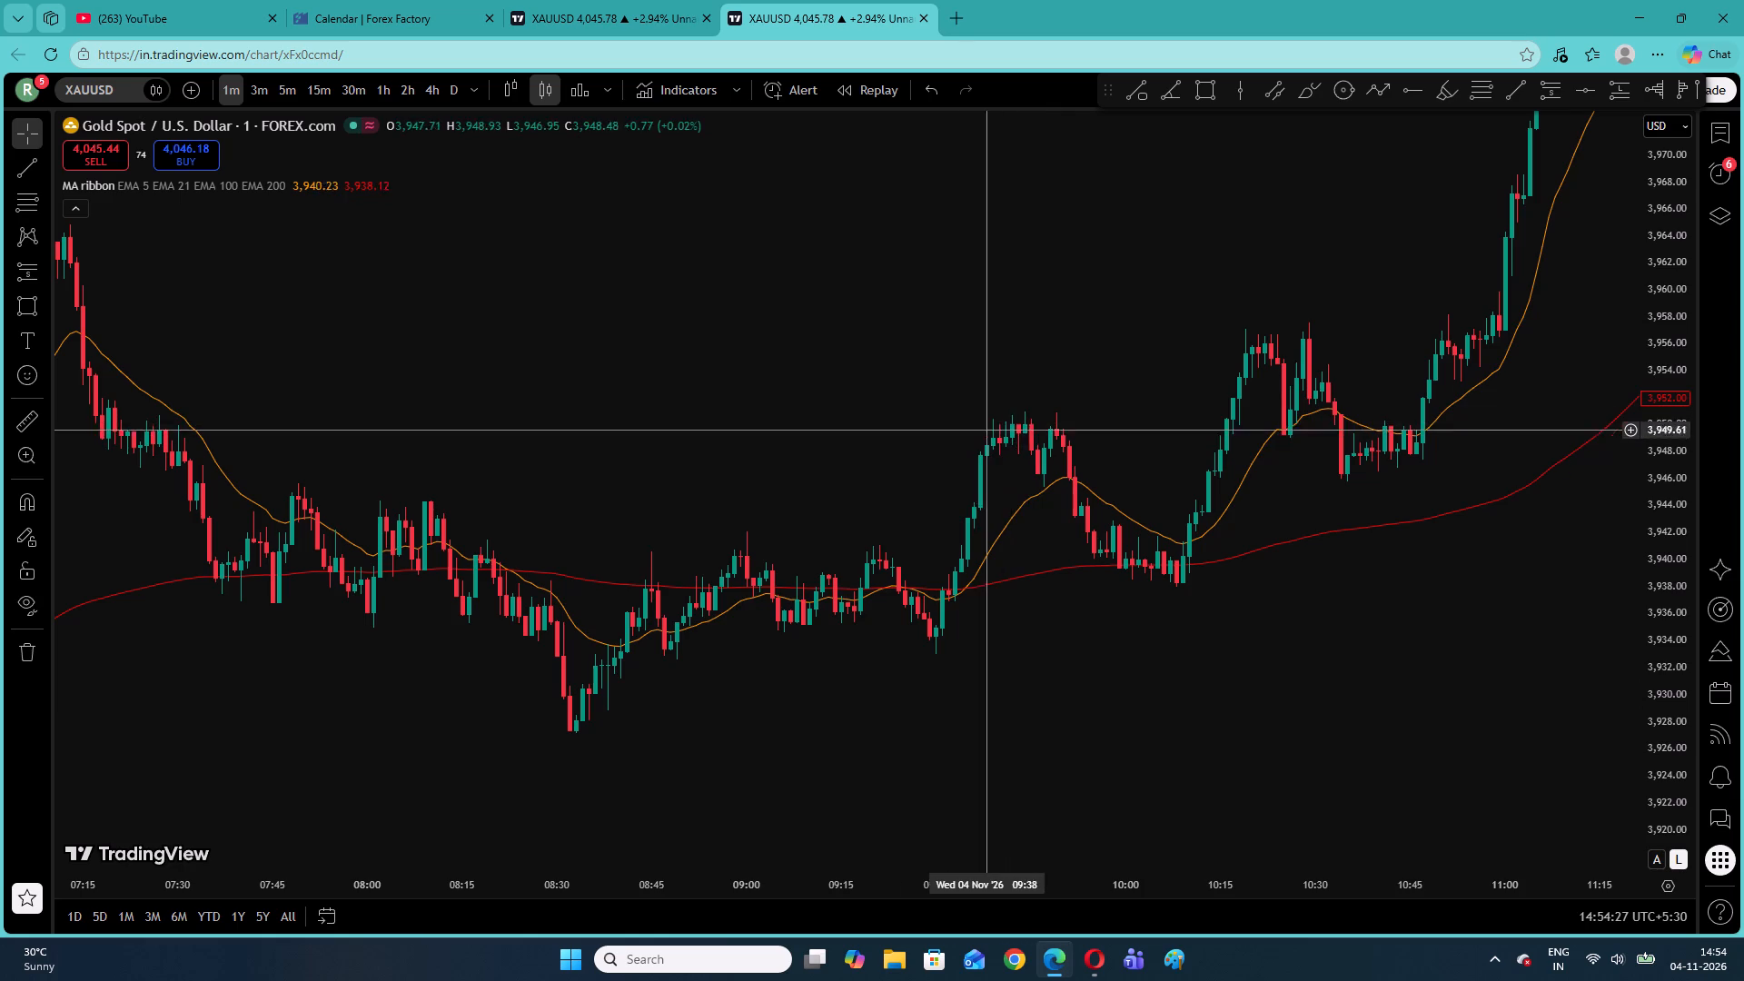
pyautogui.moveTo(577, 381); pyautogui.dragTo(1105, 331)
pyautogui.moveTo(393, 531); pyautogui.dragTo(1075, 433)
pyautogui.click(870, 400)
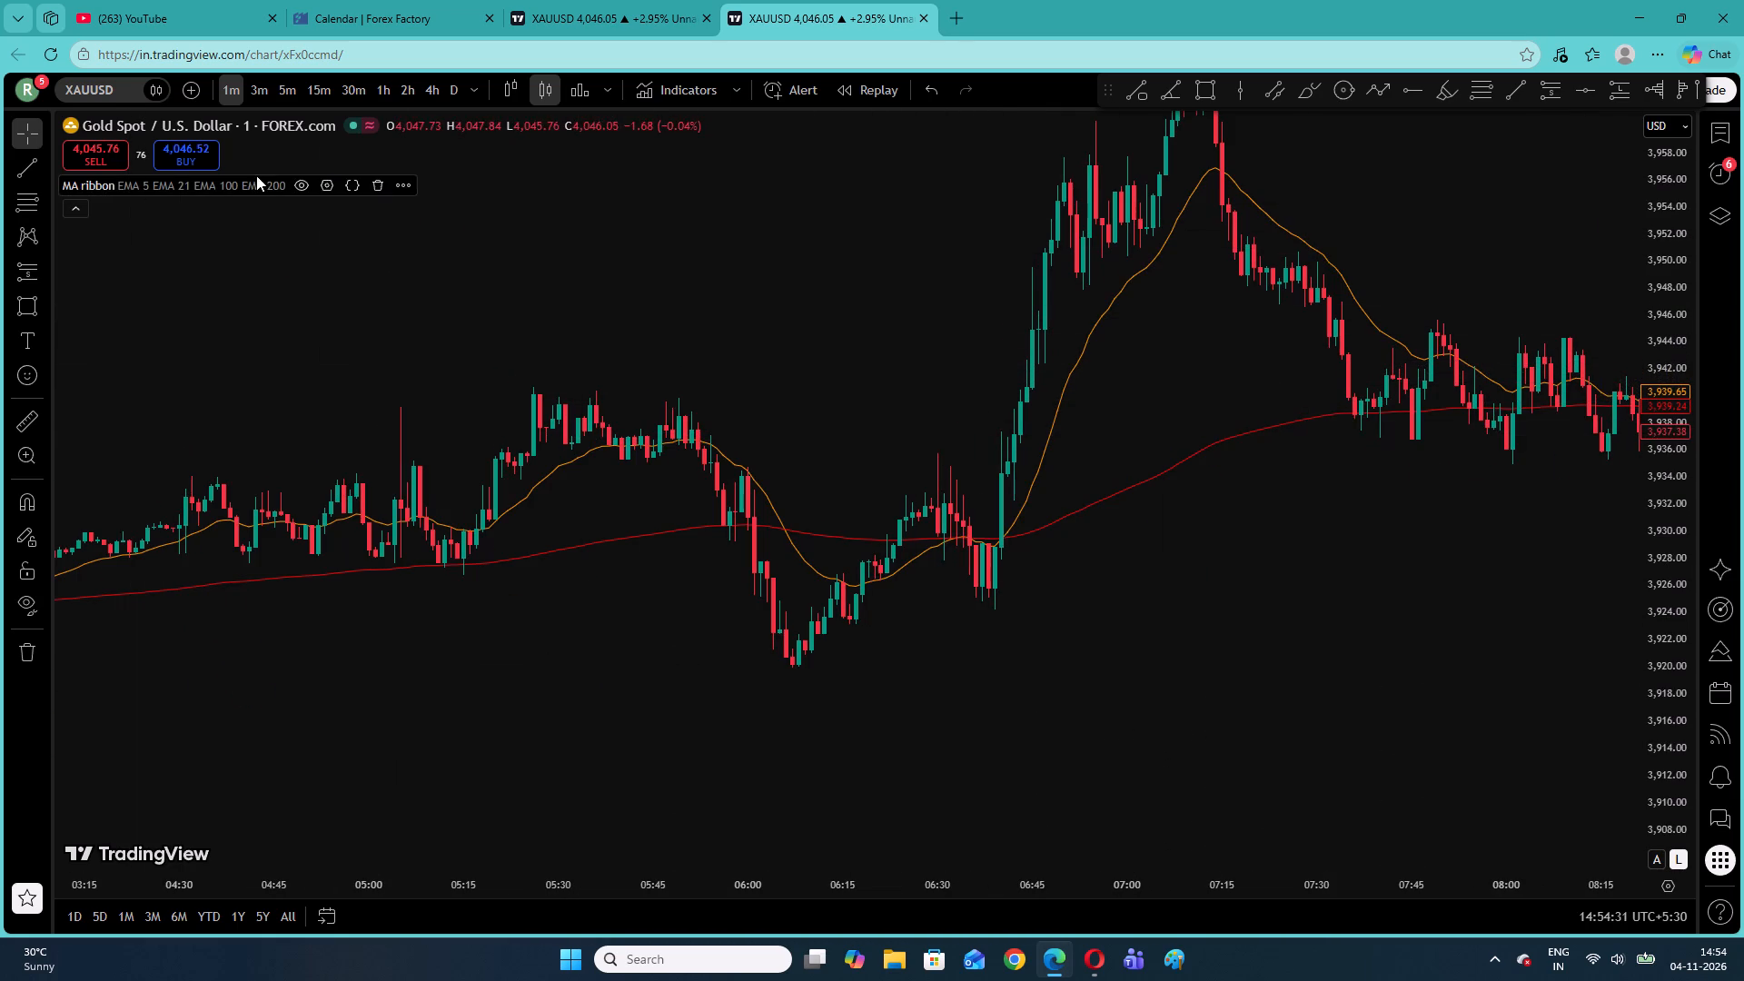
# Disable MA #4, the 200-period EMA, in the MA ribbon, keeping only the 21 EMA enabled.
pyautogui.click(325, 182)
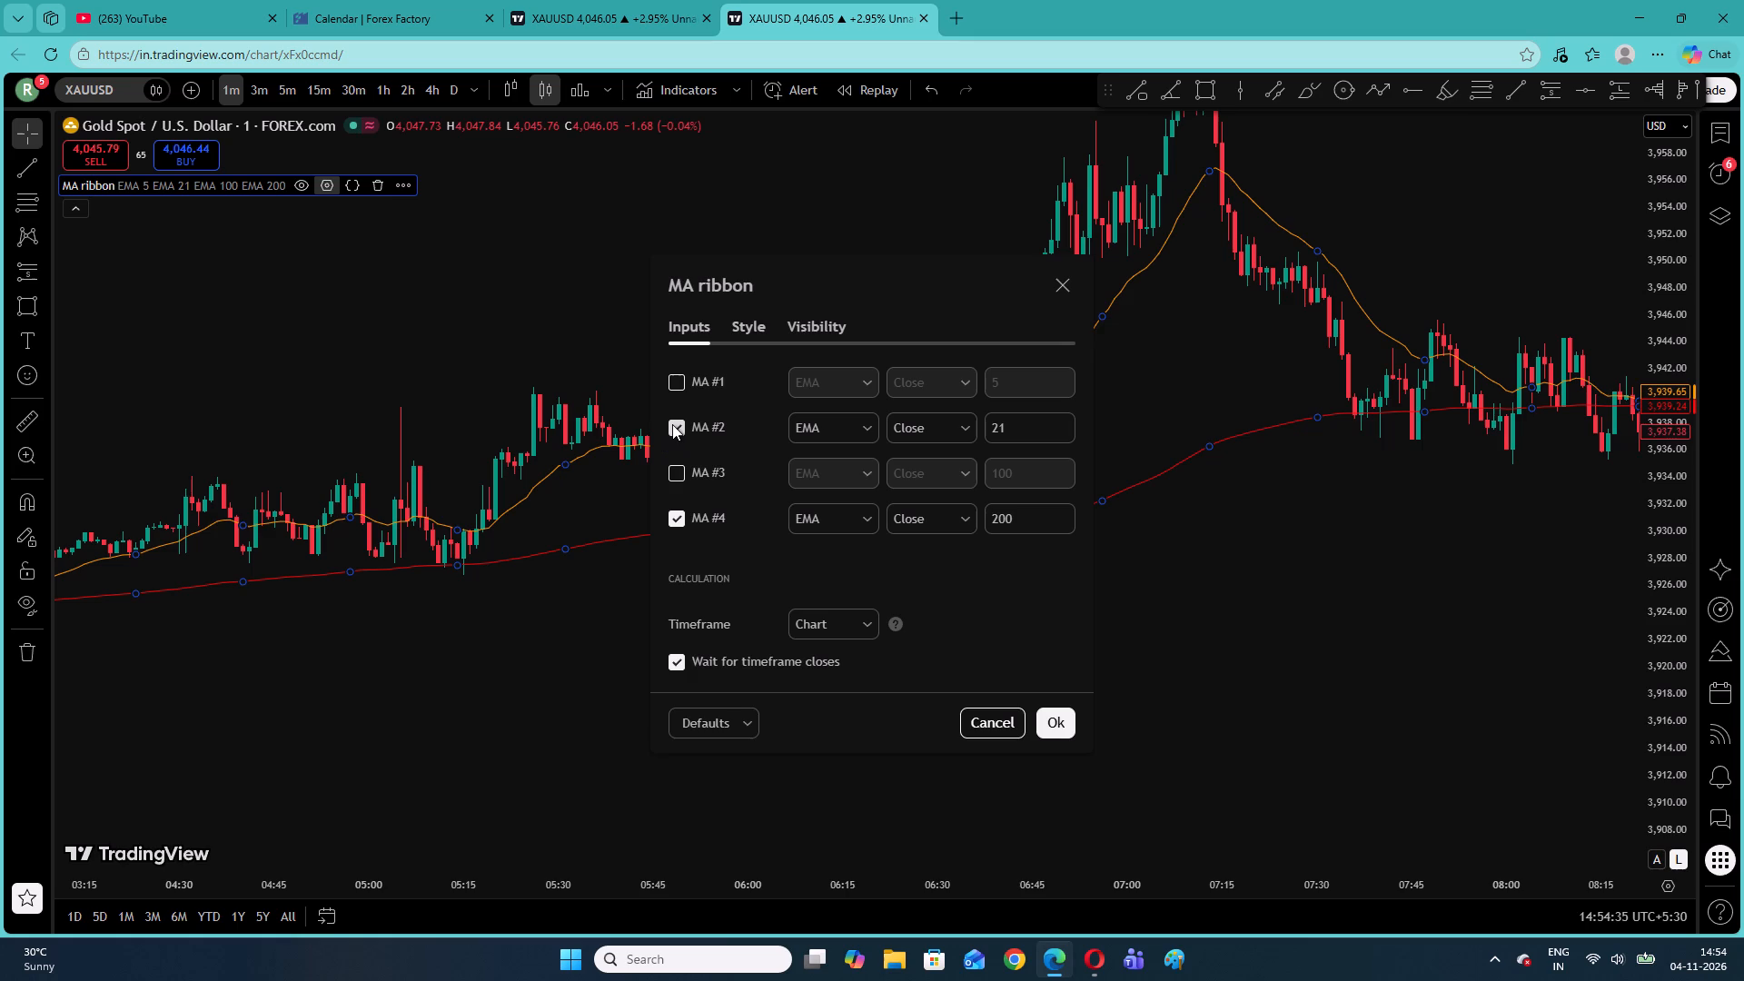
pyautogui.click(678, 515)
pyautogui.click(1051, 724)
pyautogui.click(1376, 234)
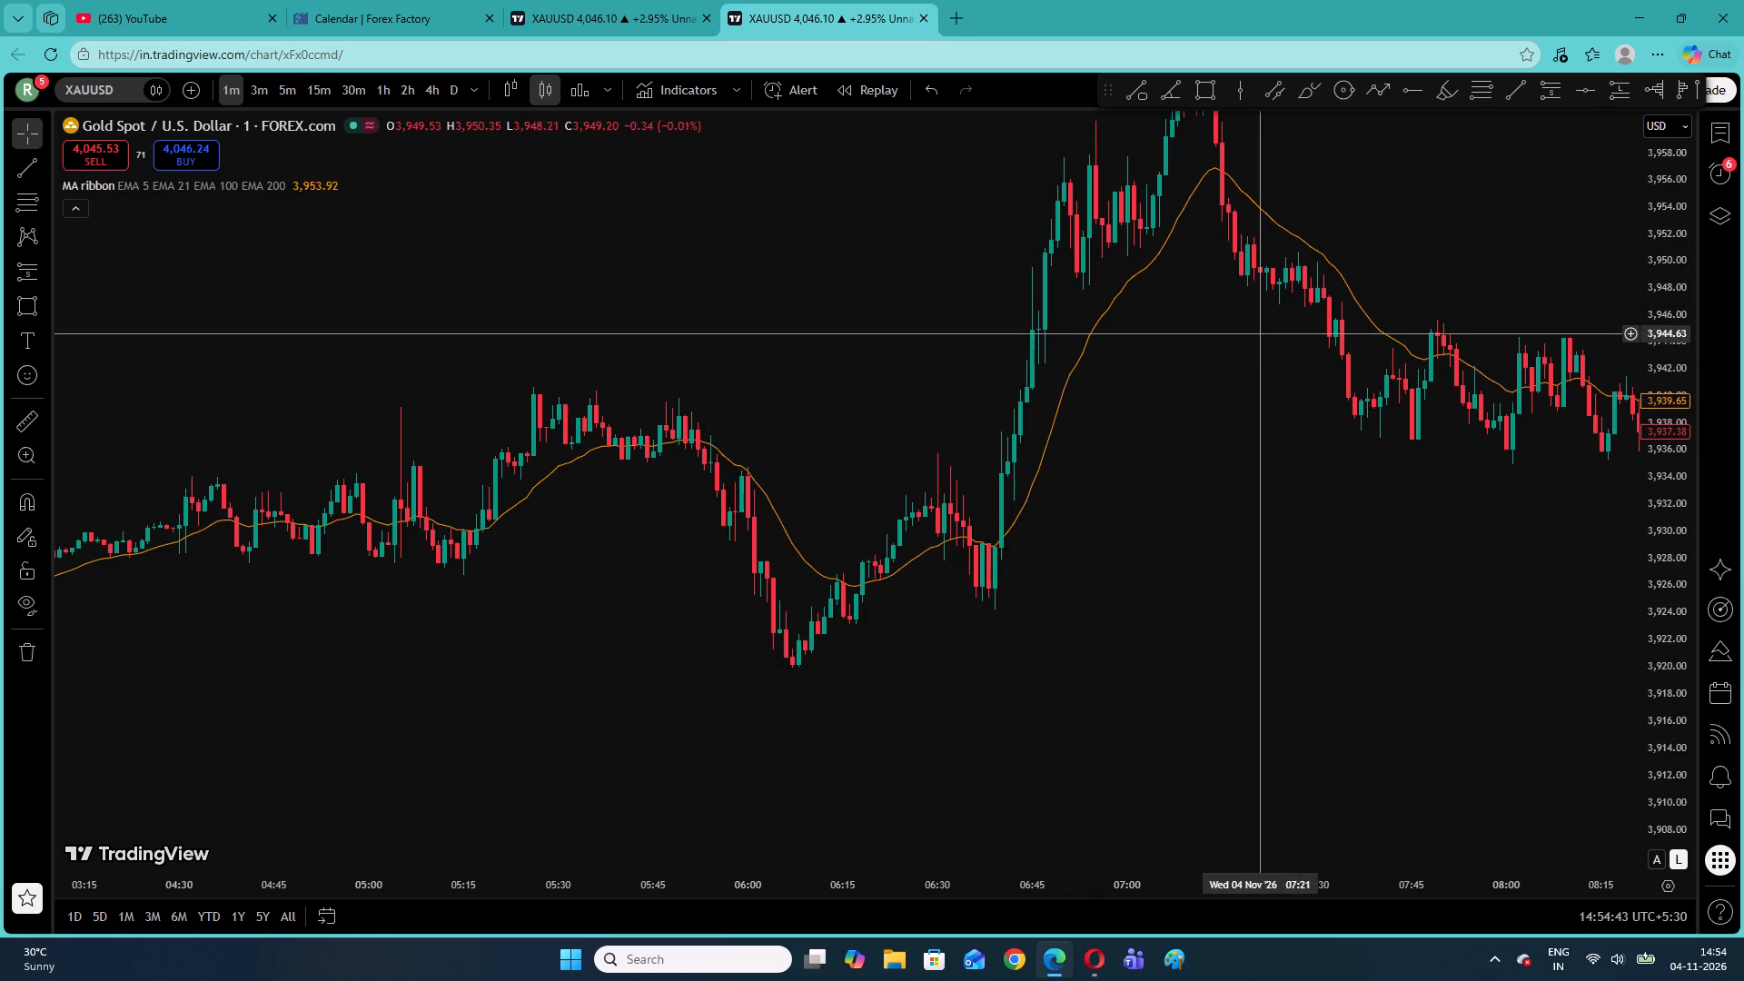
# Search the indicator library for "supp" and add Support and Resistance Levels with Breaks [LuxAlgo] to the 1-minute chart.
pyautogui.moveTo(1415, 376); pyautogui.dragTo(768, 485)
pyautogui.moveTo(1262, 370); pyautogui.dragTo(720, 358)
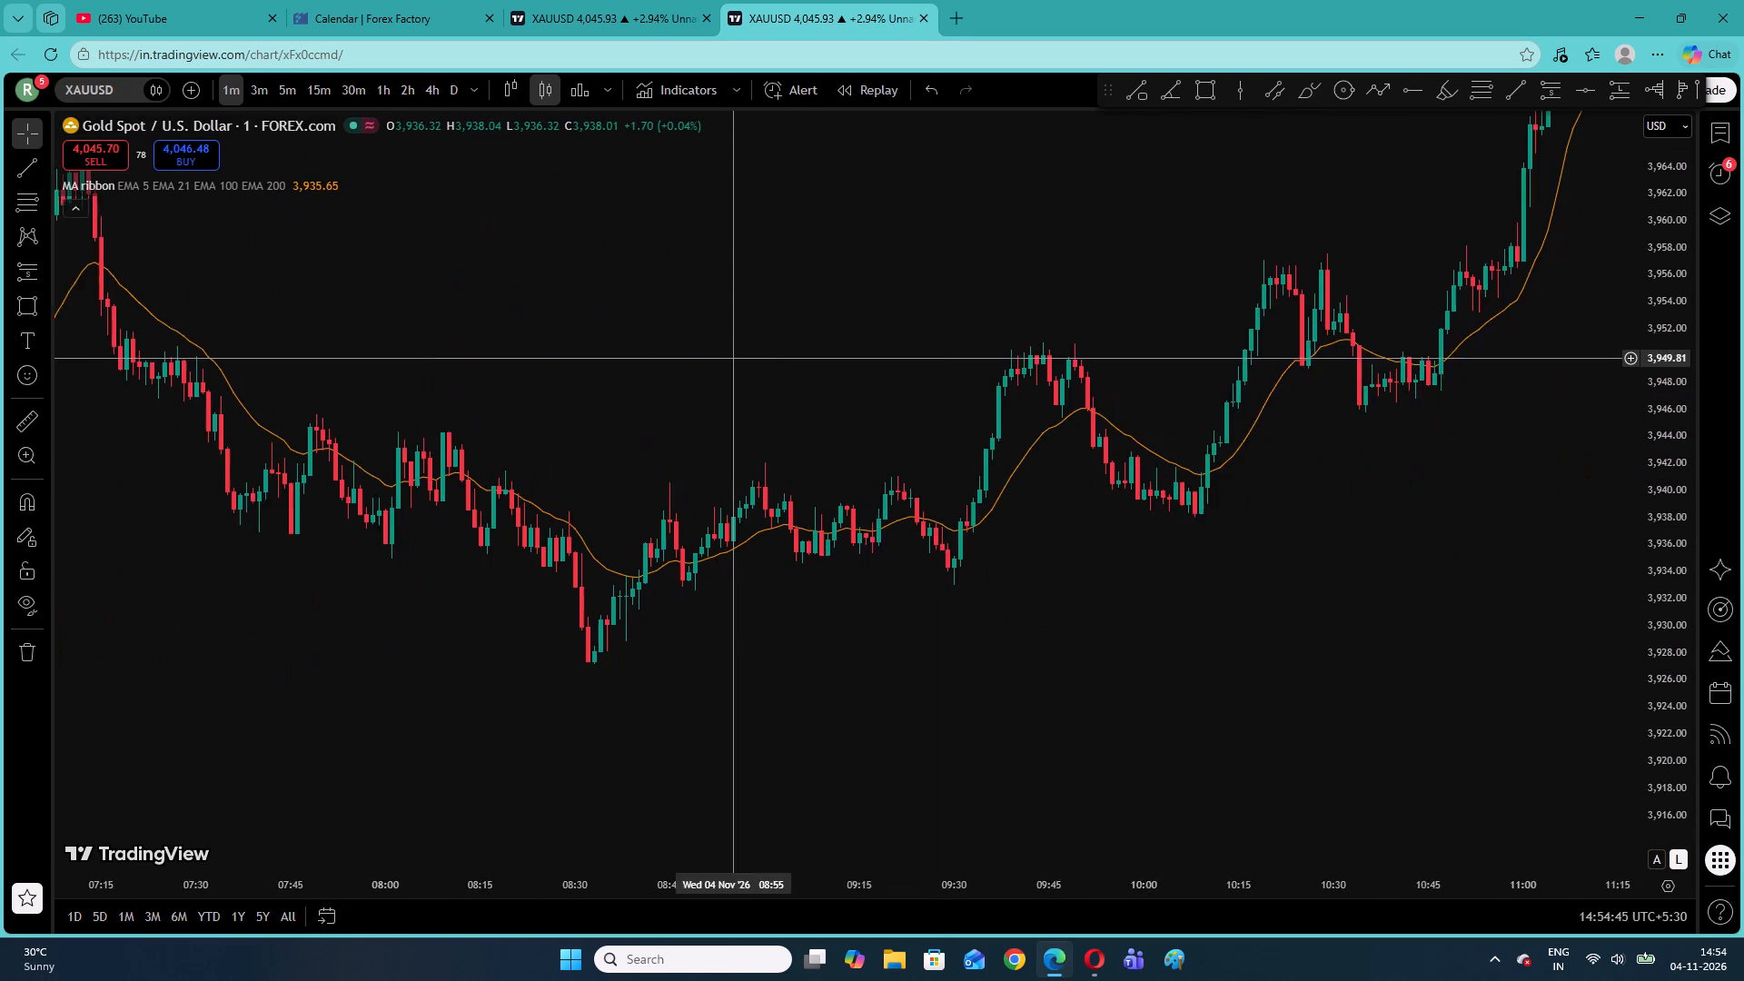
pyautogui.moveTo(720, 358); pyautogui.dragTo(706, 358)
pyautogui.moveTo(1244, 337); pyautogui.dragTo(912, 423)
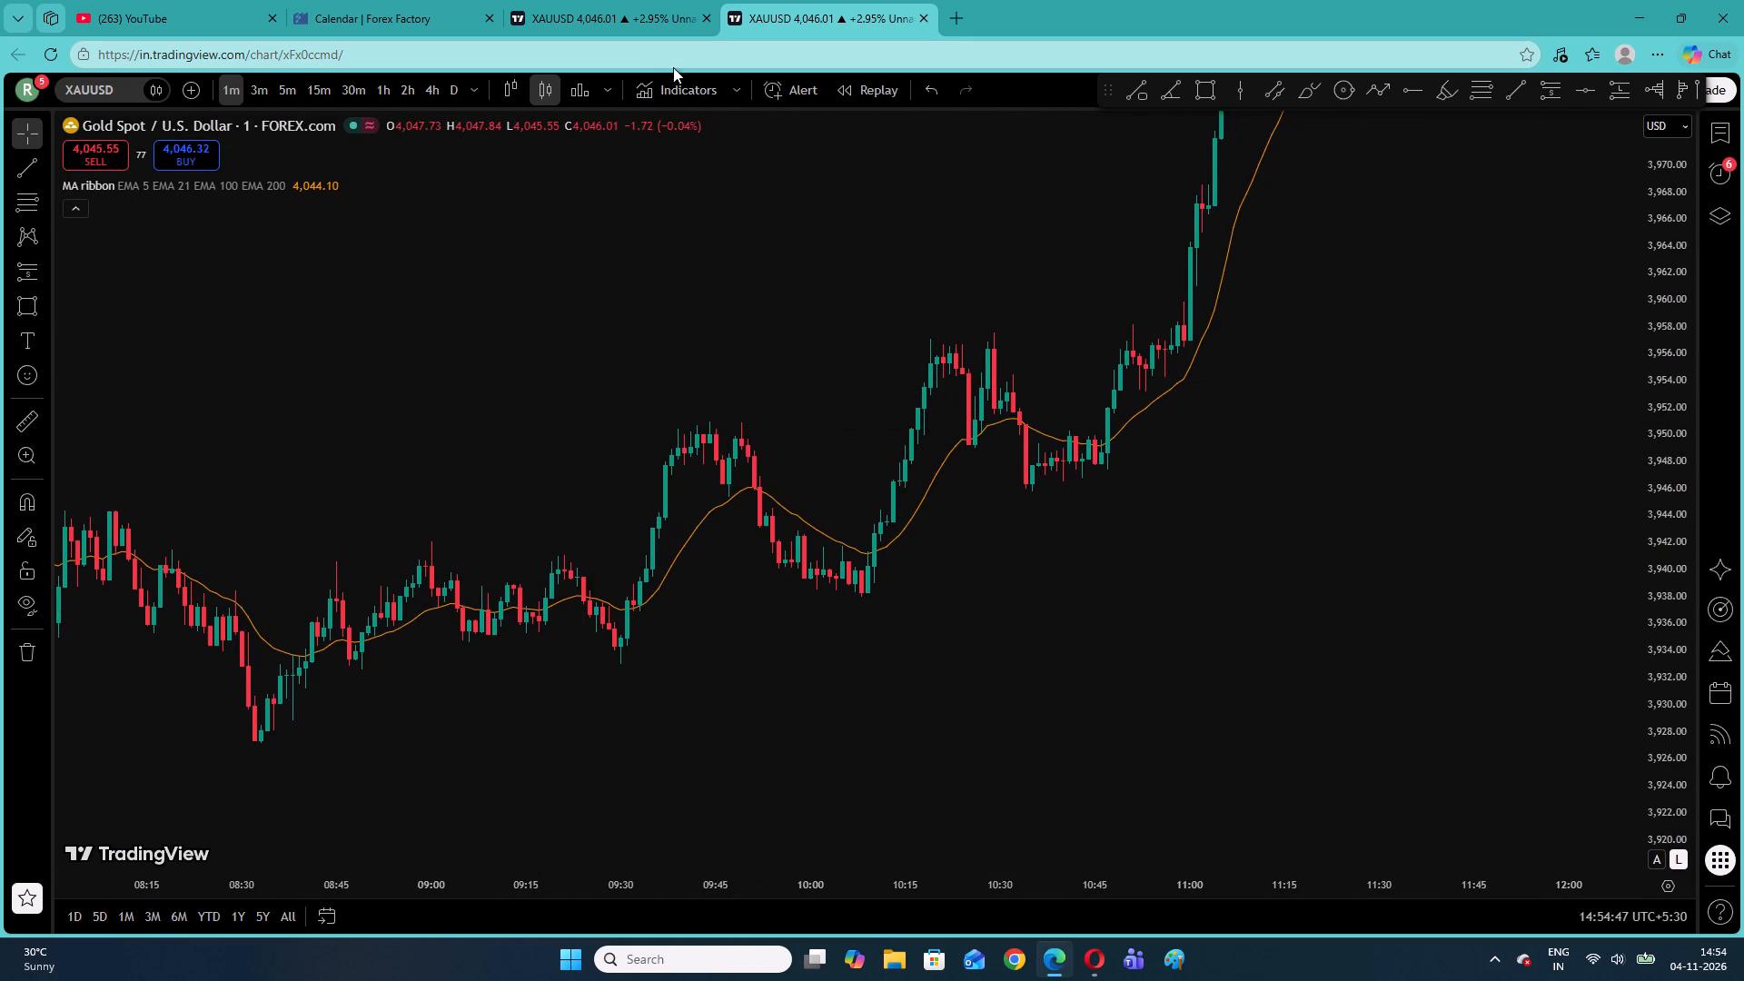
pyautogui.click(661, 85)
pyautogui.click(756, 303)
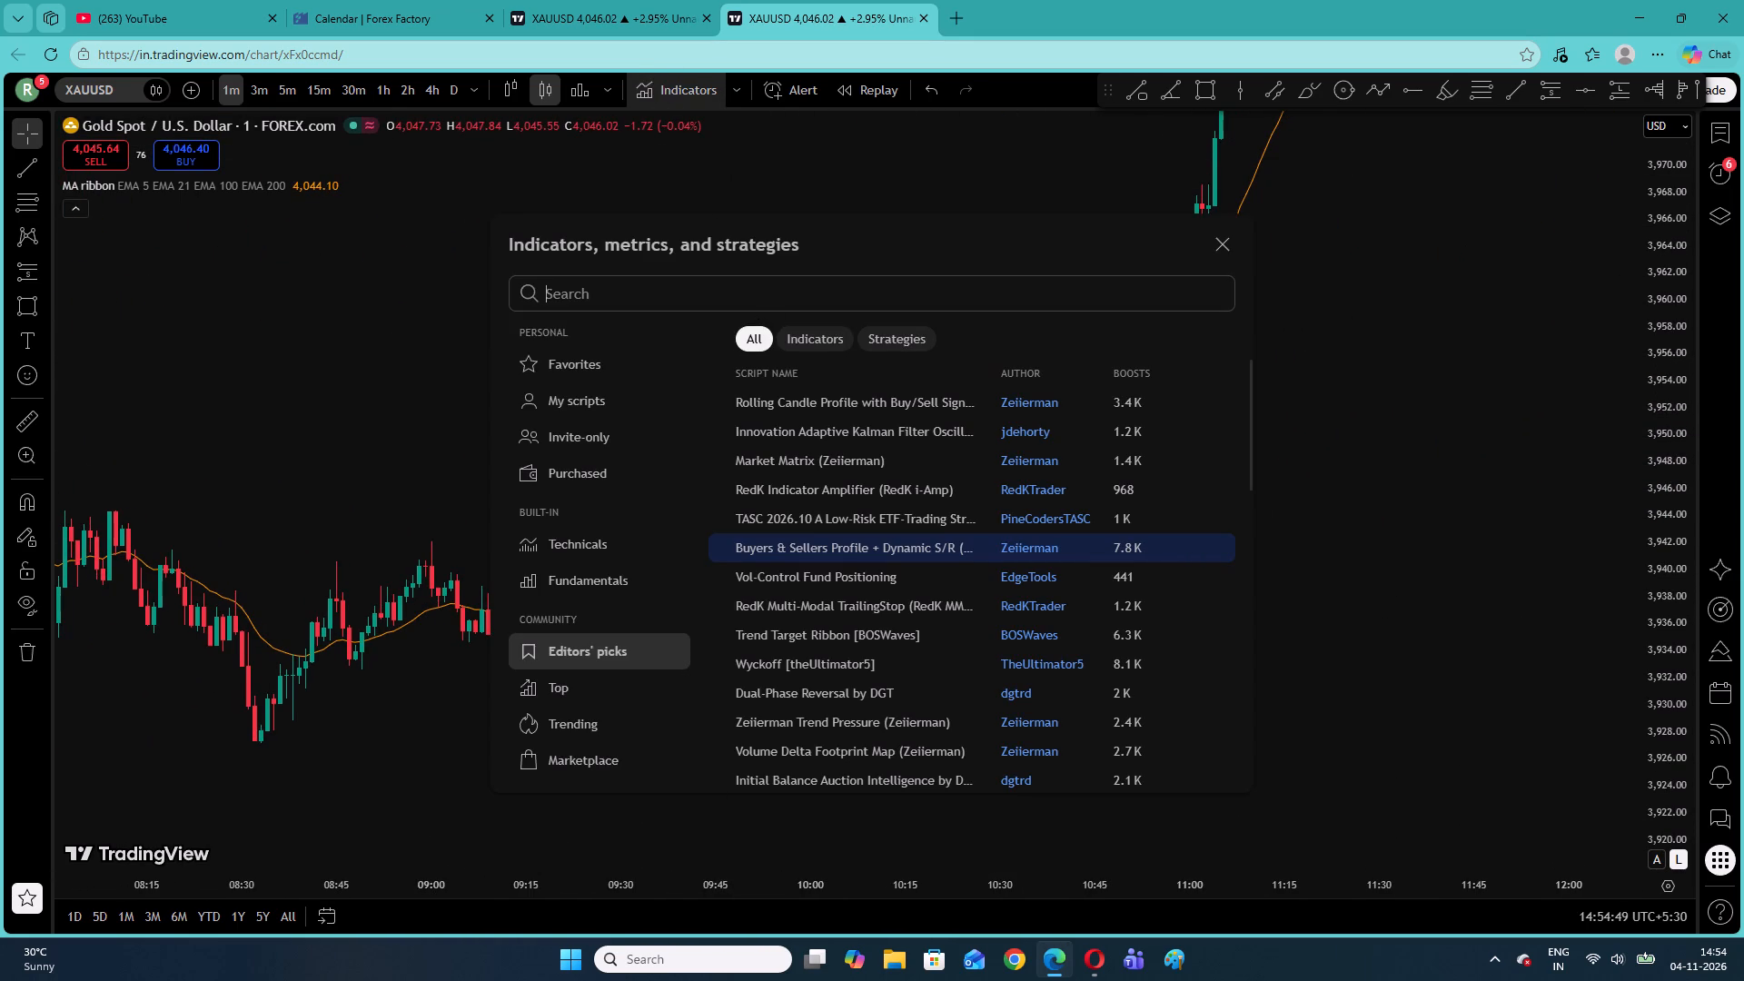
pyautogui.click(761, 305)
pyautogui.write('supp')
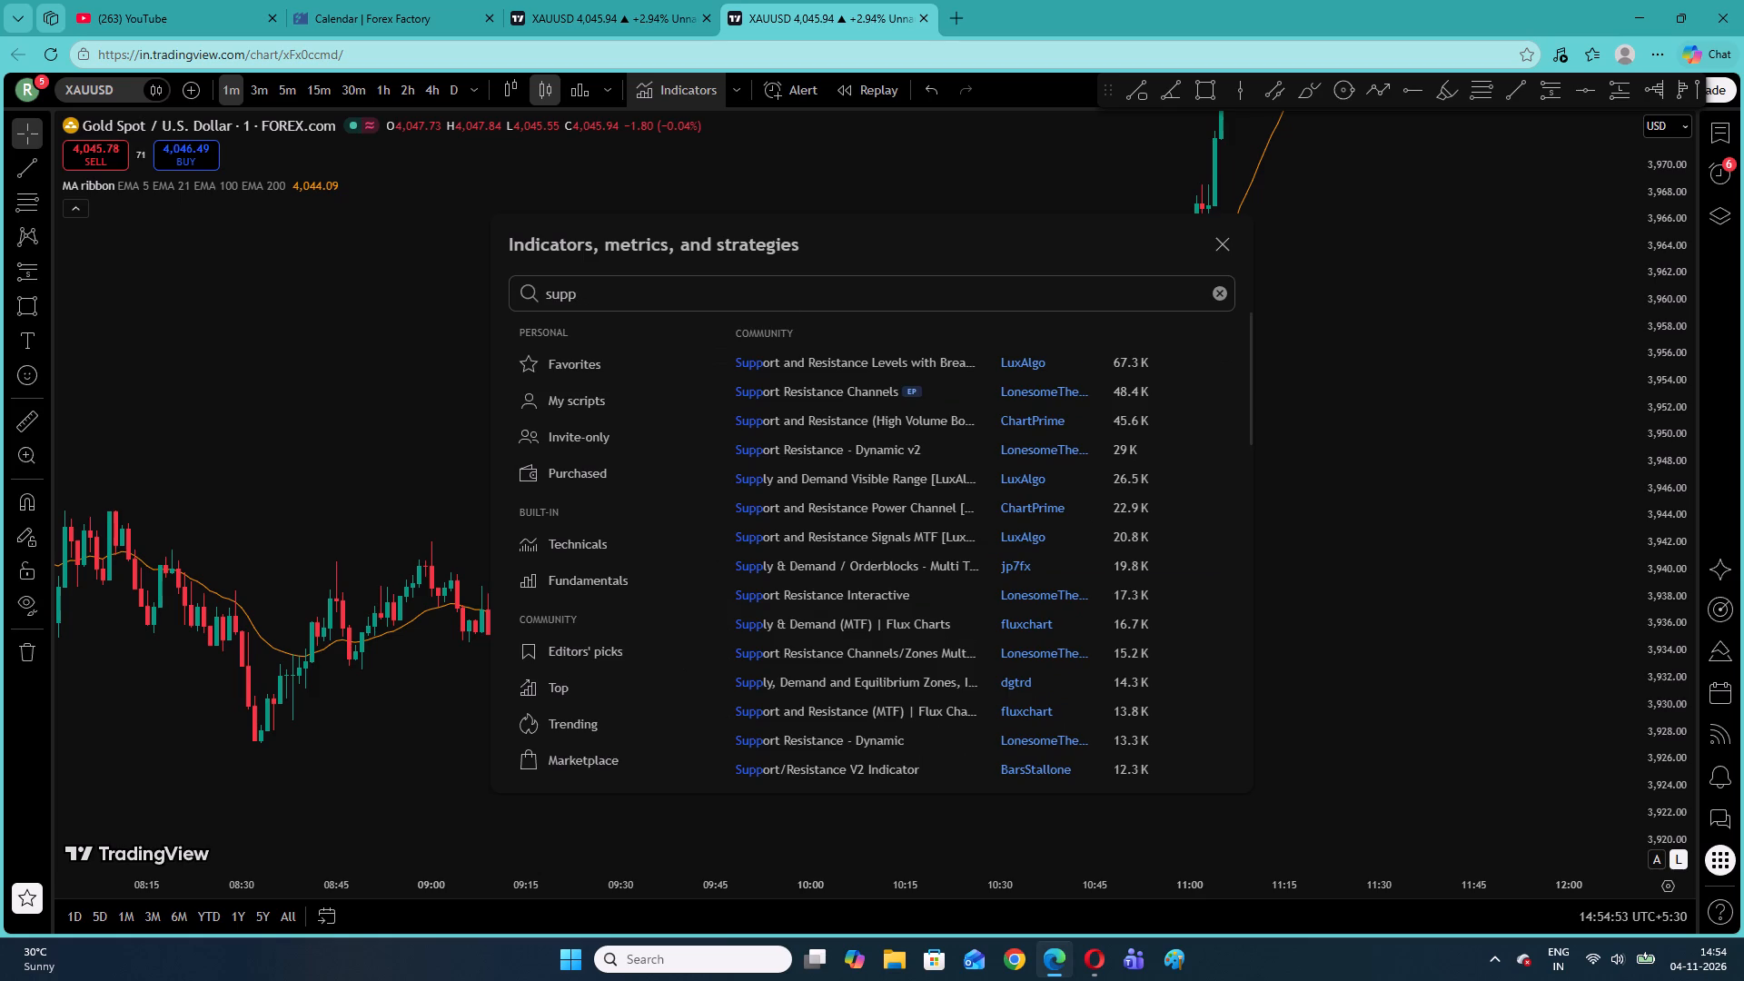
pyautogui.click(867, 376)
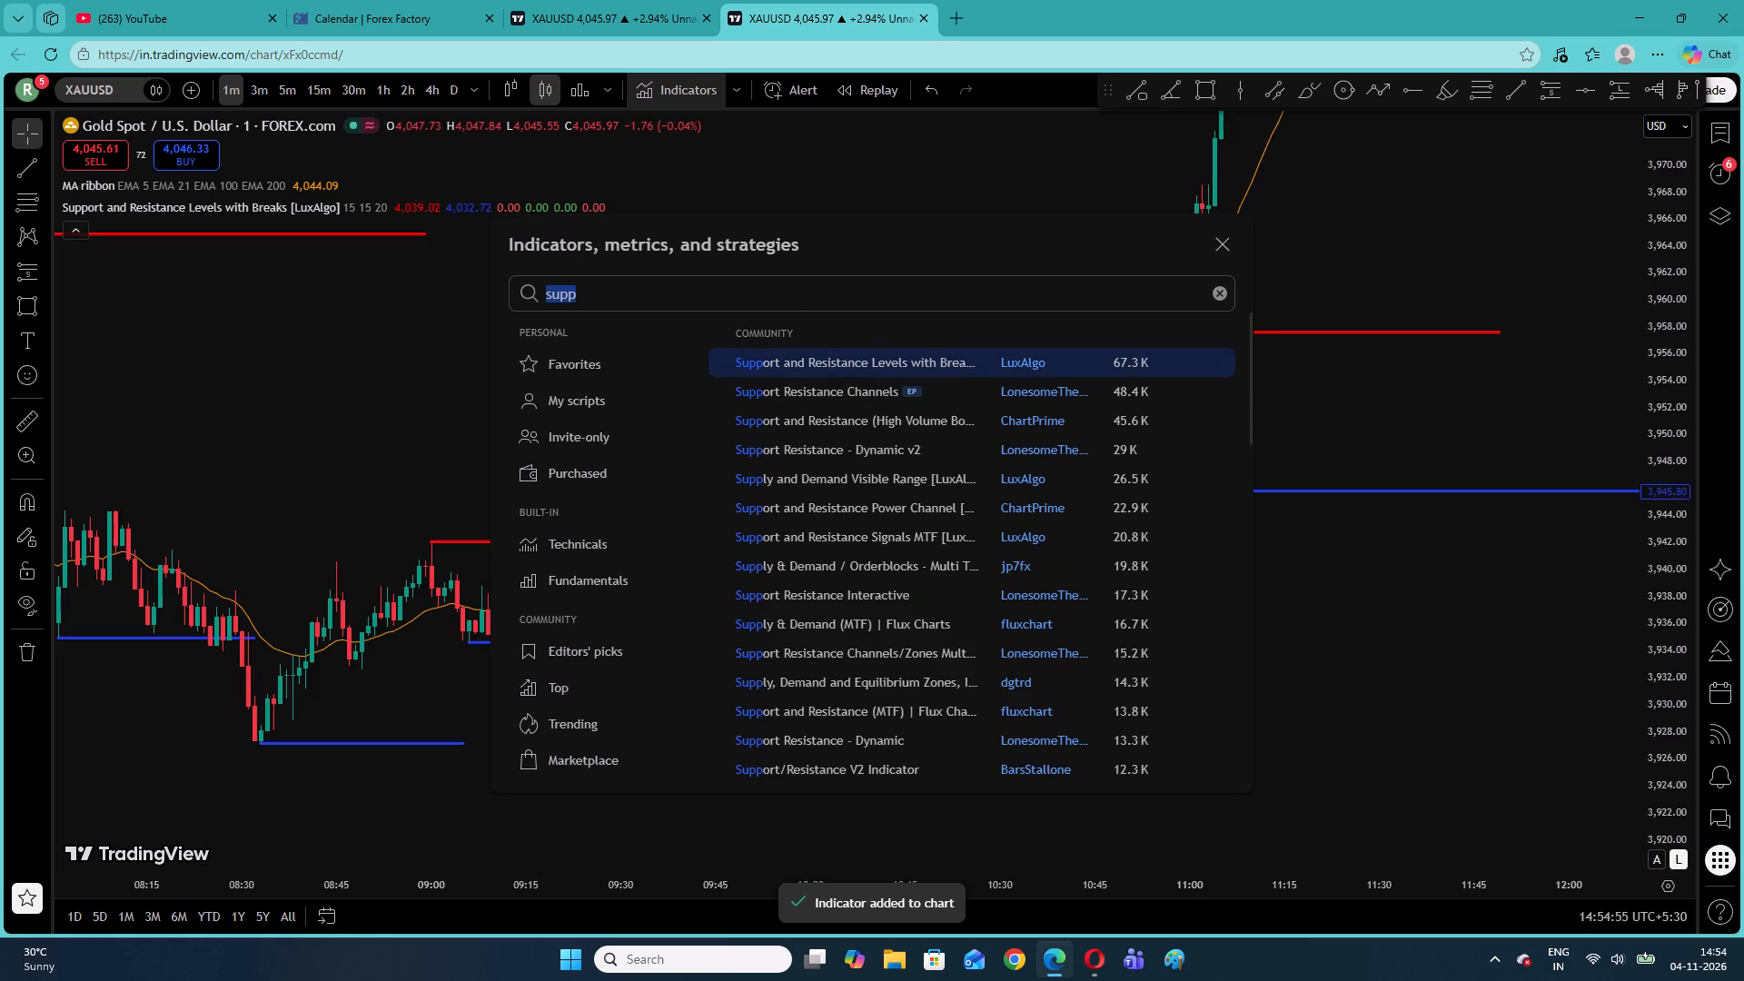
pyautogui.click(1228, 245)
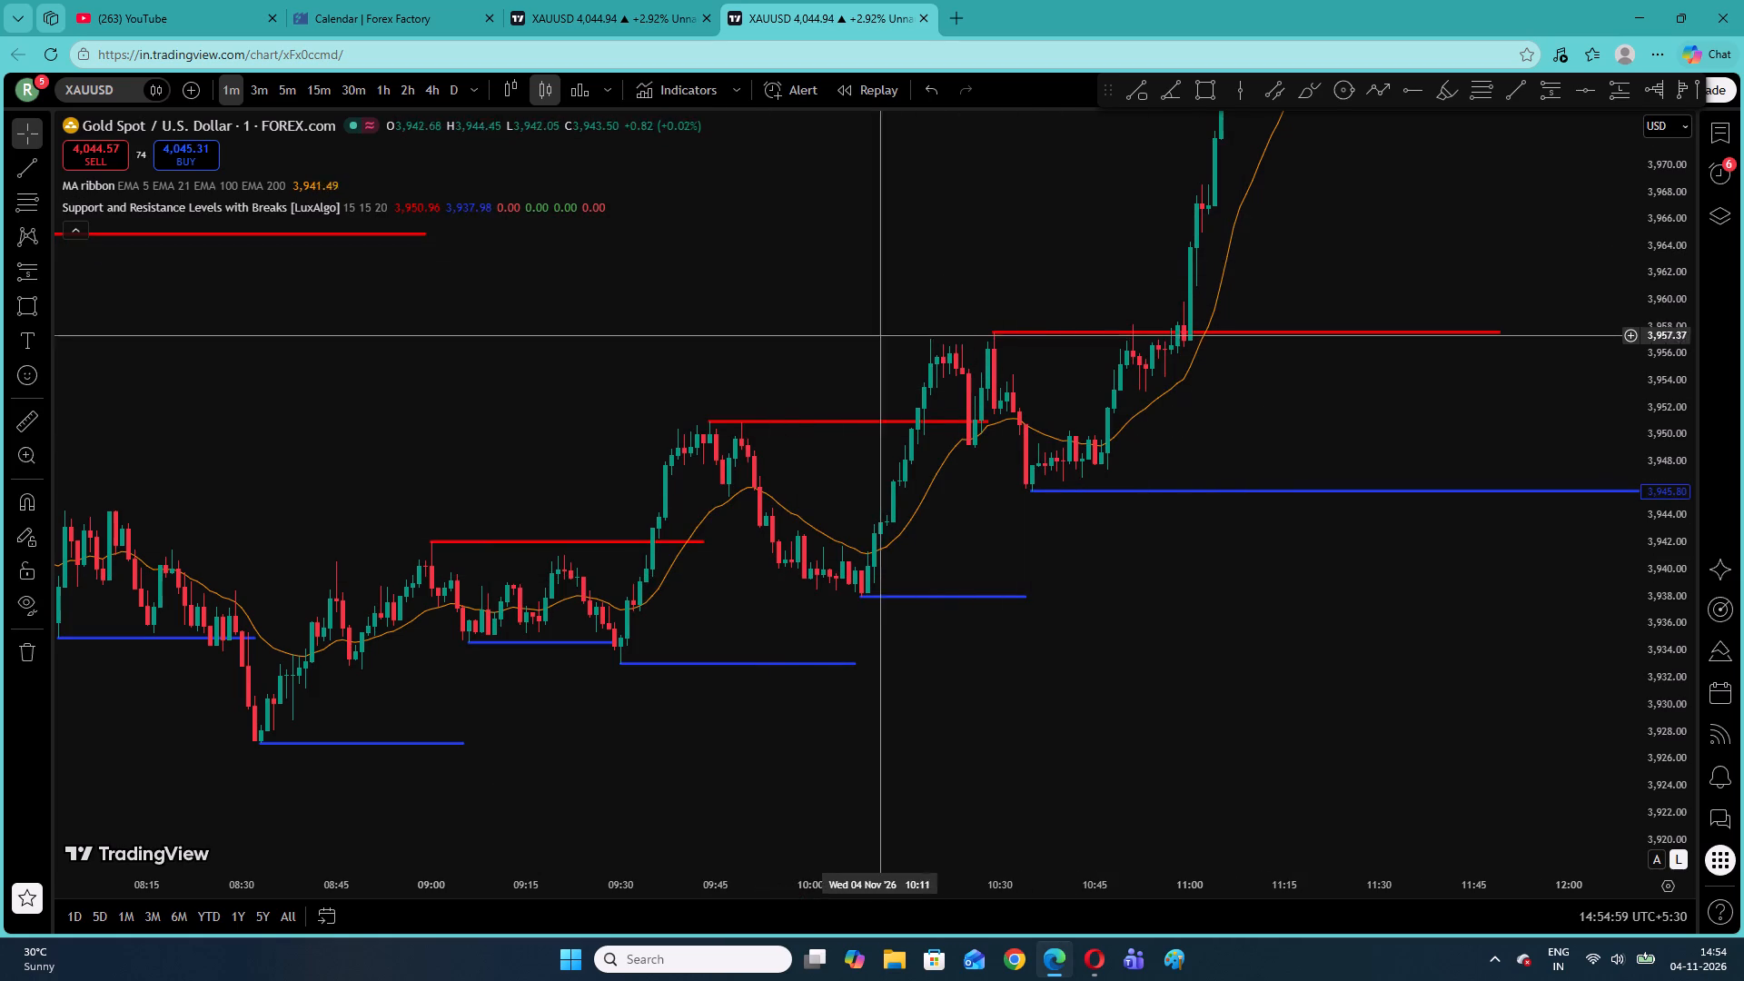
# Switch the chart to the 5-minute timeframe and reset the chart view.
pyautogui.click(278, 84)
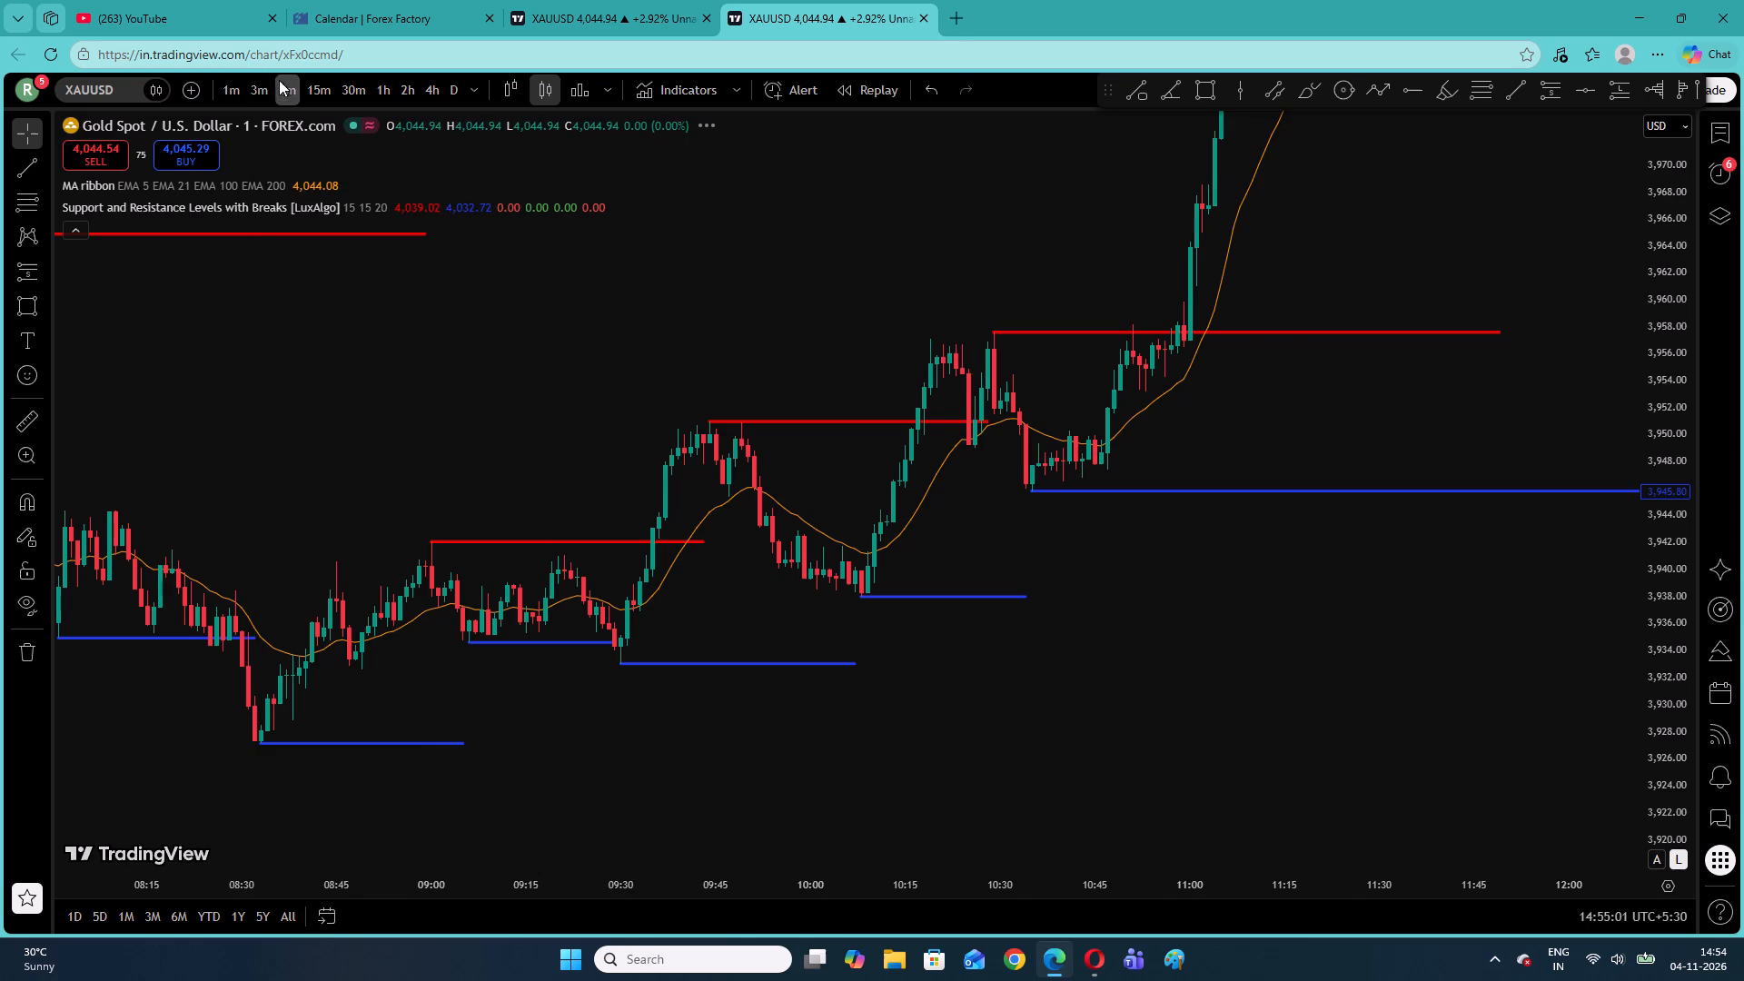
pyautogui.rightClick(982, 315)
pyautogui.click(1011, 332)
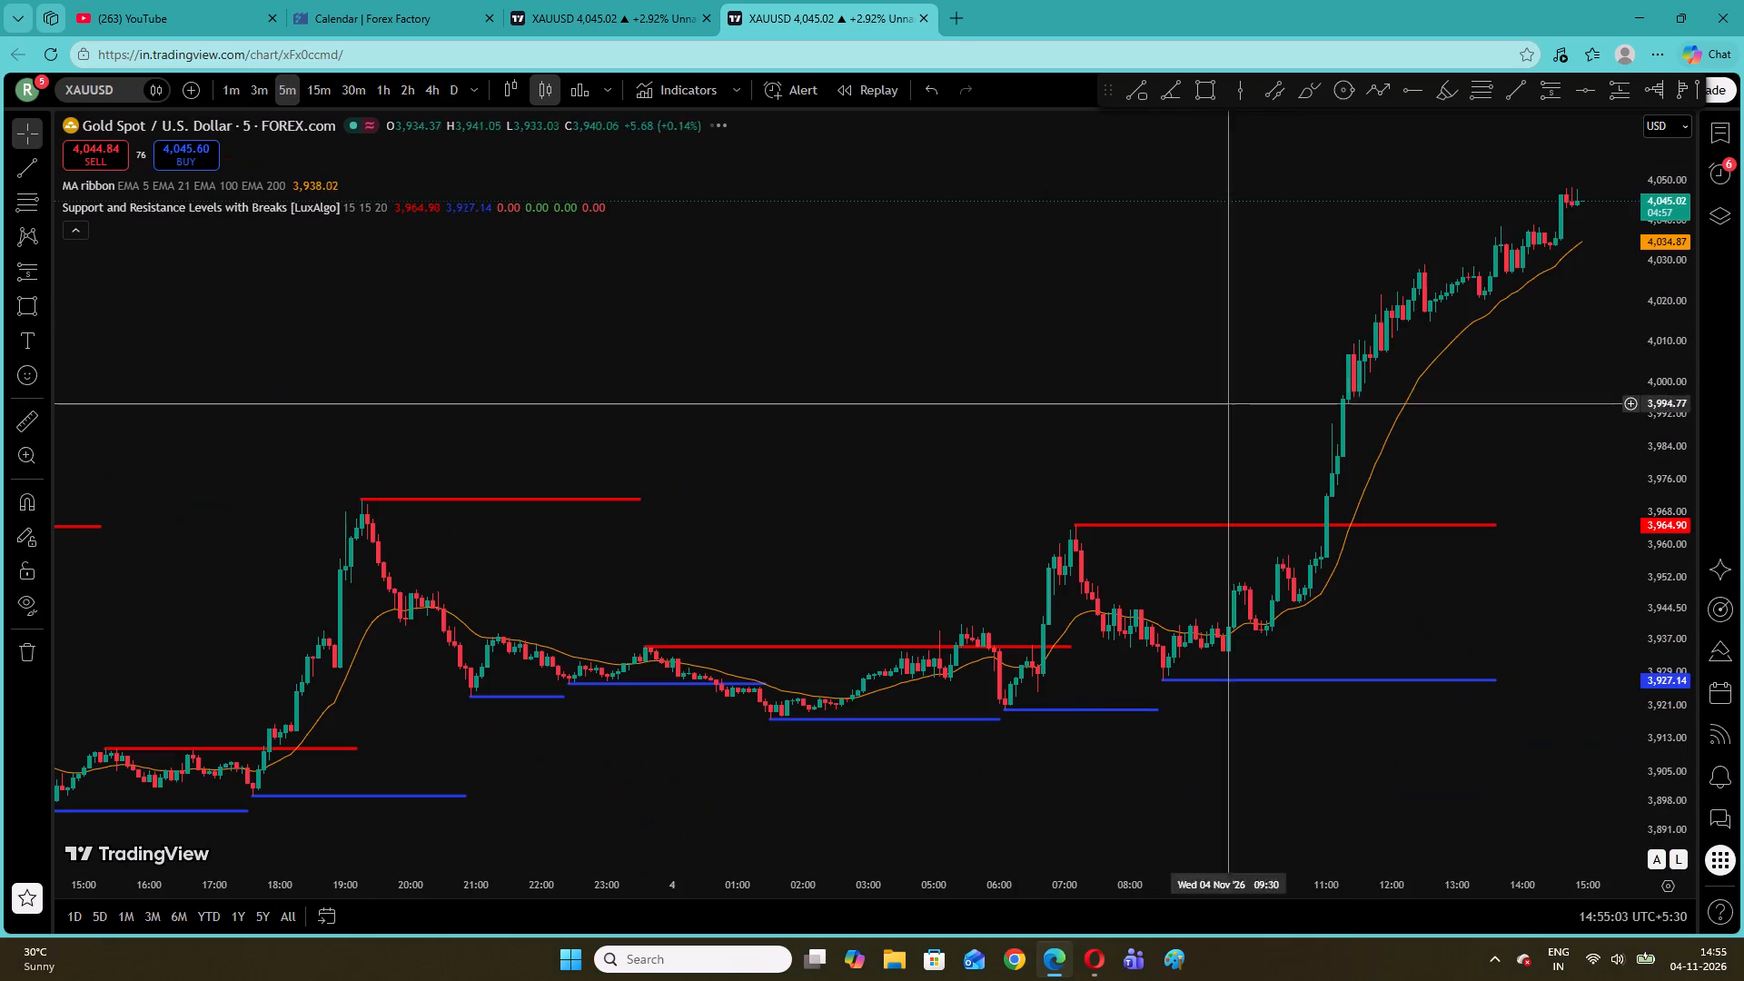
# Hide the MA ribbon so that only the support and resistance levels overlay the candles.
pyautogui.moveTo(1670, 614); pyautogui.dragTo(1636, 354)
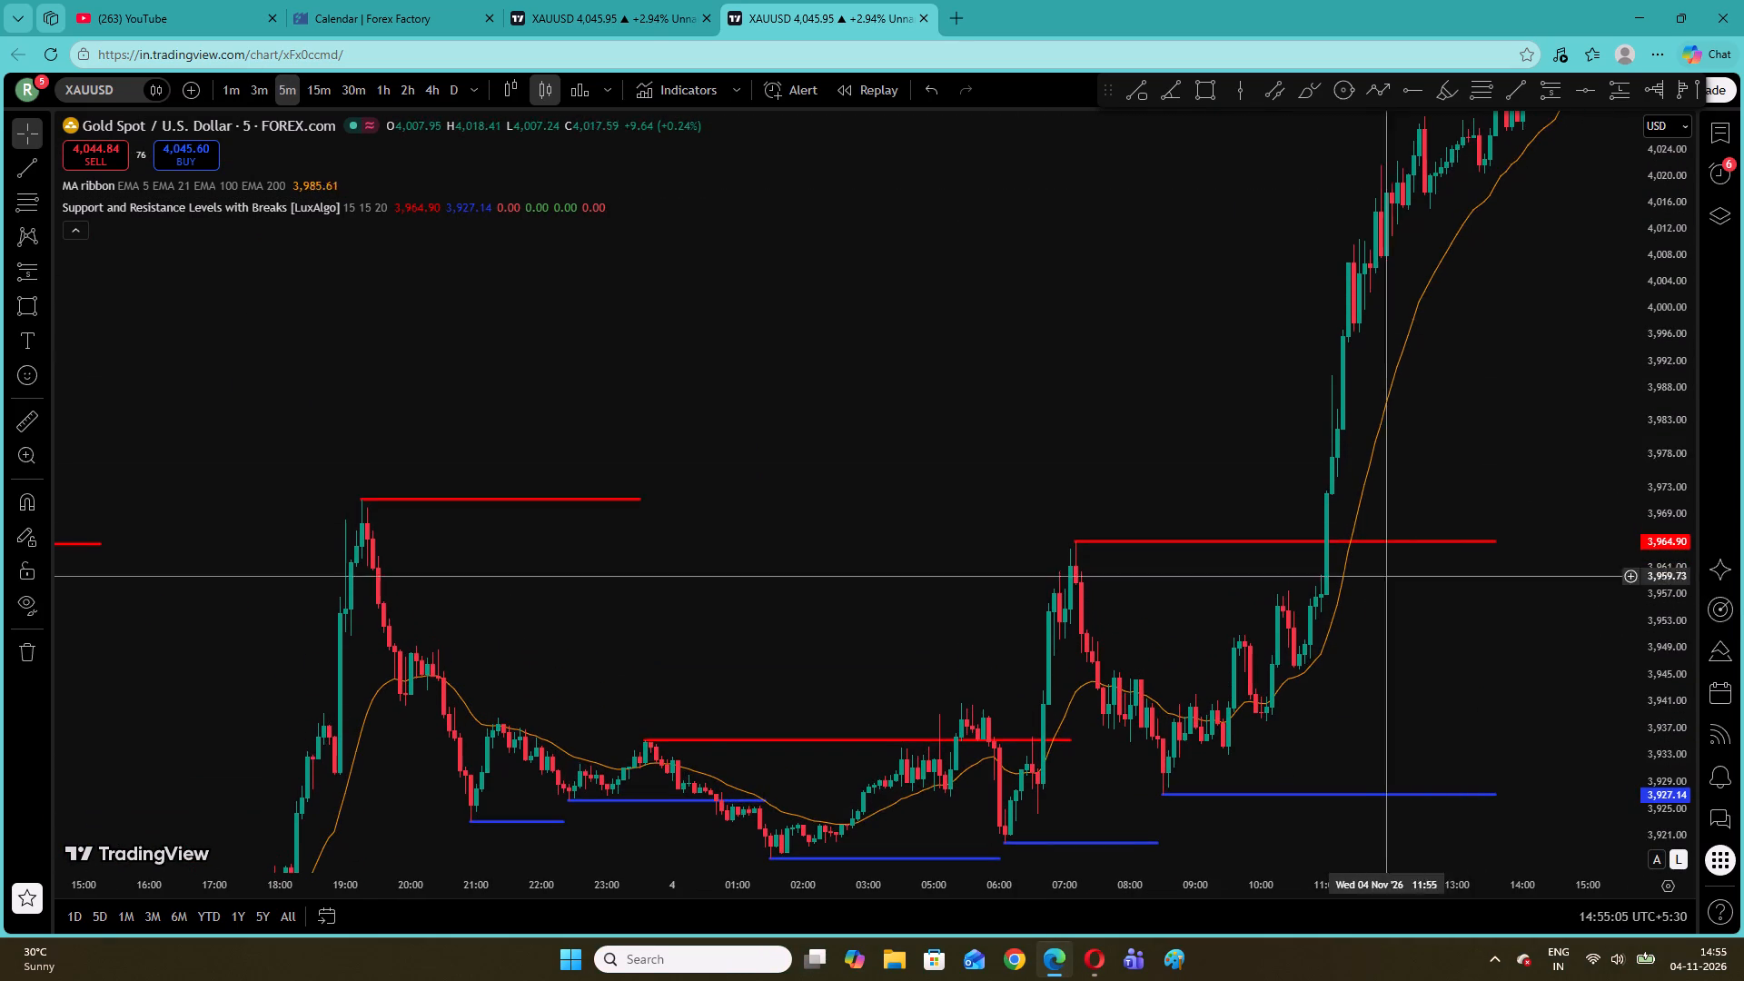
pyautogui.moveTo(1392, 659); pyautogui.dragTo(1125, 438)
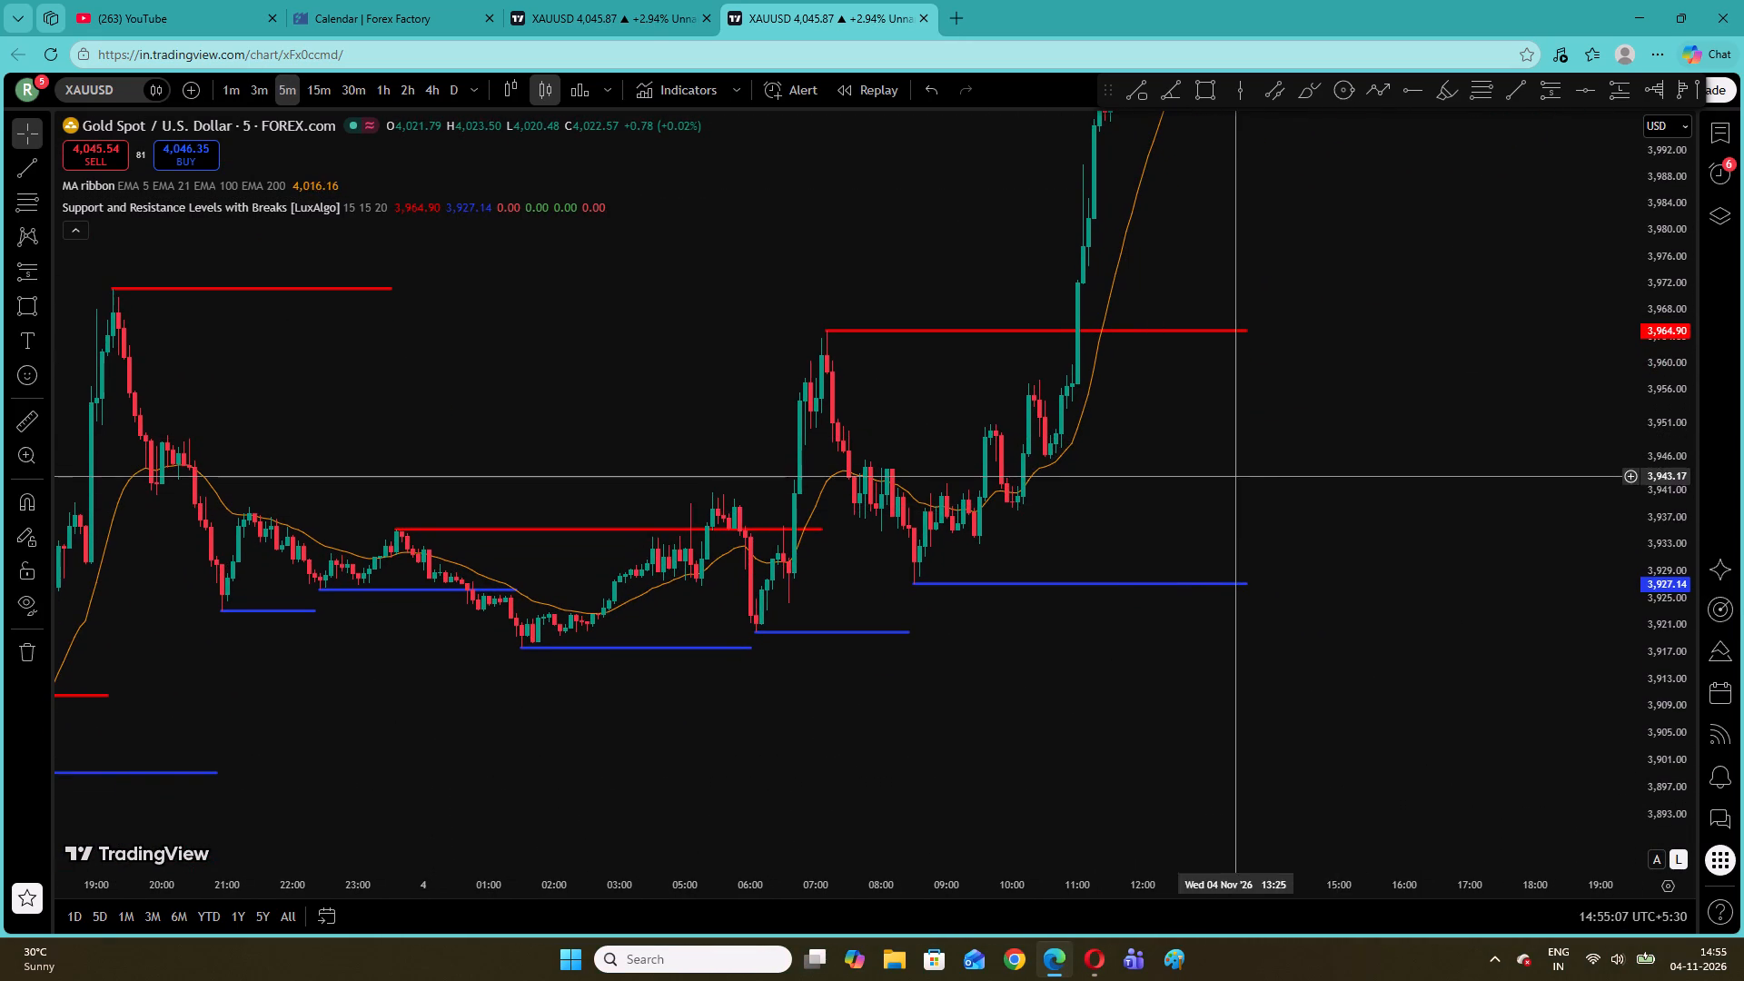
pyautogui.moveTo(1667, 778); pyautogui.dragTo(1679, 659)
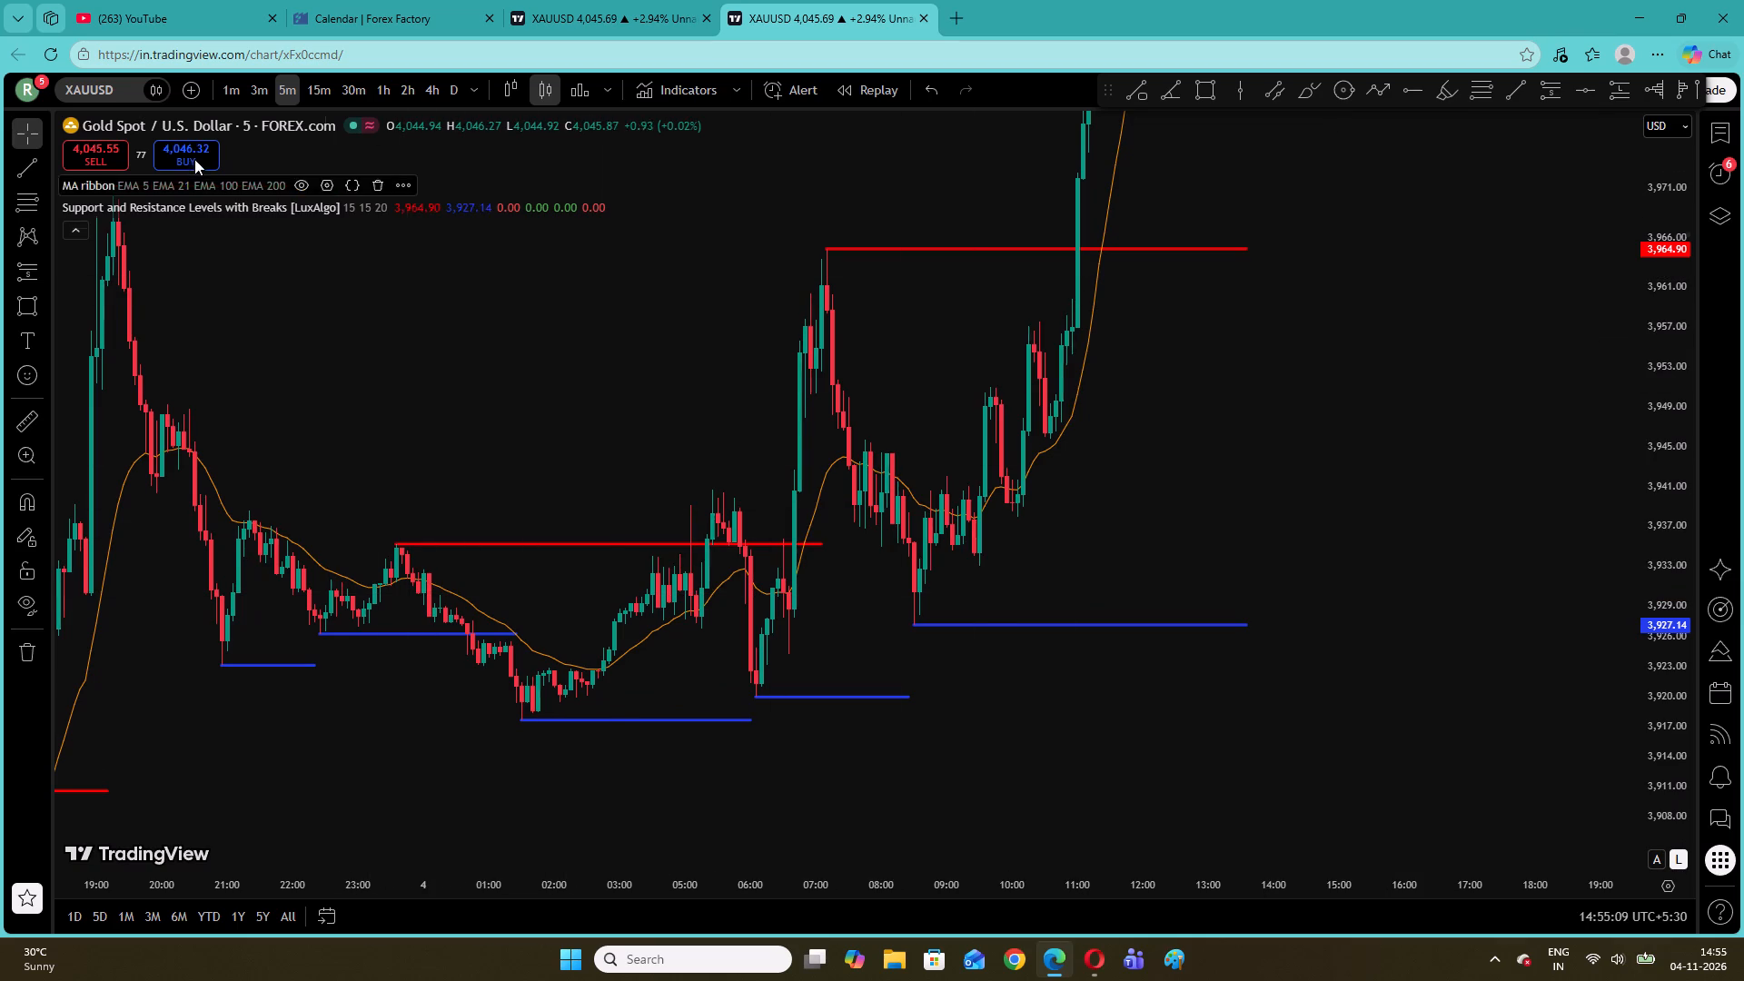
pyautogui.click(306, 181)
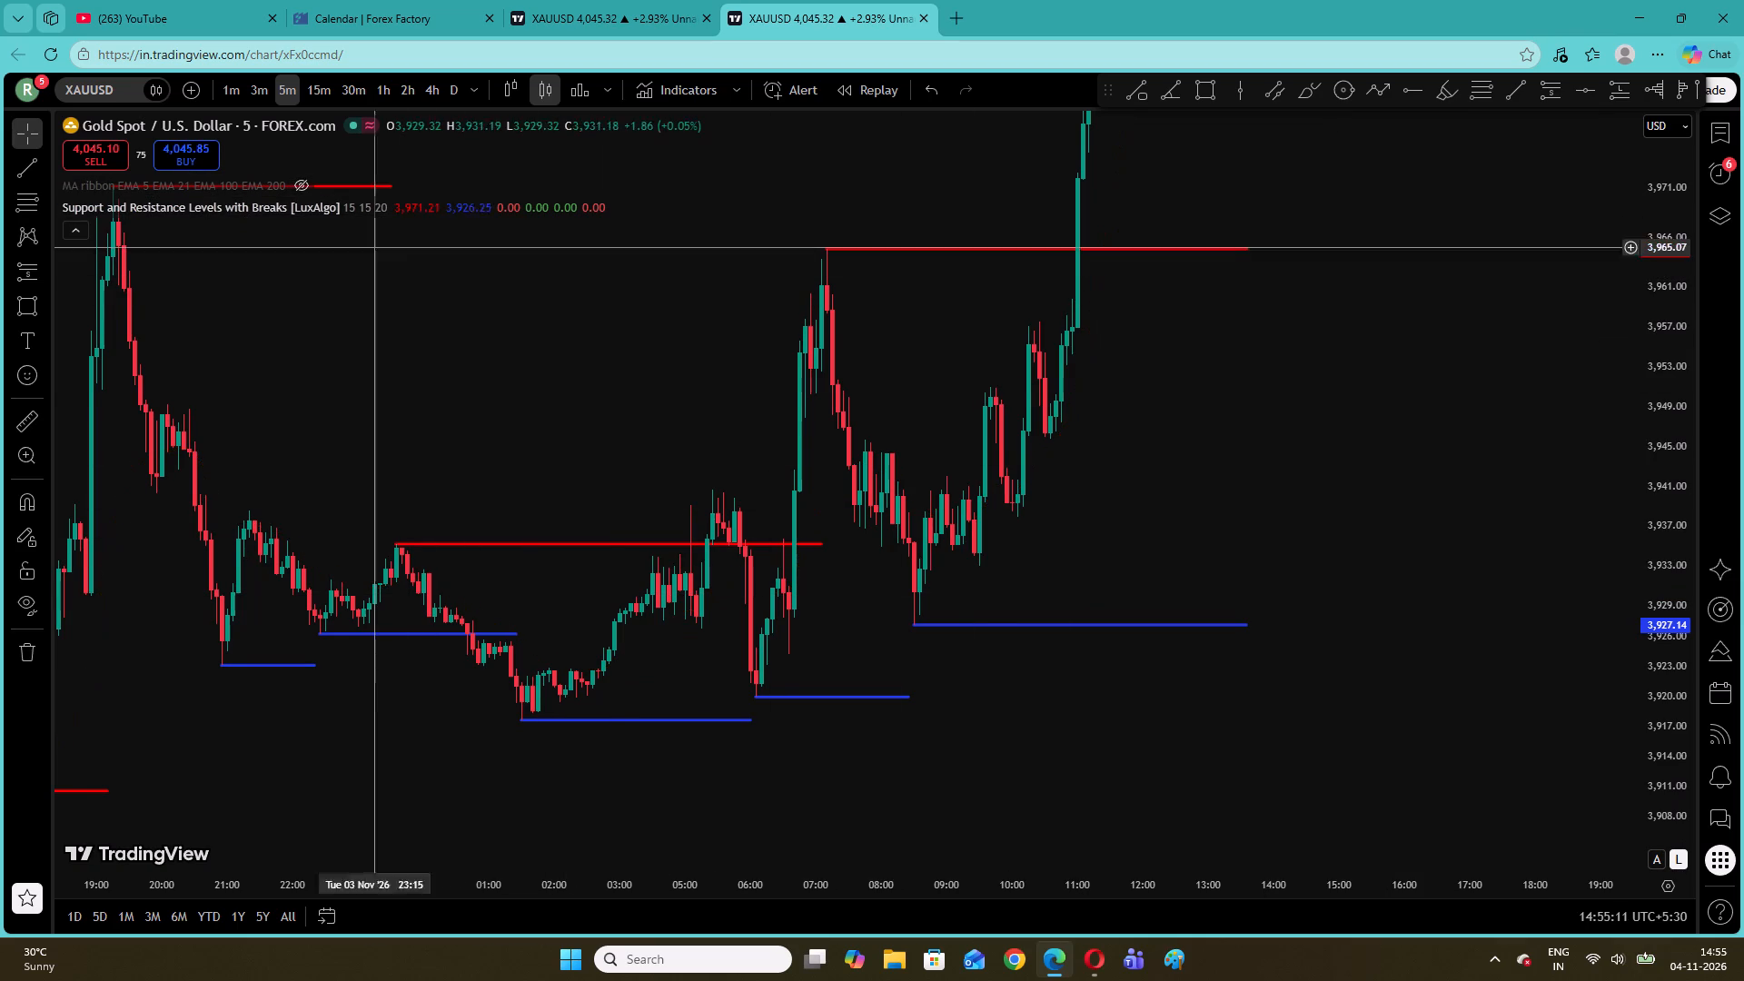
# Examine how price reacts at the LuxAlgo support and resistance levels across the 5-minute chart, up to the latest candles.
pyautogui.moveTo(509, 392); pyautogui.dragTo(901, 365)
pyautogui.moveTo(976, 414); pyautogui.dragTo(945, 447)
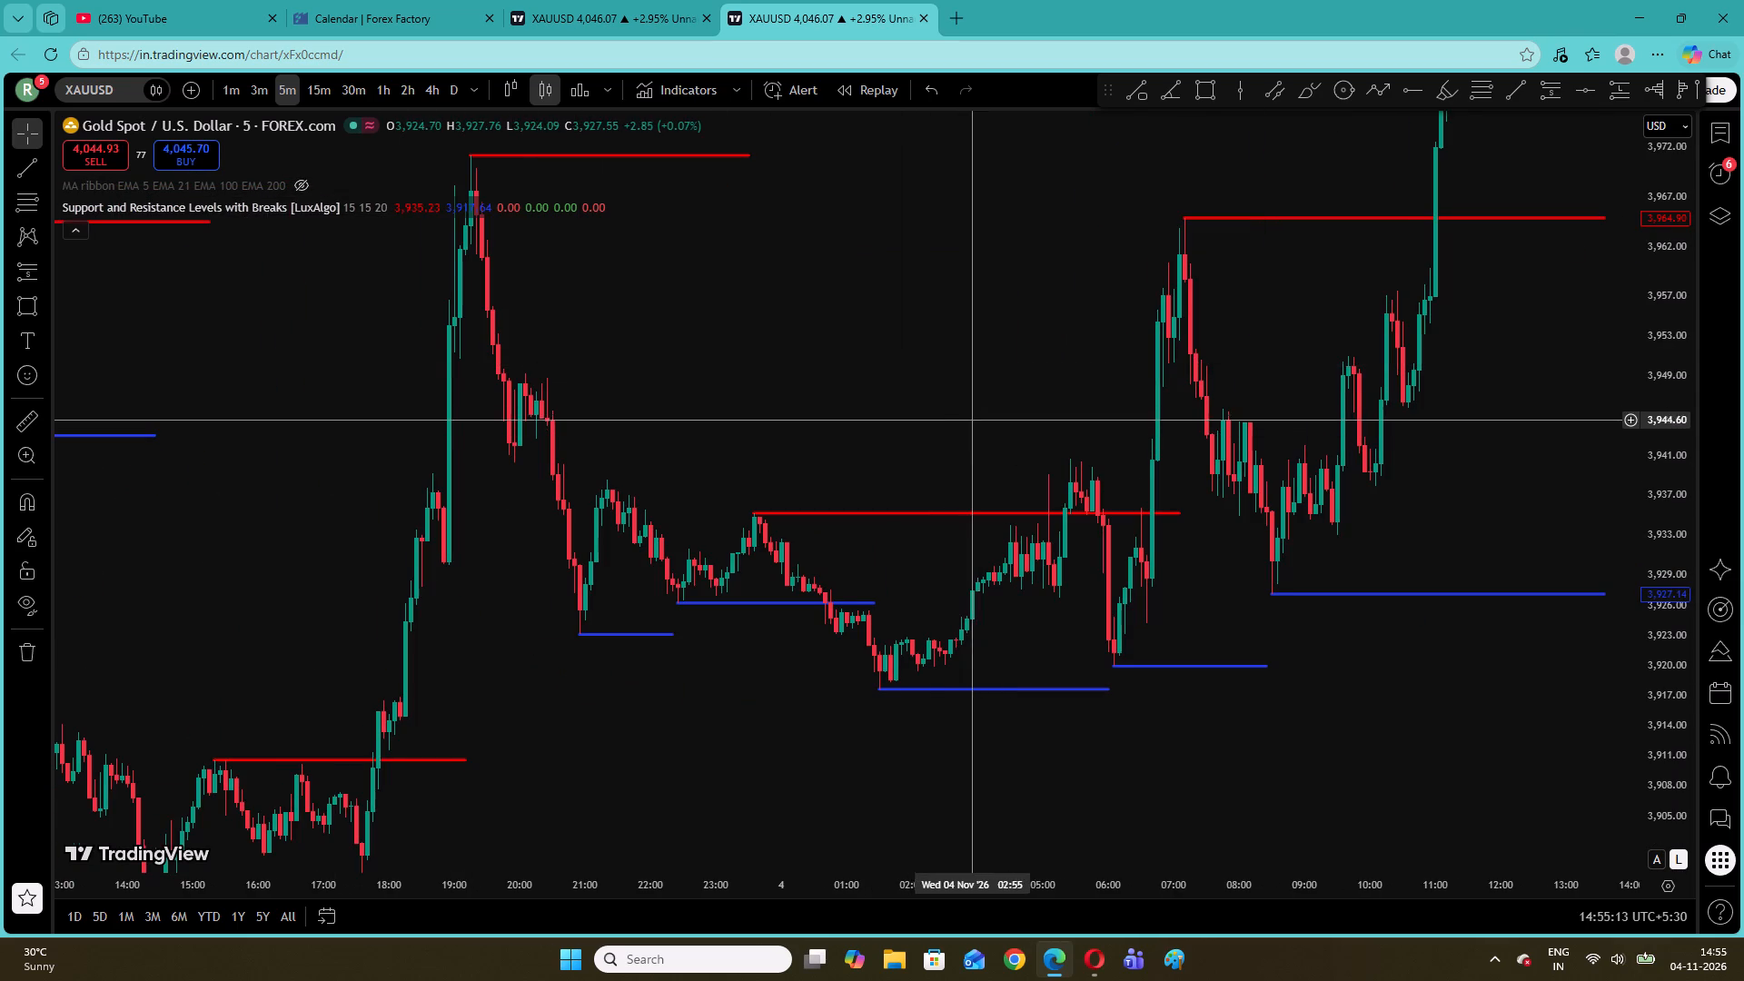
pyautogui.moveTo(945, 447); pyautogui.dragTo(621, 538)
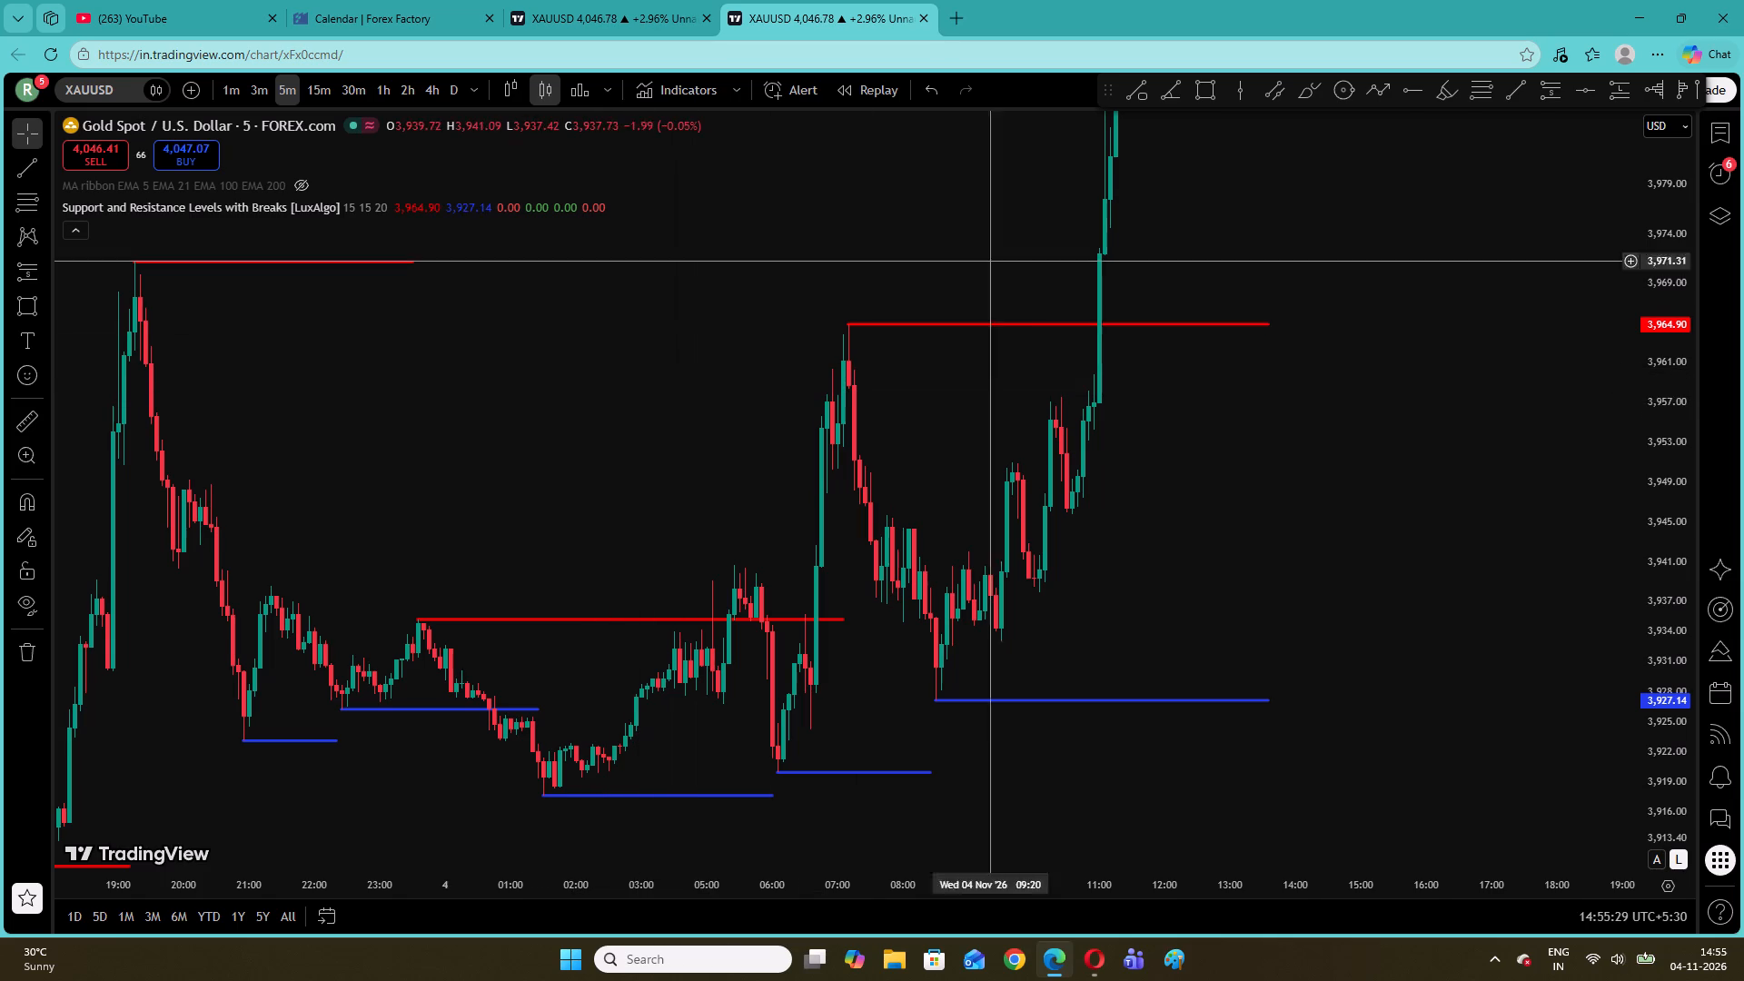
pyautogui.moveTo(1030, 218); pyautogui.dragTo(775, 696)
pyautogui.moveTo(1210, 274); pyautogui.dragTo(934, 778)
pyautogui.moveTo(933, 682); pyautogui.dragTo(1075, 577)
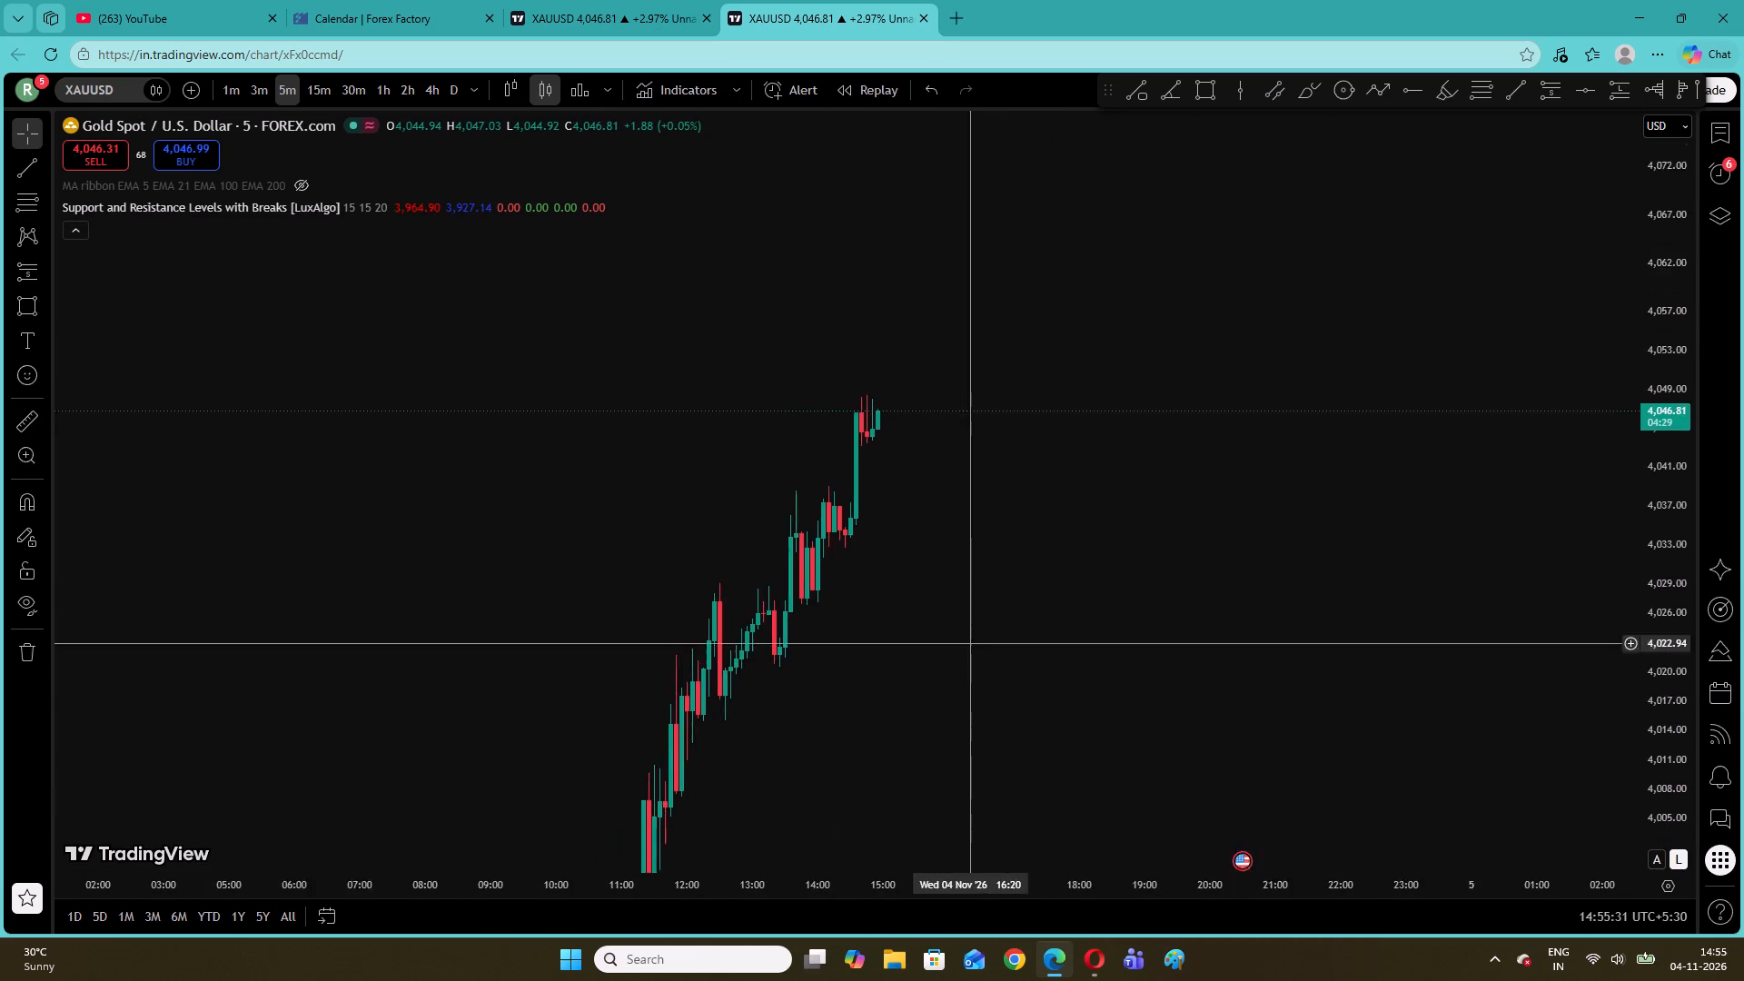
pyautogui.moveTo(1075, 577); pyautogui.dragTo(1379, 403)
pyautogui.rightClick(510, 320)
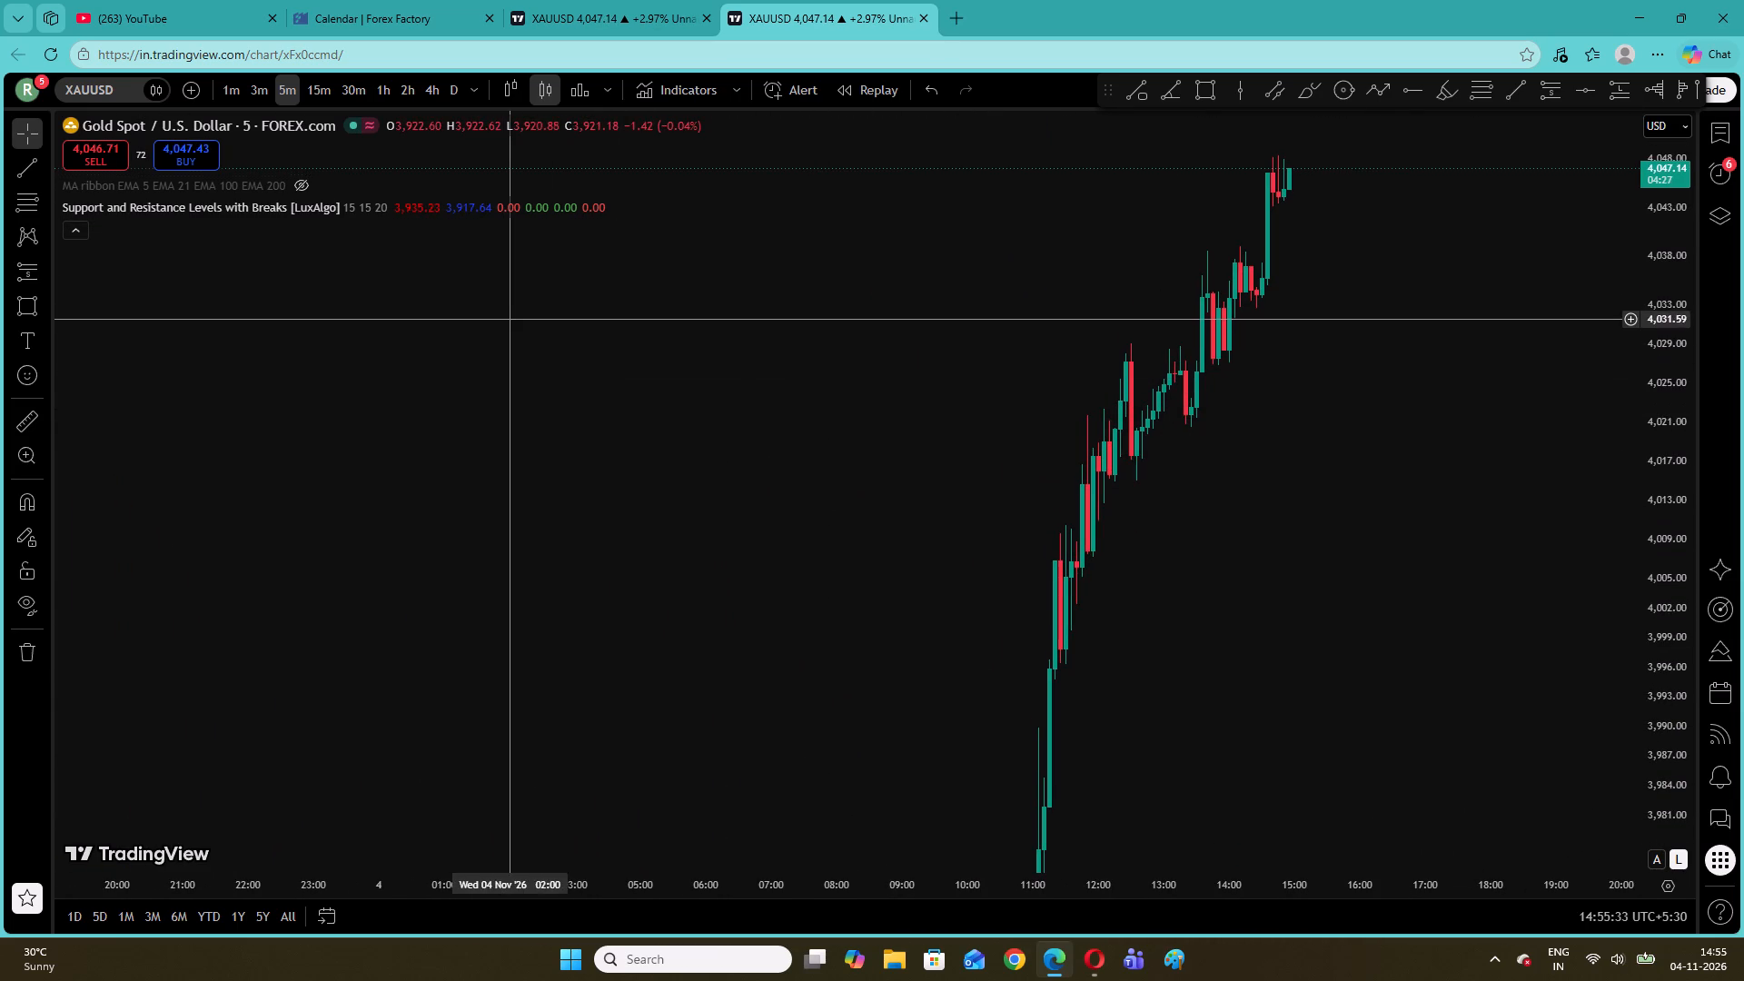
pyautogui.click(585, 341)
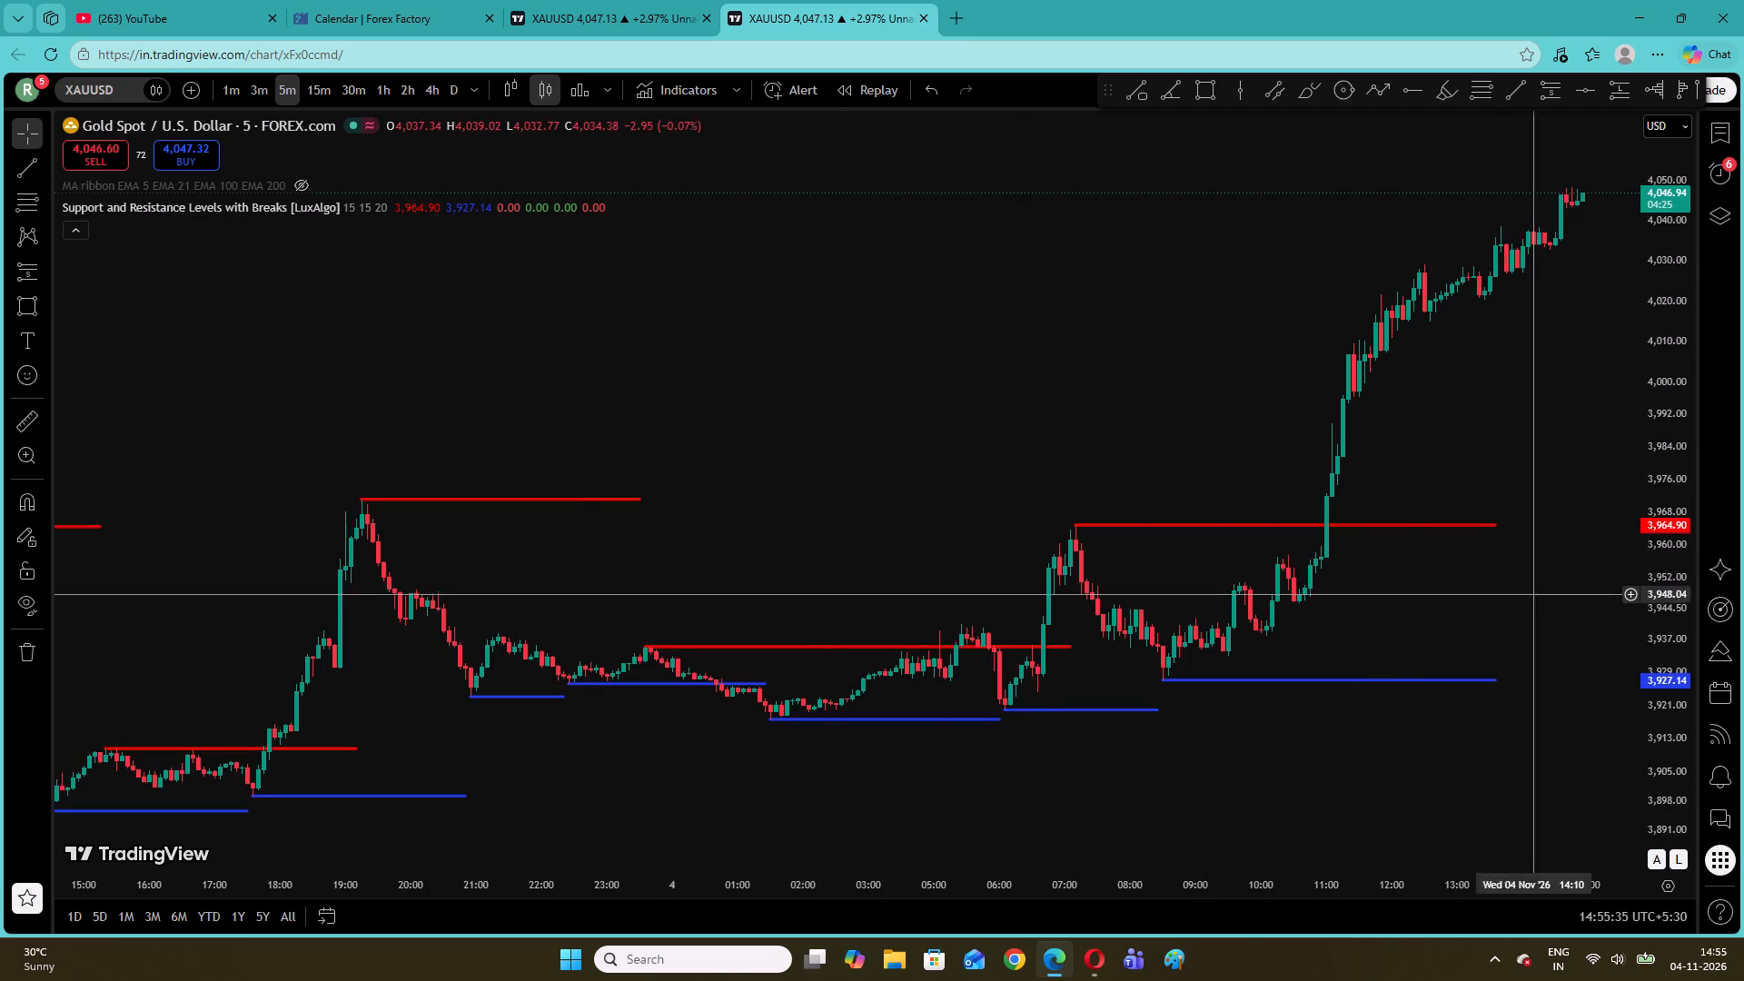
pyautogui.moveTo(1667, 631); pyautogui.dragTo(1638, 445)
pyautogui.moveTo(1453, 656); pyautogui.dragTo(1146, 525)
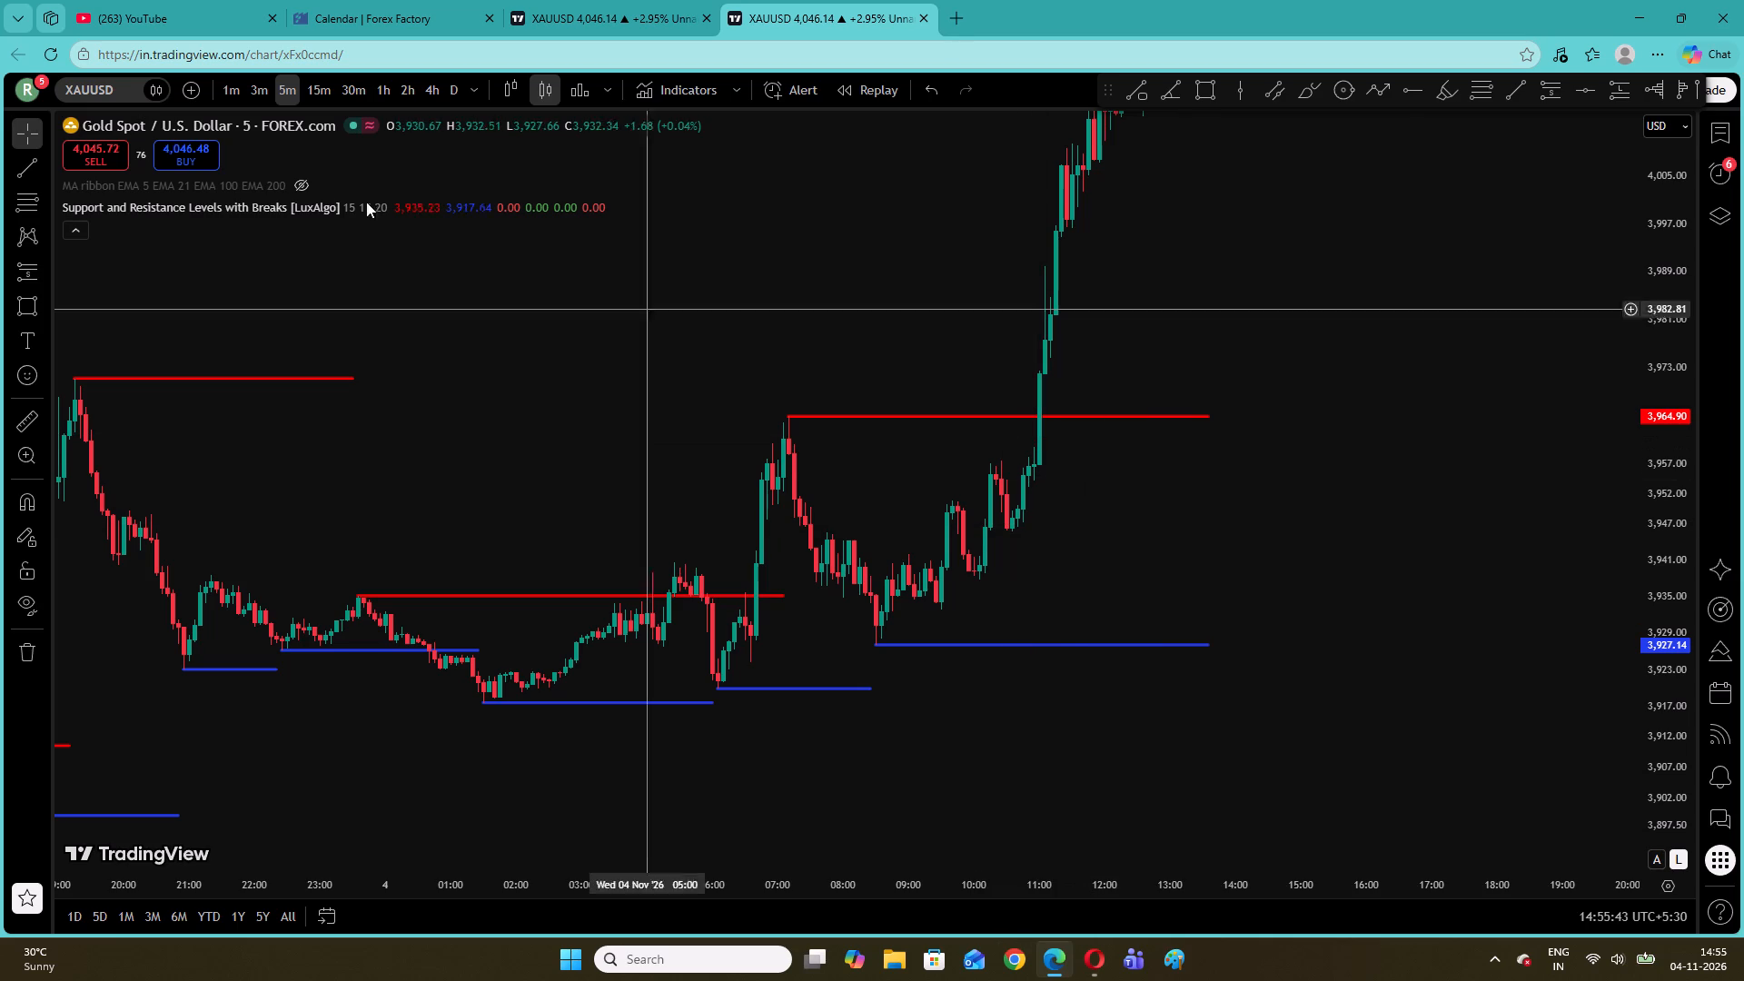
# Switch the chart to the 15-minute timeframe and review the support and resistance levels on earlier sessions.
pyautogui.click(325, 91)
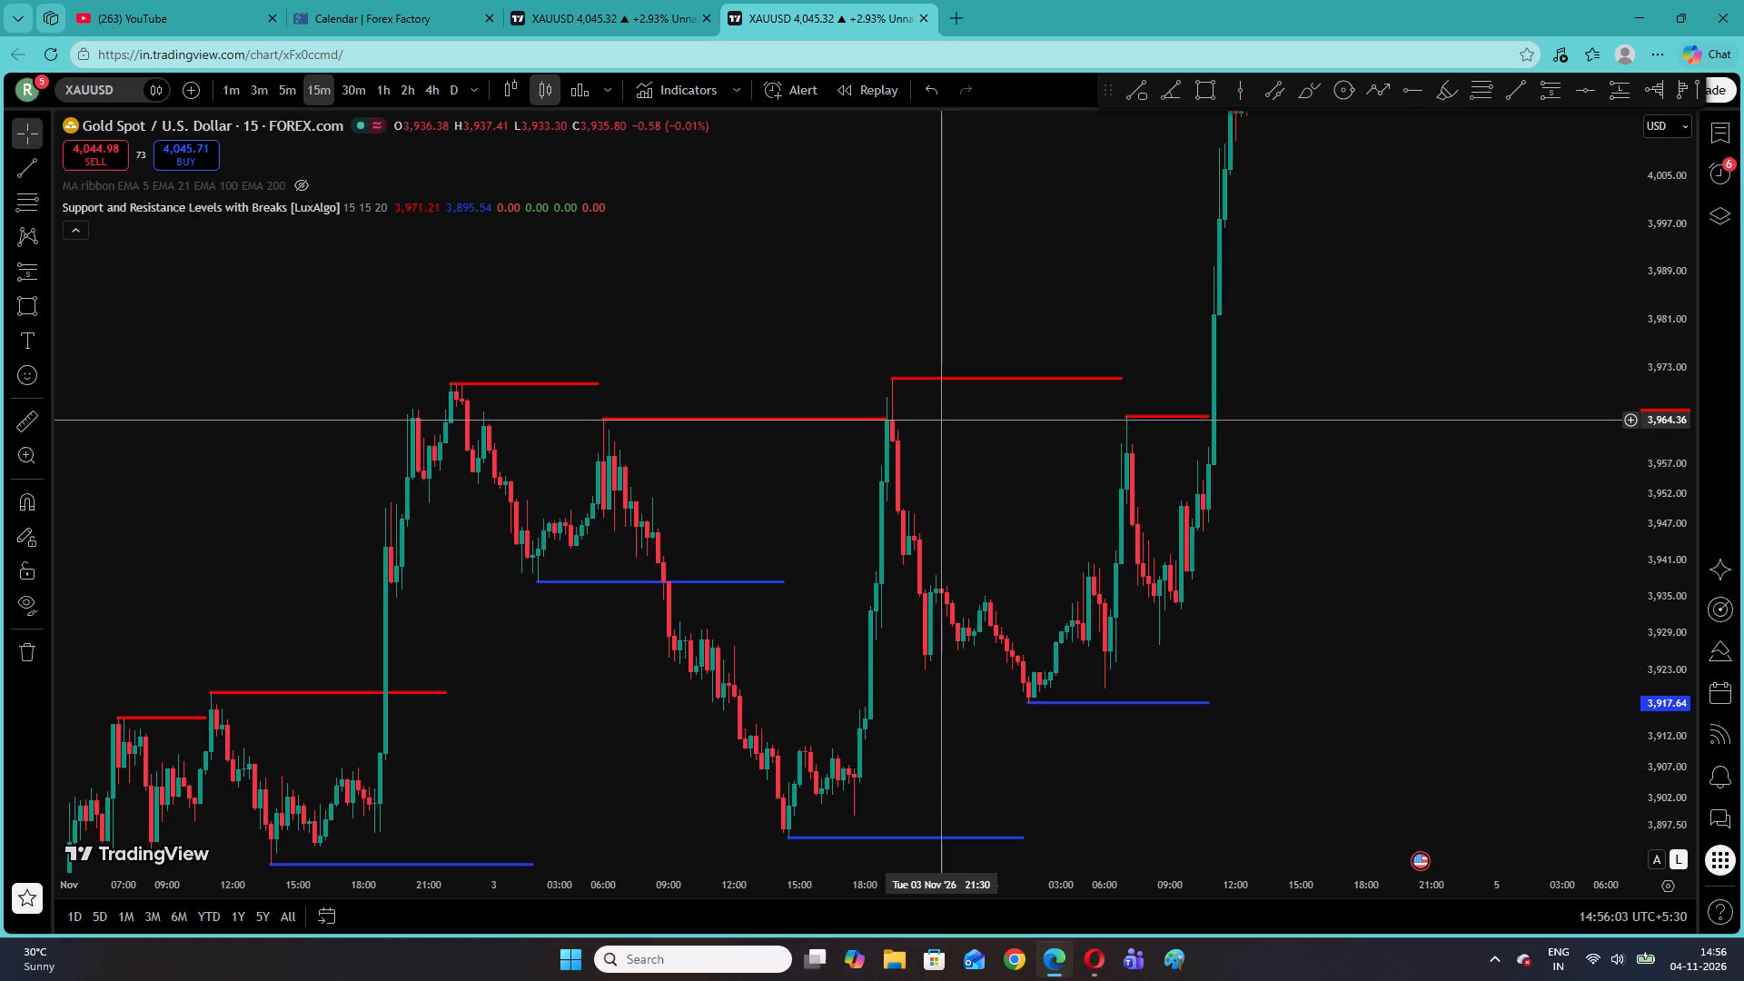
pyautogui.moveTo(575, 317); pyautogui.dragTo(1263, 137)
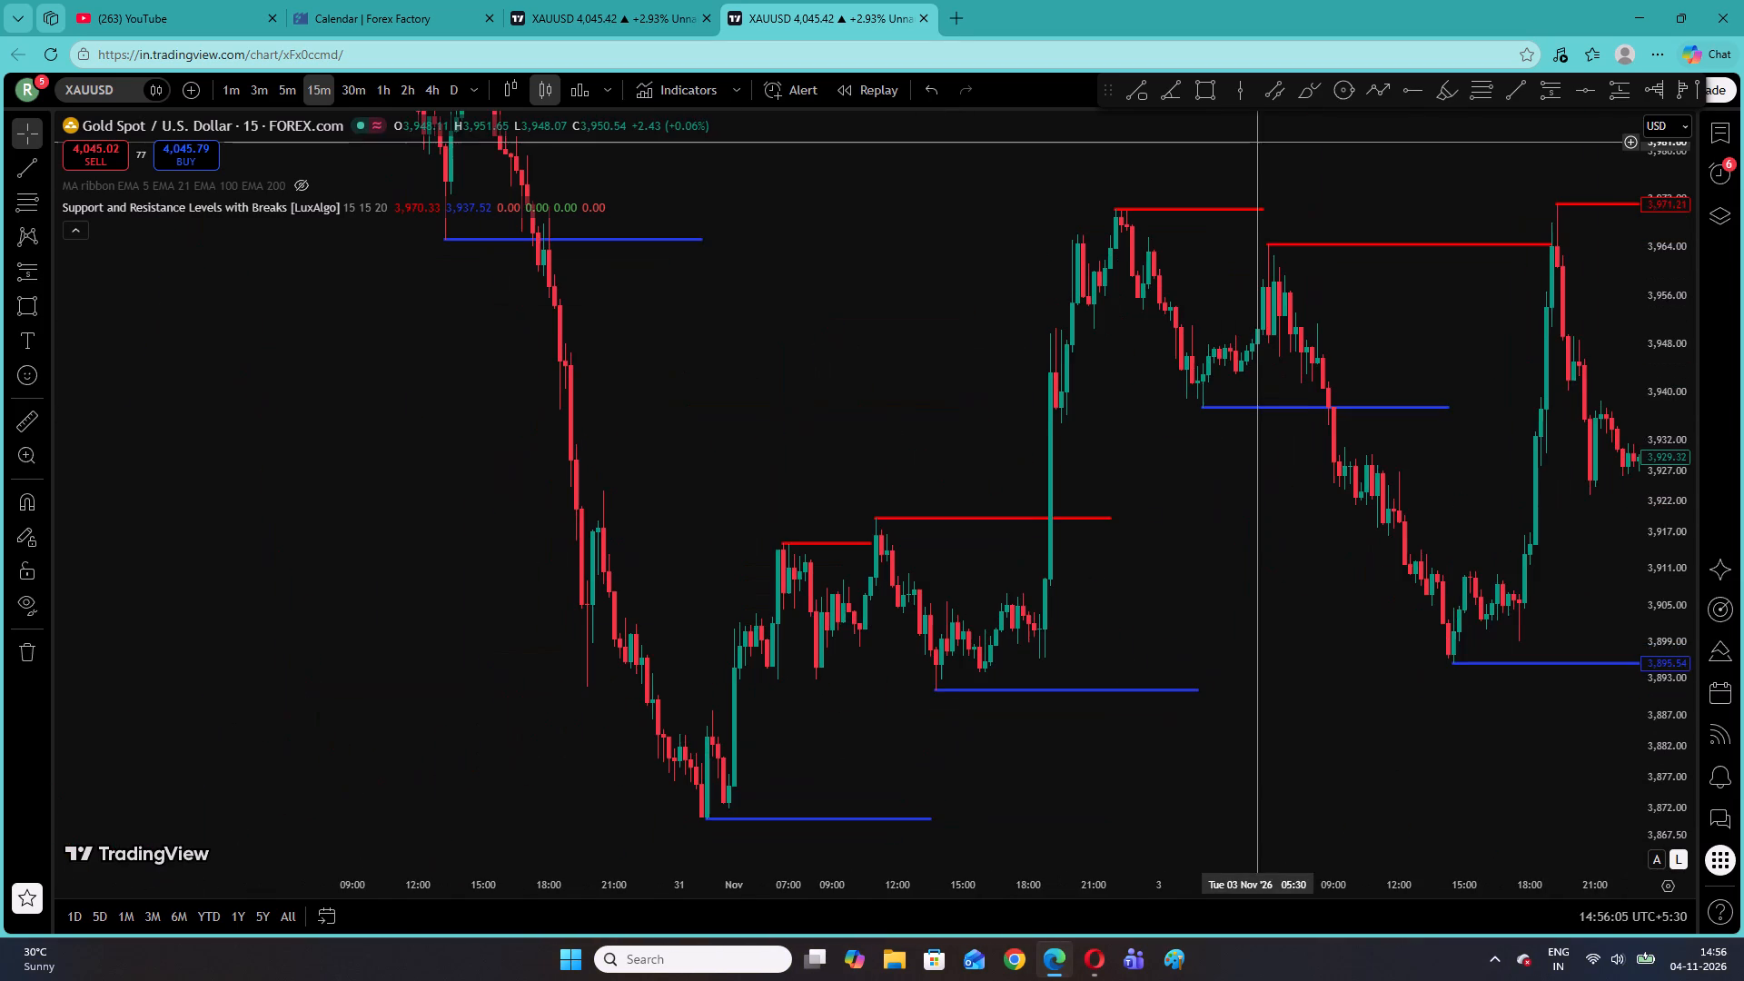
pyautogui.moveTo(1263, 137); pyautogui.dragTo(1264, 136)
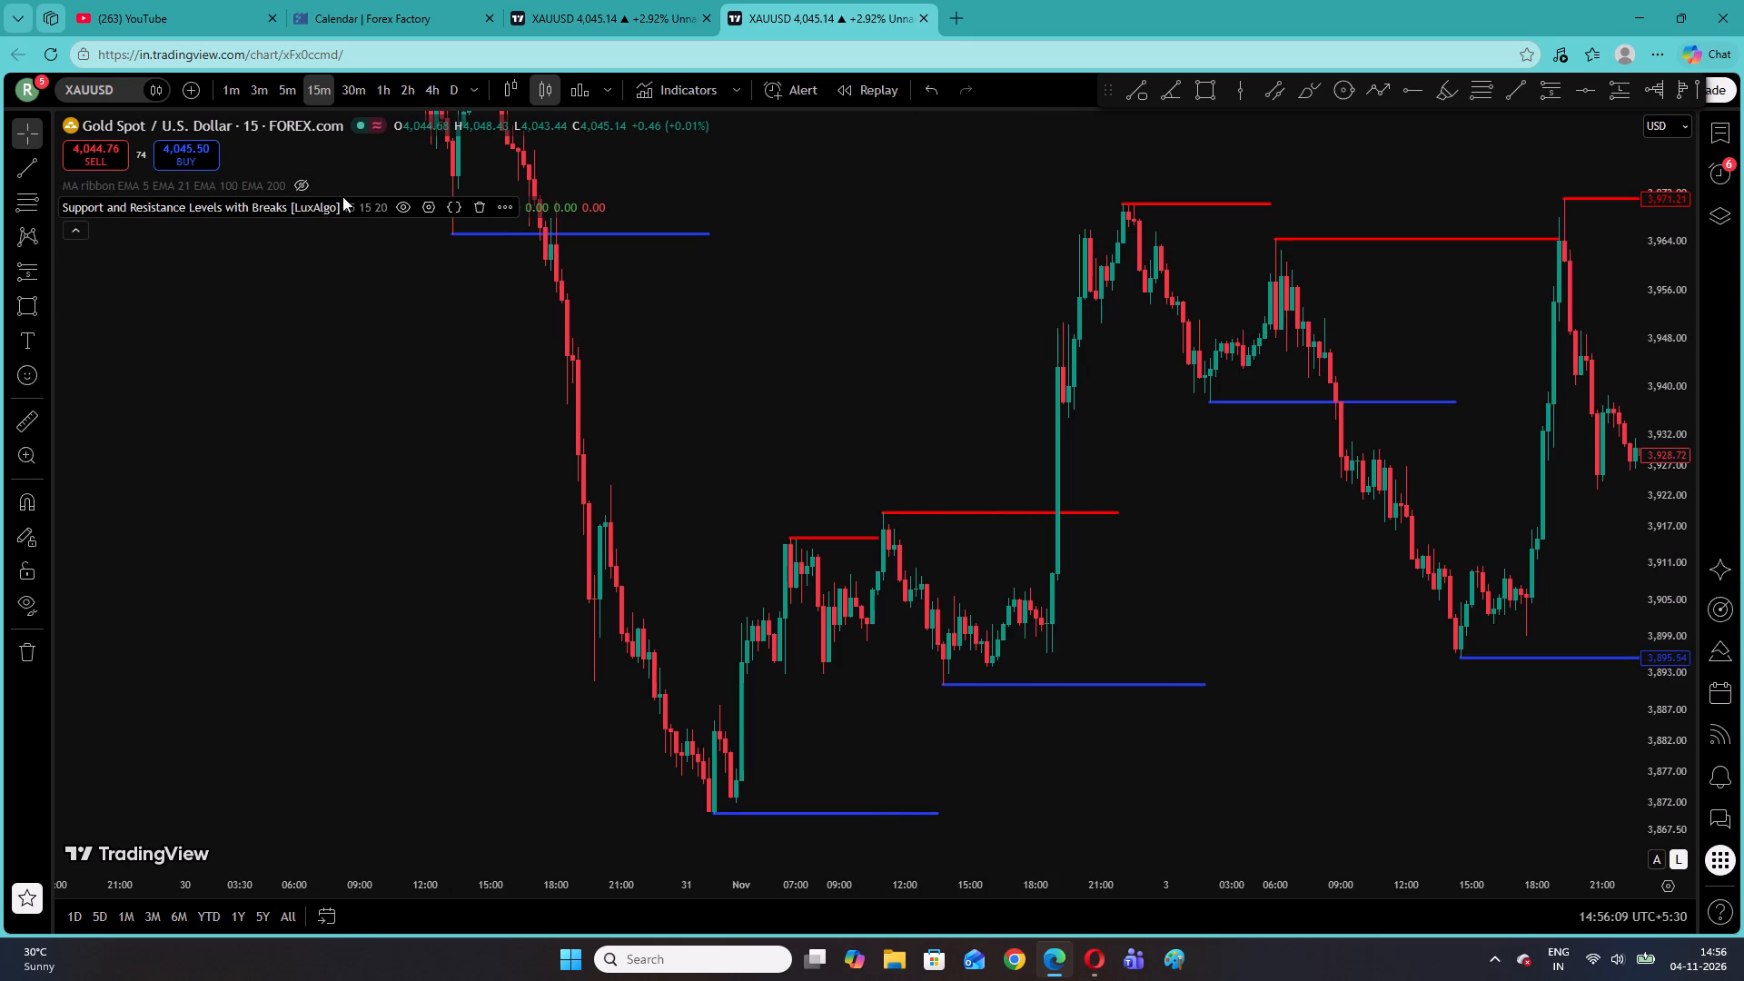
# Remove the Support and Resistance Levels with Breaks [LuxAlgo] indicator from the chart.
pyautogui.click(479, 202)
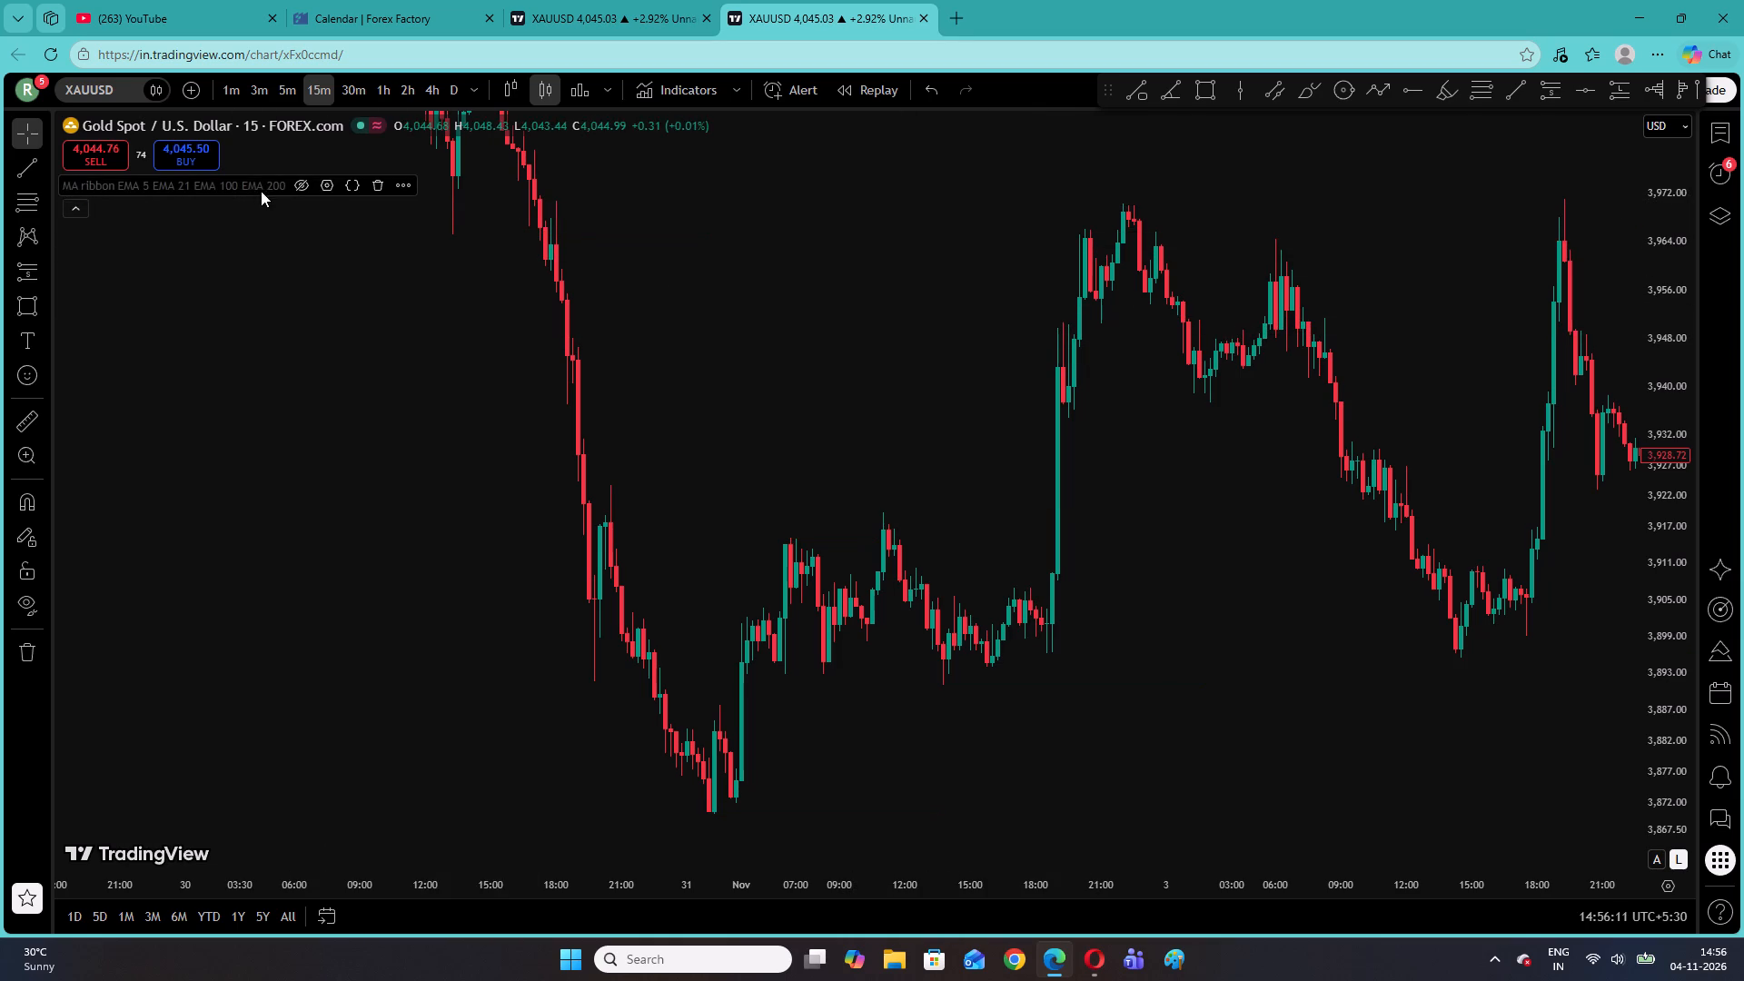
# Search the indicator library for "liq" and add Liquidity Swings [LuxAlgo] to the XAUUSD chart.
pyautogui.click(696, 78)
pyautogui.click(737, 292)
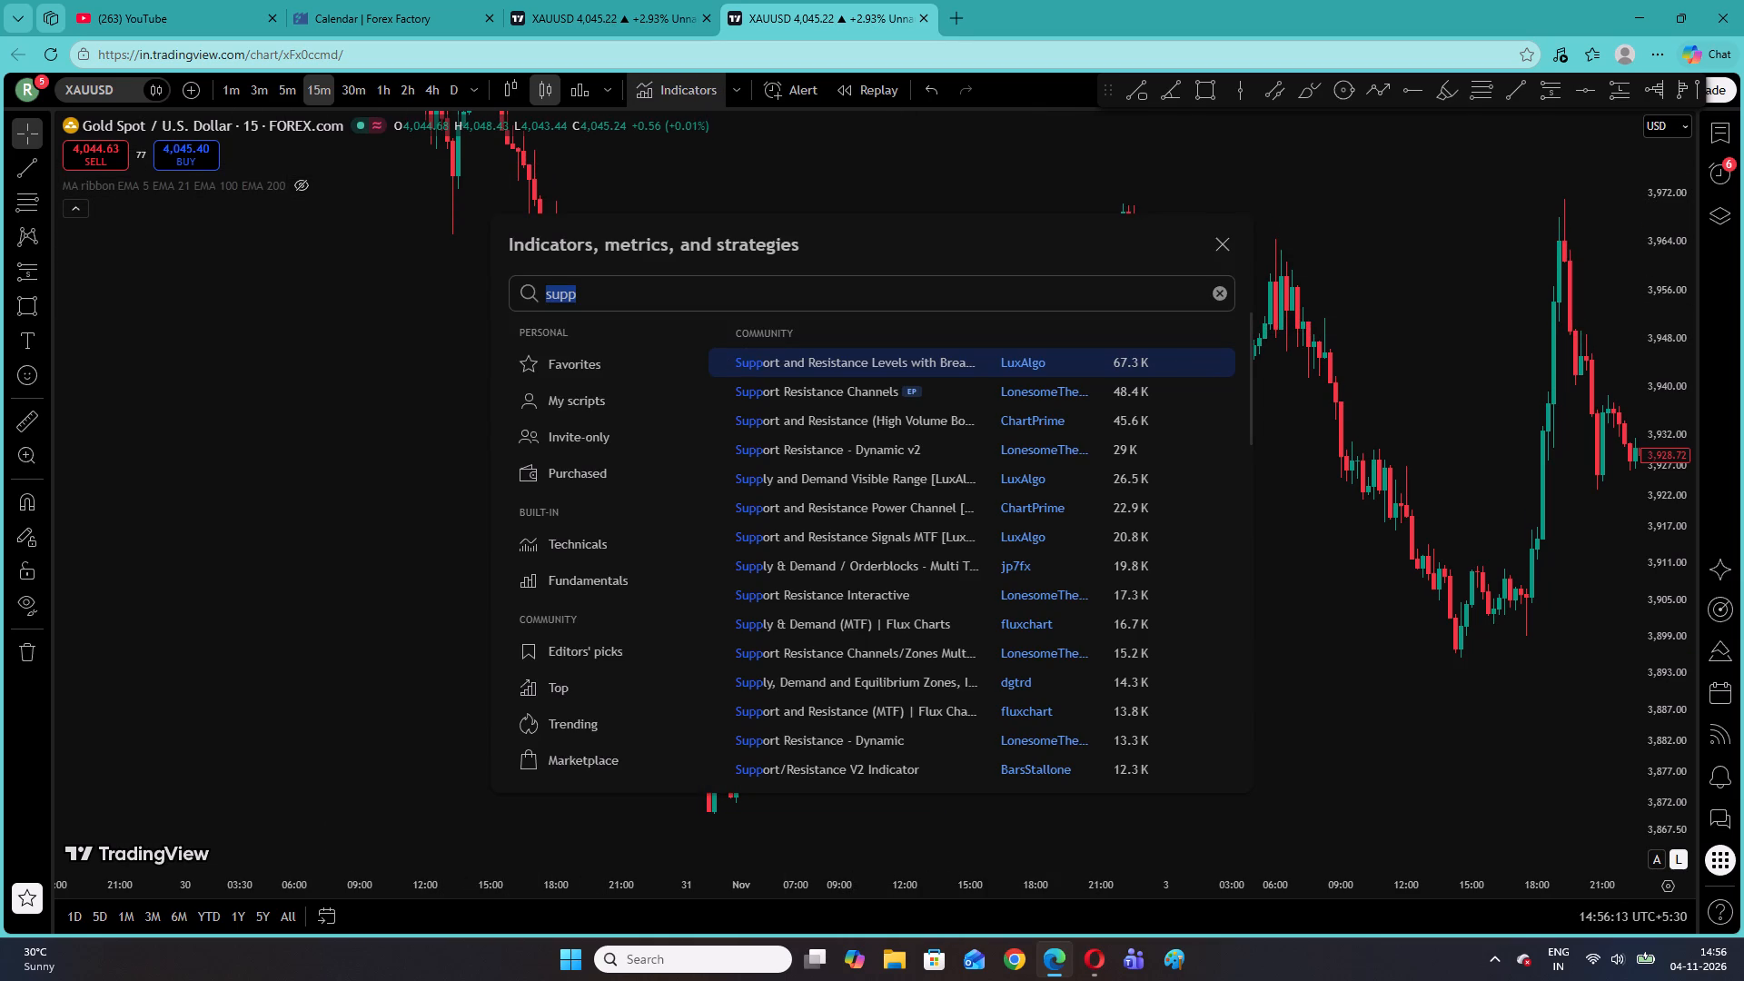
pyautogui.click(1218, 291)
pyautogui.click(1101, 283)
pyautogui.click(1101, 283)
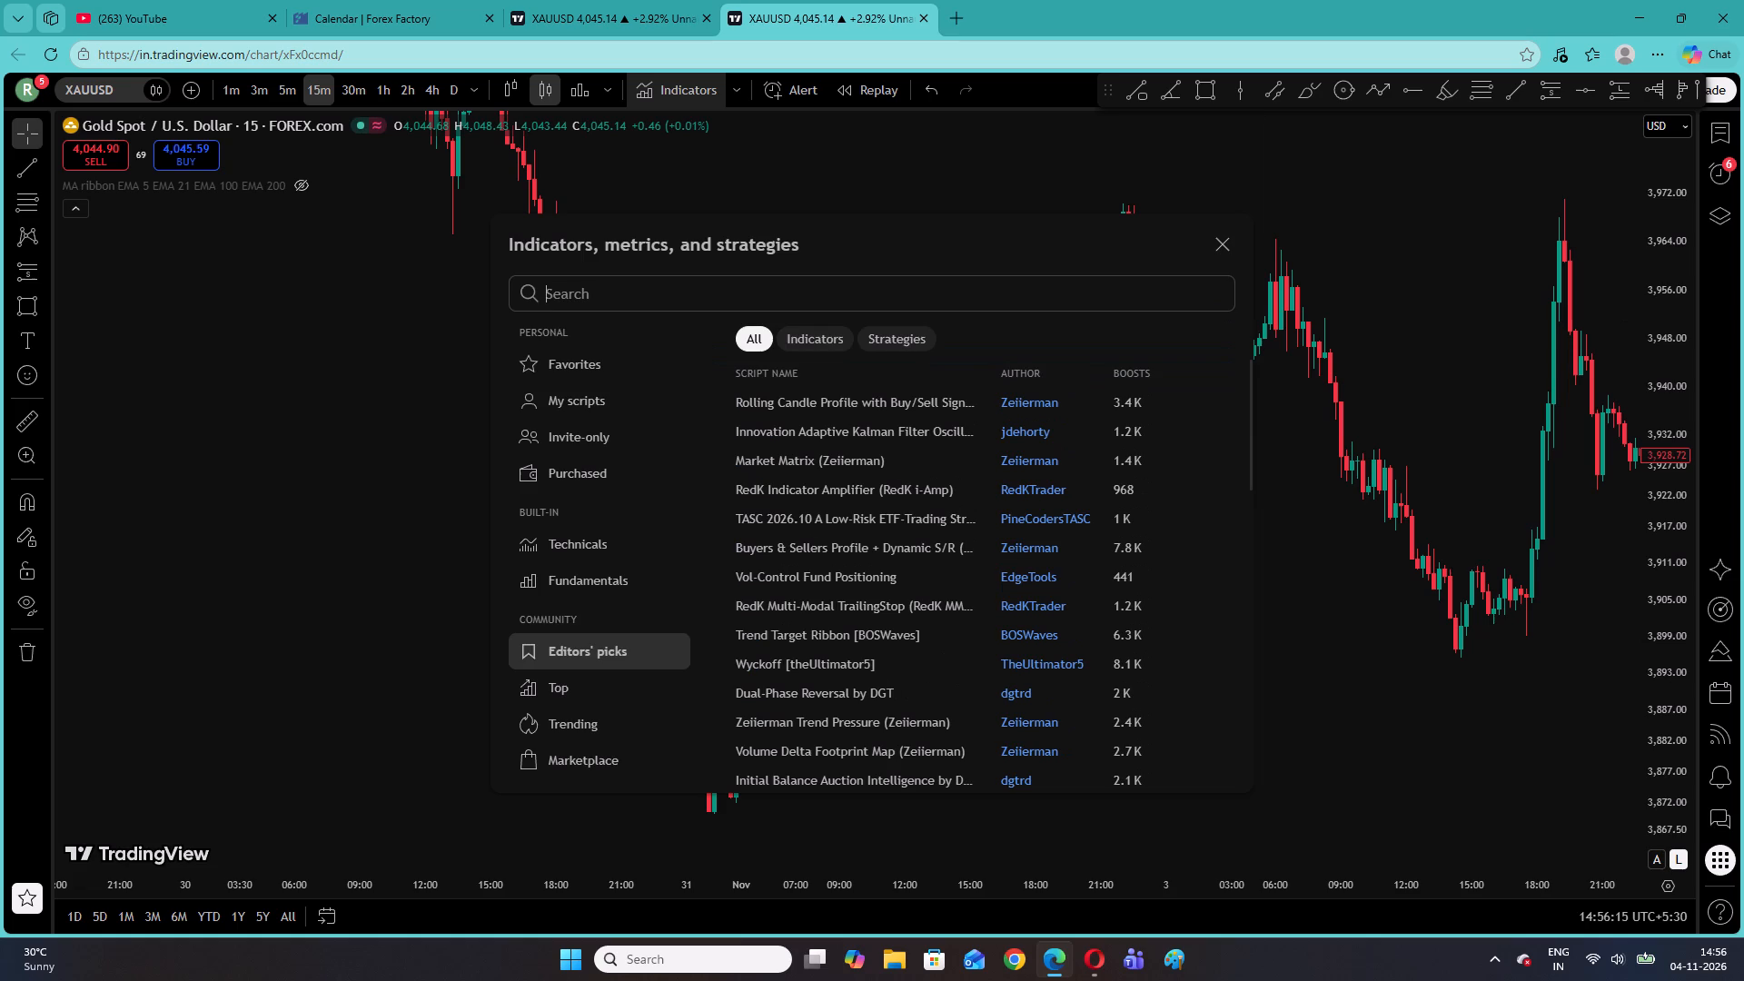
pyautogui.write('li')
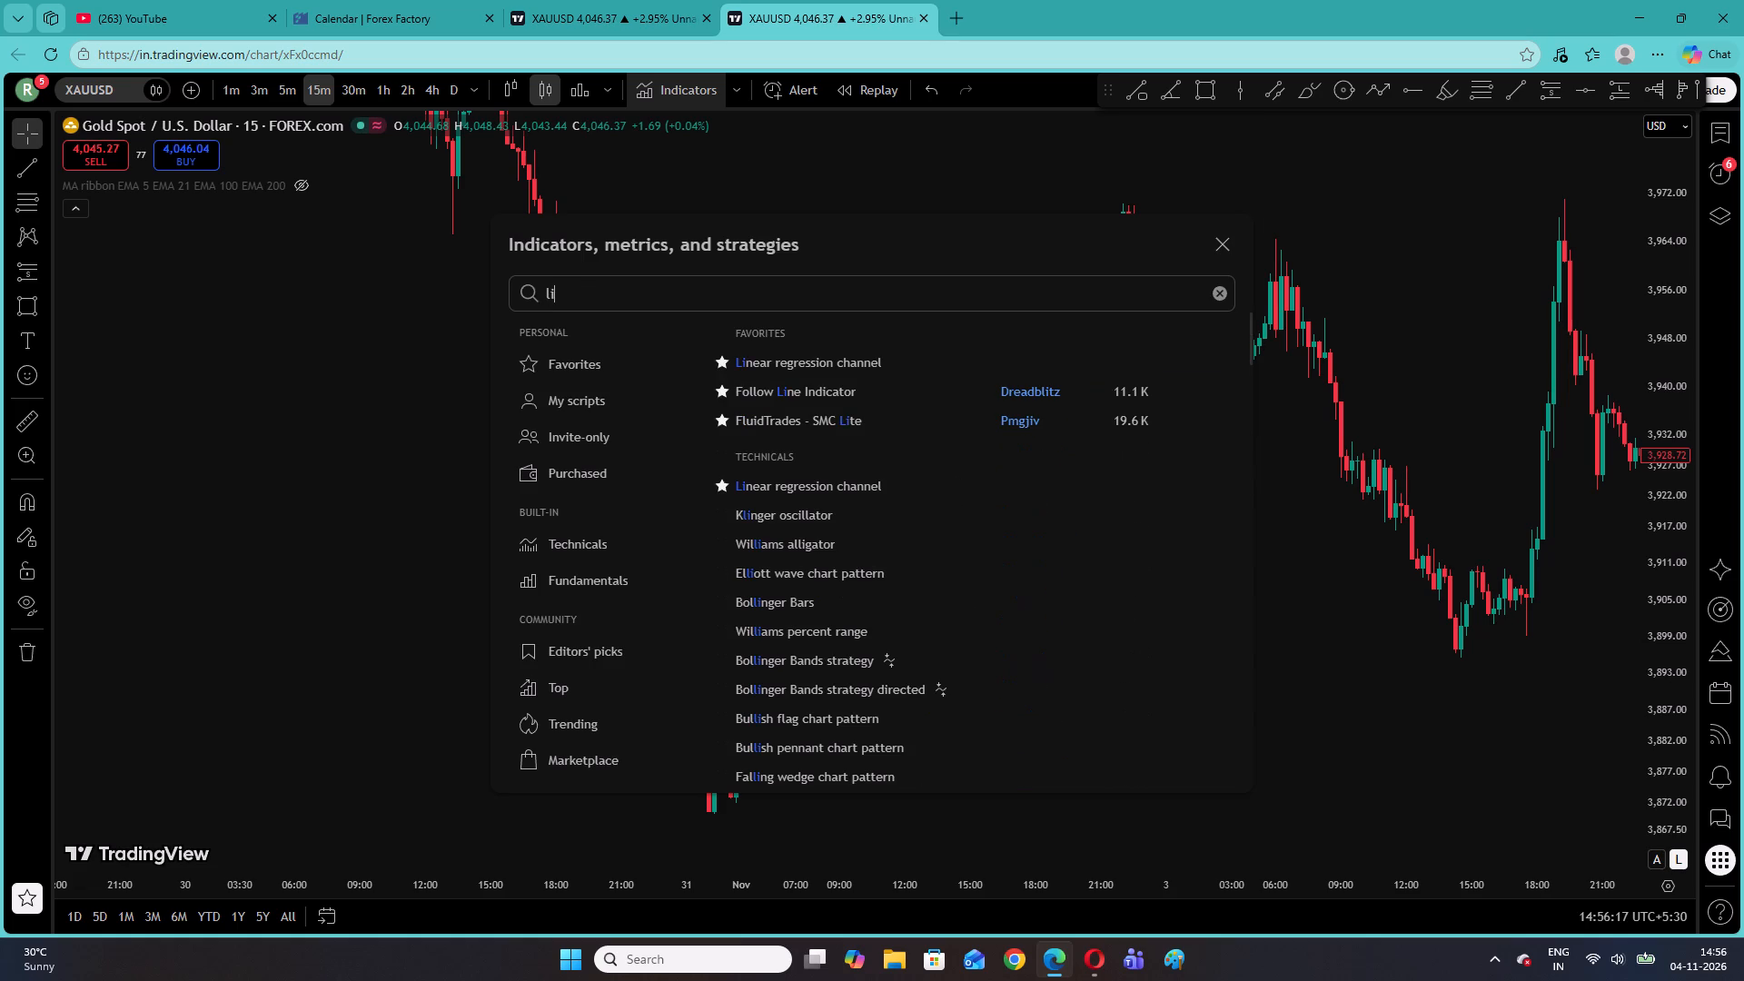
pyautogui.press('q')
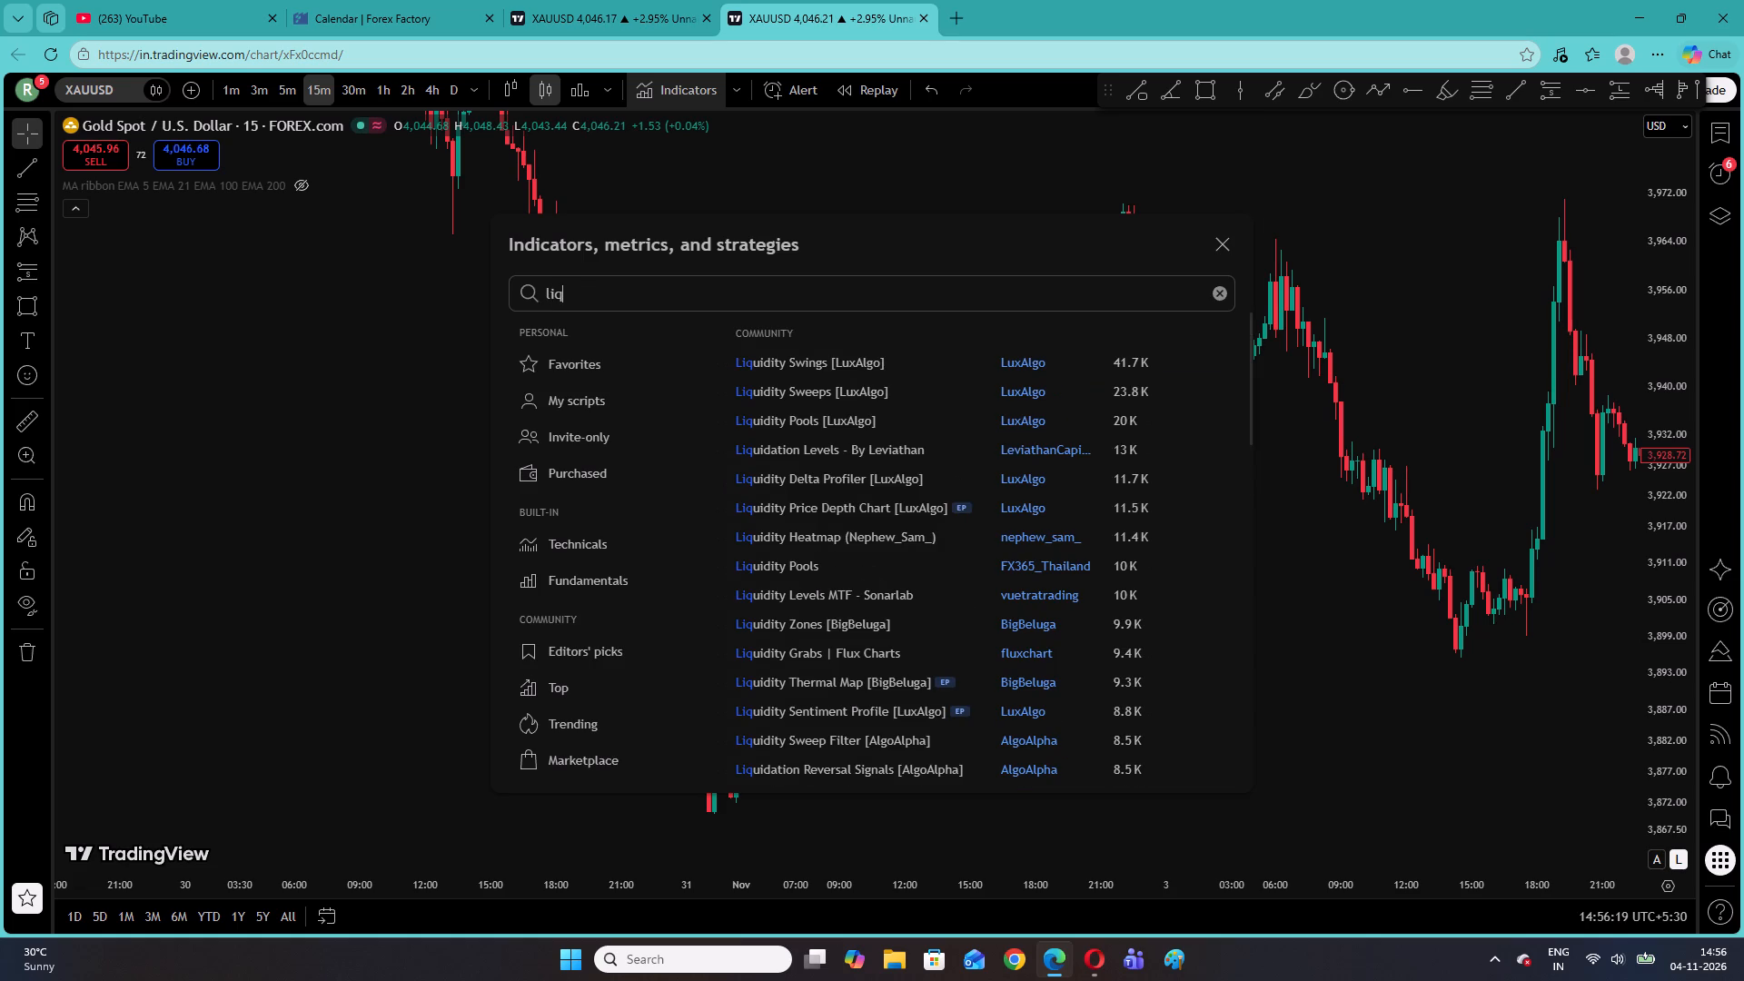
pyautogui.click(968, 362)
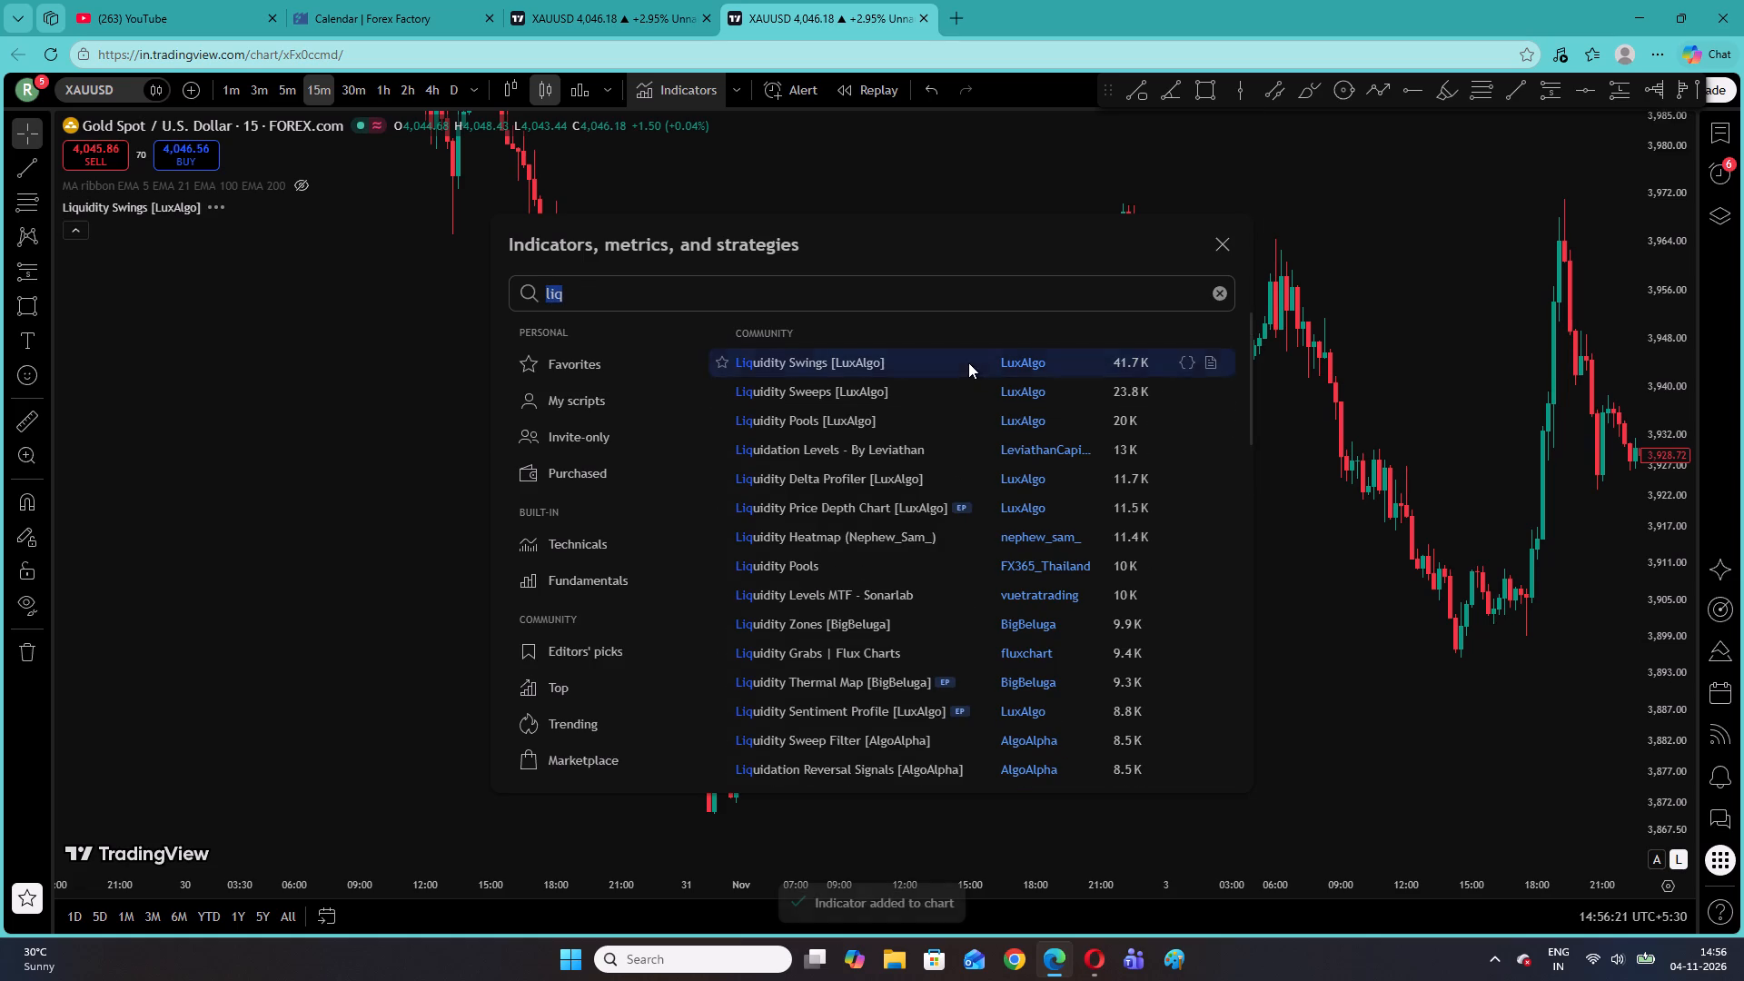
pyautogui.click(1225, 244)
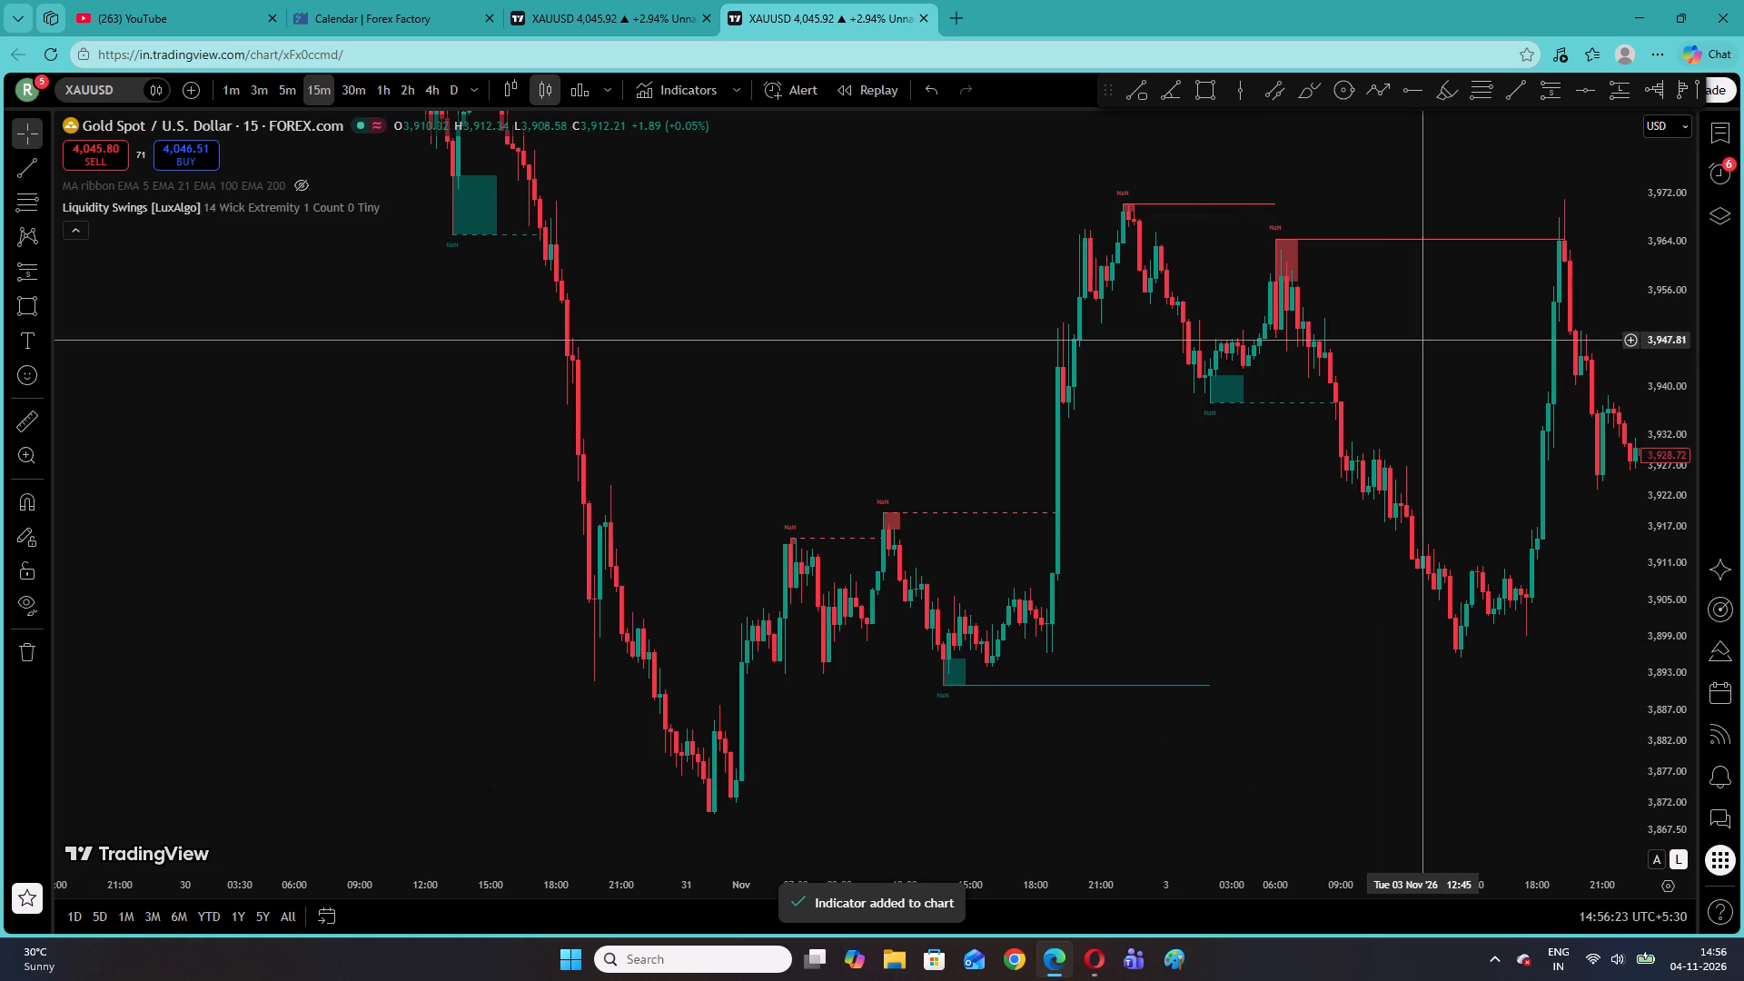
# Switch from the 15-minute to the 1-minute timeframe, reset the chart view and examine the liquidity swing levels around the latest candles.
pyautogui.moveTo(1424, 341); pyautogui.dragTo(687, 623)
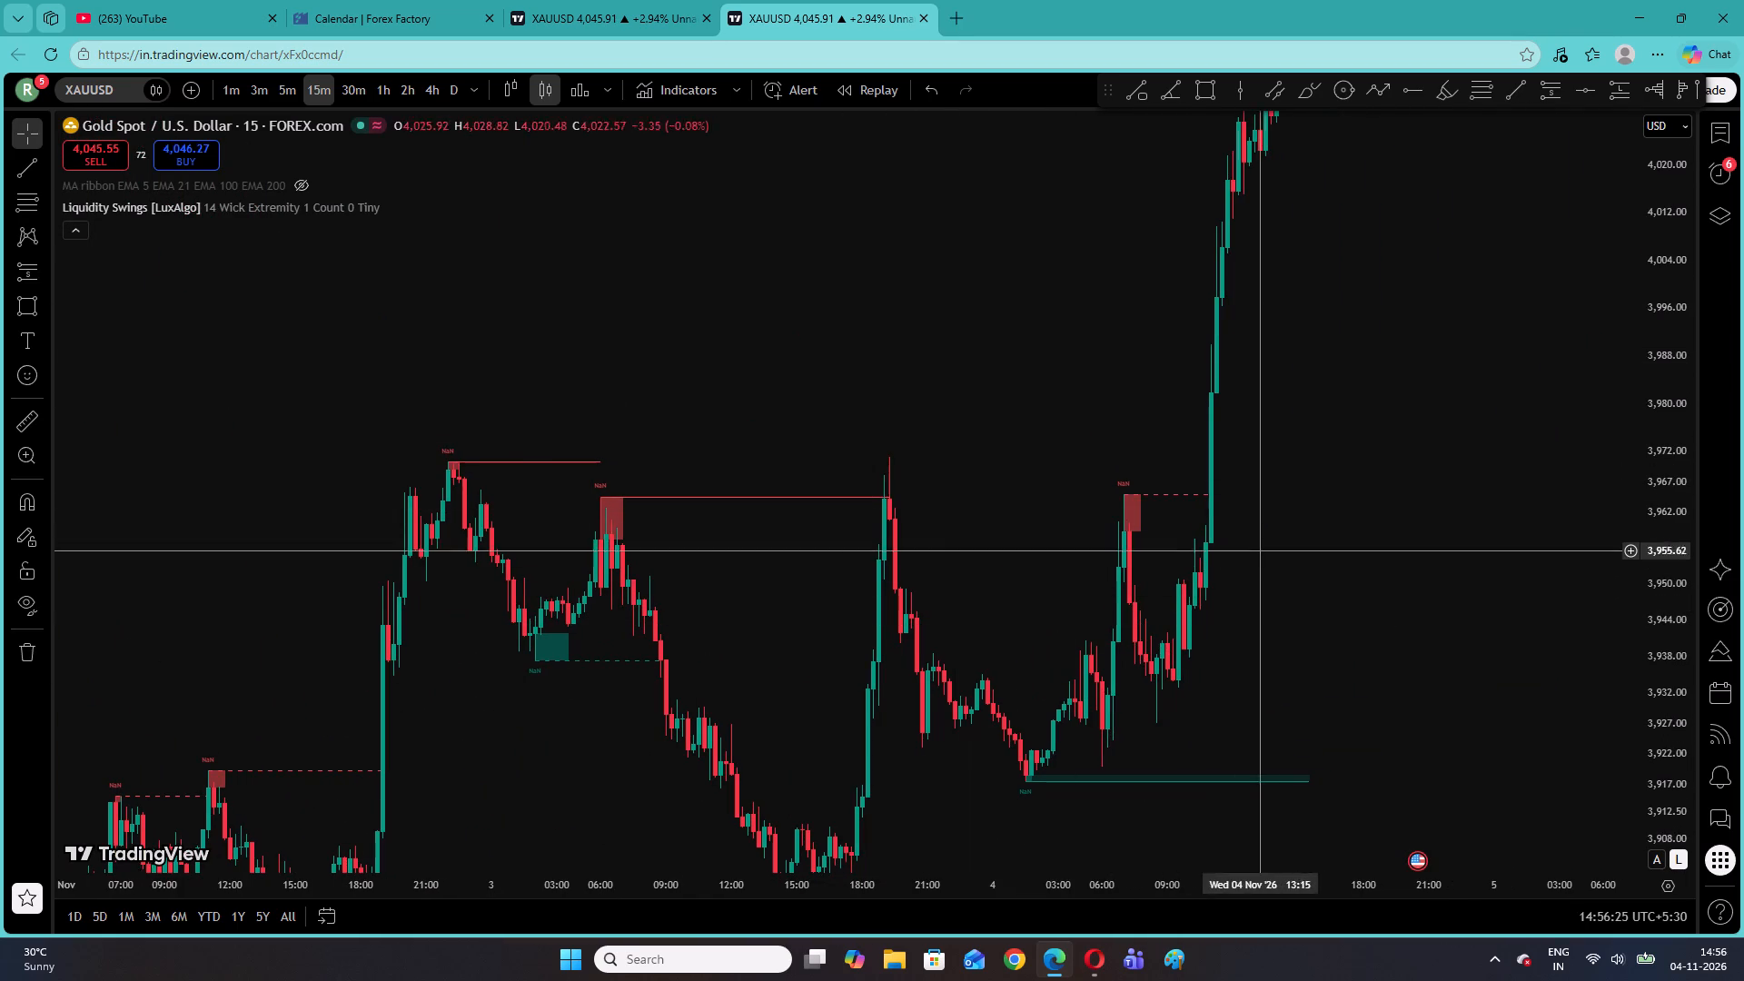
pyautogui.moveTo(1265, 570); pyautogui.dragTo(1146, 560)
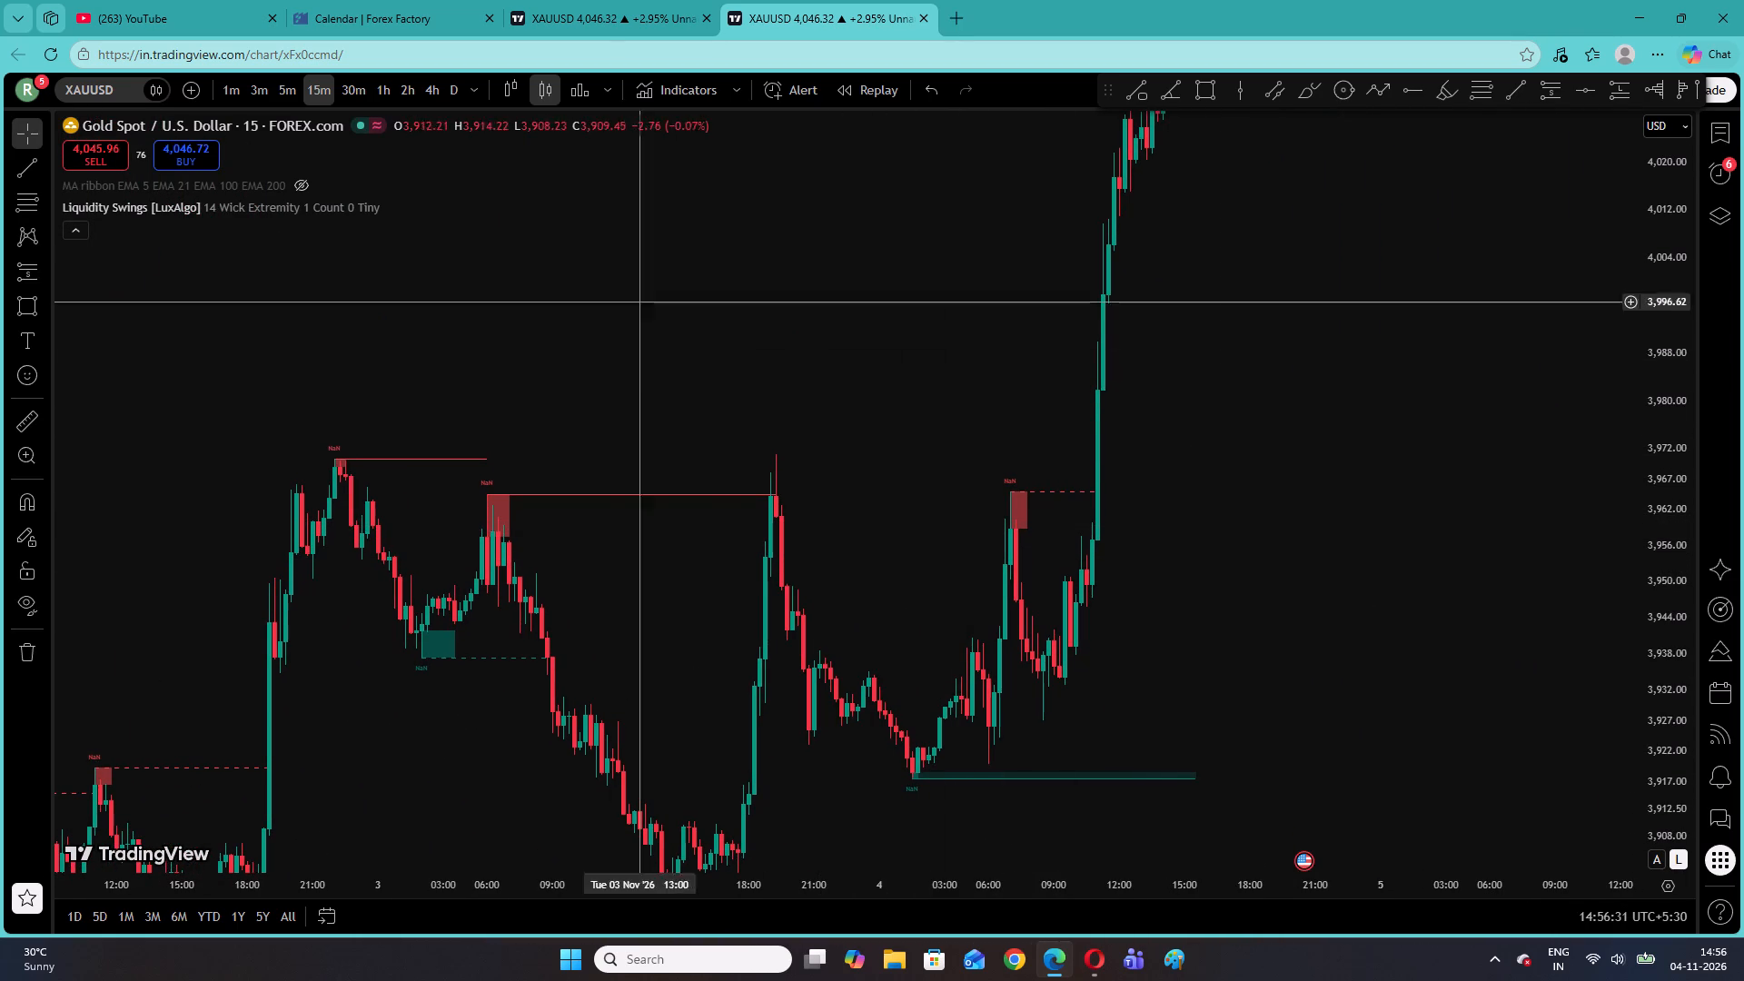
pyautogui.click(225, 90)
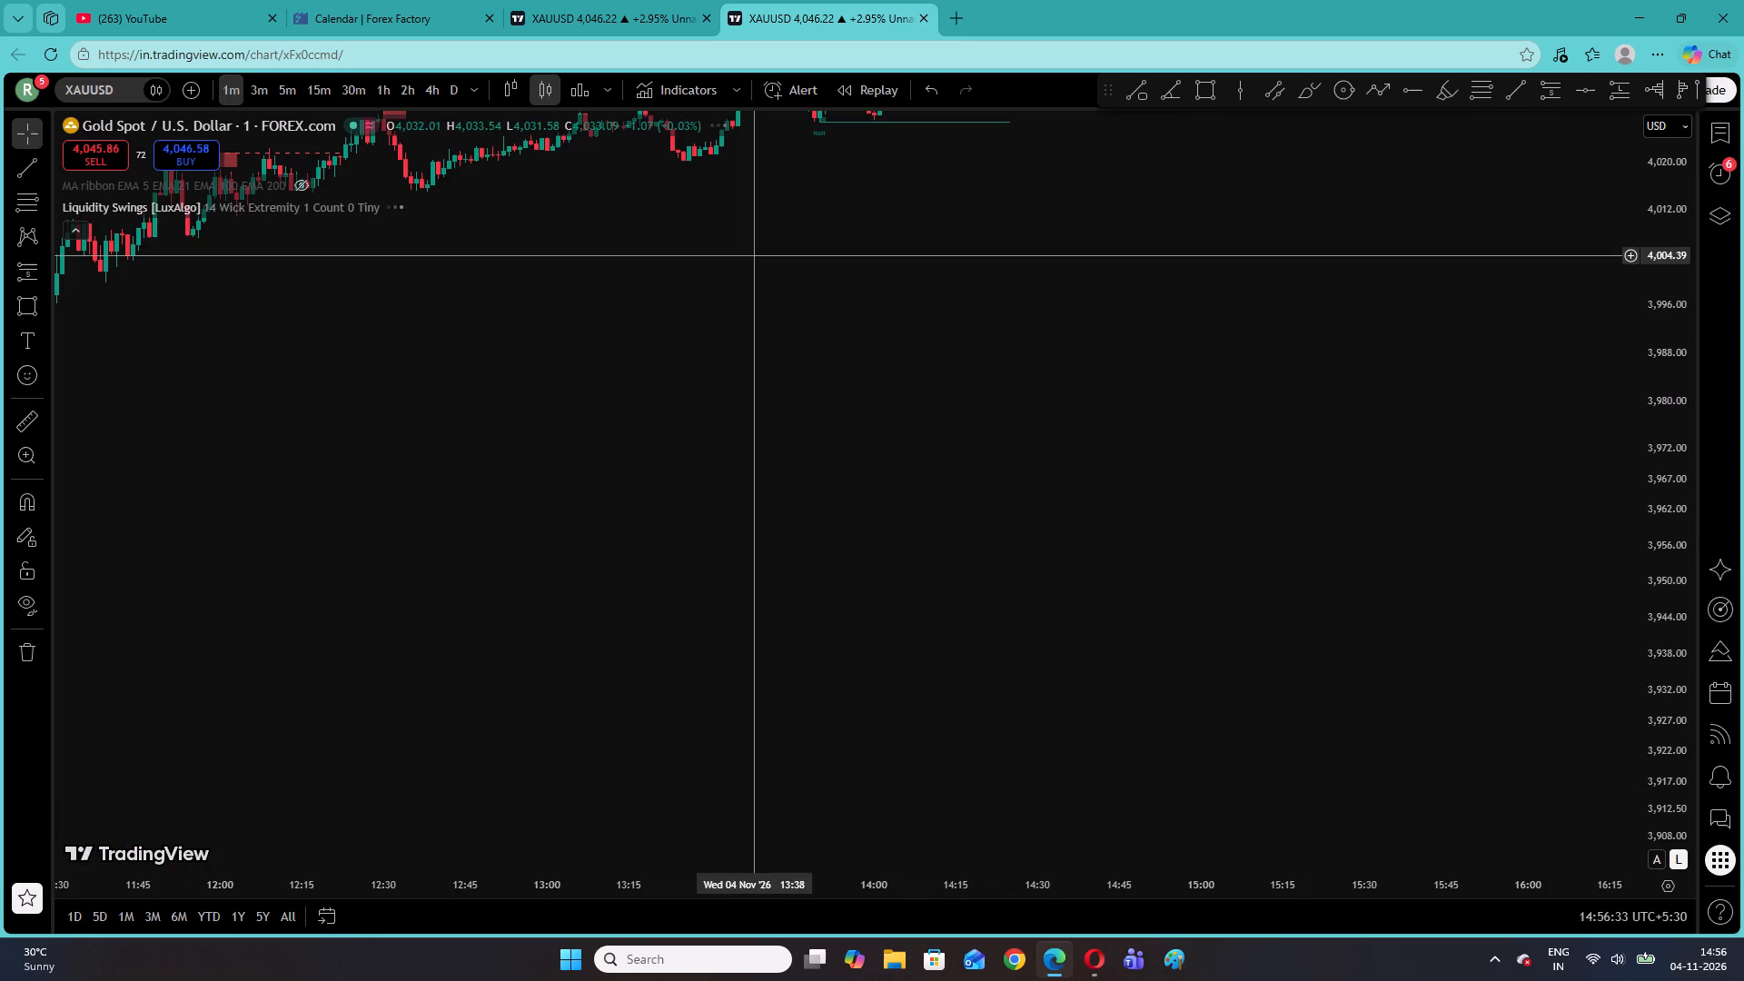
pyautogui.rightClick(755, 255)
pyautogui.click(795, 259)
pyautogui.click(796, 263)
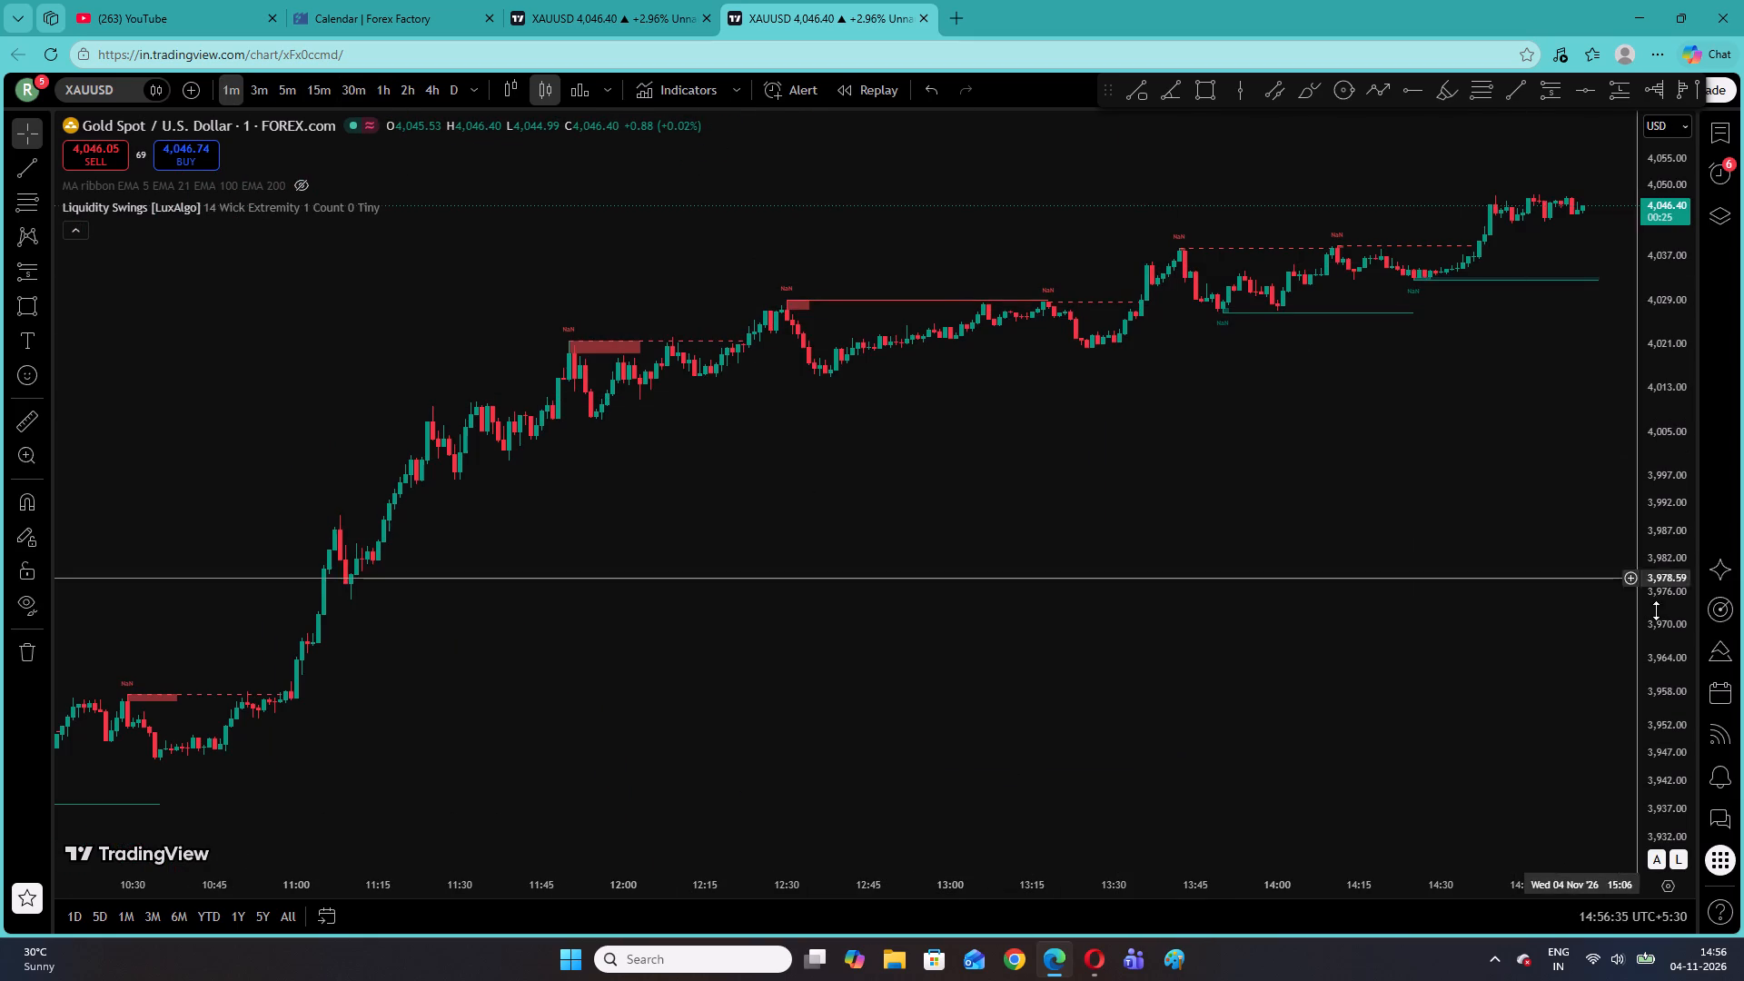
pyautogui.moveTo(1668, 709); pyautogui.dragTo(1669, 235)
pyautogui.moveTo(1511, 289); pyautogui.dragTo(865, 767)
pyautogui.moveTo(1162, 365); pyautogui.dragTo(1106, 612)
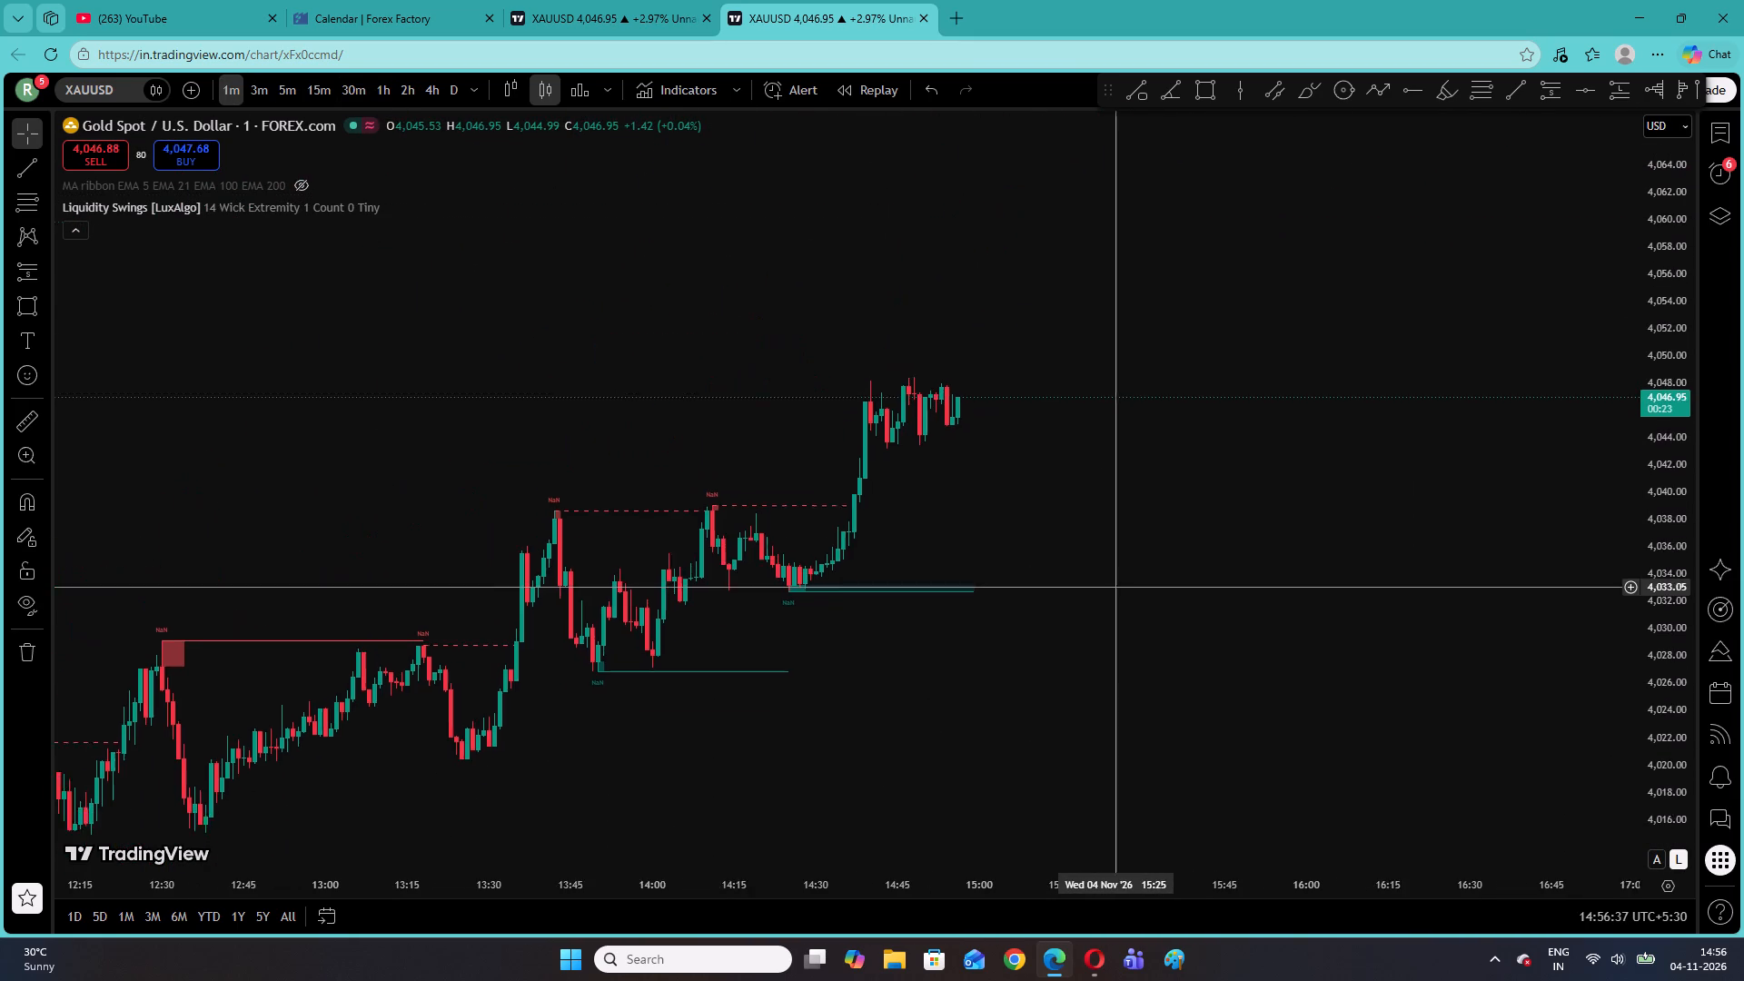
pyautogui.moveTo(1106, 612); pyautogui.dragTo(1104, 620)
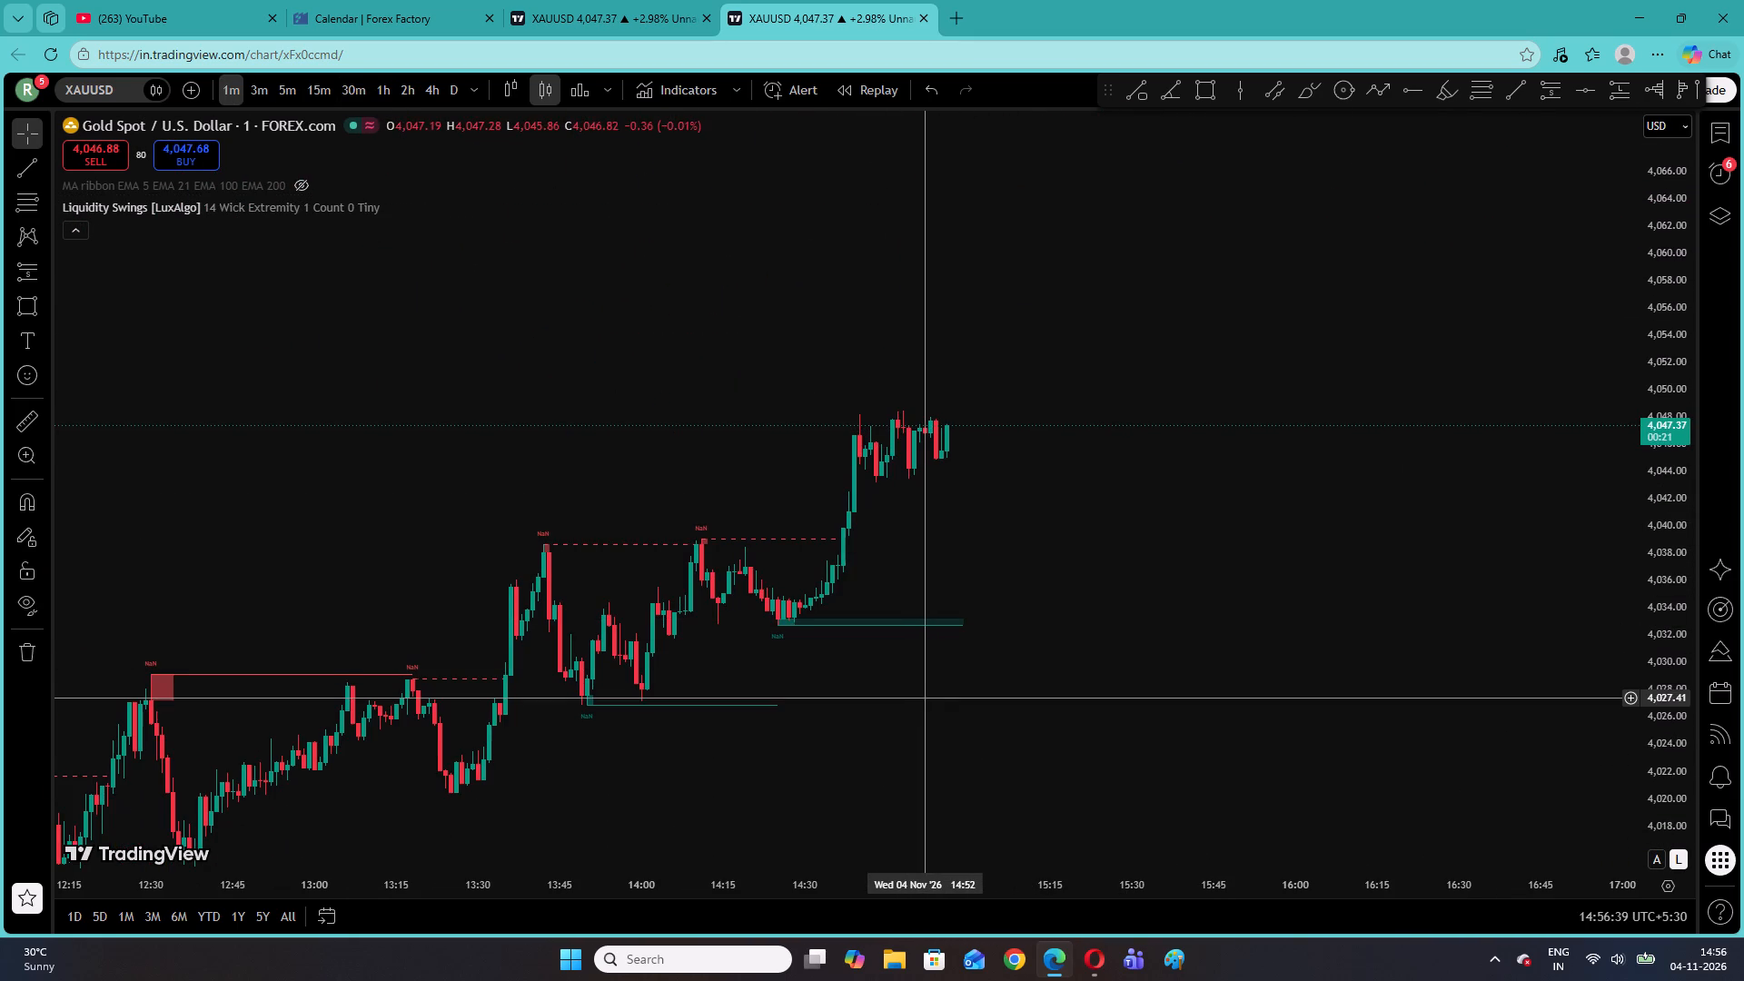
pyautogui.moveTo(927, 674); pyautogui.dragTo(1271, 497)
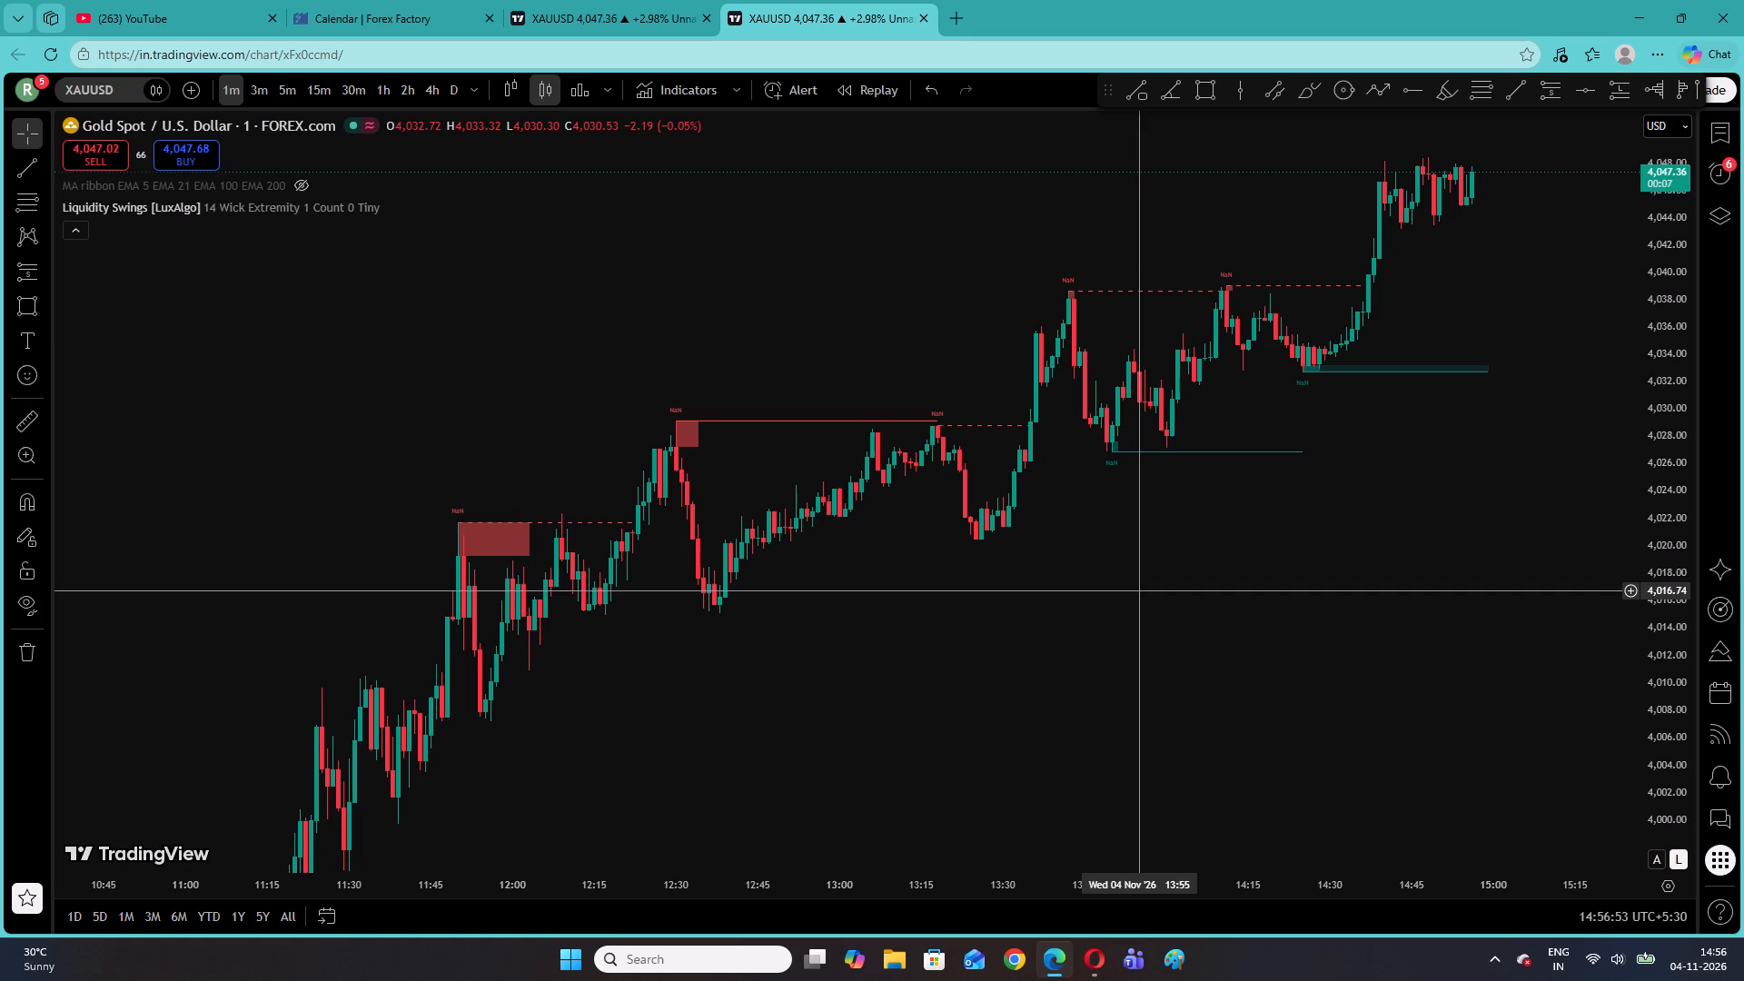